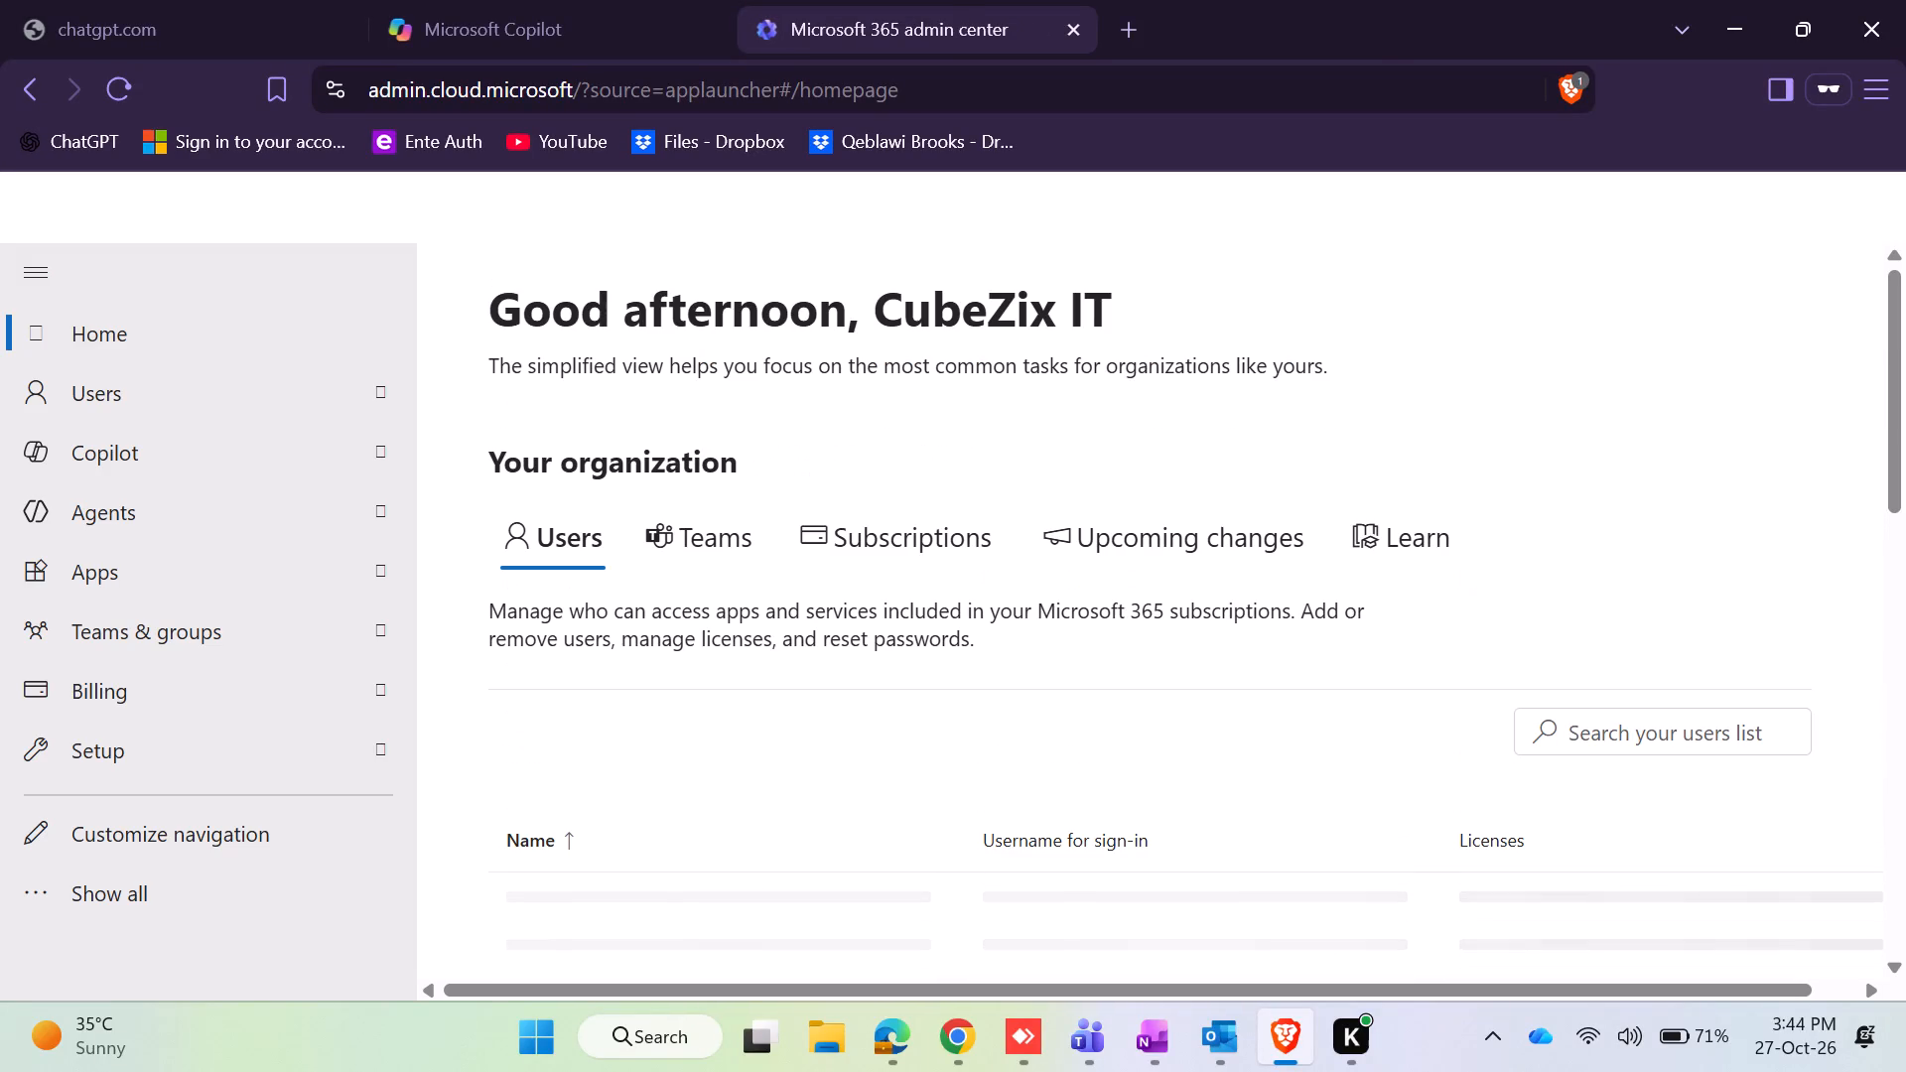
Open the list of active users in the admin center.
{"action": "left_click", "coordinate": [192, 390]}
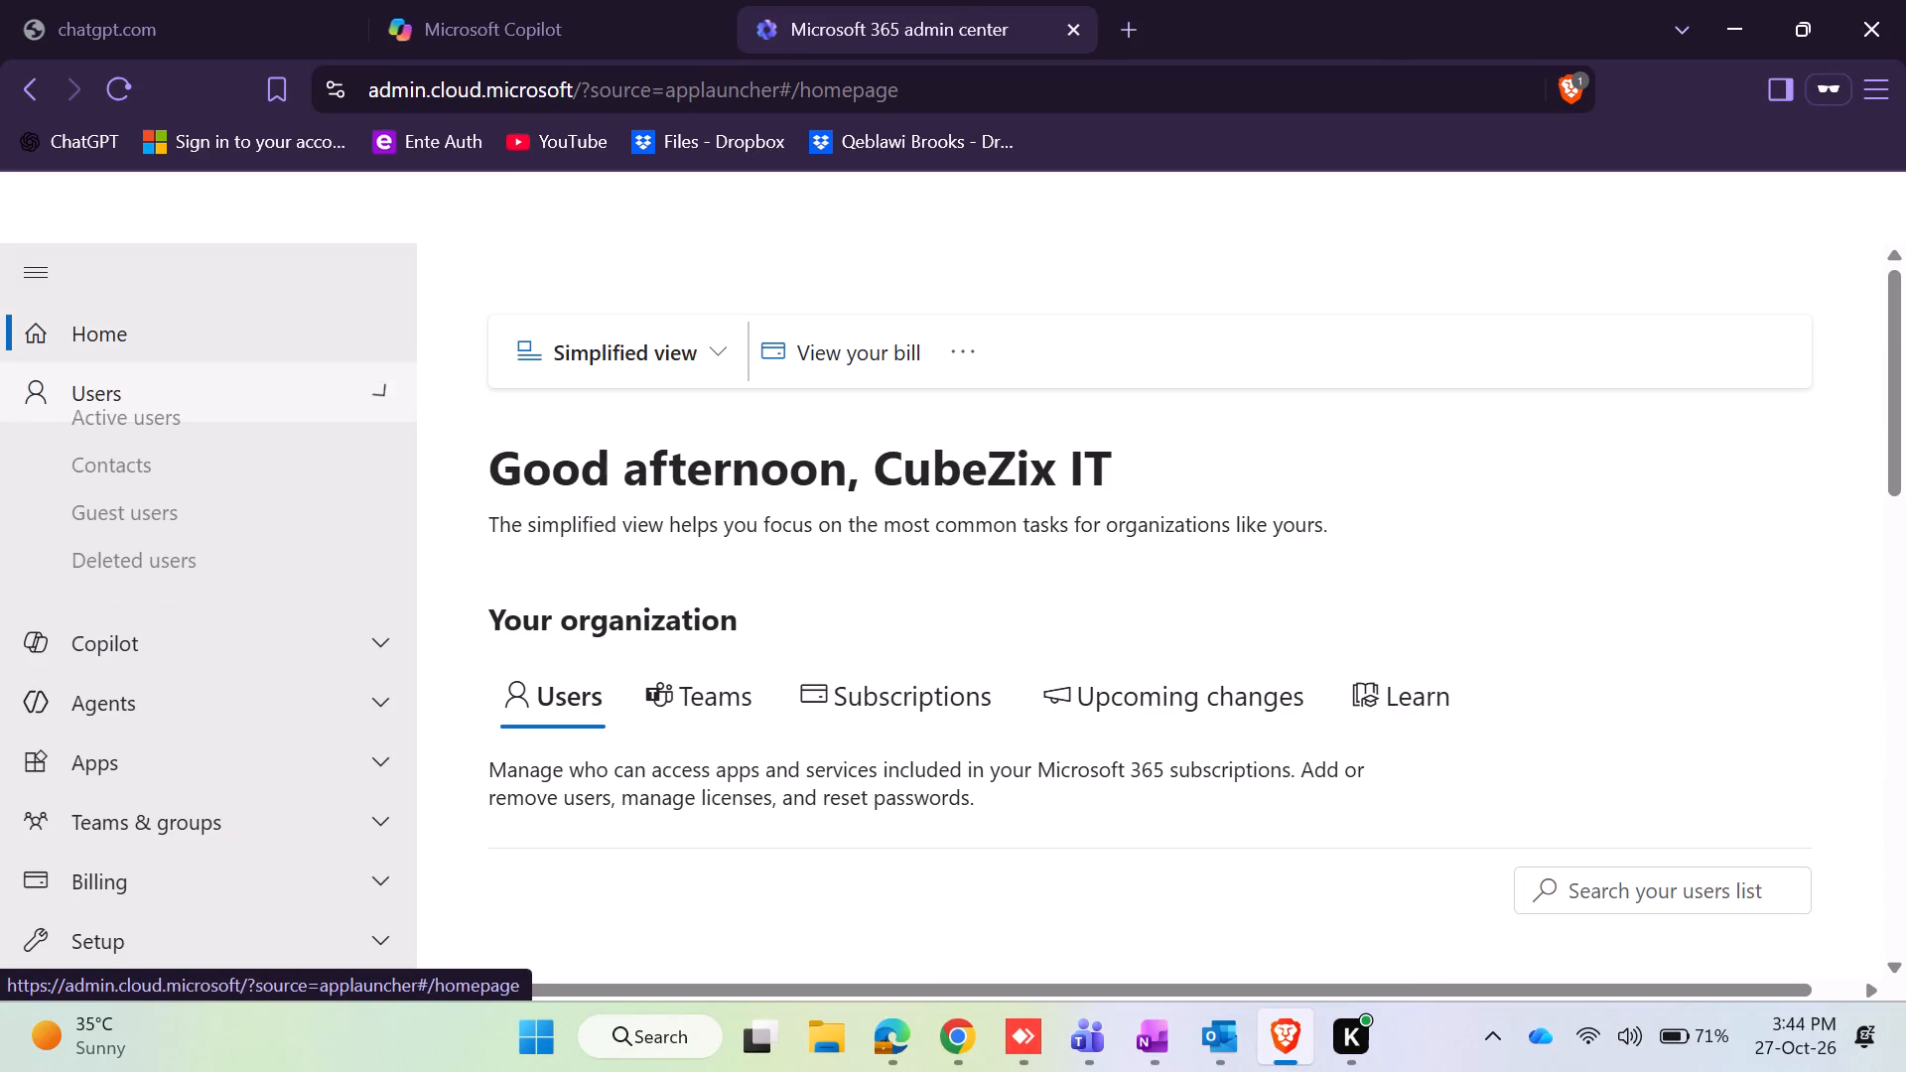
{"action": "left_click", "coordinate": [175, 442]}
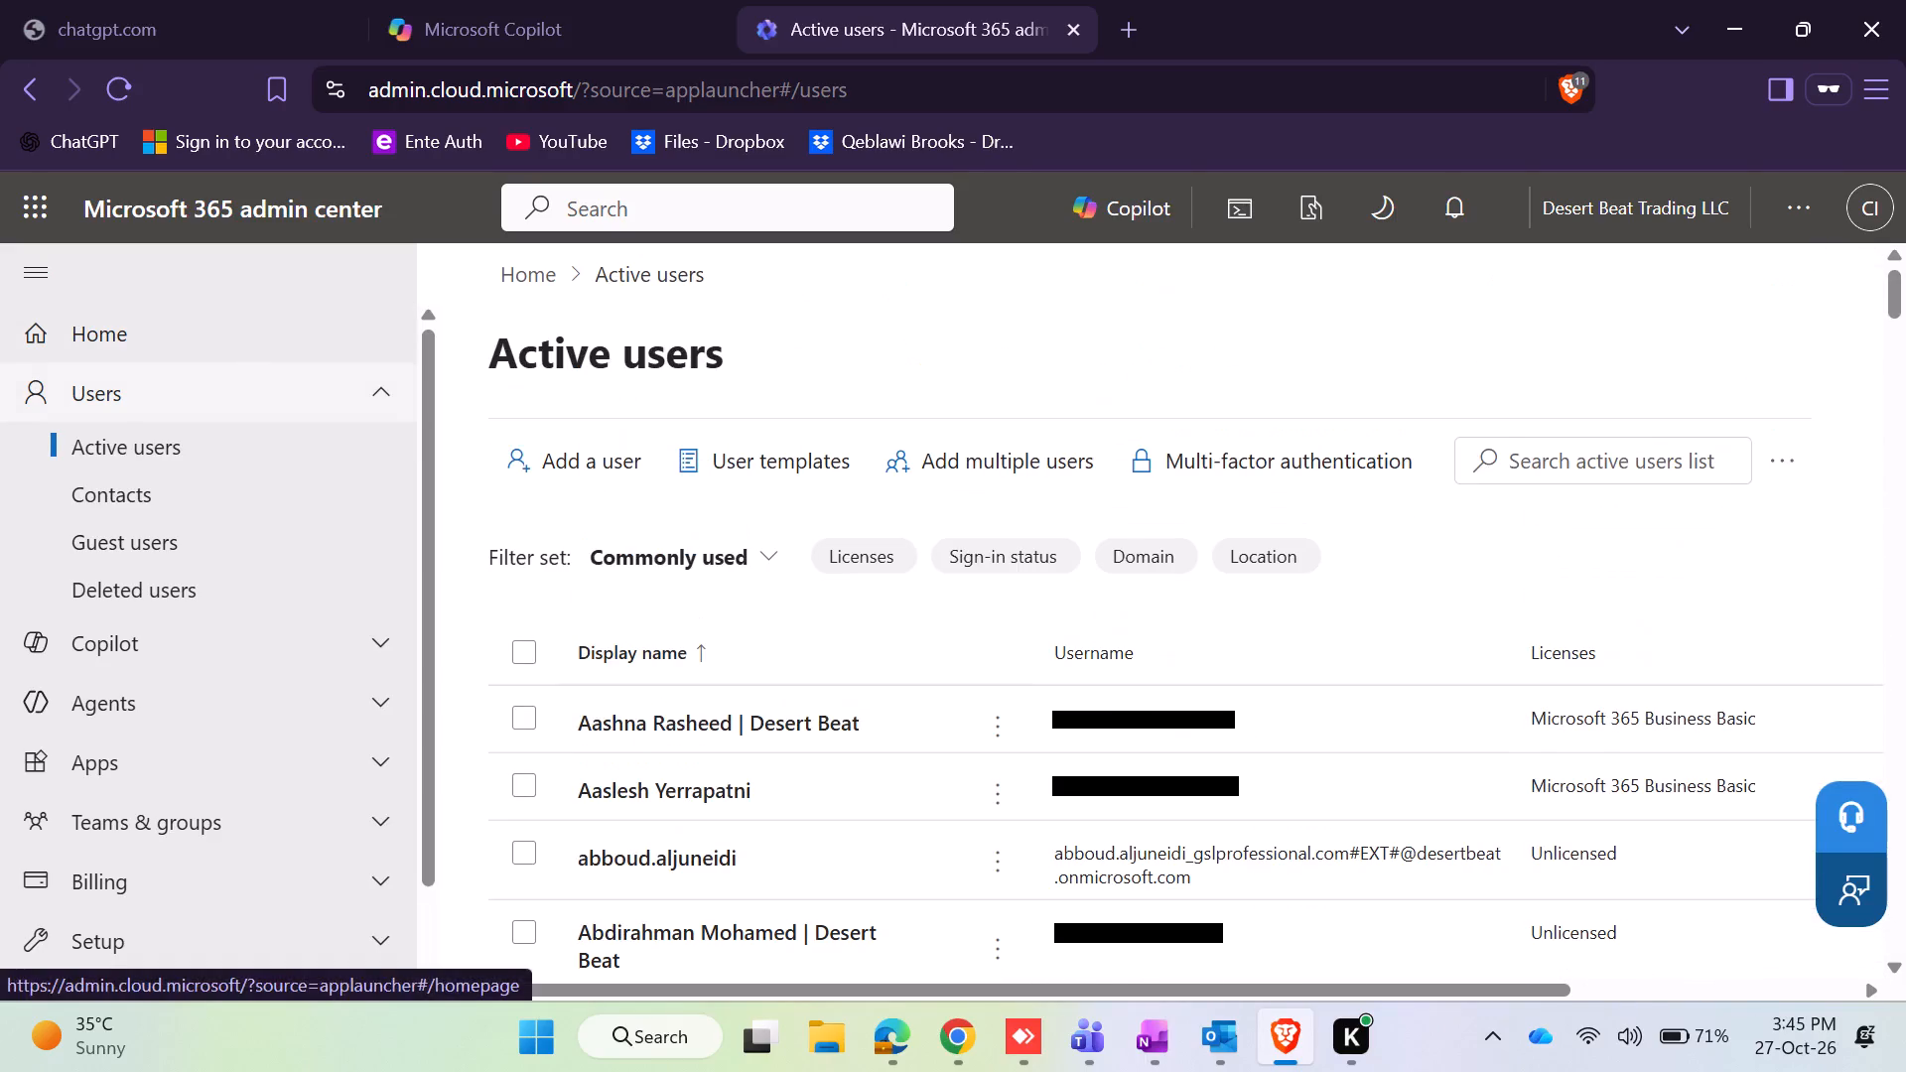
{"action": "left_click", "coordinate": [104, 379]}
{"action": "left_click", "coordinate": [181, 415]}
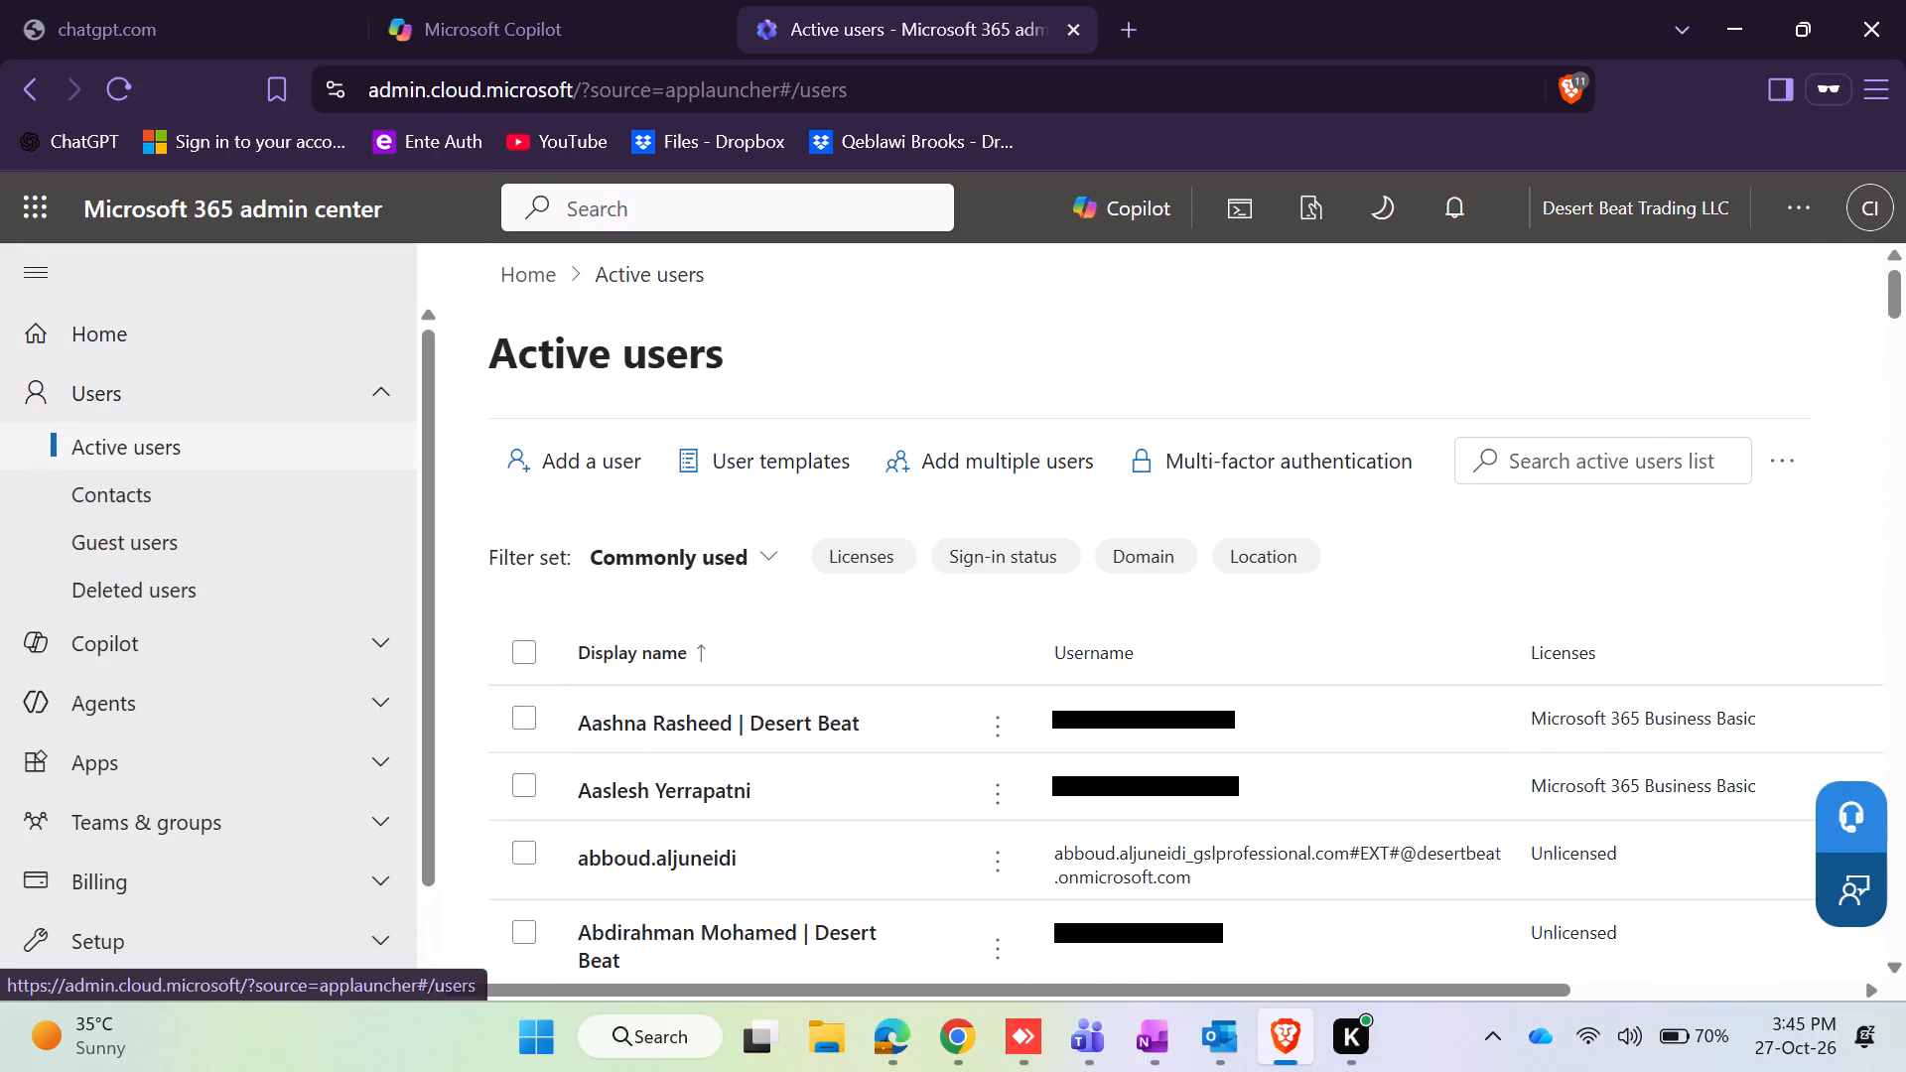
{"action": "left_click", "coordinate": [123, 459]}
{"action": "left_click", "coordinate": [123, 459]}
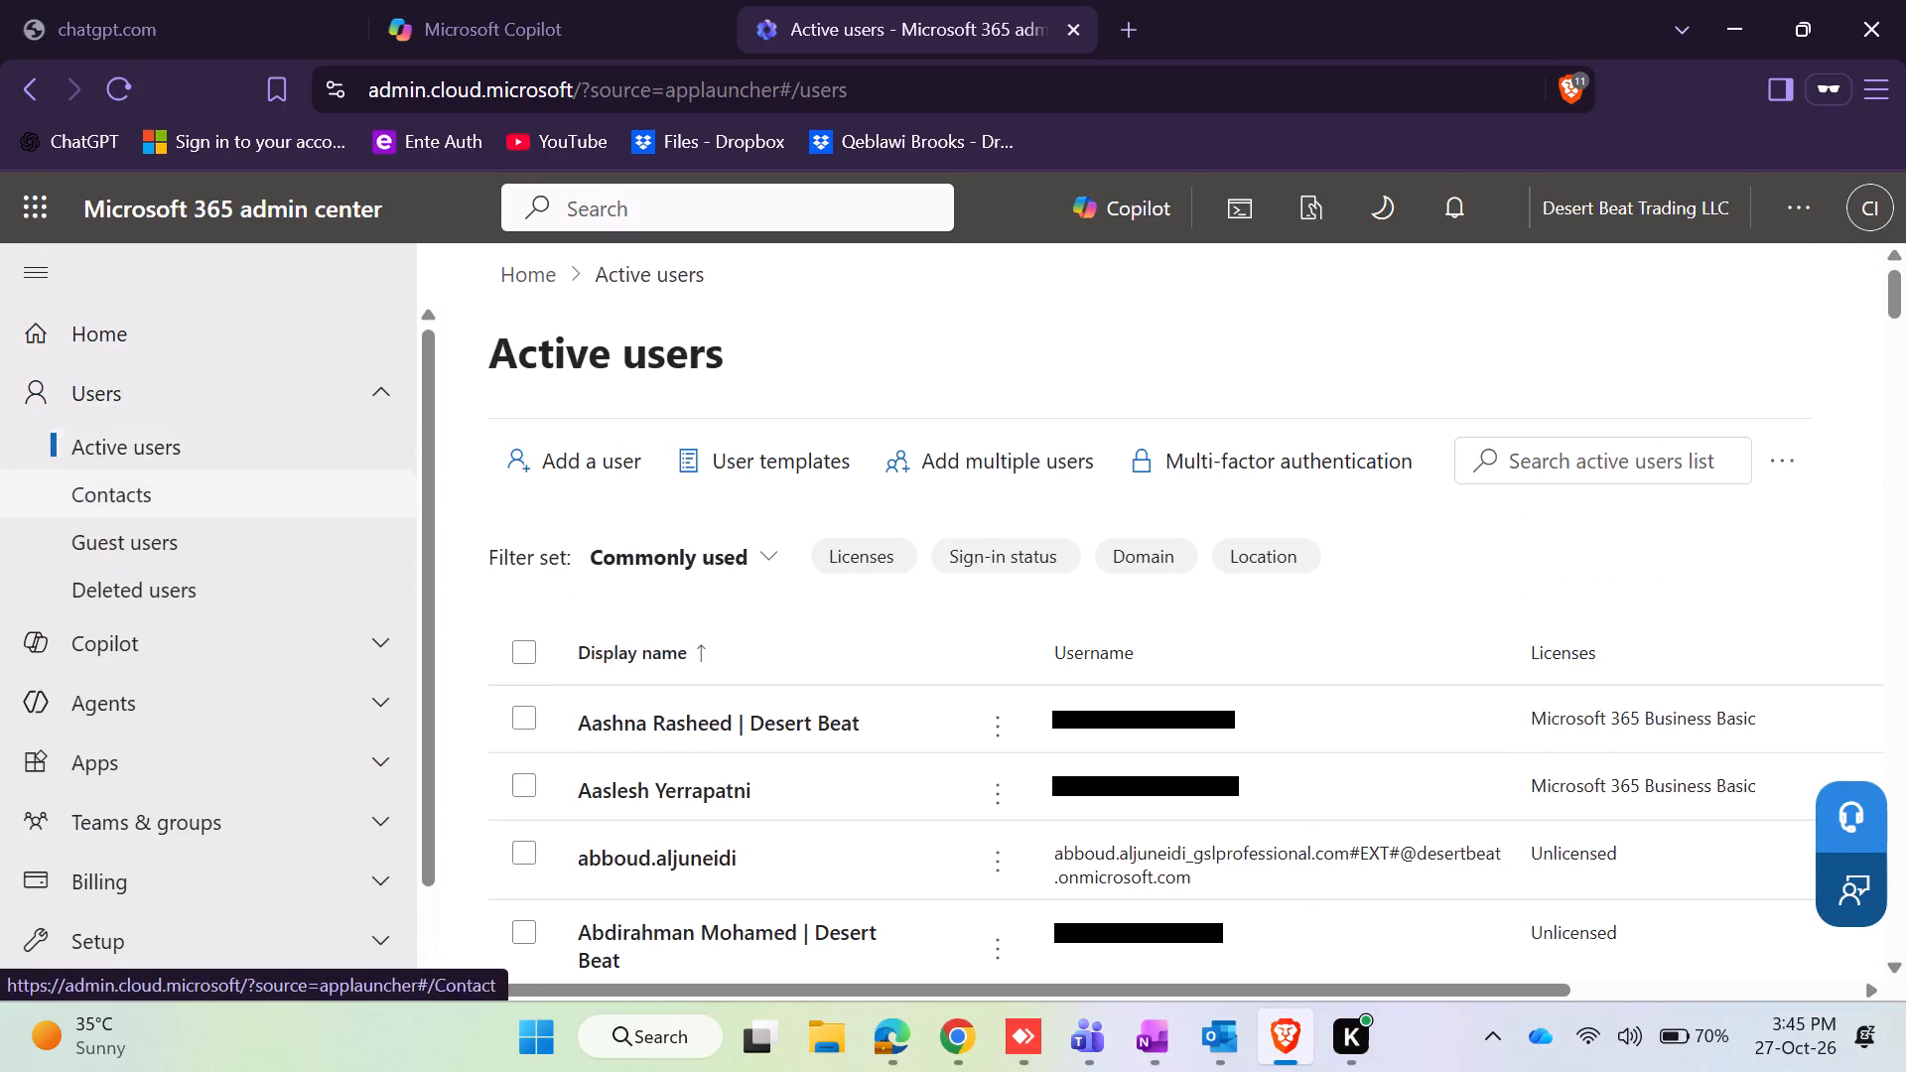
Export the active users list and continue to saving the file.
{"action": "left_click", "coordinate": [1776, 464]}
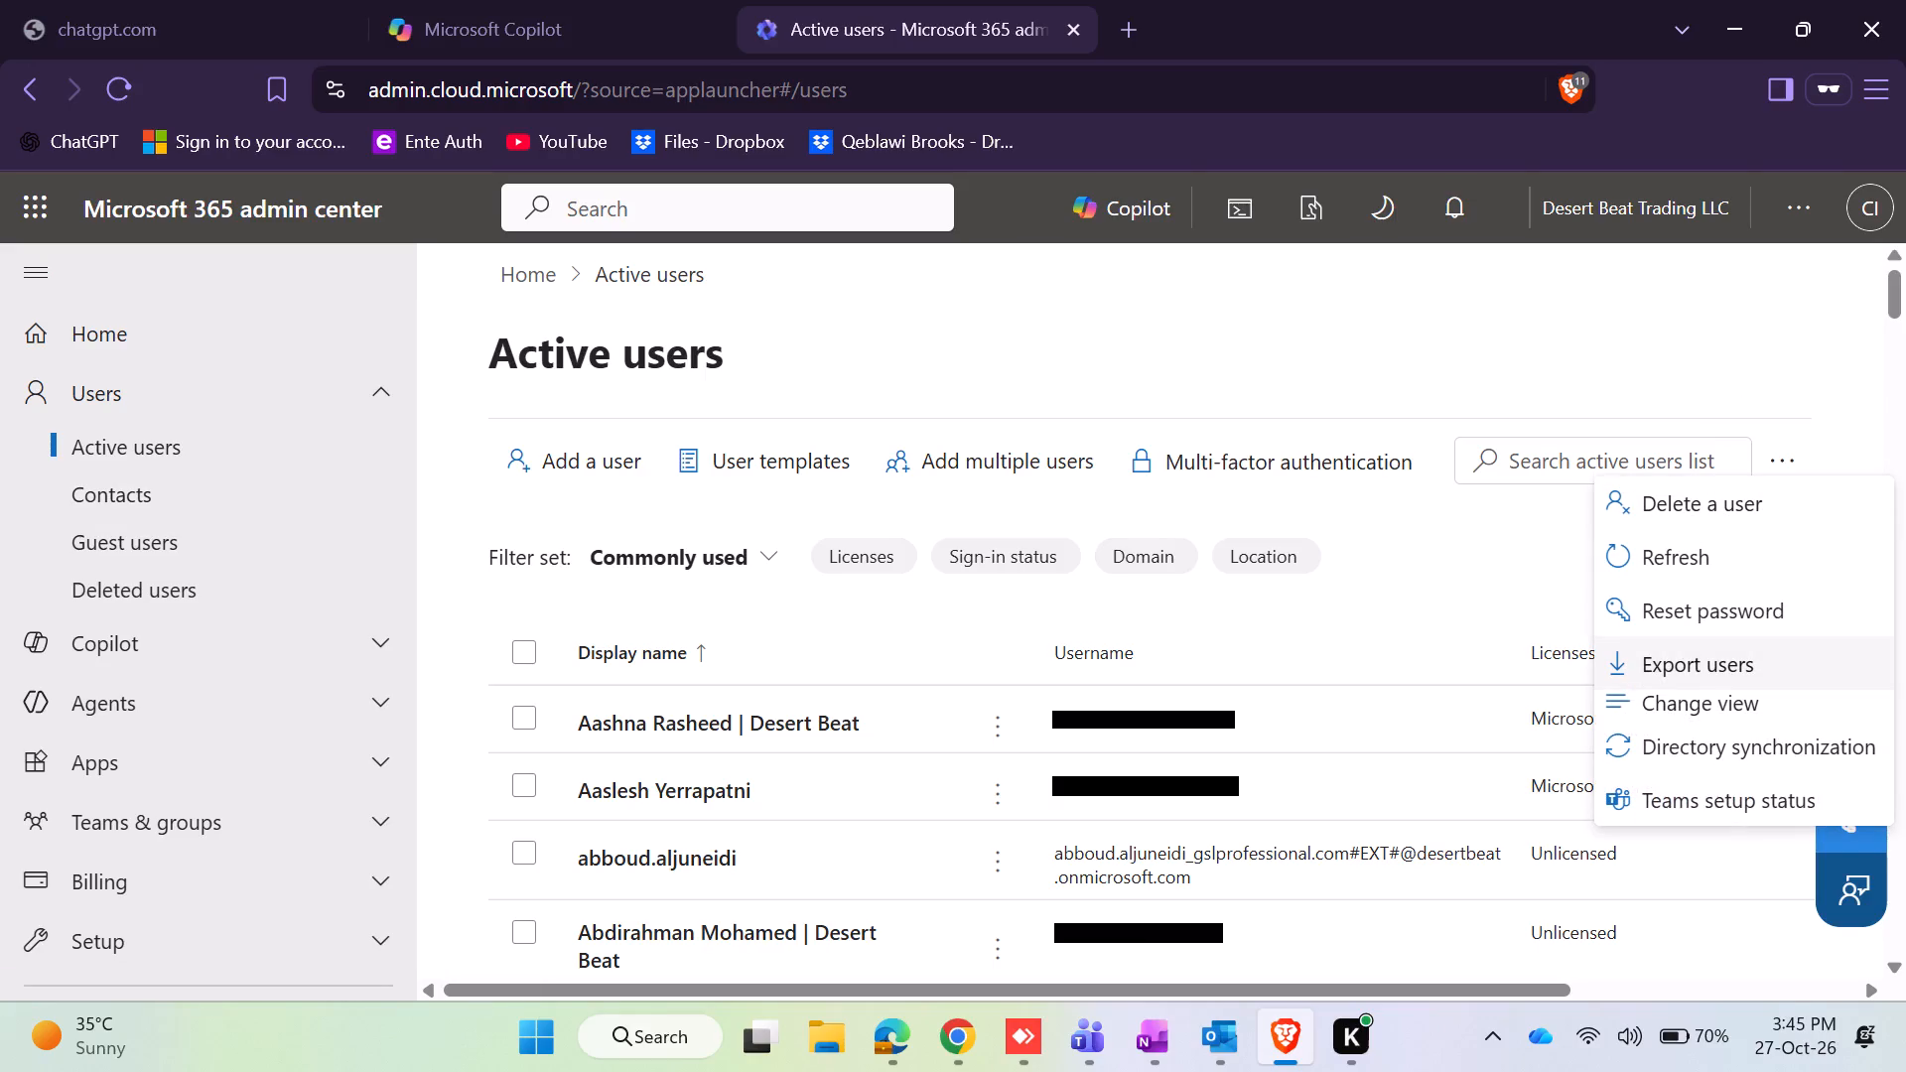
{"action": "left_click", "coordinate": [1739, 669]}
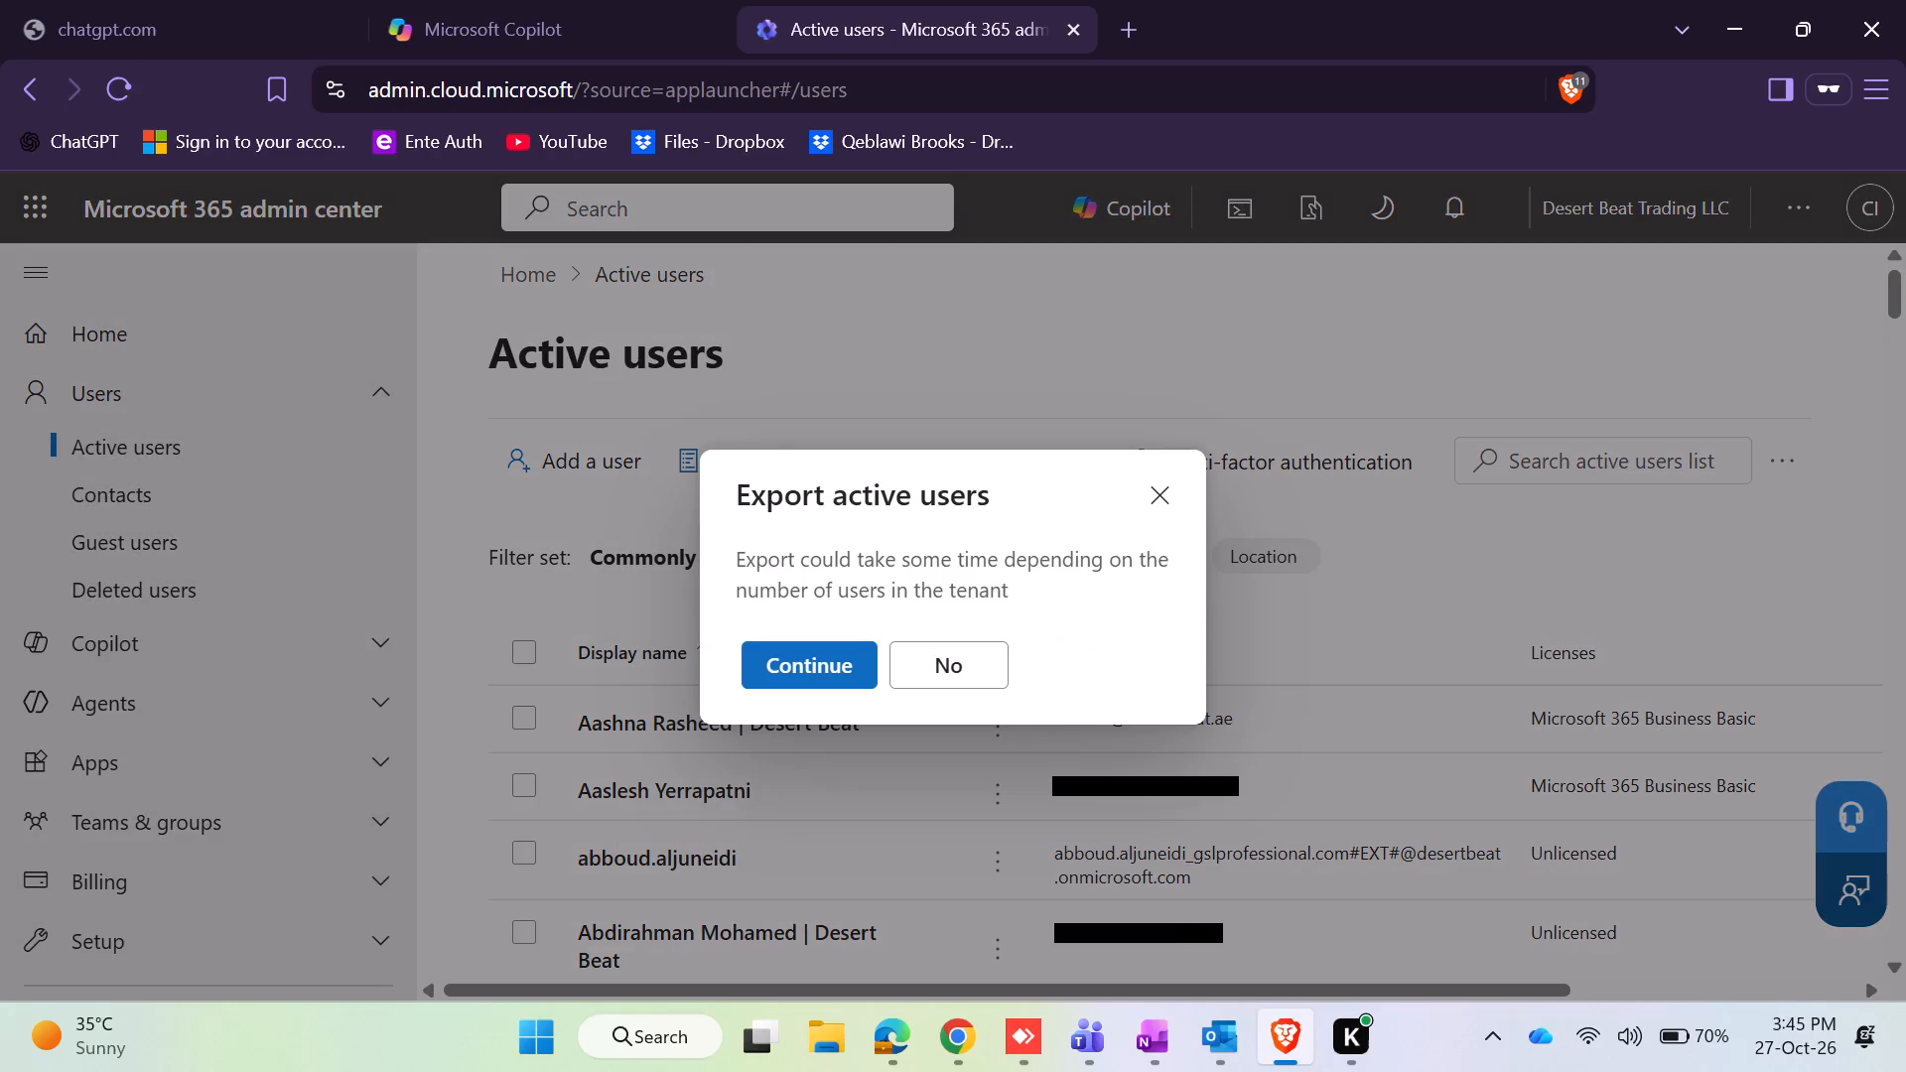
{"action": "left_click", "coordinate": [800, 660]}
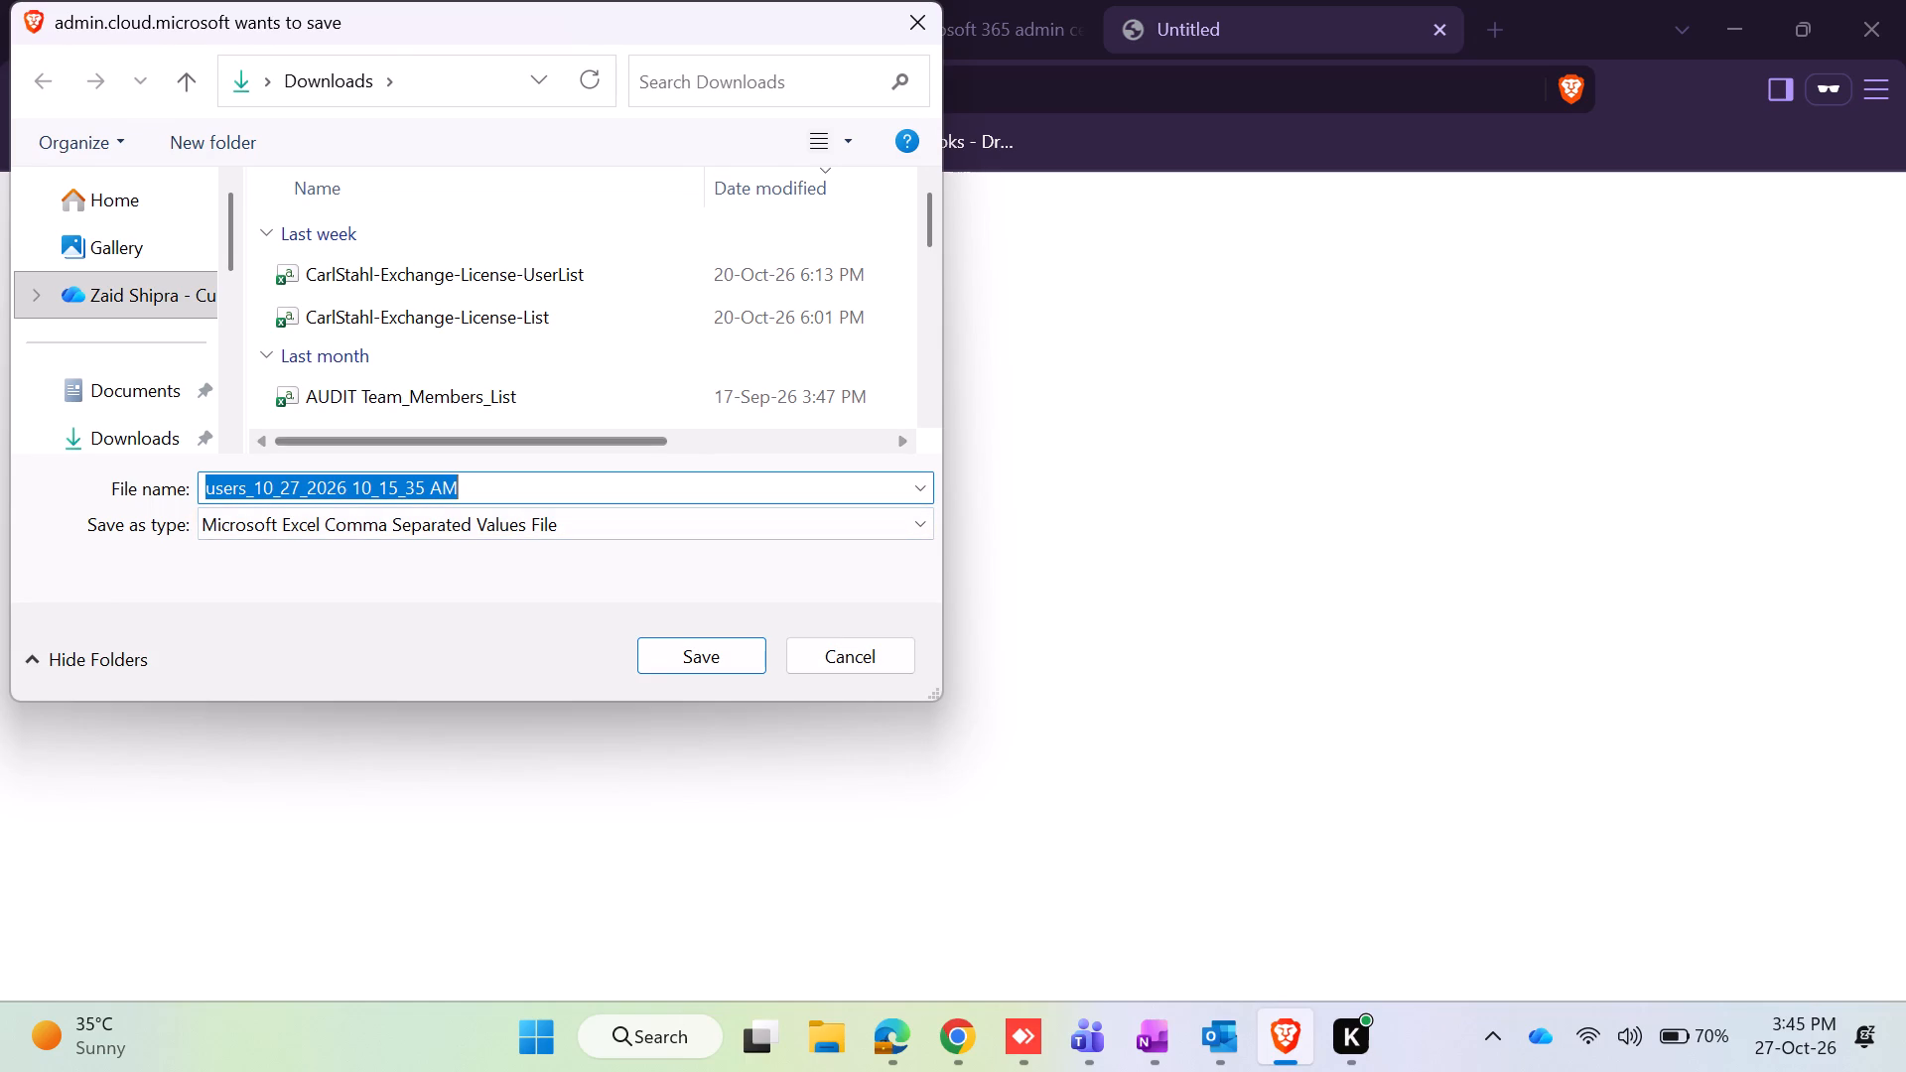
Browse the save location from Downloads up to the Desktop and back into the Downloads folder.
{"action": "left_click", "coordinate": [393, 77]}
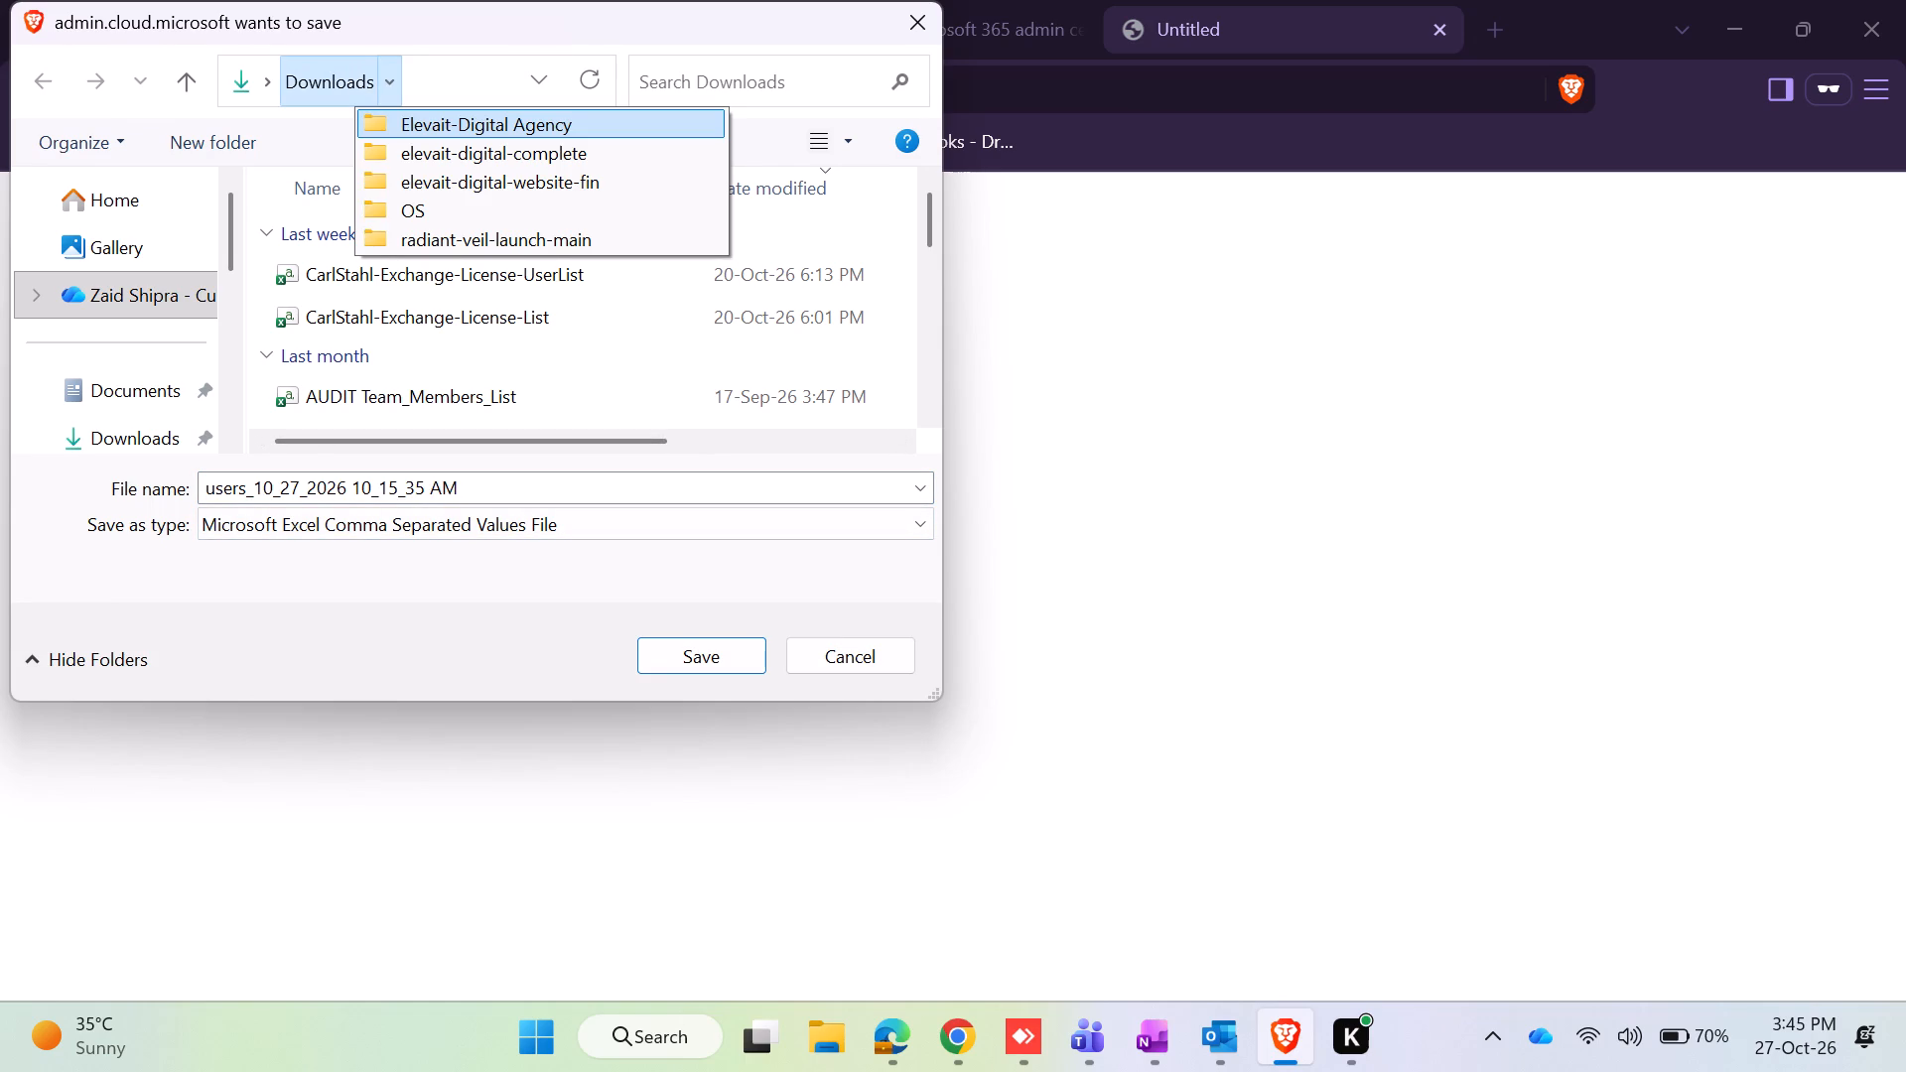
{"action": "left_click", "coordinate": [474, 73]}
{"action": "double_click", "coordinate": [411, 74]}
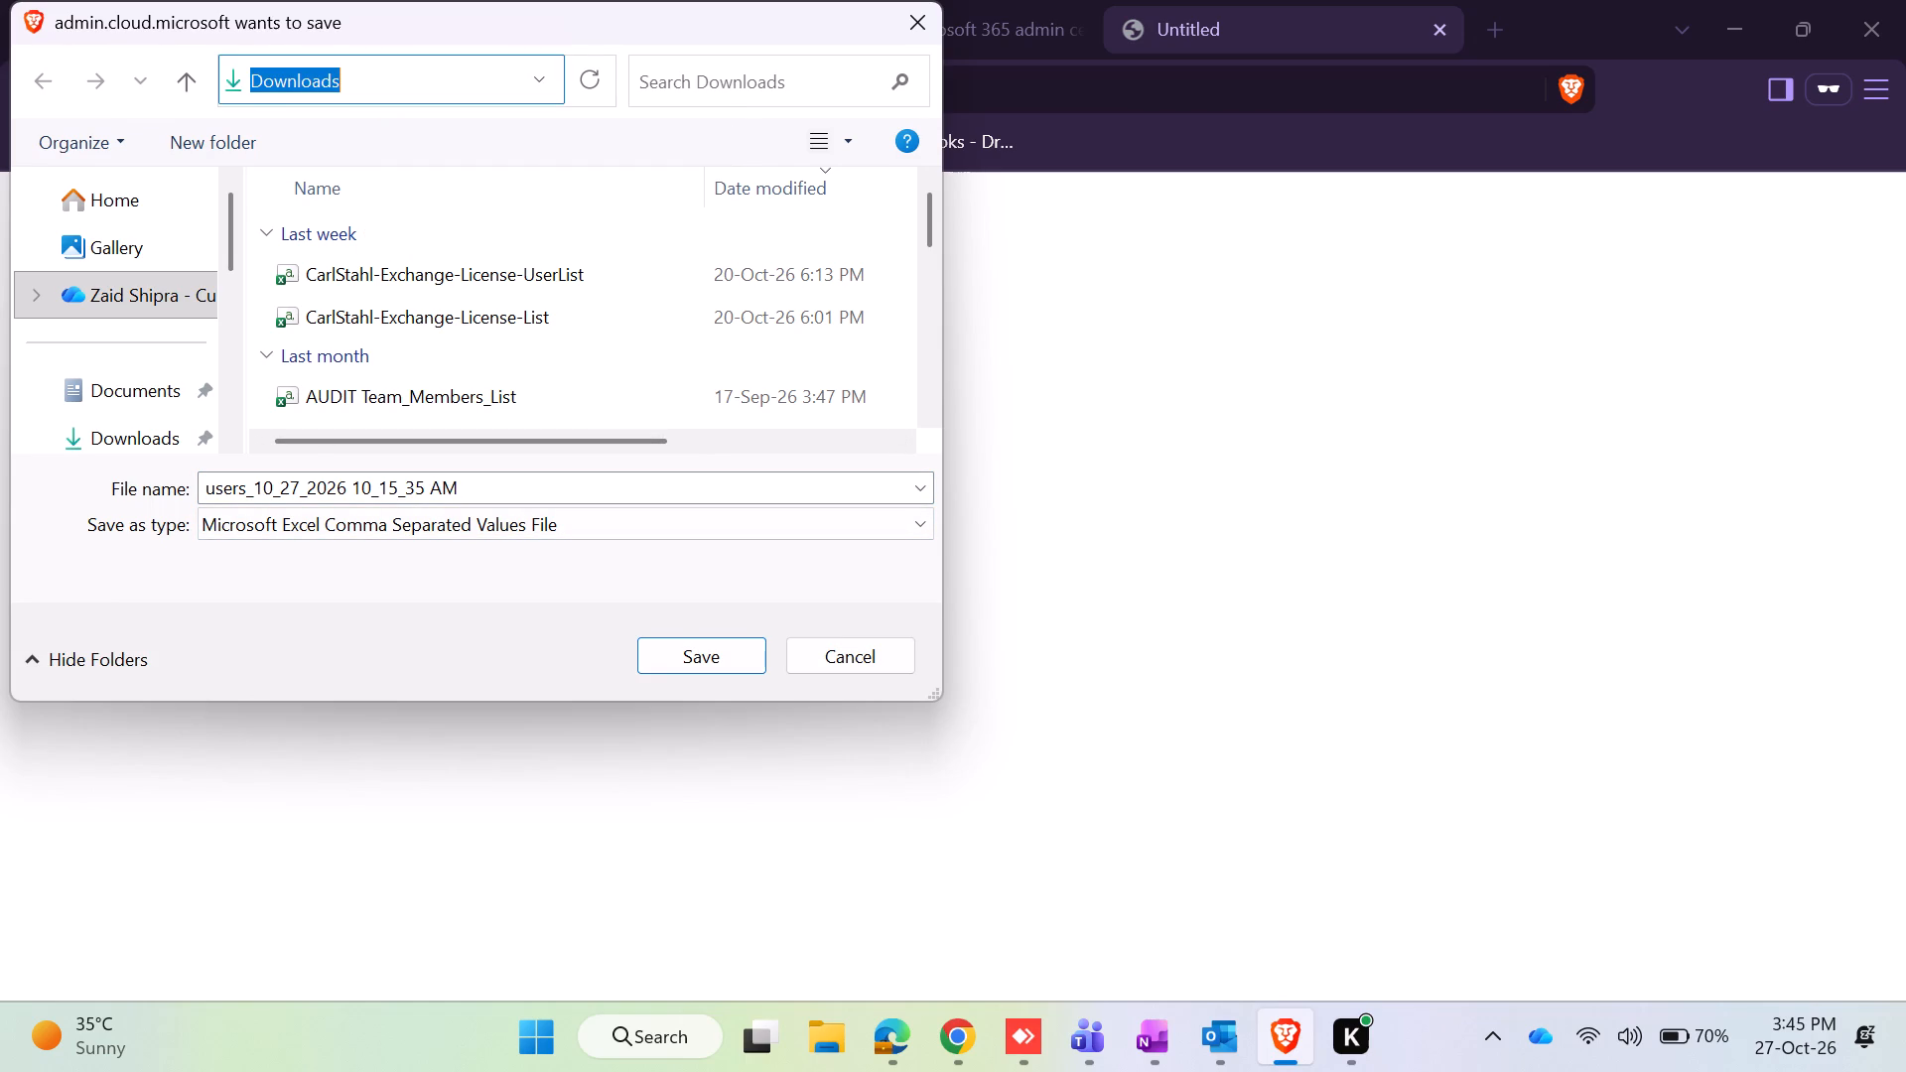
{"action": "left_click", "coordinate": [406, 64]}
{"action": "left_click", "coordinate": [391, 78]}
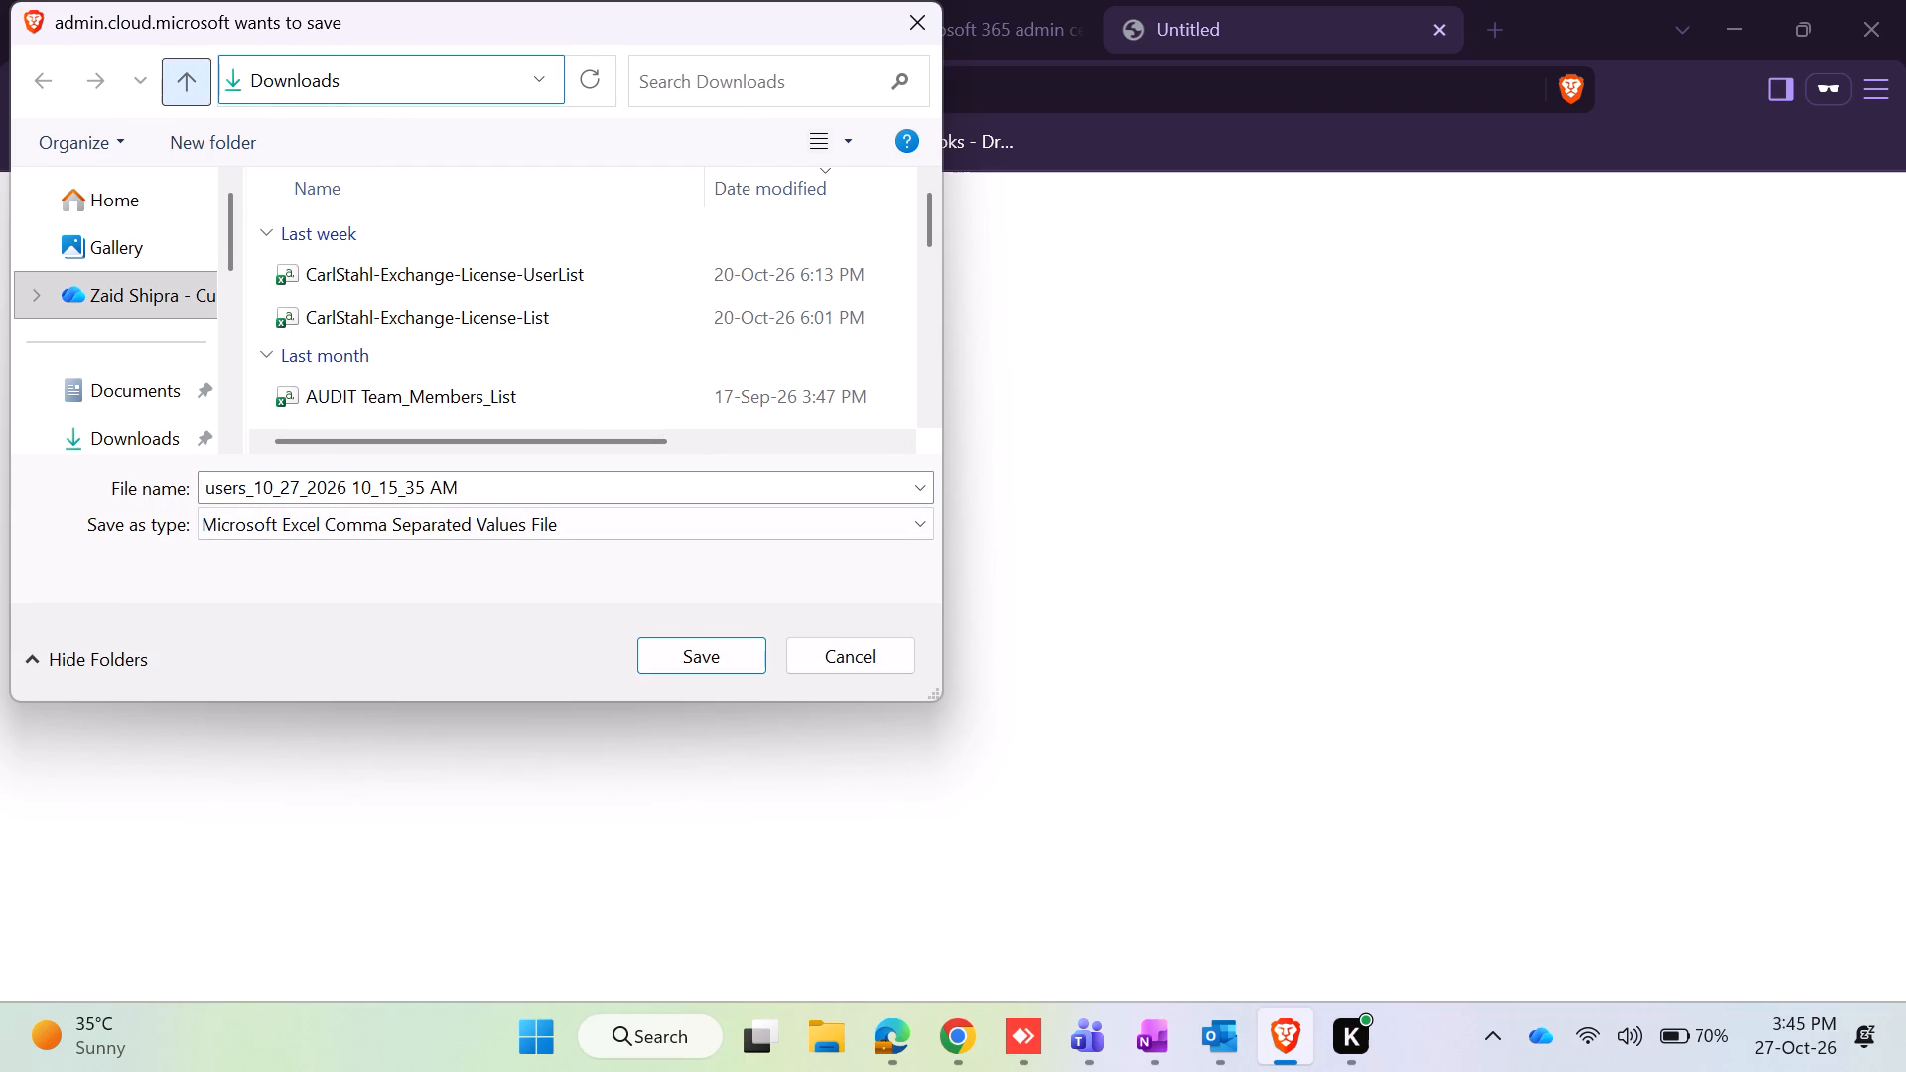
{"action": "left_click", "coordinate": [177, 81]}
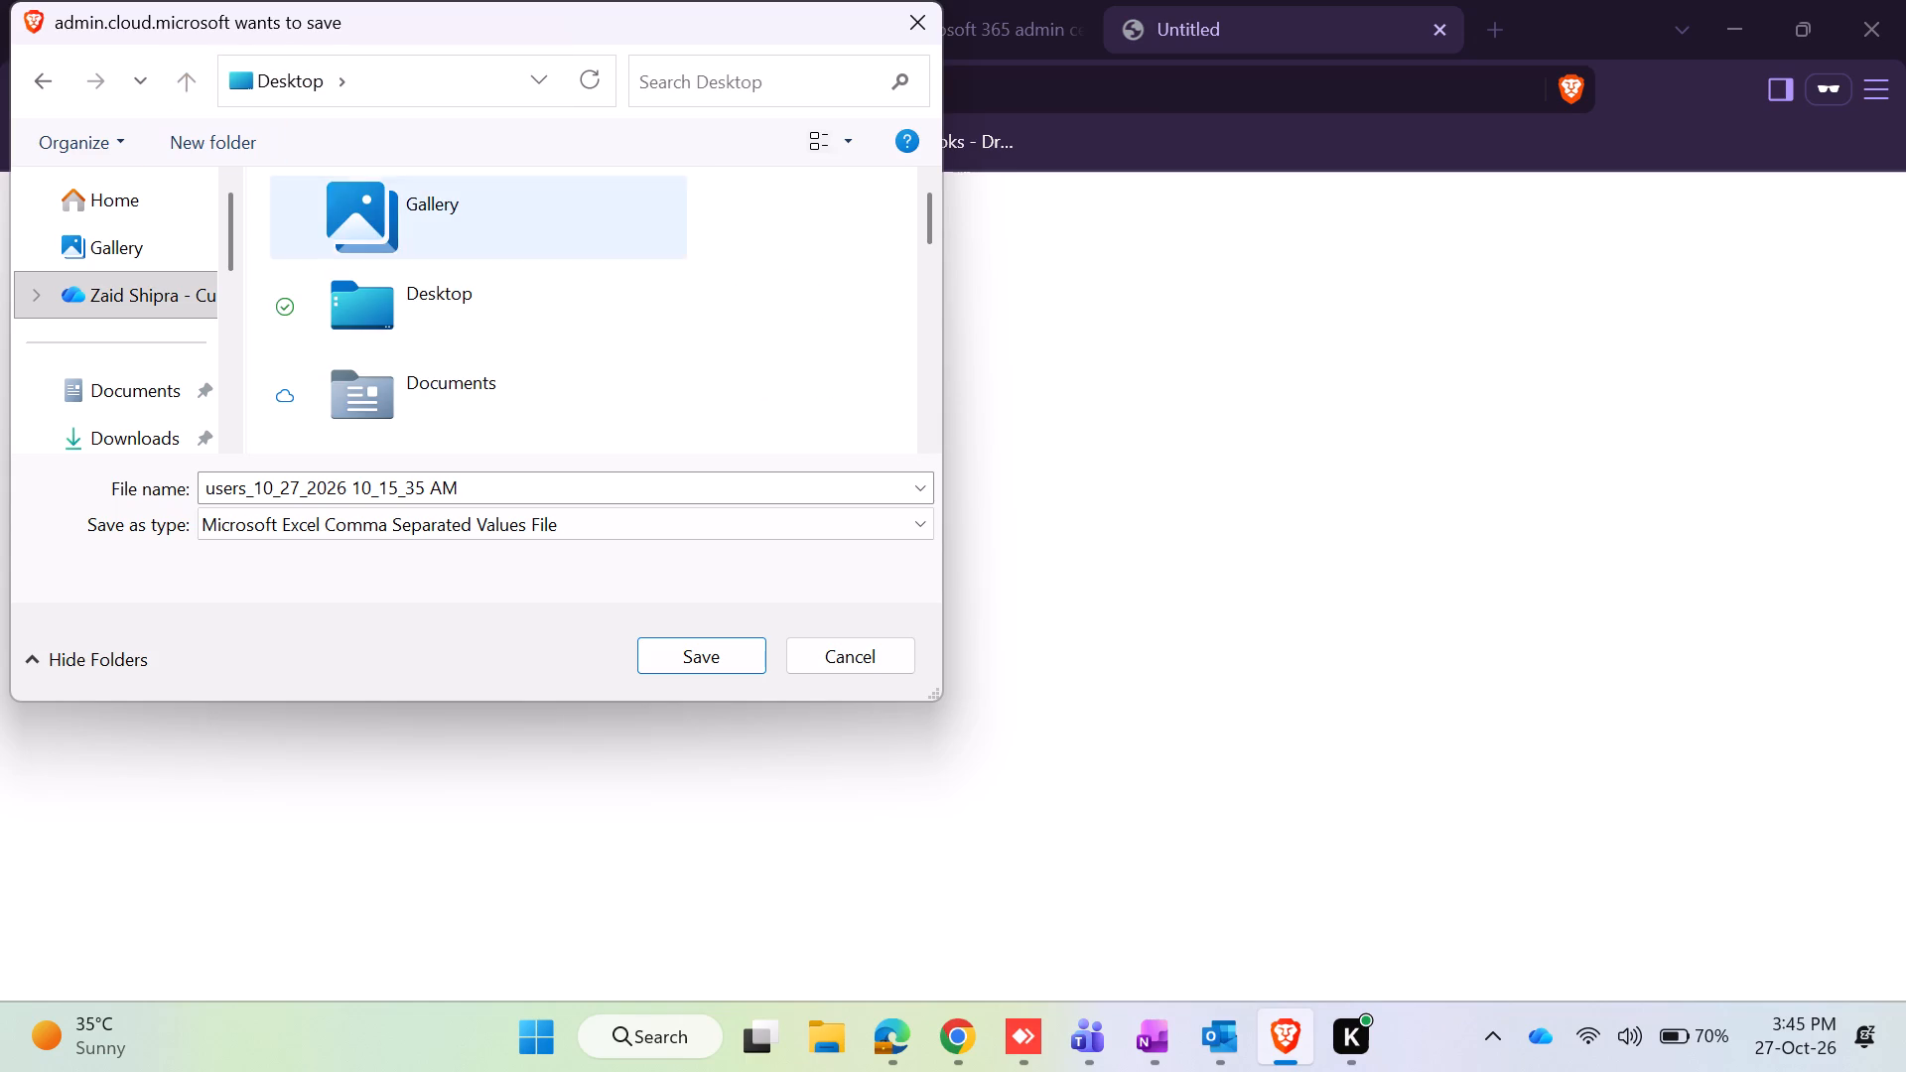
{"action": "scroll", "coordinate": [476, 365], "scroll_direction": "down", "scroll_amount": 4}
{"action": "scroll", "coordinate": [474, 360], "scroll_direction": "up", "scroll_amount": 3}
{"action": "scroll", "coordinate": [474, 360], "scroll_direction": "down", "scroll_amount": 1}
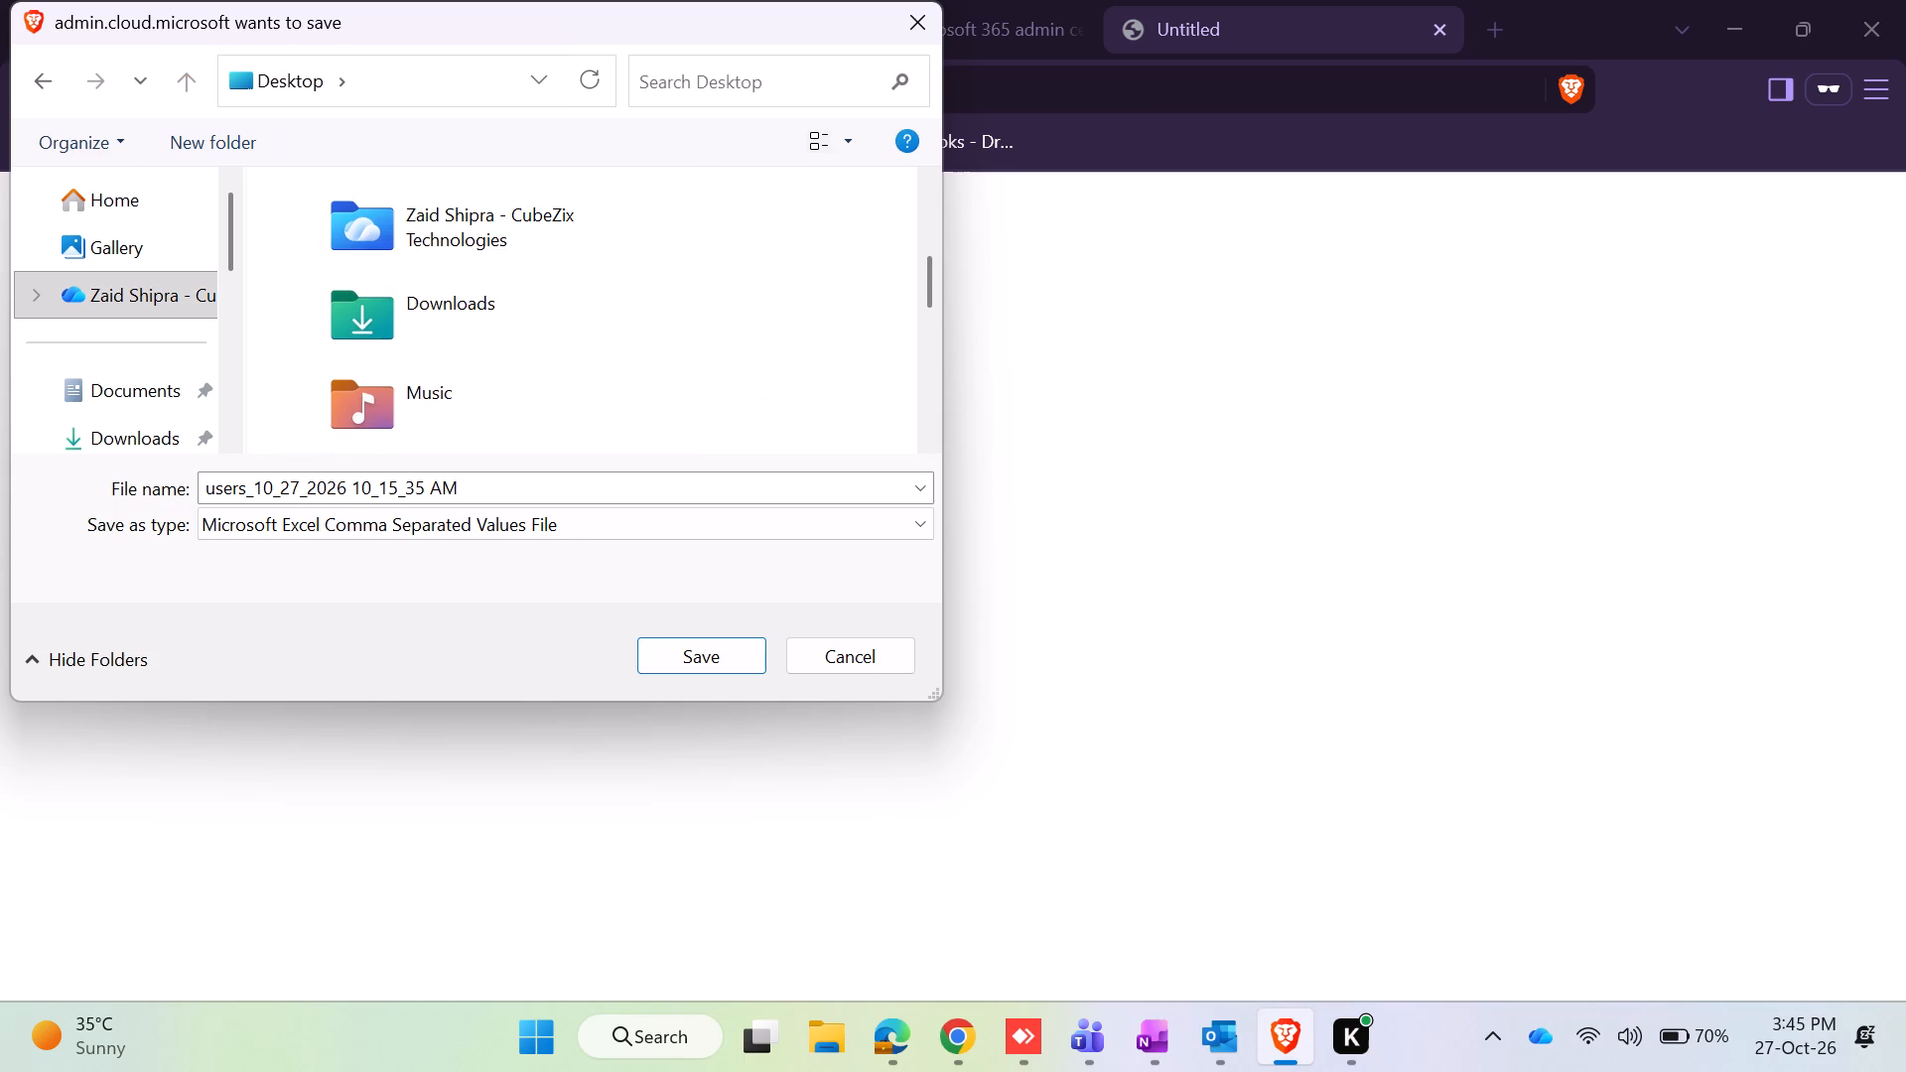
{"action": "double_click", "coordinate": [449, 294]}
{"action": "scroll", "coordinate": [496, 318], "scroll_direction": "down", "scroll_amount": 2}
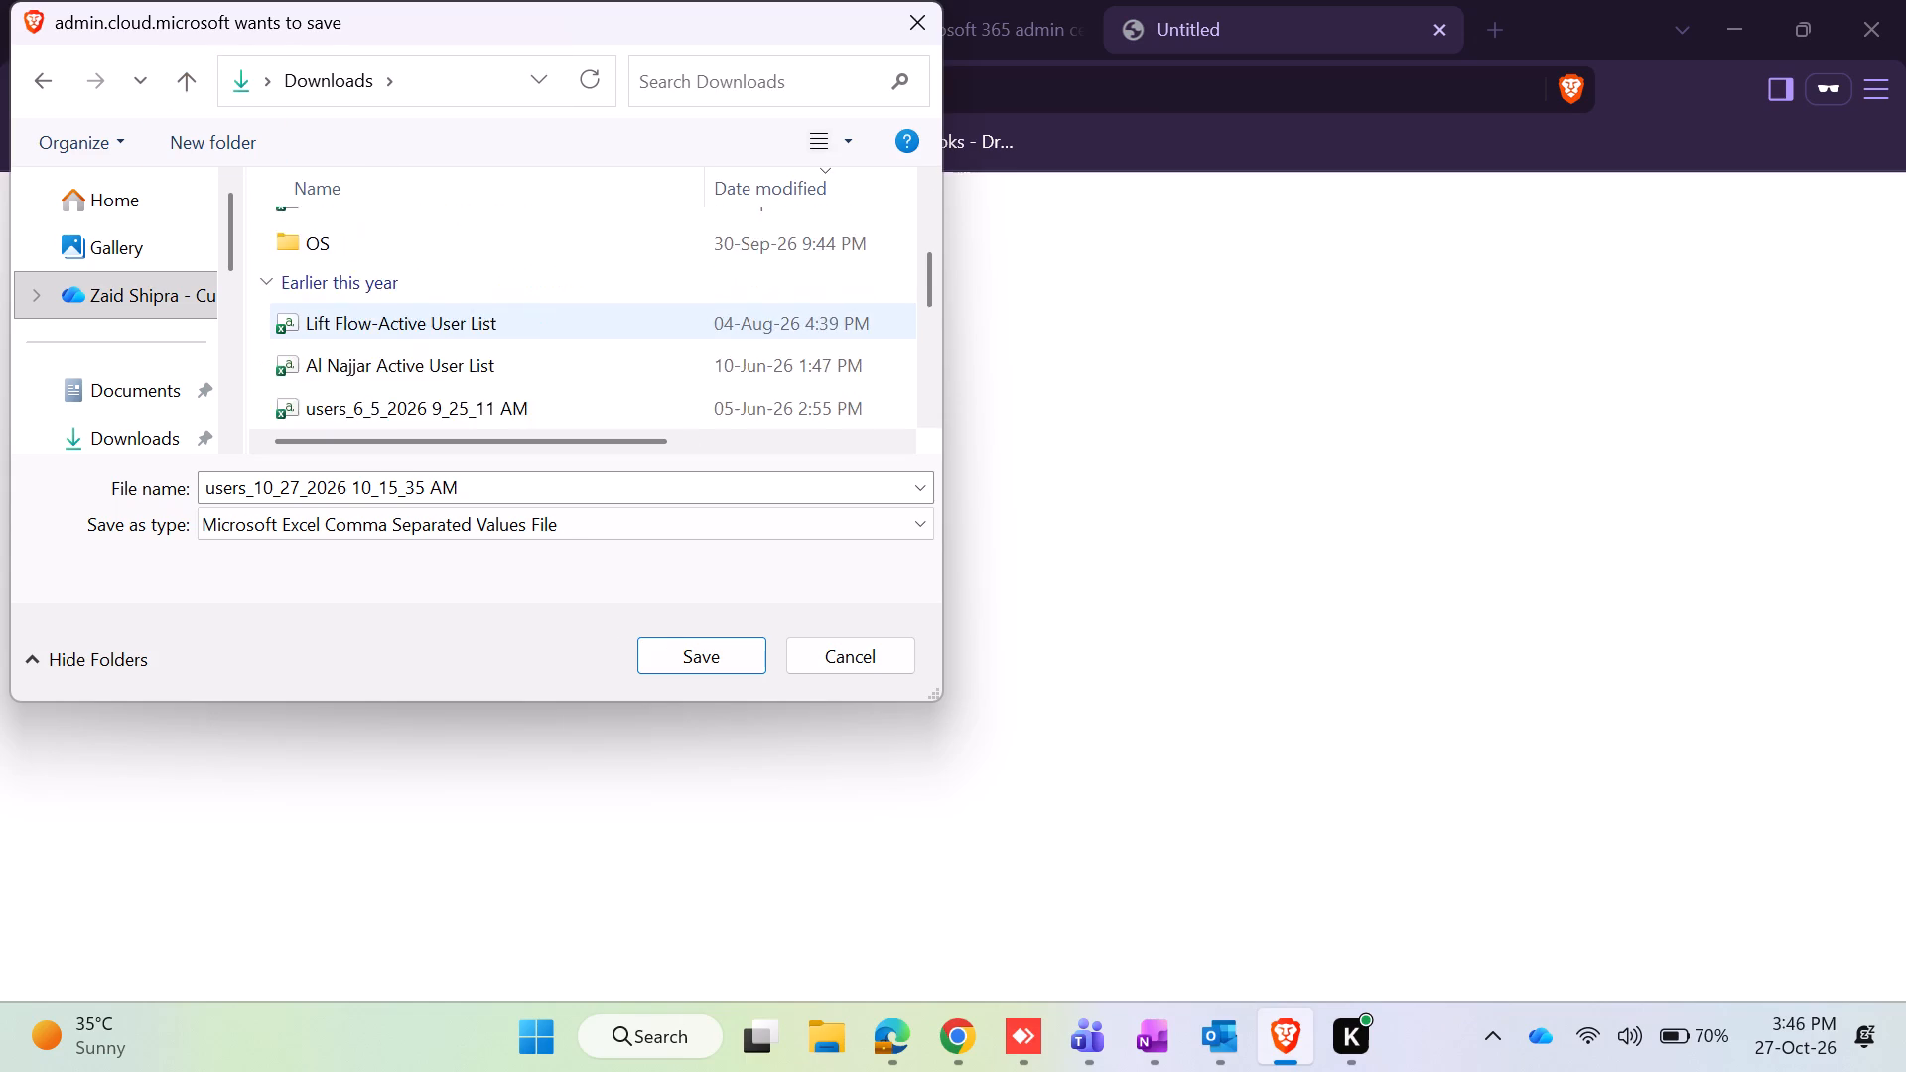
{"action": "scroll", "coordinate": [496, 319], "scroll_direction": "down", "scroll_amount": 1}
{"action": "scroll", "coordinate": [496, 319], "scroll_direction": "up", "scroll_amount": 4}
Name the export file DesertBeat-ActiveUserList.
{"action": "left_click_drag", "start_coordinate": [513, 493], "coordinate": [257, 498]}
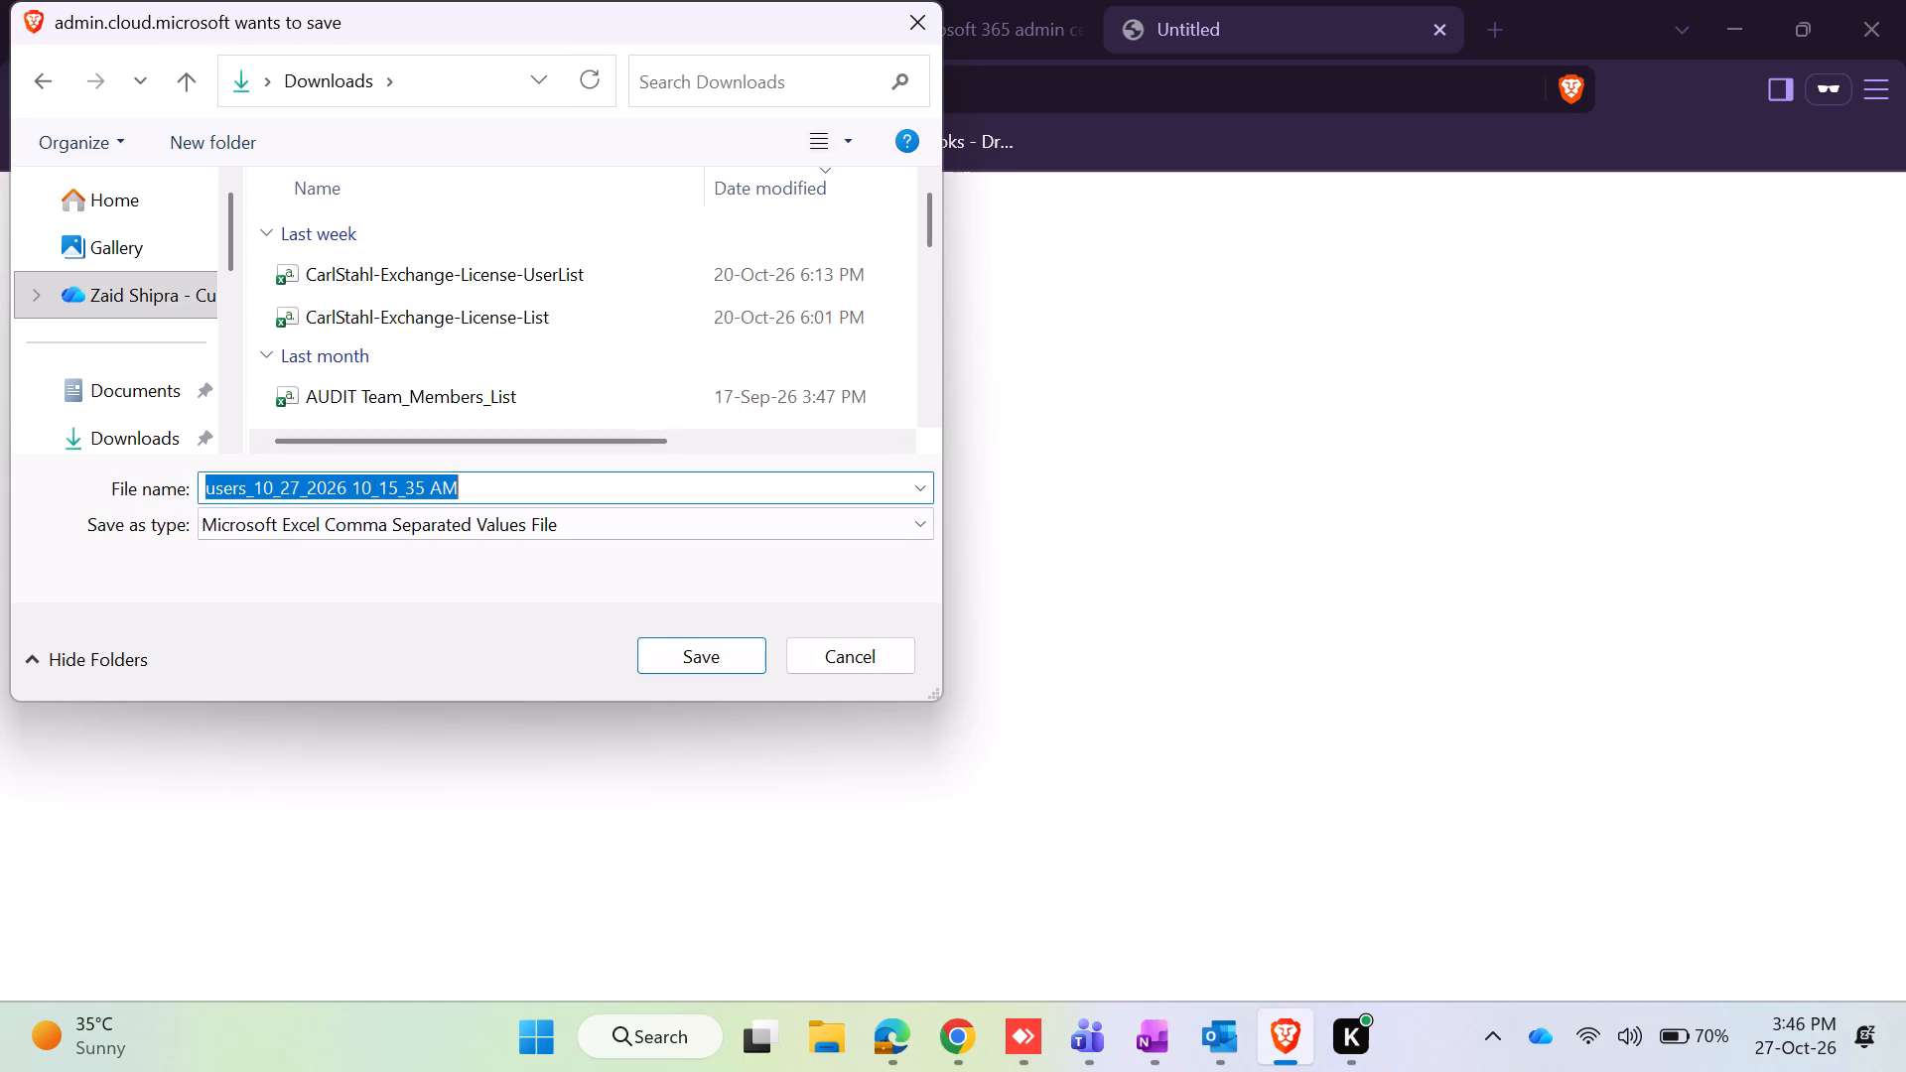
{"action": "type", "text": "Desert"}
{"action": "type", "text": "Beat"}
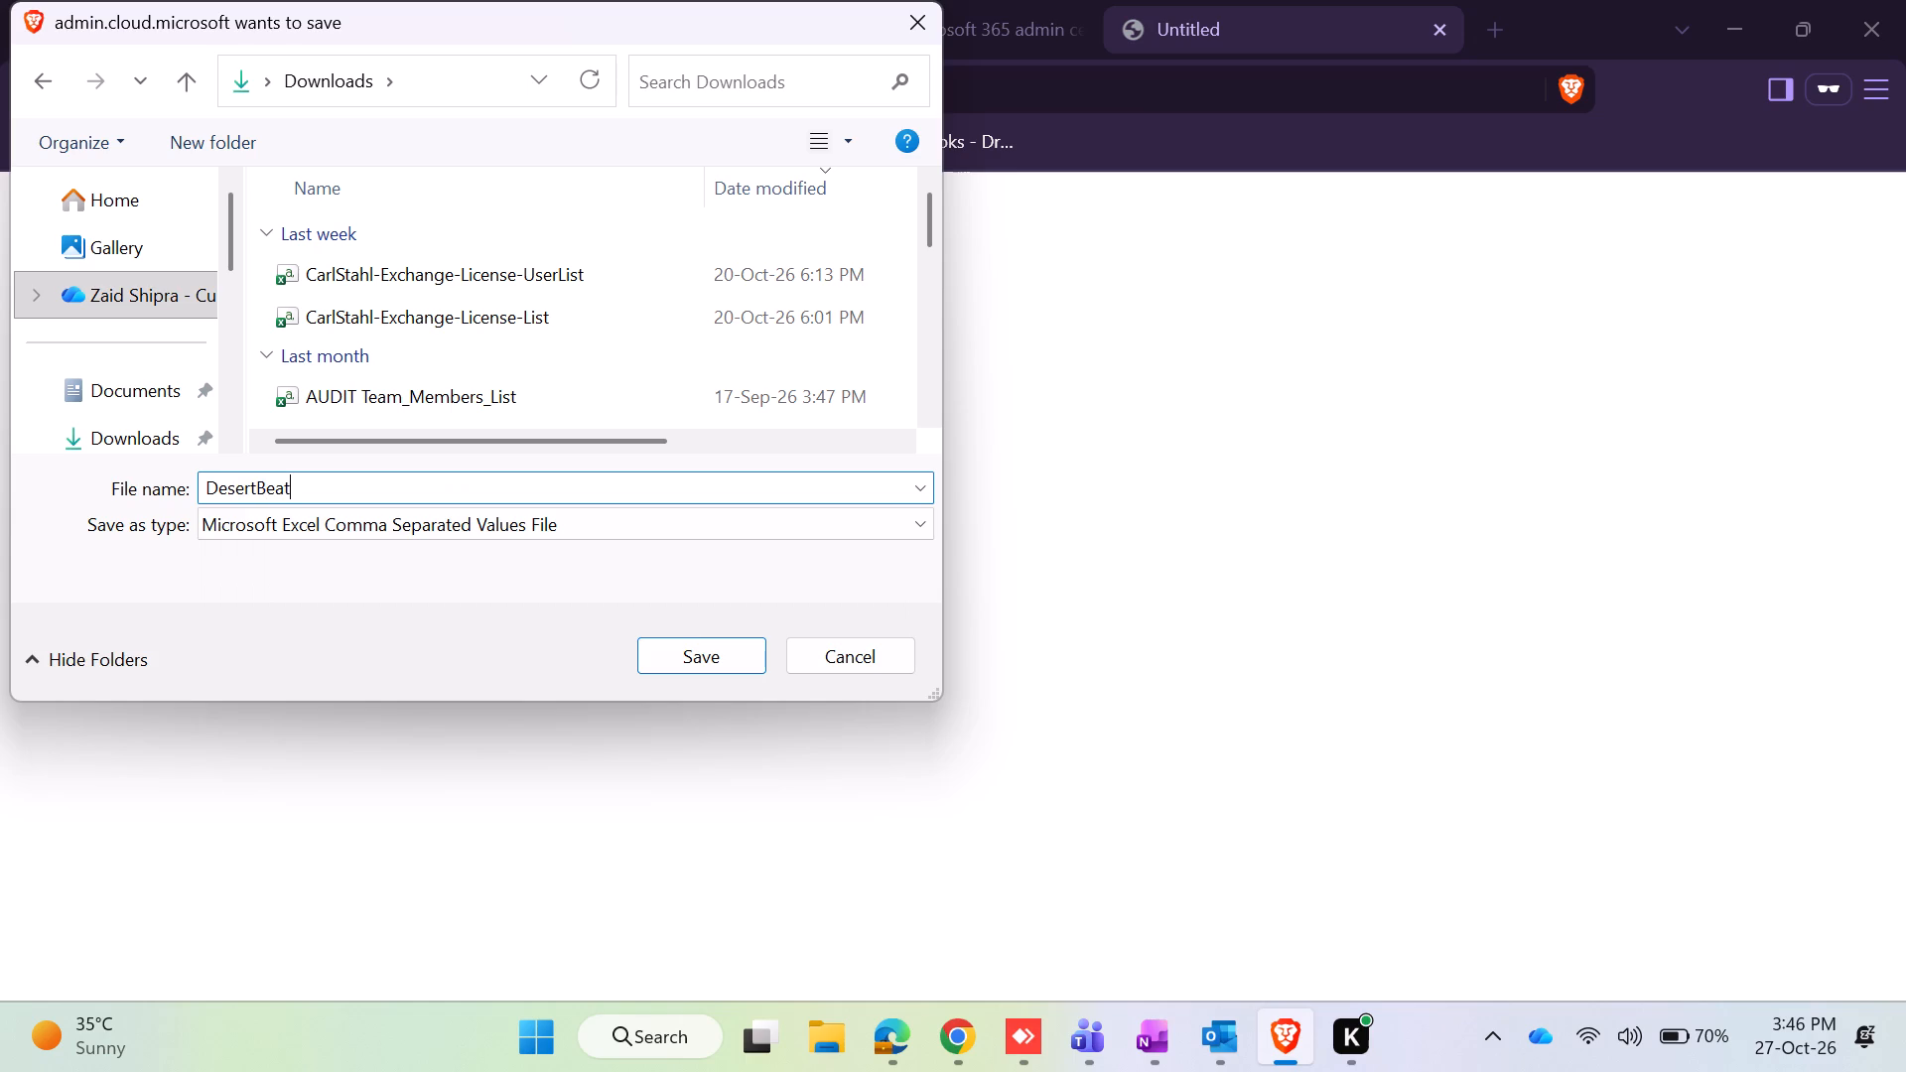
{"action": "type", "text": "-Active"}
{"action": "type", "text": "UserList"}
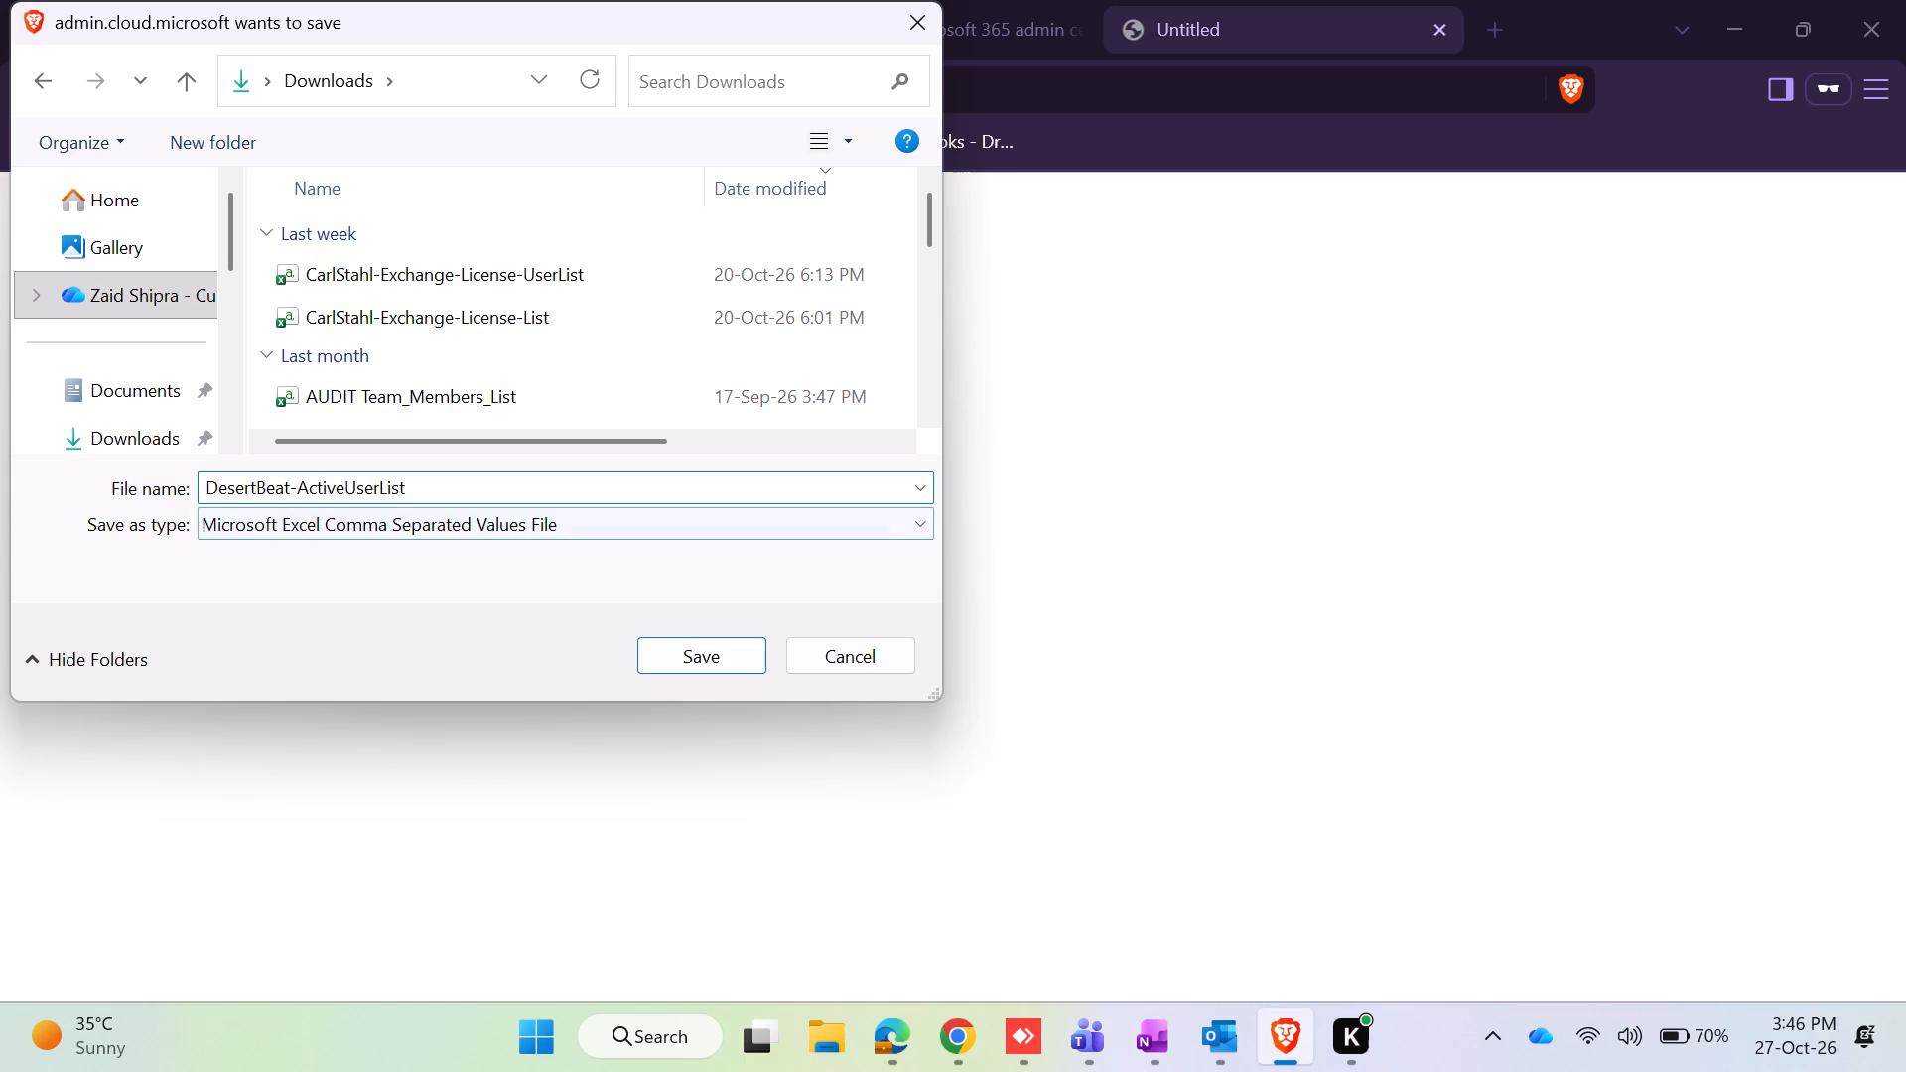
View the properties of the existing CarlStahl-Exchange-License-UserList file in Downloads, and close them.
{"action": "right_click", "coordinate": [390, 273]}
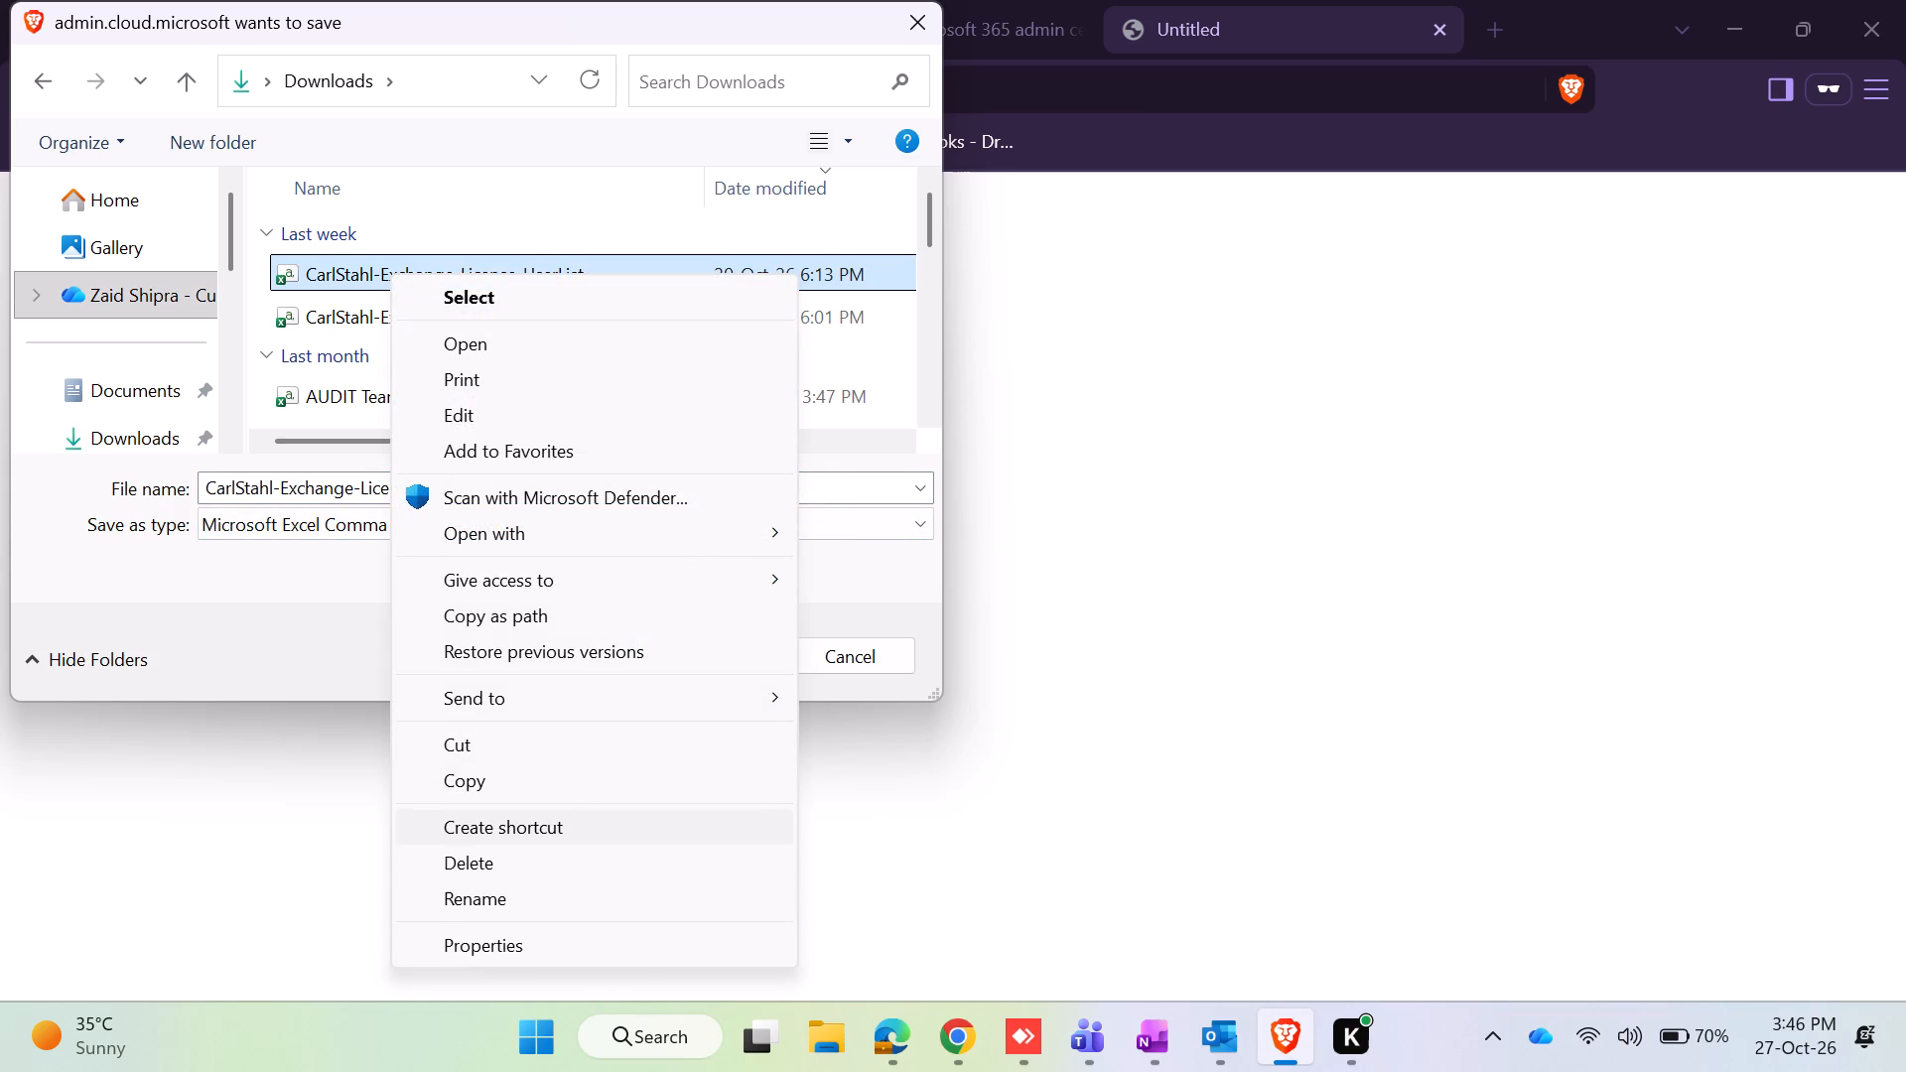
{"action": "left_click", "coordinate": [519, 955]}
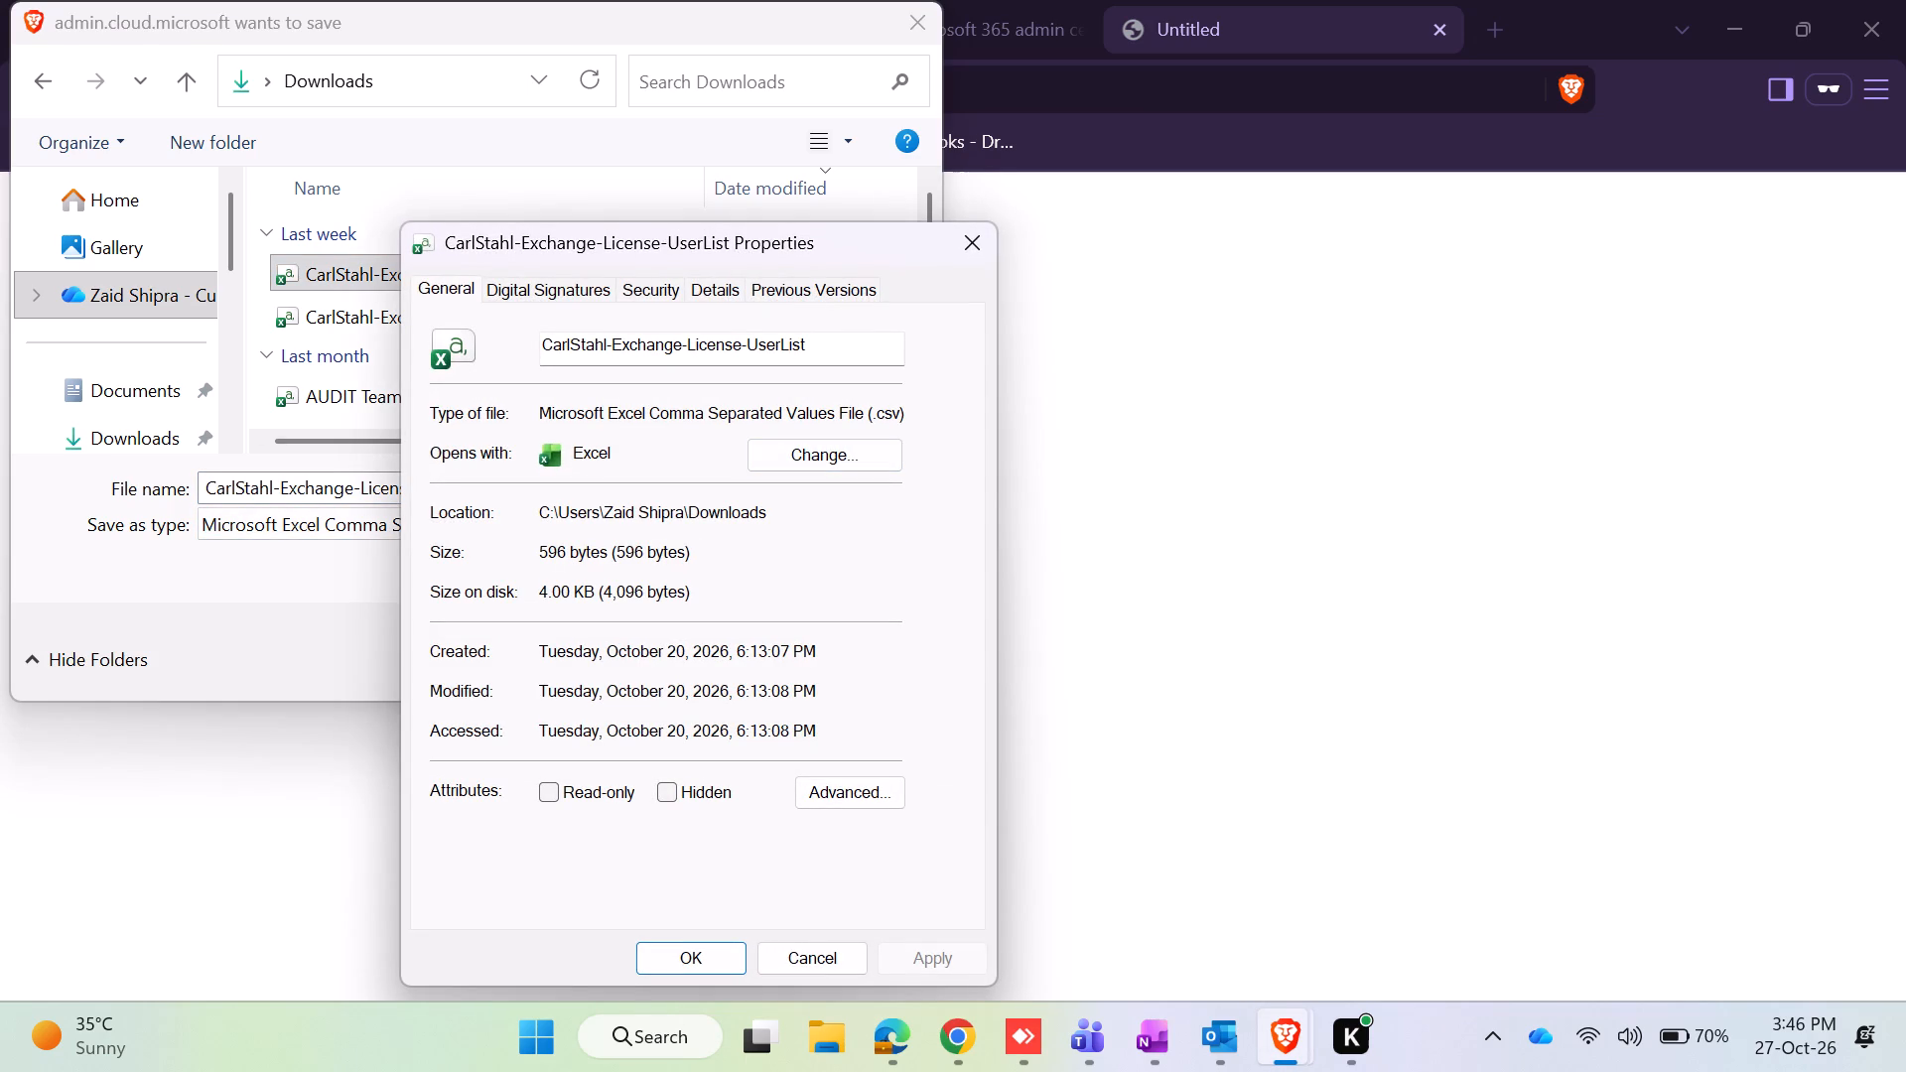
{"action": "left_click", "coordinate": [844, 235]}
{"action": "left_click_drag", "start_coordinate": [882, 234], "coordinate": [1189, 225]}
{"action": "double_click", "coordinate": [1296, 227]}
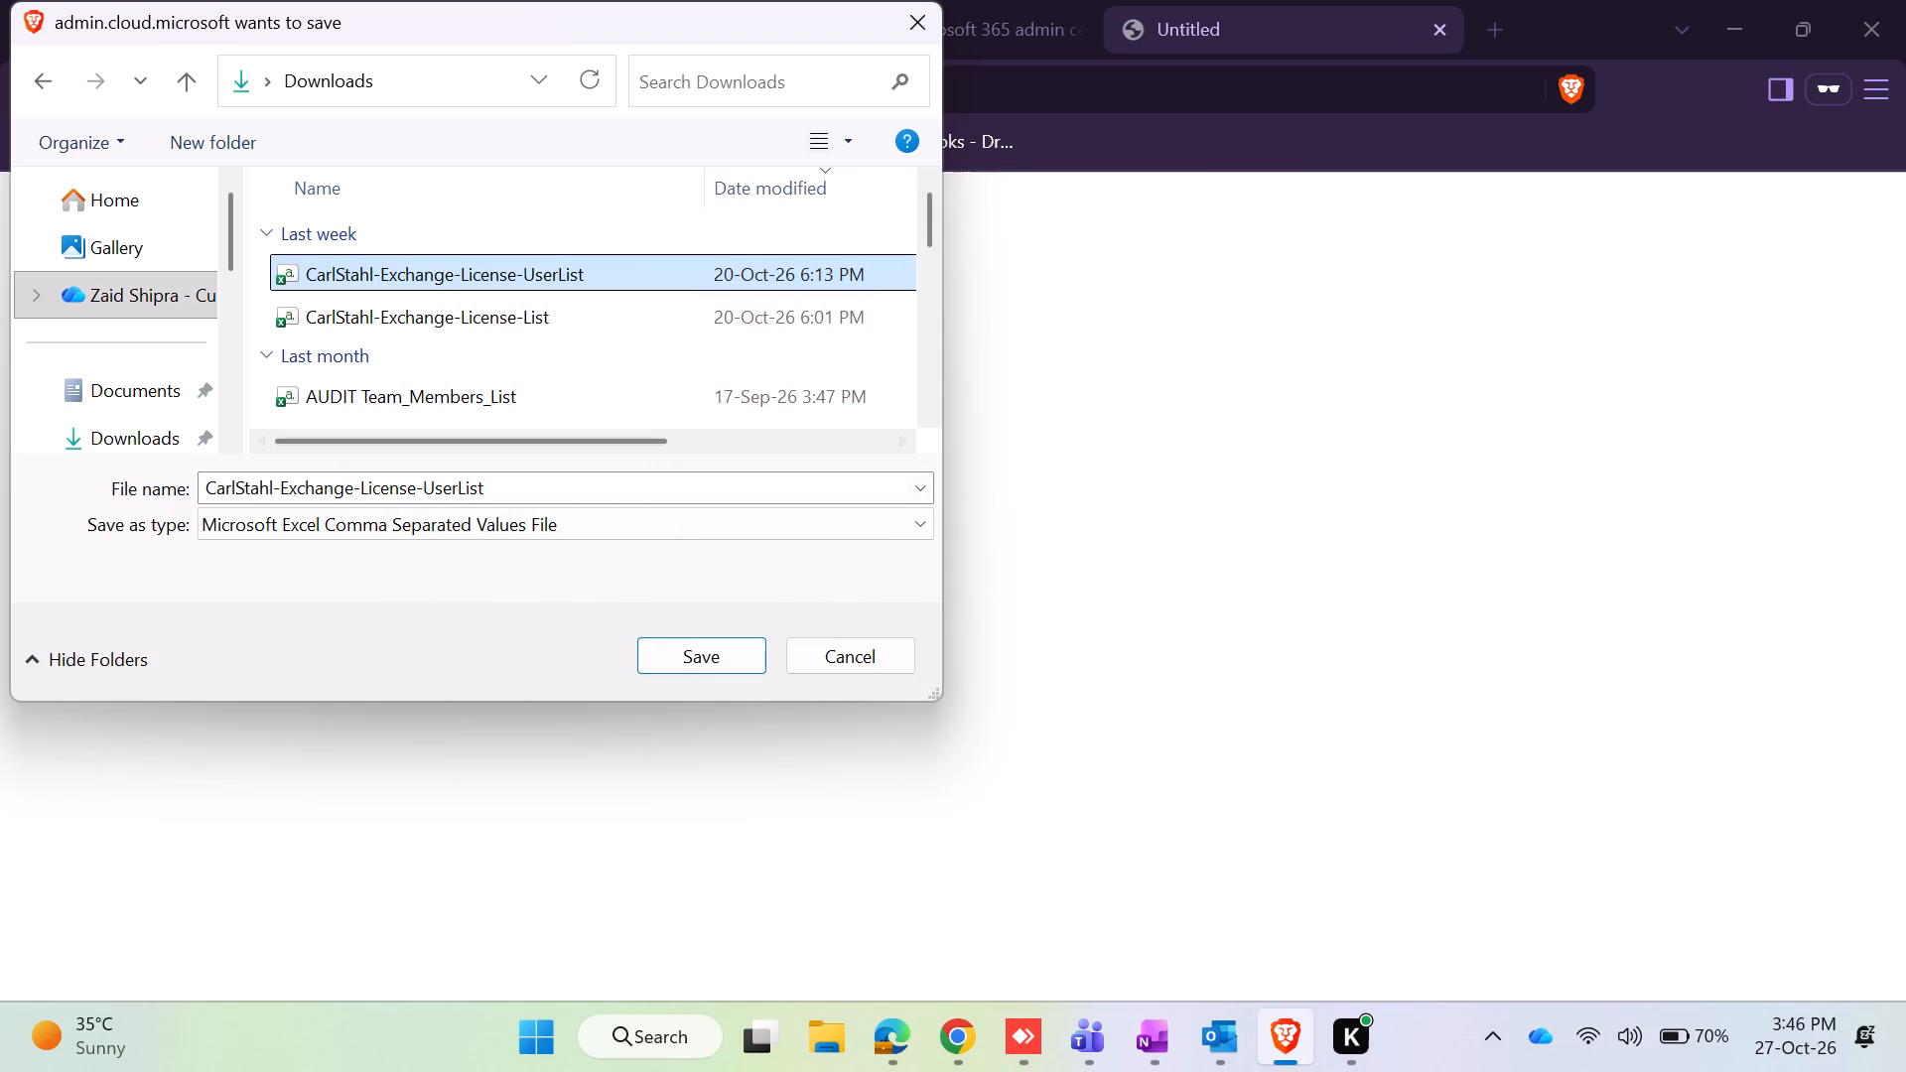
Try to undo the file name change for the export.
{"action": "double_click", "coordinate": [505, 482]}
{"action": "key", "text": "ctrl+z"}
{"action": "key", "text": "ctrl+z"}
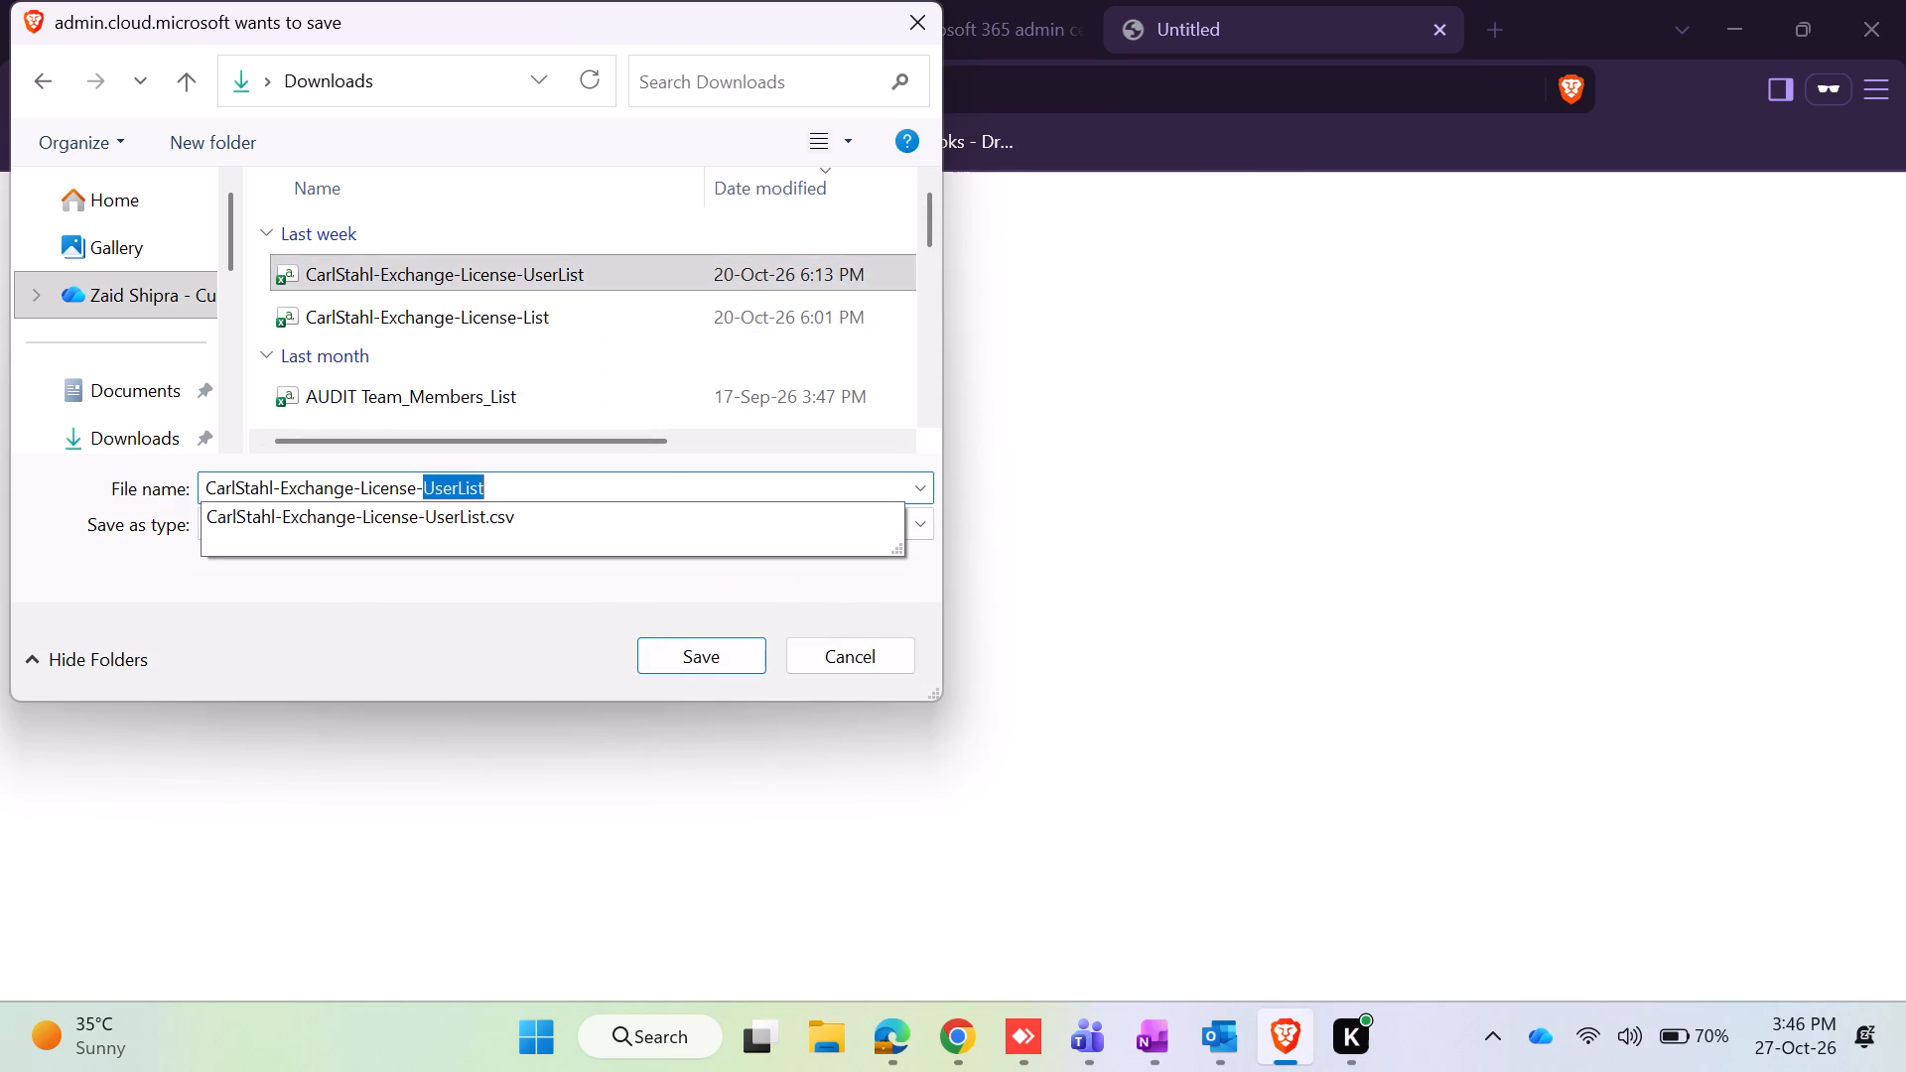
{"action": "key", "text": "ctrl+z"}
Replace the file name with DesertBeat-ActiveUserList and save the CSV export in the Downloads folder.
{"action": "left_click_drag", "start_coordinate": [410, 472], "coordinate": [142, 471]}
{"action": "left_click", "coordinate": [352, 464]}
{"action": "left_click", "coordinate": [321, 469]}
{"action": "triple_click", "coordinate": [310, 480]}
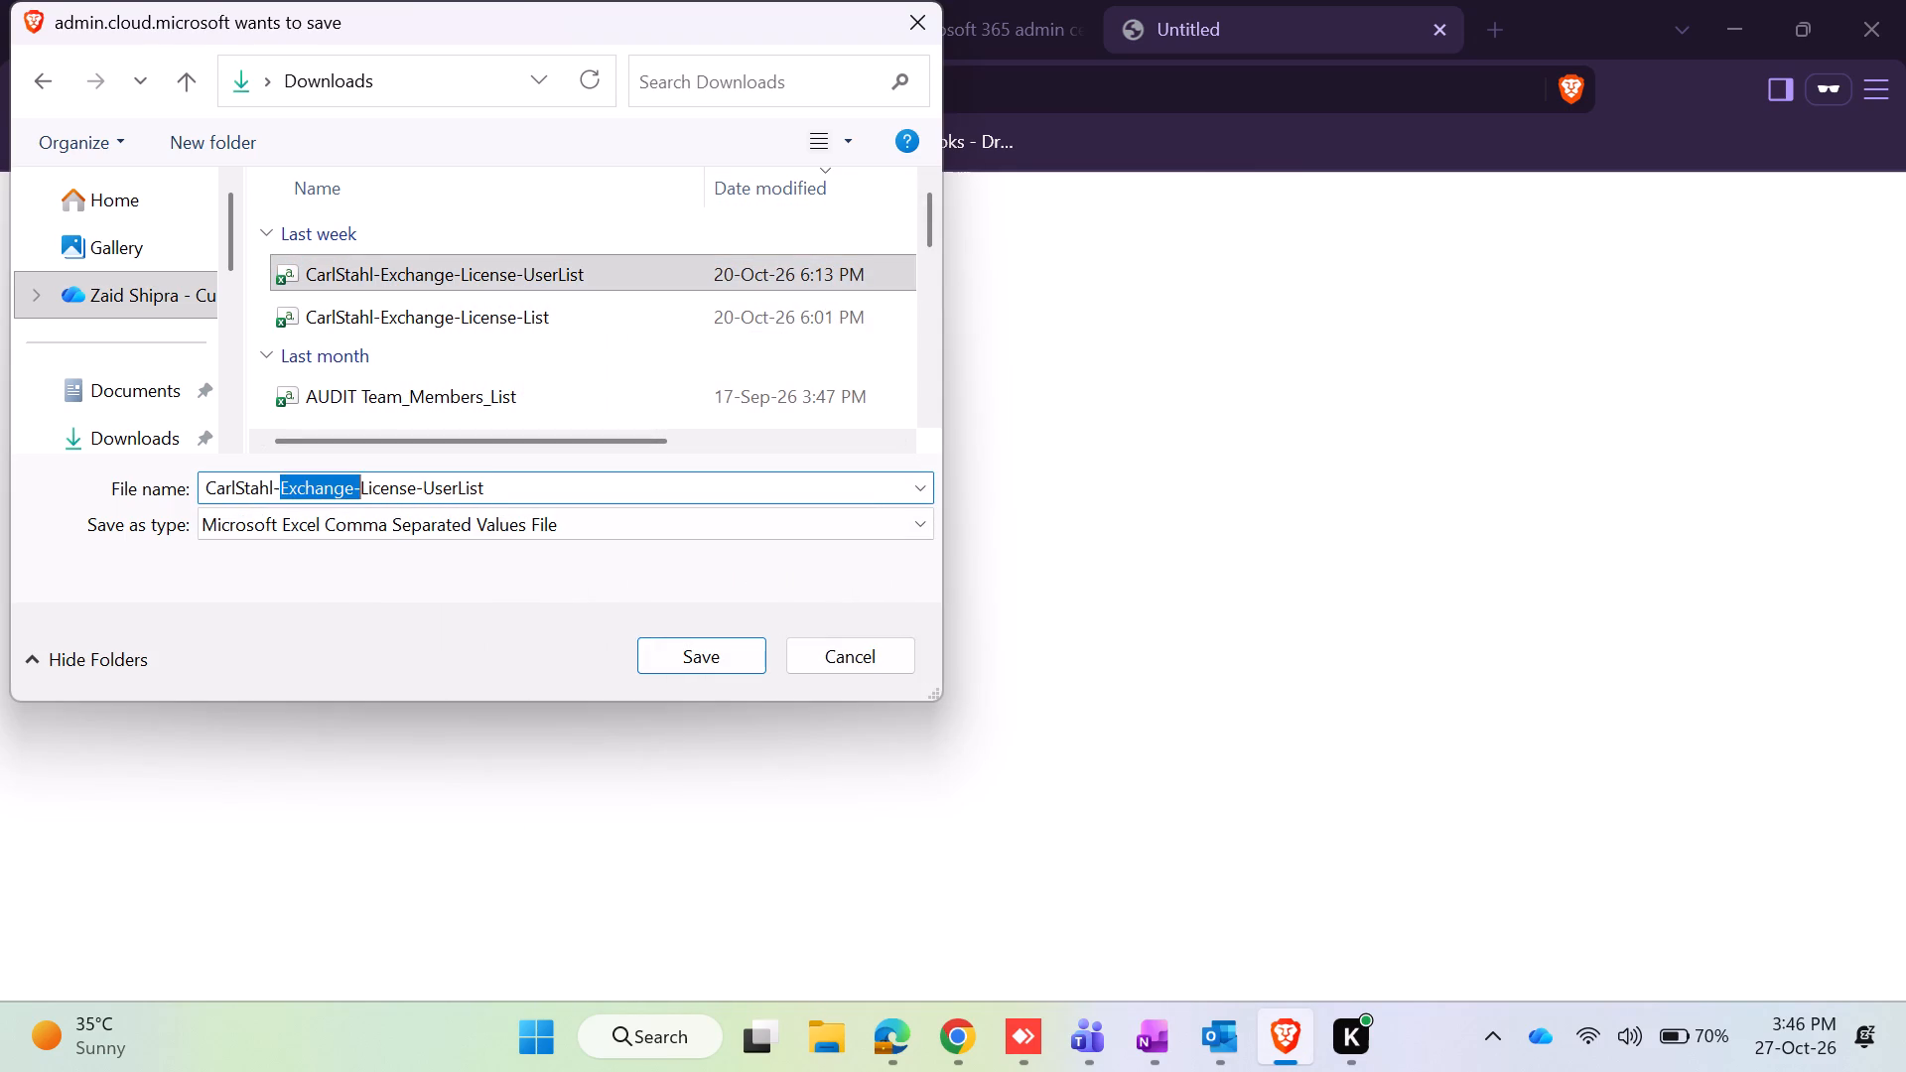
{"action": "left_click", "coordinate": [310, 480]}
{"action": "triple_click", "coordinate": [310, 486]}
{"action": "left_click", "coordinate": [310, 486]}
{"action": "key", "text": "ctrl+a"}
{"action": "key", "text": "BackSpace"}
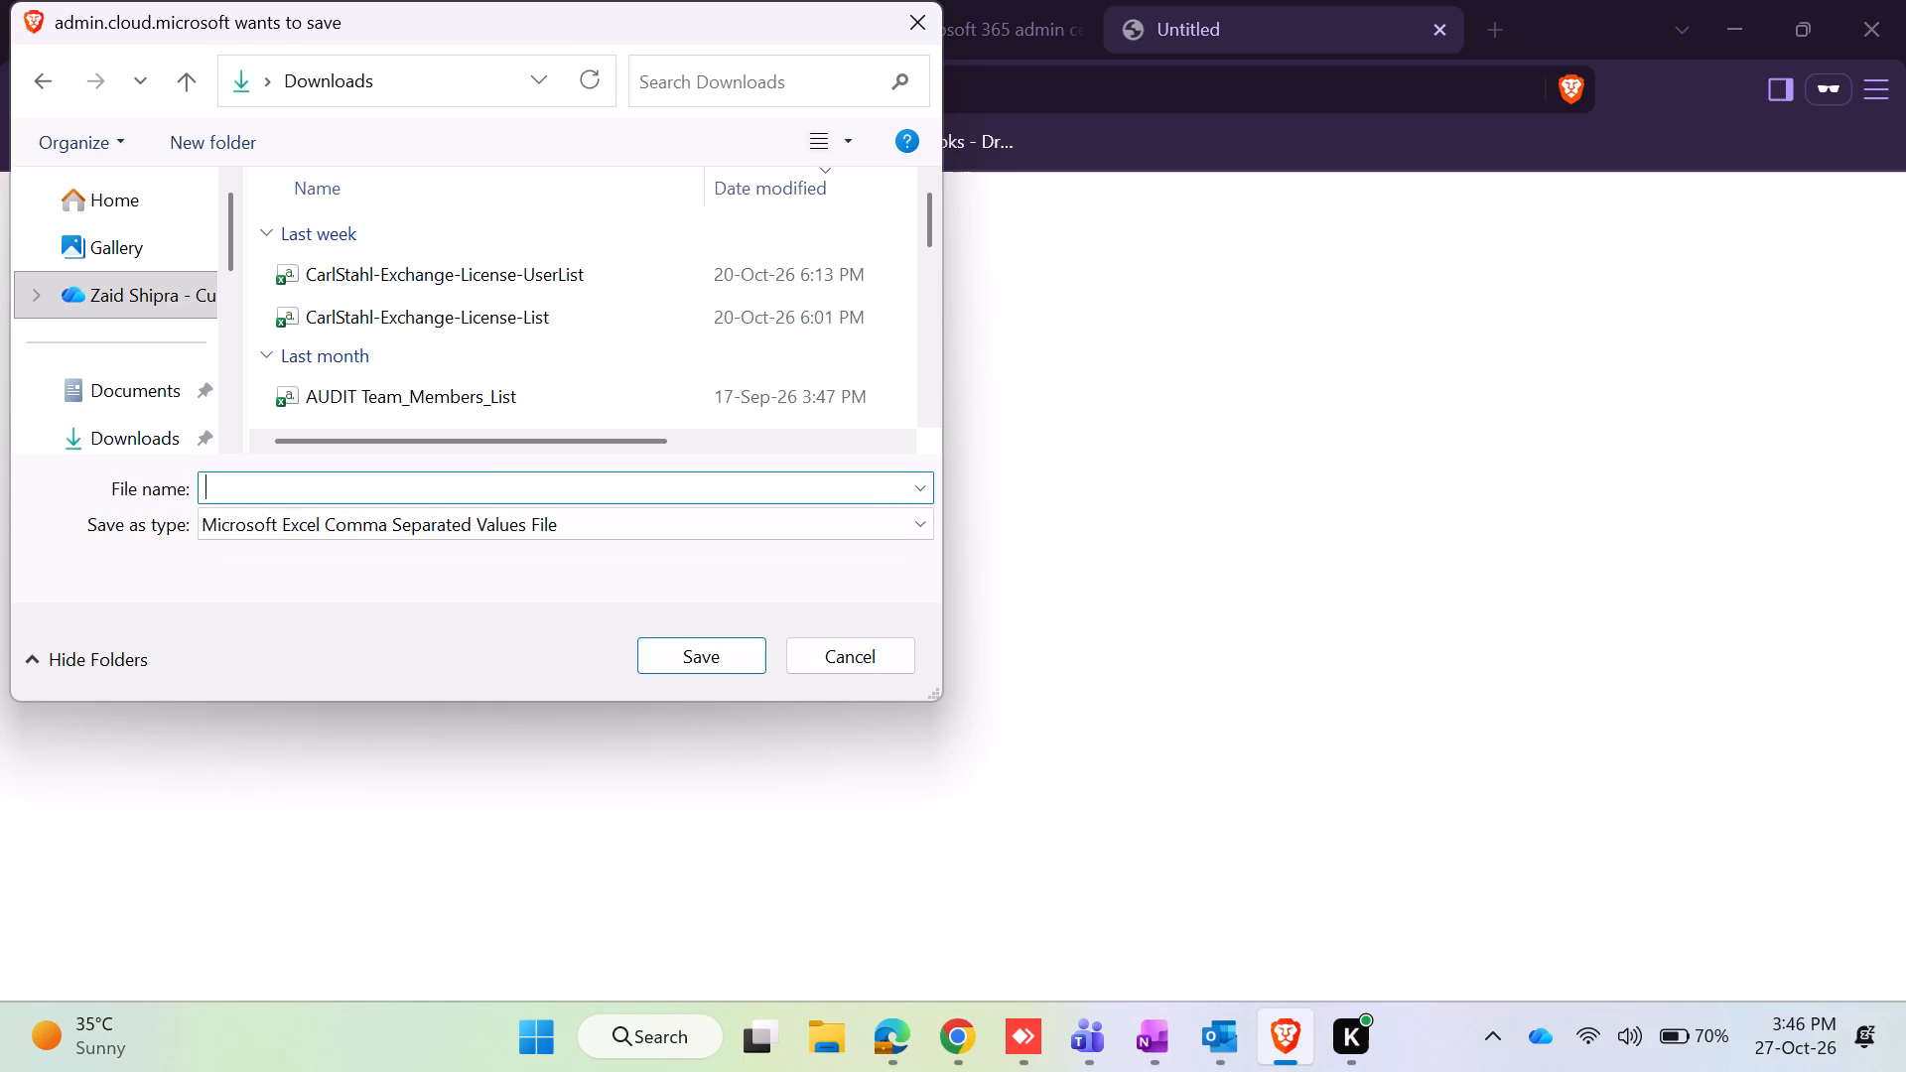
{"action": "type", "text": "Deser"}
{"action": "type", "text": "tBeat"}
{"action": "key", "text": "minus"}
{"action": "type", "text": "Ac"}
{"action": "type", "text": "tie"}
{"action": "key", "text": "BackSpace"}
{"action": "type", "text": "veUserLis"}
{"action": "key", "text": "t"}
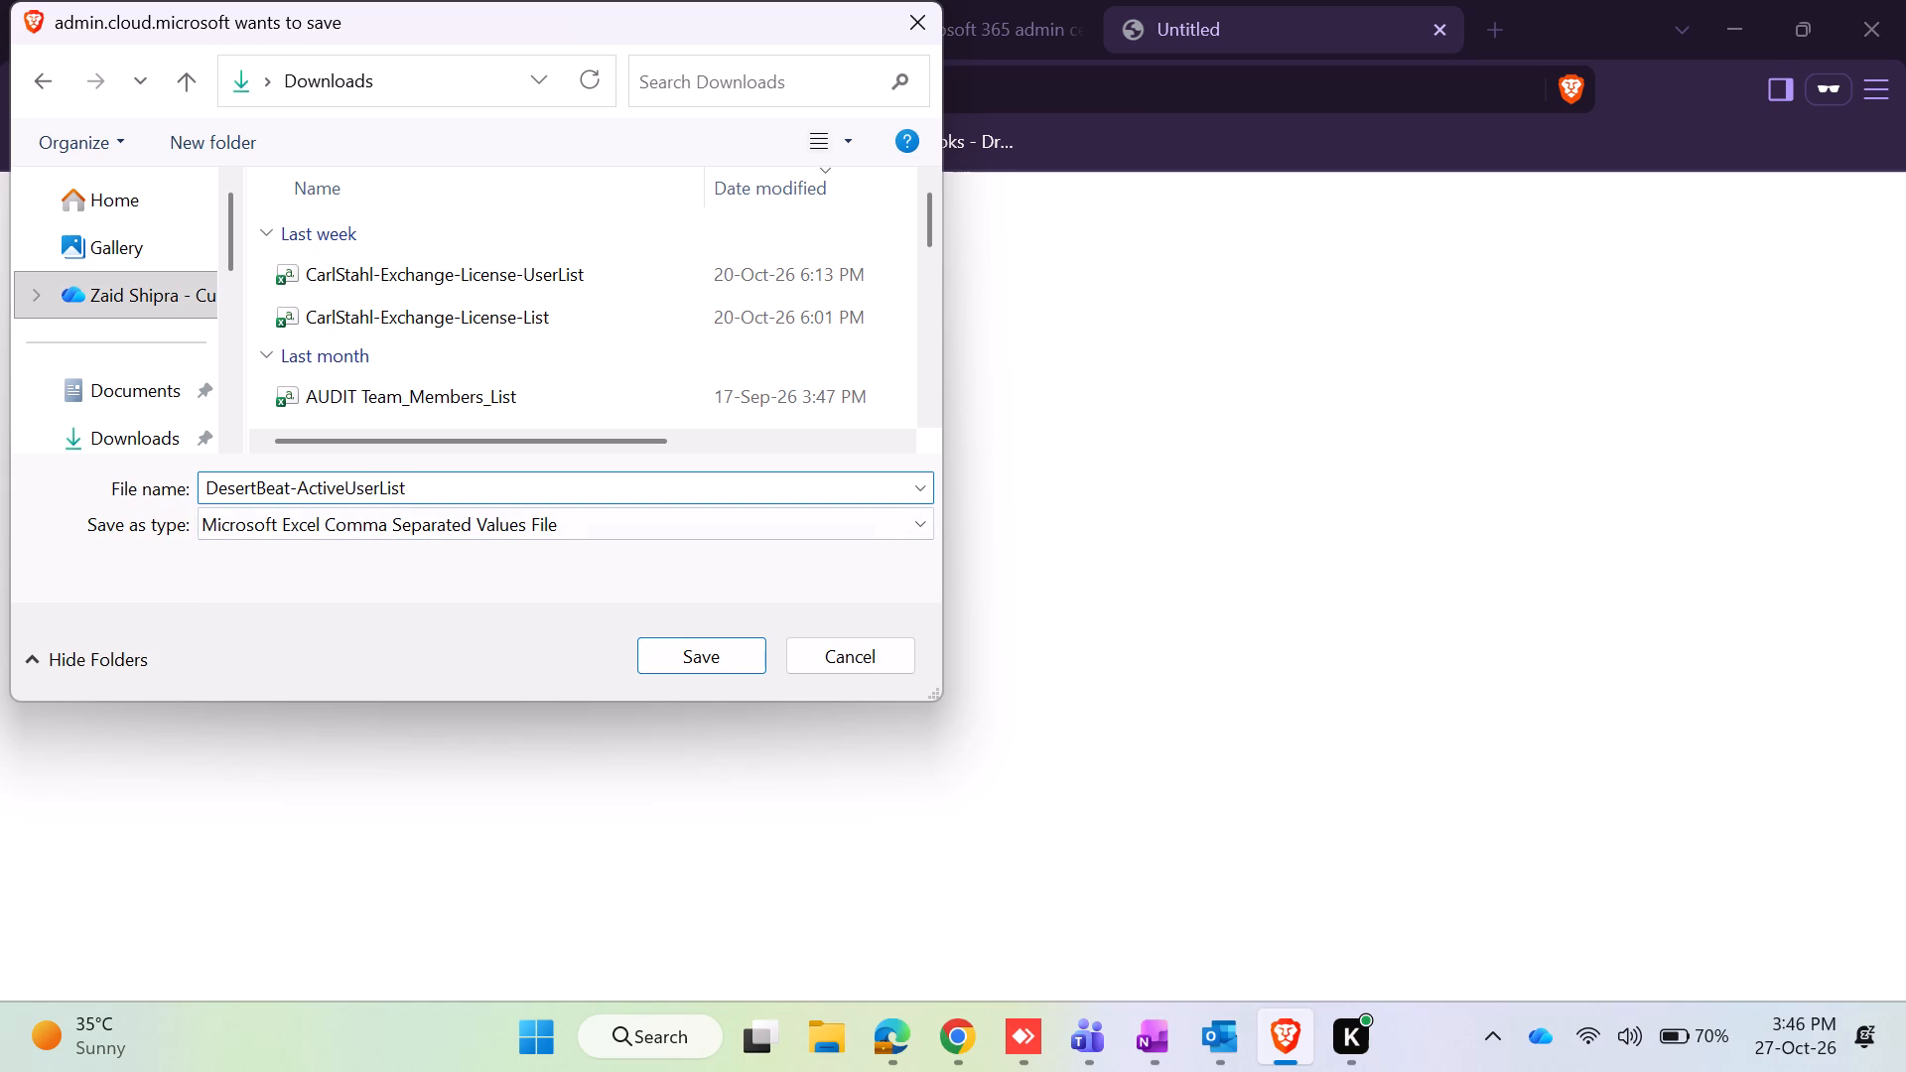
{"action": "left_click", "coordinate": [688, 660]}
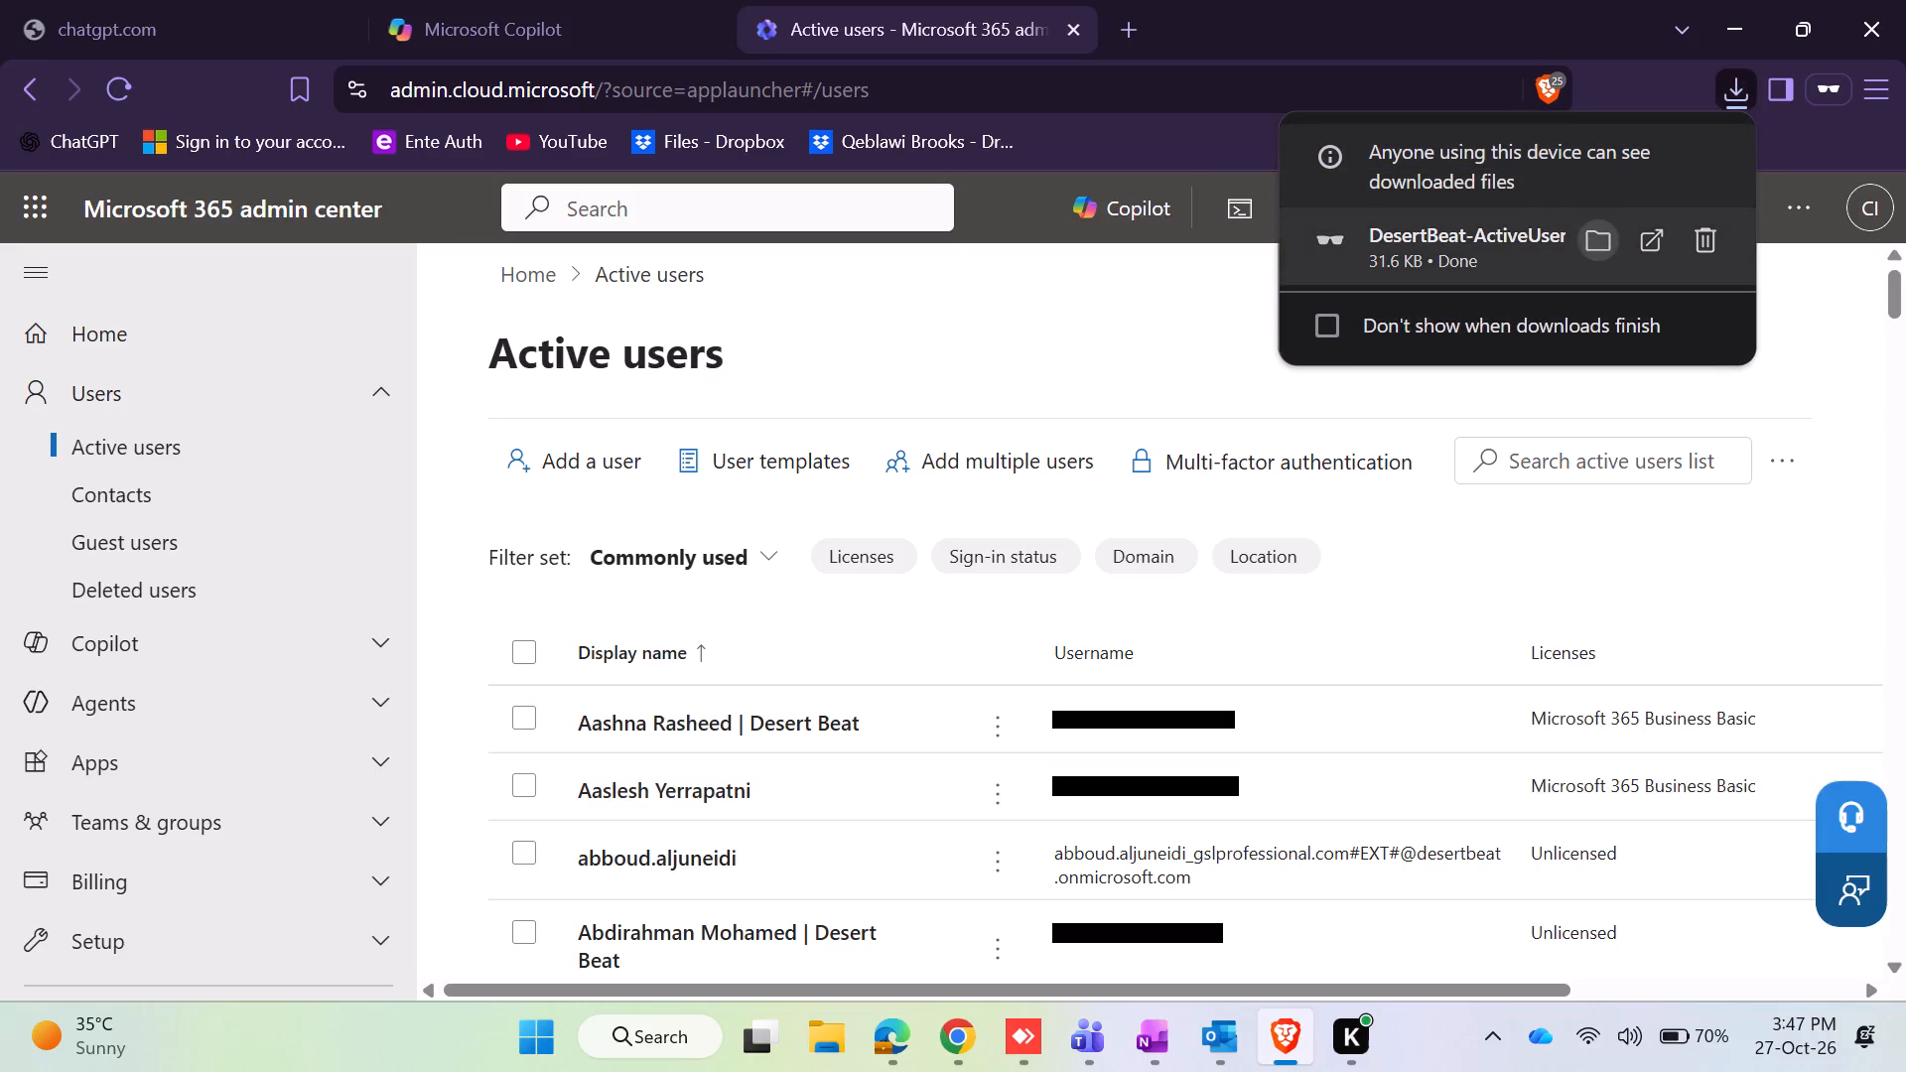
Show the downloaded file in its folder, open DesertBeat-ActiveUserList in Excel, and minimize the workbook.
{"action": "left_click", "coordinate": [1611, 238]}
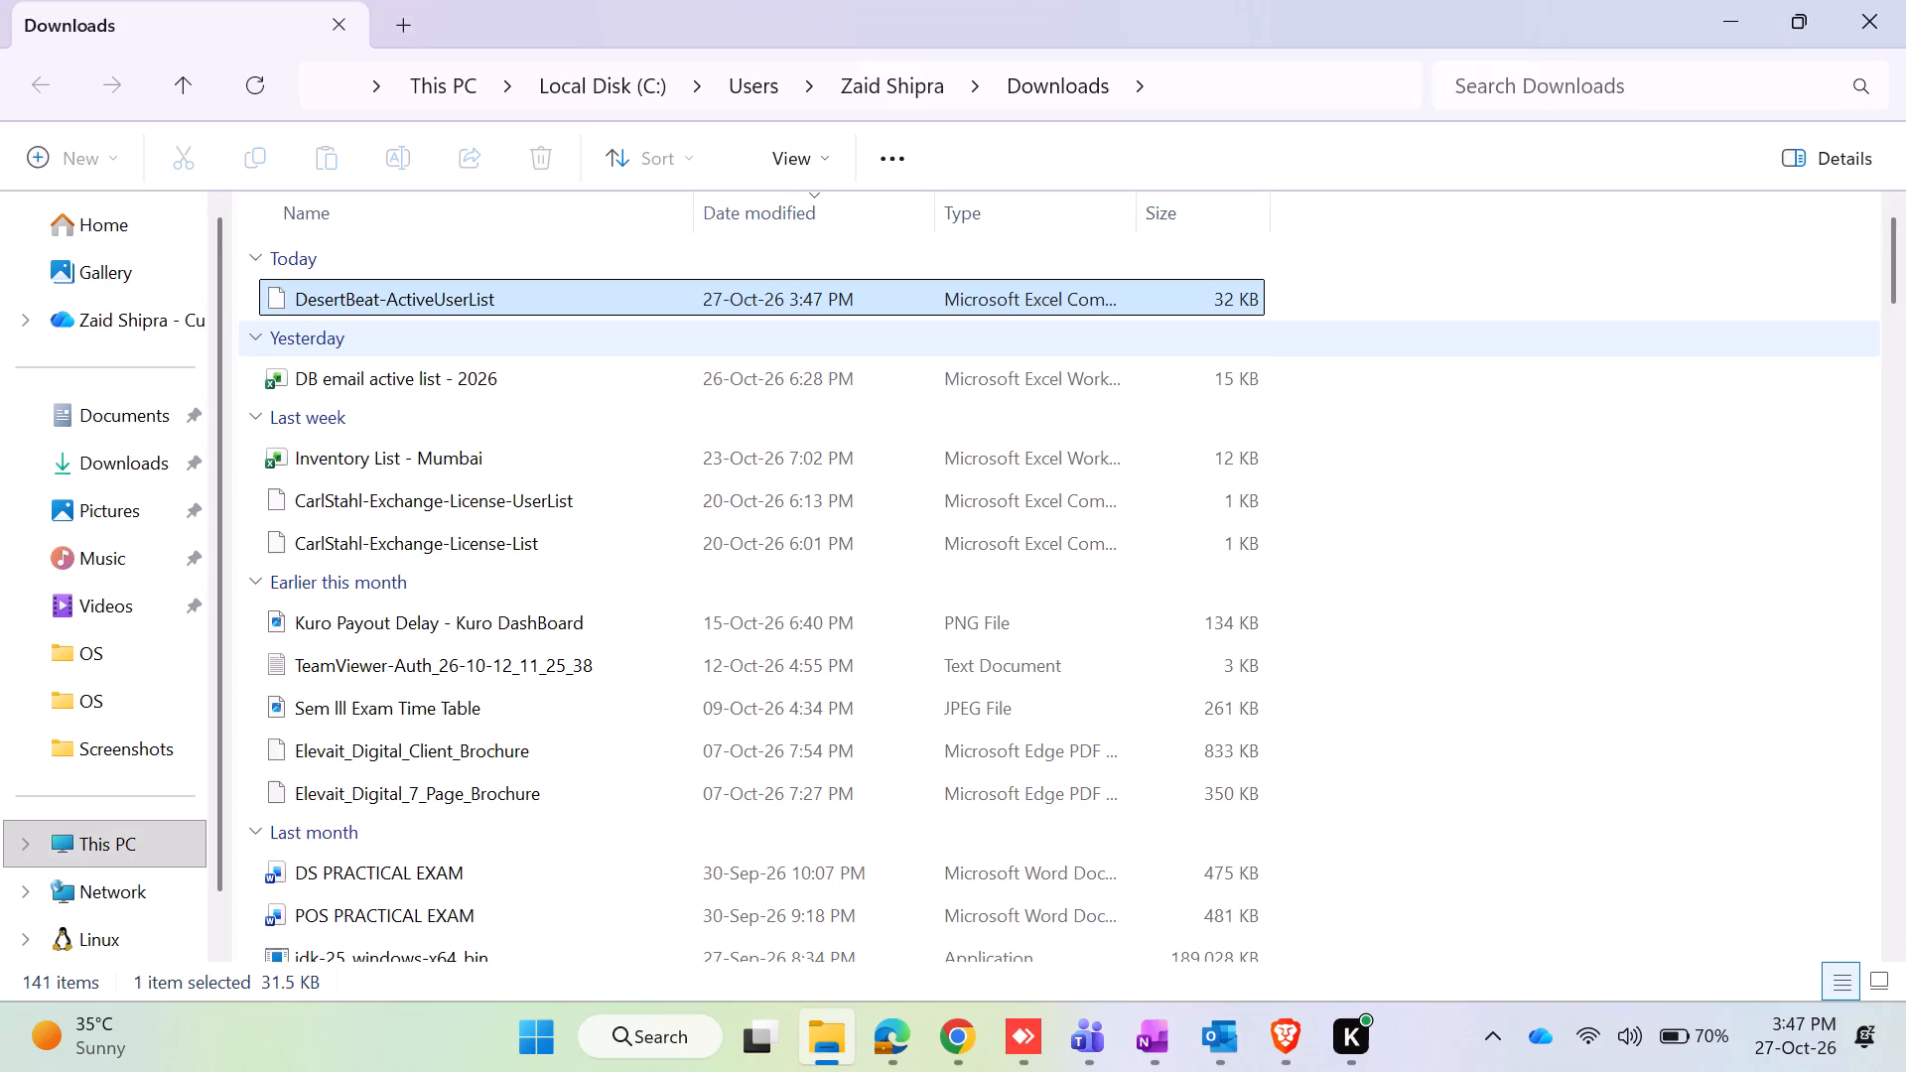
{"action": "double_click", "coordinate": [414, 301]}
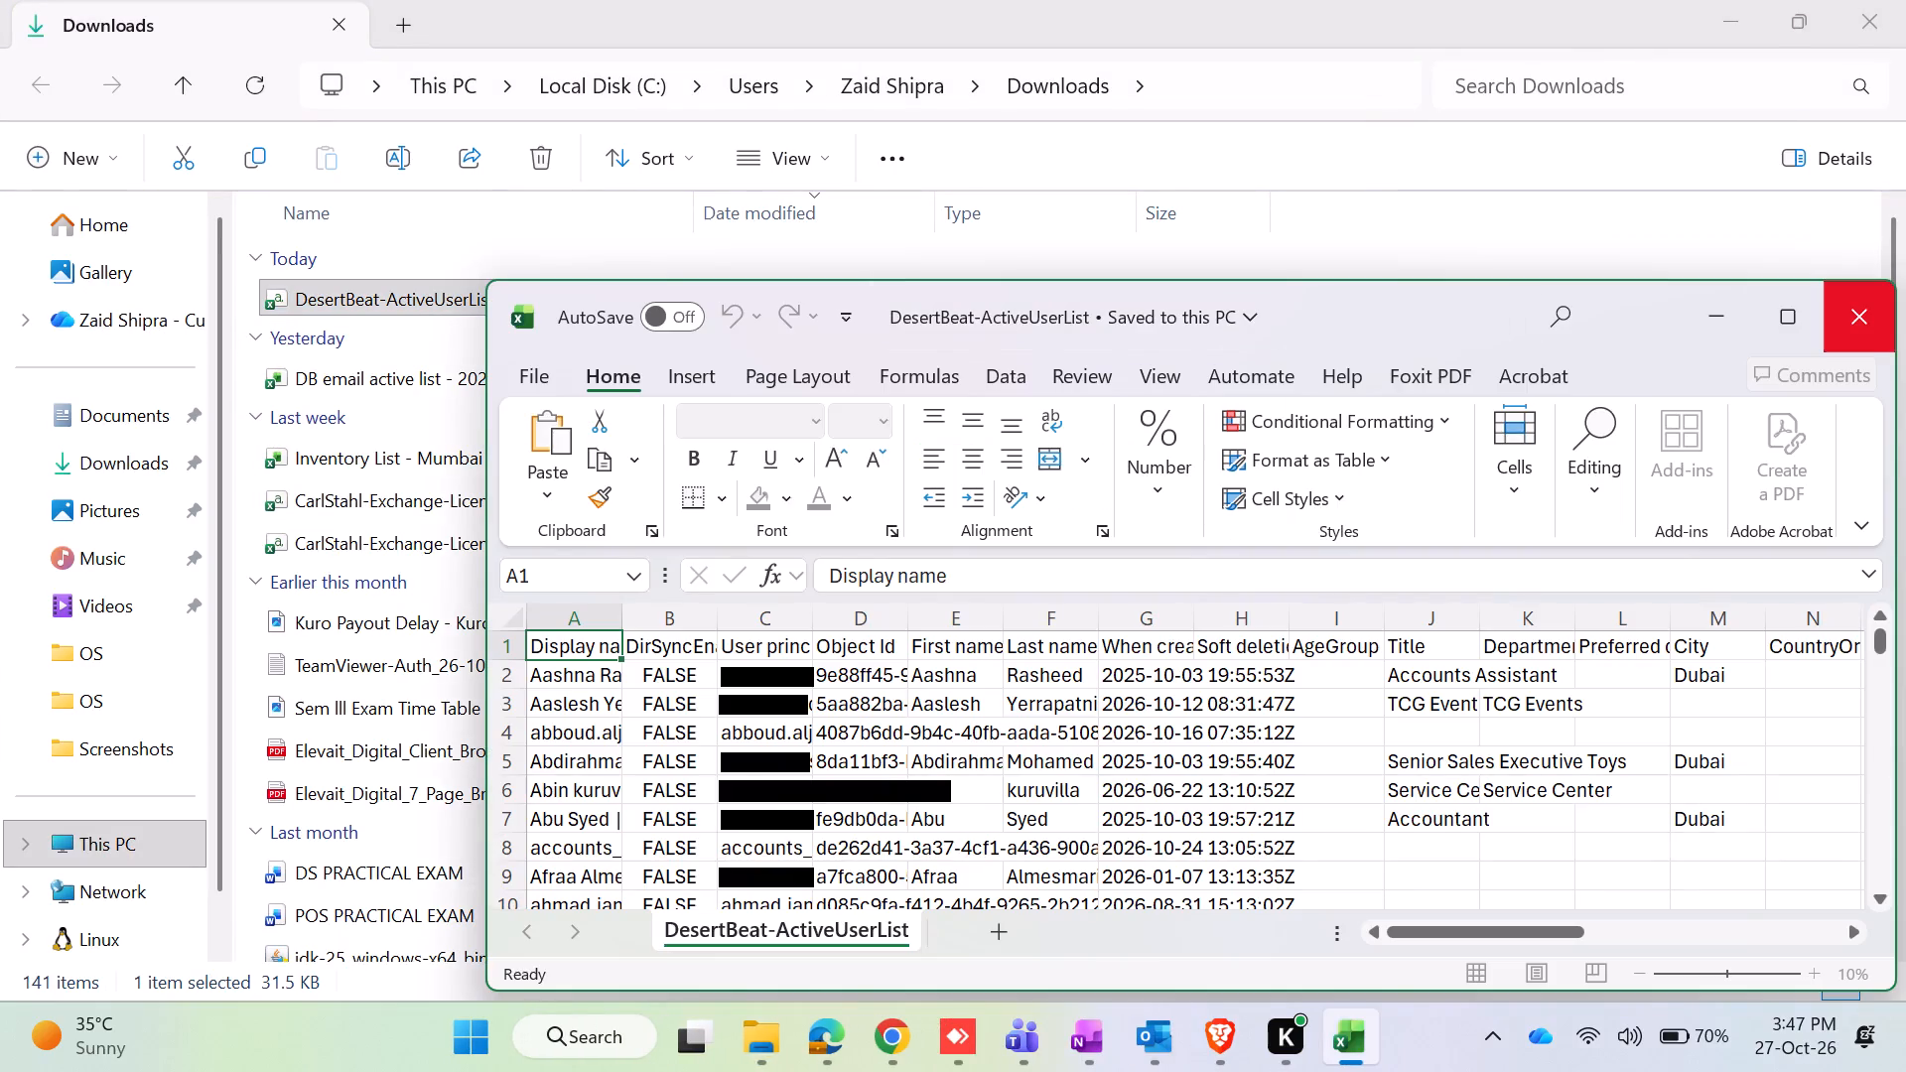
{"action": "left_click", "coordinate": [1729, 319]}
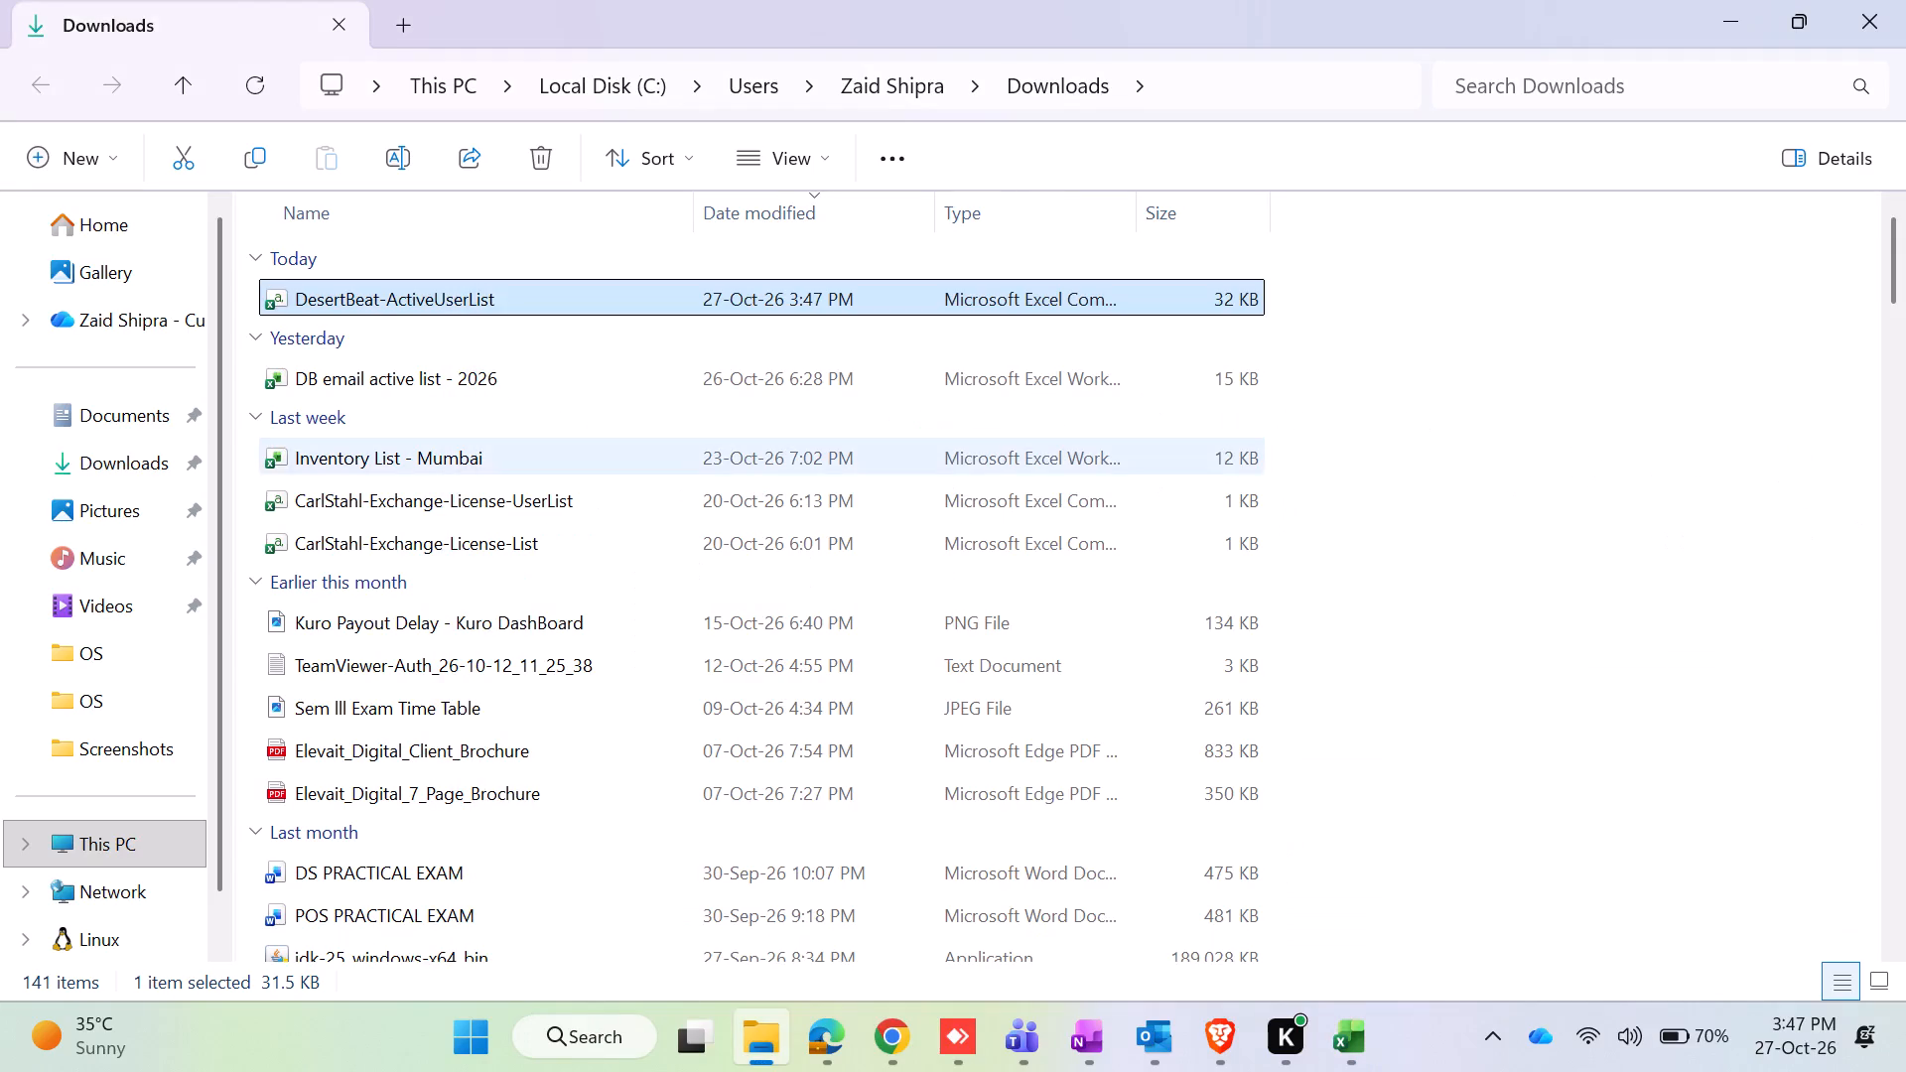
View the properties of the Inventory List - Mumbai workbook in Downloads, and close them.
{"action": "right_click", "coordinate": [363, 459]}
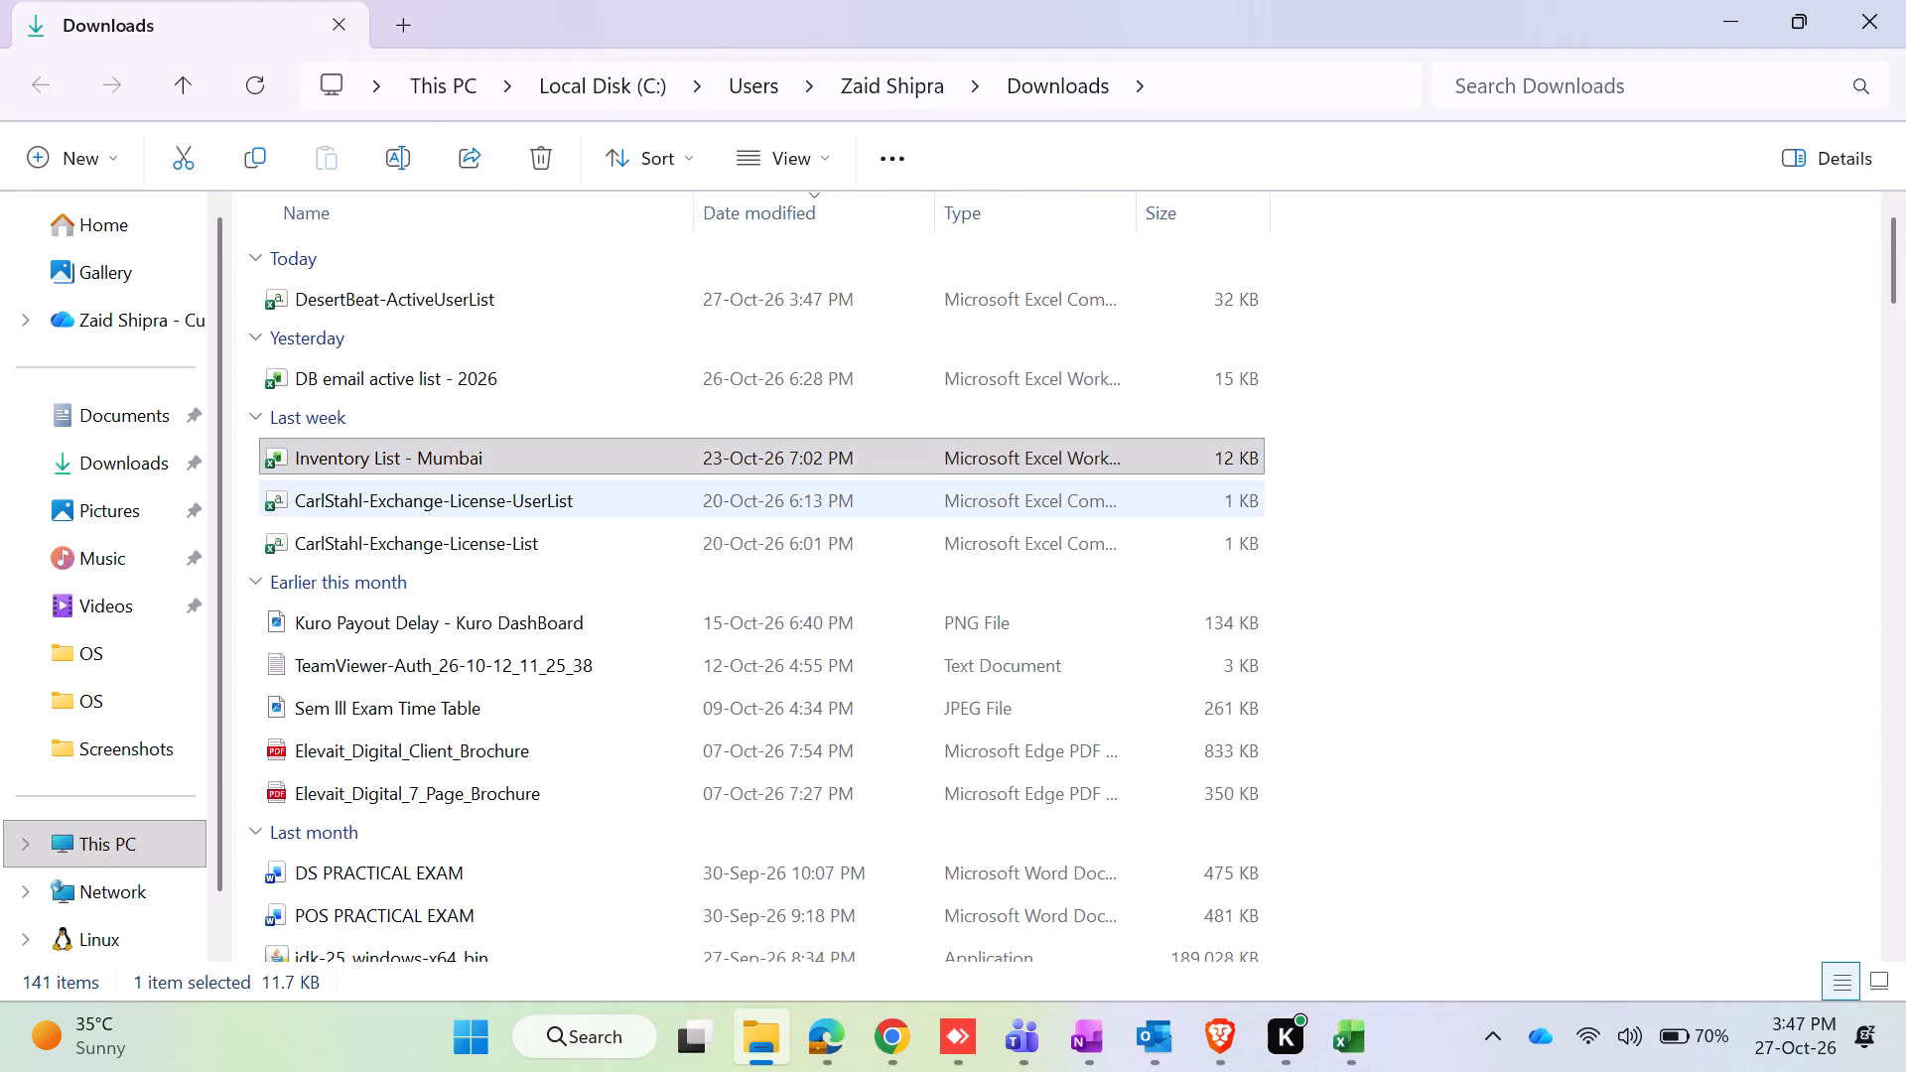
{"action": "left_click", "coordinate": [489, 508]}
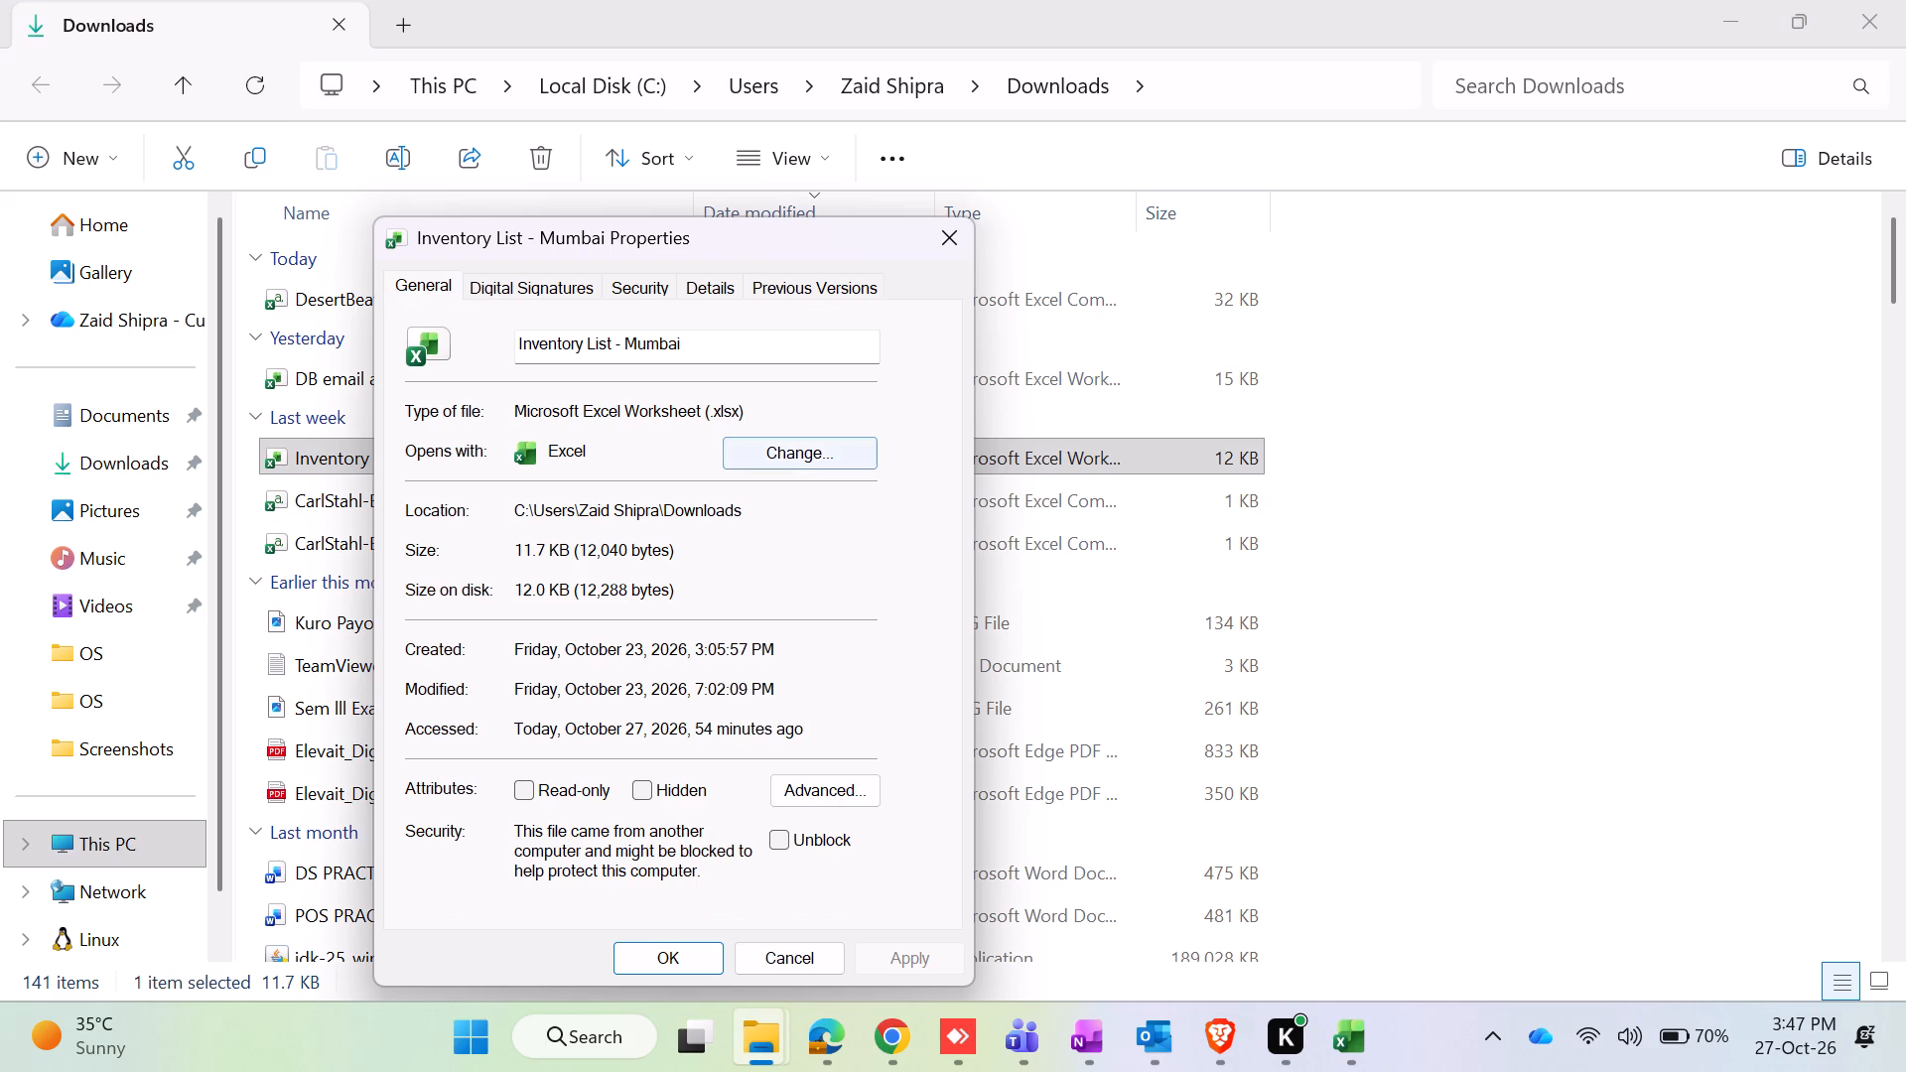
{"action": "left_click", "coordinate": [953, 258]}
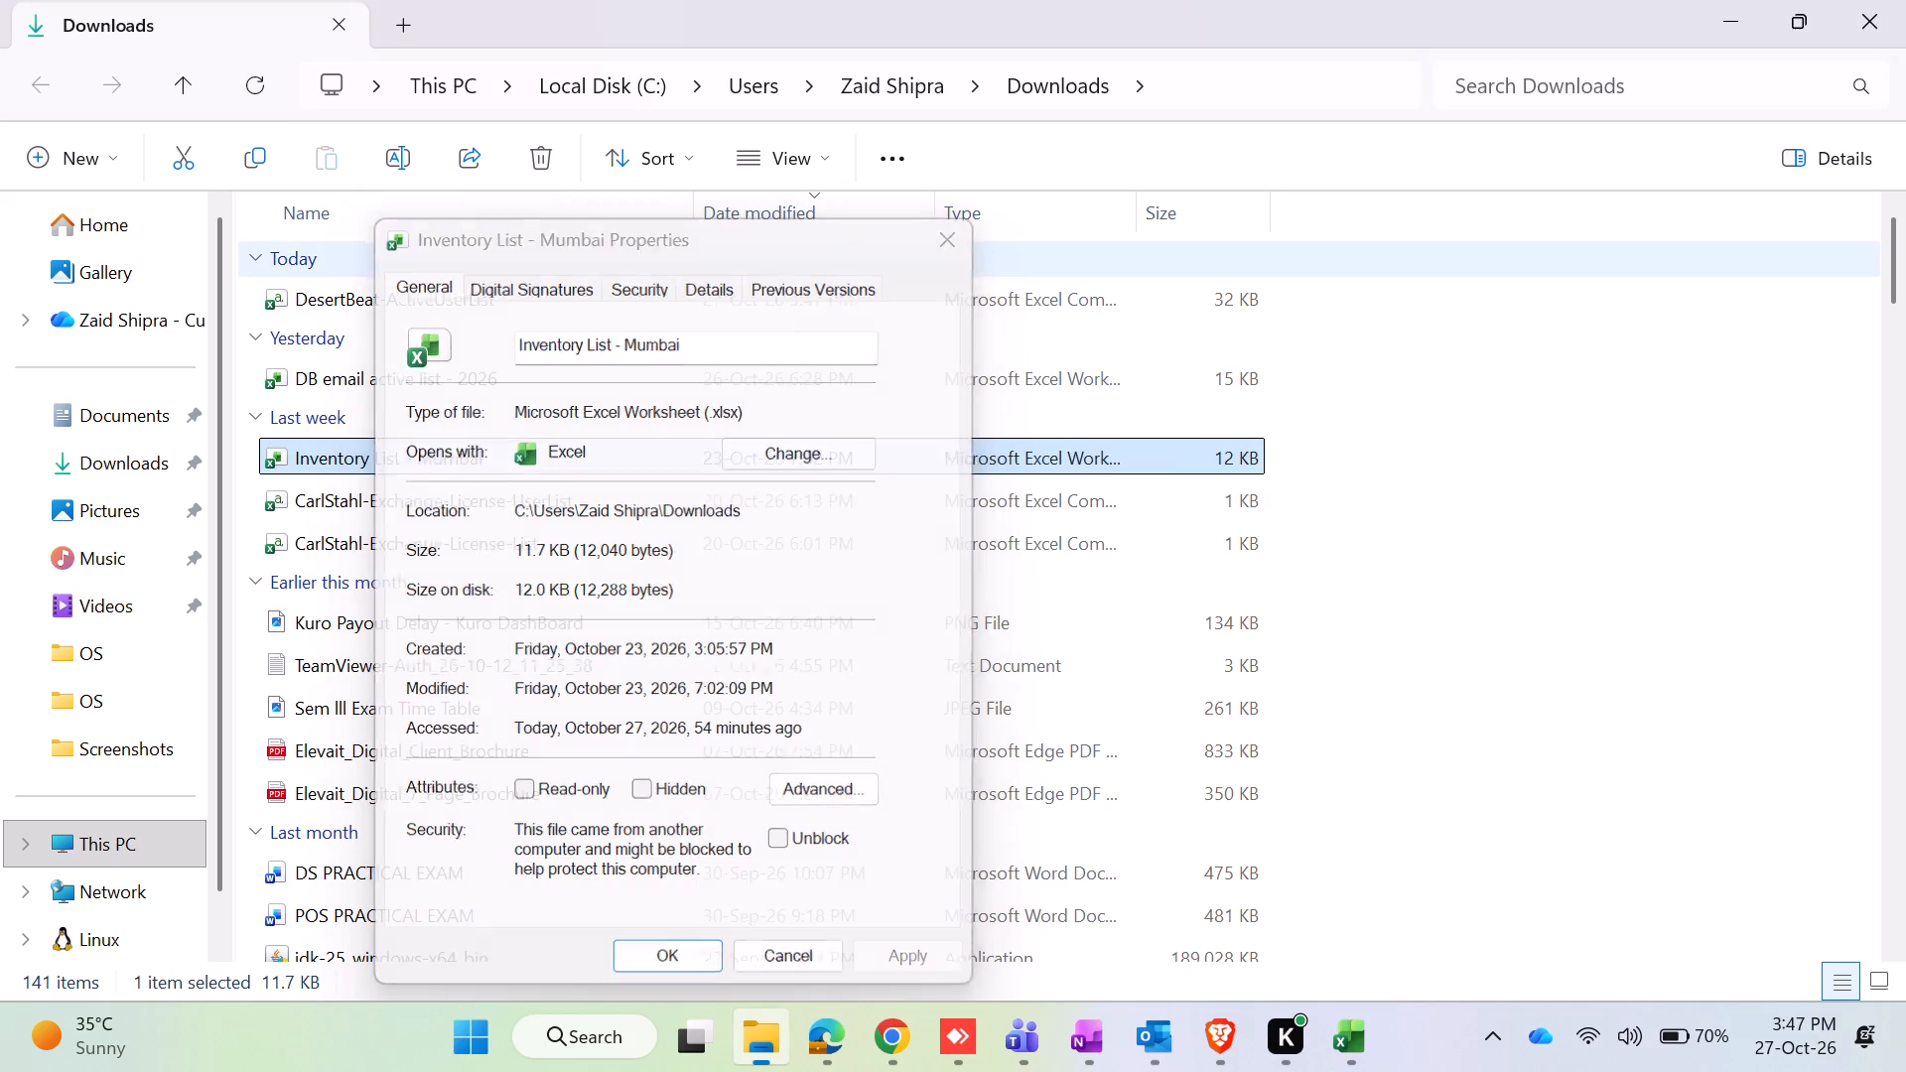
View the properties of DesertBeat-ActiveUserList in Downloads, check the default app choices for .csv files, and close them without changes.
{"action": "right_click", "coordinate": [363, 296]}
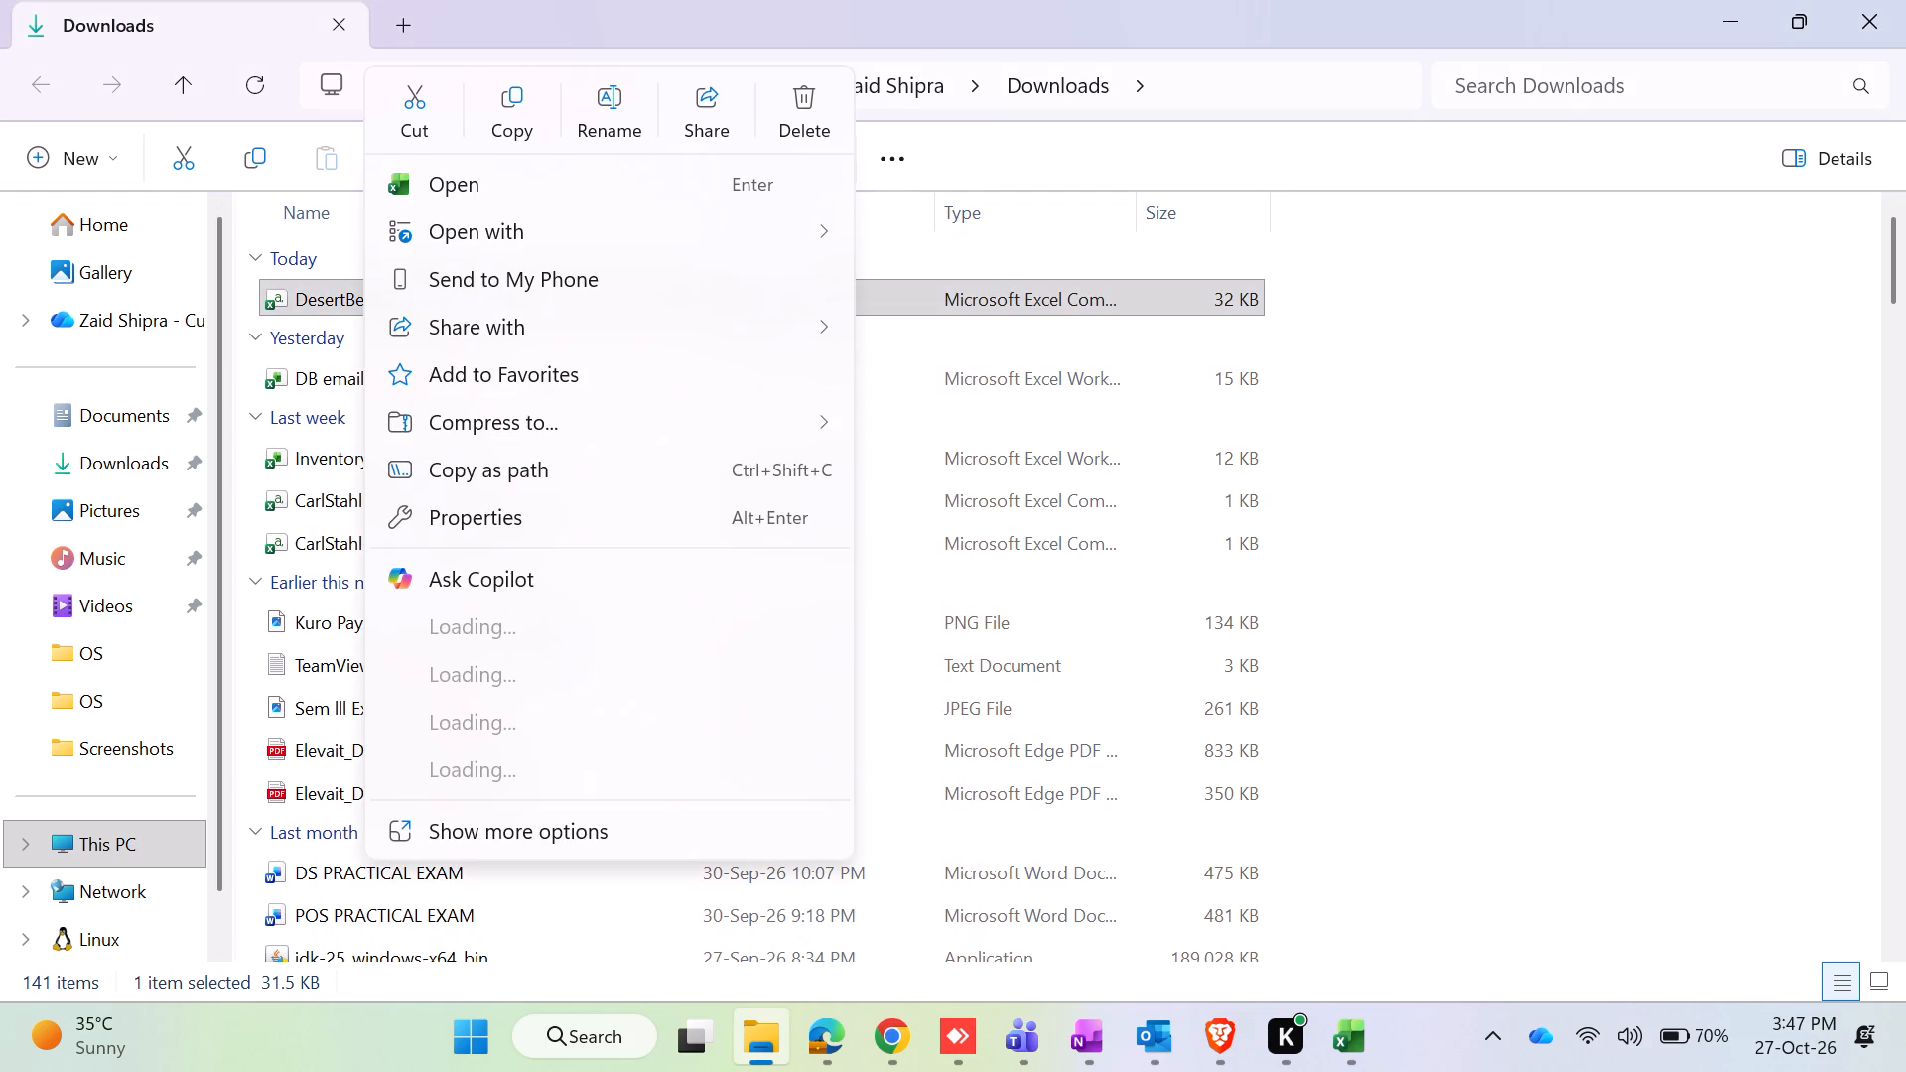
{"action": "left_click", "coordinate": [470, 520]}
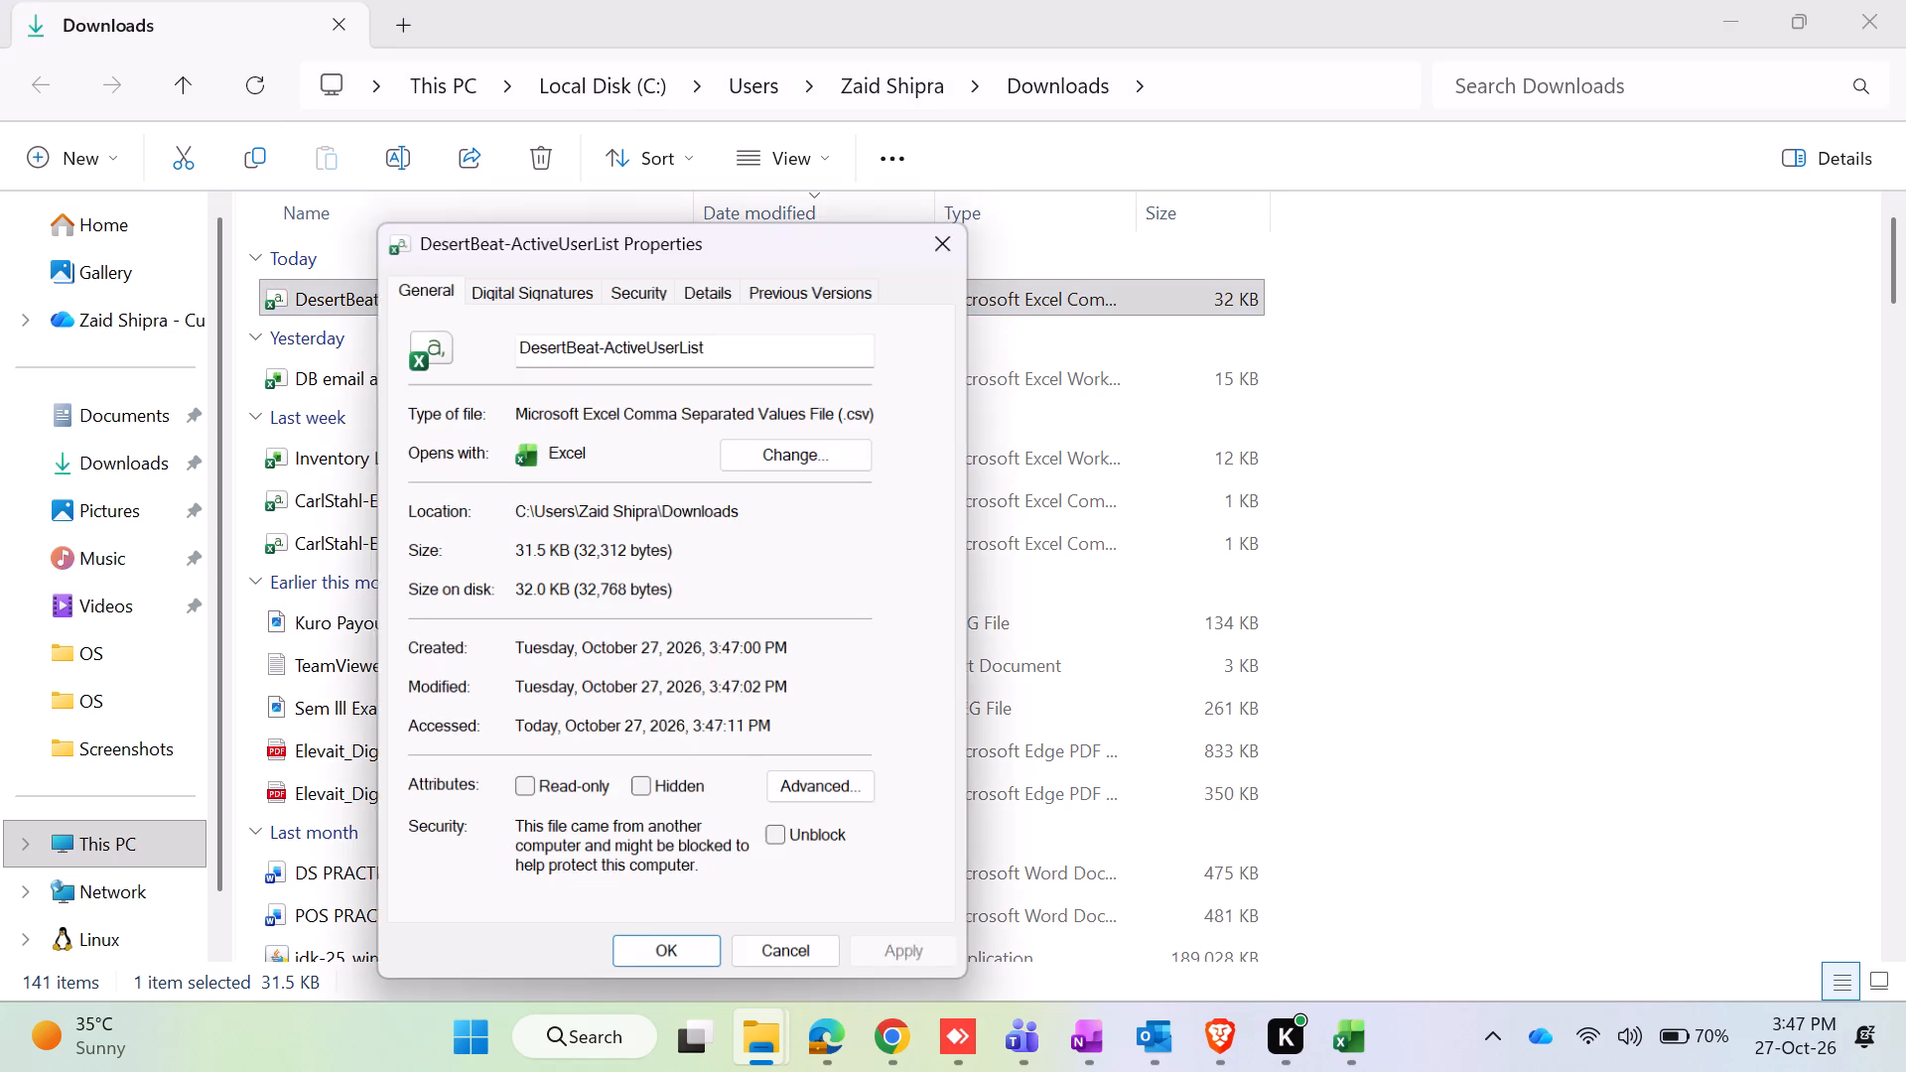
{"action": "left_click", "coordinate": [789, 448]}
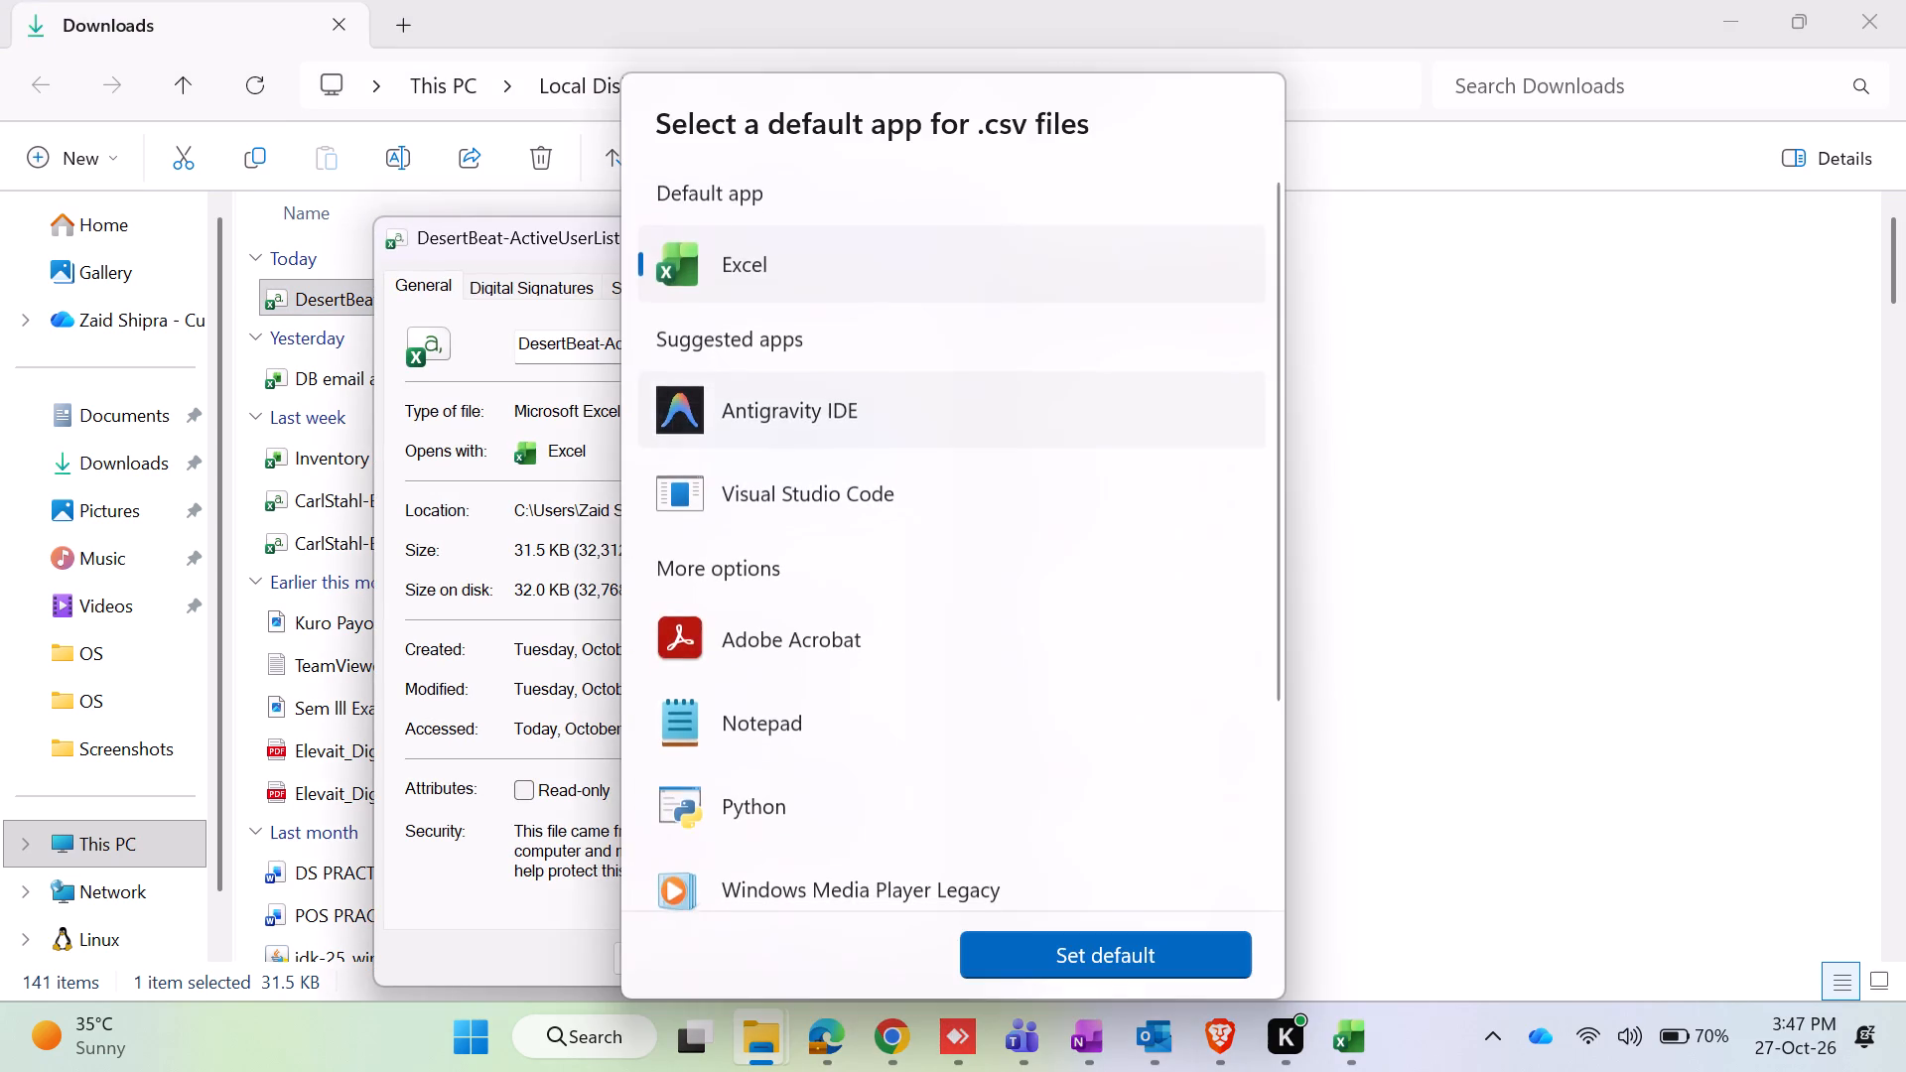
{"action": "left_click", "coordinate": [556, 420]}
{"action": "left_click", "coordinate": [835, 441]}
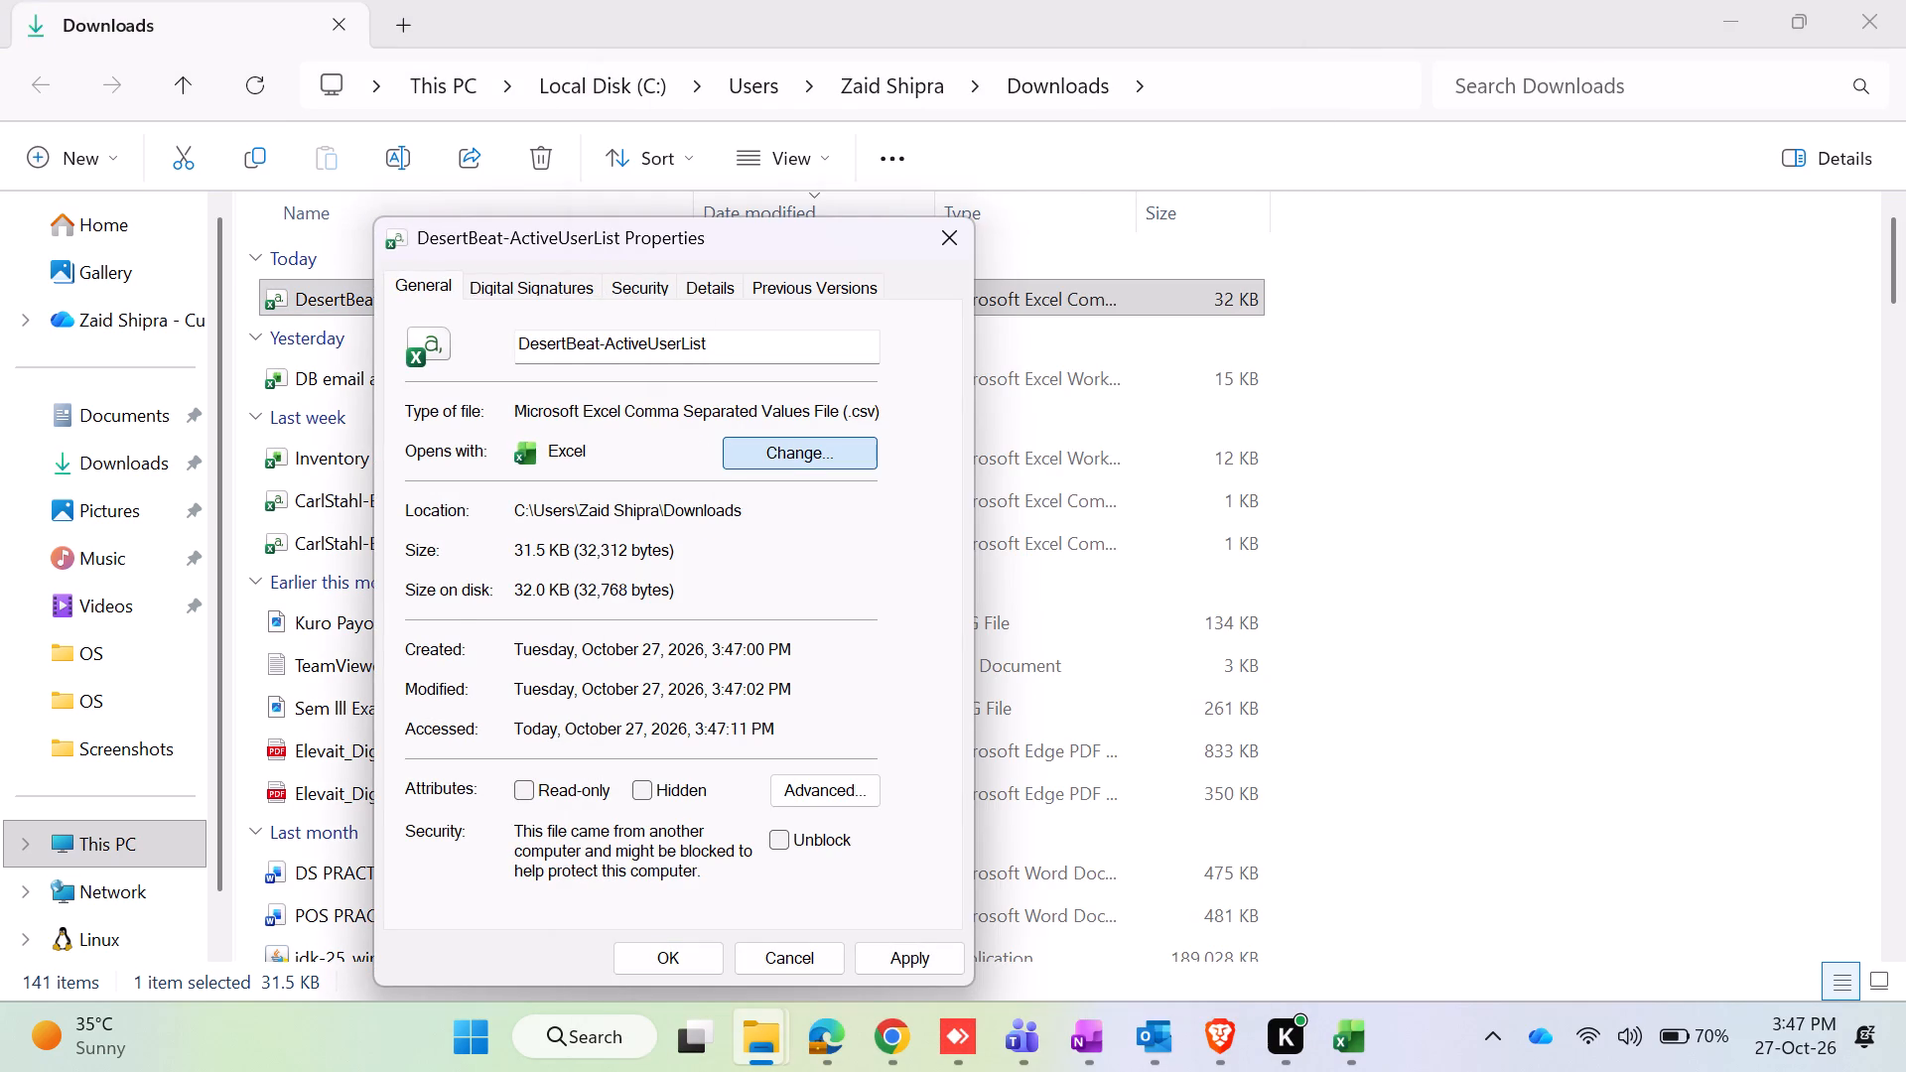
{"action": "left_click", "coordinate": [588, 456]}
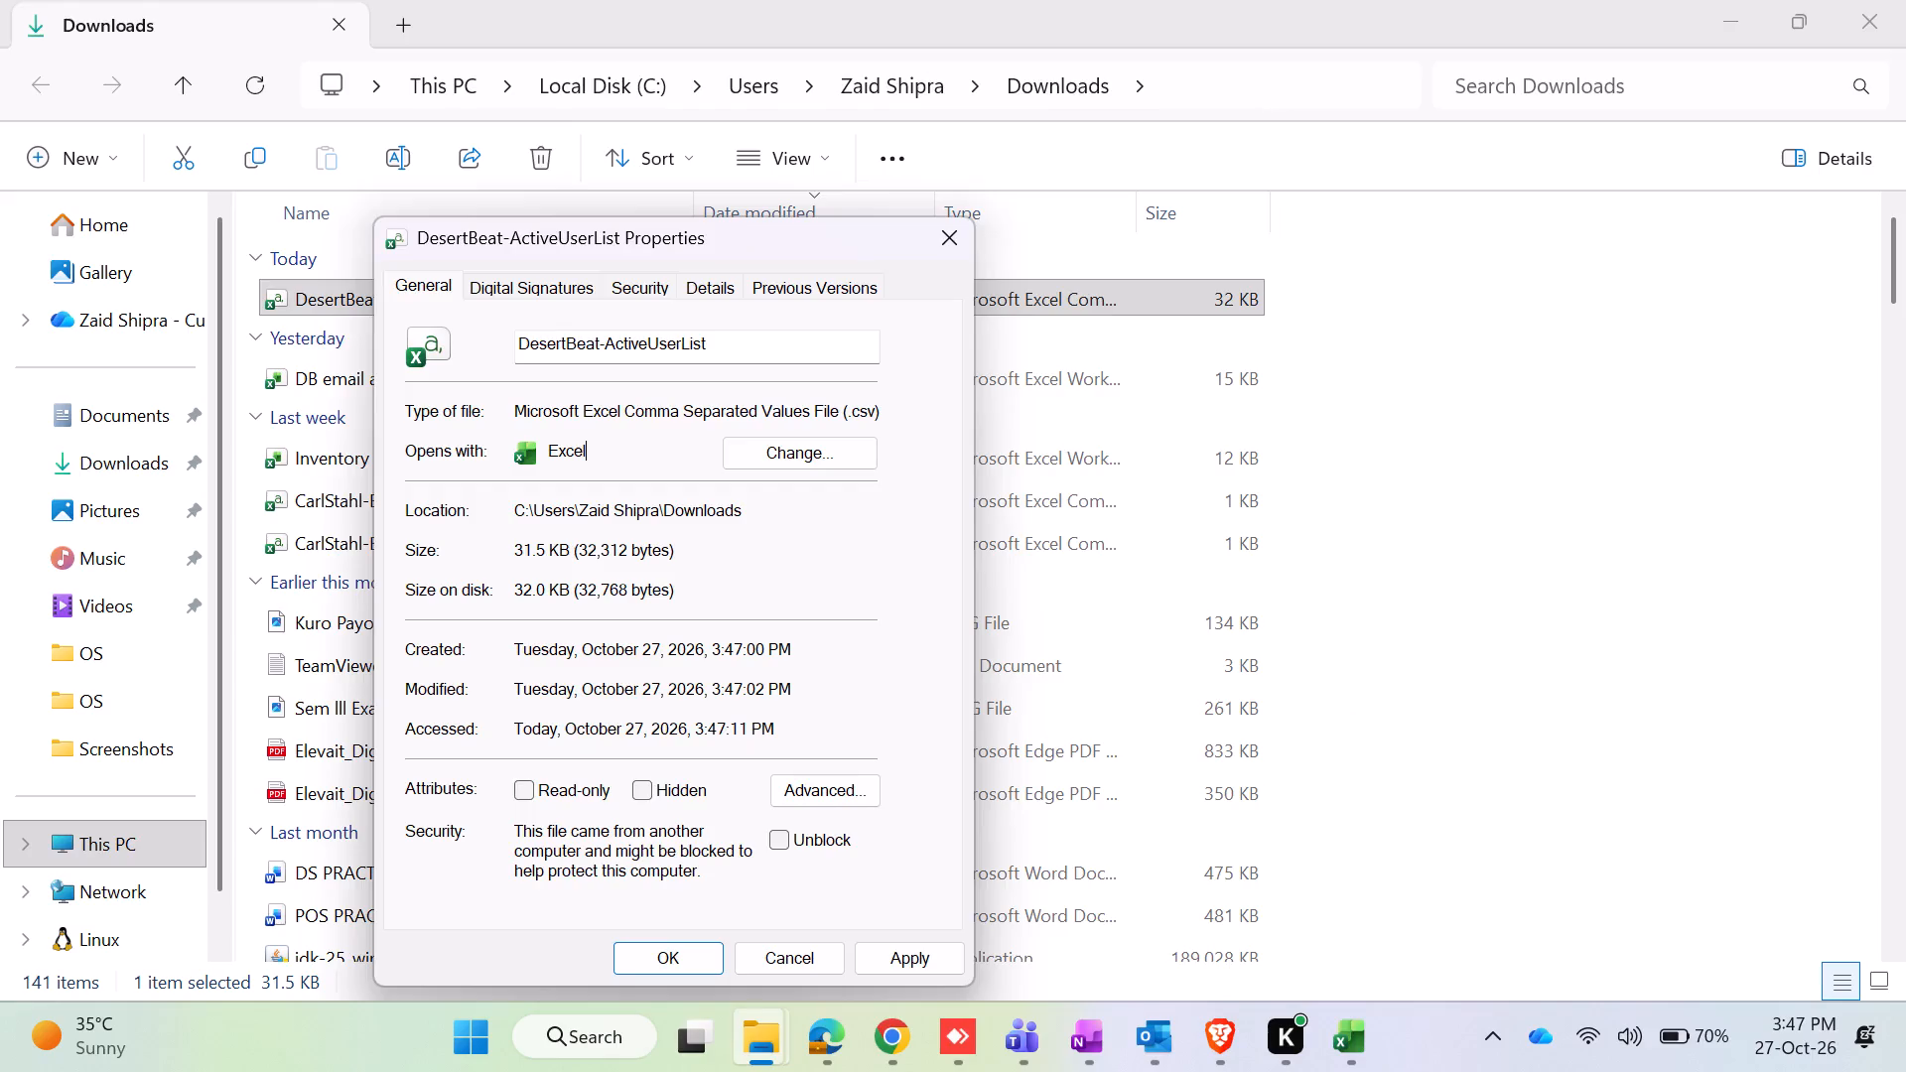
{"action": "left_click", "coordinate": [953, 254]}
Switch to the DesertBeat-ActiveUserList sheet in Excel, start saving it as an Excel file, and choose Downloads as the location.
{"action": "left_click", "coordinate": [1345, 1057]}
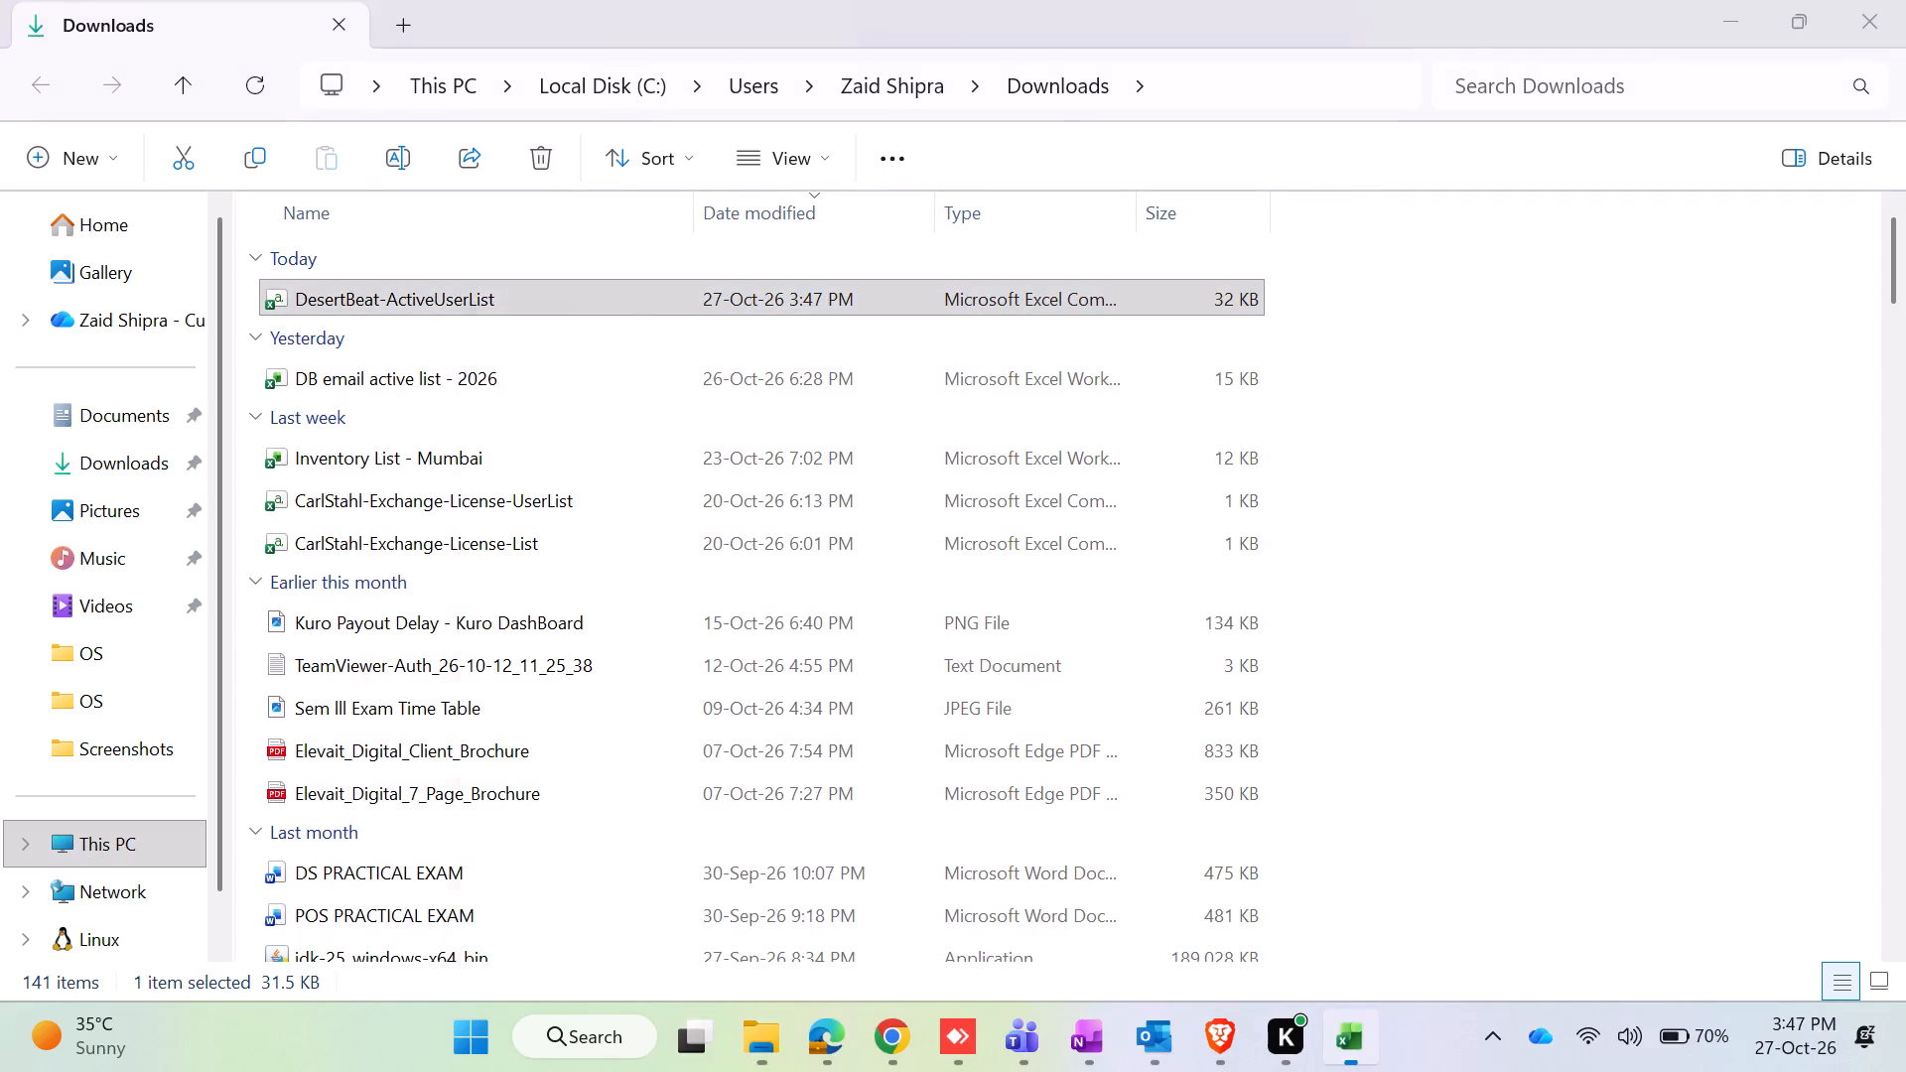
{"action": "double_click", "coordinate": [1801, 323]}
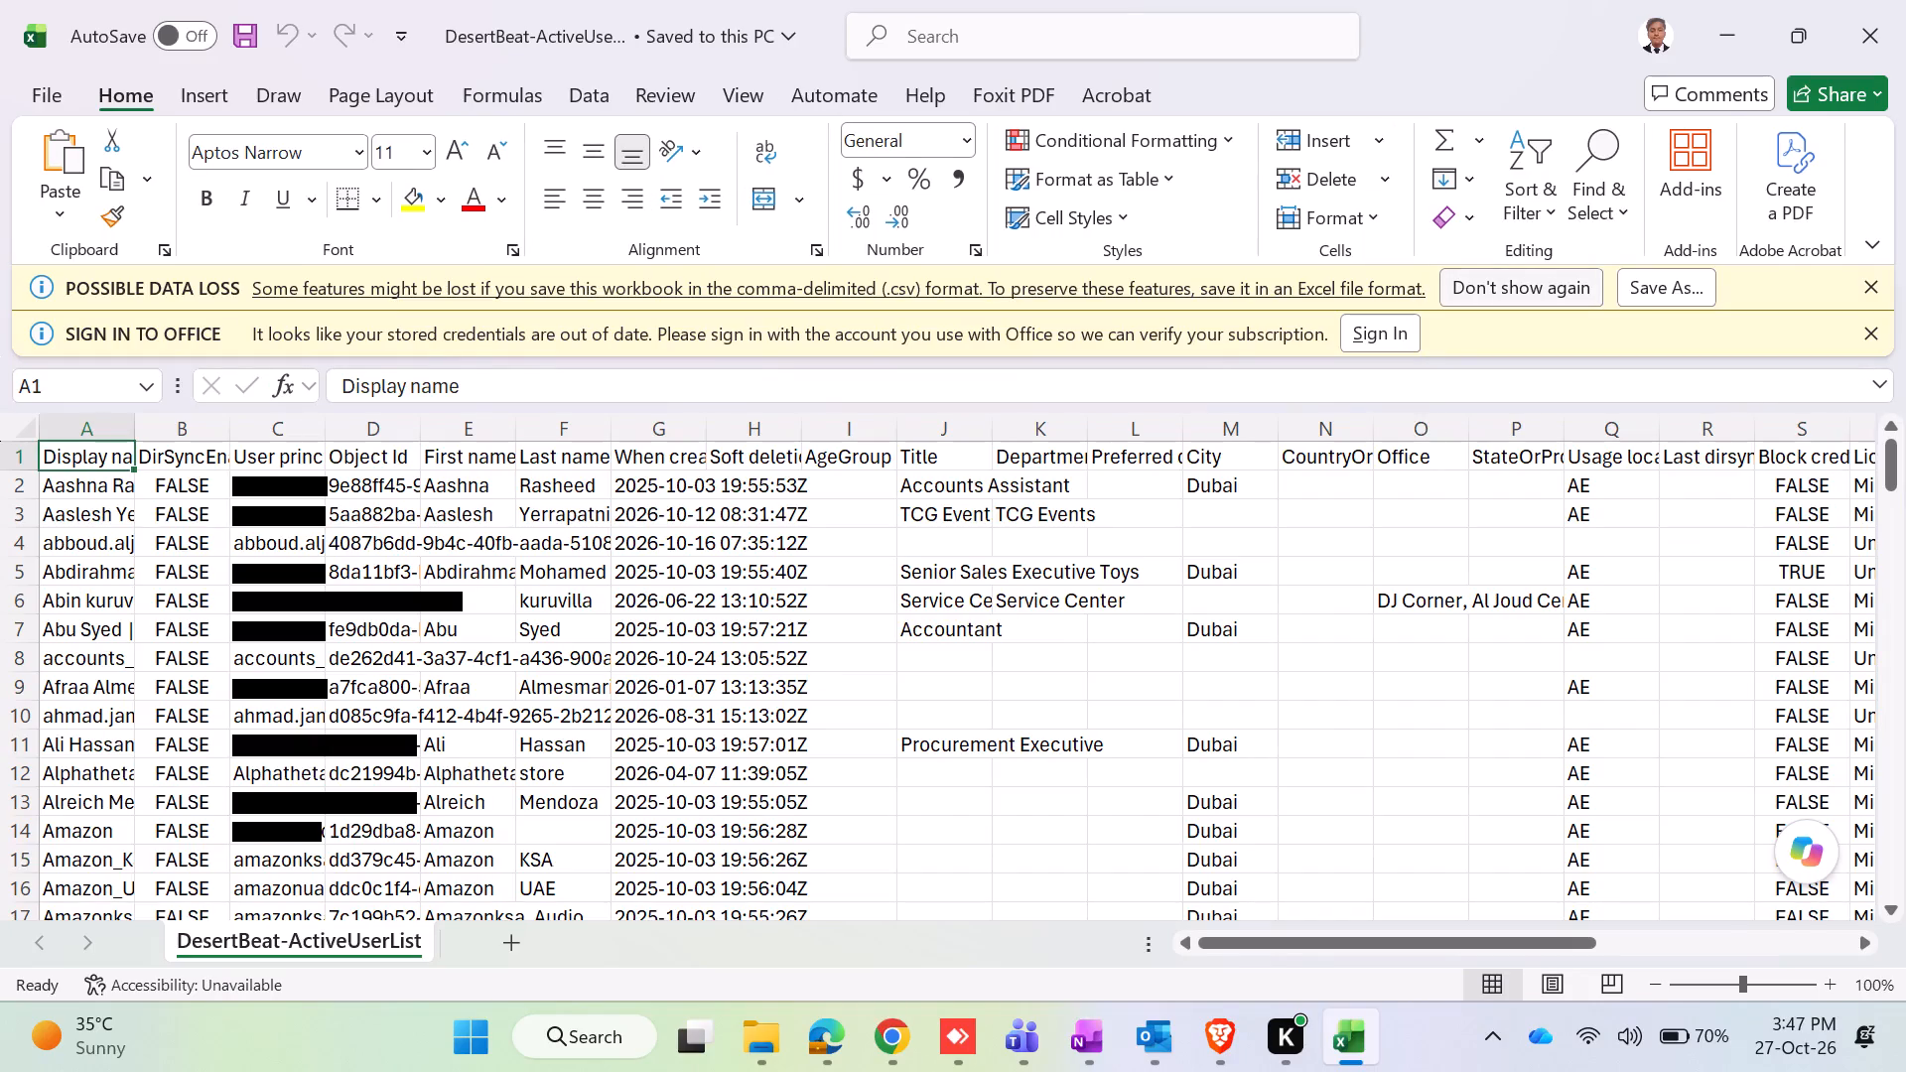
{"action": "left_click", "coordinate": [1670, 280]}
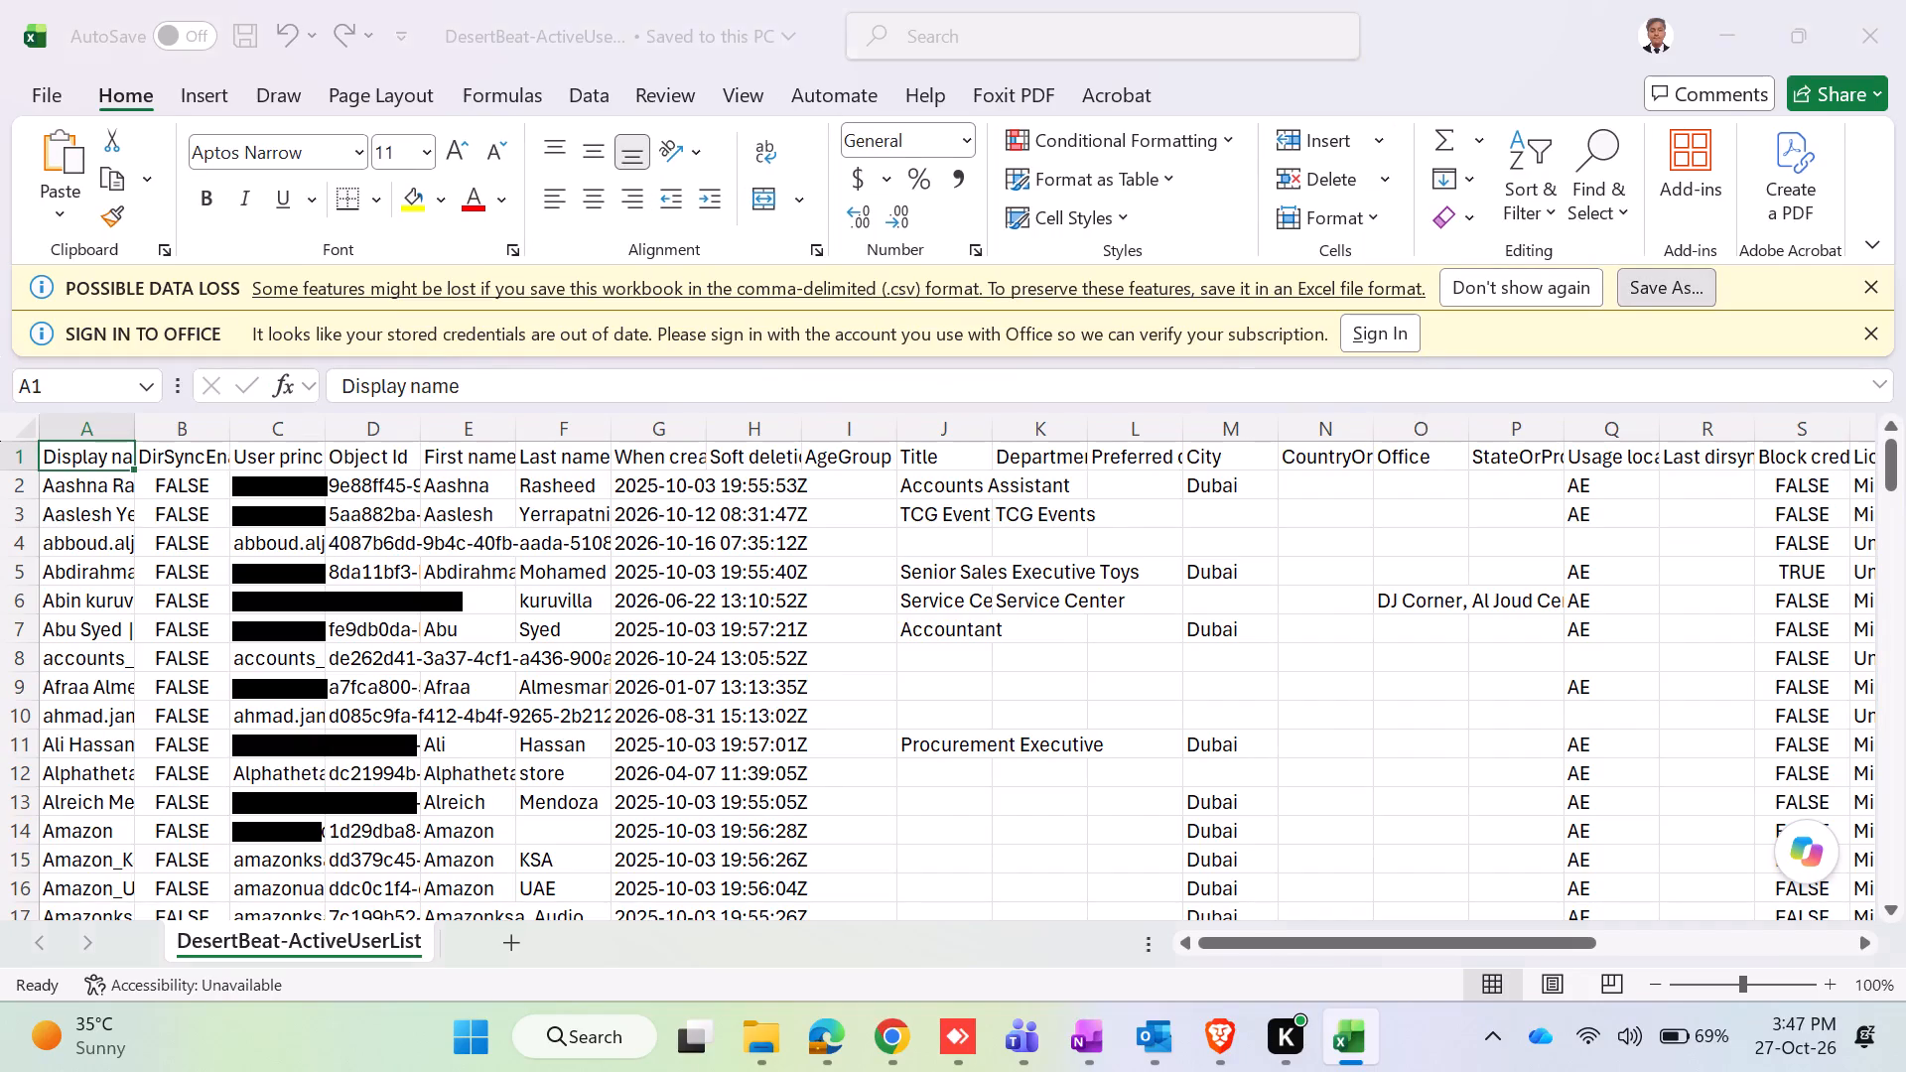
{"action": "left_click", "coordinate": [1202, 562]}
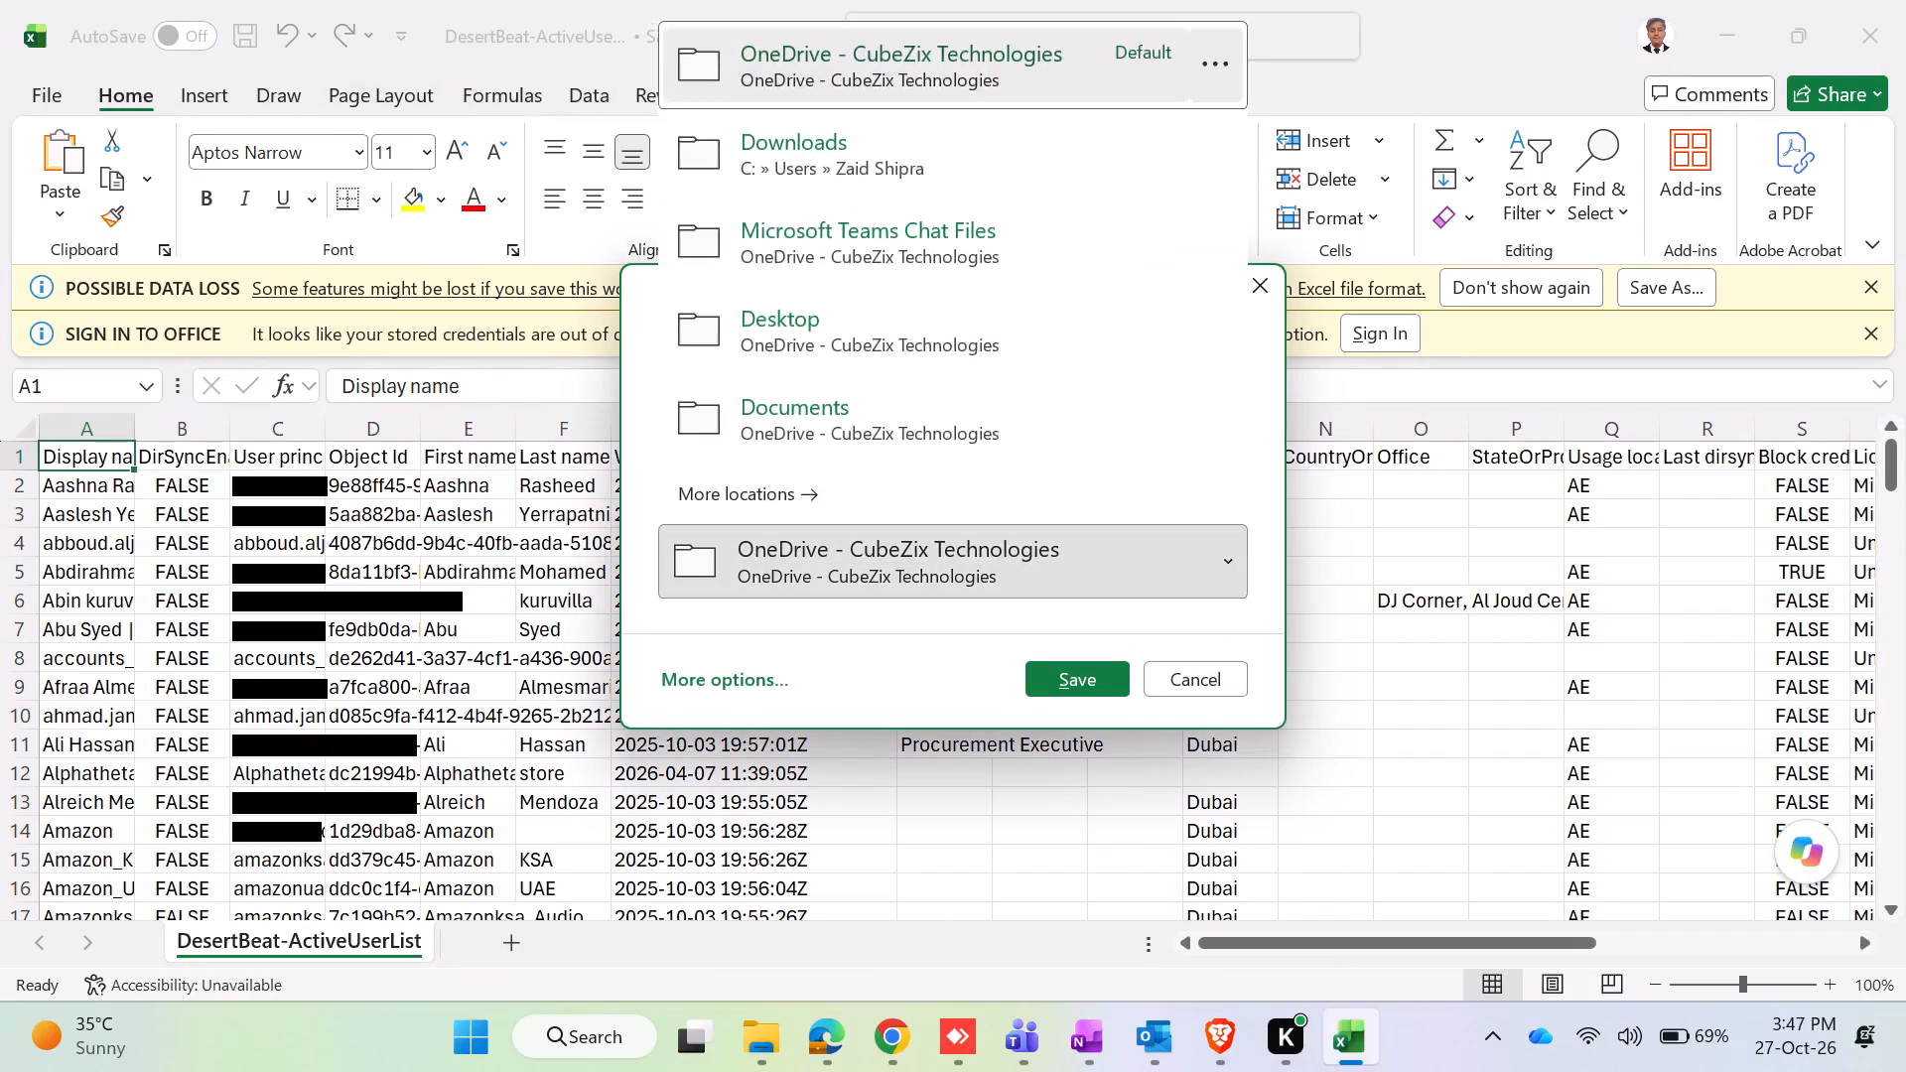
{"action": "double_click", "coordinate": [1234, 569]}
{"action": "left_click", "coordinate": [1234, 569]}
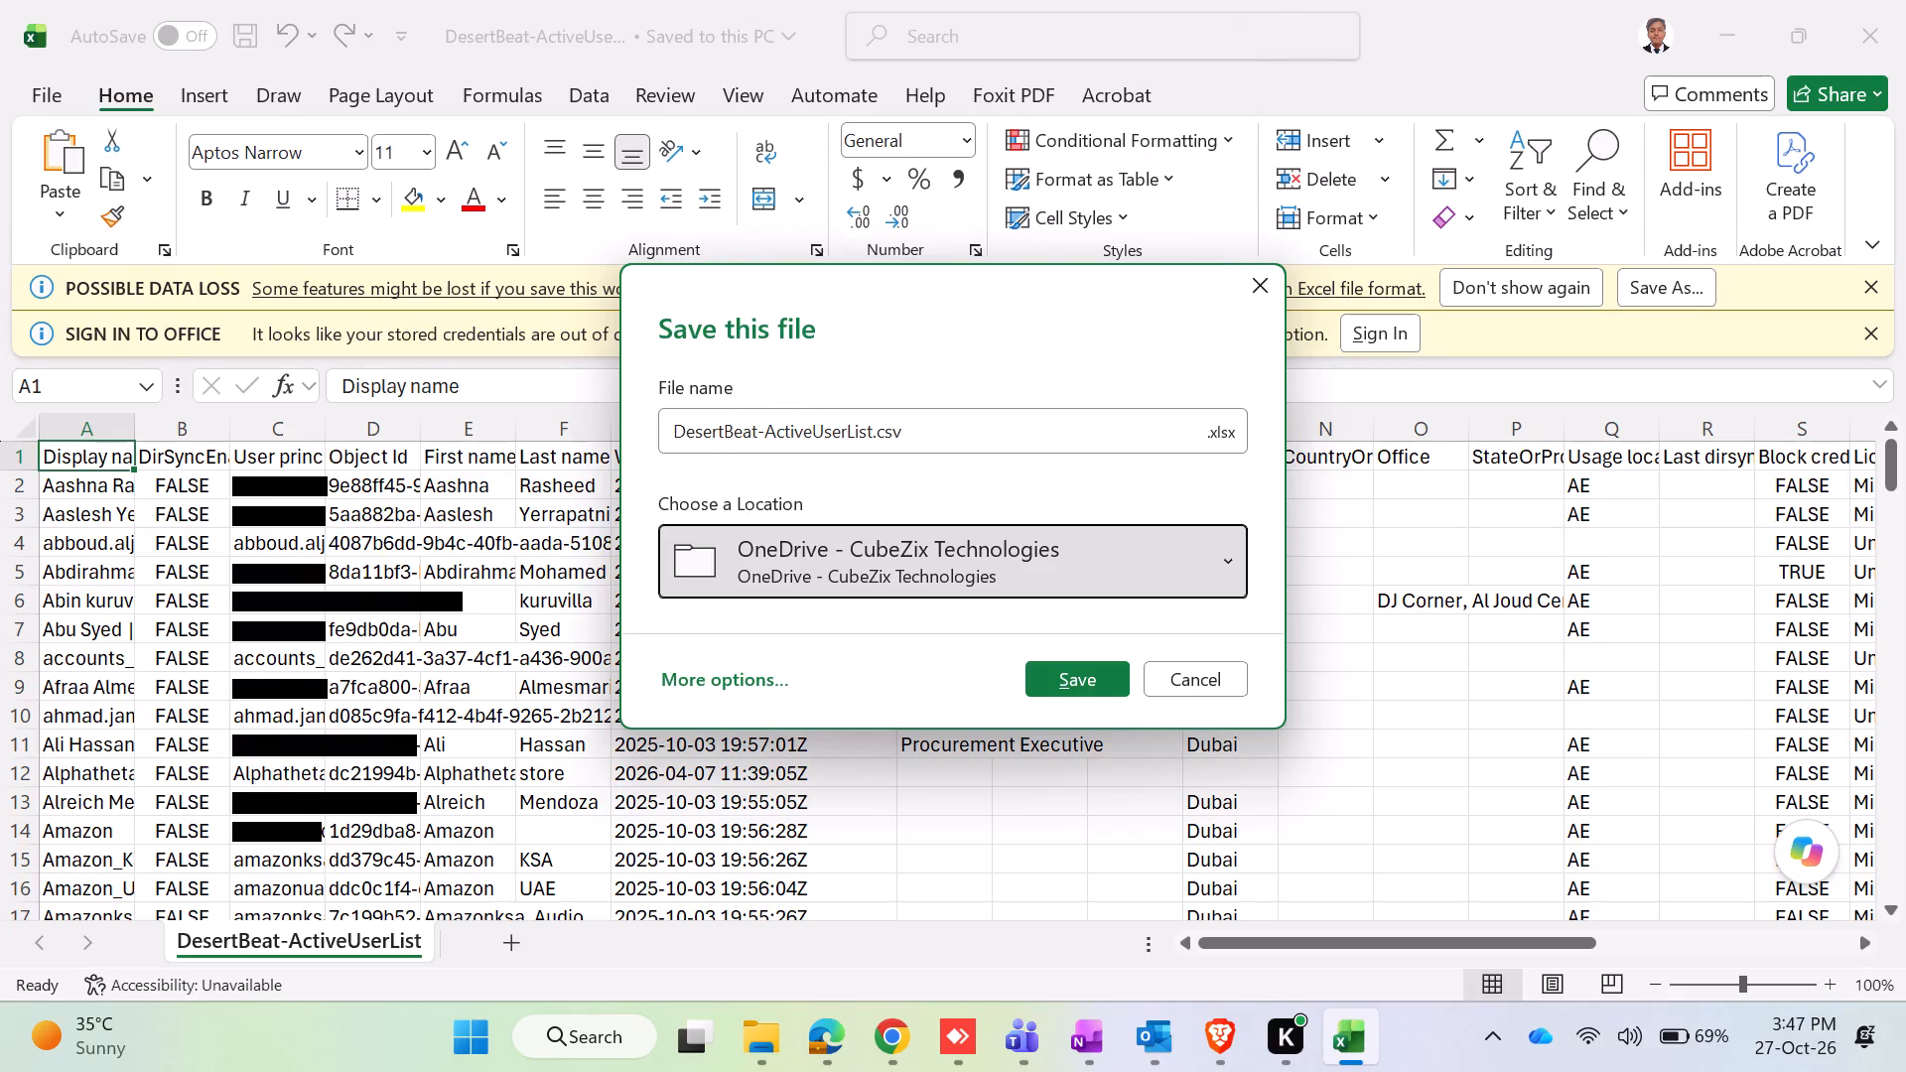
{"action": "left_click", "coordinate": [1227, 570]}
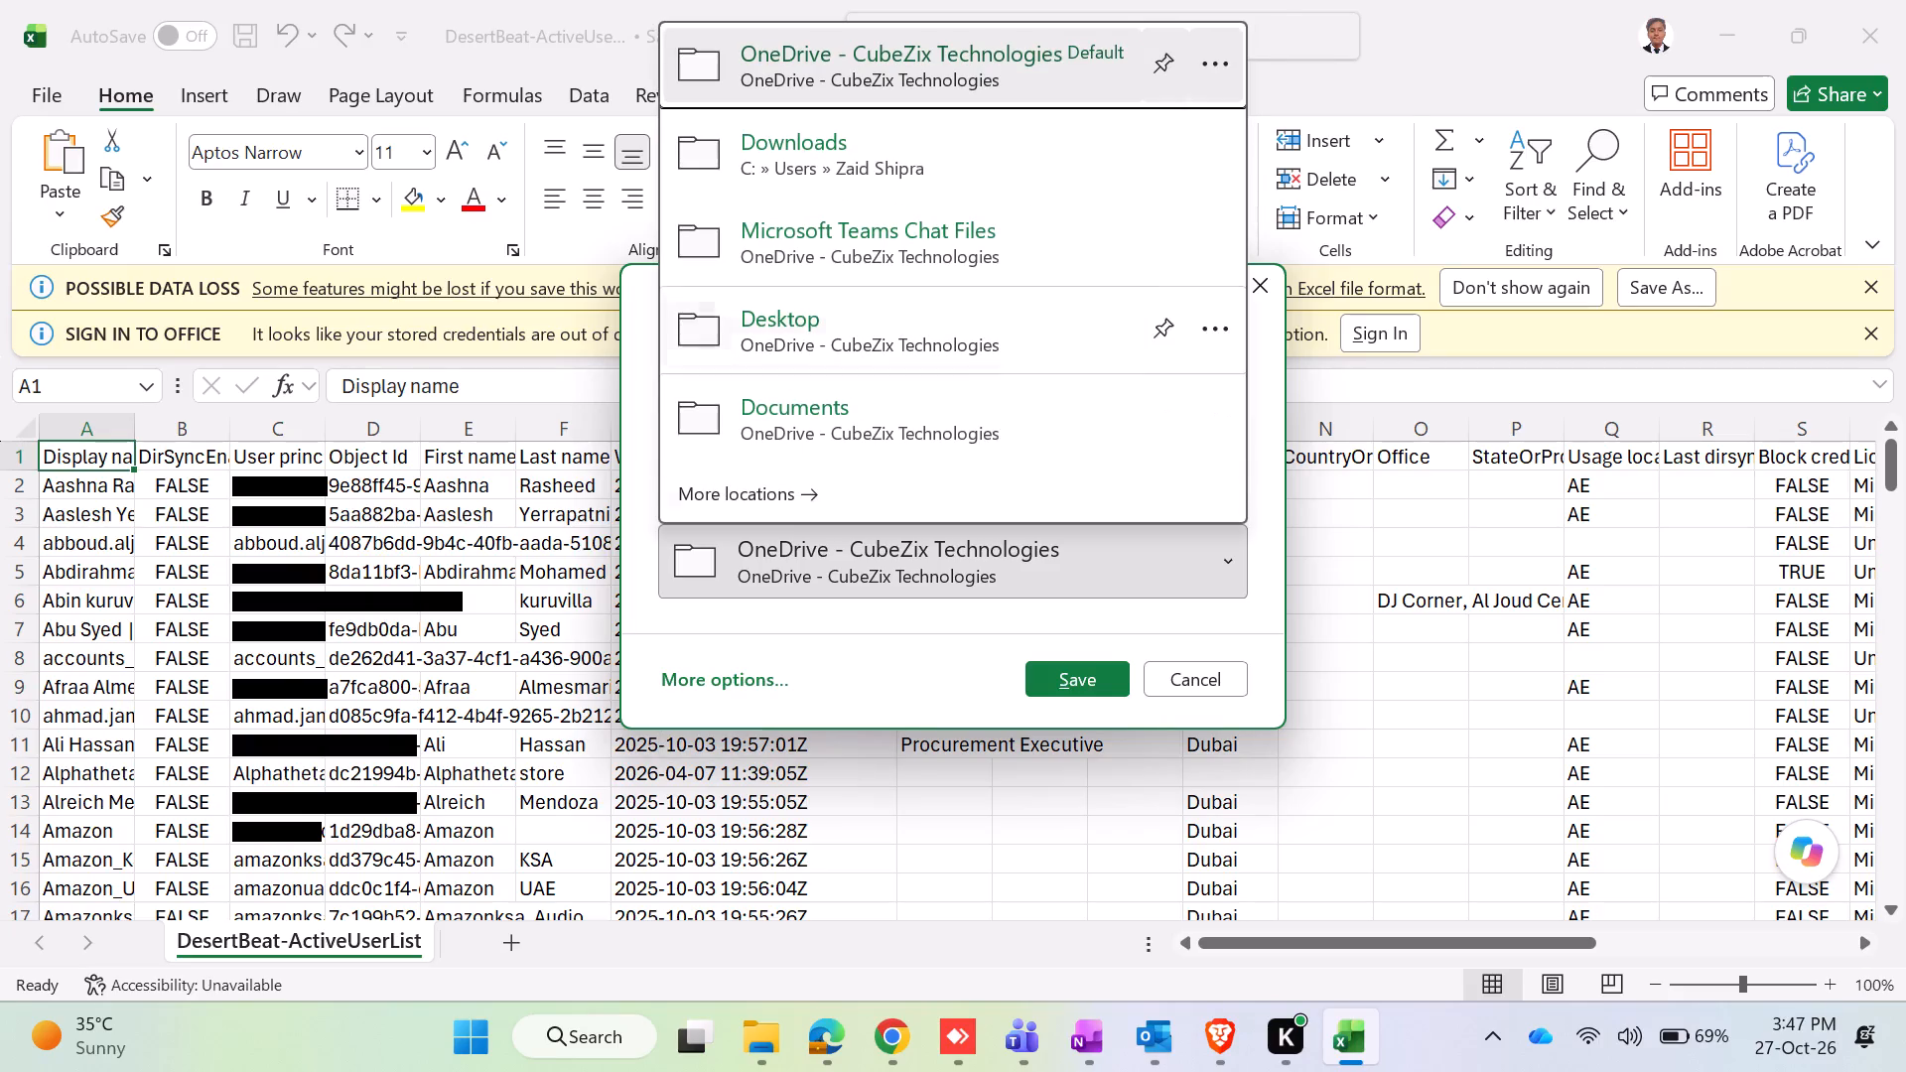
{"action": "left_click", "coordinate": [845, 186]}
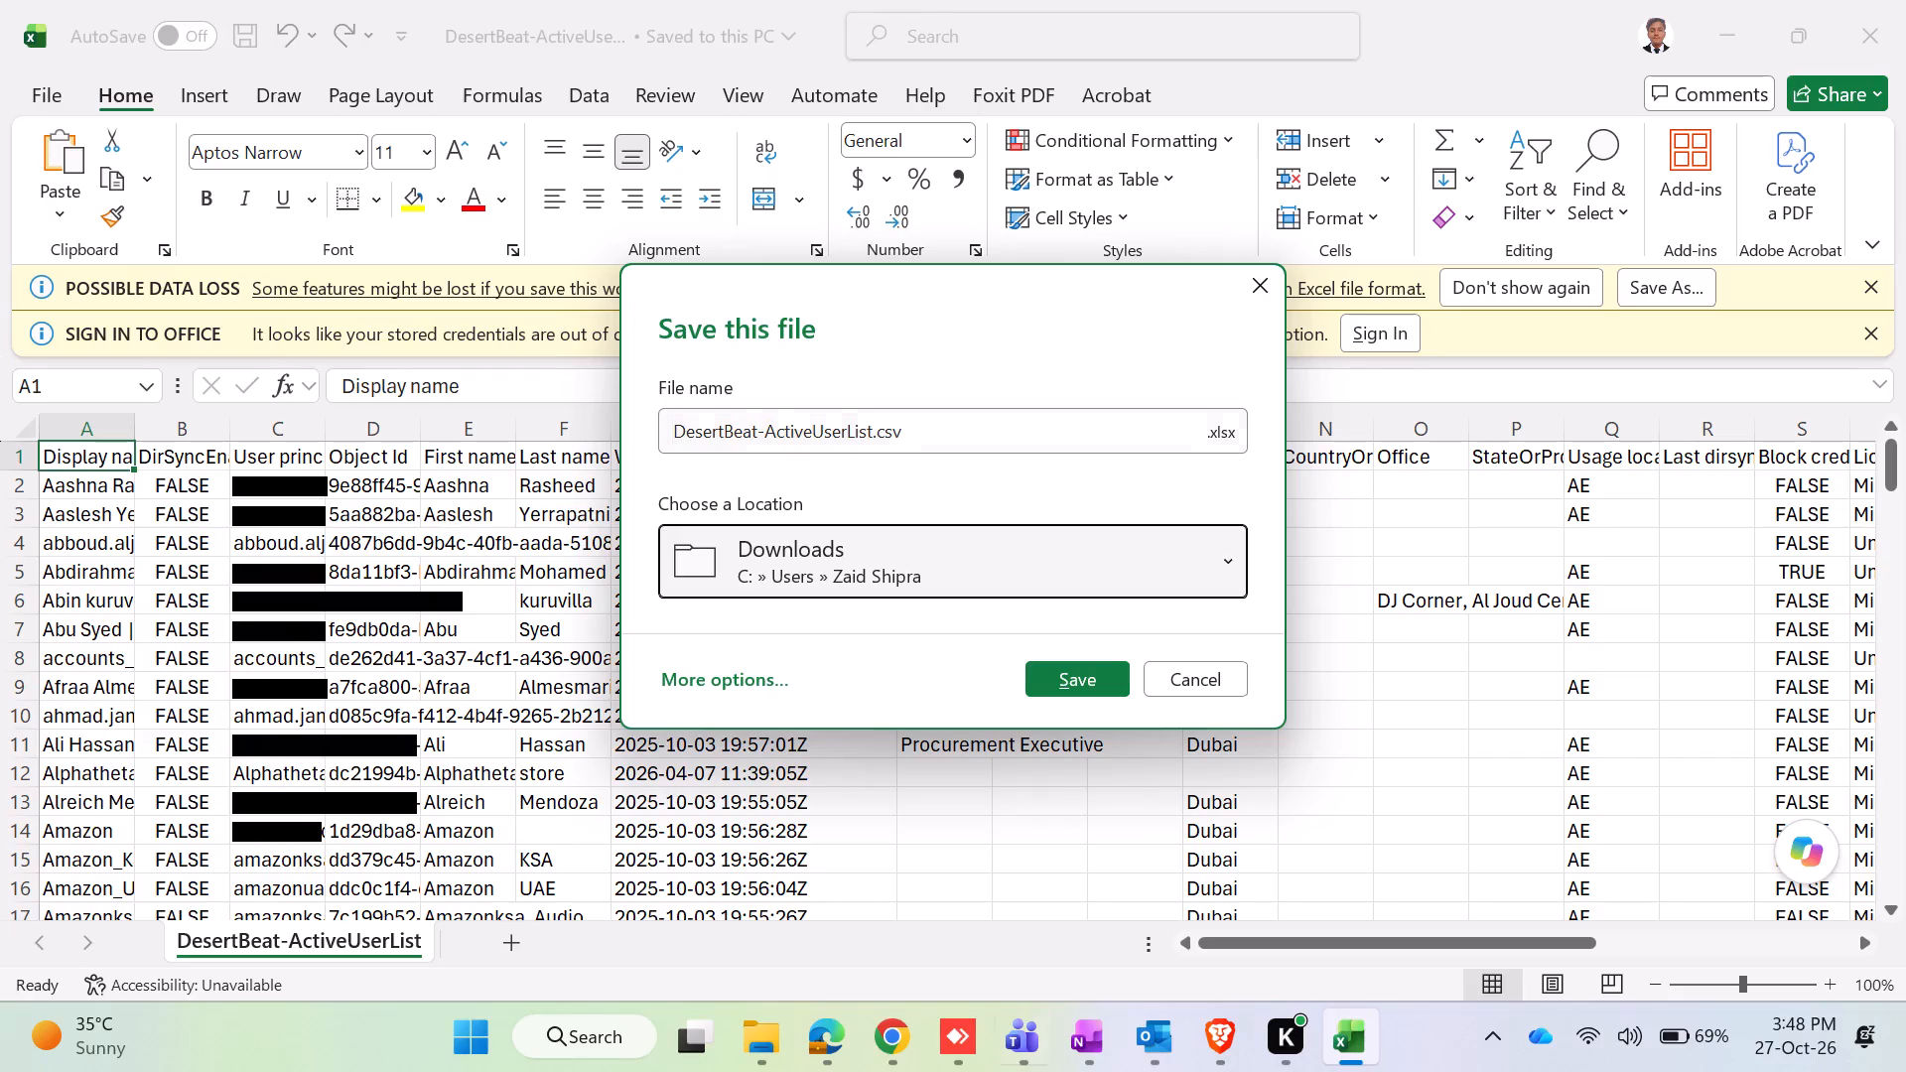
Switch to File Explorer, view the properties of Inventory List - Mumbai to check its file type, and close them.
{"action": "left_click", "coordinate": [762, 1046]}
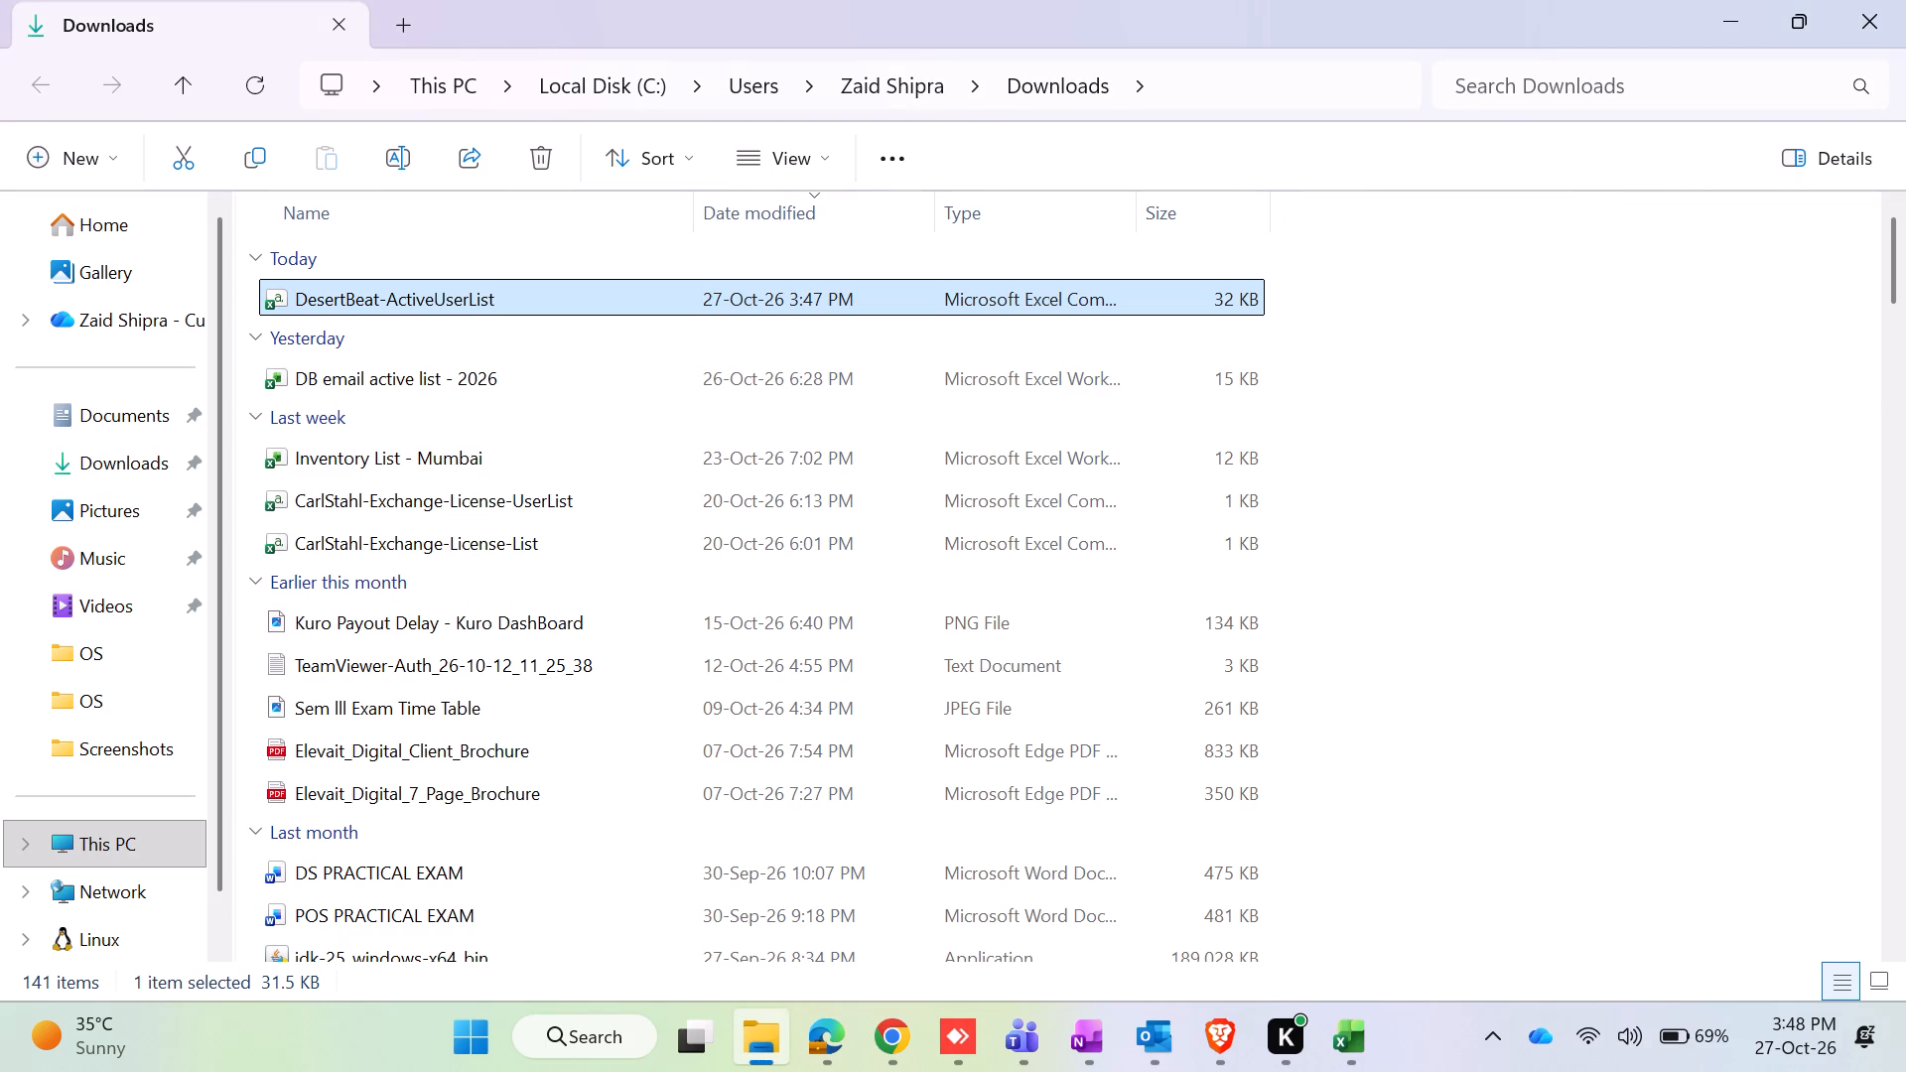
{"action": "right_click", "coordinate": [347, 469]}
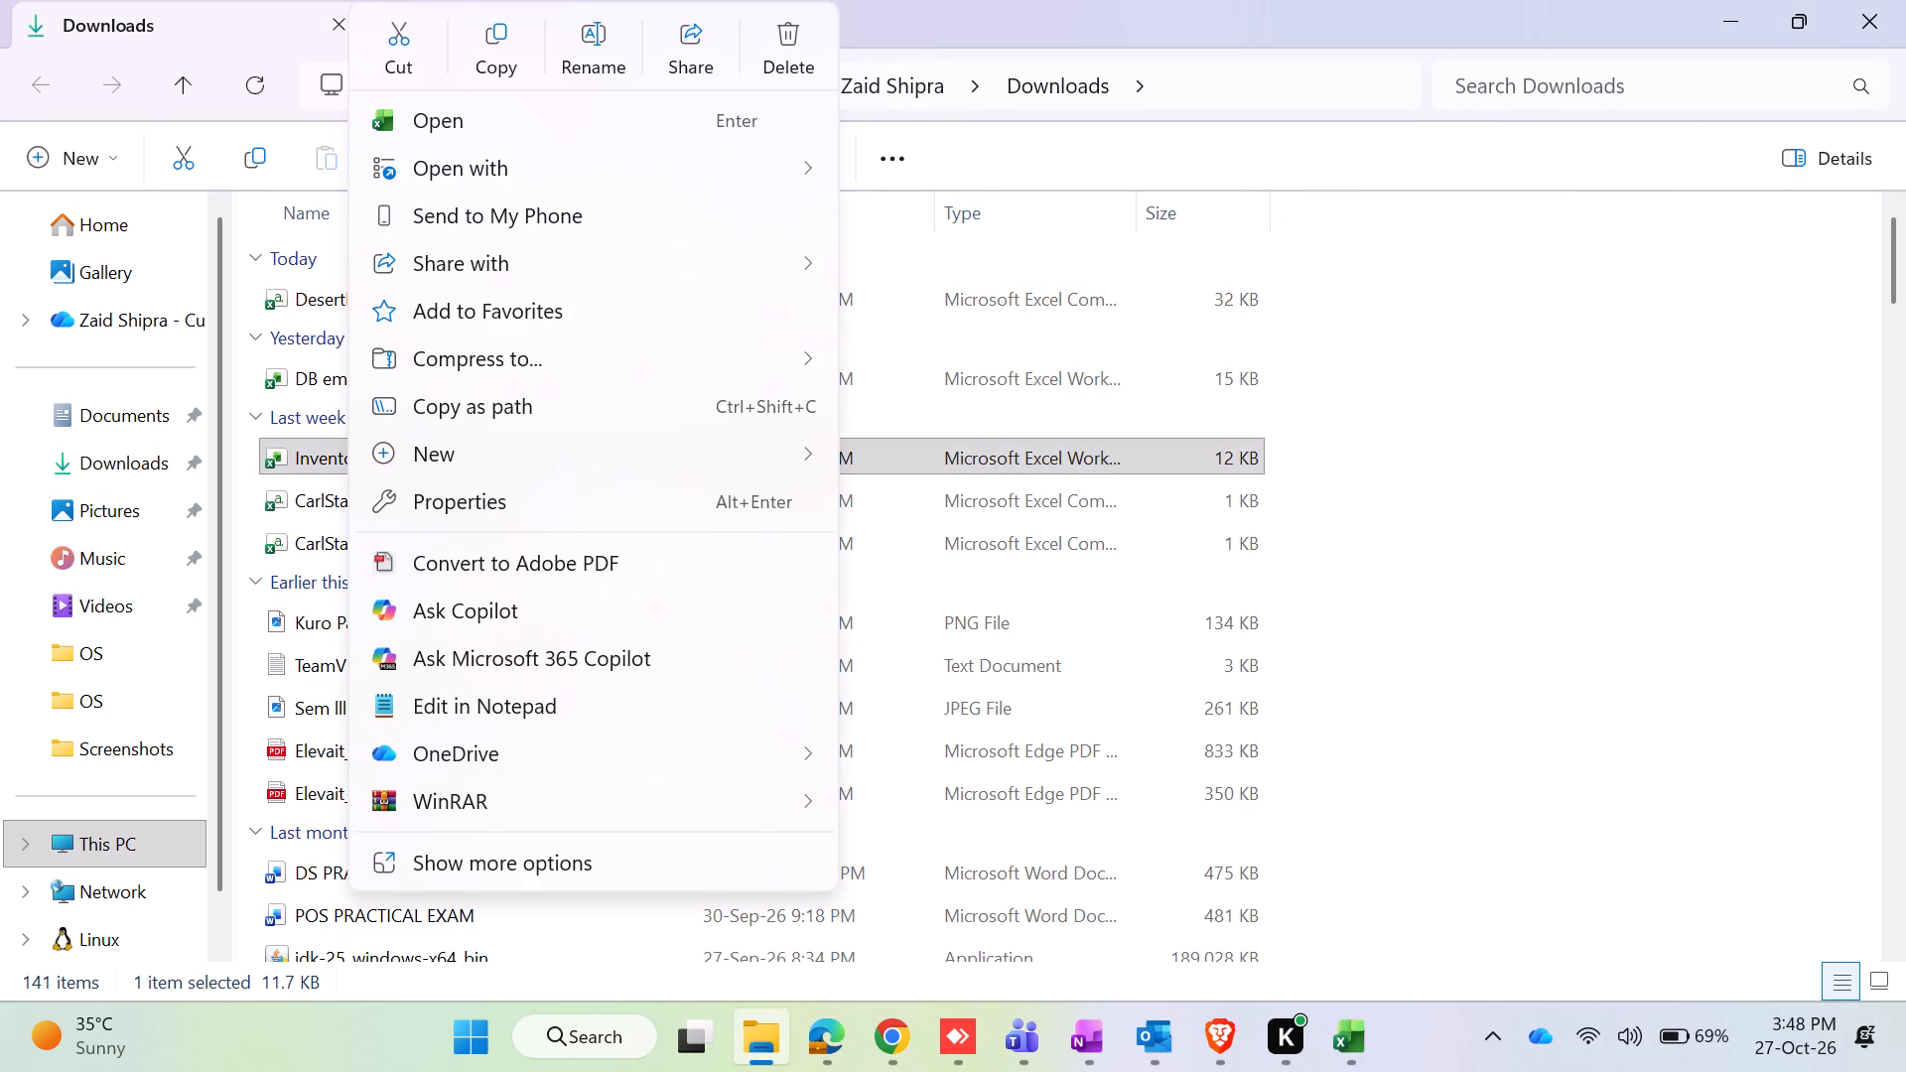
{"action": "left_click", "coordinate": [479, 500]}
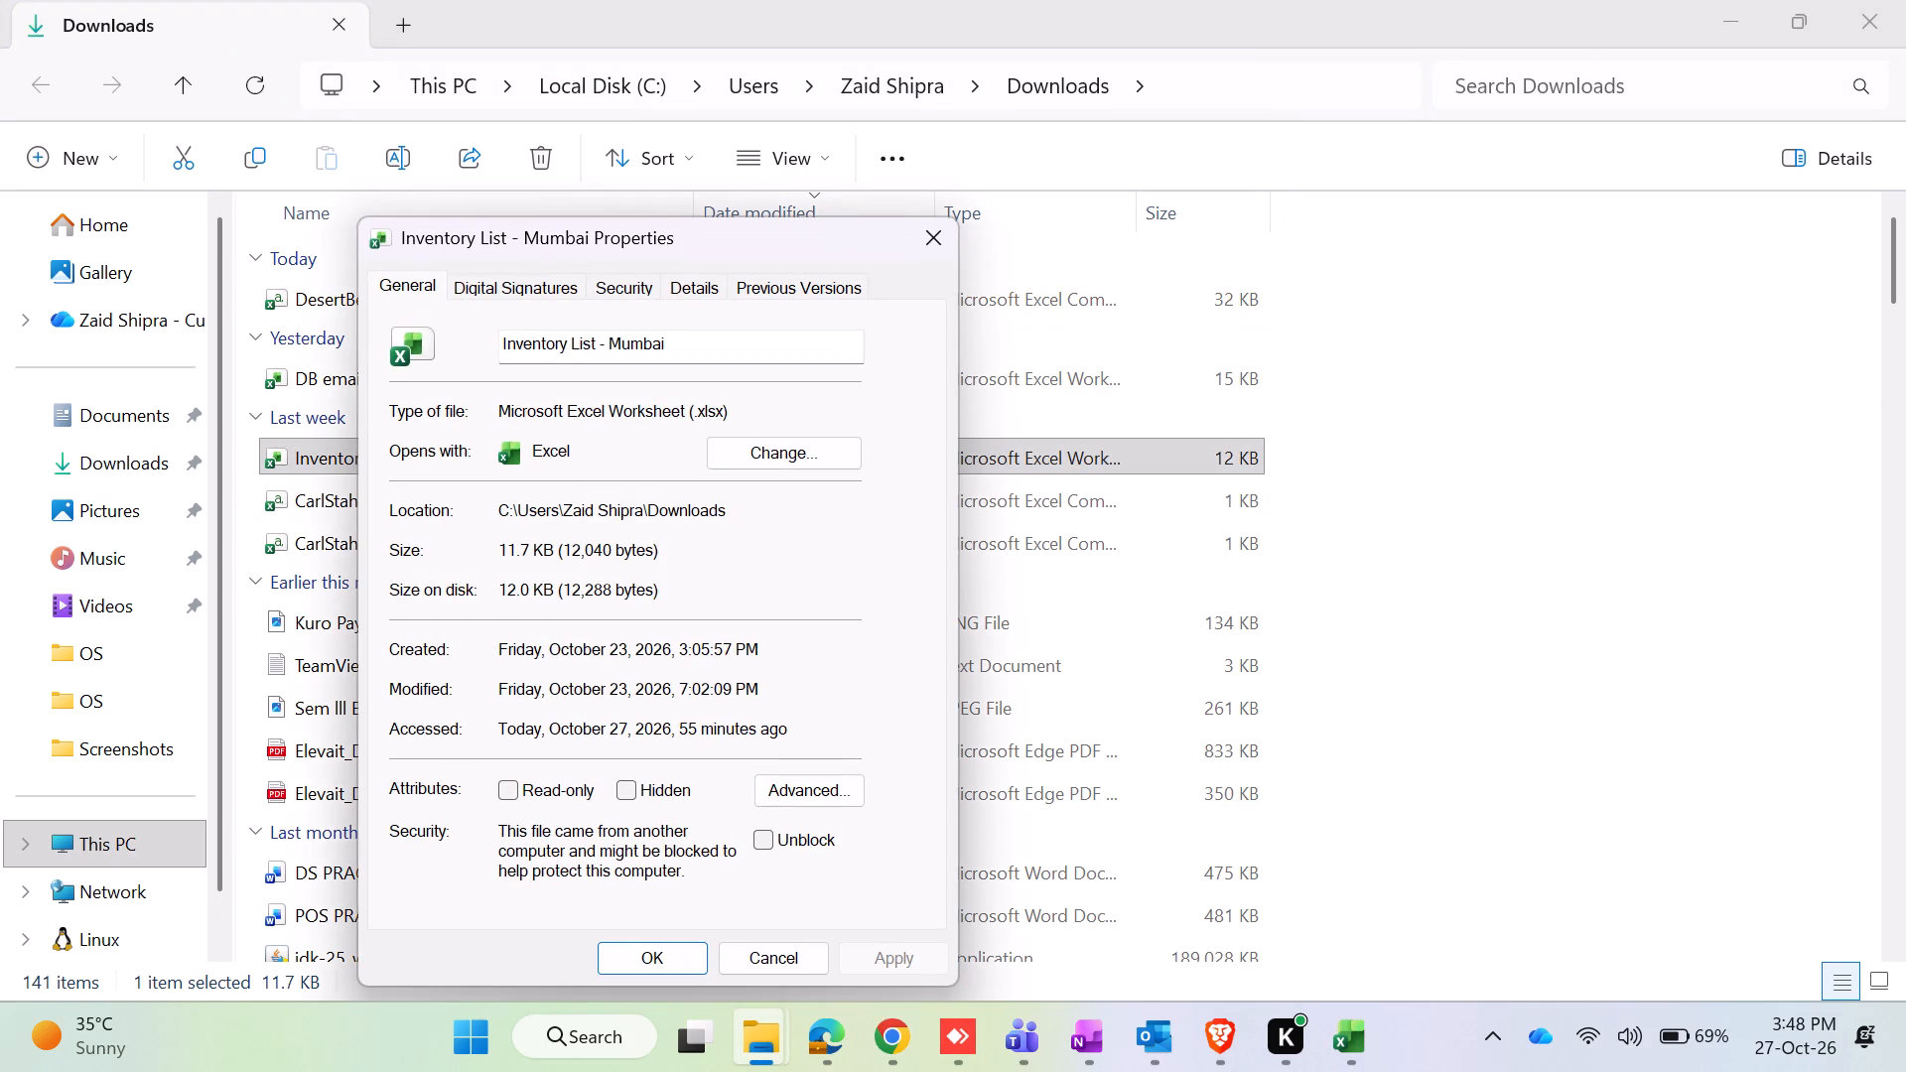
{"action": "left_click", "coordinate": [917, 252]}
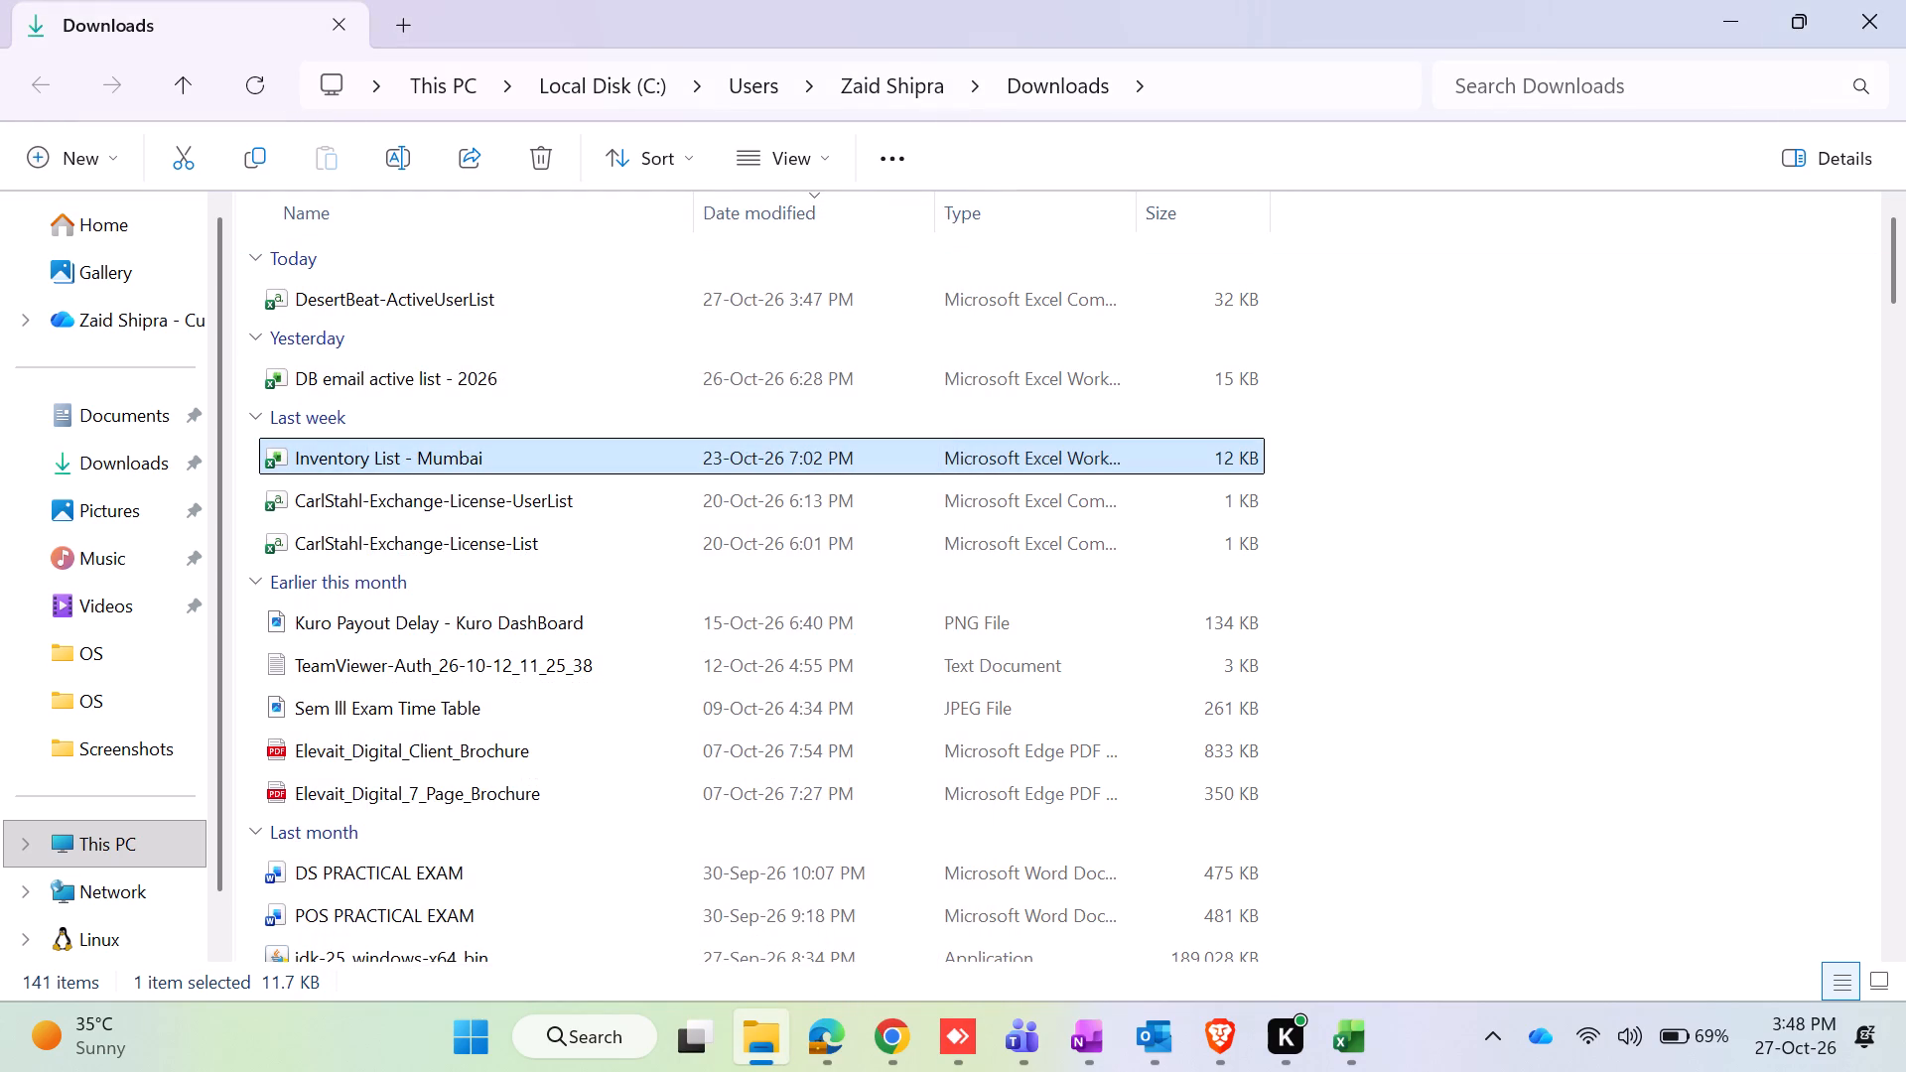
Return to Excel, open the full Save As options for the user list, and change the file name to DB-ActiveUserList.
{"action": "double_click", "coordinate": [1346, 914]}
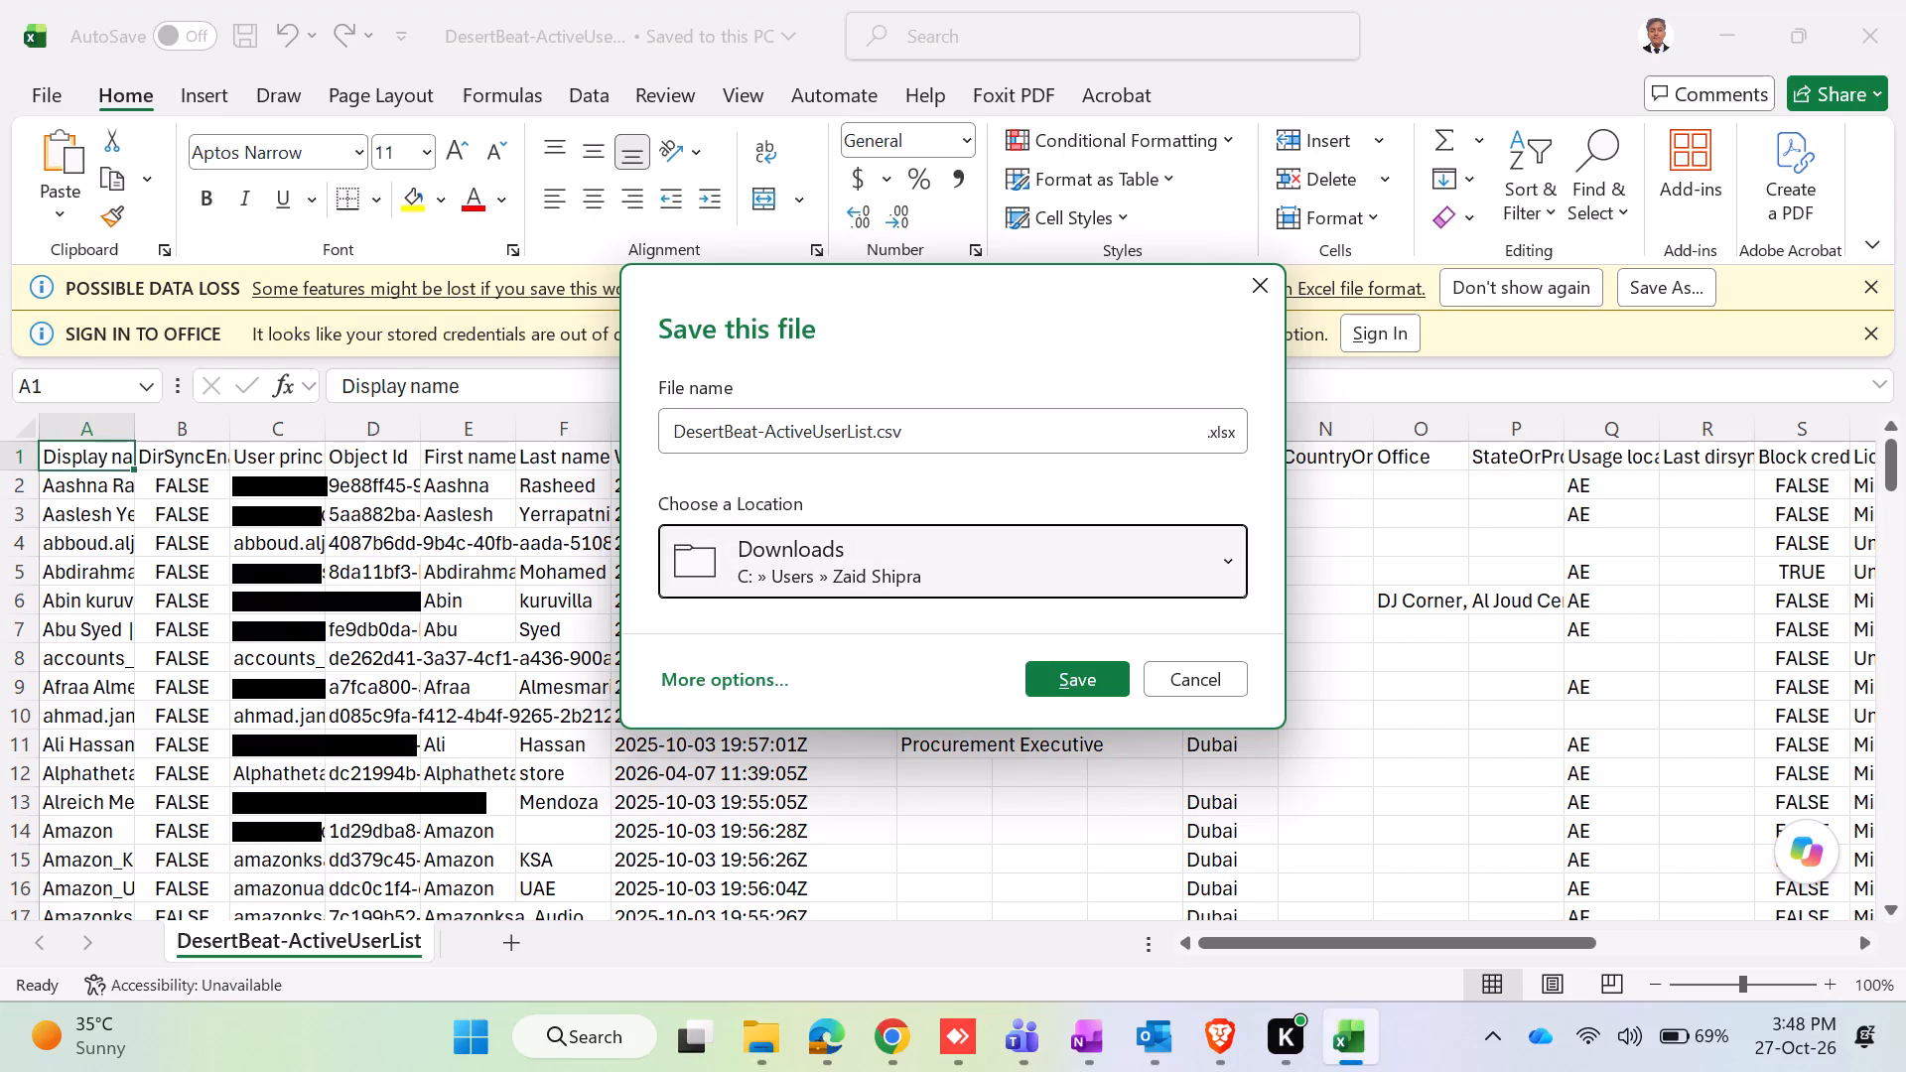
{"action": "left_click", "coordinate": [961, 439]}
{"action": "left_click", "coordinate": [961, 439]}
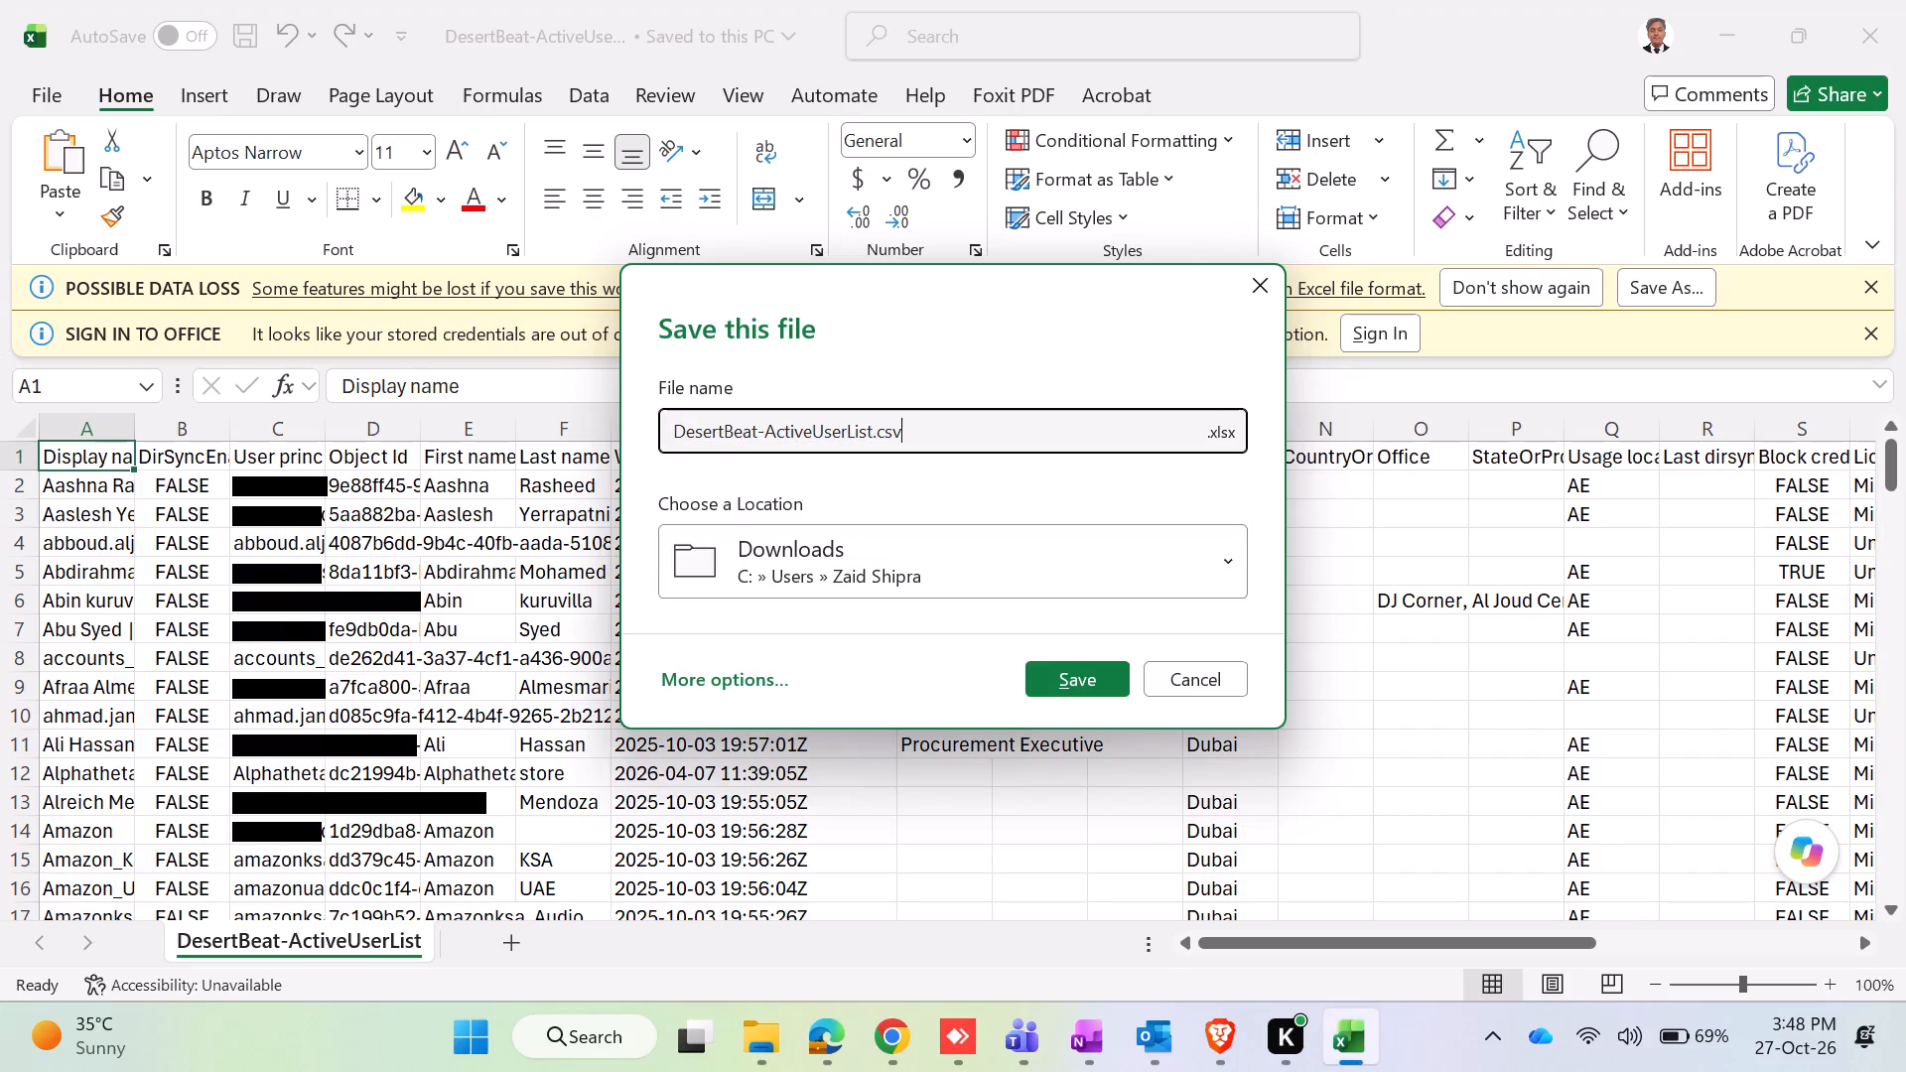
{"action": "left_click", "coordinate": [749, 673]}
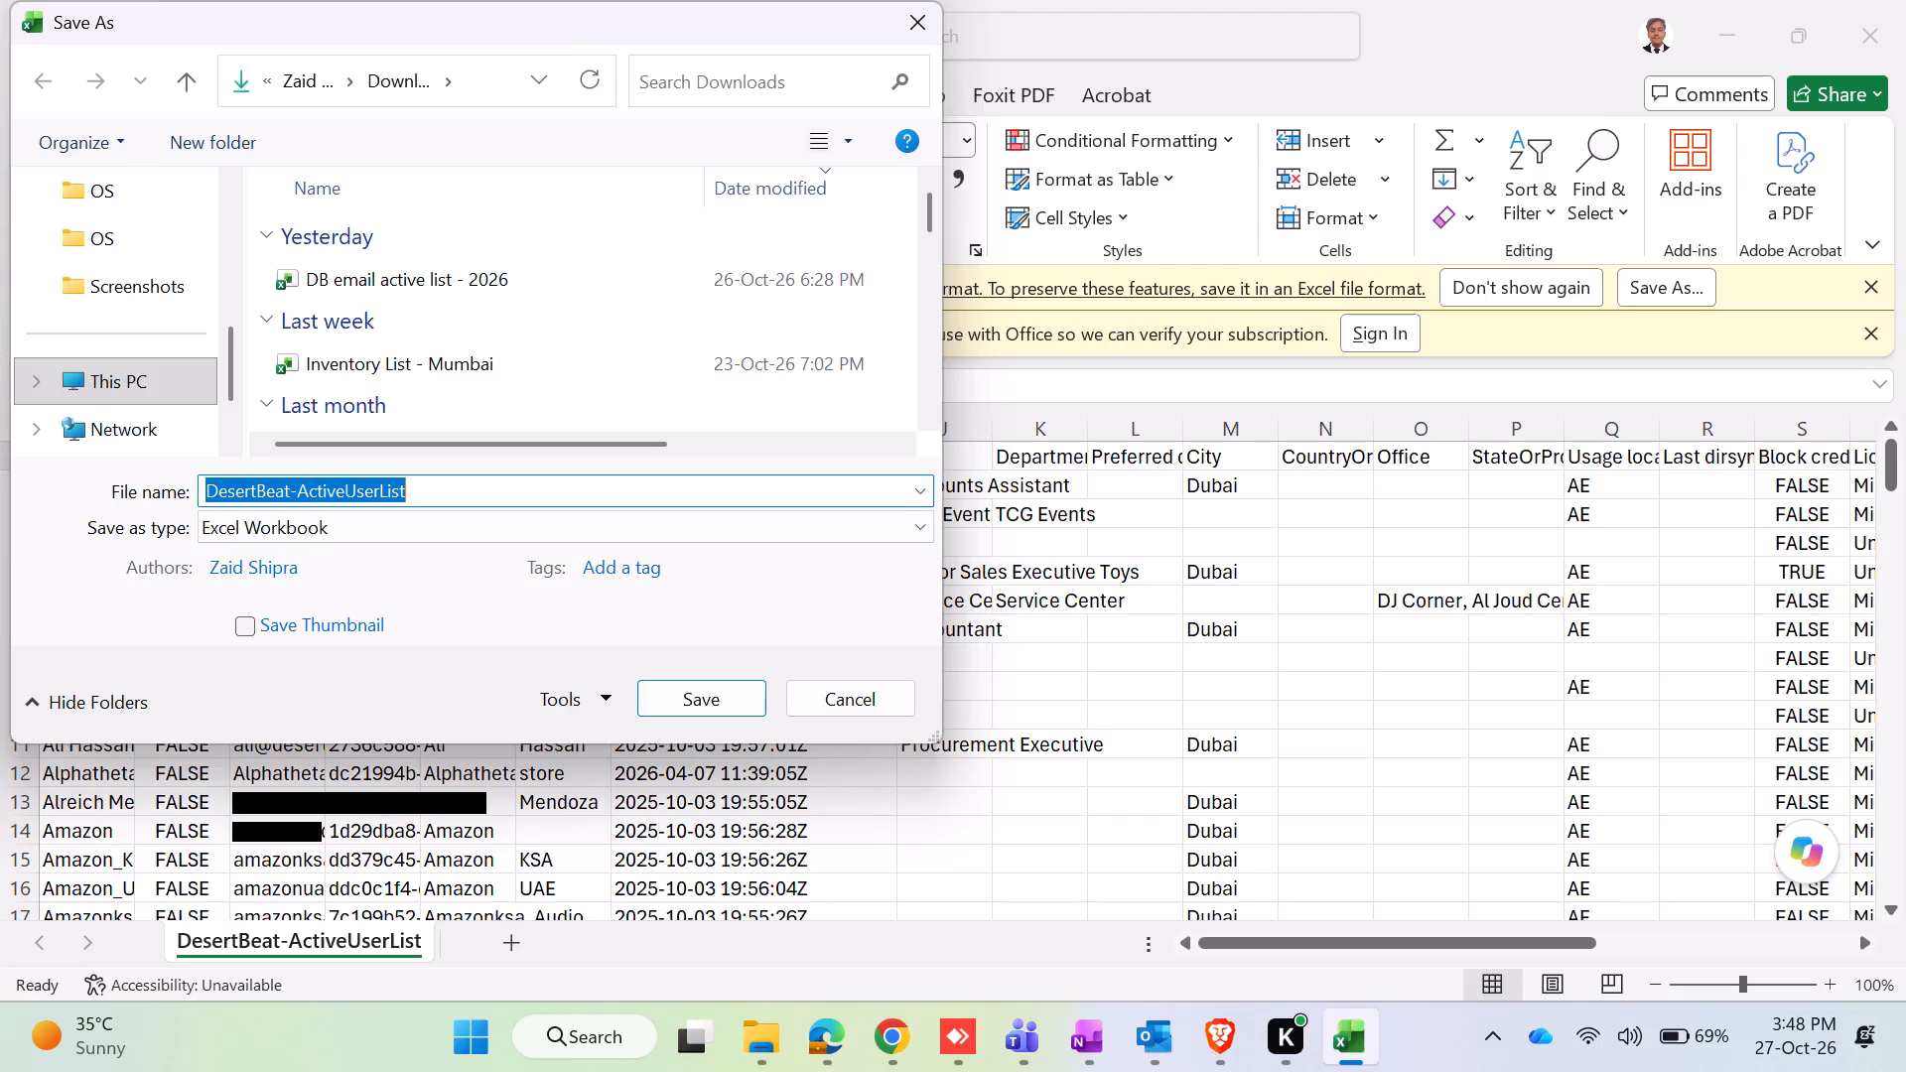
{"action": "left_click", "coordinate": [291, 492]}
{"action": "key", "text": "BackSpace"}
{"action": "key", "text": "BackSpace"}
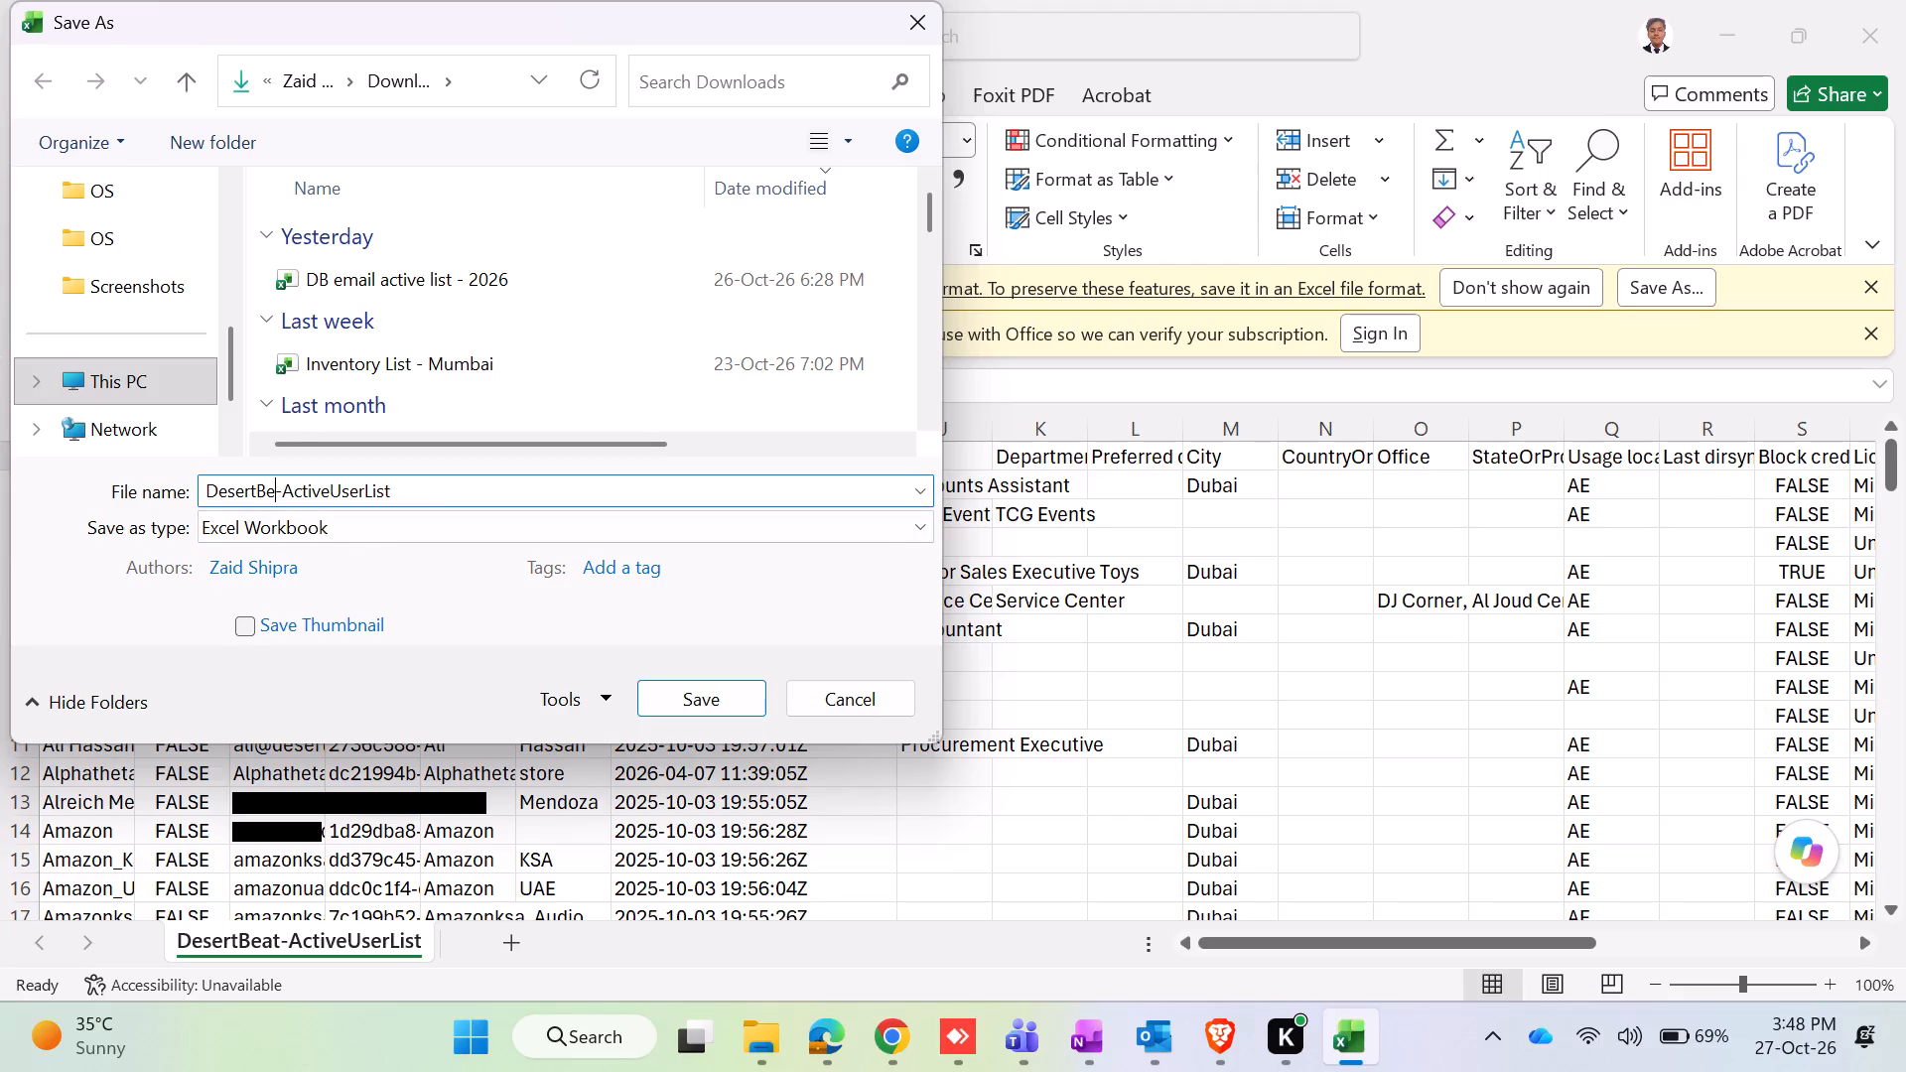
{"action": "key", "text": "BackSpace"}
{"action": "key", "text": "BackSpace"}
{"action": "key", "text": "Left"}
{"action": "key", "text": "Right"}
{"action": "key", "text": "BackSpace"}
{"action": "key", "text": "BackSpace"}
{"action": "key", "text": "BackSpace"}
{"action": "key", "text": "BackSpace"}
{"action": "key", "text": "BackSpace"}
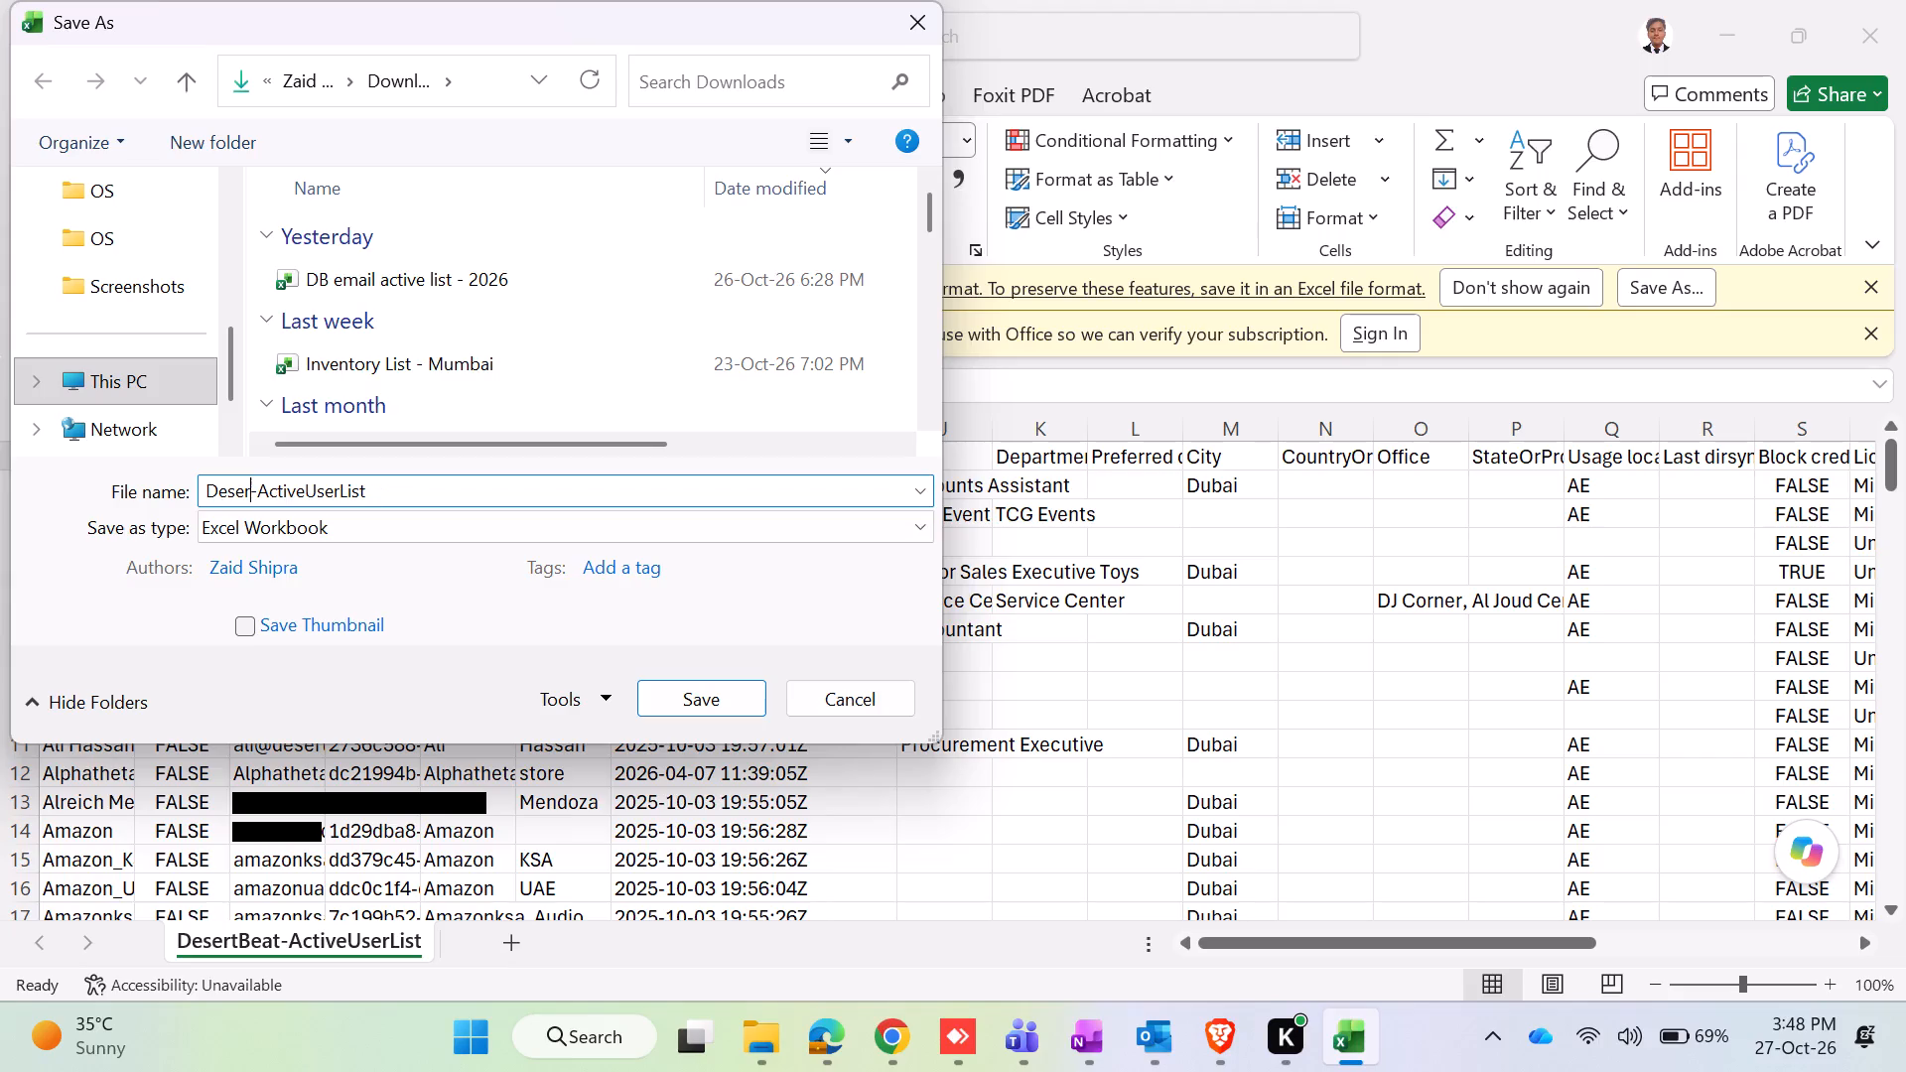
{"action": "key", "text": "shift+b"}
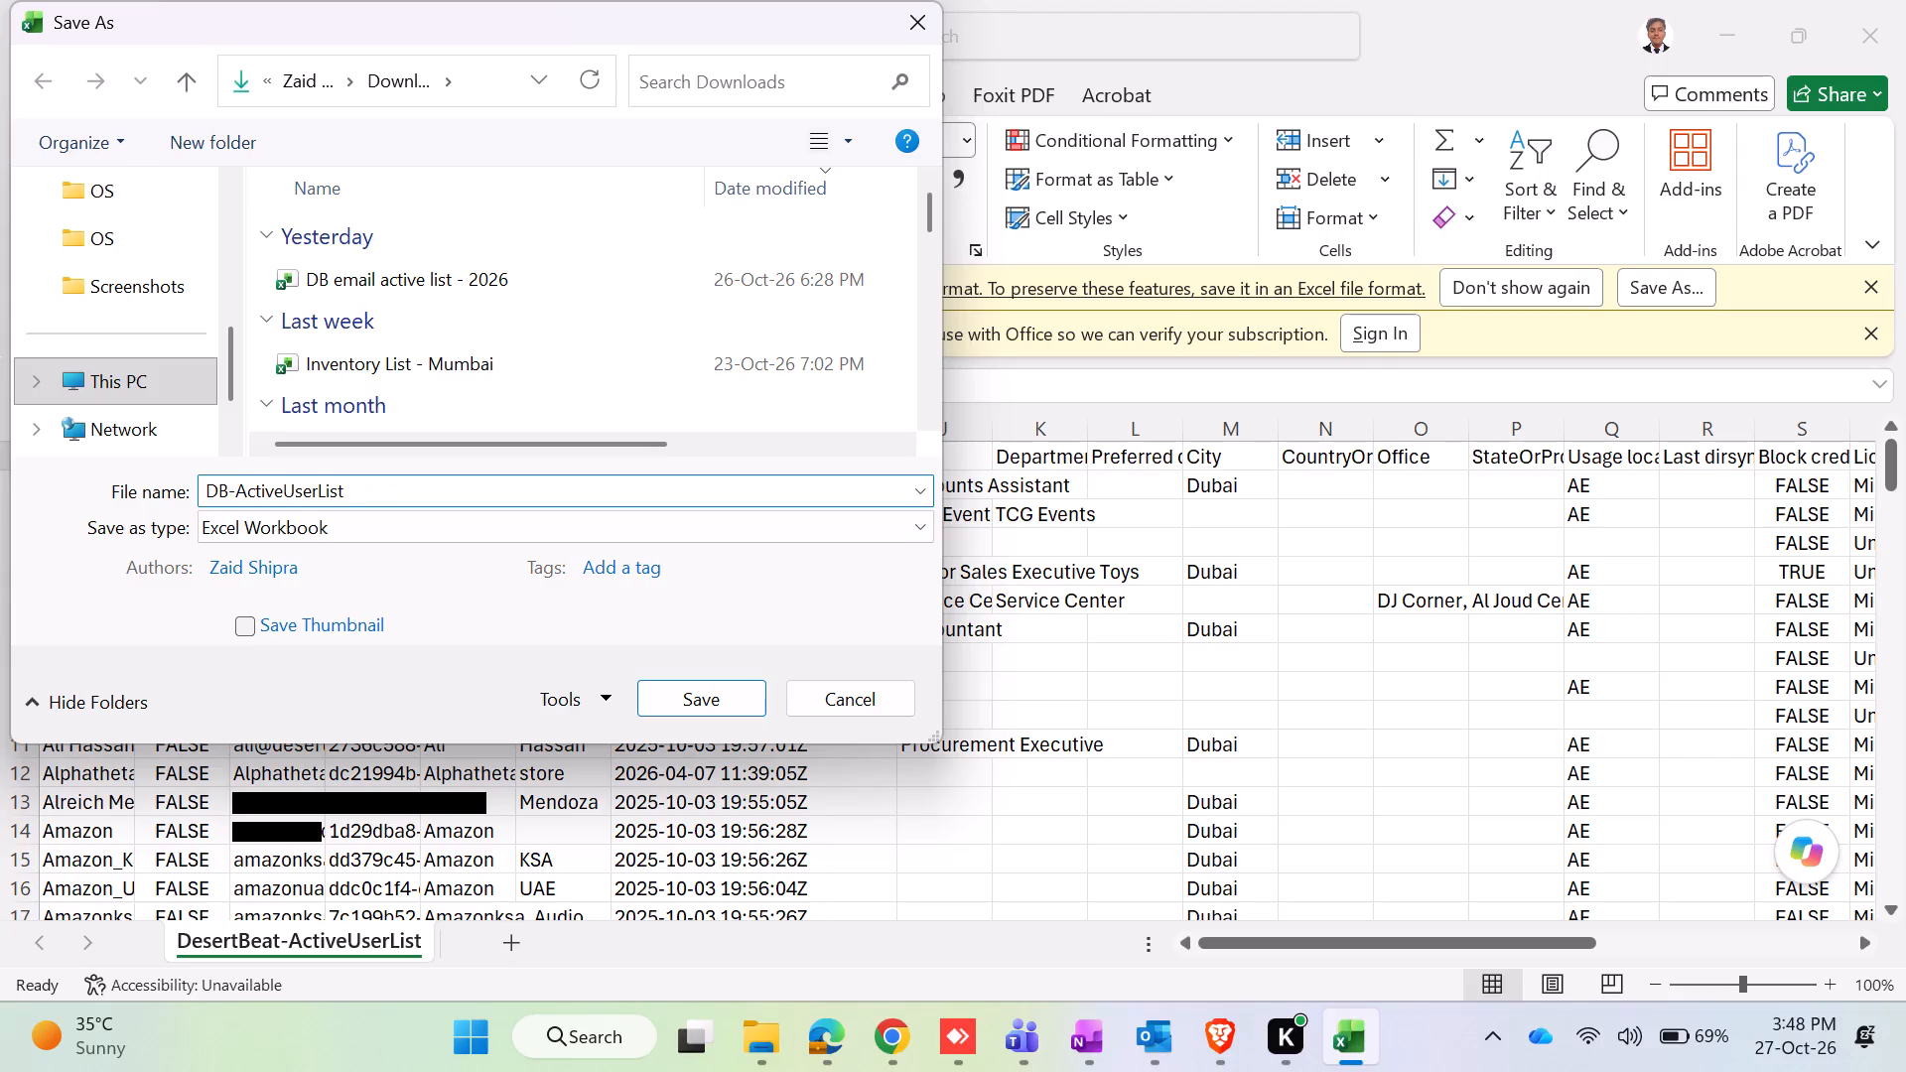
Set the file type to Excel Workbook and save DB-ActiveUserList in Downloads.
{"action": "left_click", "coordinate": [532, 519]}
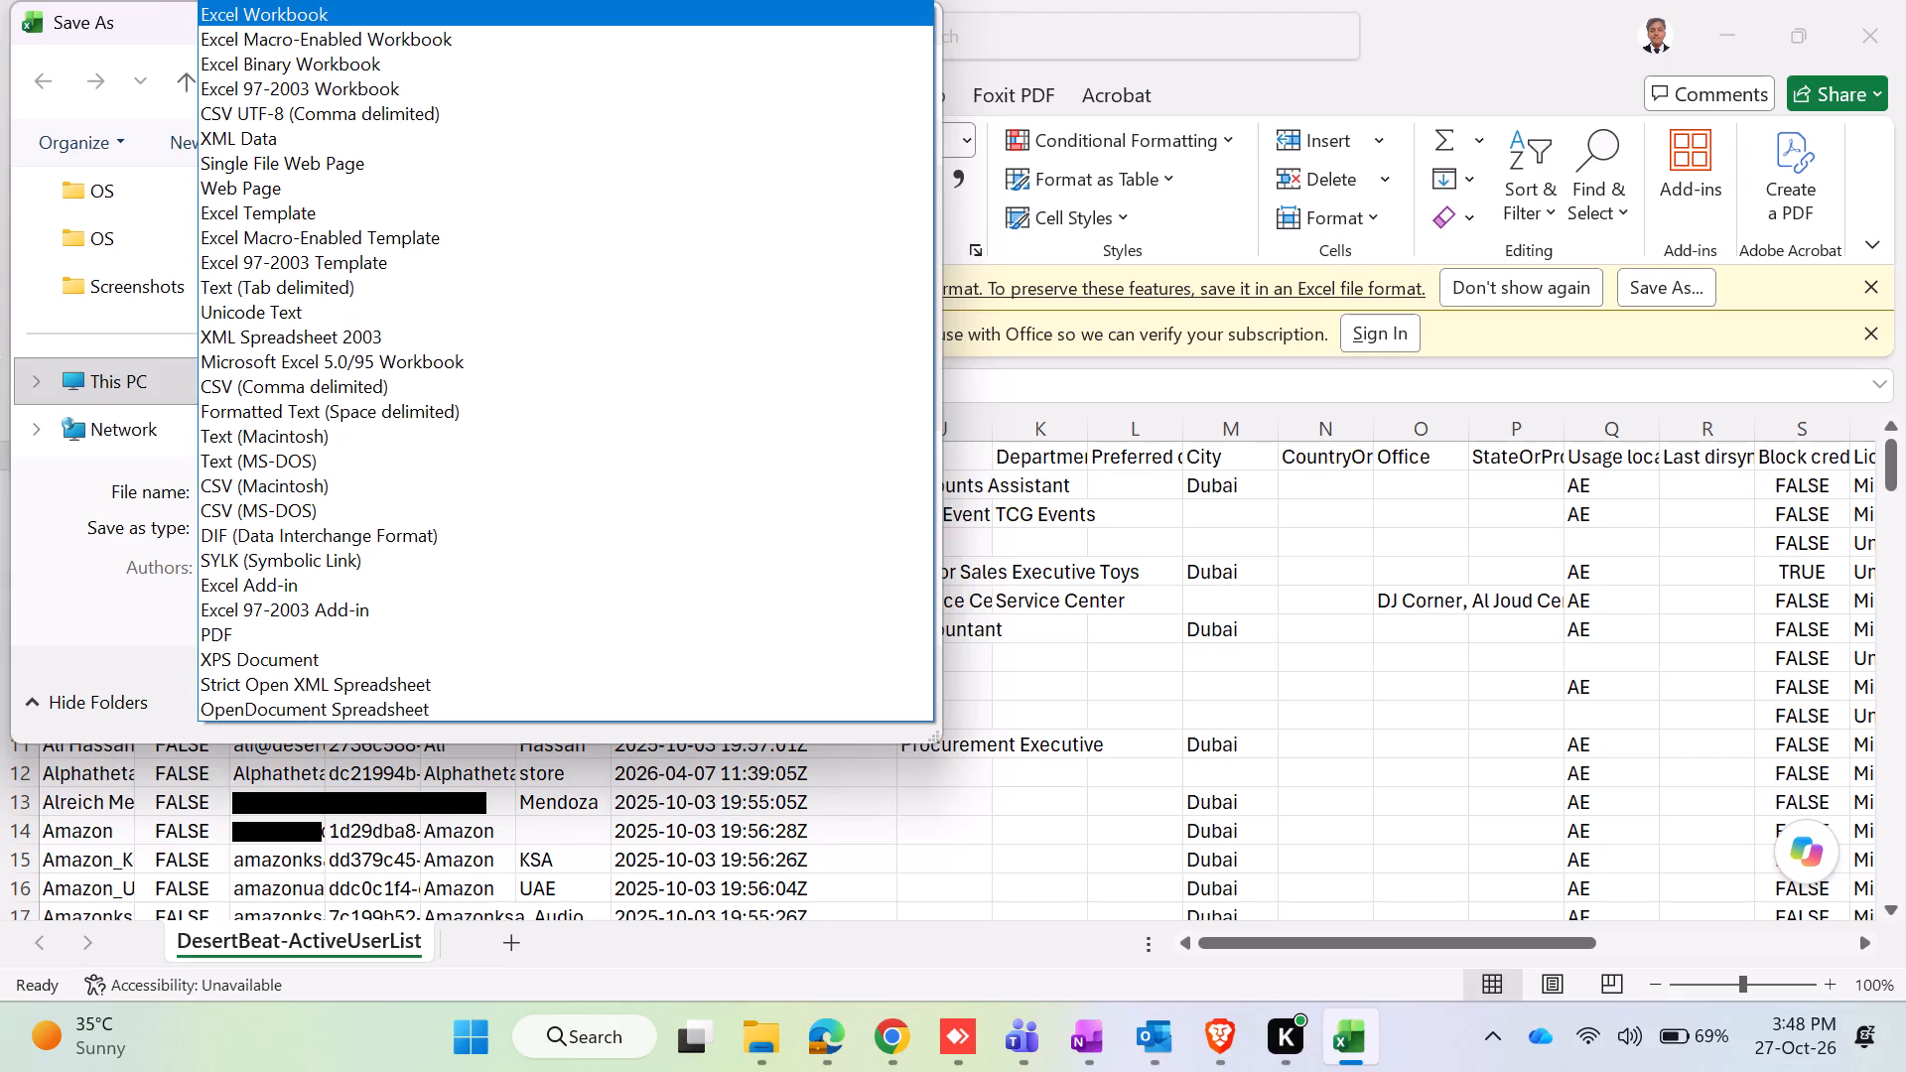
{"action": "left_click", "coordinate": [369, 13]}
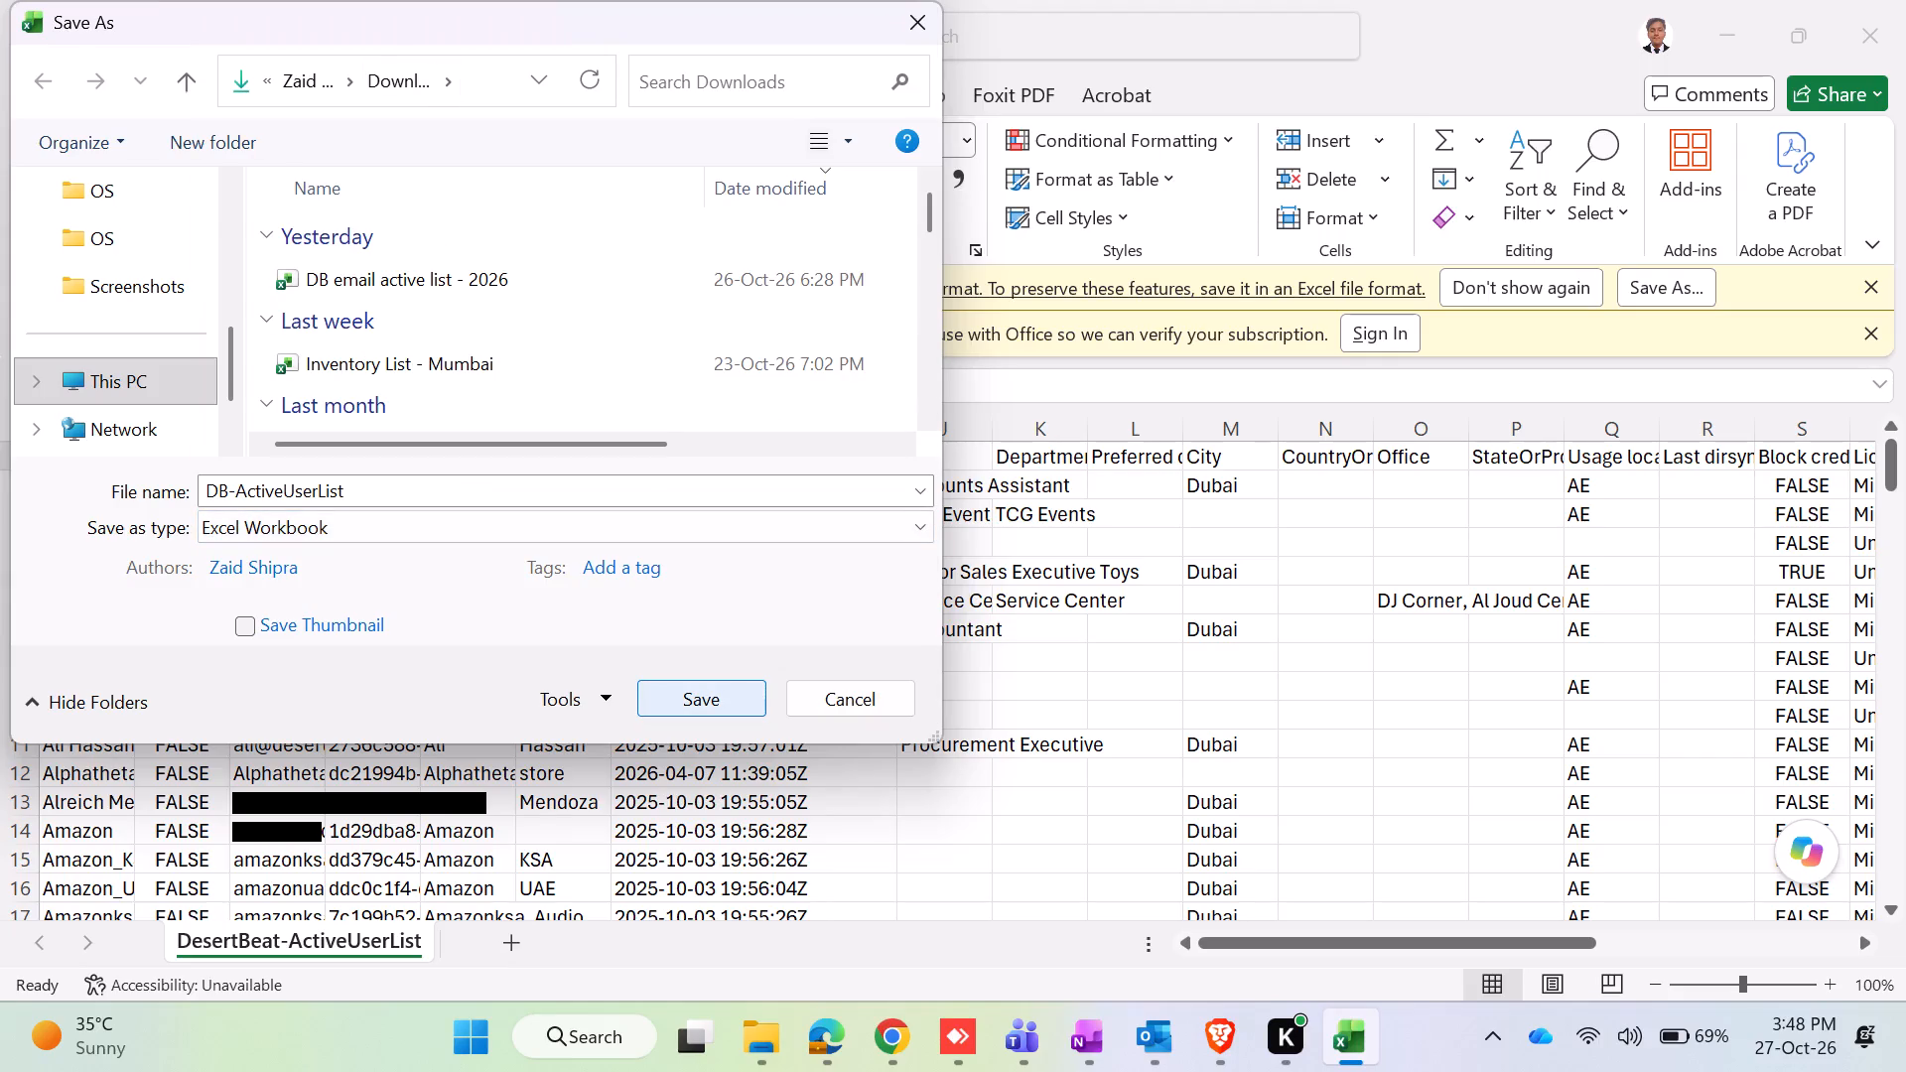
{"action": "left_click", "coordinate": [681, 700]}
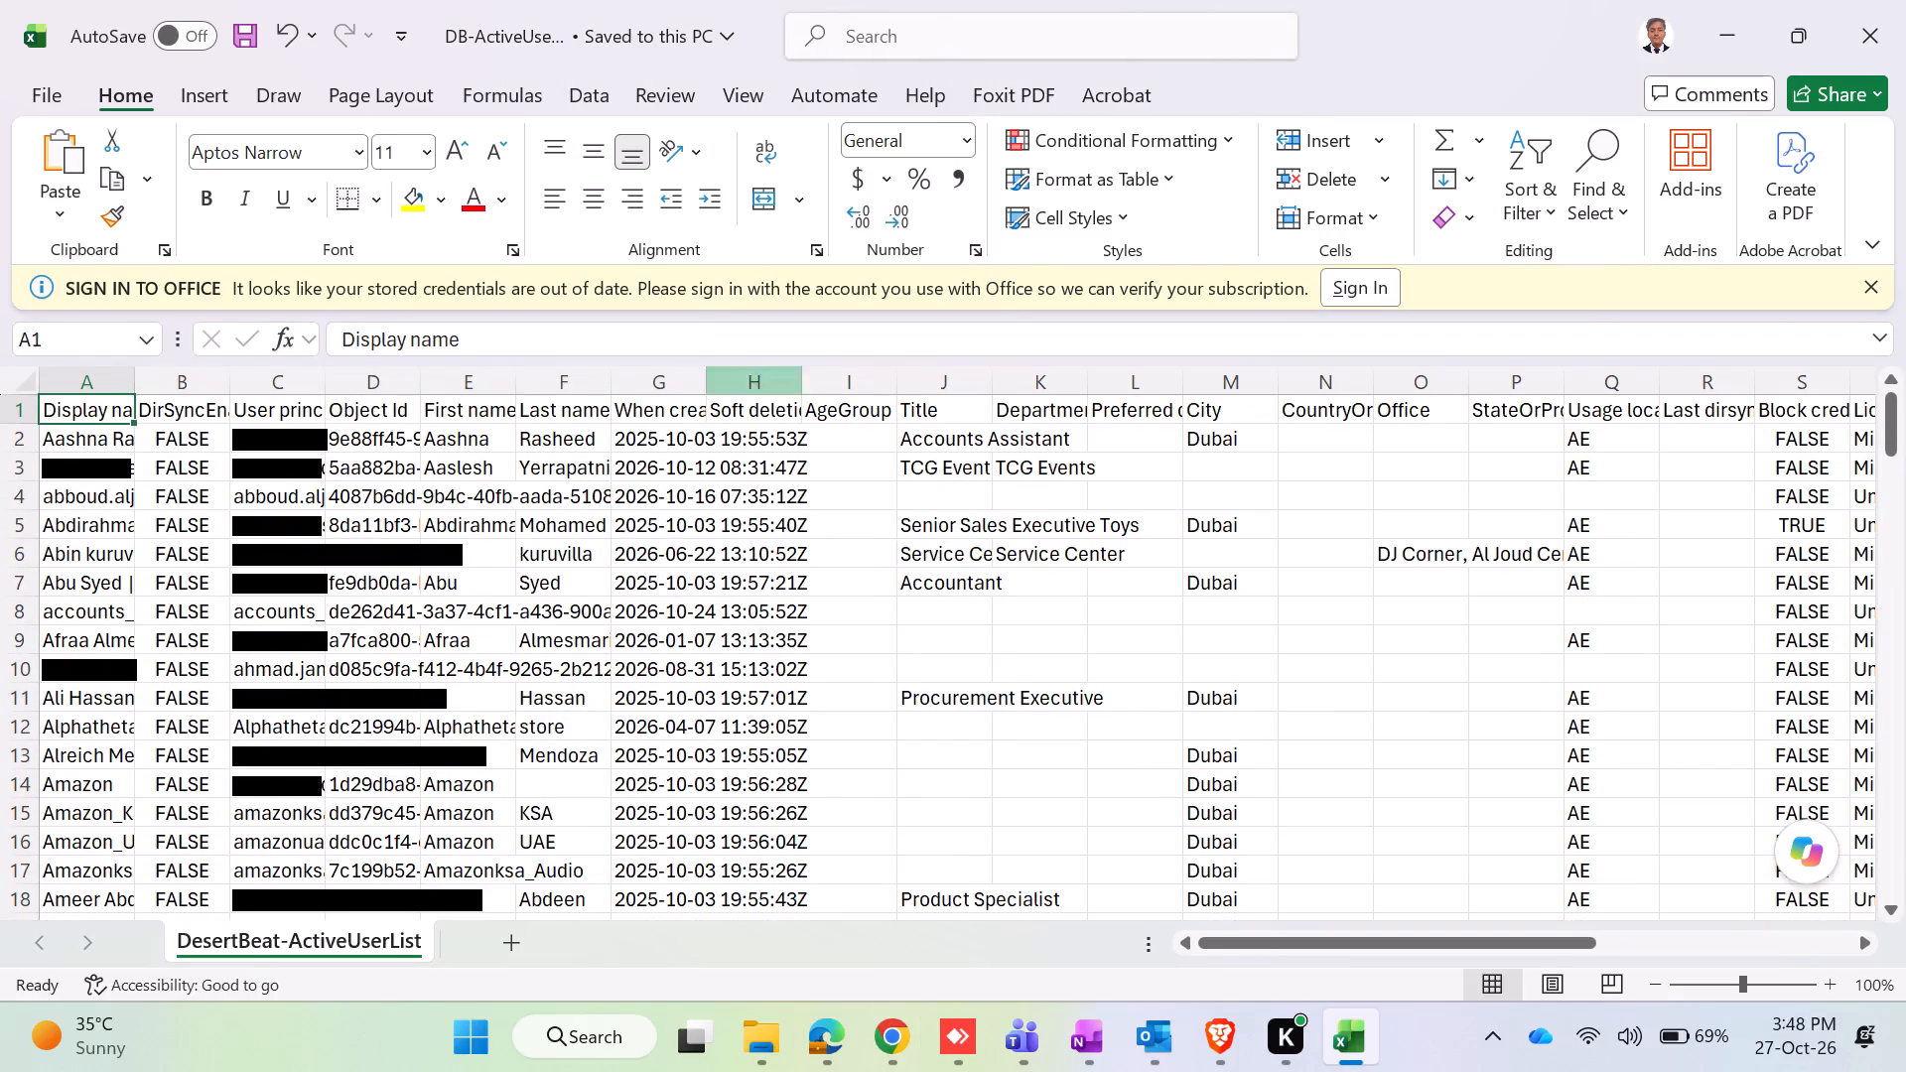
Dismiss the Sign in to Office notice above the sheet.
{"action": "scroll", "coordinate": [719, 637], "scroll_direction": "up", "scroll_amount": 2}
{"action": "left_click", "coordinate": [1864, 282]}
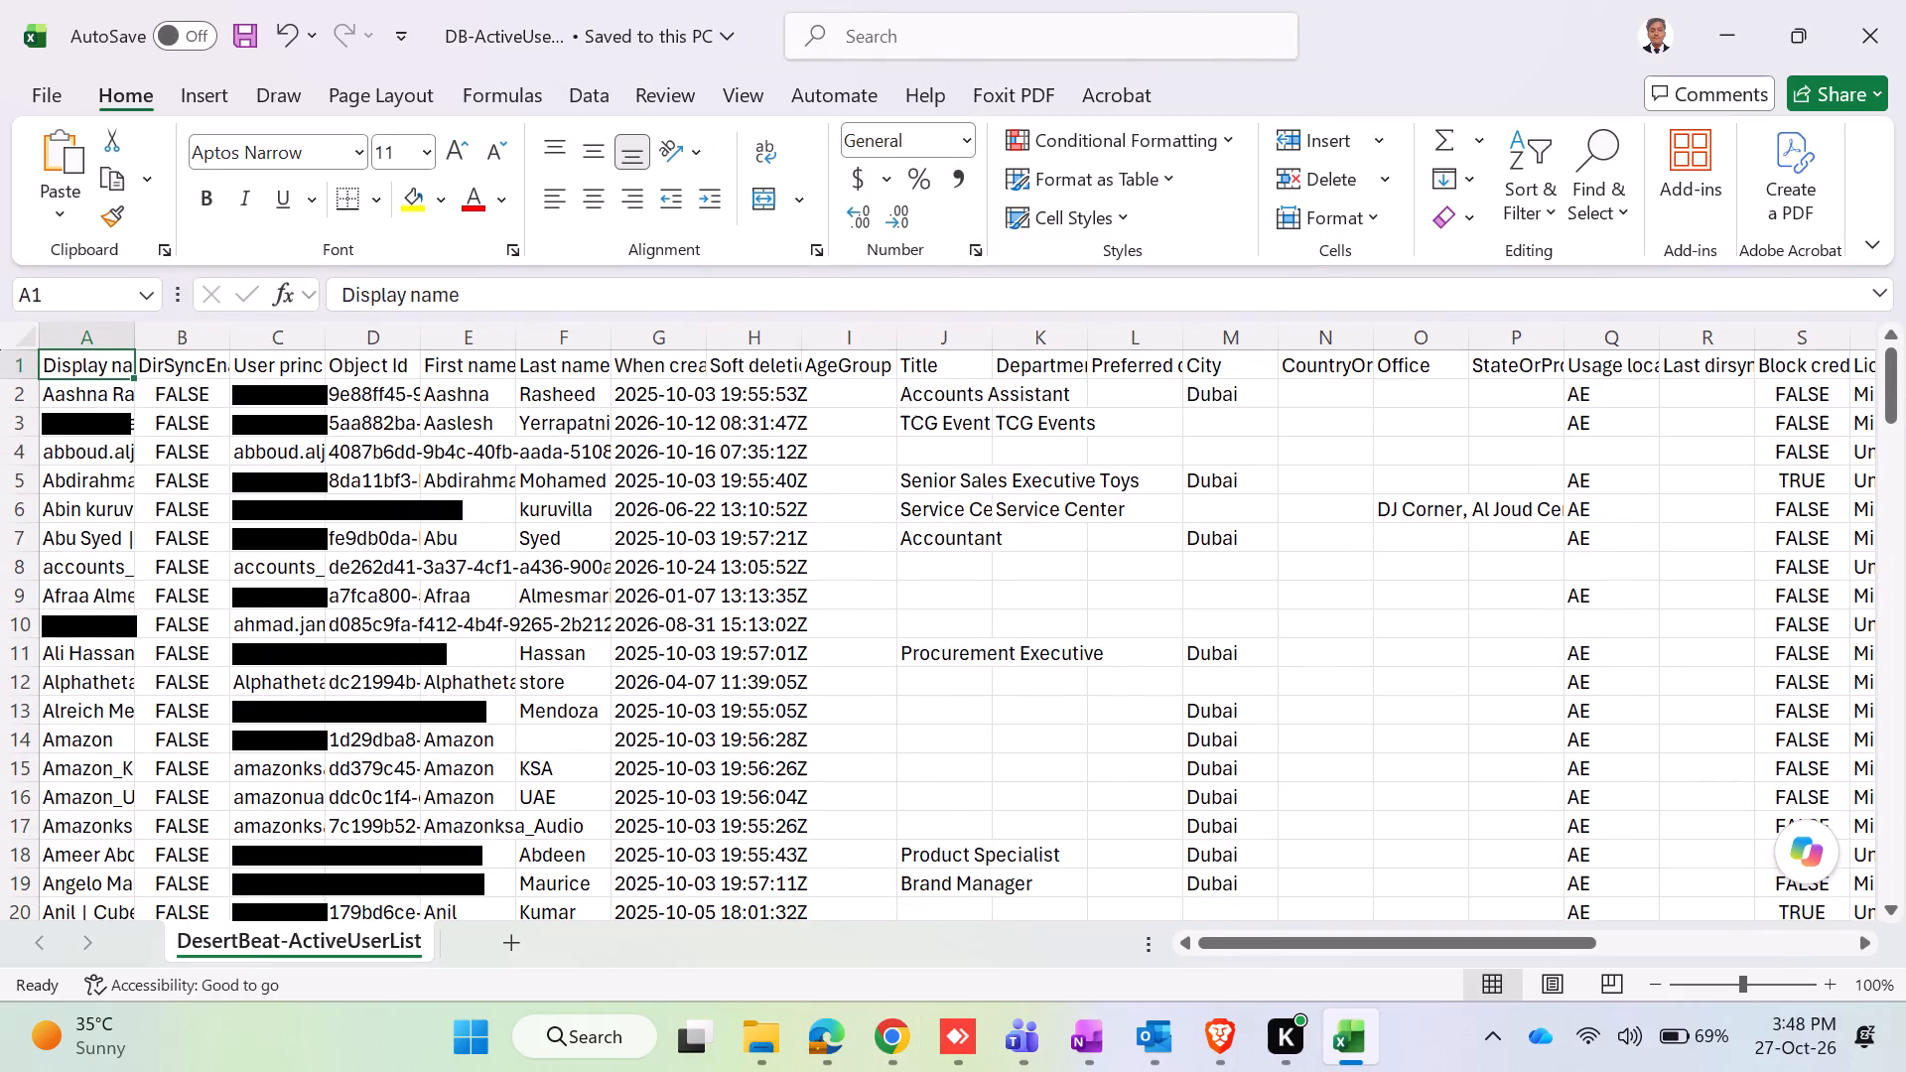
Delete the DirSyncEnabled column (column B) from the user list.
{"action": "left_click", "coordinate": [190, 370]}
{"action": "left_click", "coordinate": [186, 340]}
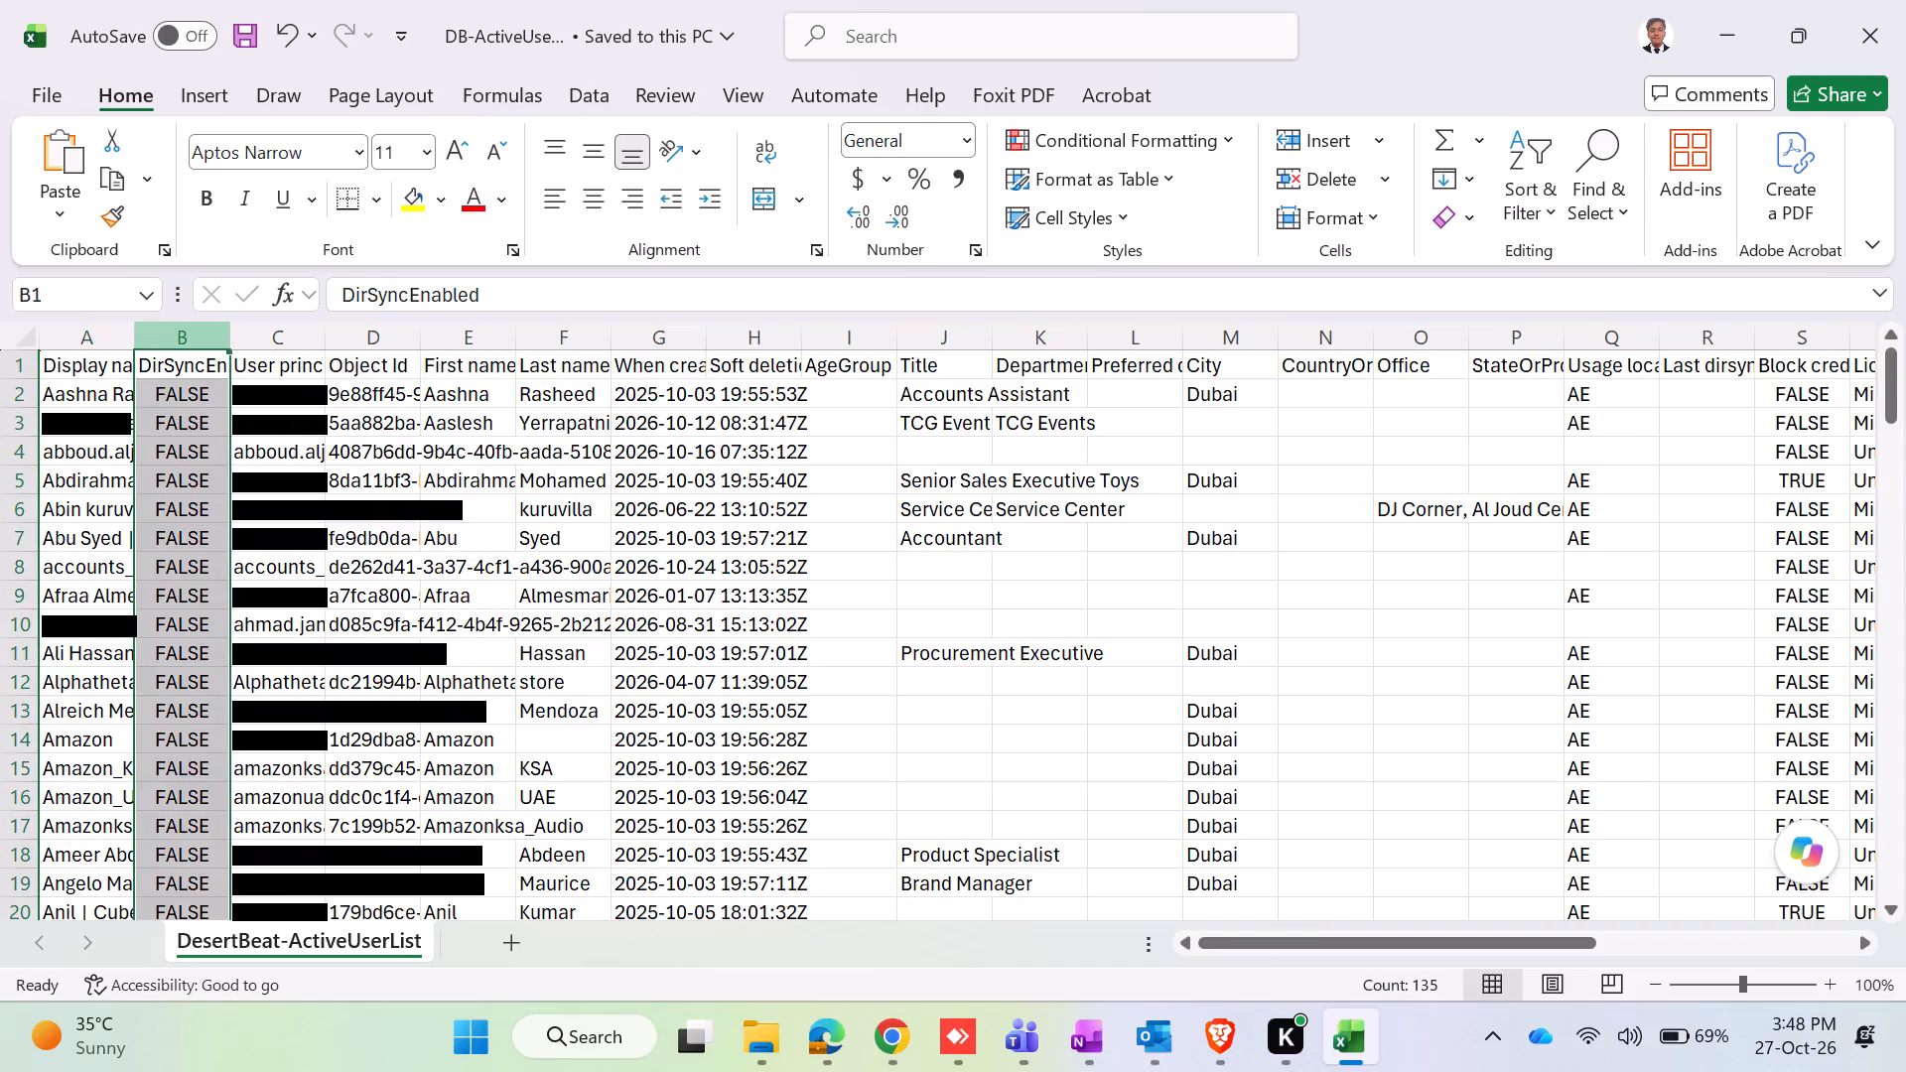
{"action": "right_click", "coordinate": [186, 340]}
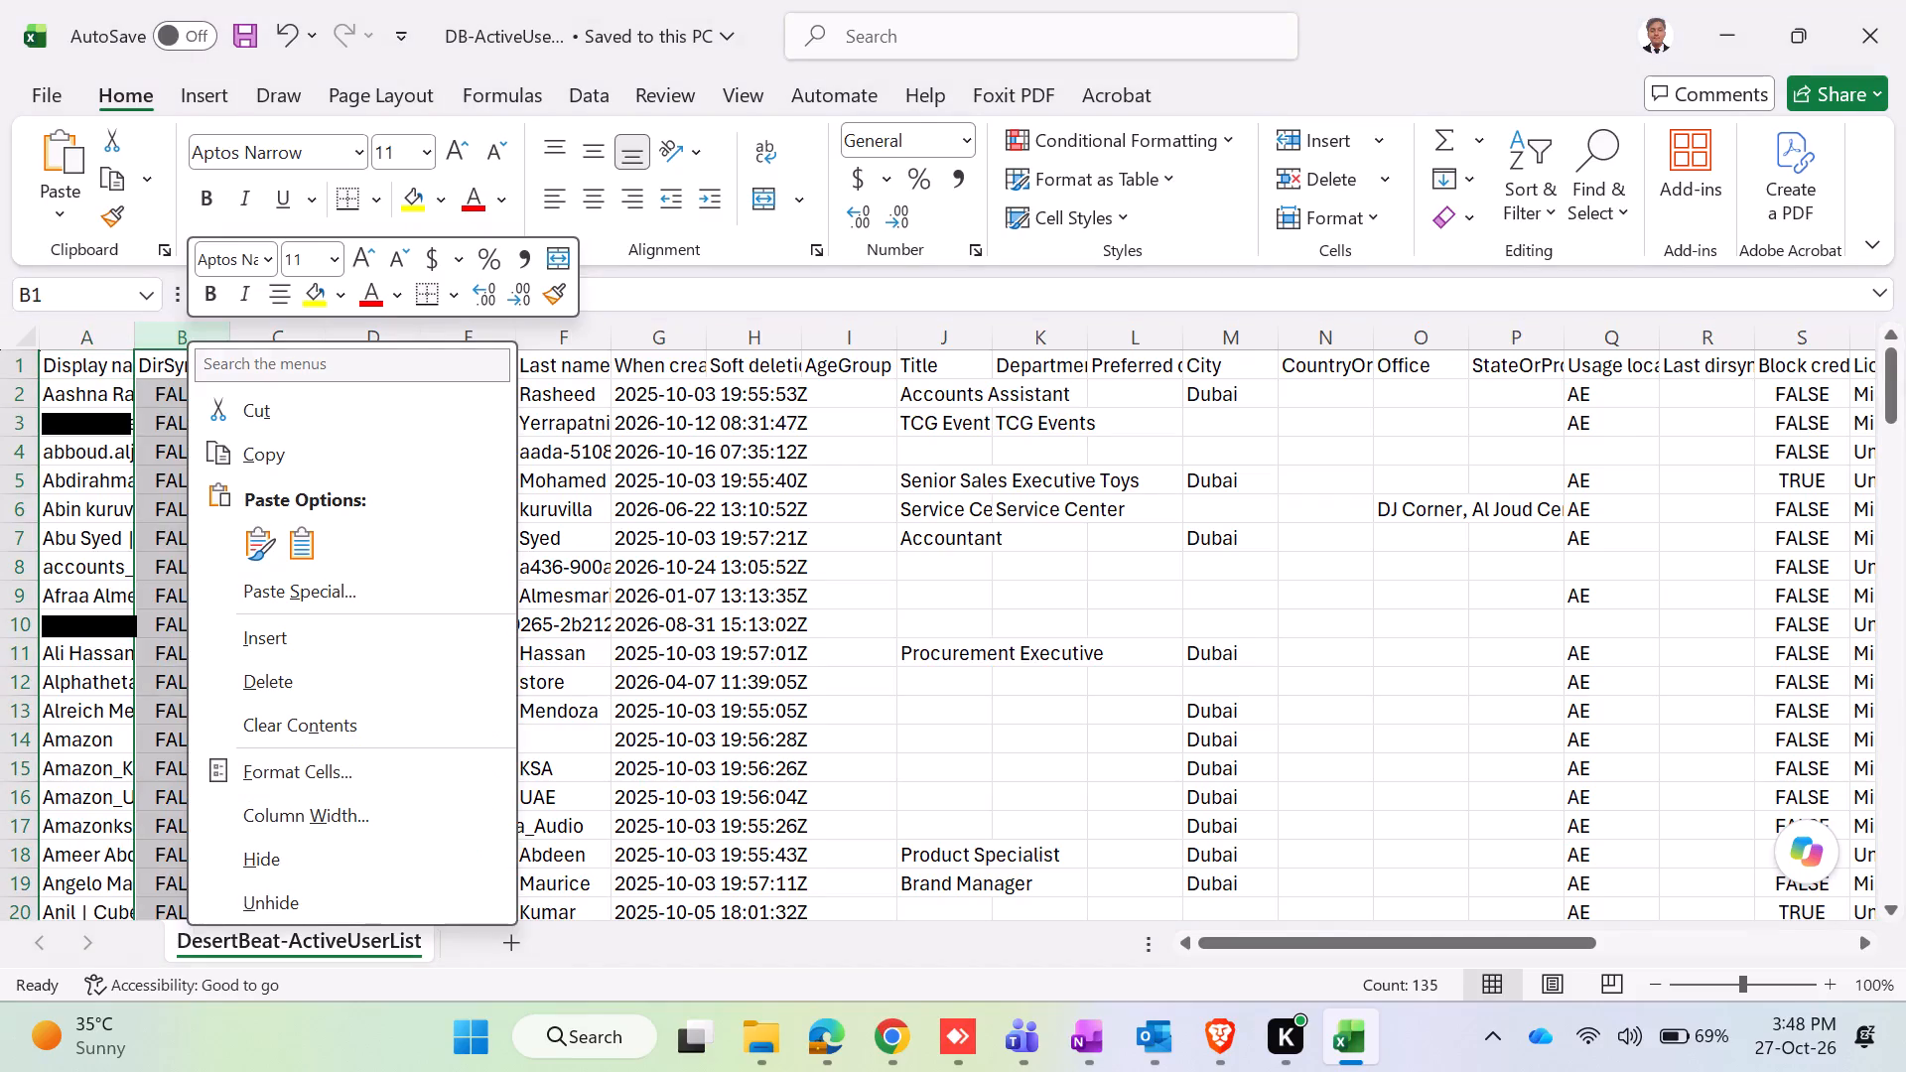
{"action": "left_click", "coordinate": [273, 672]}
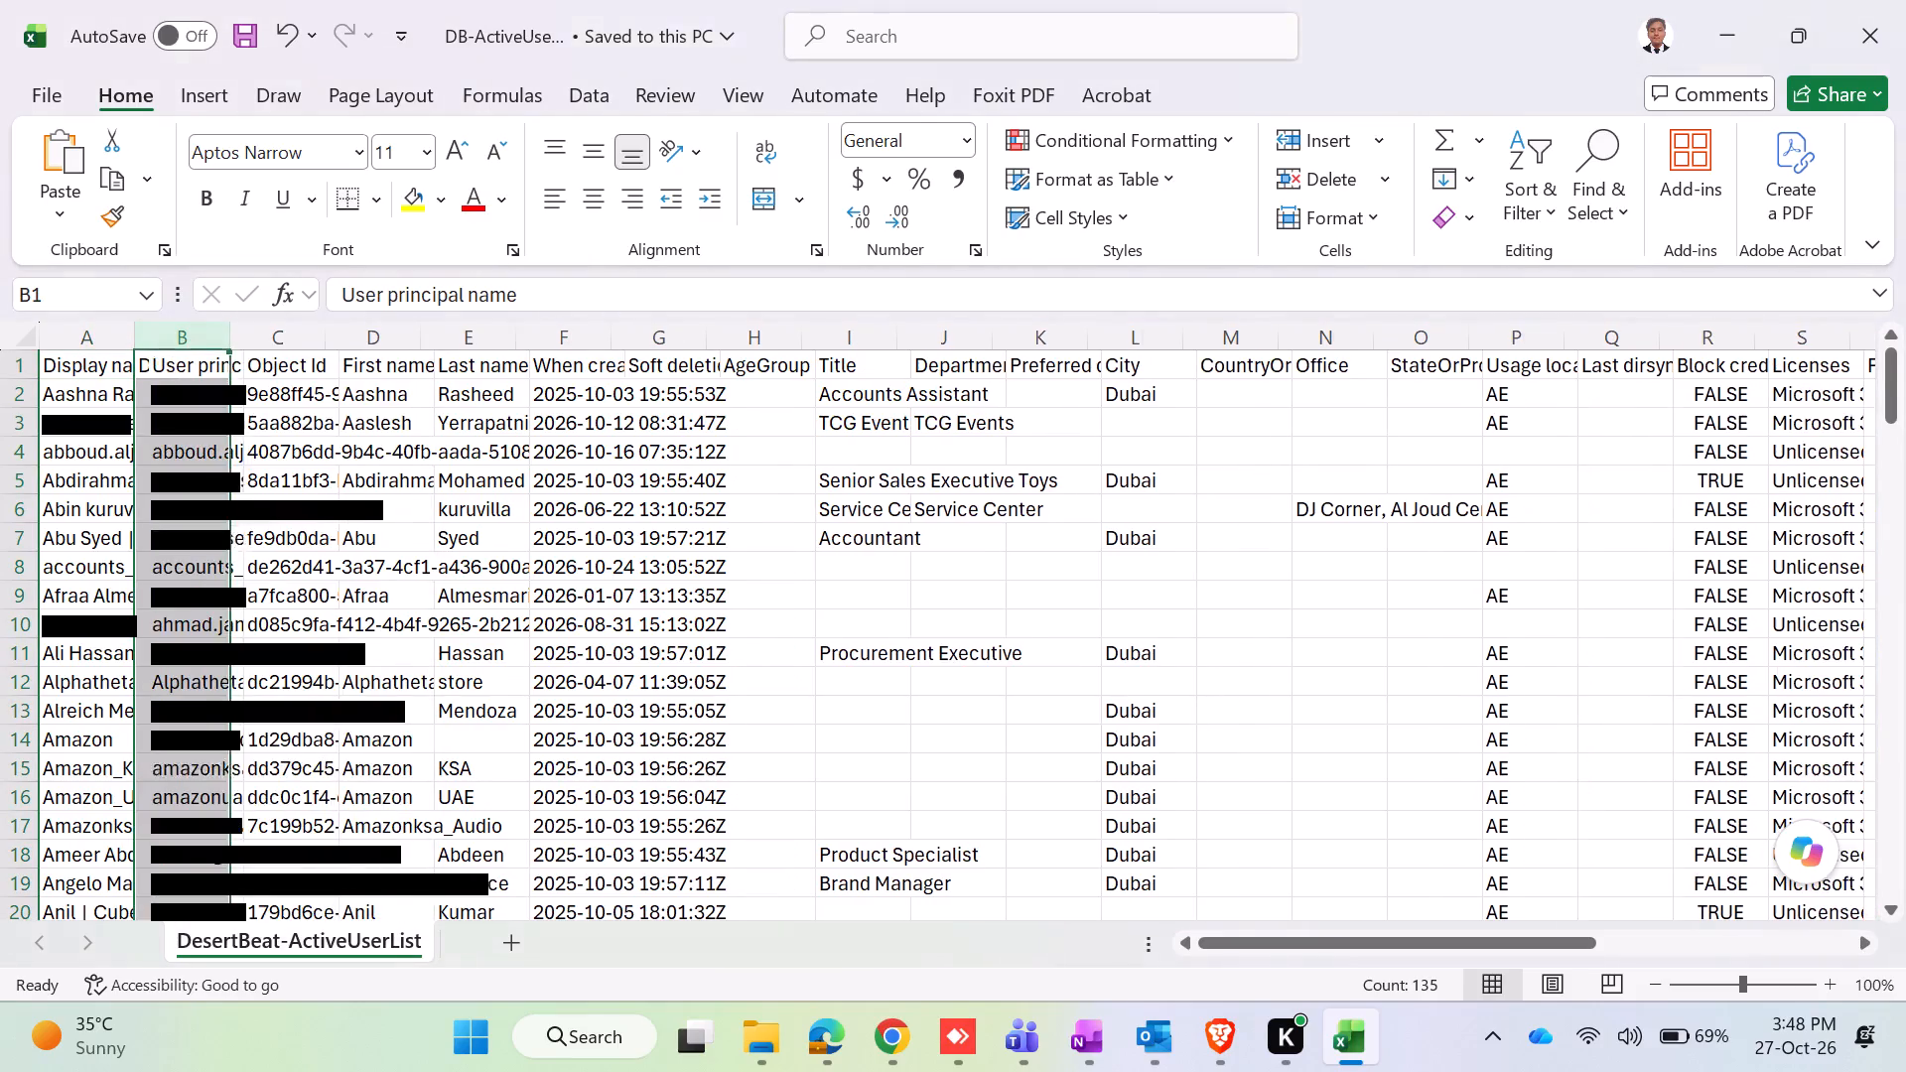
Delete columns C through R, from Object Id up to and including the Block credential column, keeping Licenses.
{"action": "left_click", "coordinate": [278, 346]}
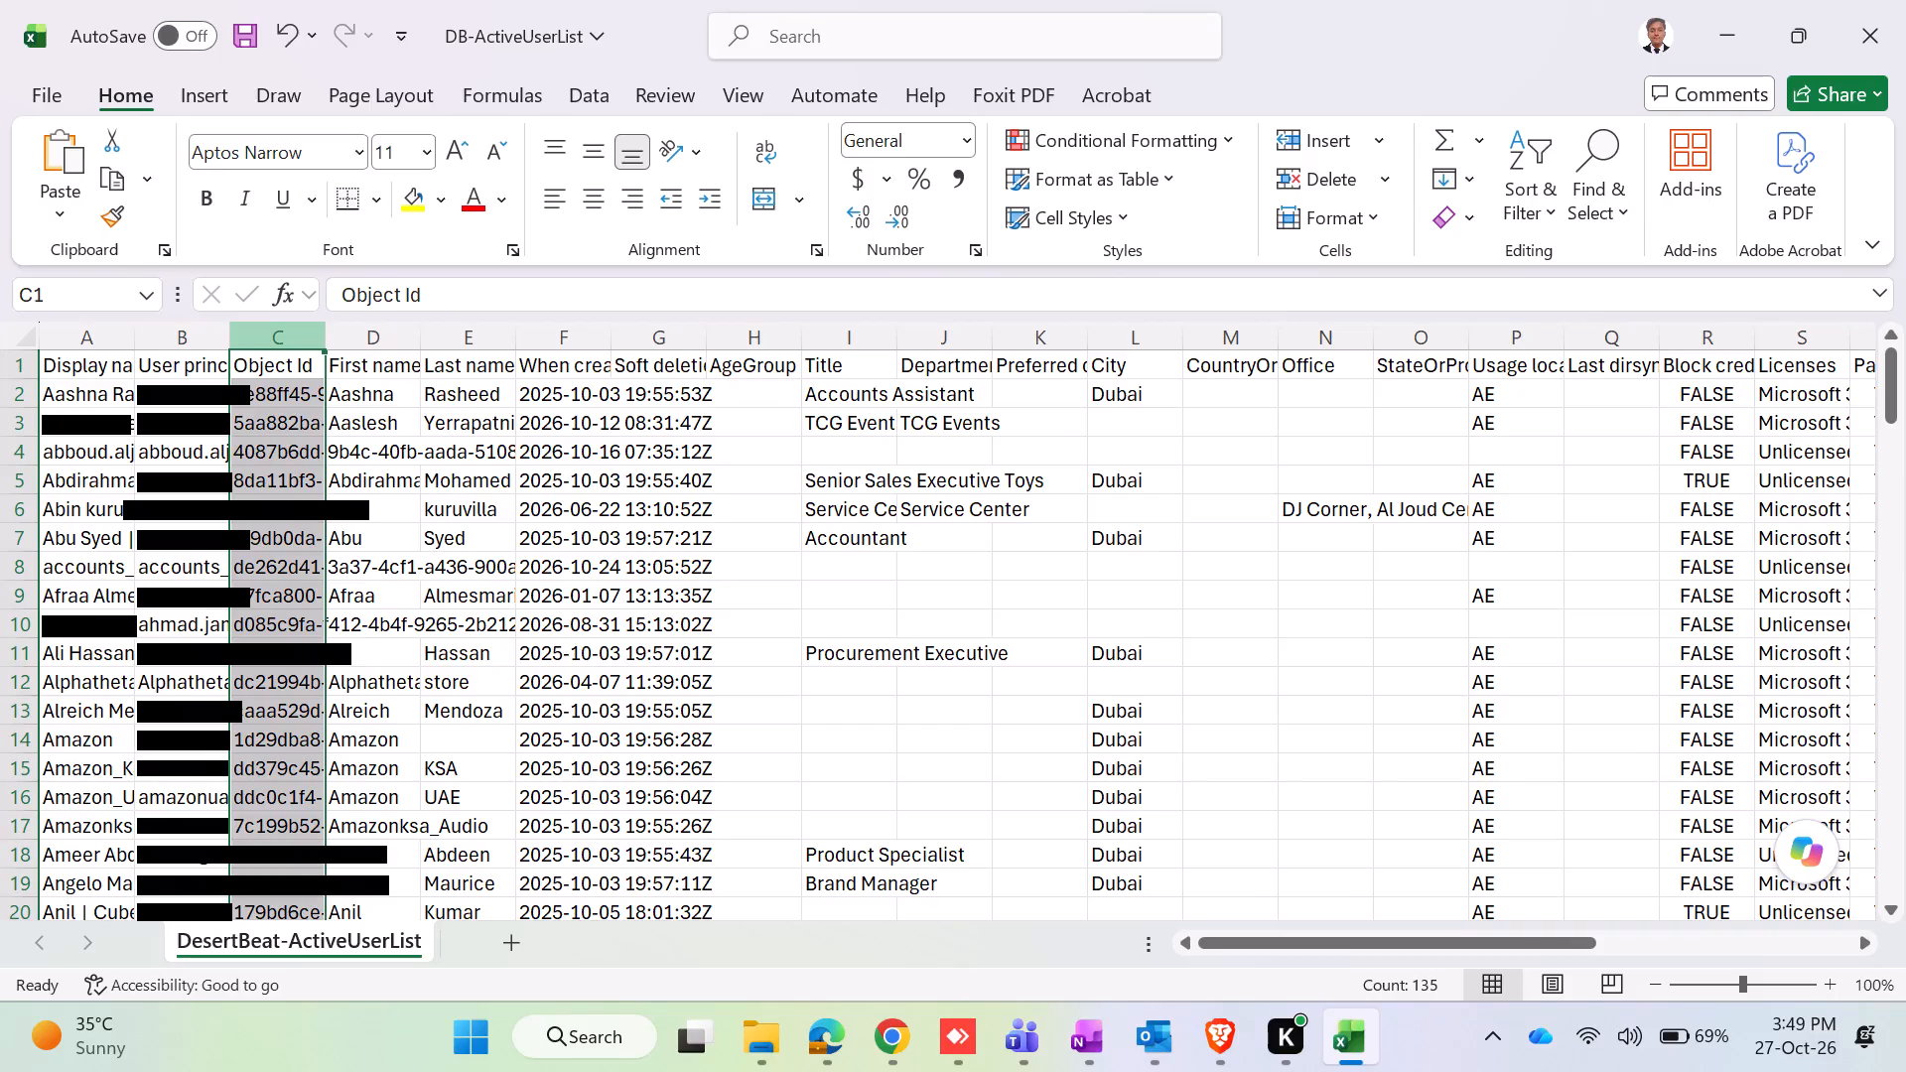
{"action": "key", "text": "shift+Right"}
{"action": "key", "text": "shift+Right"}
{"action": "key", "text": "shift+Right"}
{"action": "key", "text": "shift+Right"}
{"action": "key", "text": "shift+Right"}
{"action": "key", "text": "shift+Right"}
{"action": "key", "text": "shift+Right"}
{"action": "key", "text": "shift+Right"}
{"action": "key", "text": "shift+Right"}
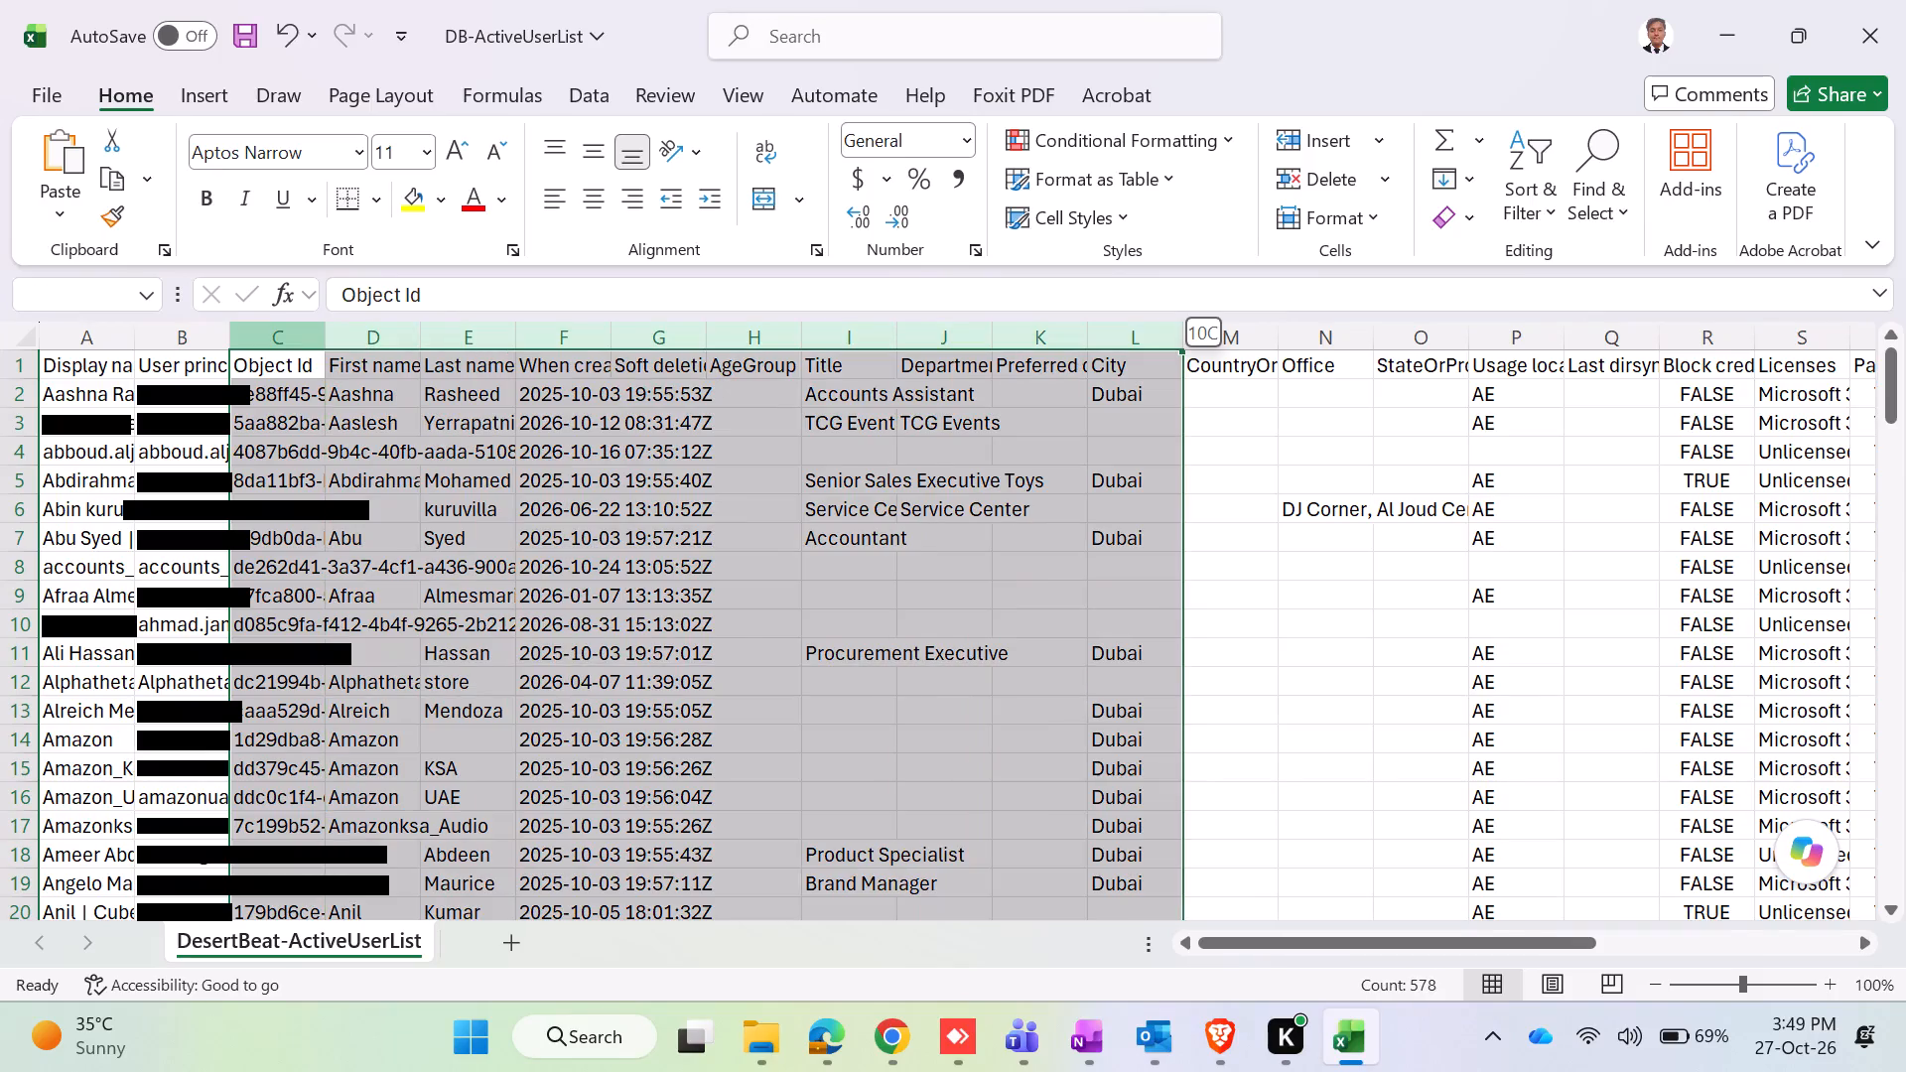
{"action": "key", "text": "shift+Right"}
{"action": "key", "text": "shift+Right"}
{"action": "key", "text": "shift+Right"}
{"action": "key", "text": "shift+Right"}
{"action": "key", "text": "shift+Right"}
{"action": "key", "text": "shift+Right"}
{"action": "key", "text": "shift+Right"}
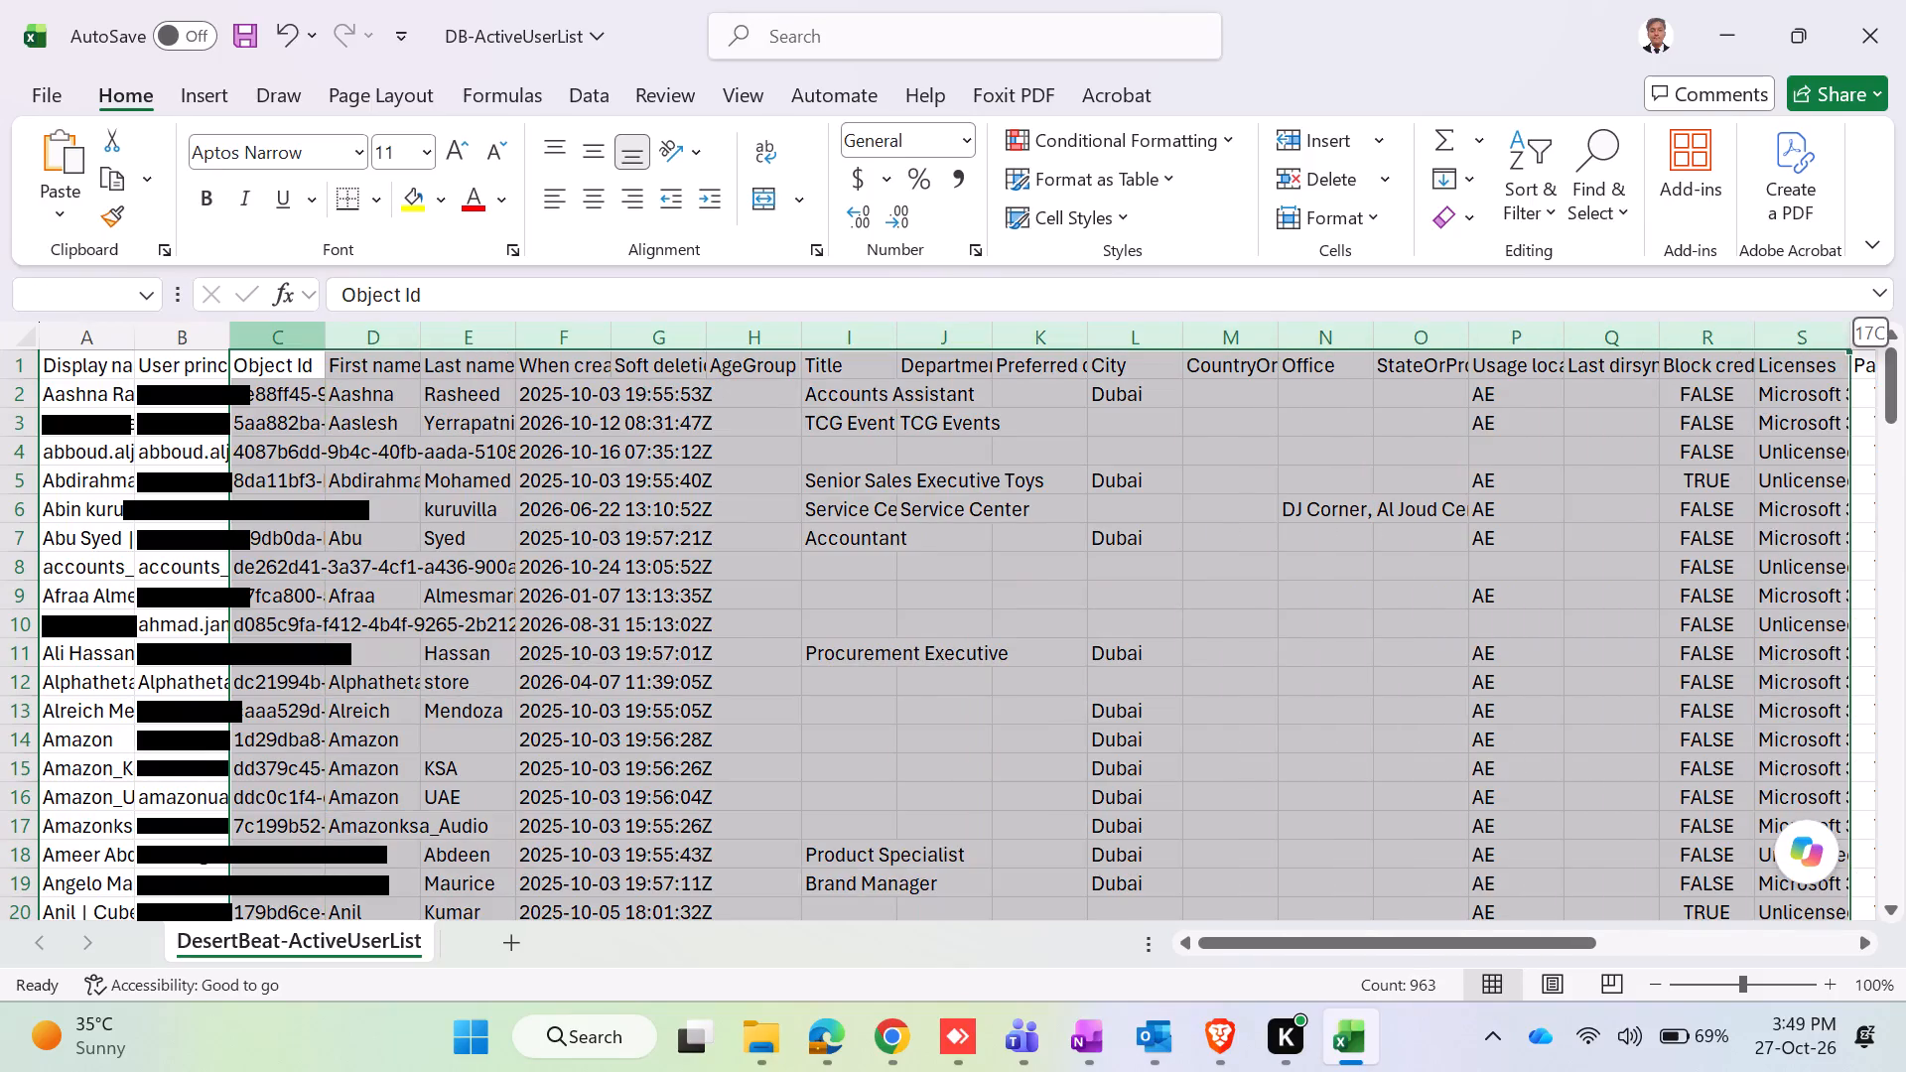
{"action": "key", "text": "shift+Left"}
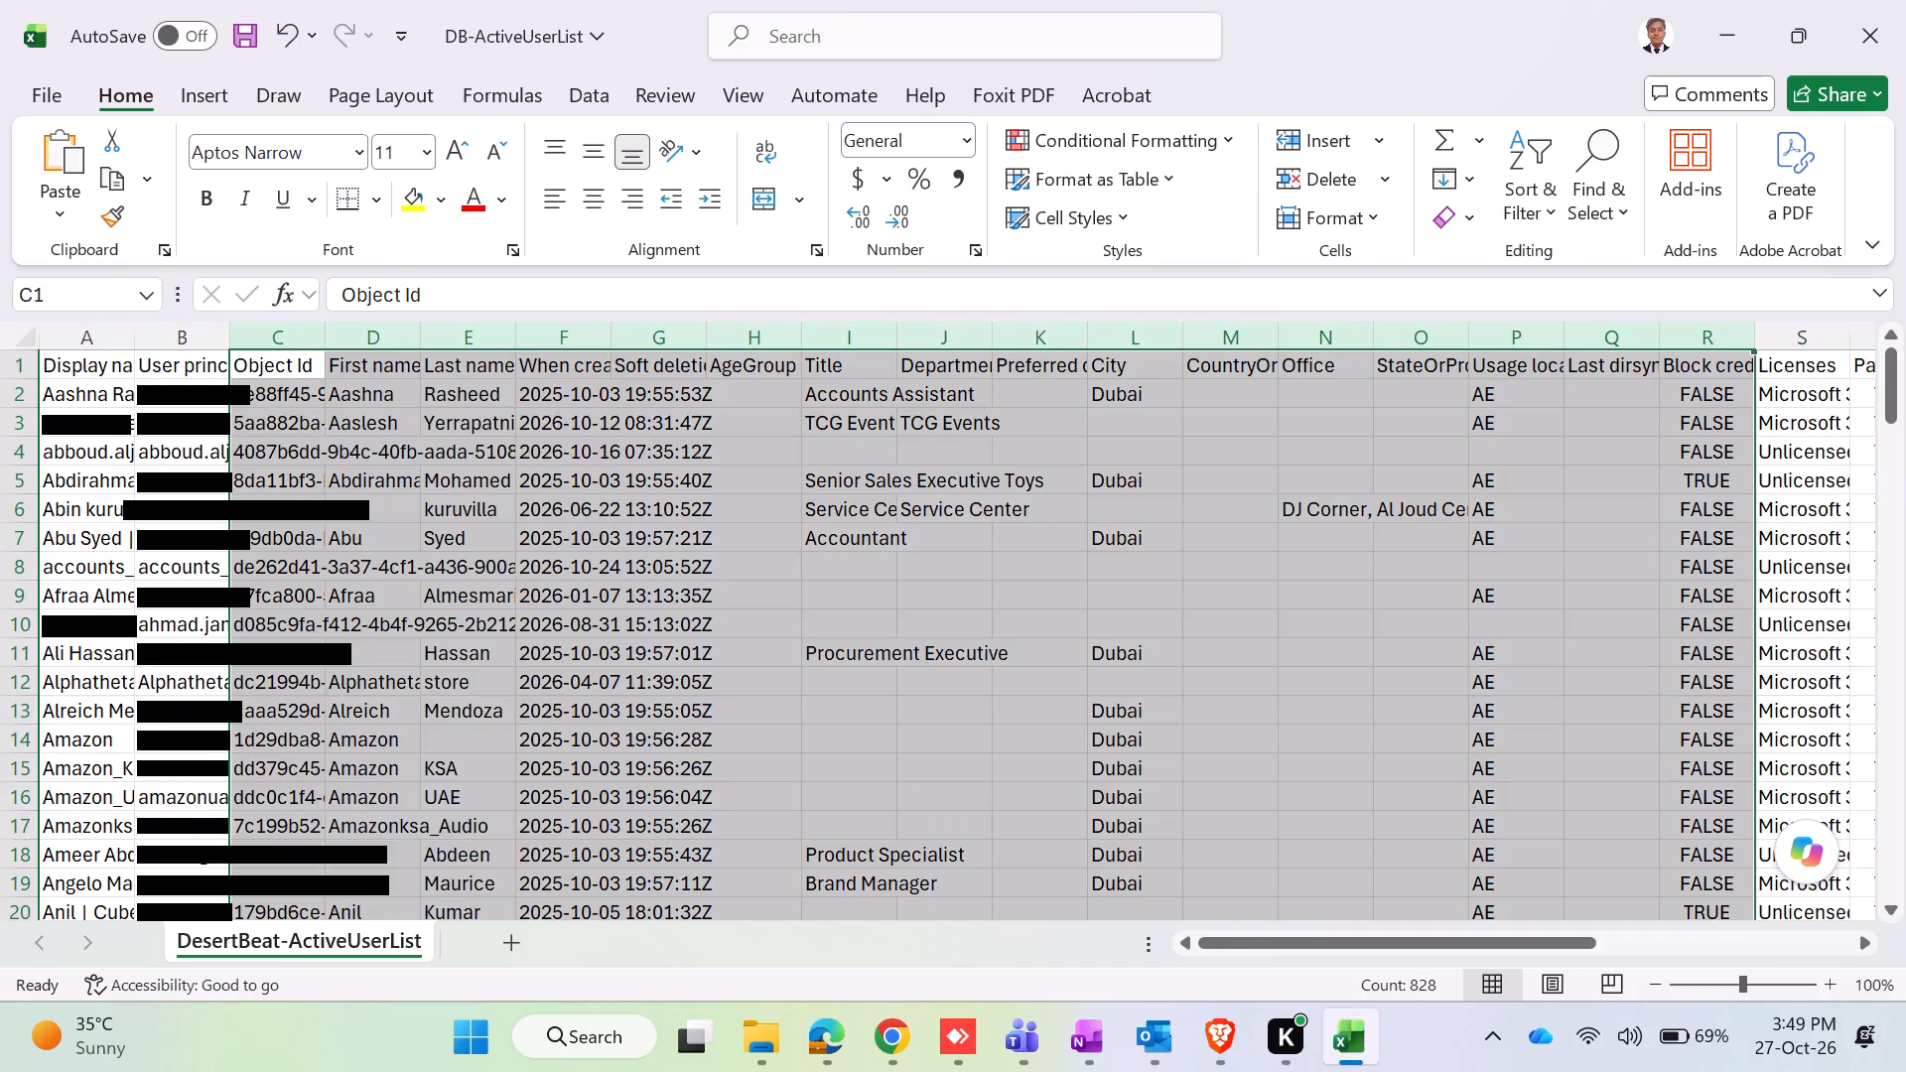
{"action": "right_click", "coordinate": [947, 350]}
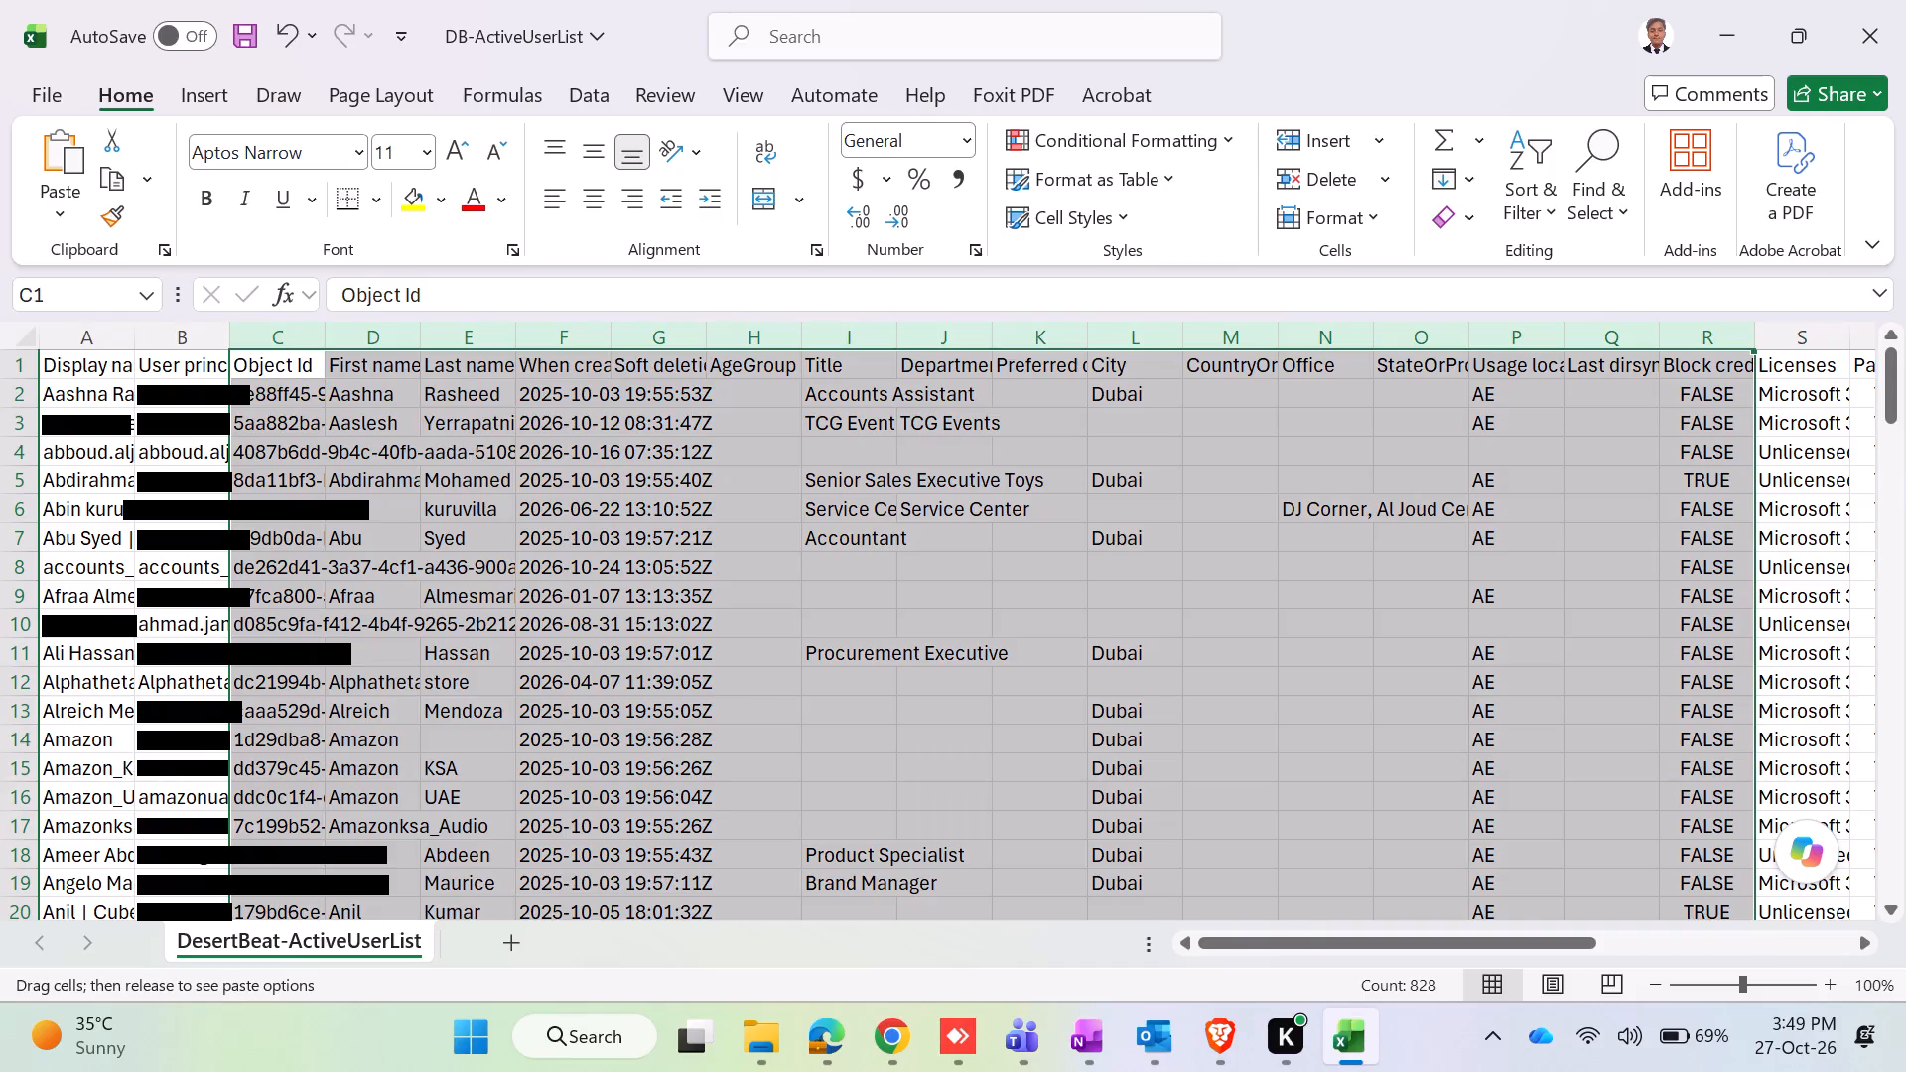
{"action": "right_click", "coordinate": [930, 330]}
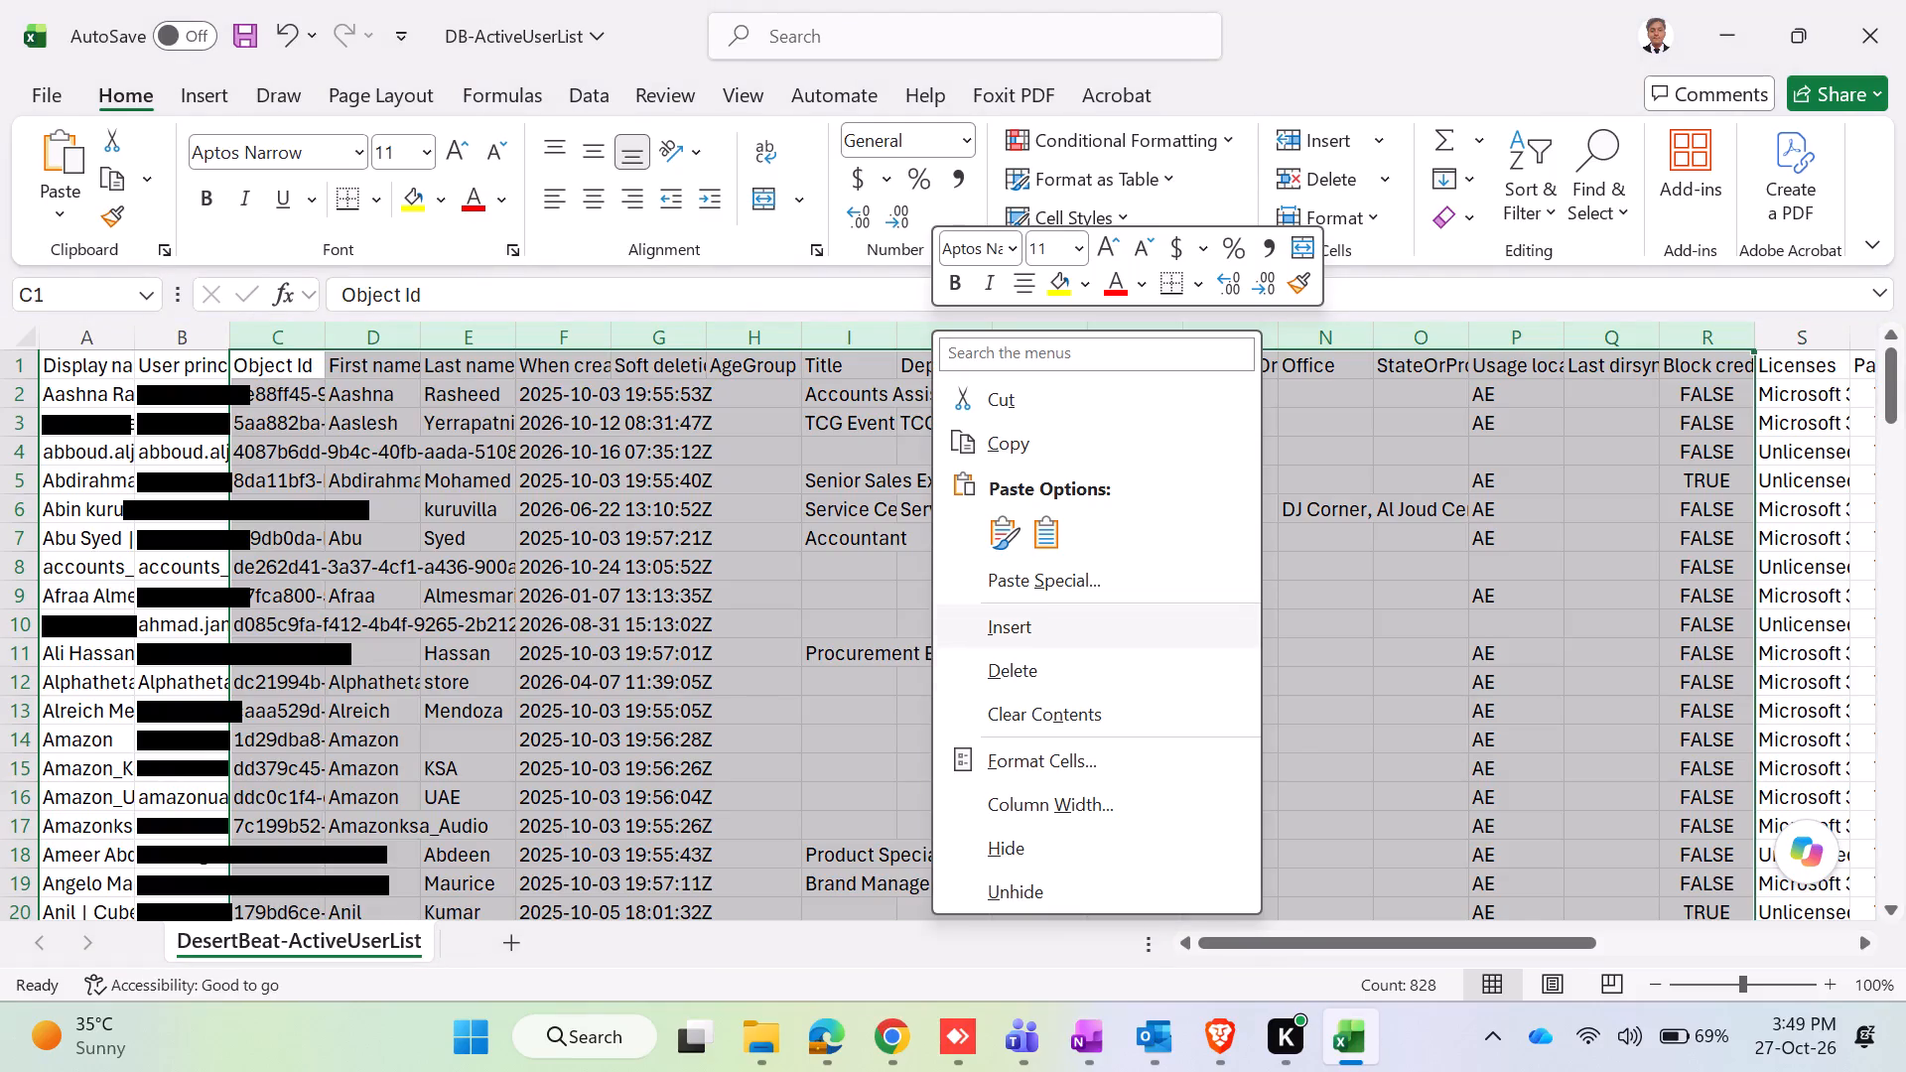
{"action": "left_click", "coordinate": [1030, 661]}
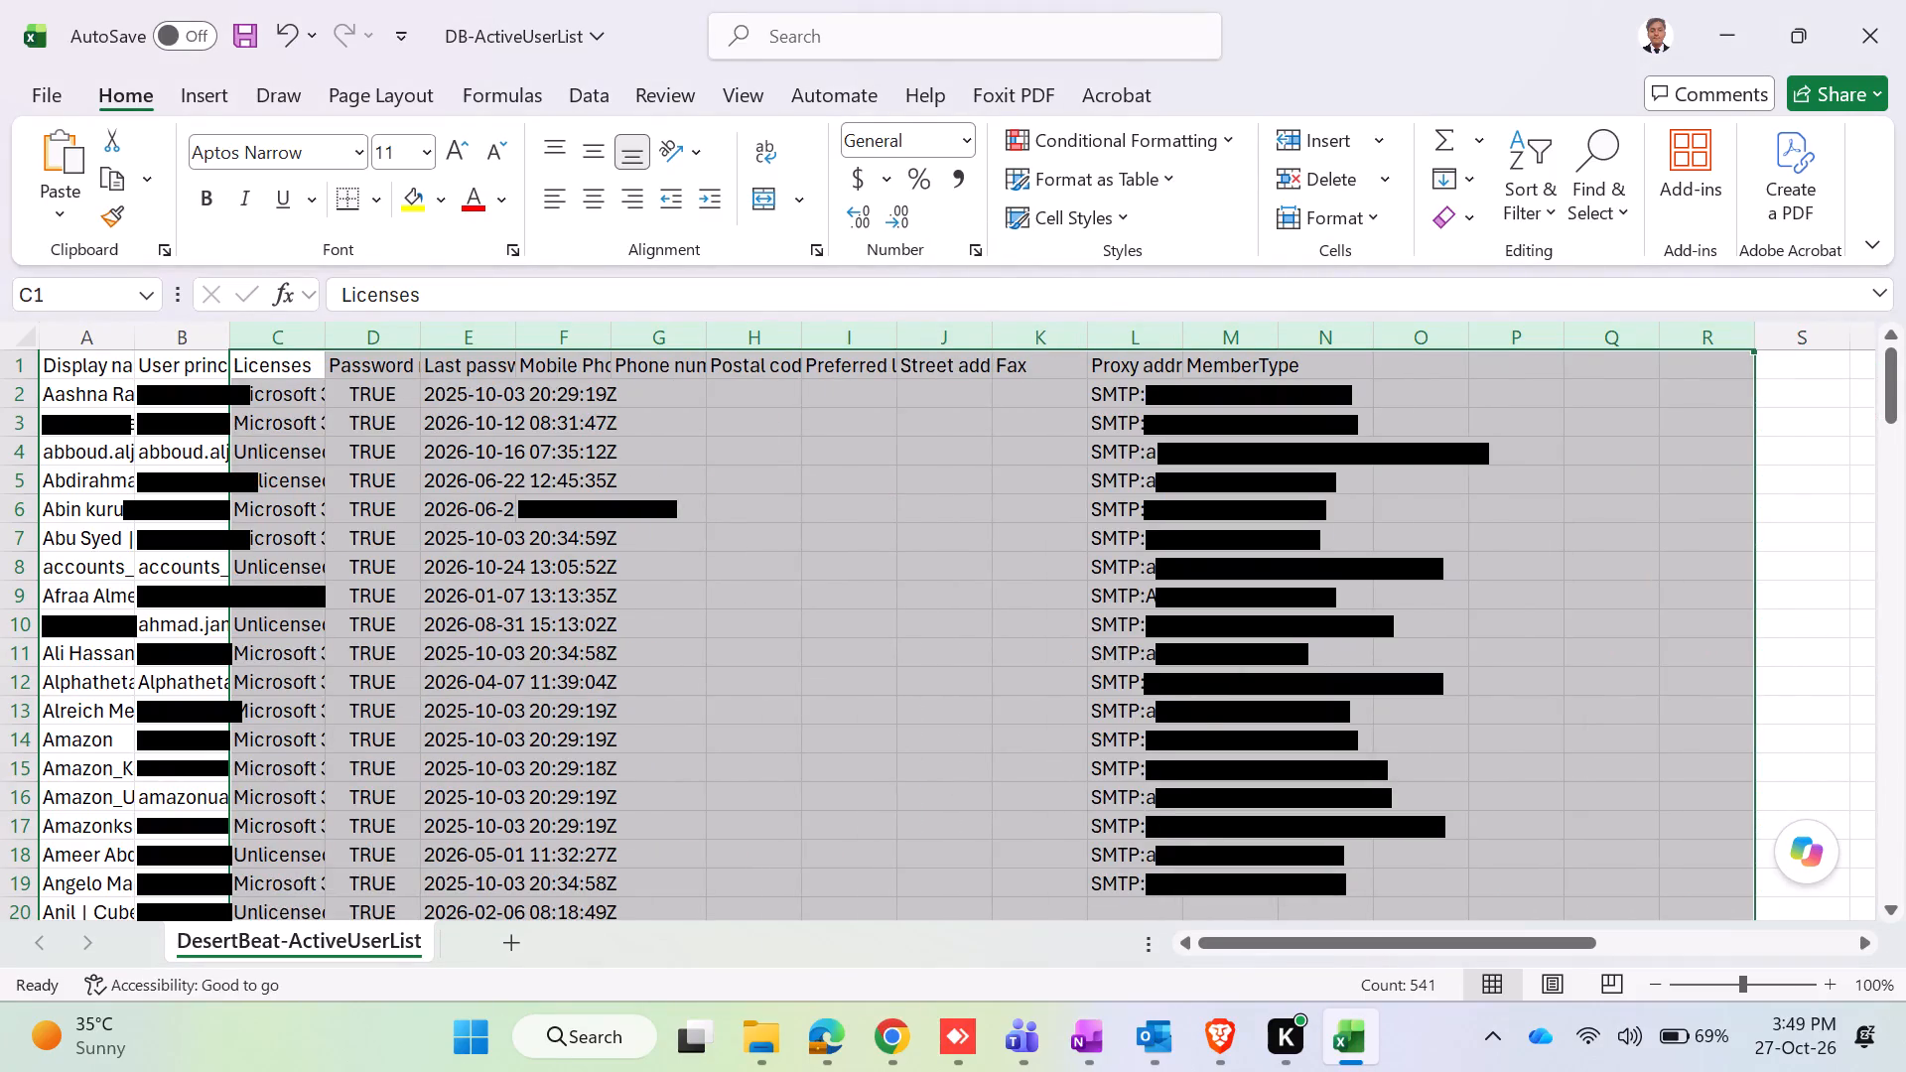
Delete columns D through M, from Password never expires through MemberType.
{"action": "left_click", "coordinate": [412, 345]}
{"action": "left_click", "coordinate": [382, 328]}
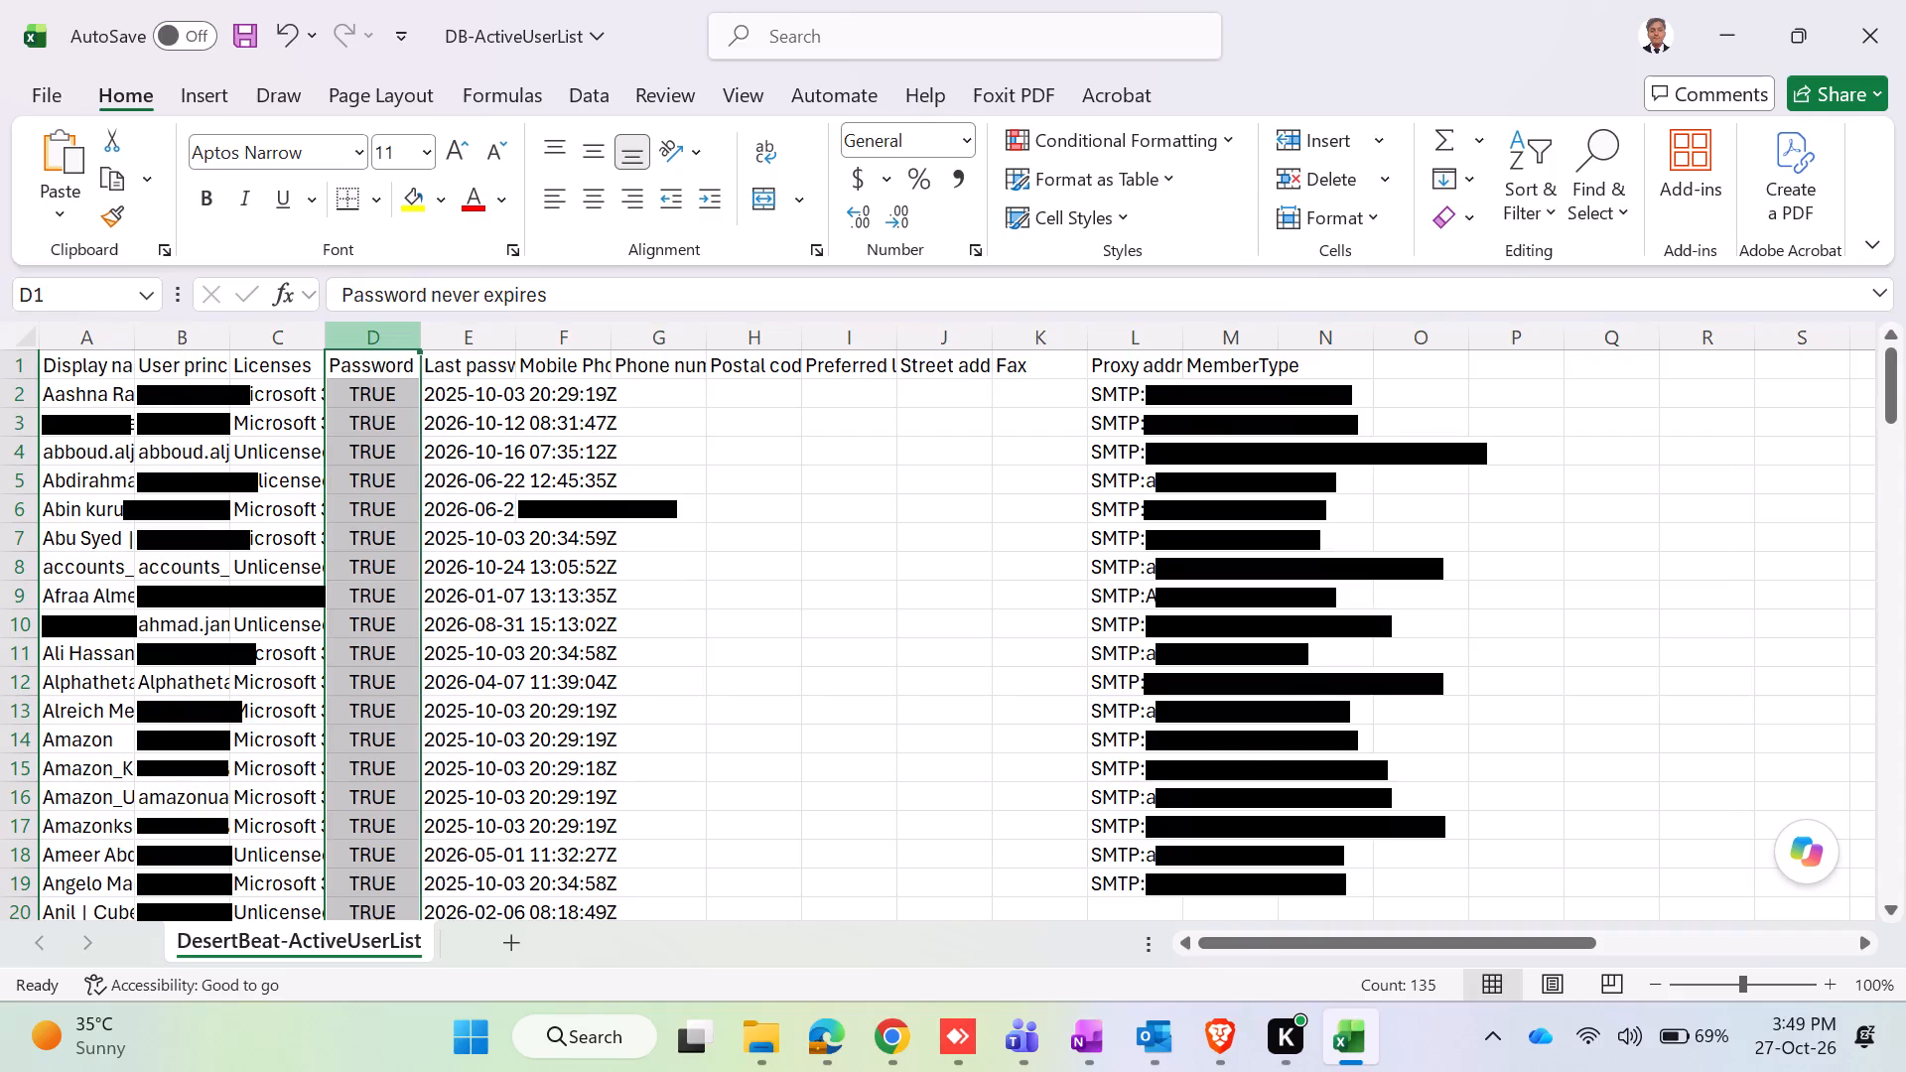
{"action": "key", "text": "shift+Right"}
{"action": "key", "text": "shift+Right"}
{"action": "key", "text": "shift+Right"}
{"action": "key", "text": "shift+Right"}
{"action": "key", "text": "shift+Right"}
{"action": "key", "text": "shift+Right"}
{"action": "key", "text": "shift+Right"}
{"action": "key", "text": "shift+Right"}
{"action": "key", "text": "shift+Right"}
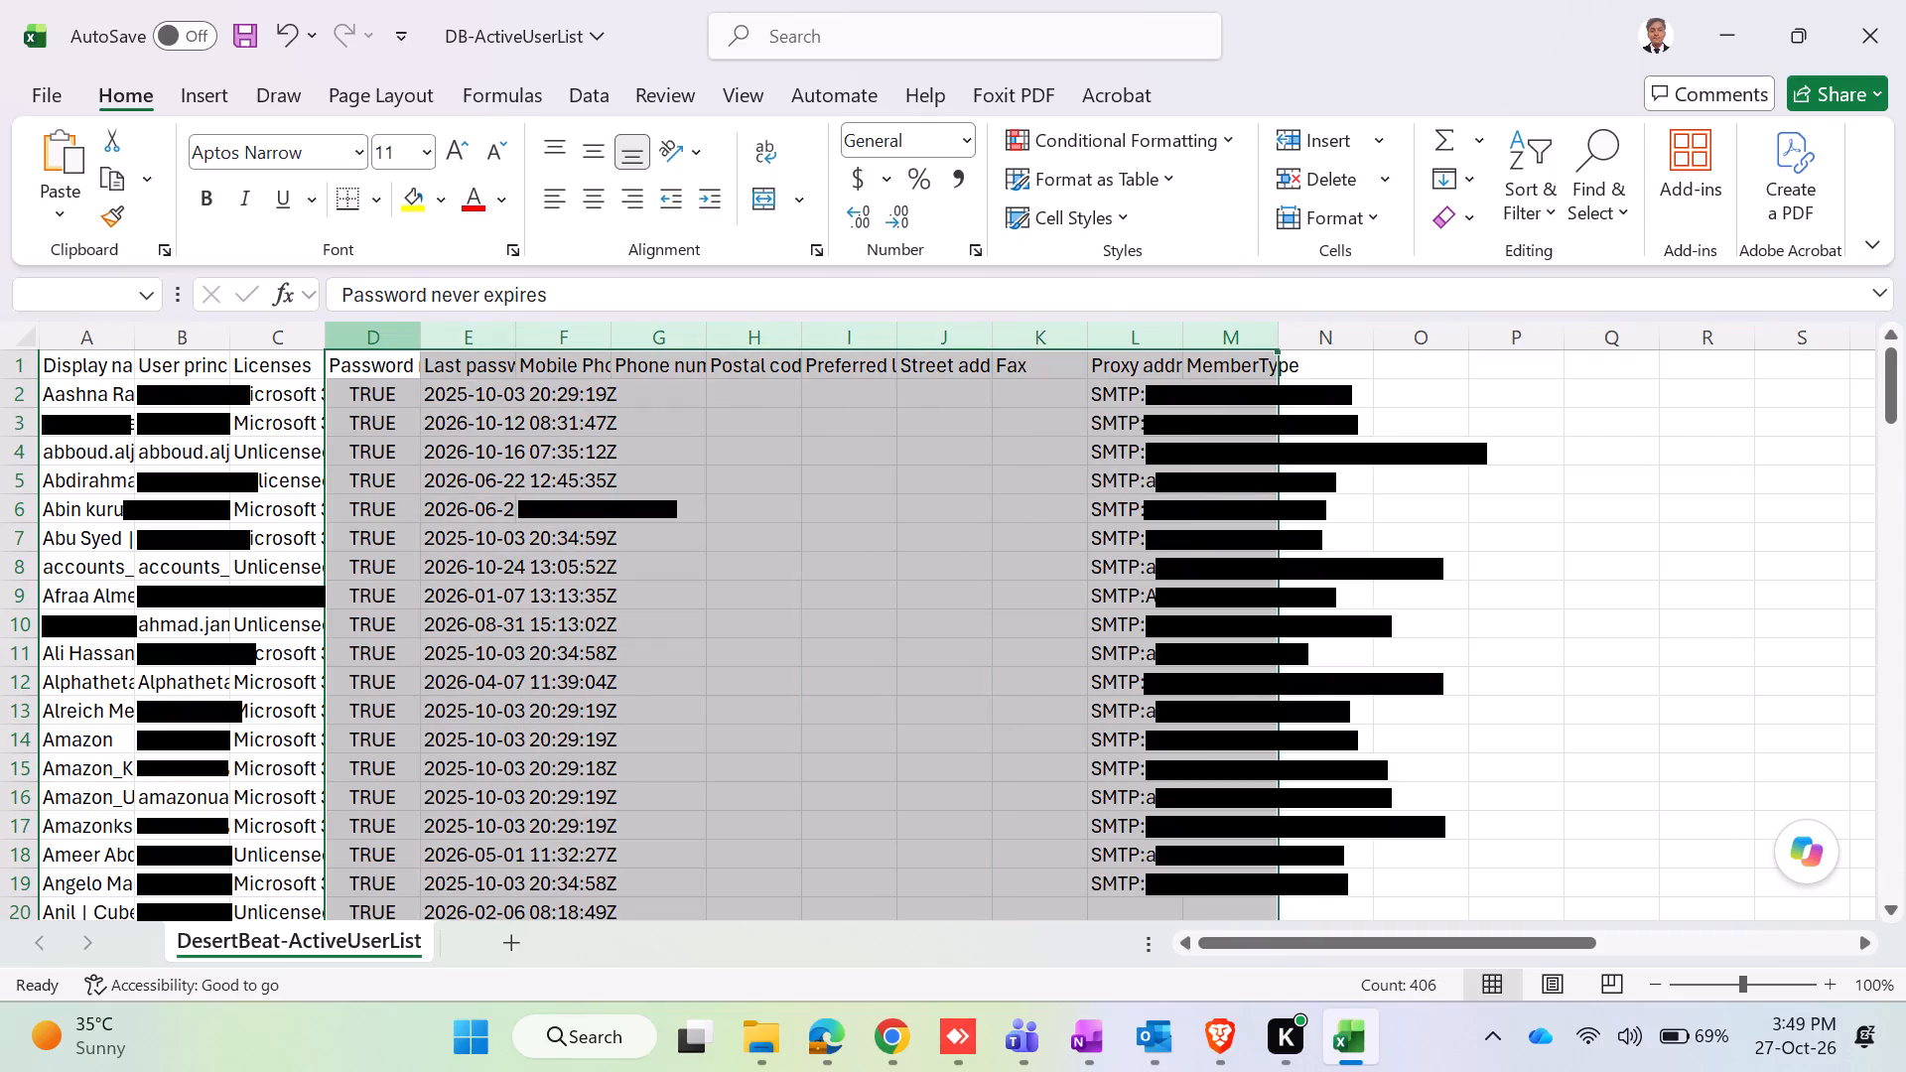
{"action": "right_click", "coordinate": [838, 495]}
{"action": "left_click", "coordinate": [917, 753]}
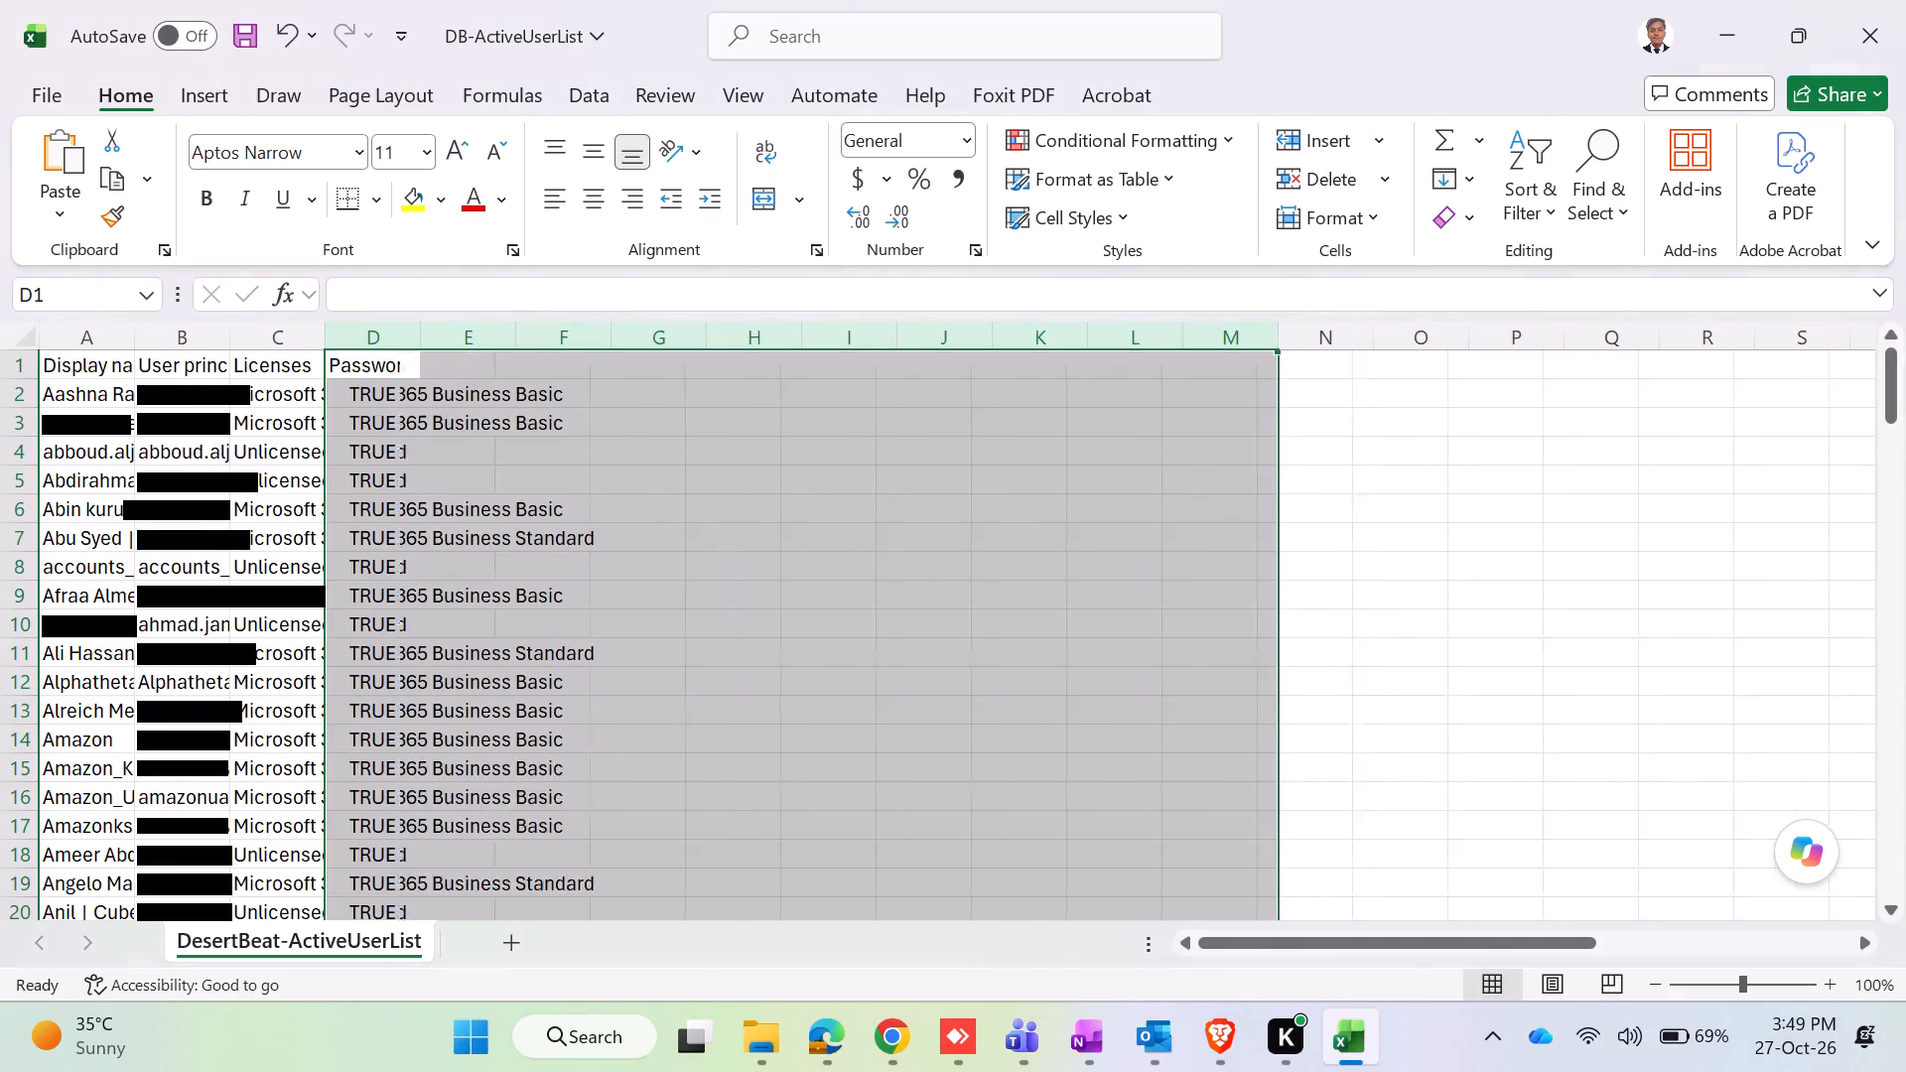
Auto-fit the widths of the Display name, User principal name and Licenses columns to their contents.
{"action": "triple_click", "coordinate": [135, 334]}
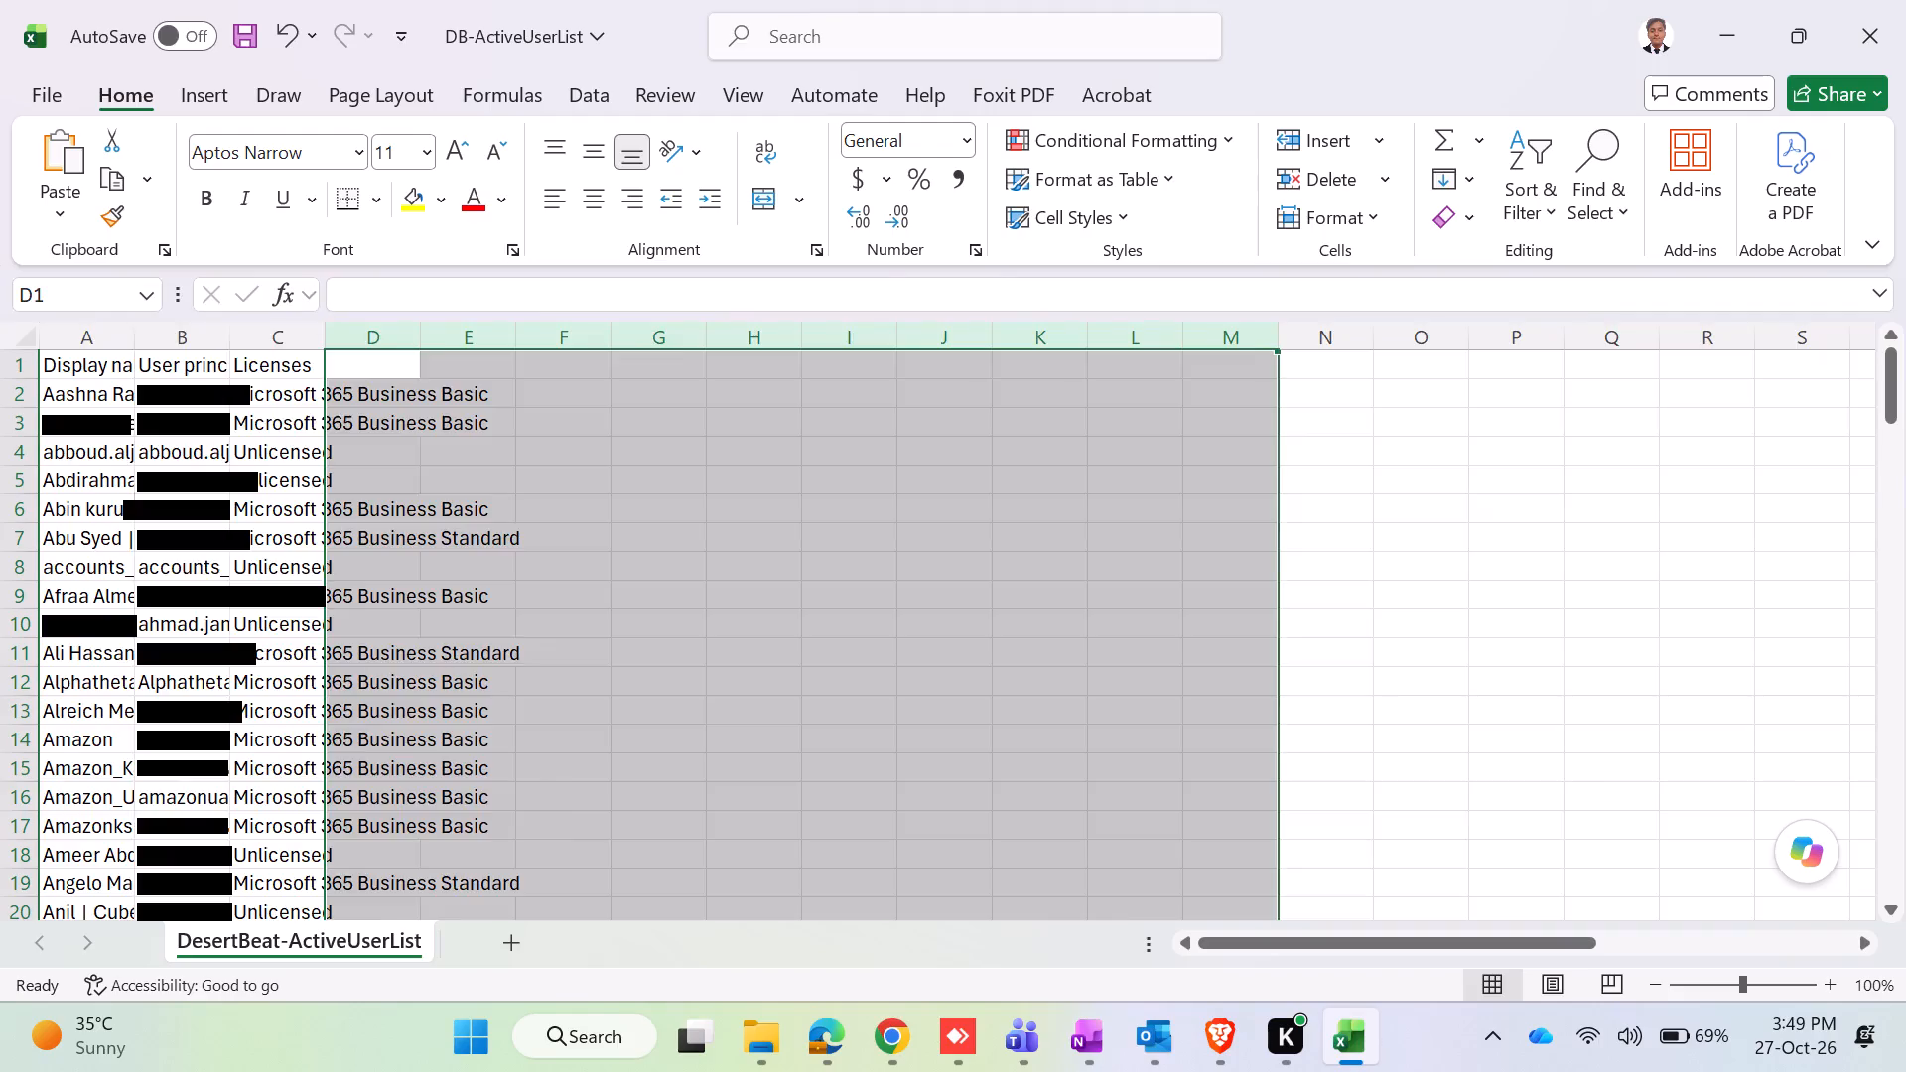
{"action": "triple_click", "coordinate": [492, 335]}
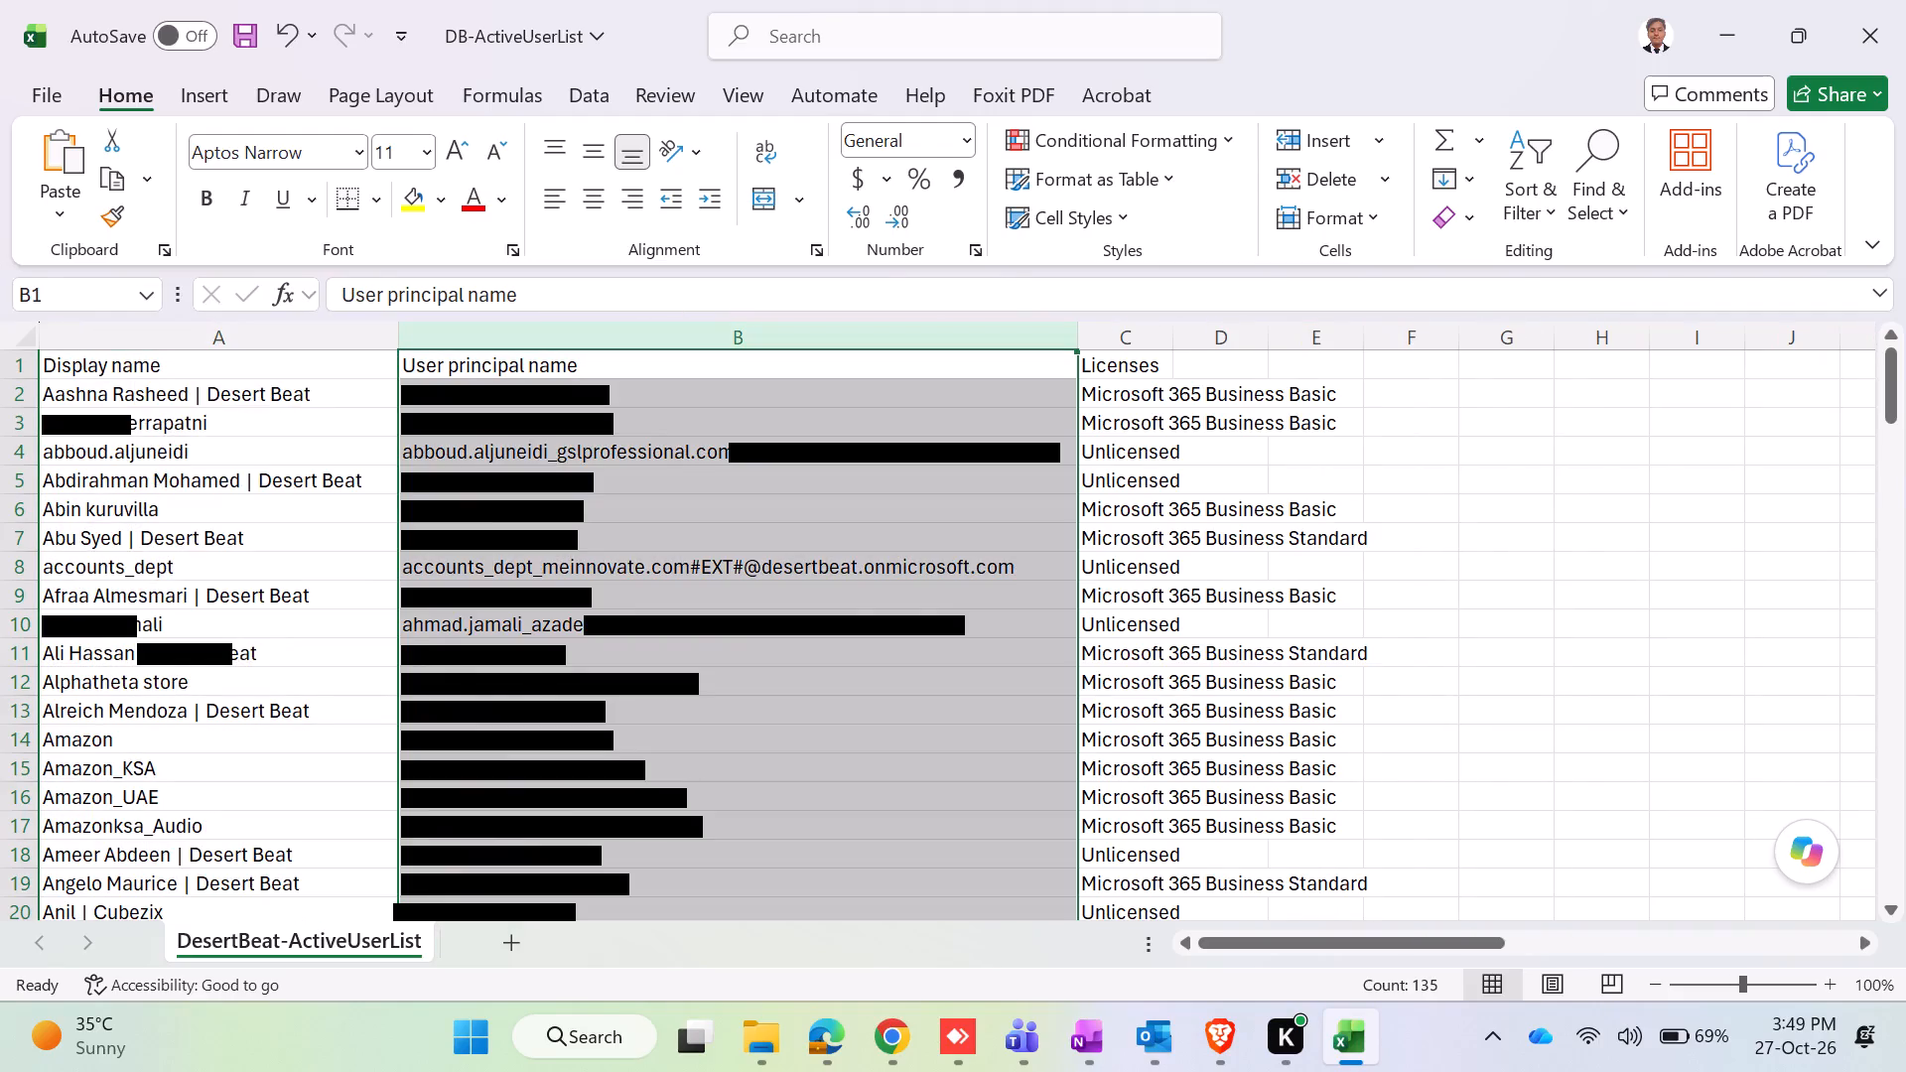
{"action": "double_click", "coordinate": [1174, 336]}
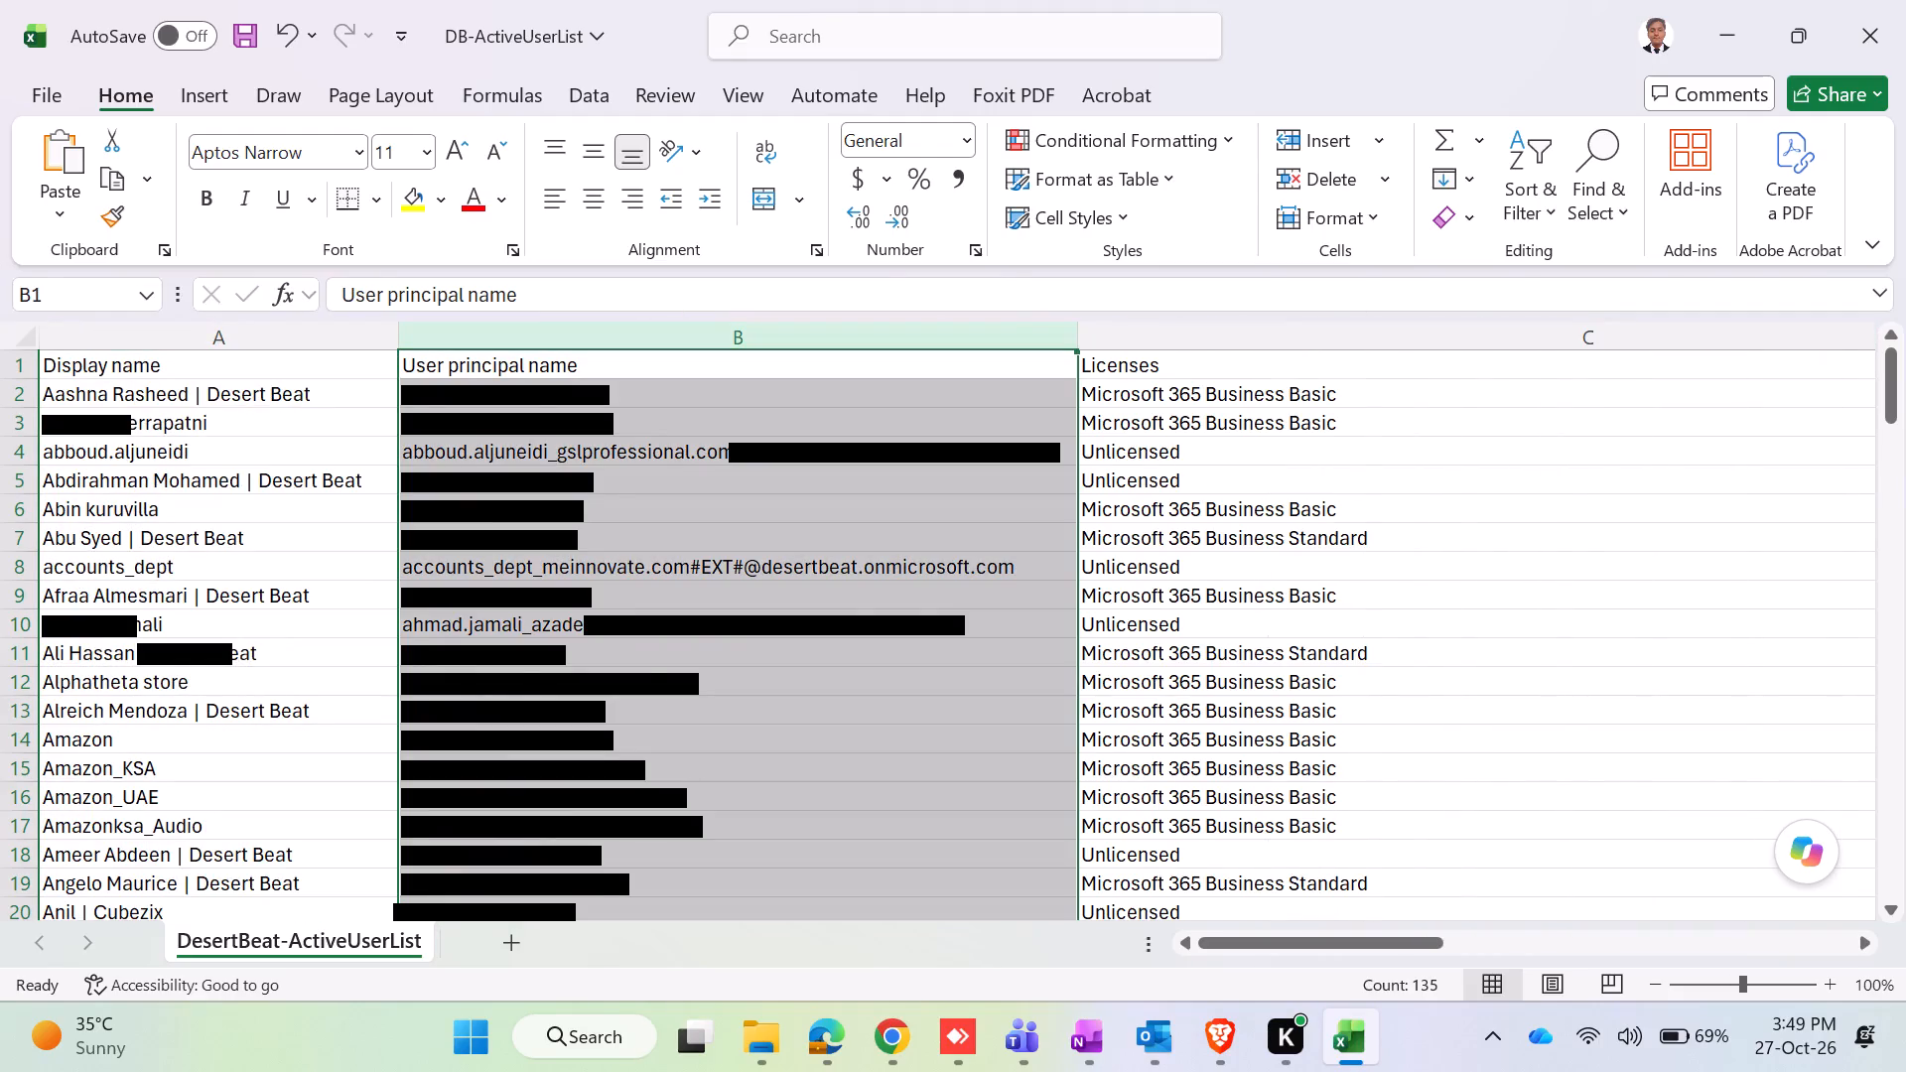
{"action": "left_click", "coordinate": [897, 647]}
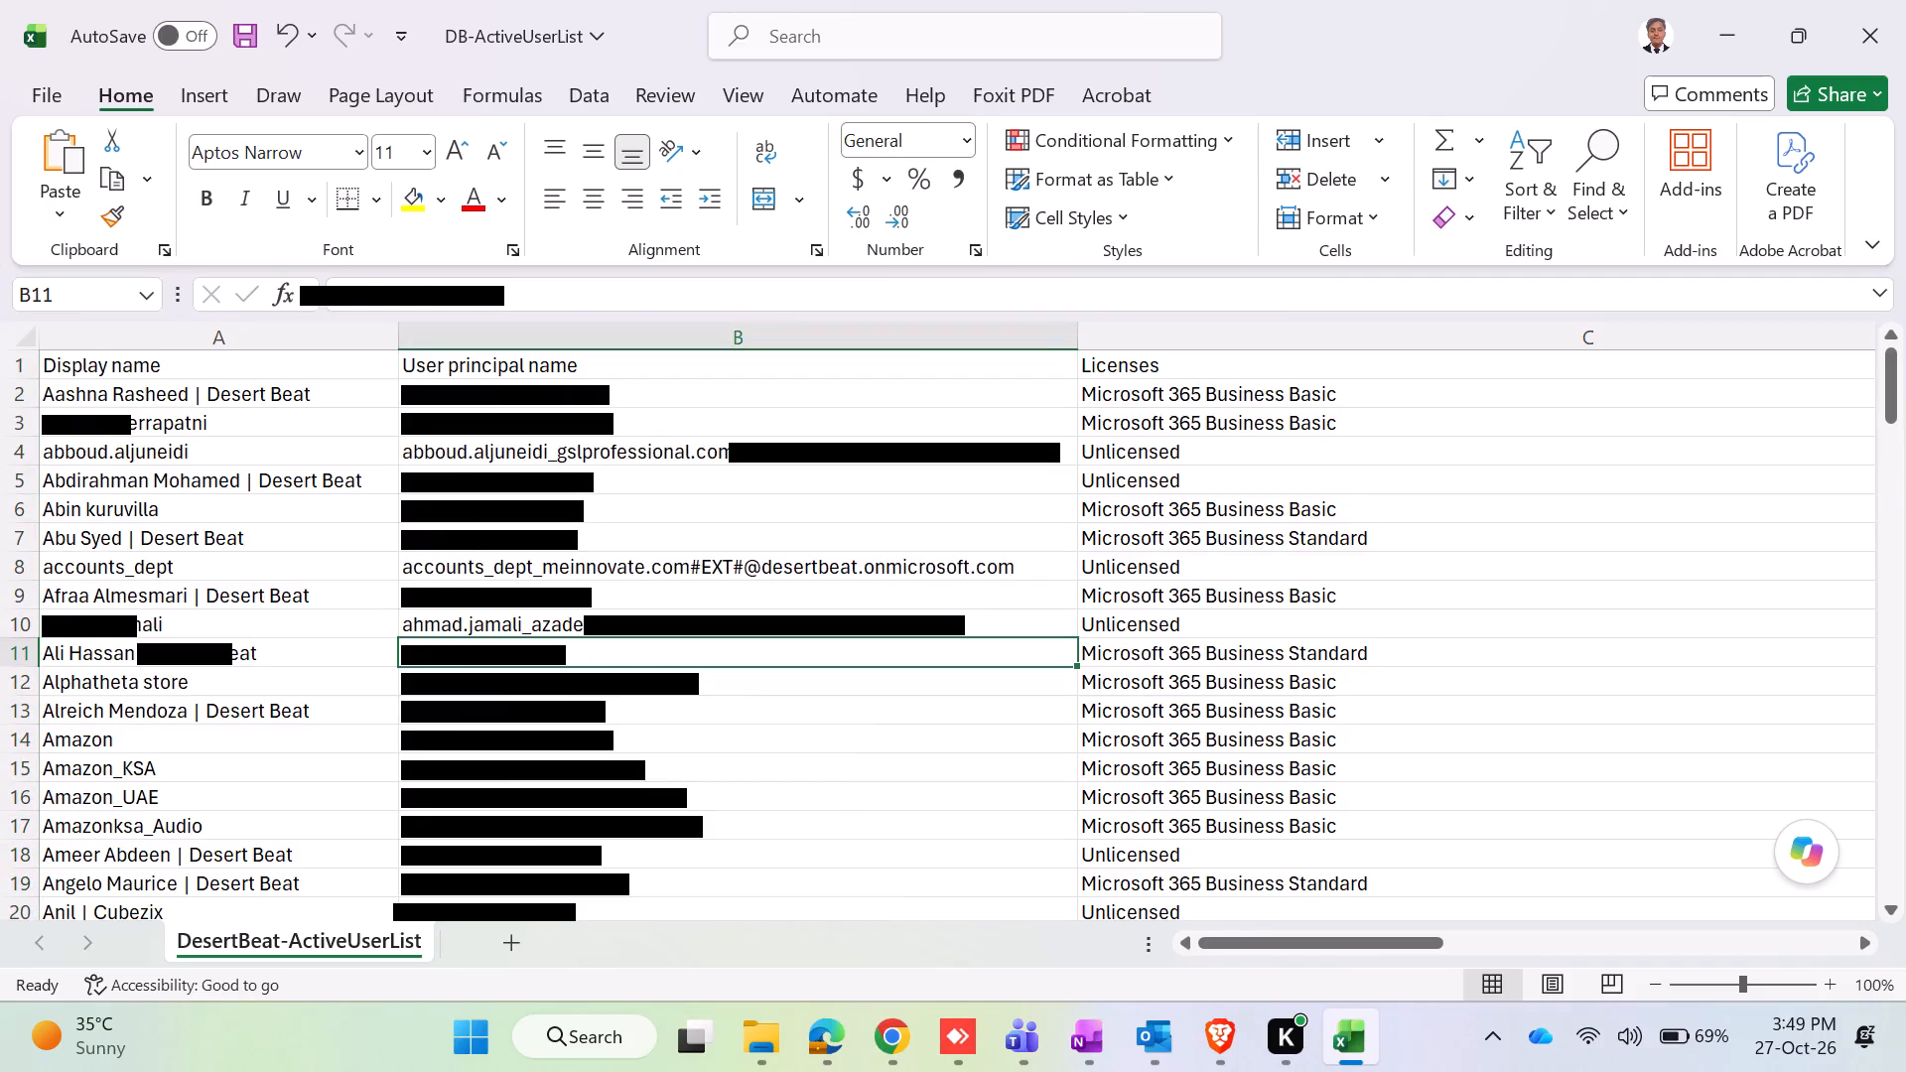
Look through the trimmed user list down to its last rows, checking names and assigned licenses, and return to the header.
{"action": "scroll", "coordinate": [485, 510], "scroll_direction": "down", "scroll_amount": 1}
{"action": "scroll", "coordinate": [485, 516], "scroll_direction": "up", "scroll_amount": 2}
{"action": "scroll", "coordinate": [485, 518], "scroll_direction": "down", "scroll_amount": 5}
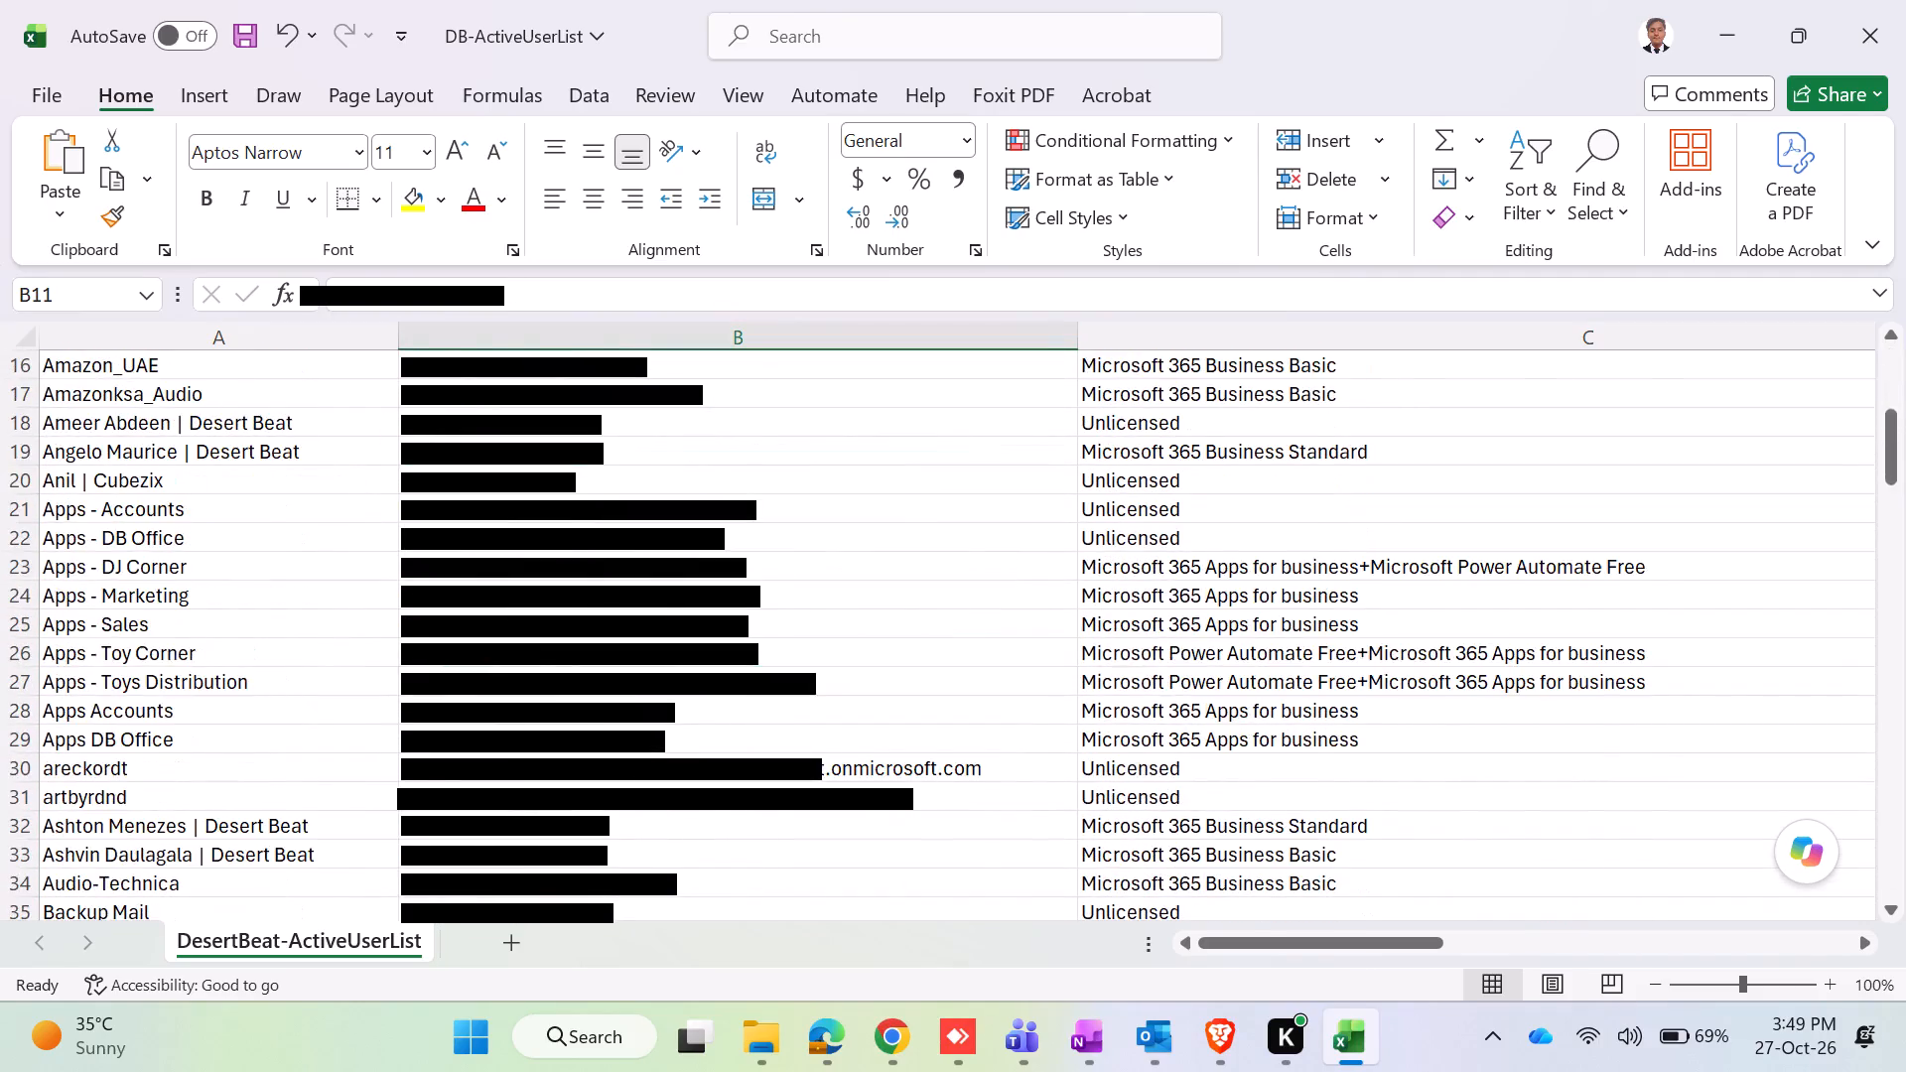
{"action": "scroll", "coordinate": [485, 519], "scroll_direction": "down", "scroll_amount": 11}
{"action": "scroll", "coordinate": [485, 522], "scroll_direction": "down", "scroll_amount": 12}
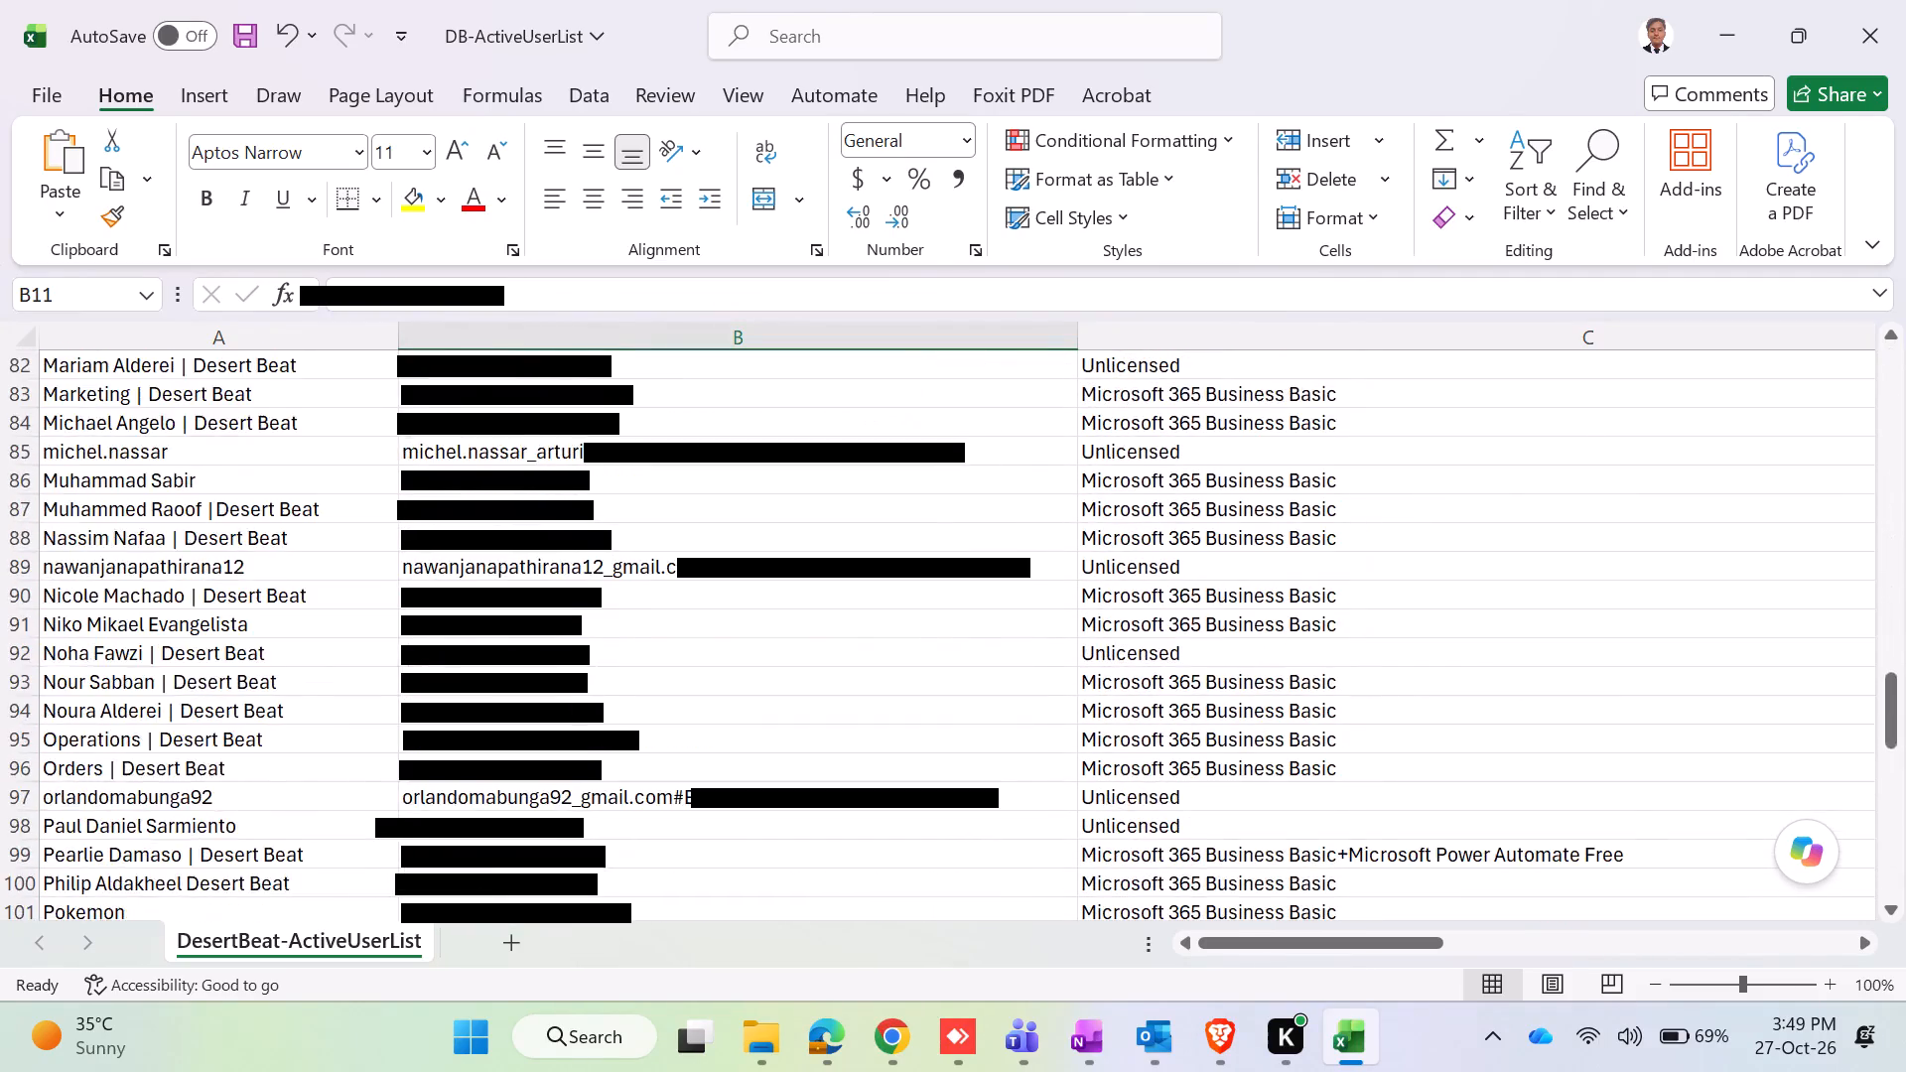
{"action": "scroll", "coordinate": [484, 525], "scroll_direction": "down", "scroll_amount": 4}
{"action": "scroll", "coordinate": [483, 525], "scroll_direction": "up", "scroll_amount": 1}
{"action": "scroll", "coordinate": [483, 525], "scroll_direction": "down", "scroll_amount": 15}
{"action": "scroll", "coordinate": [482, 525], "scroll_direction": "up", "scroll_amount": 11}
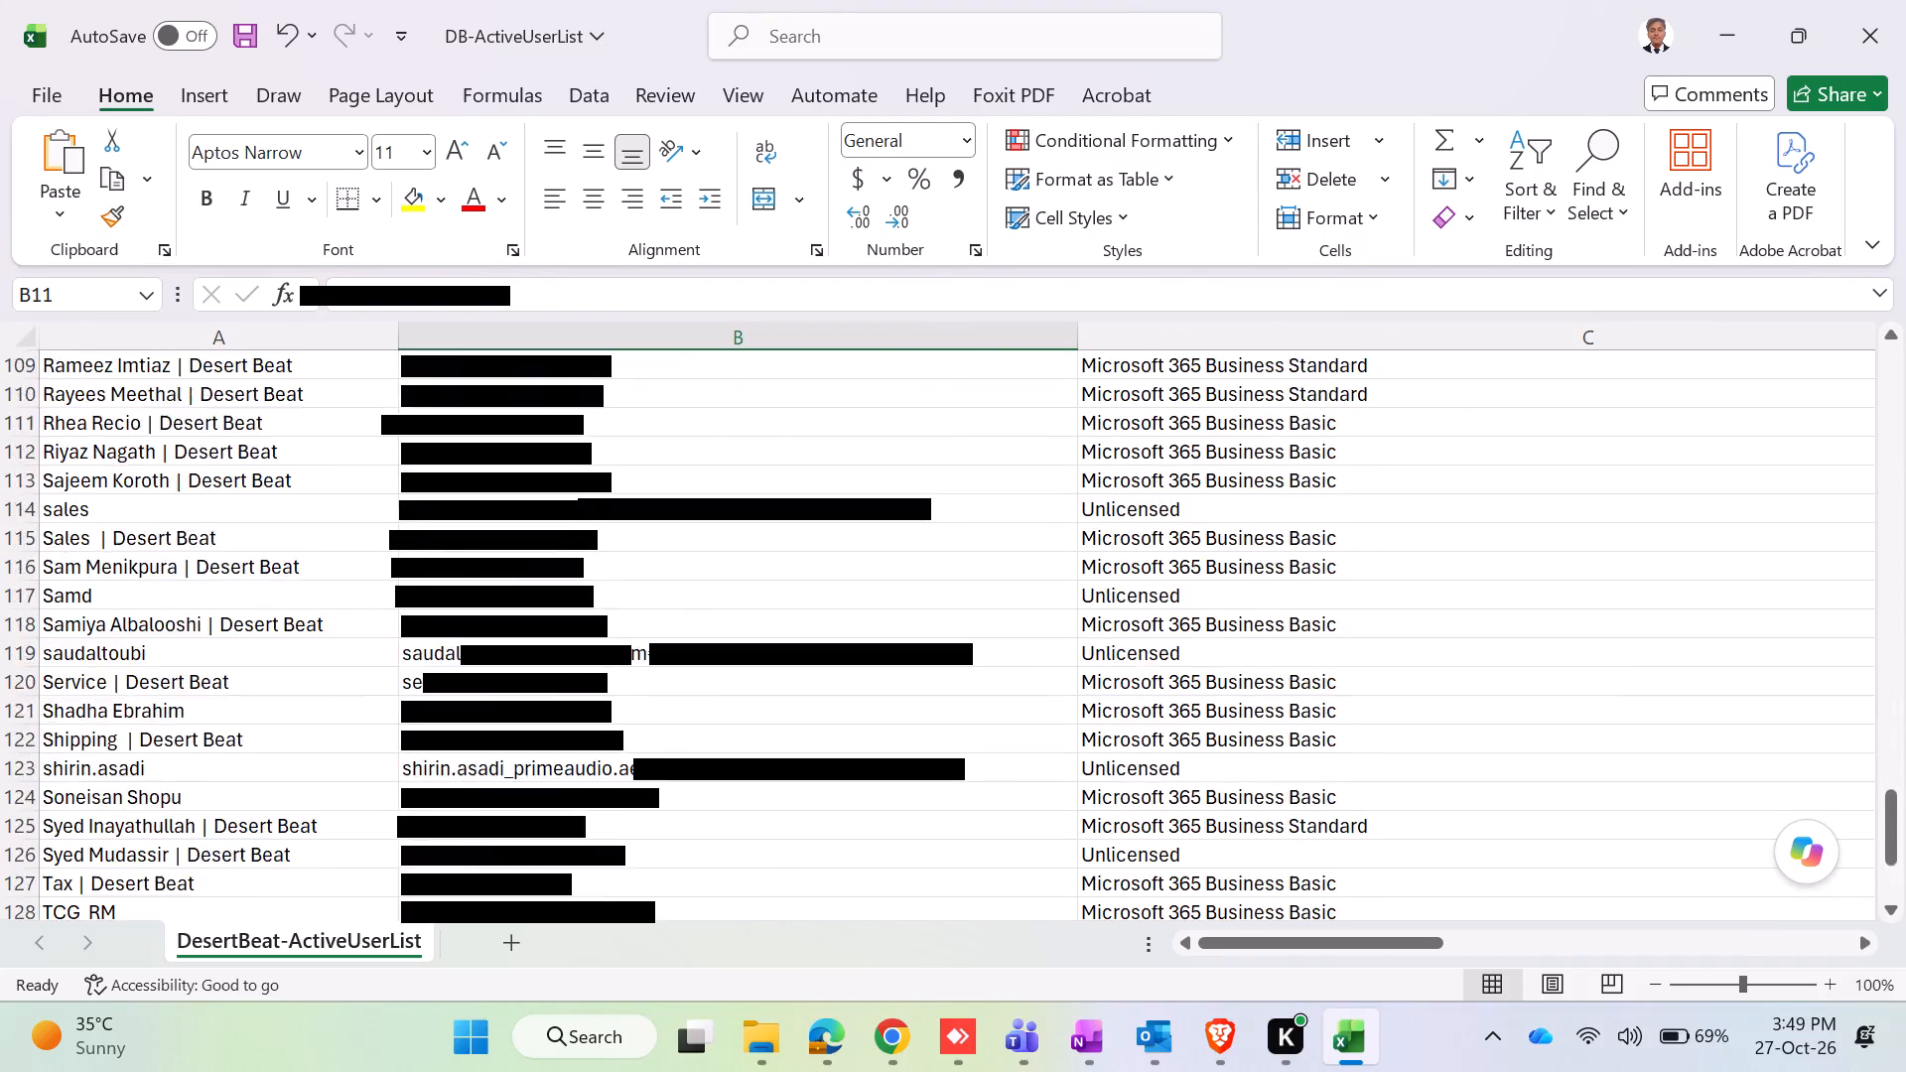
{"action": "scroll", "coordinate": [482, 525], "scroll_direction": "up", "scroll_amount": 20}
{"action": "scroll", "coordinate": [482, 525], "scroll_direction": "up", "scroll_amount": 20}
{"action": "scroll", "coordinate": [482, 525], "scroll_direction": "up", "scroll_amount": 3}
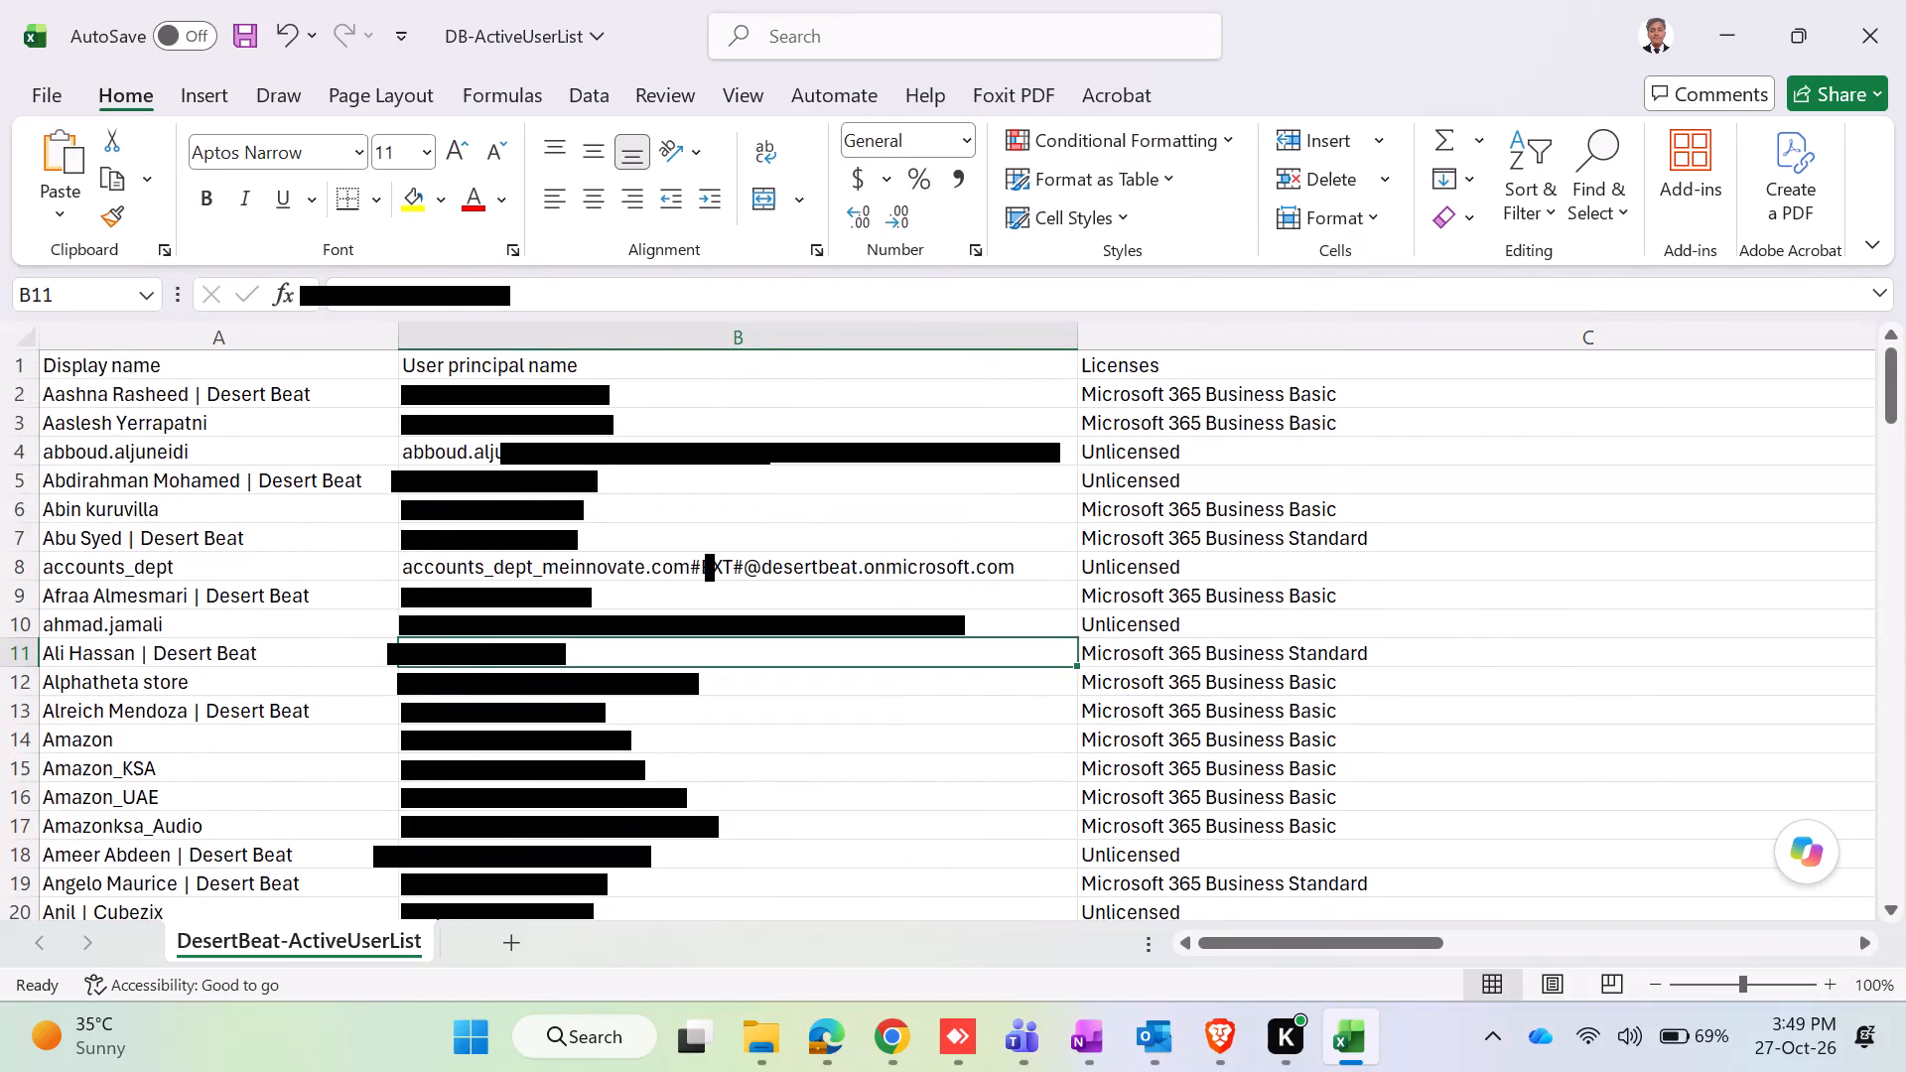
{"action": "scroll", "coordinate": [482, 530], "scroll_direction": "up", "scroll_amount": 1}
Fill the header cells A1 to C1 with the medium blue theme color.
{"action": "left_click", "coordinate": [273, 380]}
{"action": "left_click", "coordinate": [276, 373]}
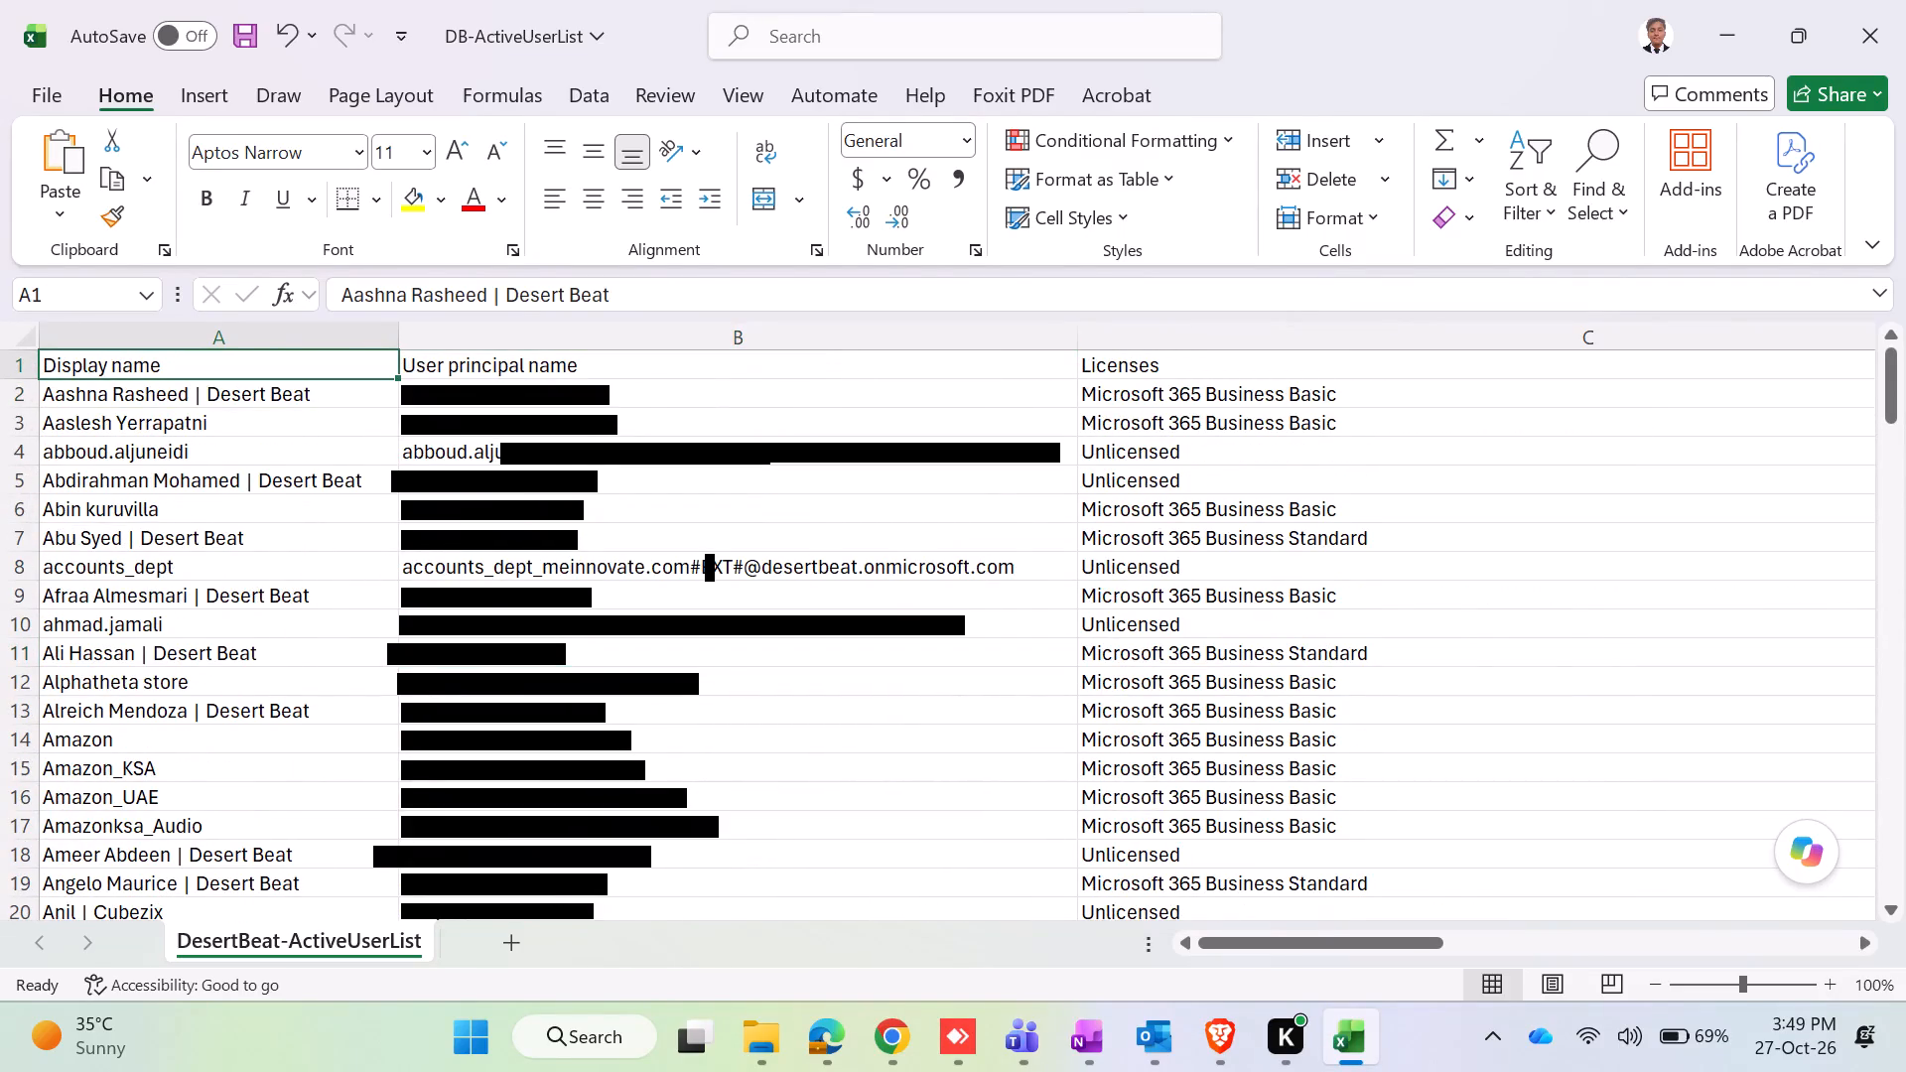
{"action": "key", "text": "shift+Right"}
{"action": "key", "text": "shift+Right"}
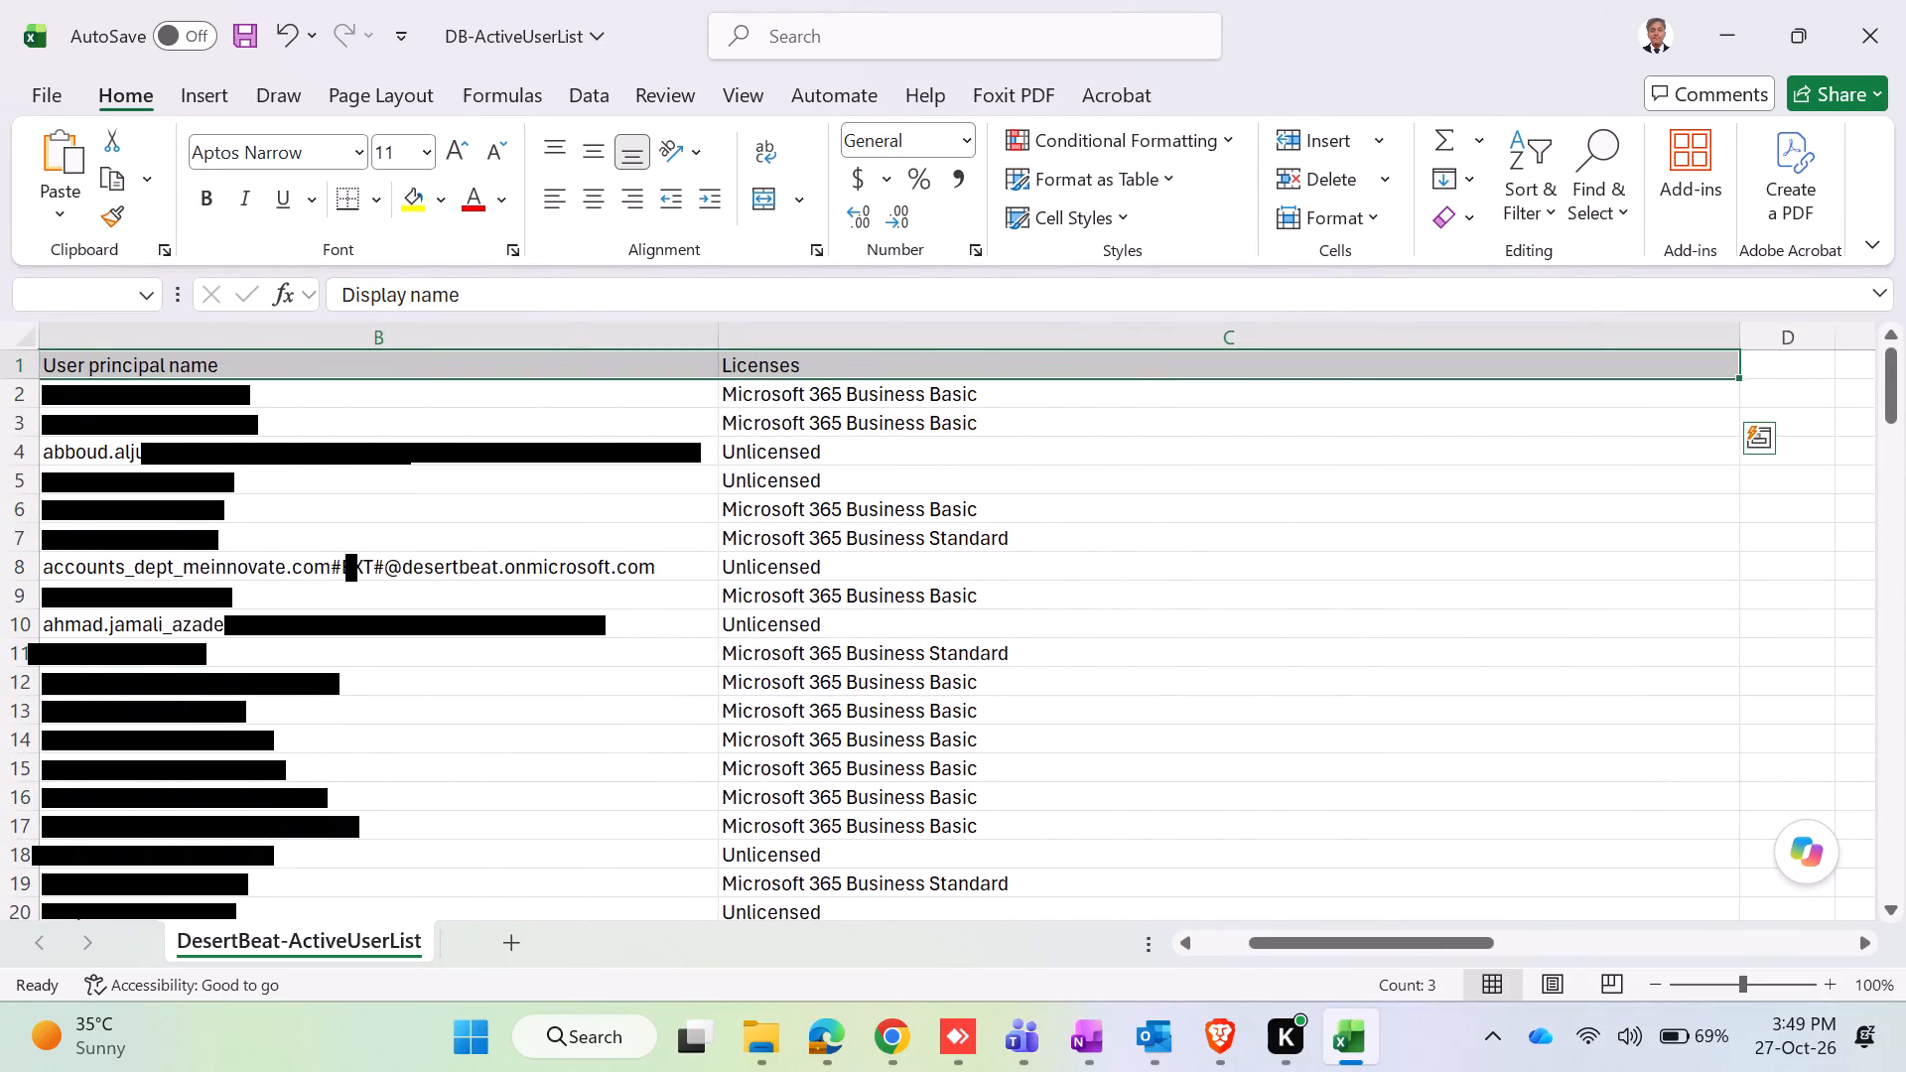
{"action": "left_click", "coordinate": [440, 201]}
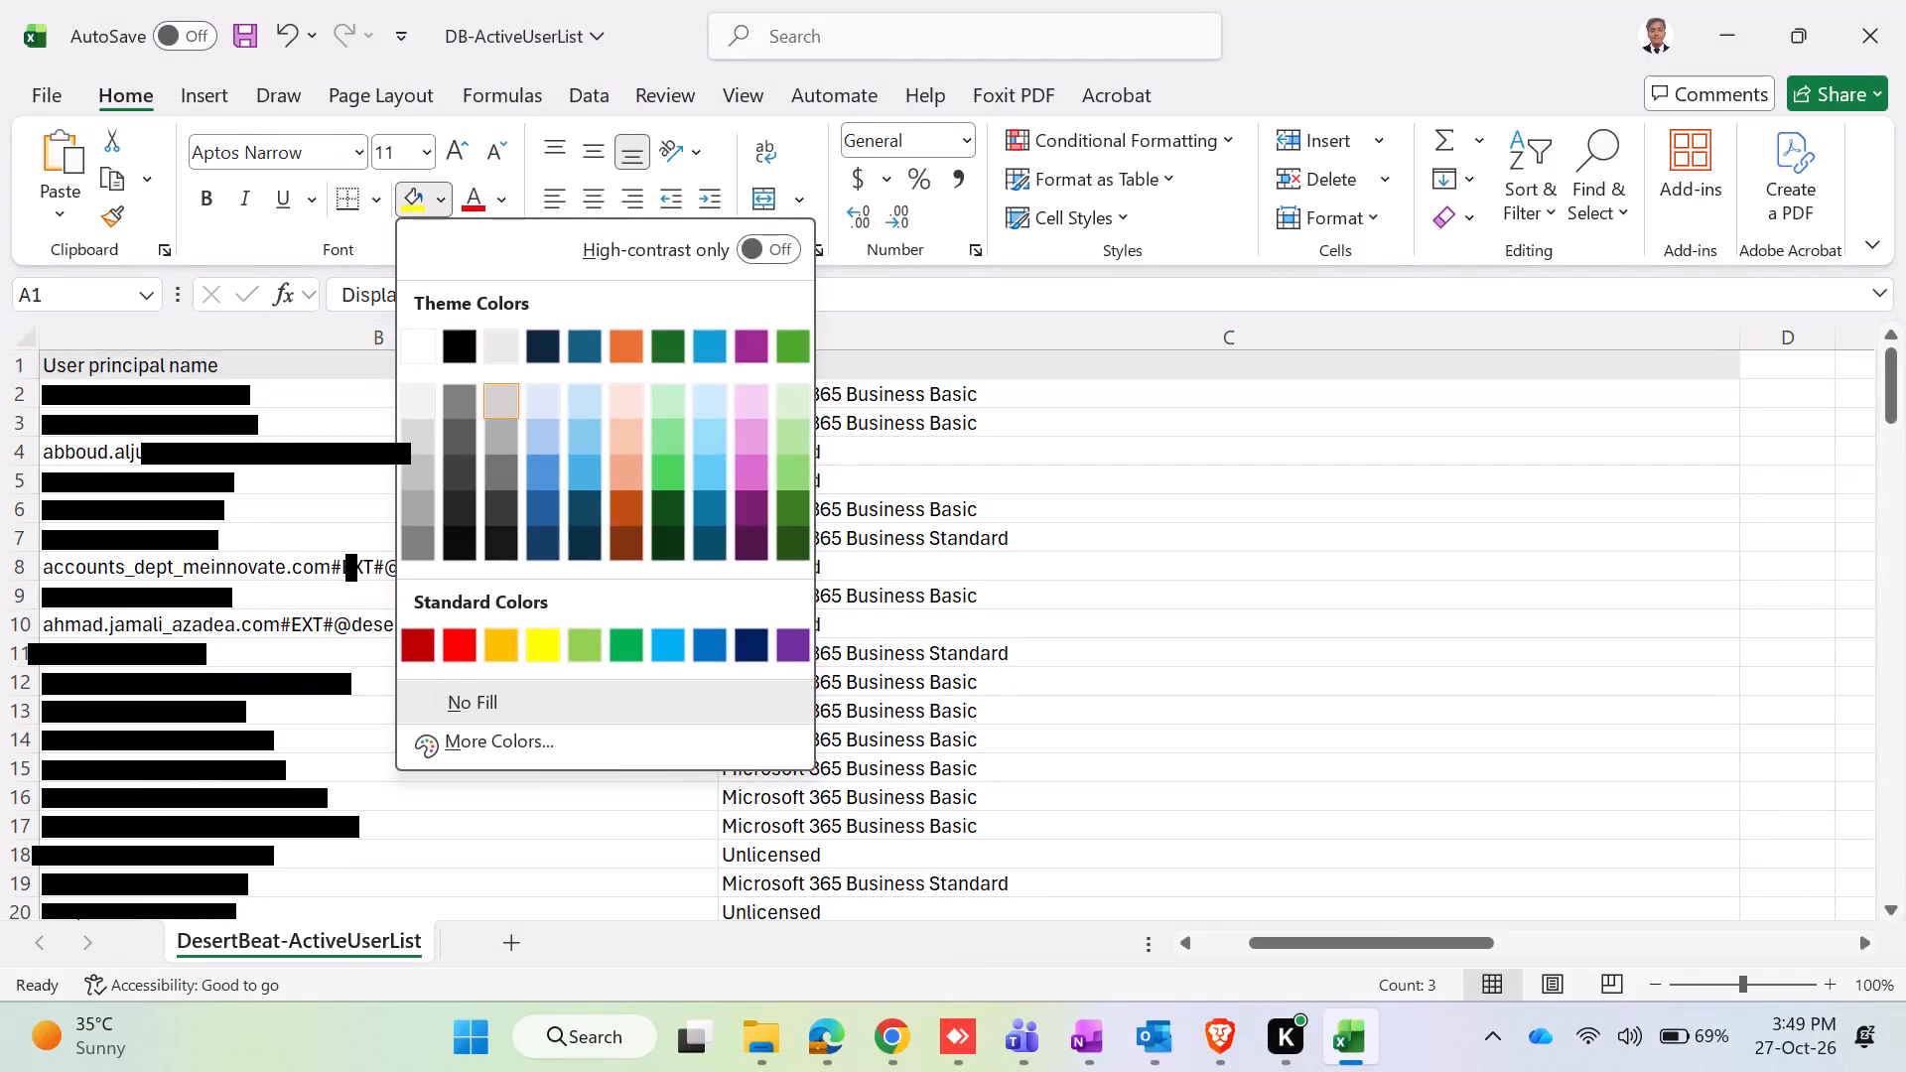
{"action": "left_click", "coordinate": [543, 477]}
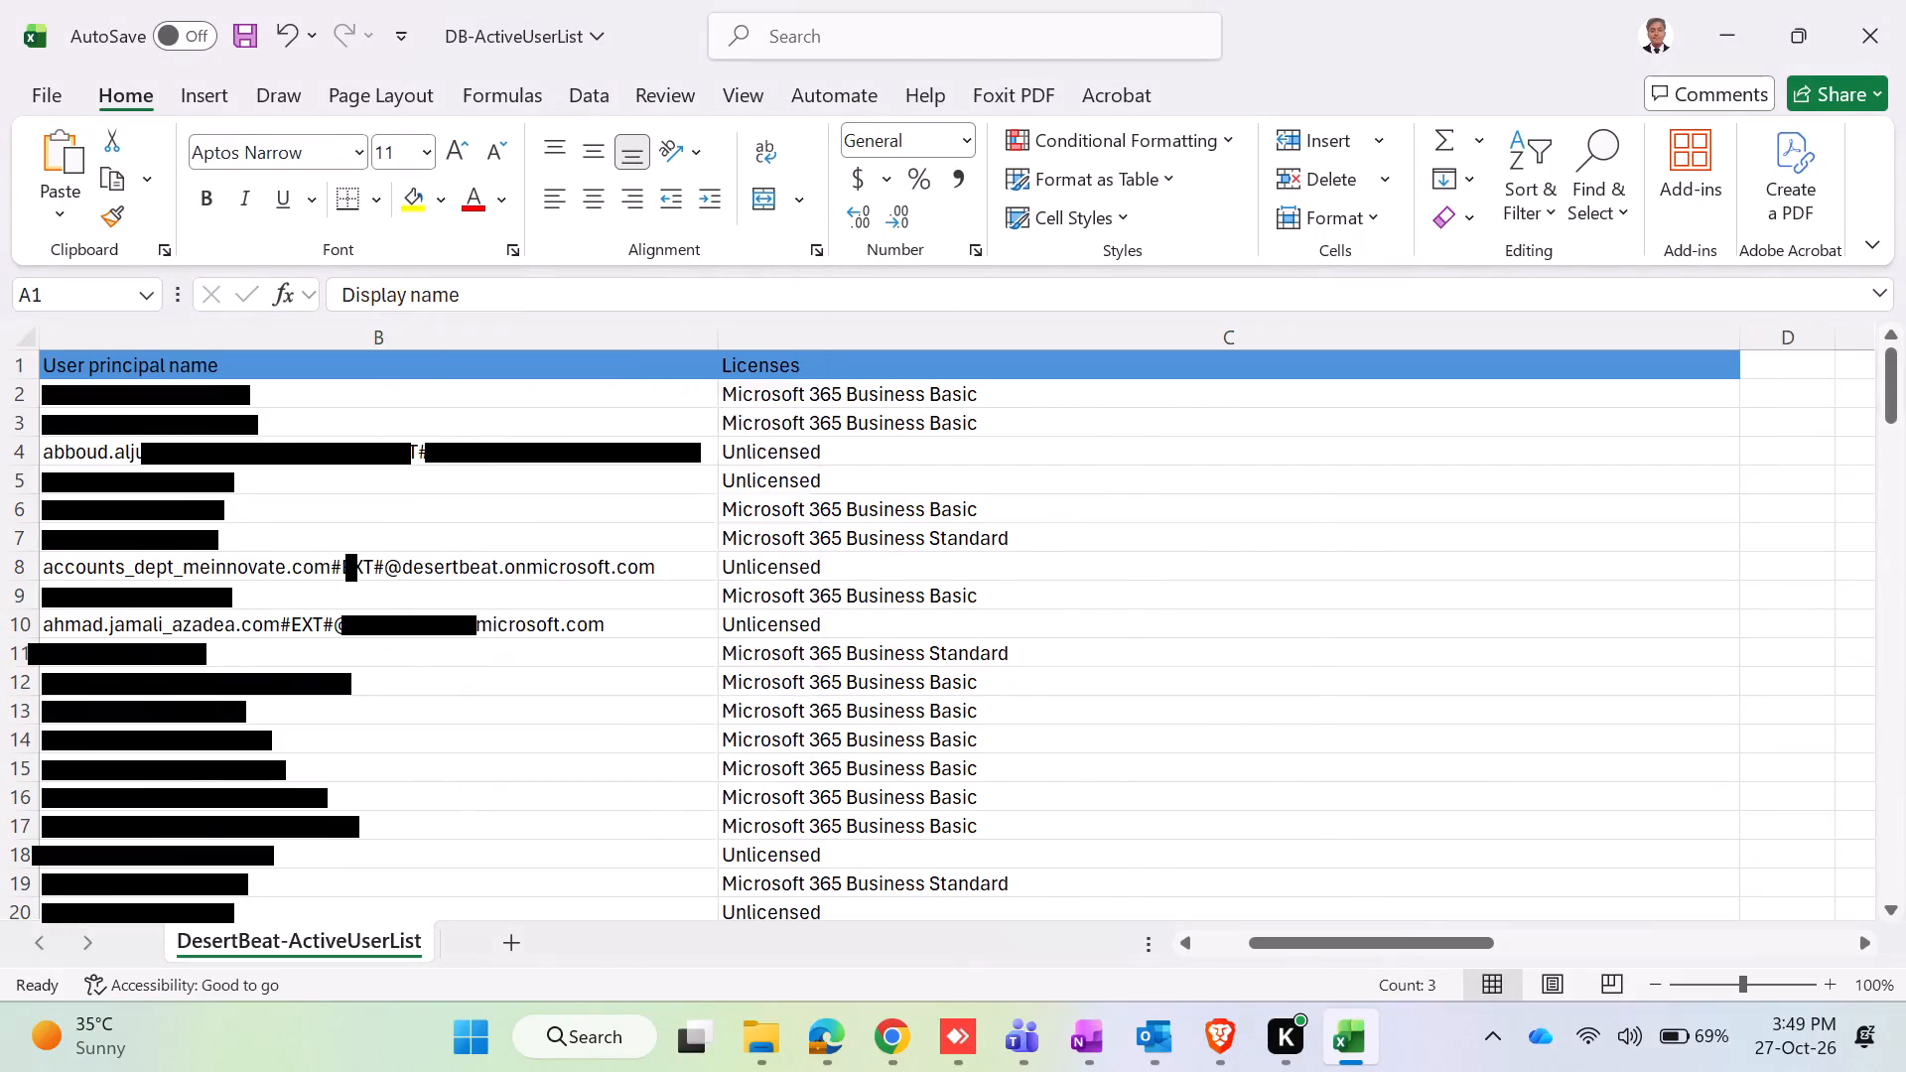
Set the header text in A1 to C1 to white with font size 16.
{"action": "left_click", "coordinate": [500, 198]}
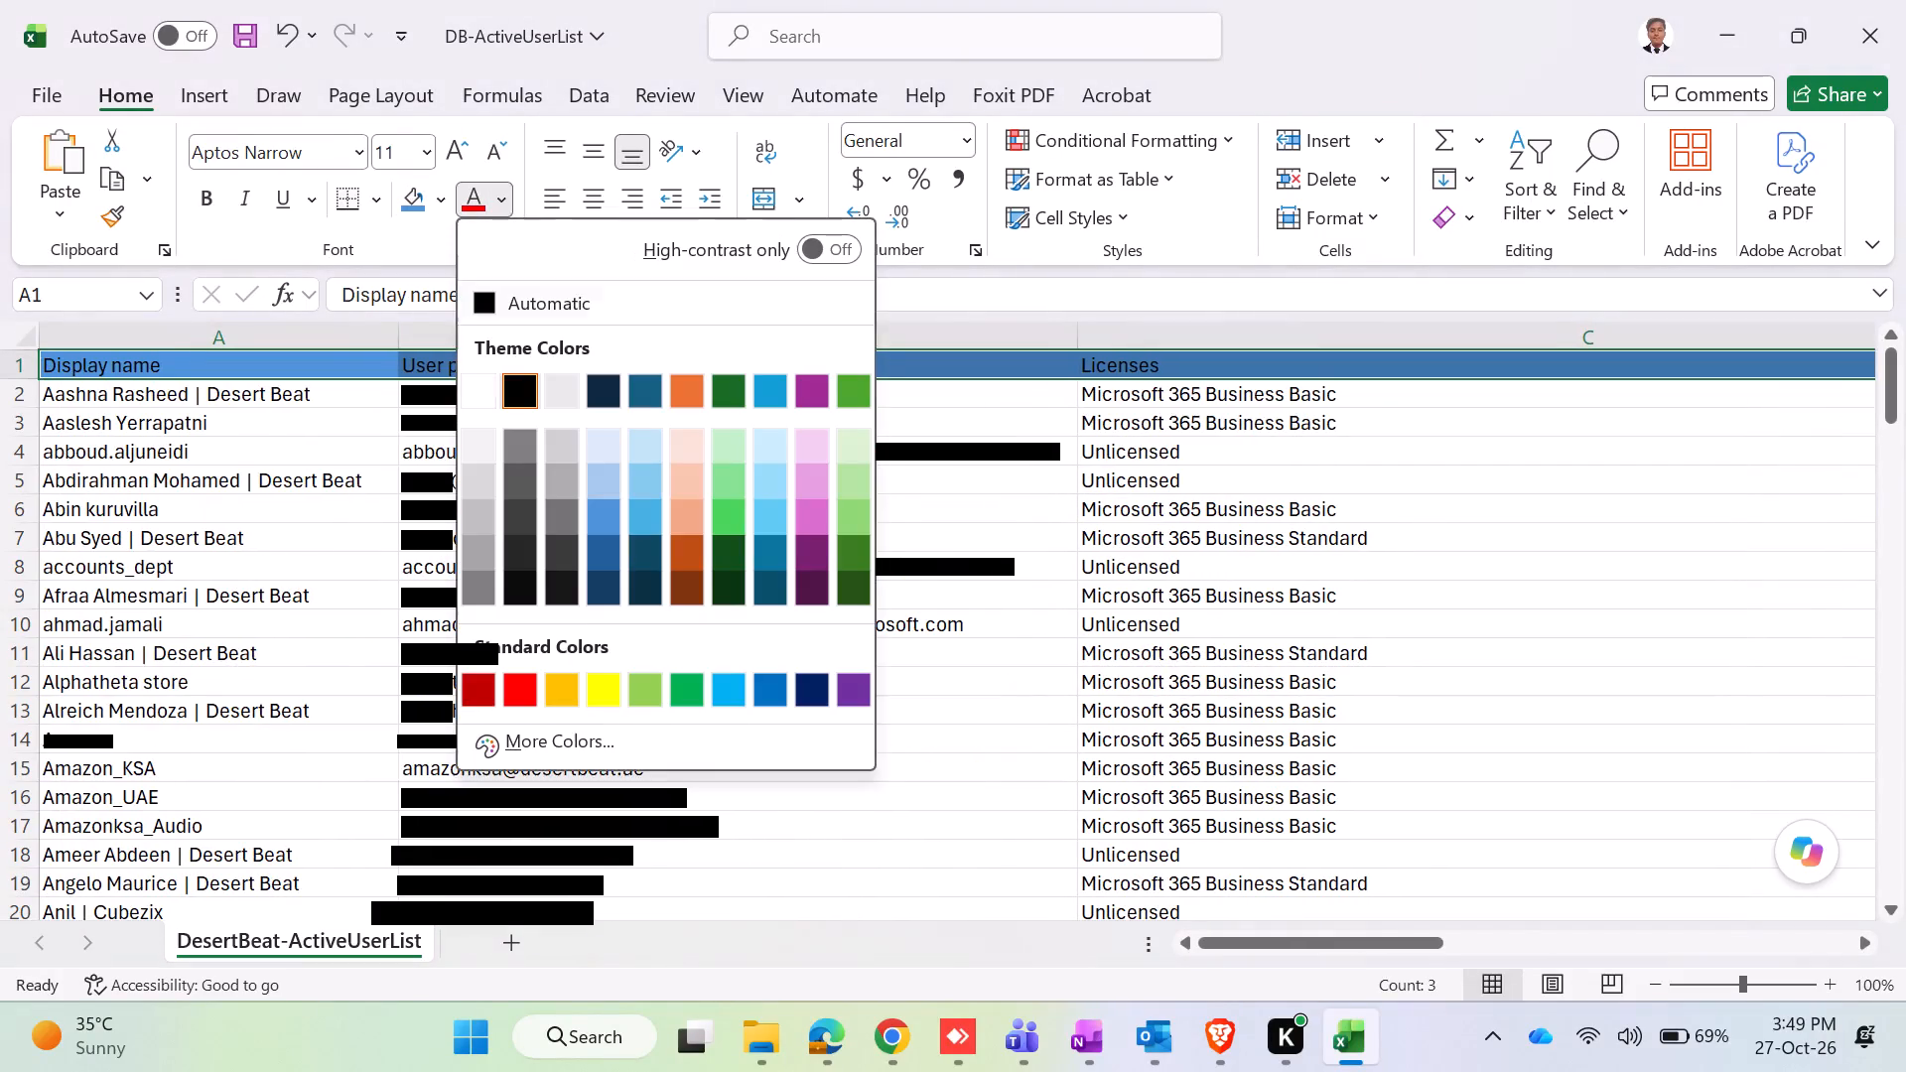
{"action": "left_click", "coordinate": [481, 387]}
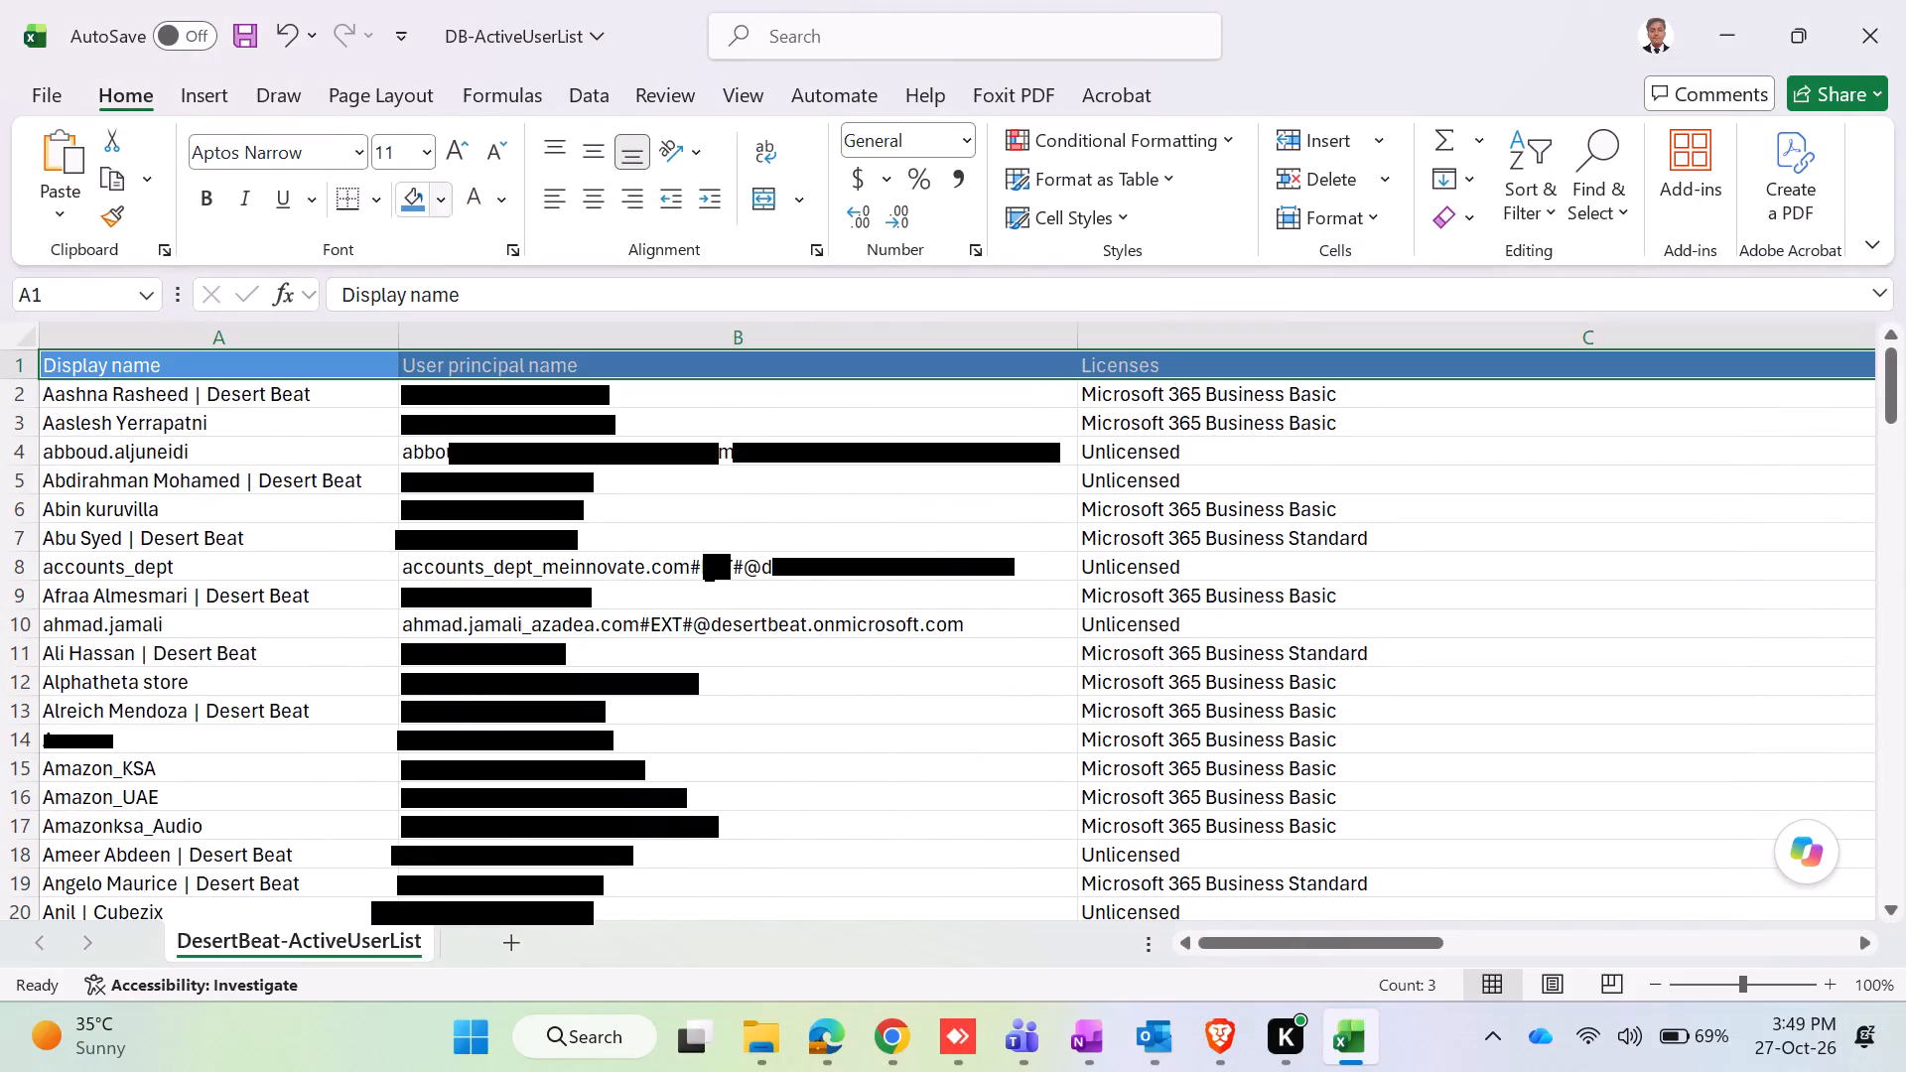
{"action": "left_click", "coordinate": [420, 148]}
{"action": "left_click", "coordinate": [398, 417]}
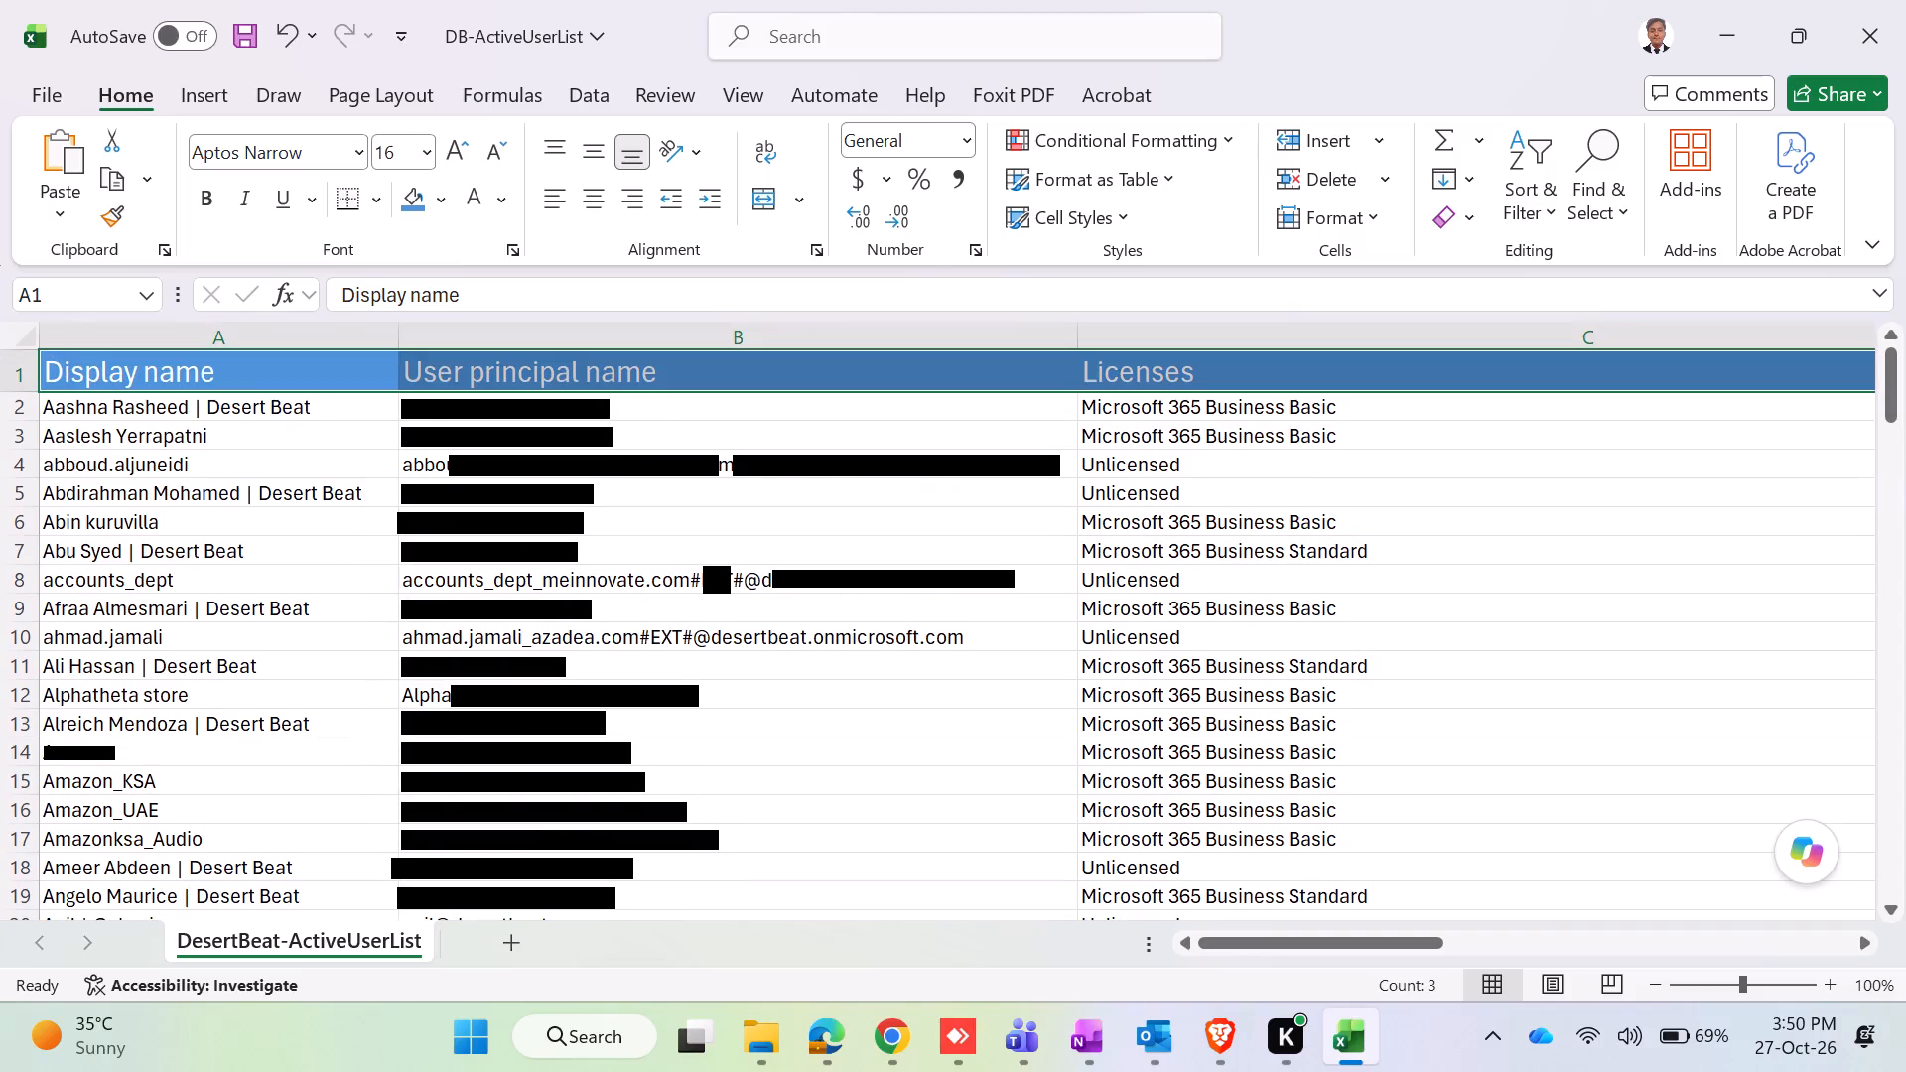
Select the whole header row 1 and turn on Filter for it.
{"action": "left_click", "coordinate": [729, 543]}
{"action": "left_click", "coordinate": [13, 370]}
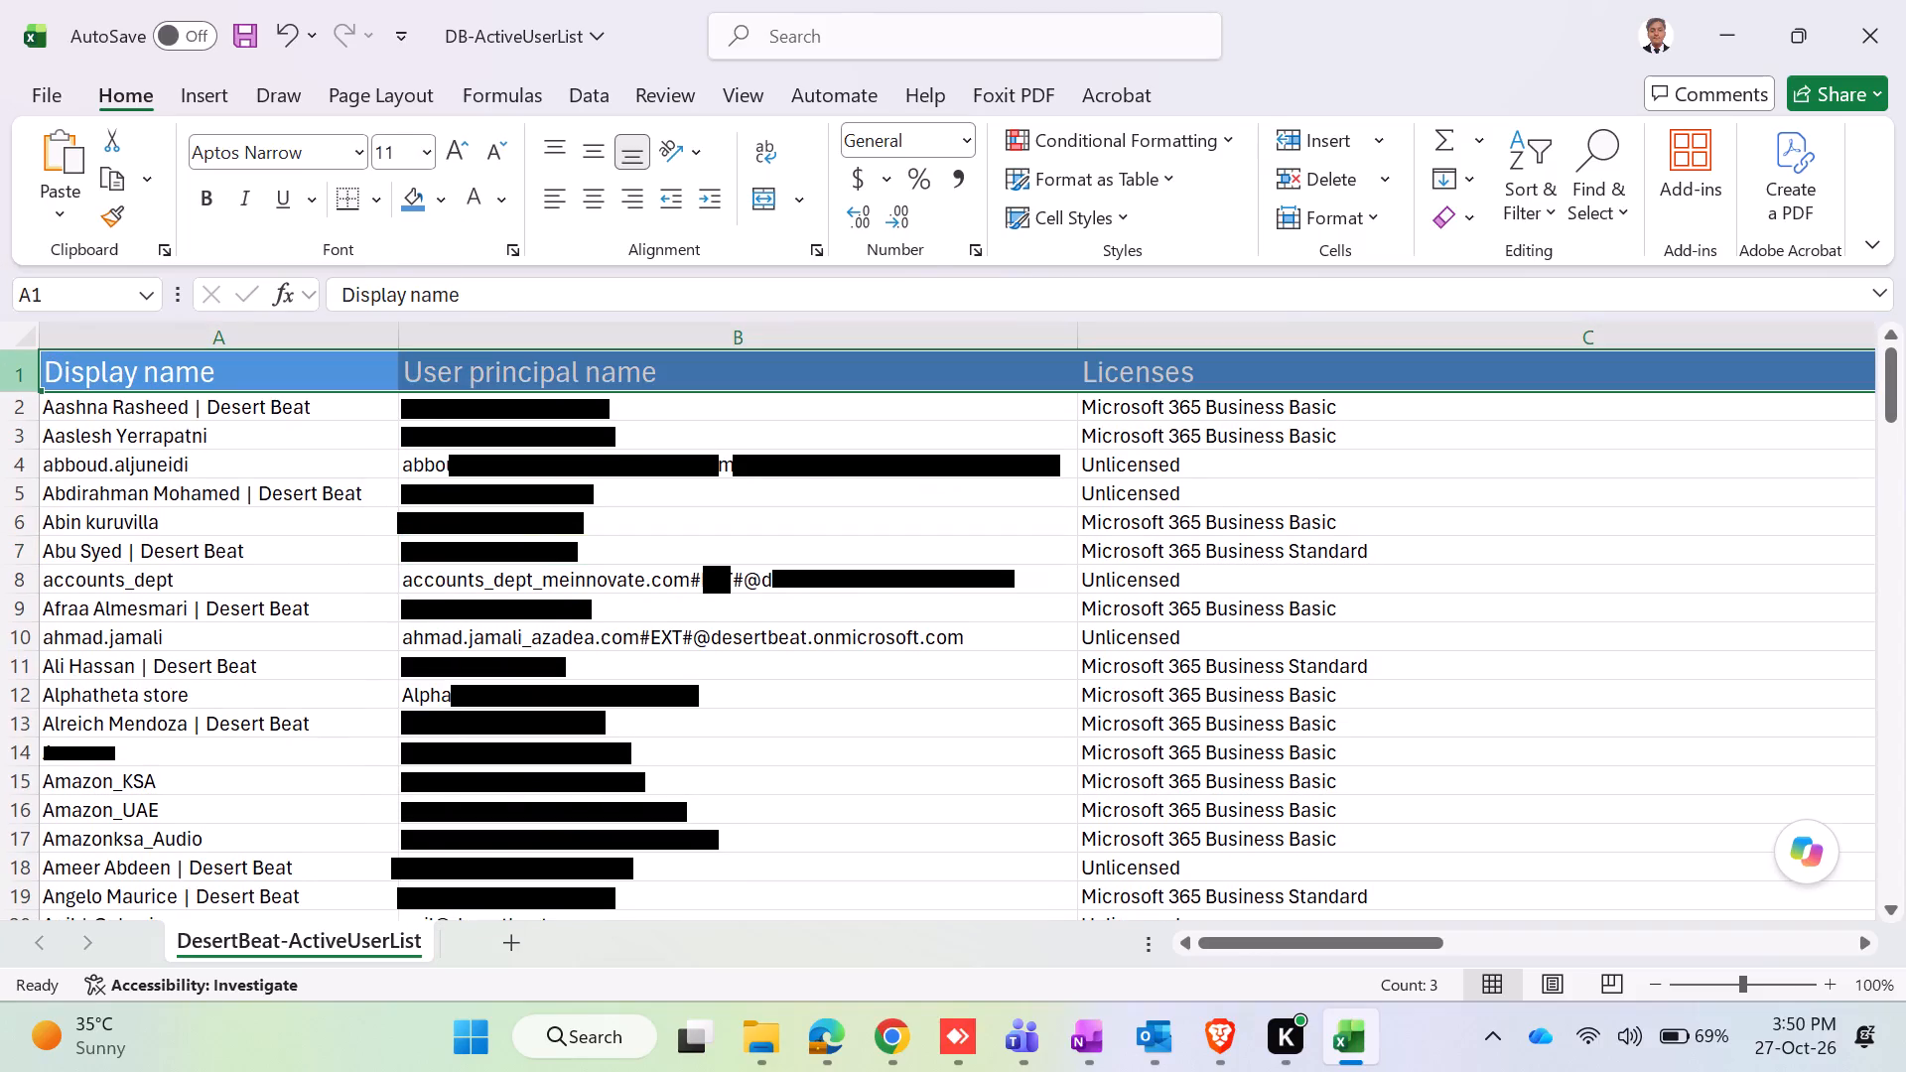
{"action": "left_click", "coordinate": [1533, 206]}
{"action": "left_click", "coordinate": [1551, 390]}
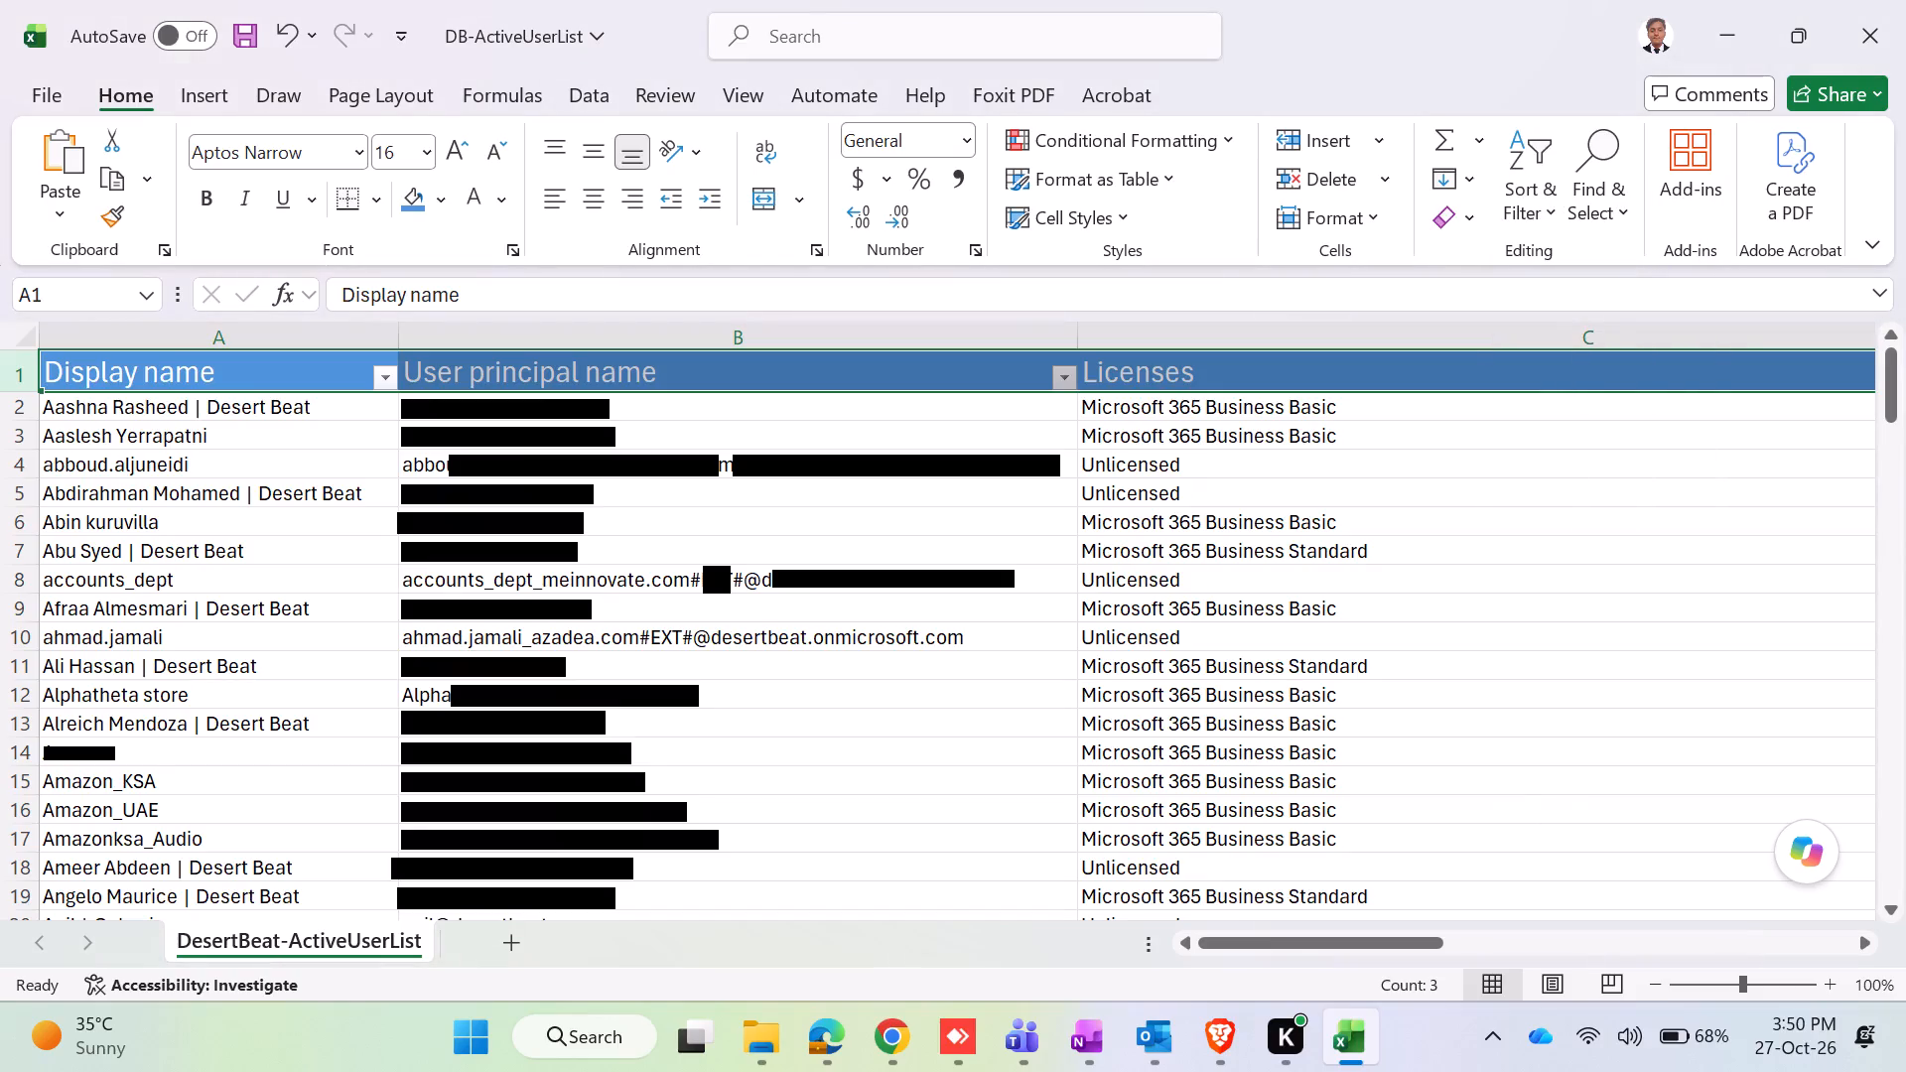
Open the Licenses column filter, deselect all its values, and examine the full names of the license types.
{"action": "left_click_drag", "start_coordinate": [1328, 939], "coordinate": [1445, 937]}
{"action": "left_click_drag", "start_coordinate": [1442, 937], "coordinate": [1430, 937]}
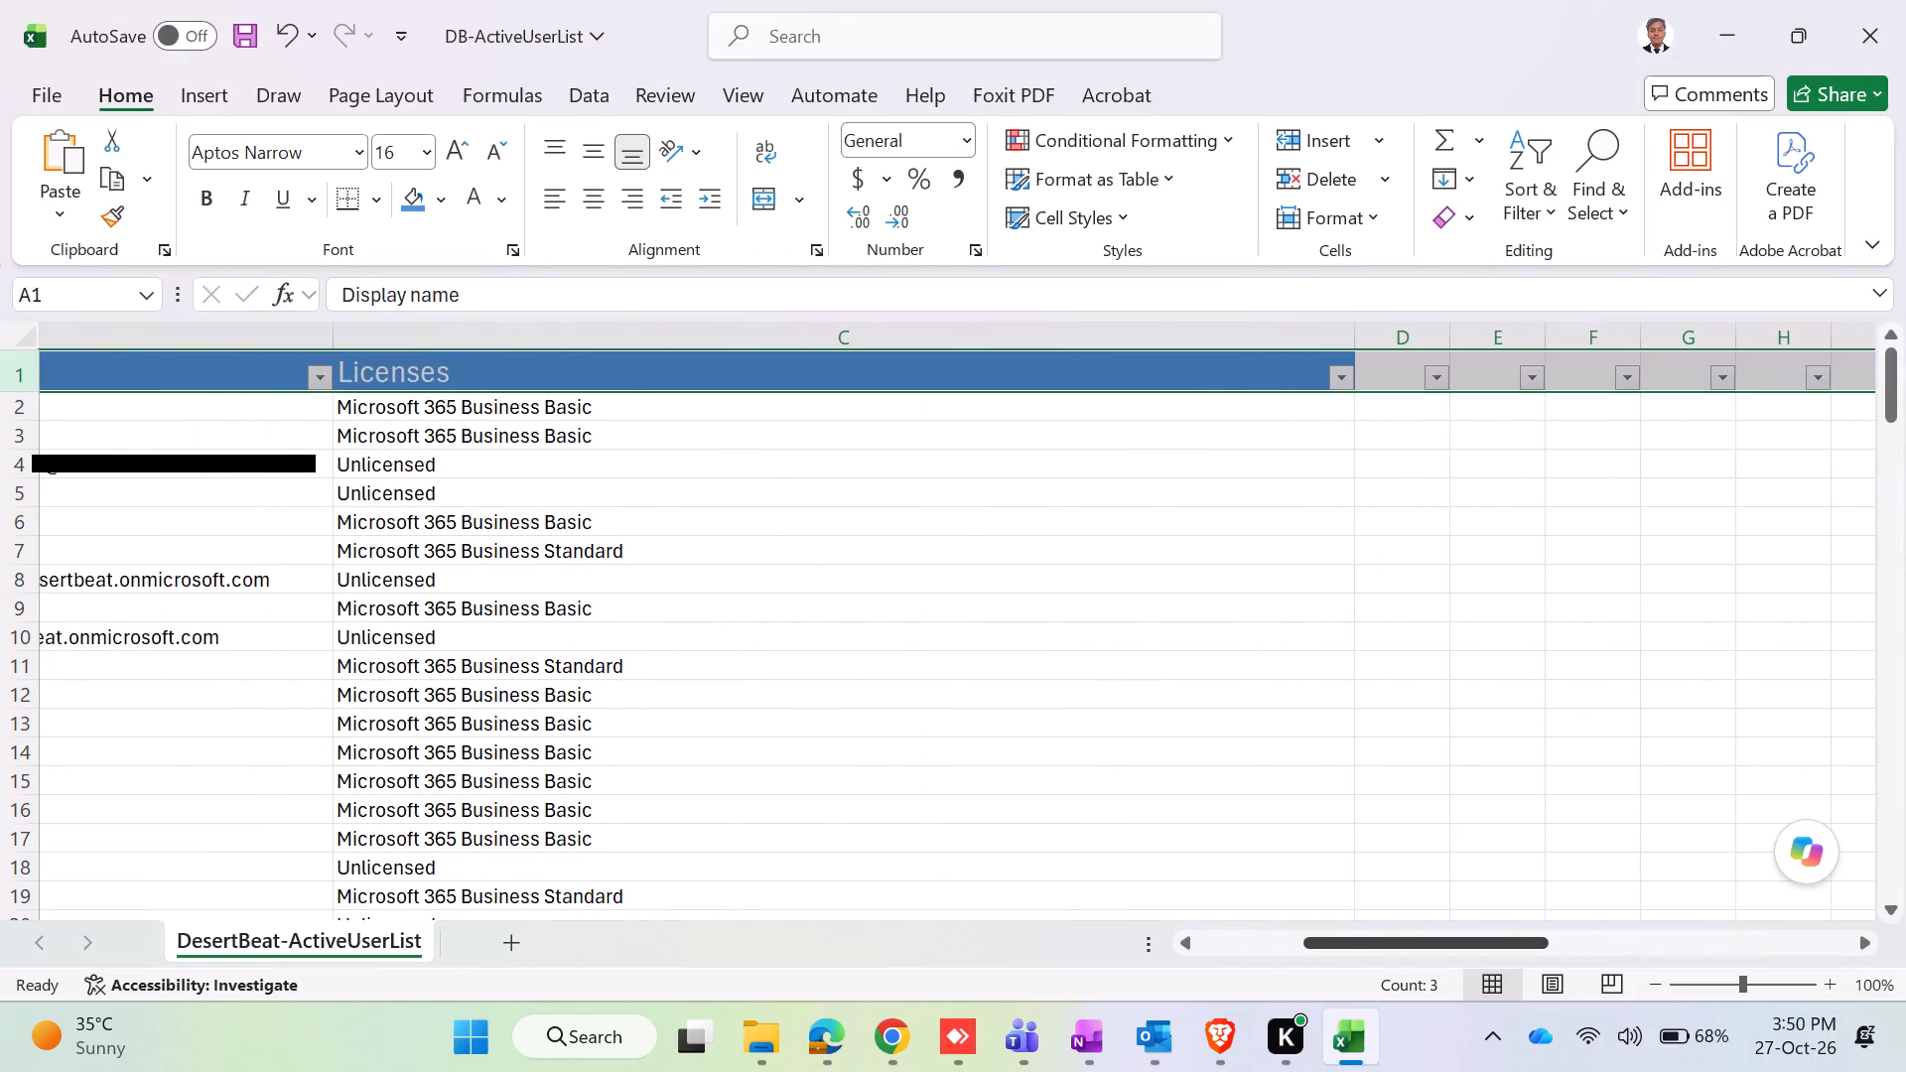
{"action": "left_click", "coordinate": [1389, 938]}
{"action": "left_click", "coordinate": [1388, 942]}
{"action": "left_click_drag", "start_coordinate": [1388, 942], "coordinate": [1319, 941]}
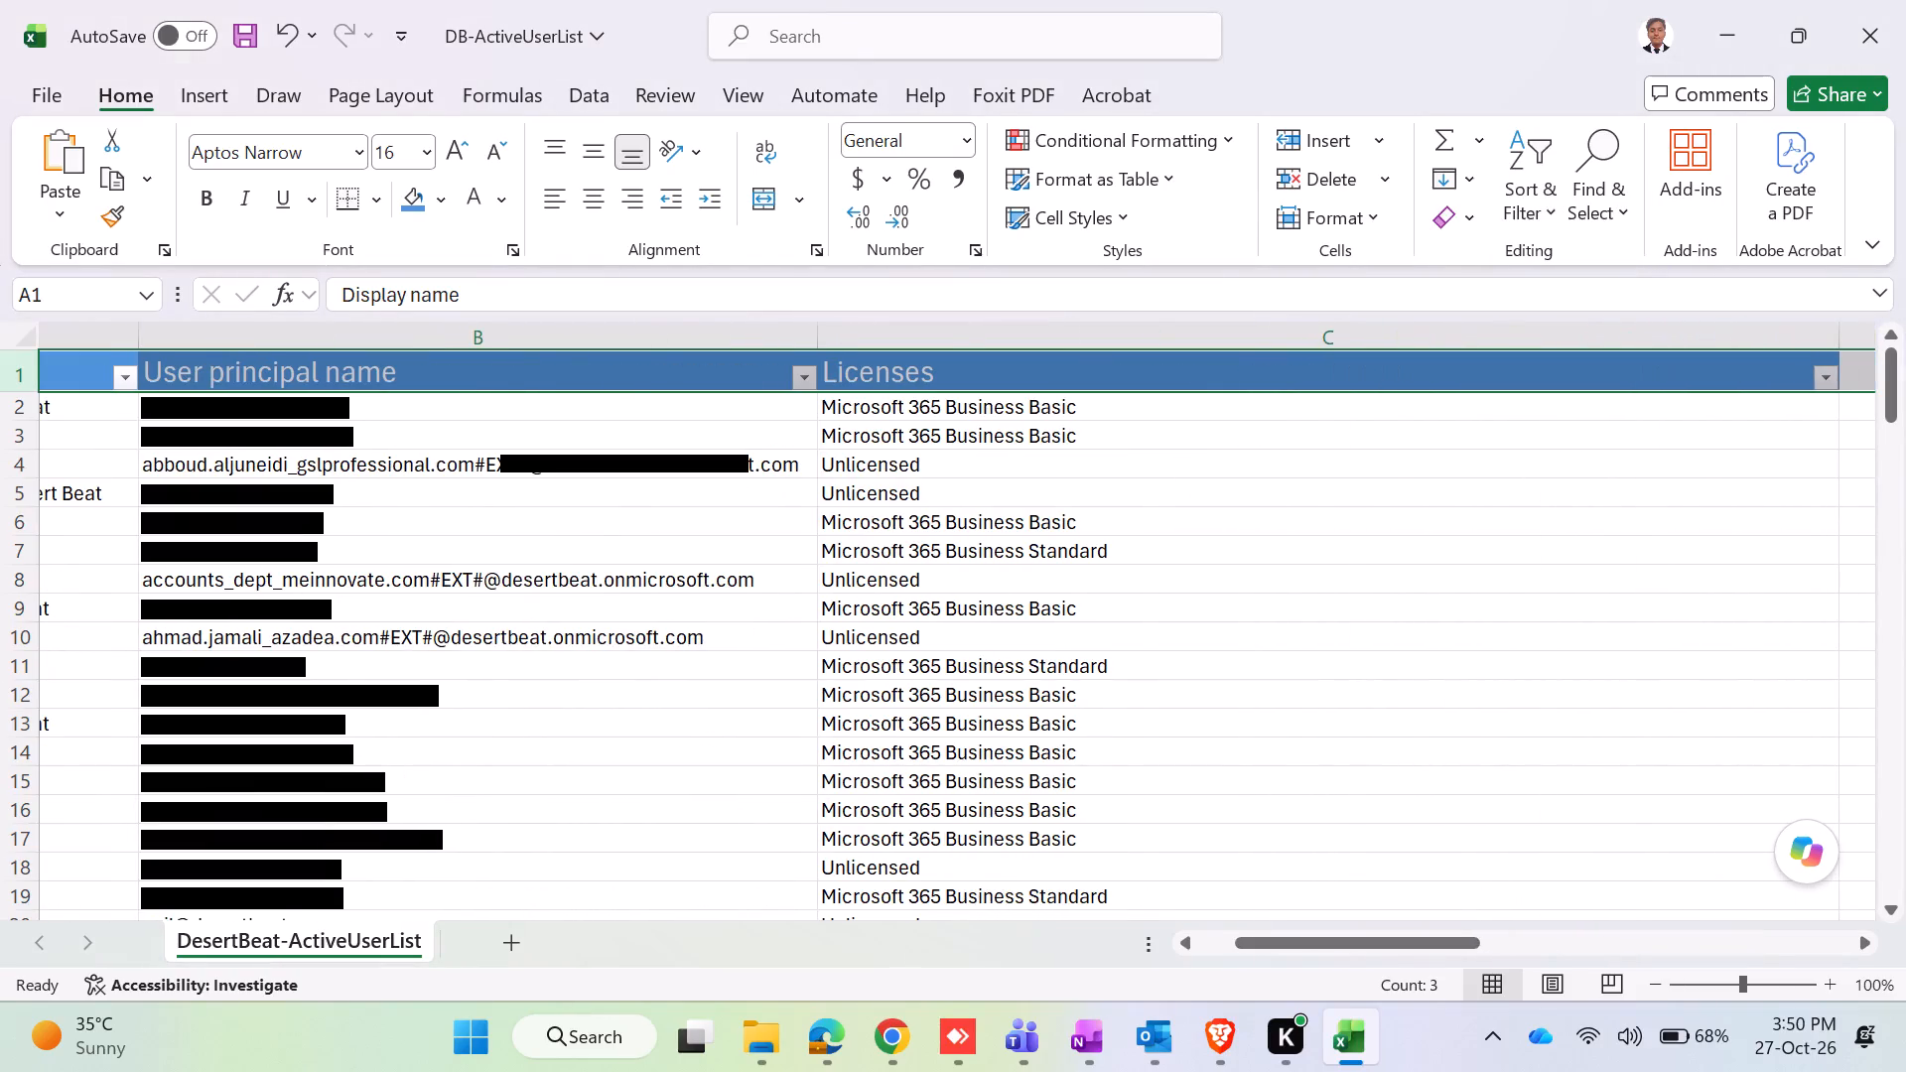
{"action": "left_click", "coordinate": [1832, 384]}
{"action": "scroll", "coordinate": [1587, 768], "scroll_direction": "down", "scroll_amount": 6}
{"action": "scroll", "coordinate": [1589, 763], "scroll_direction": "up", "scroll_amount": 1}
{"action": "scroll", "coordinate": [1589, 763], "scroll_direction": "down", "scroll_amount": 3}
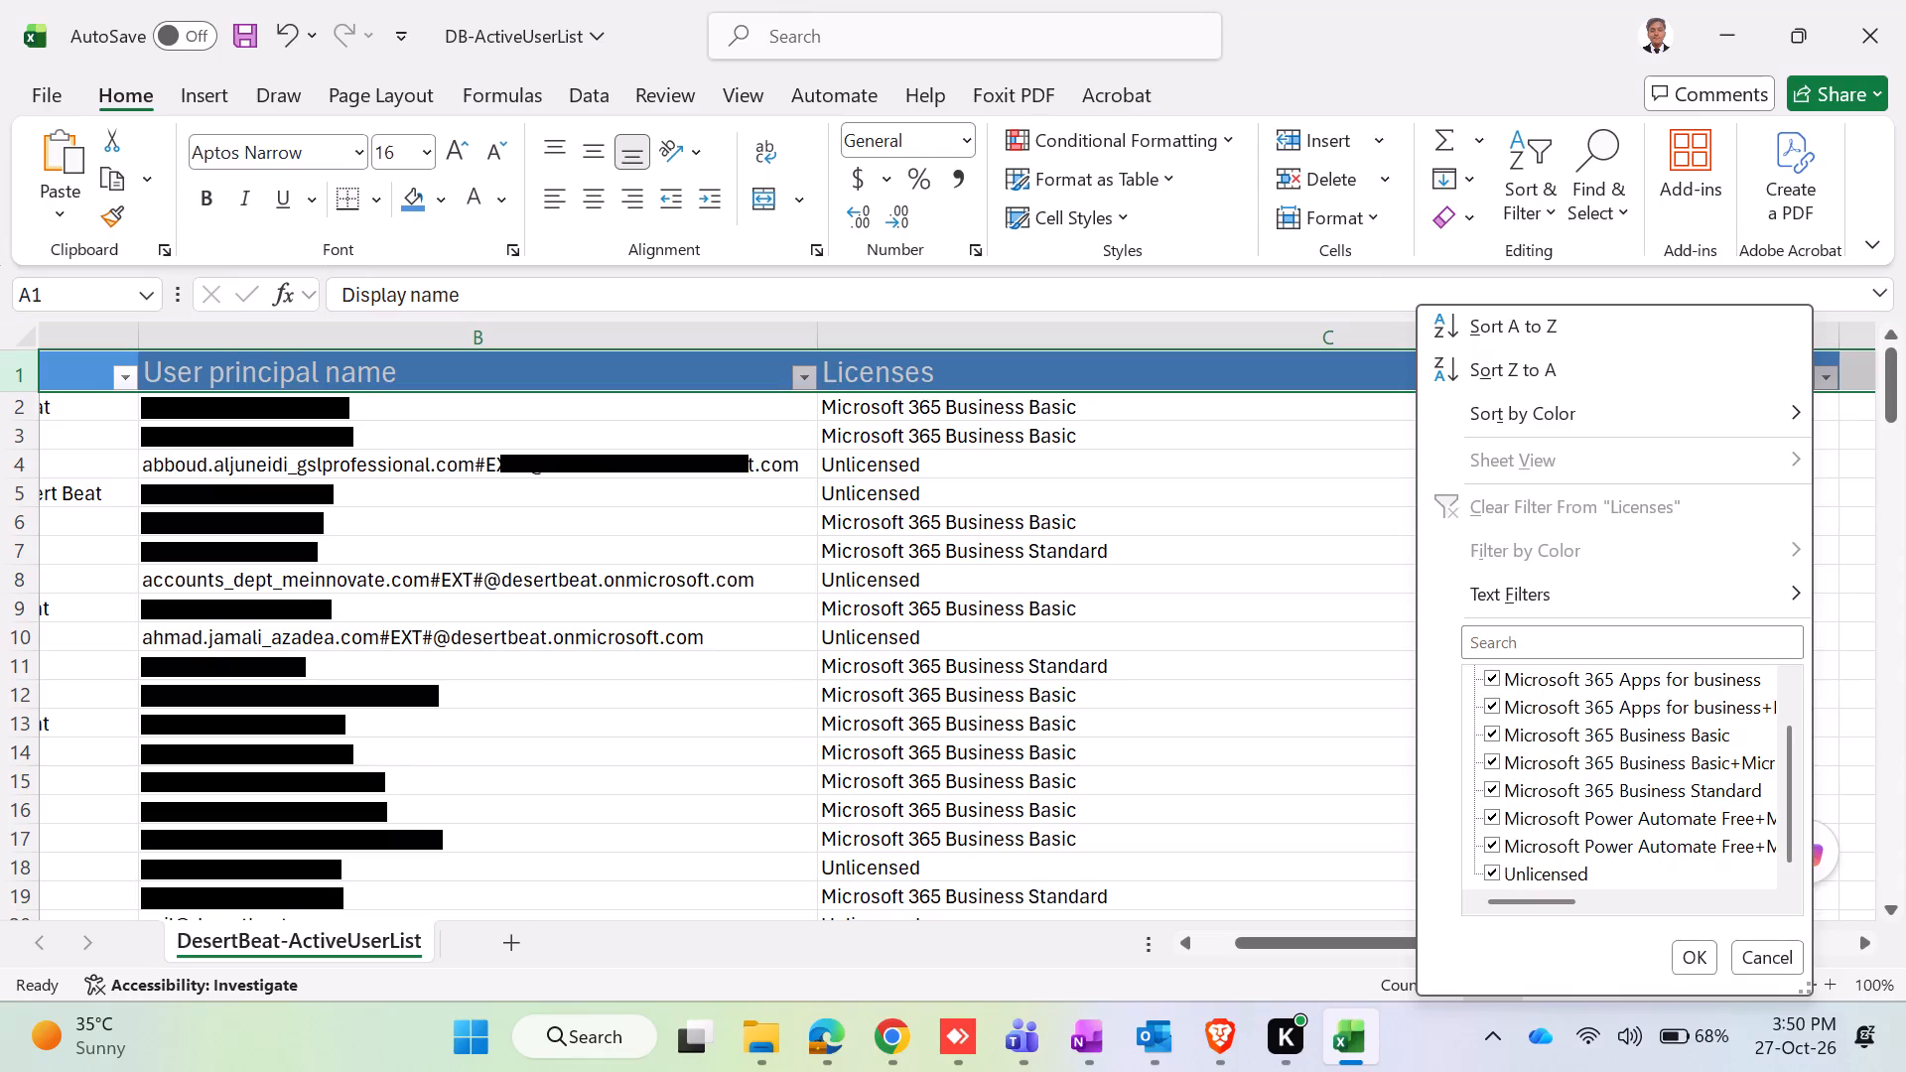
{"action": "scroll", "coordinate": [1571, 807], "scroll_direction": "up", "scroll_amount": 5}
{"action": "left_click", "coordinate": [1488, 671]}
{"action": "scroll", "coordinate": [1582, 808], "scroll_direction": "up", "scroll_amount": 1}
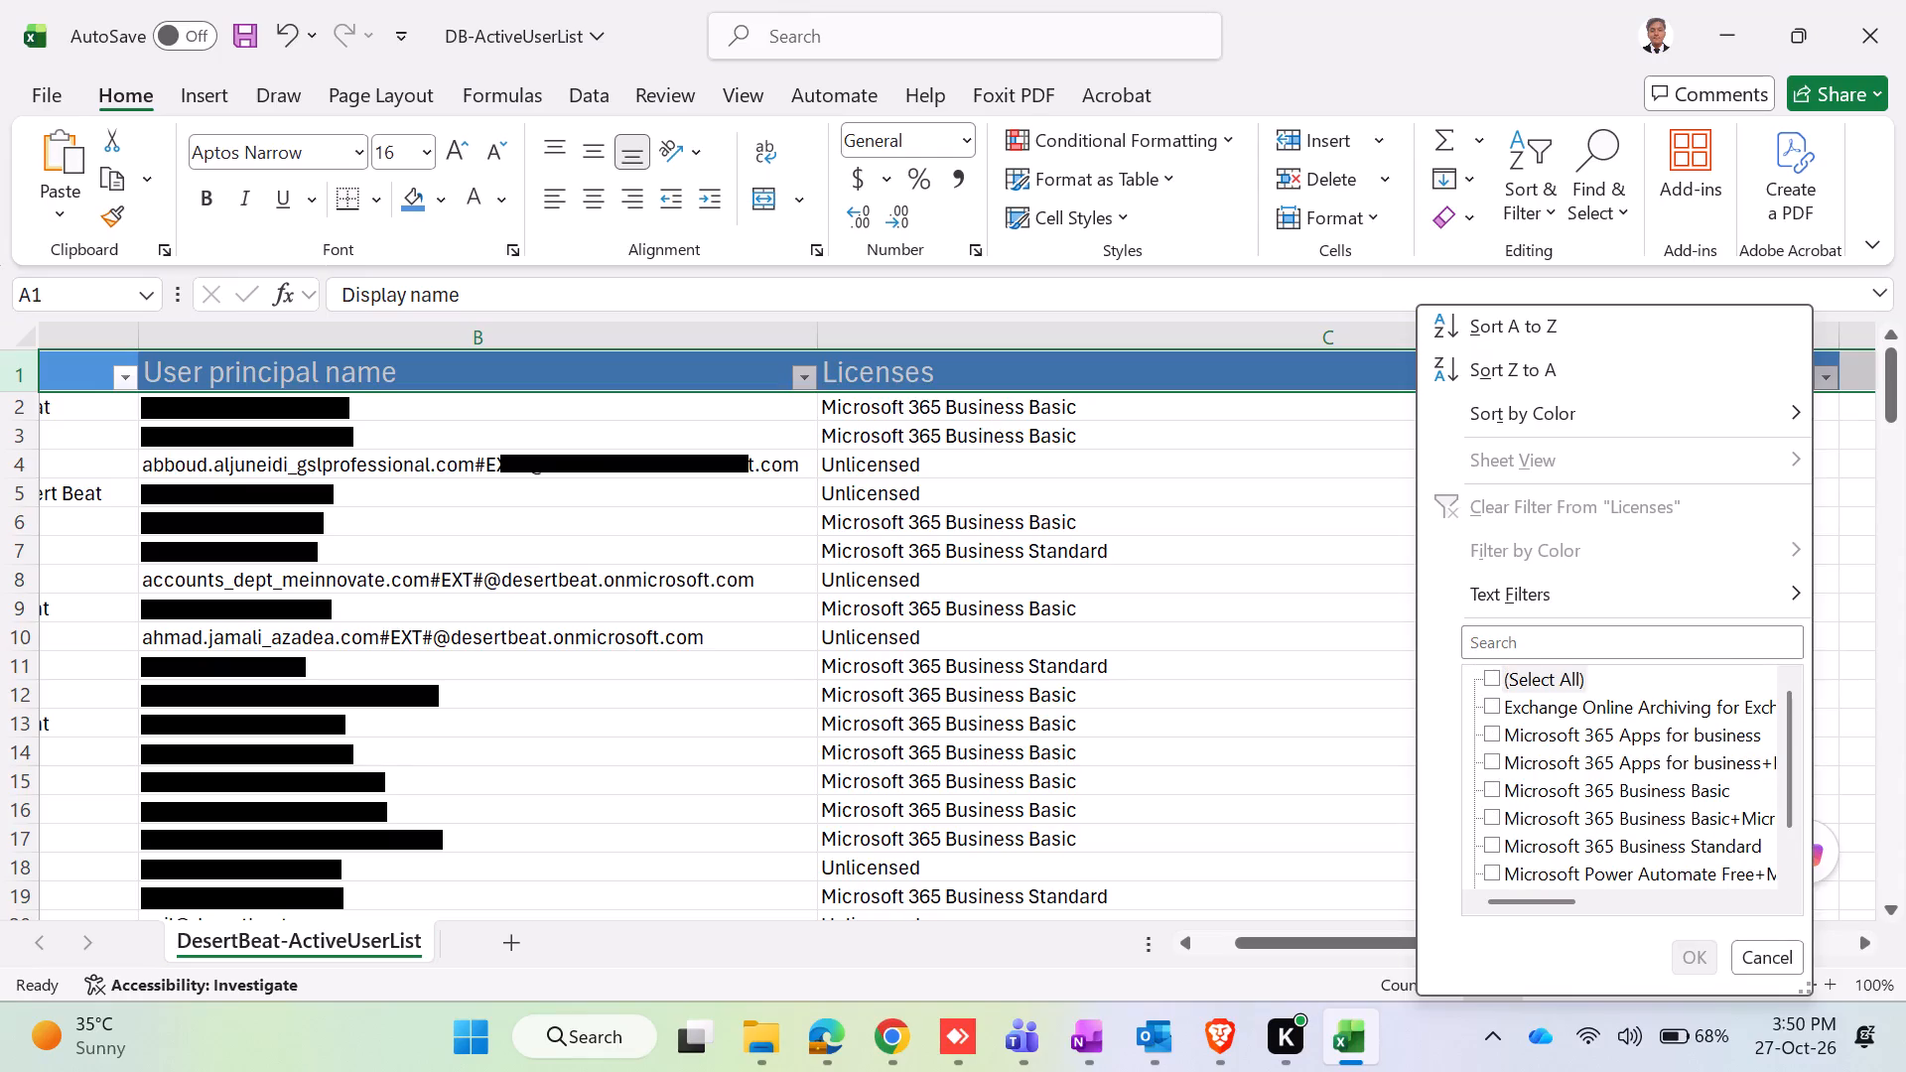
{"action": "left_click_drag", "start_coordinate": [1554, 899], "coordinate": [1585, 904]}
{"action": "left_click_drag", "start_coordinate": [1580, 904], "coordinate": [1577, 904]}
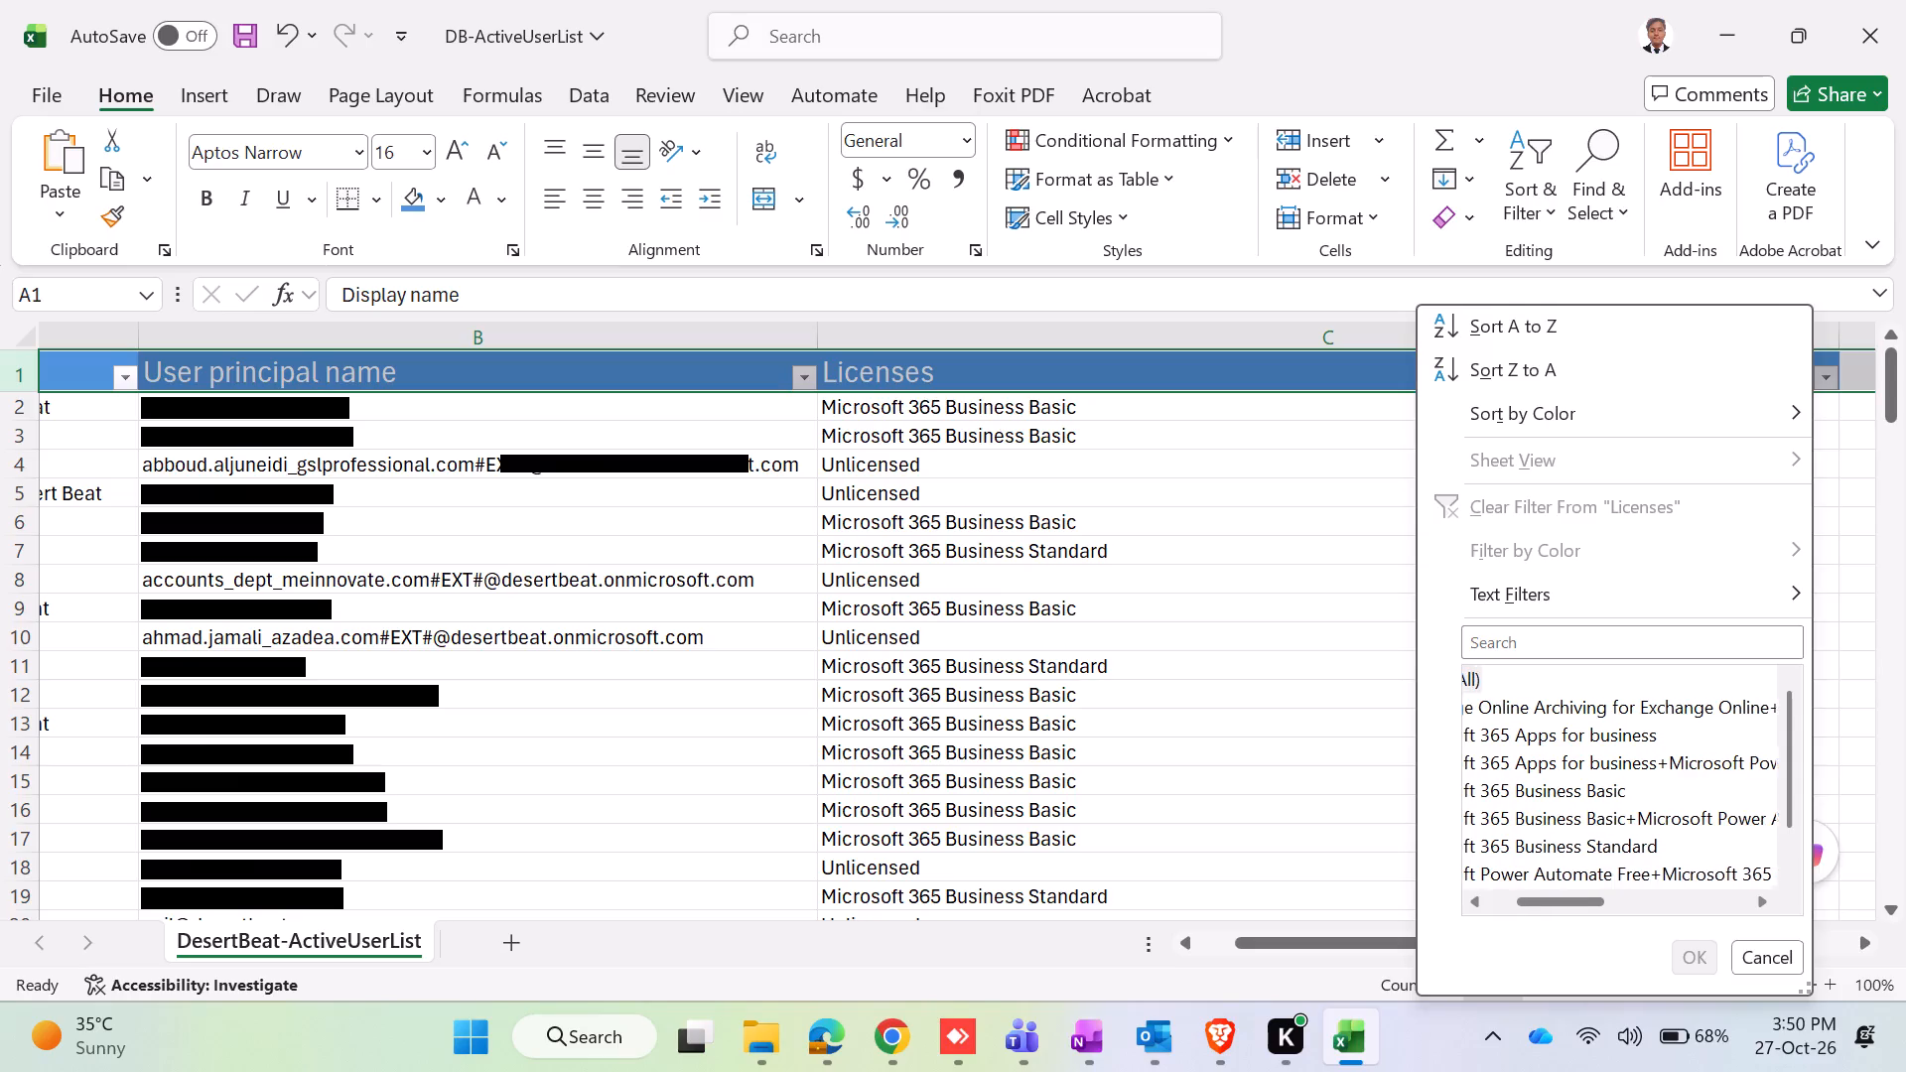
{"action": "left_click_drag", "start_coordinate": [1577, 904], "coordinate": [1563, 904]}
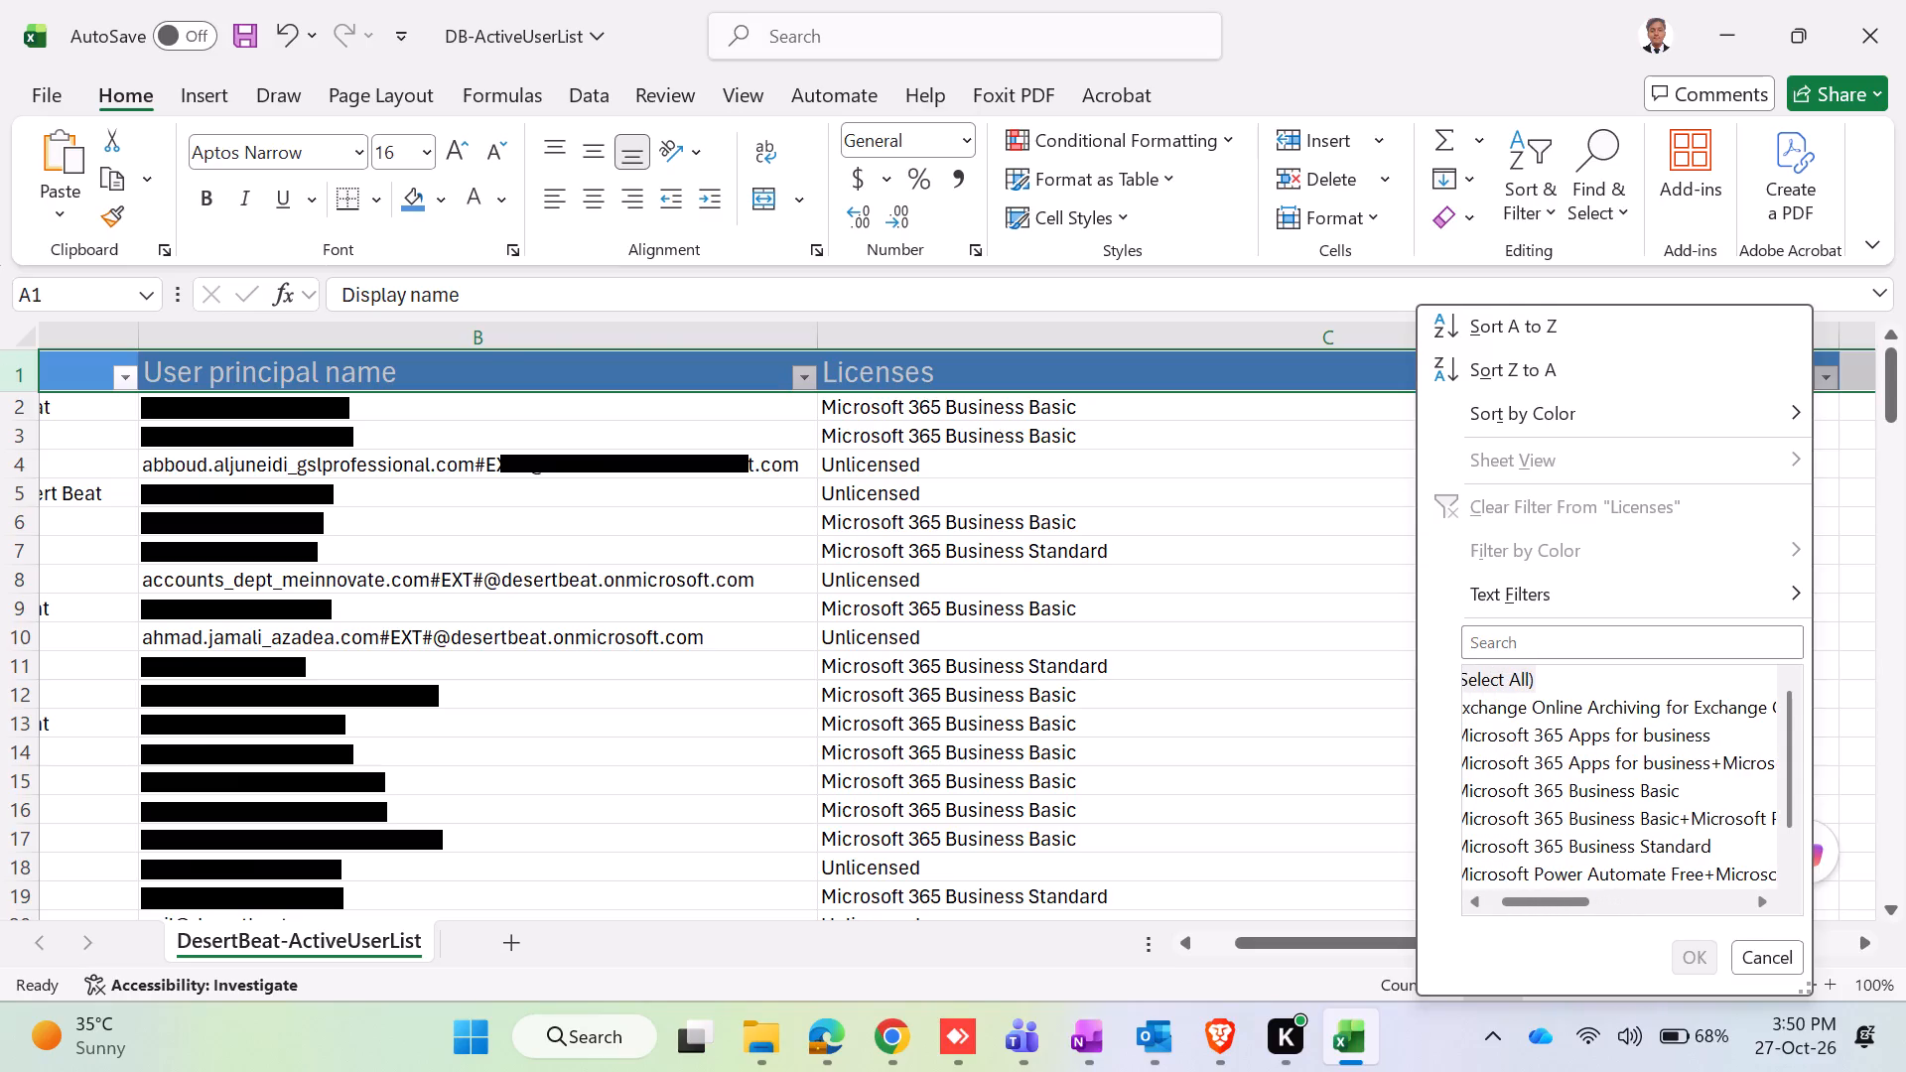
Switch to Brave and open the admin center's Billing Licenses page in a new tab.
{"action": "left_click", "coordinate": [1239, 1028]}
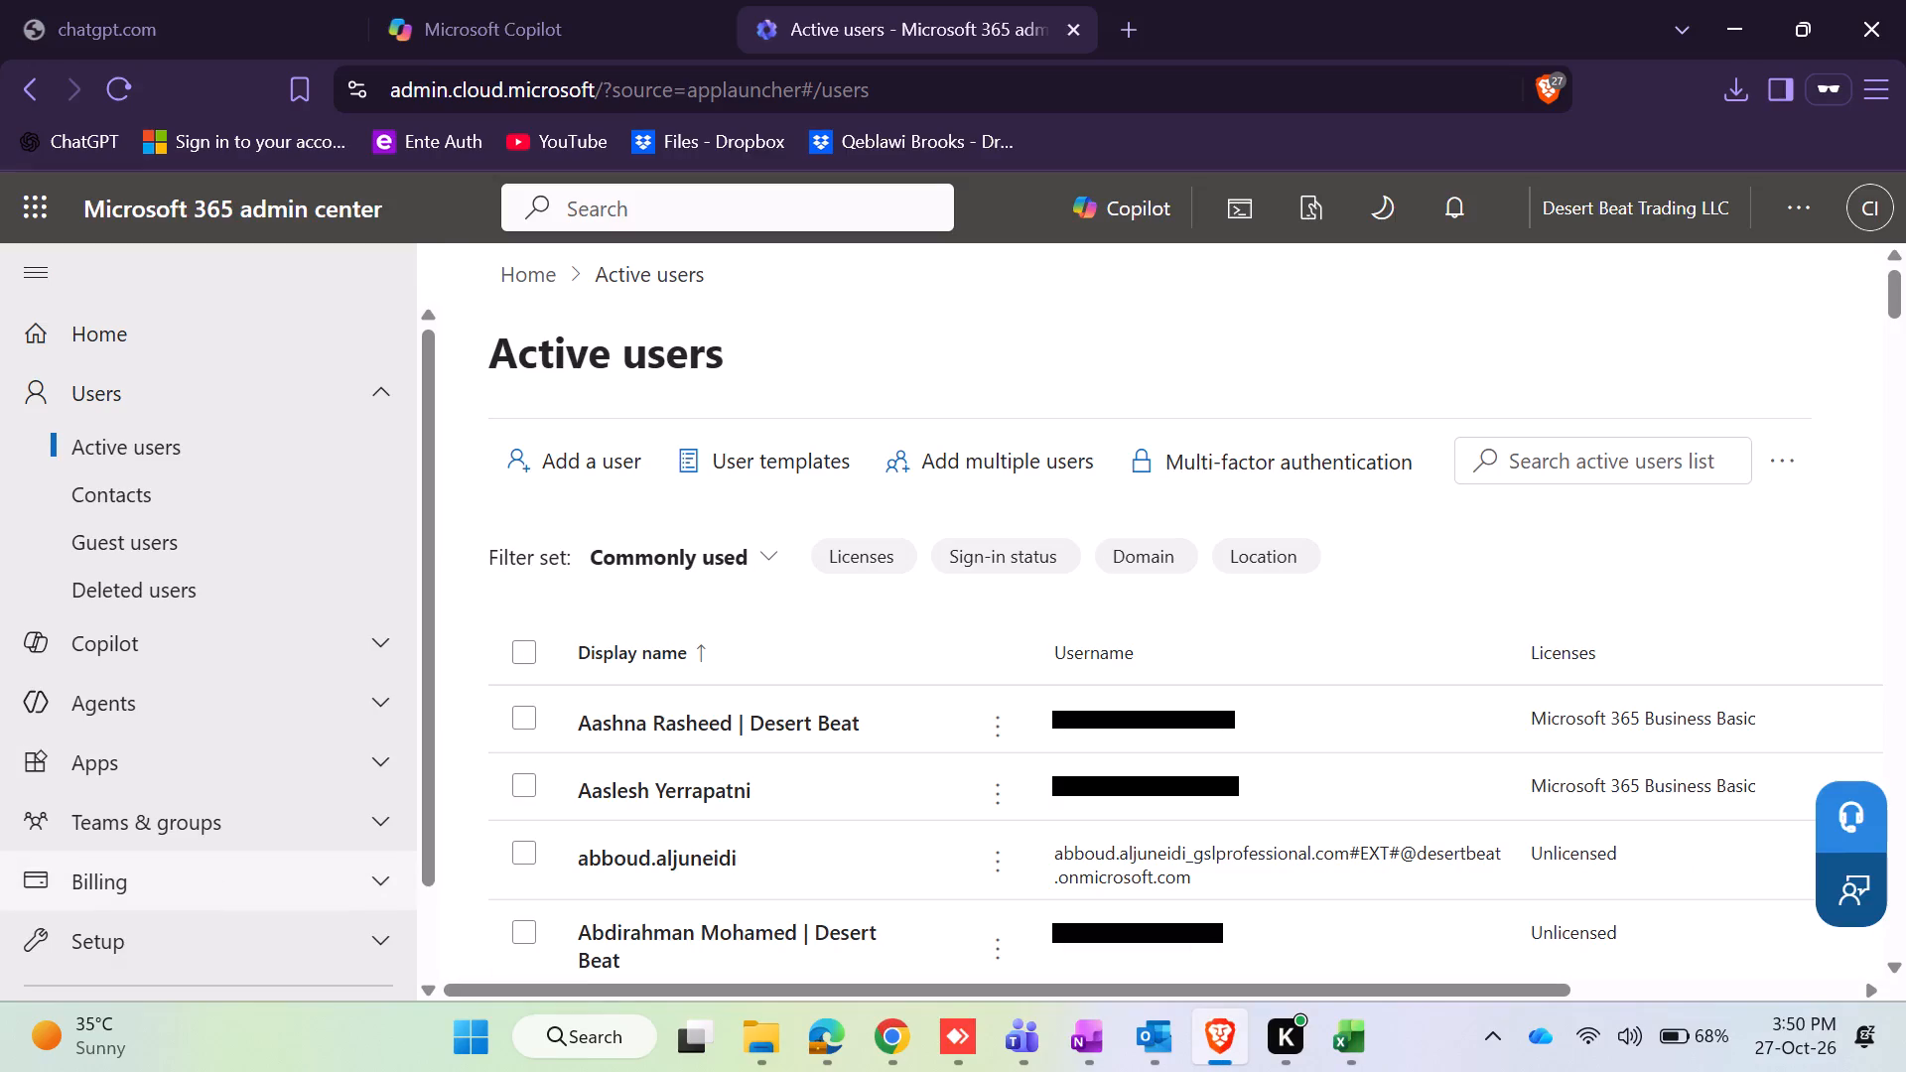
{"action": "left_click", "coordinate": [110, 902]}
{"action": "scroll", "coordinate": [175, 976], "scroll_direction": "down", "scroll_amount": 1}
{"action": "right_click", "coordinate": [162, 881]}
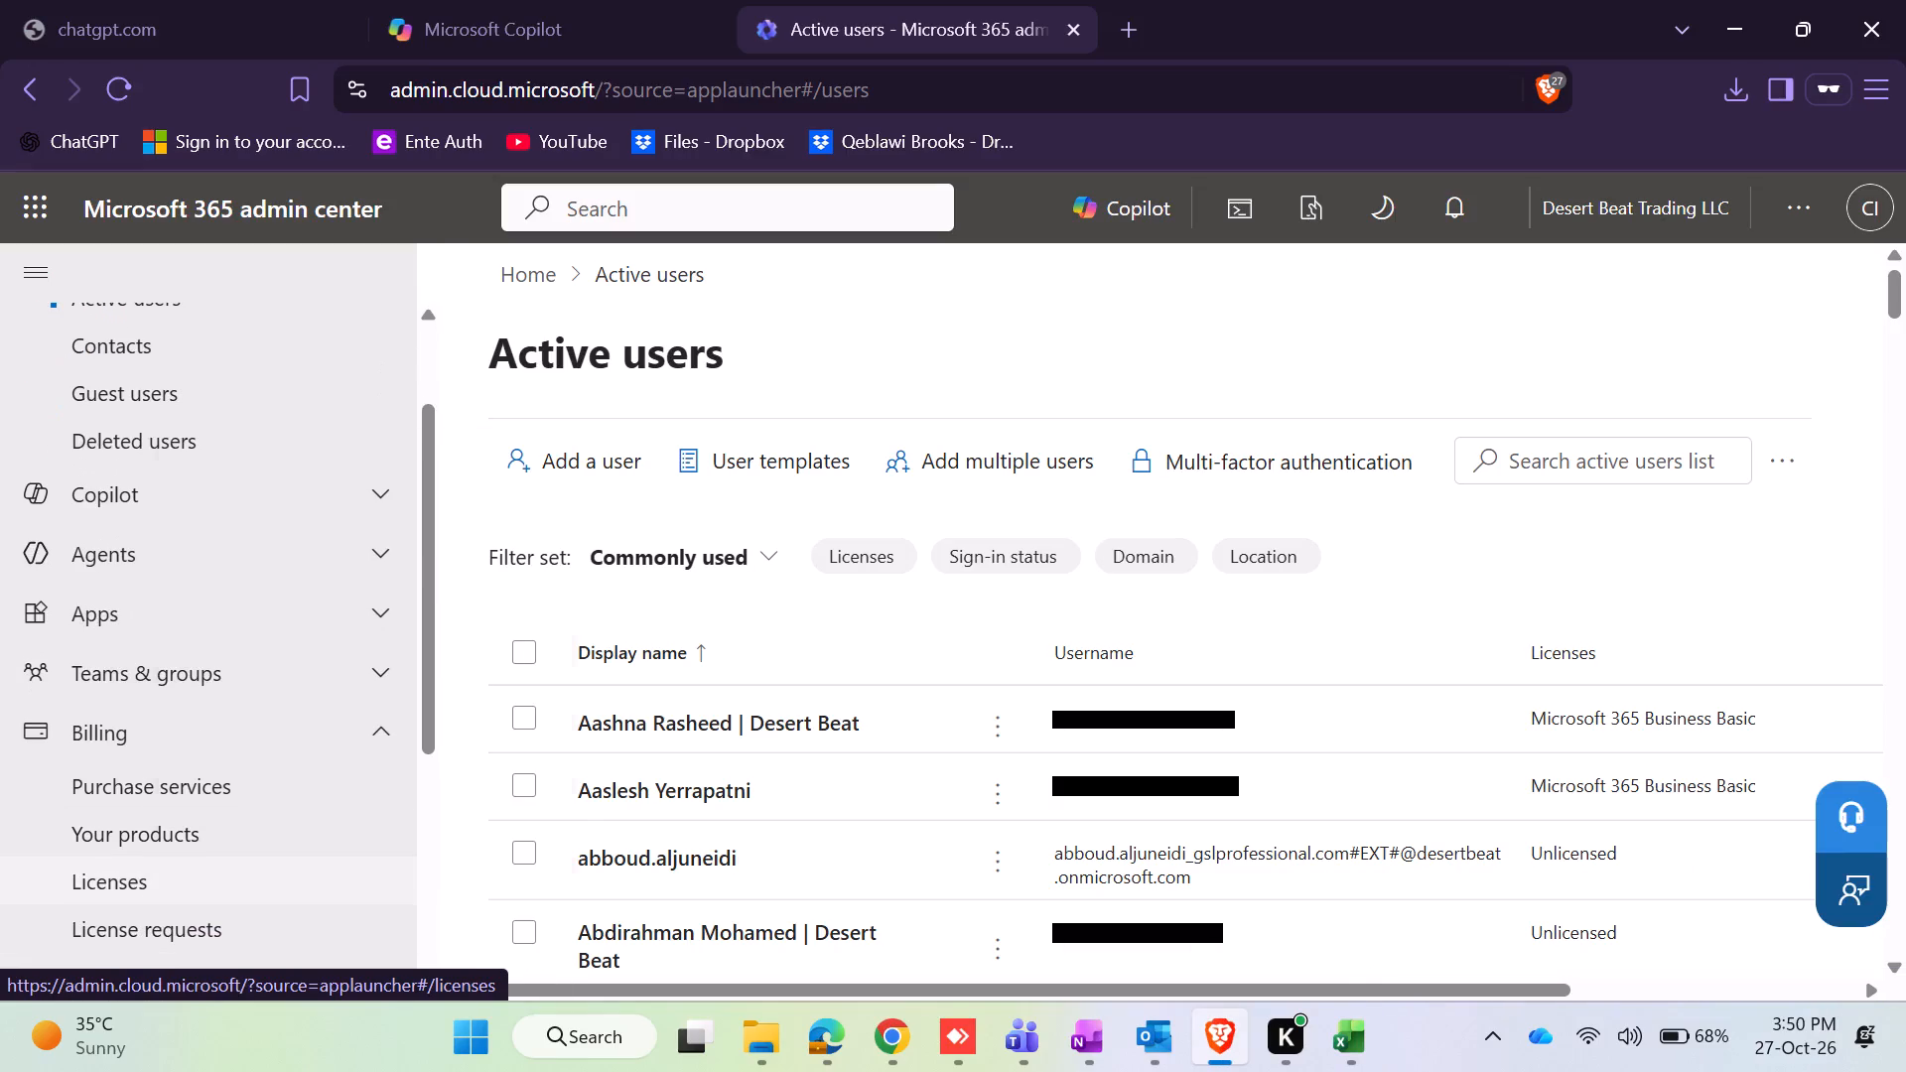
{"action": "left_click", "coordinate": [337, 465]}
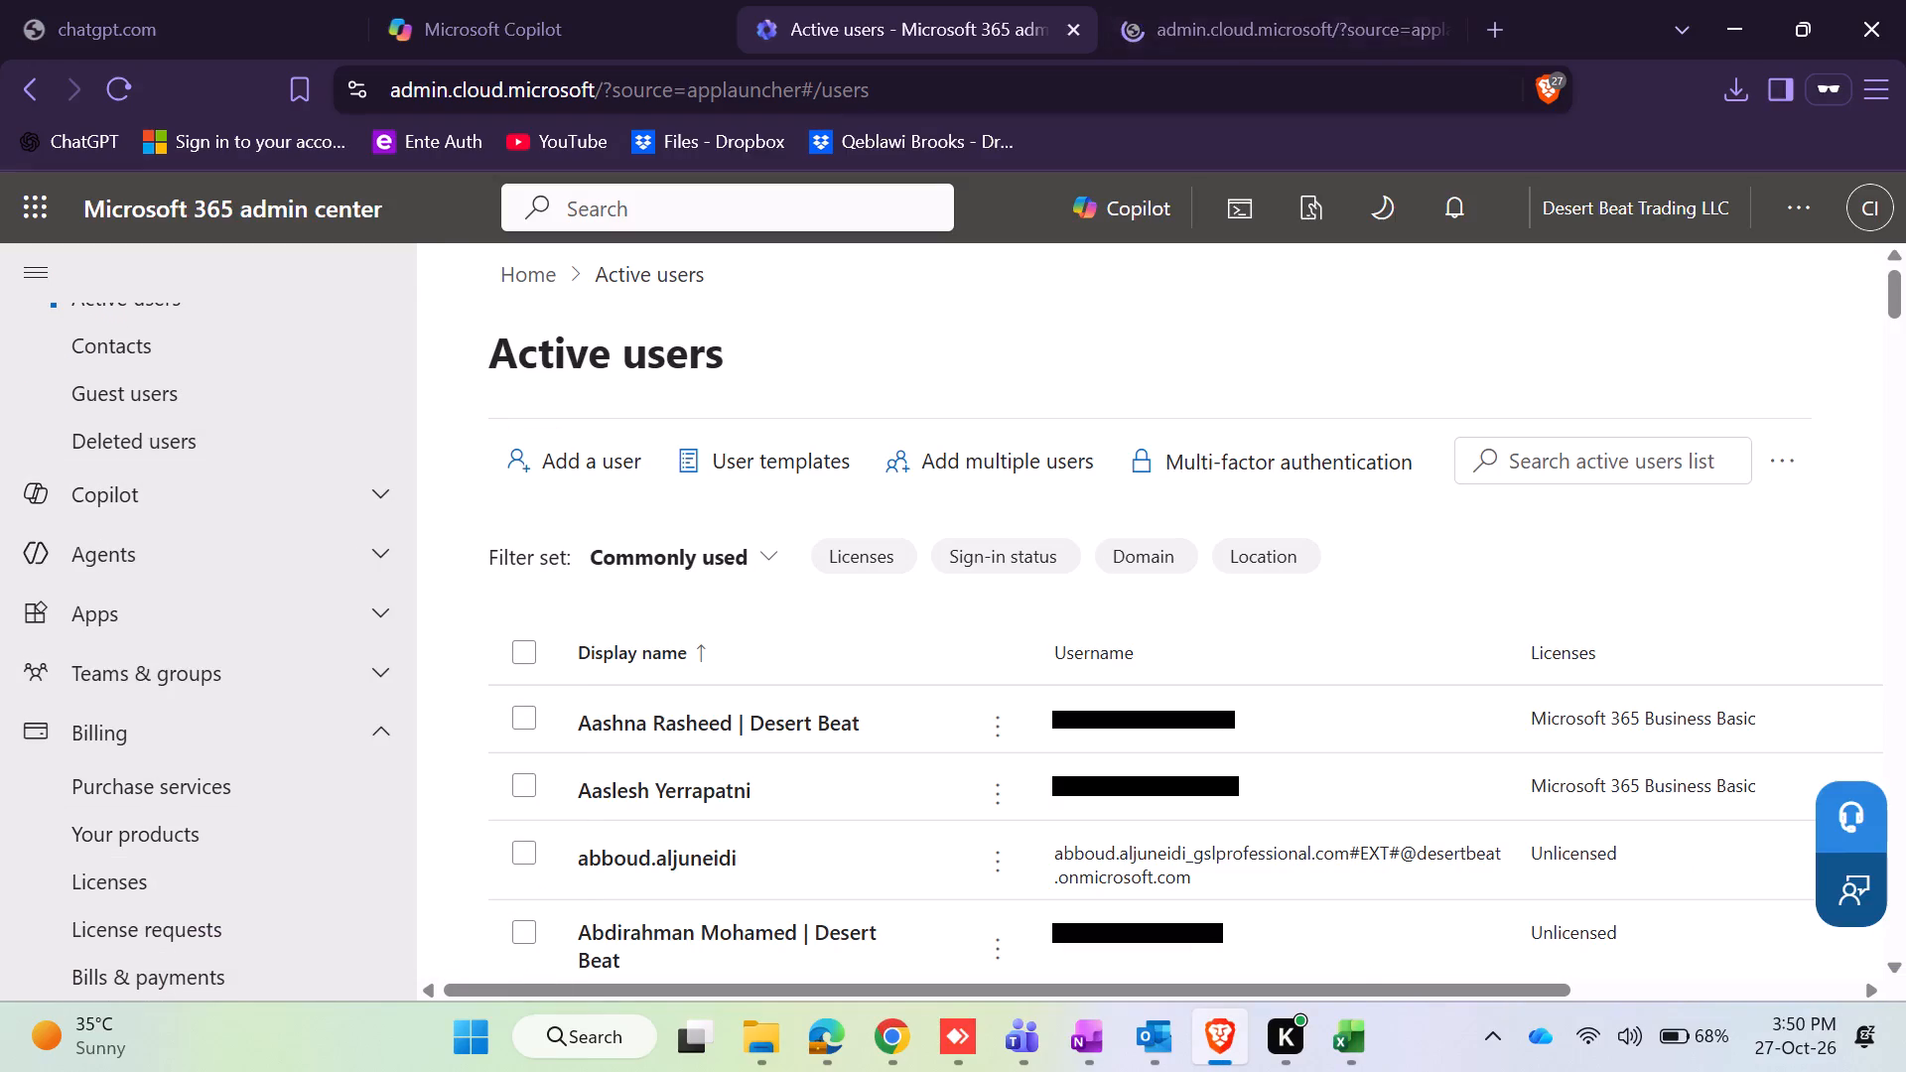
{"action": "left_click", "coordinate": [1236, 0]}
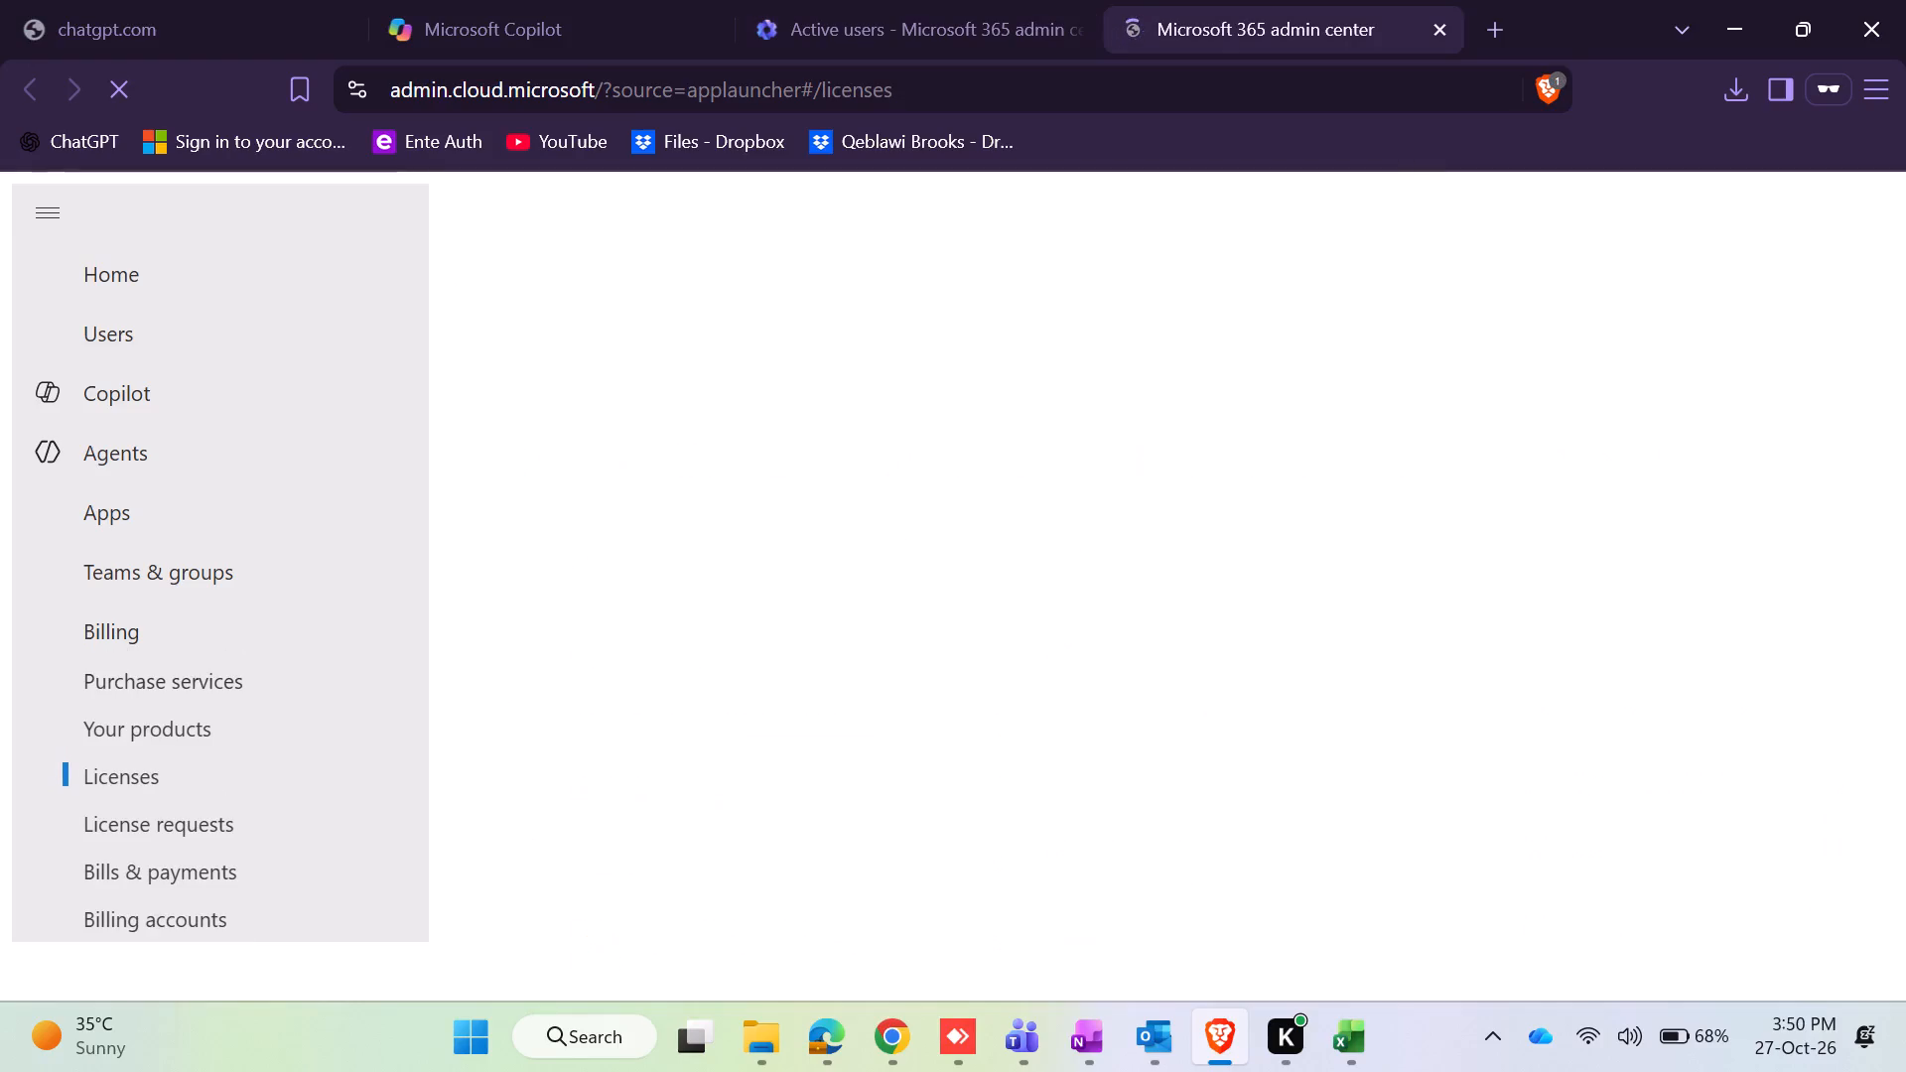
Examine the available and assigned license counts for each product on the Licenses page.
{"action": "scroll", "coordinate": [1287, 631], "scroll_direction": "down", "scroll_amount": 1}
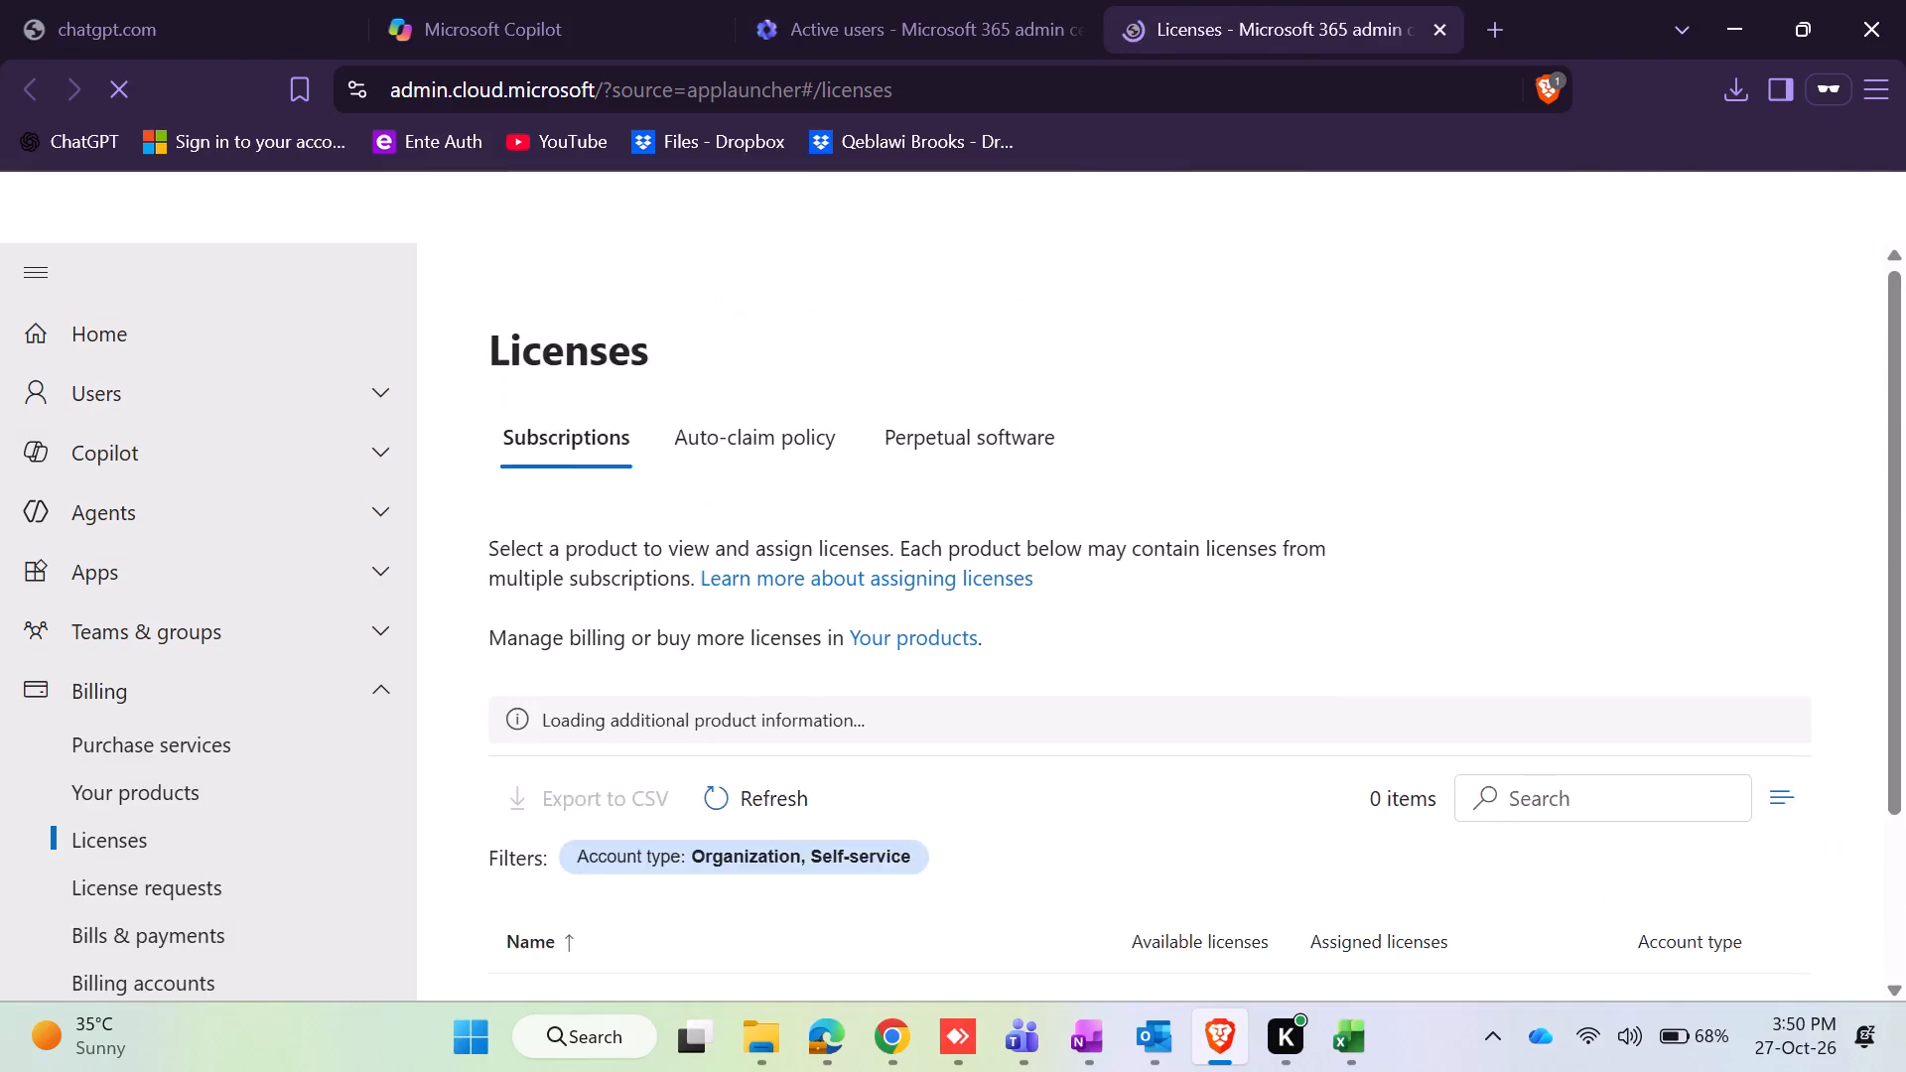
{"action": "scroll", "coordinate": [1288, 631], "scroll_direction": "down", "scroll_amount": 2}
{"action": "scroll", "coordinate": [1407, 626], "scroll_direction": "down", "scroll_amount": 4}
{"action": "scroll", "coordinate": [1443, 844], "scroll_direction": "up", "scroll_amount": 1}
{"action": "scroll", "coordinate": [1443, 849], "scroll_direction": "down", "scroll_amount": 6}
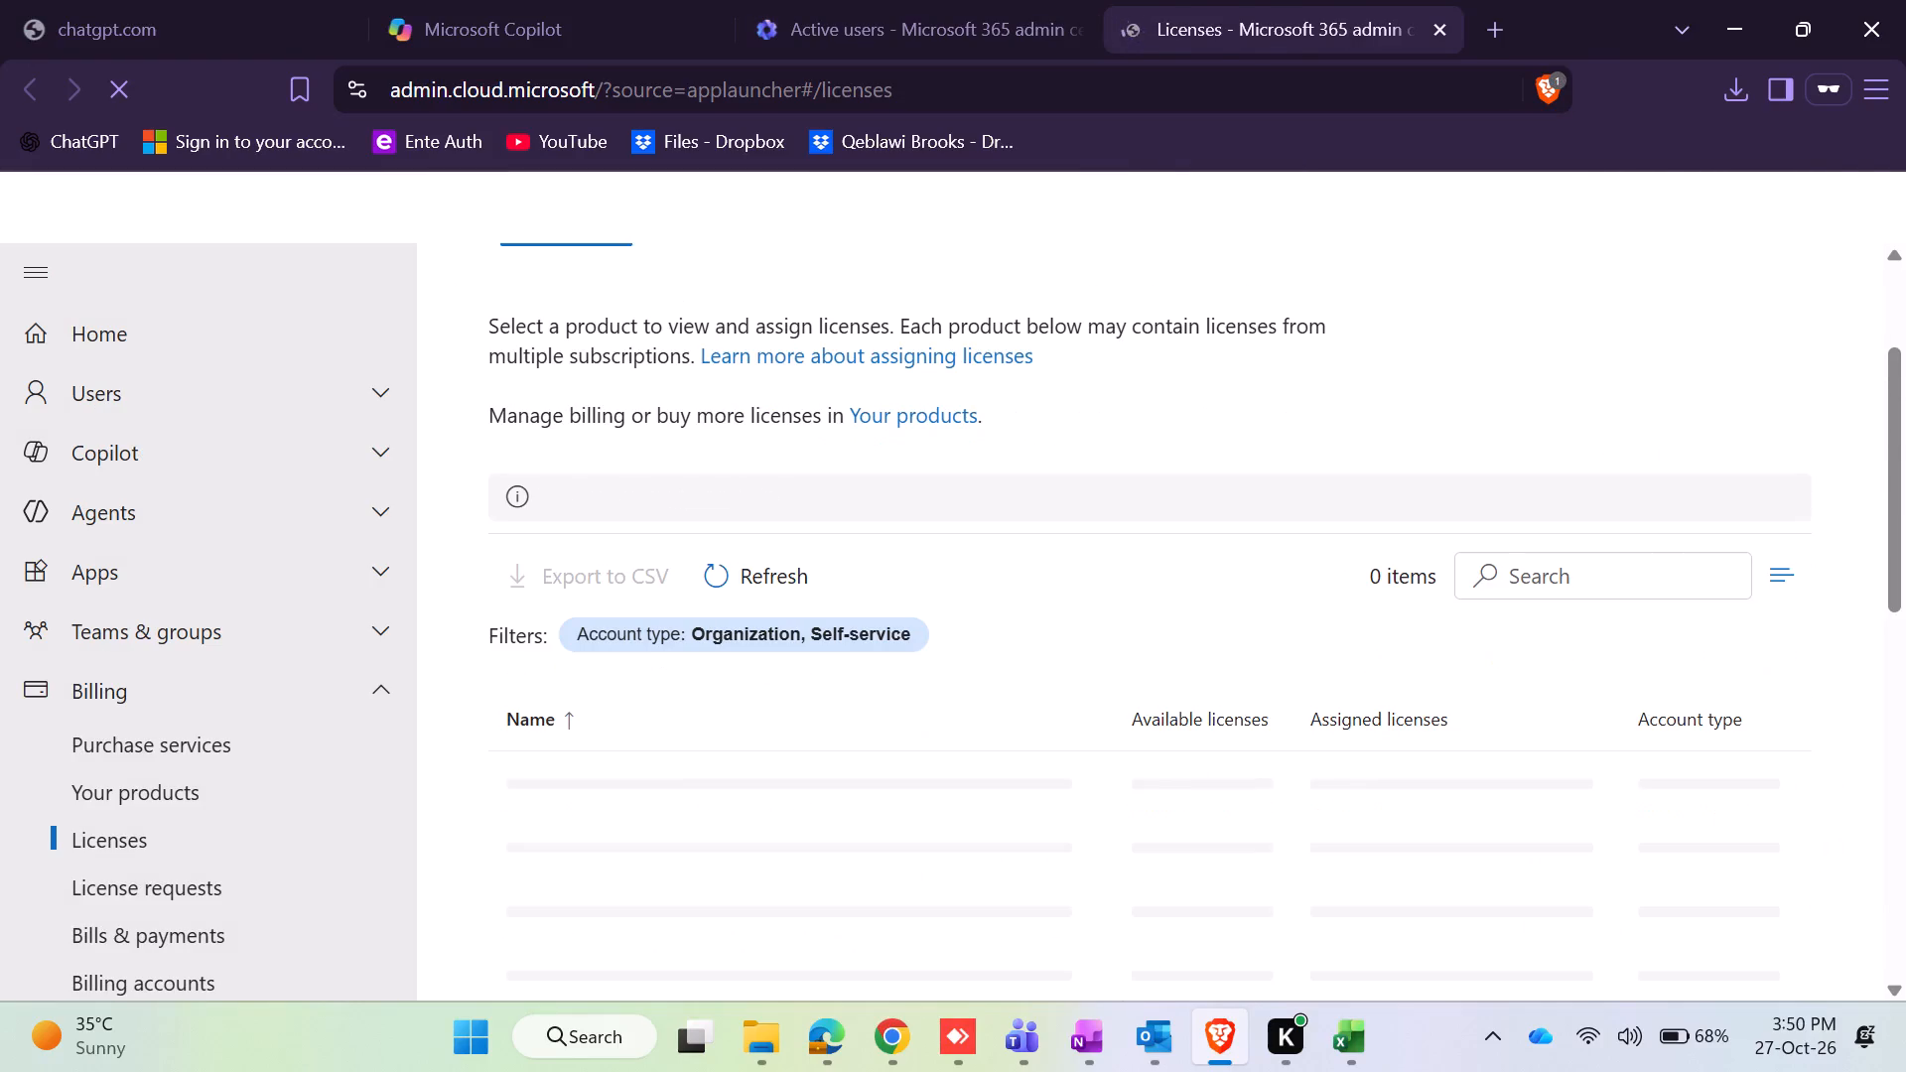
{"action": "scroll", "coordinate": [1289, 813], "scroll_direction": "down", "scroll_amount": 2}
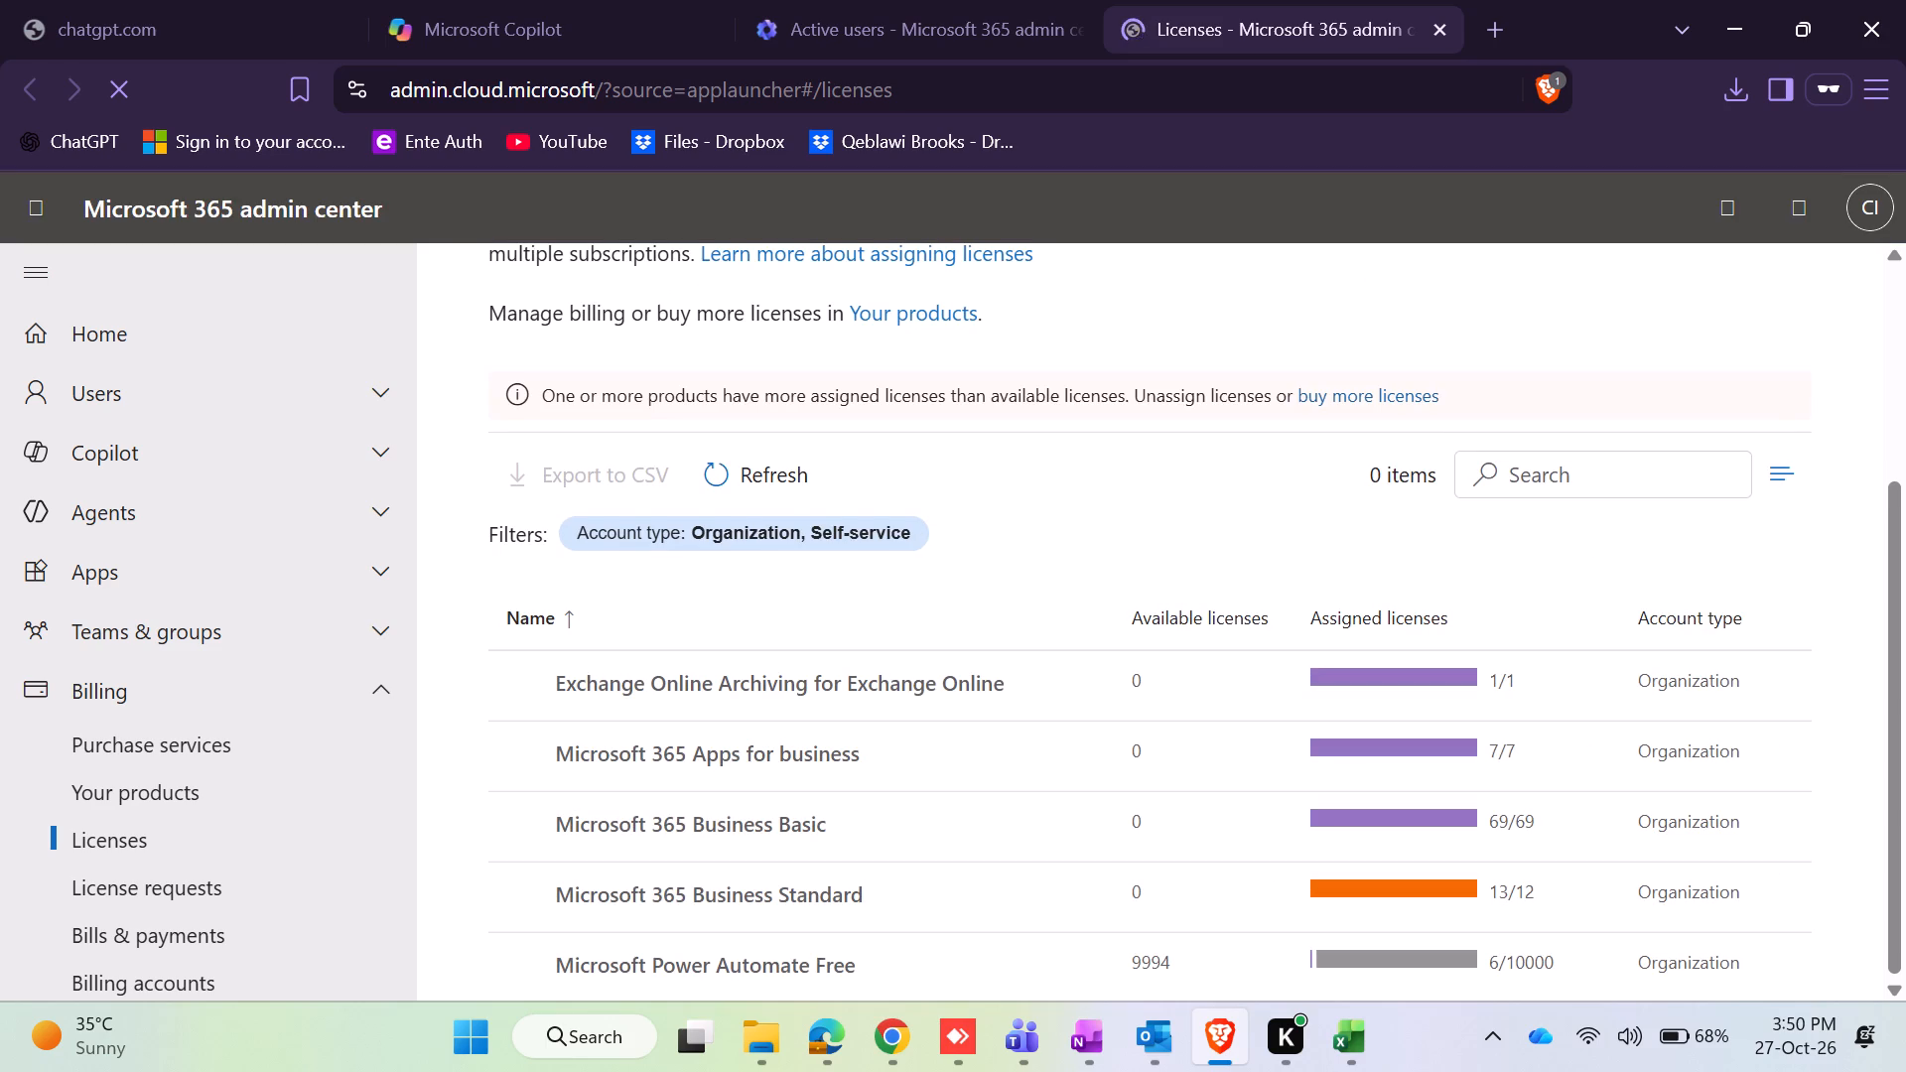
{"action": "scroll", "coordinate": [1282, 523], "scroll_direction": "down", "scroll_amount": 2}
{"action": "scroll", "coordinate": [1261, 624], "scroll_direction": "down", "scroll_amount": 5}
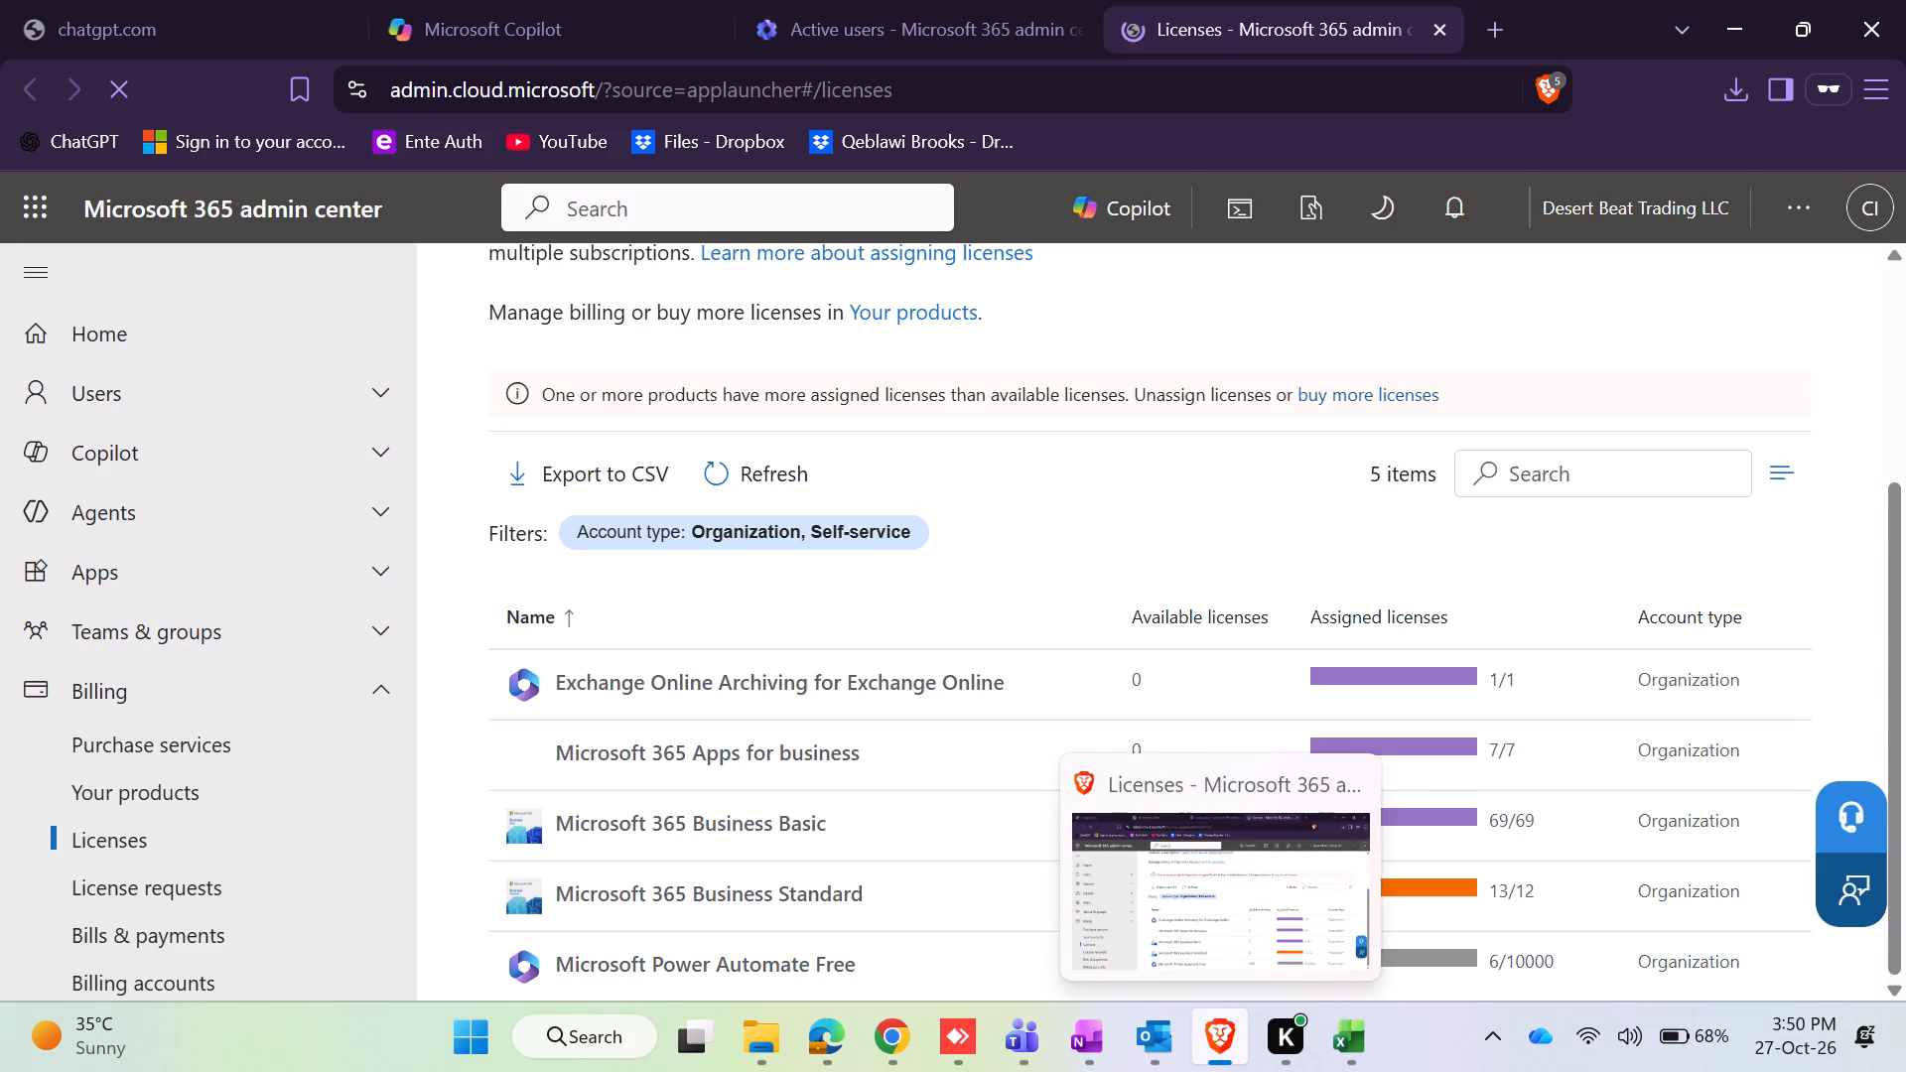
{"action": "left_click", "coordinate": [1345, 1040]}
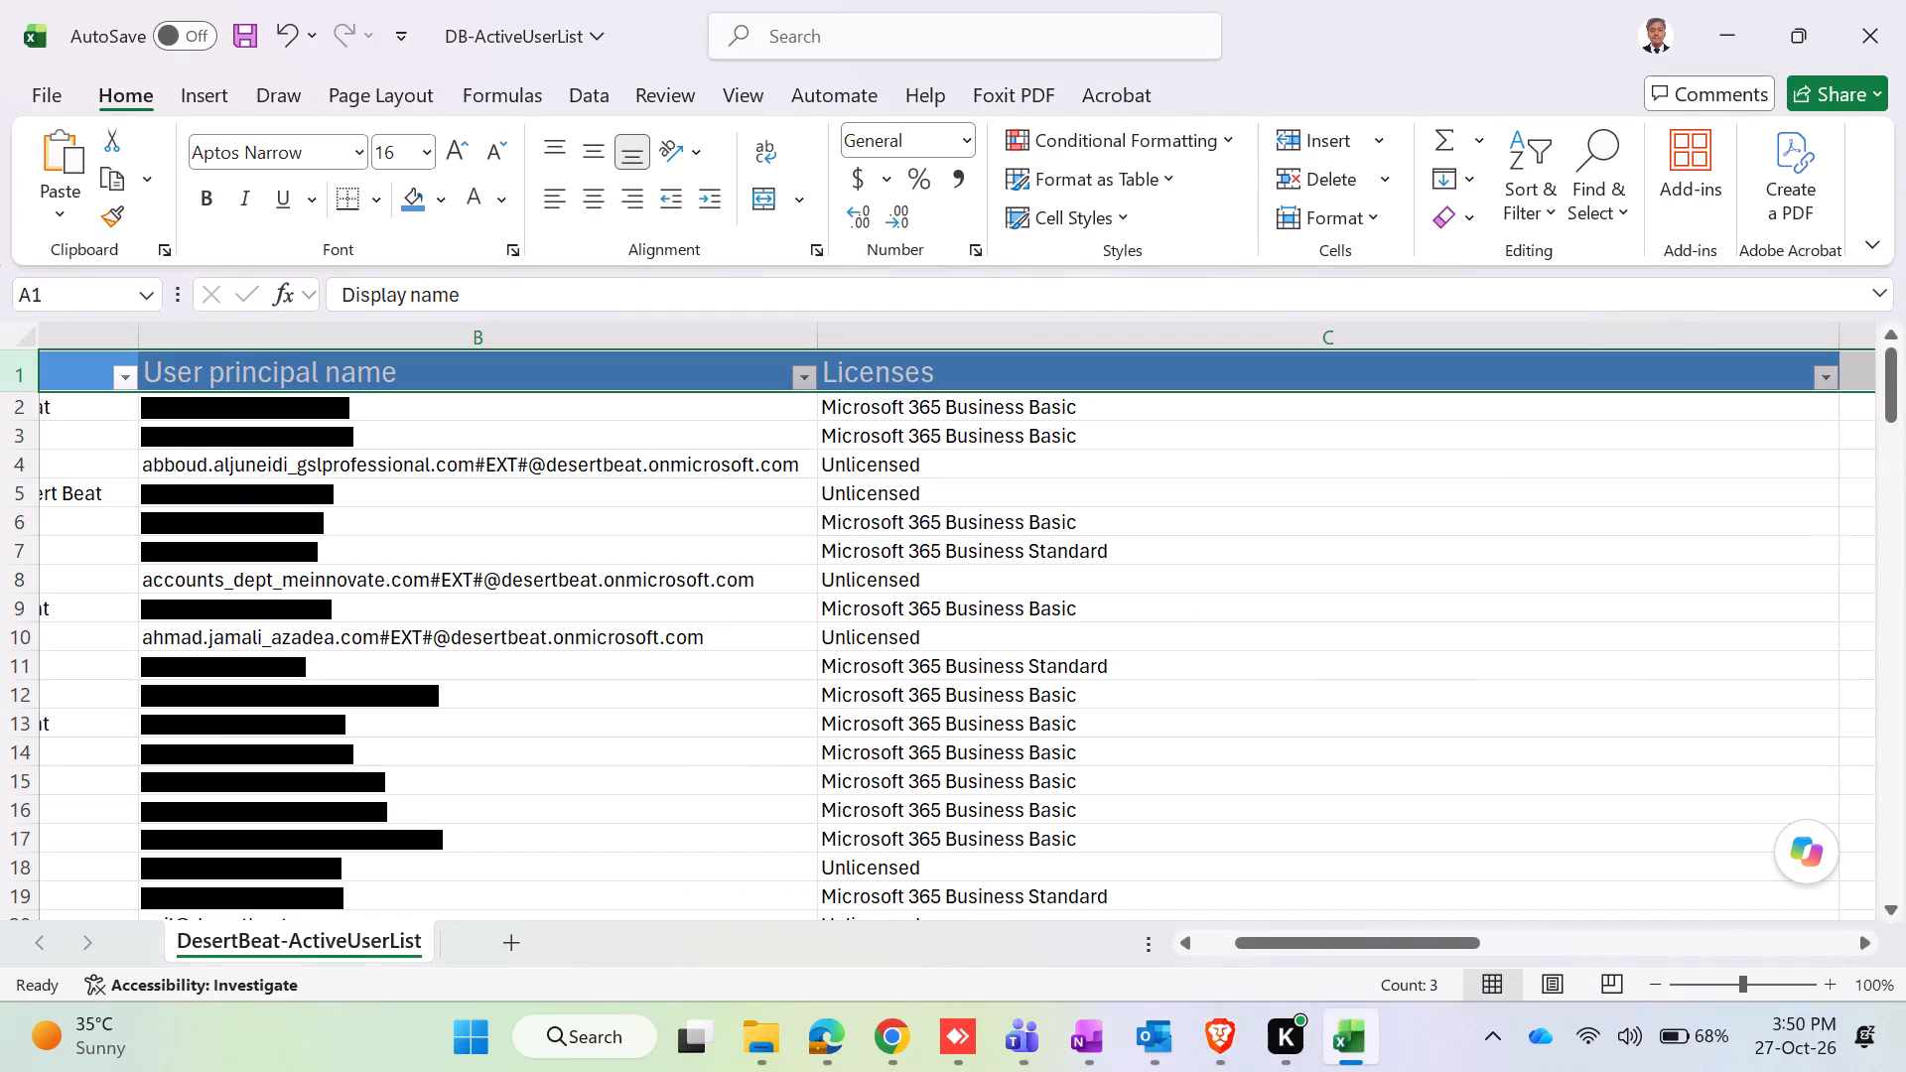
{"action": "left_click", "coordinate": [1345, 1040]}
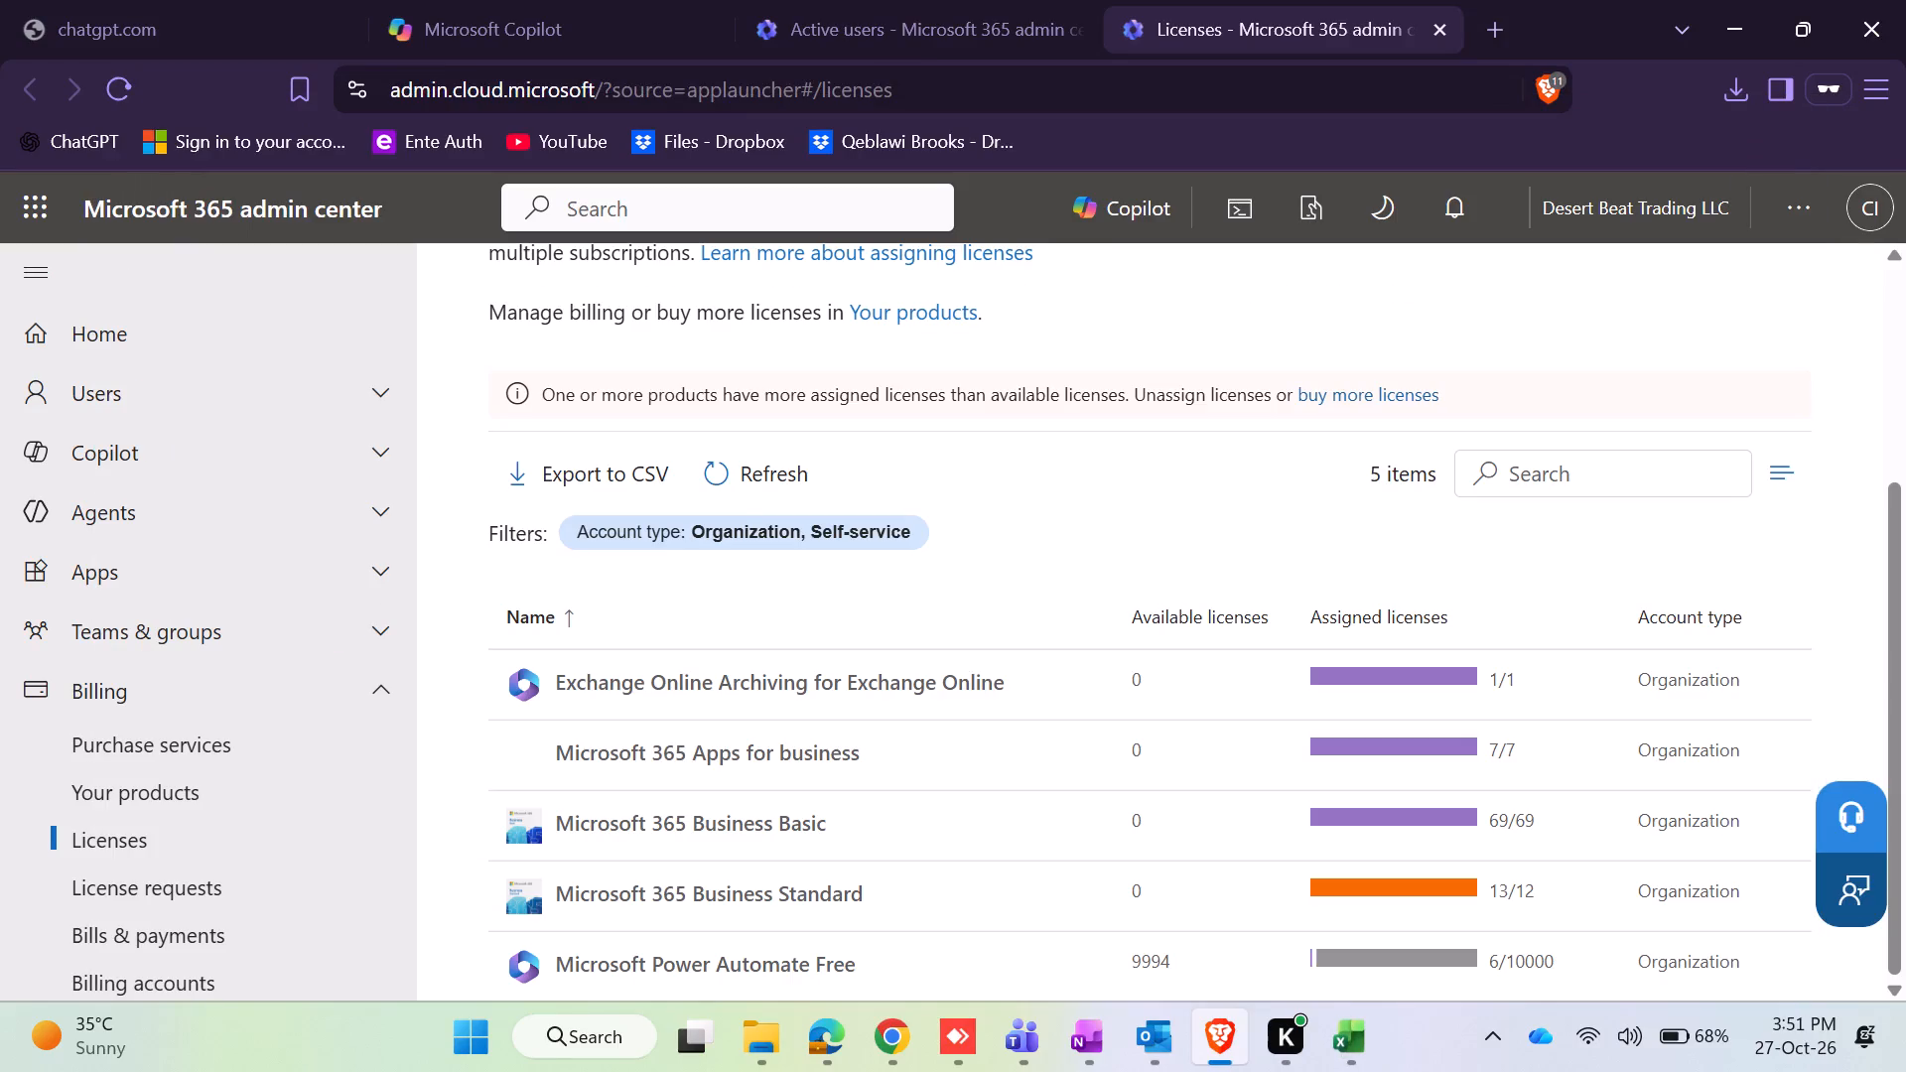
Switch to Excel and deselect all values in the Licenses column filter.
{"action": "left_click", "coordinate": [1345, 1040]}
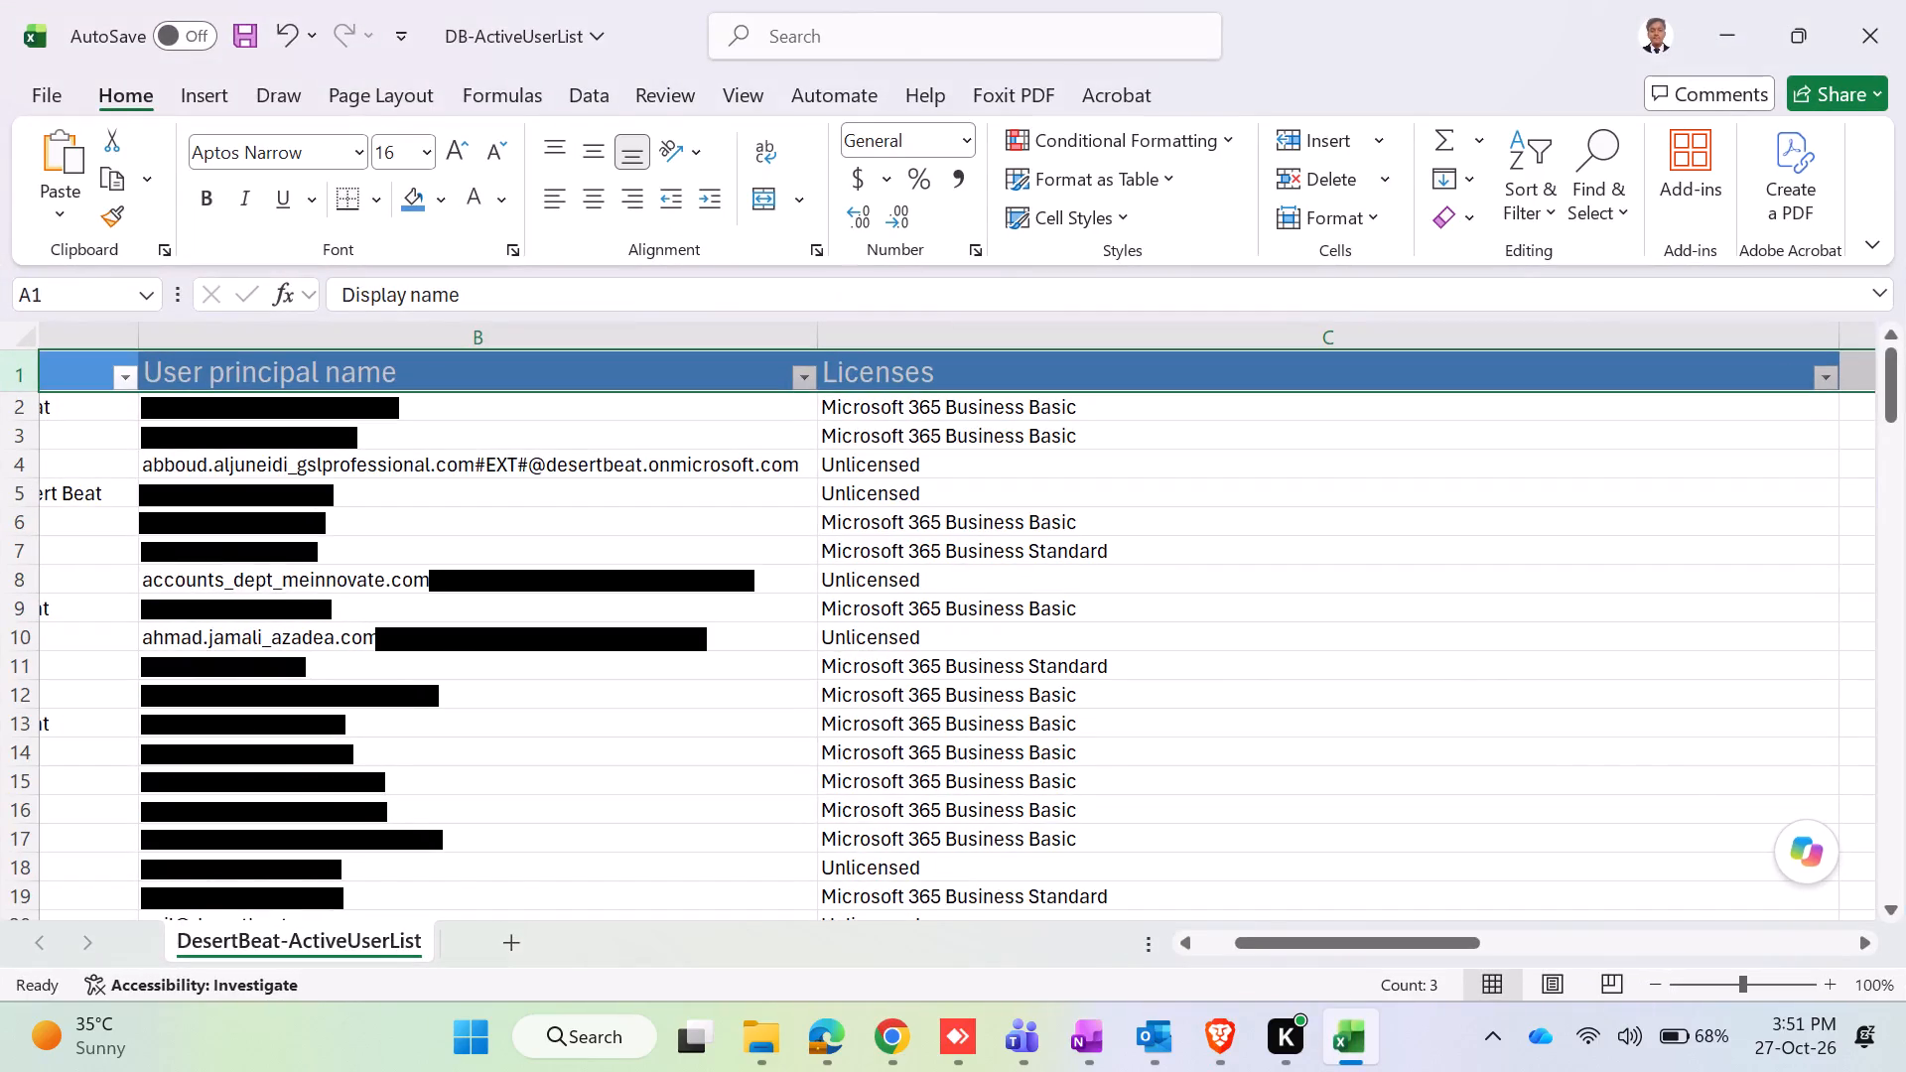
{"action": "left_click", "coordinate": [1827, 378]}
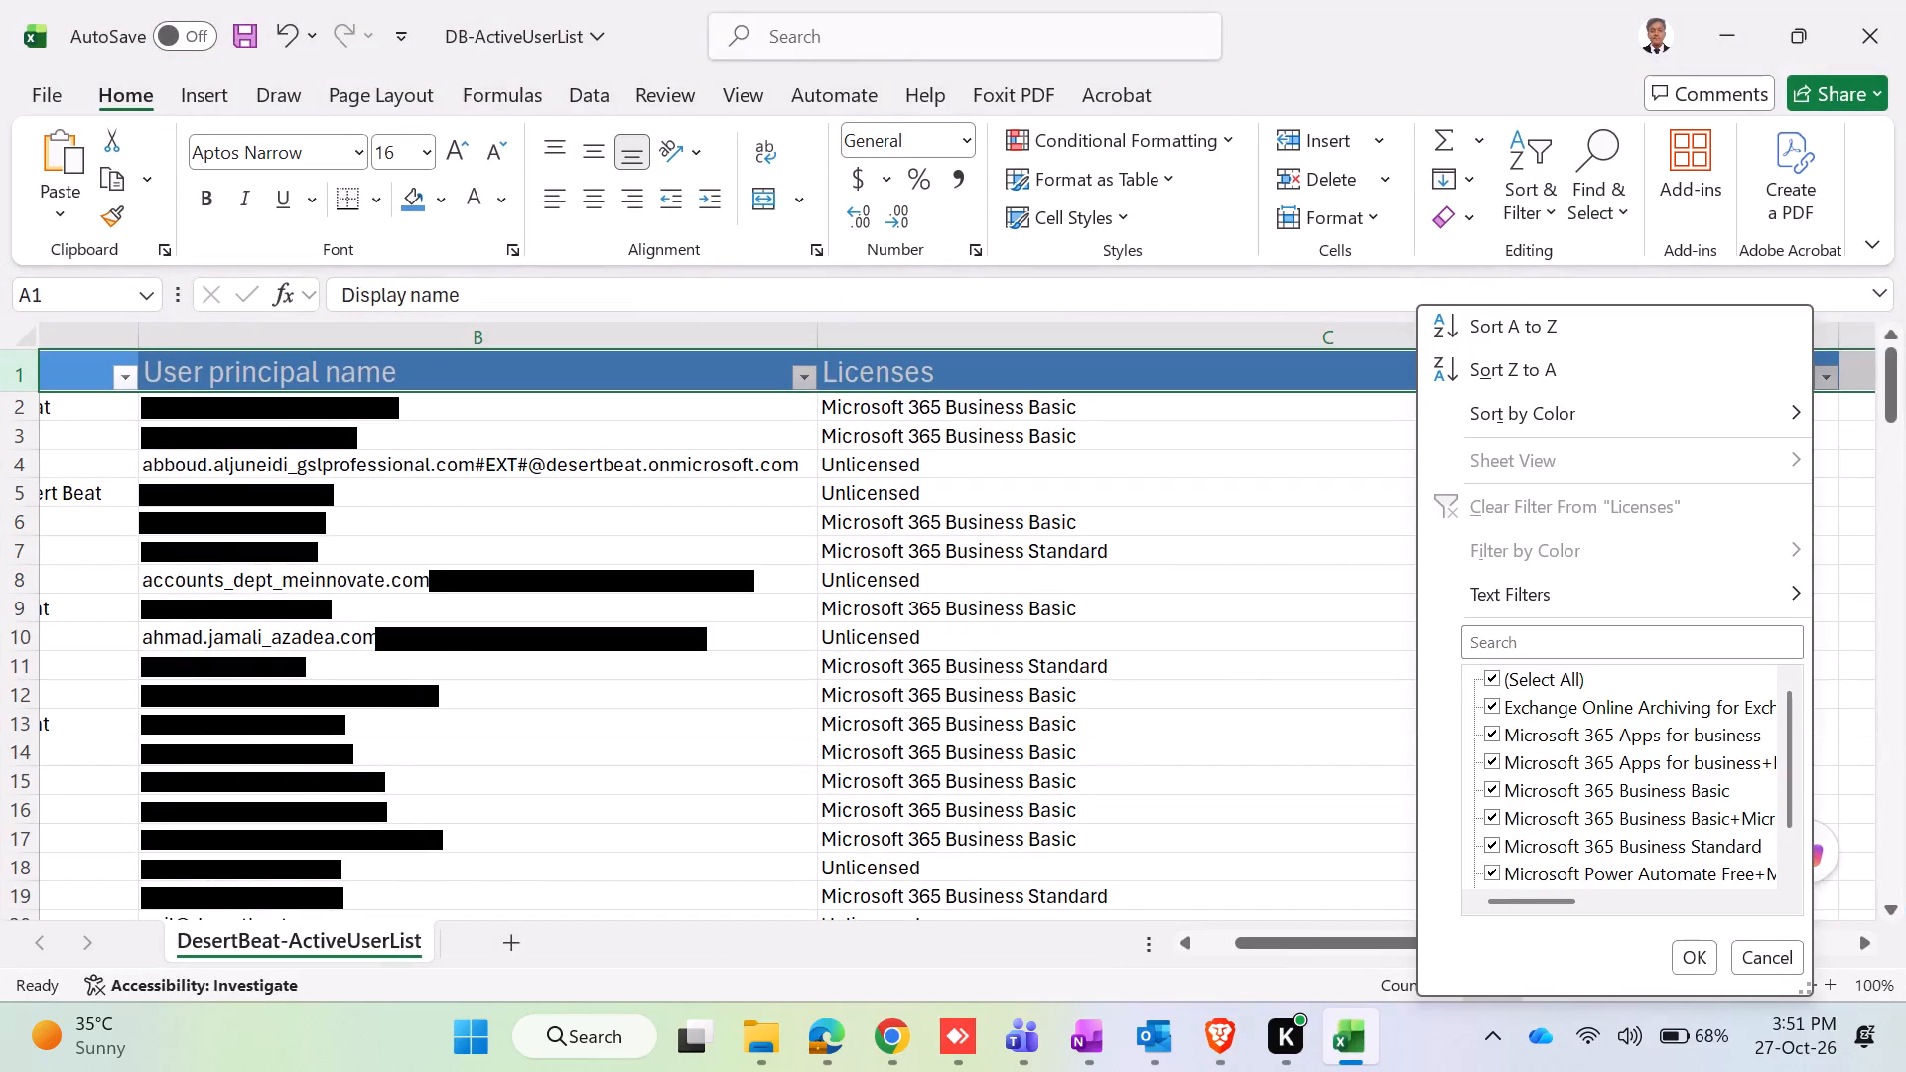
{"action": "left_click", "coordinate": [1490, 671]}
Select the Microsoft Power Automate Free combinations with Microsoft 365 Business Basic and Microsoft 365 Apps for business in the Licenses filter.
{"action": "scroll", "coordinate": [1563, 824], "scroll_direction": "down", "scroll_amount": 4}
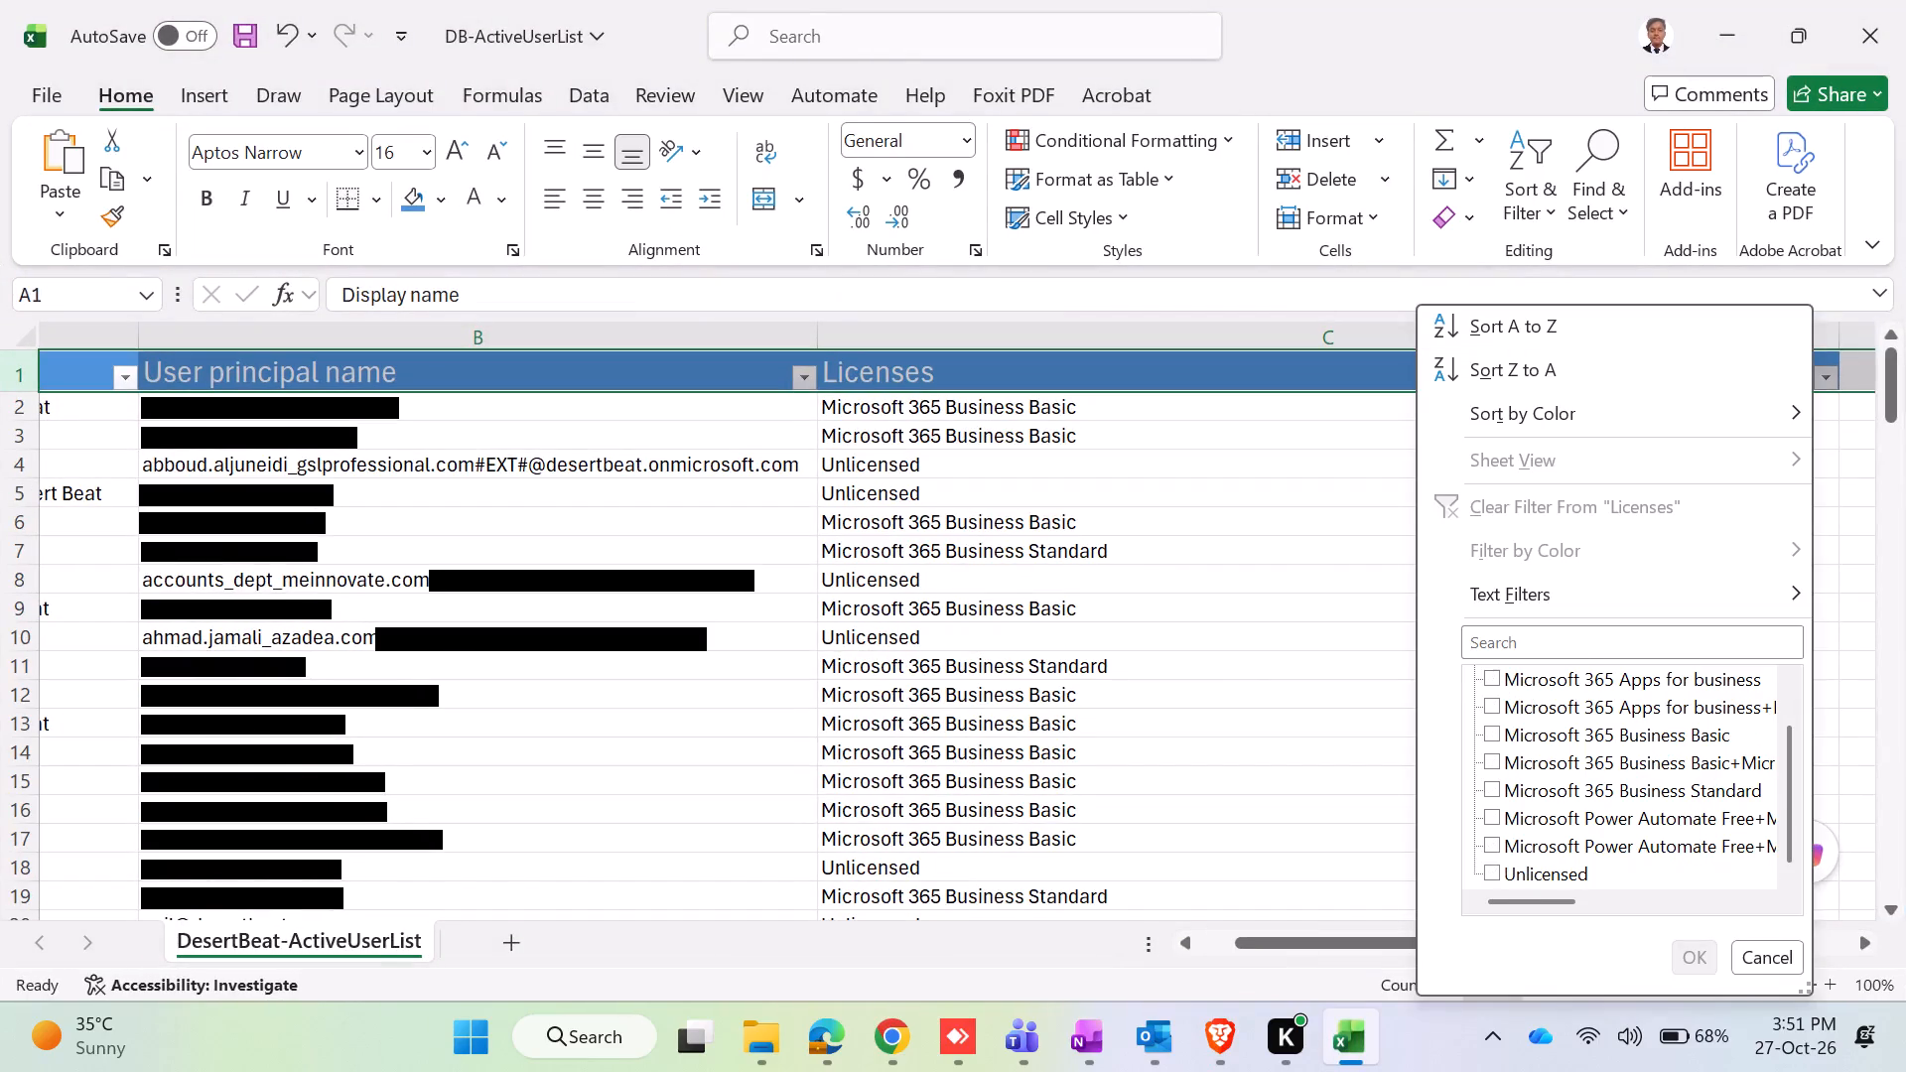
{"action": "scroll", "coordinate": [1563, 824], "scroll_direction": "down", "scroll_amount": 1}
{"action": "left_click_drag", "start_coordinate": [1526, 905], "coordinate": [1588, 898]}
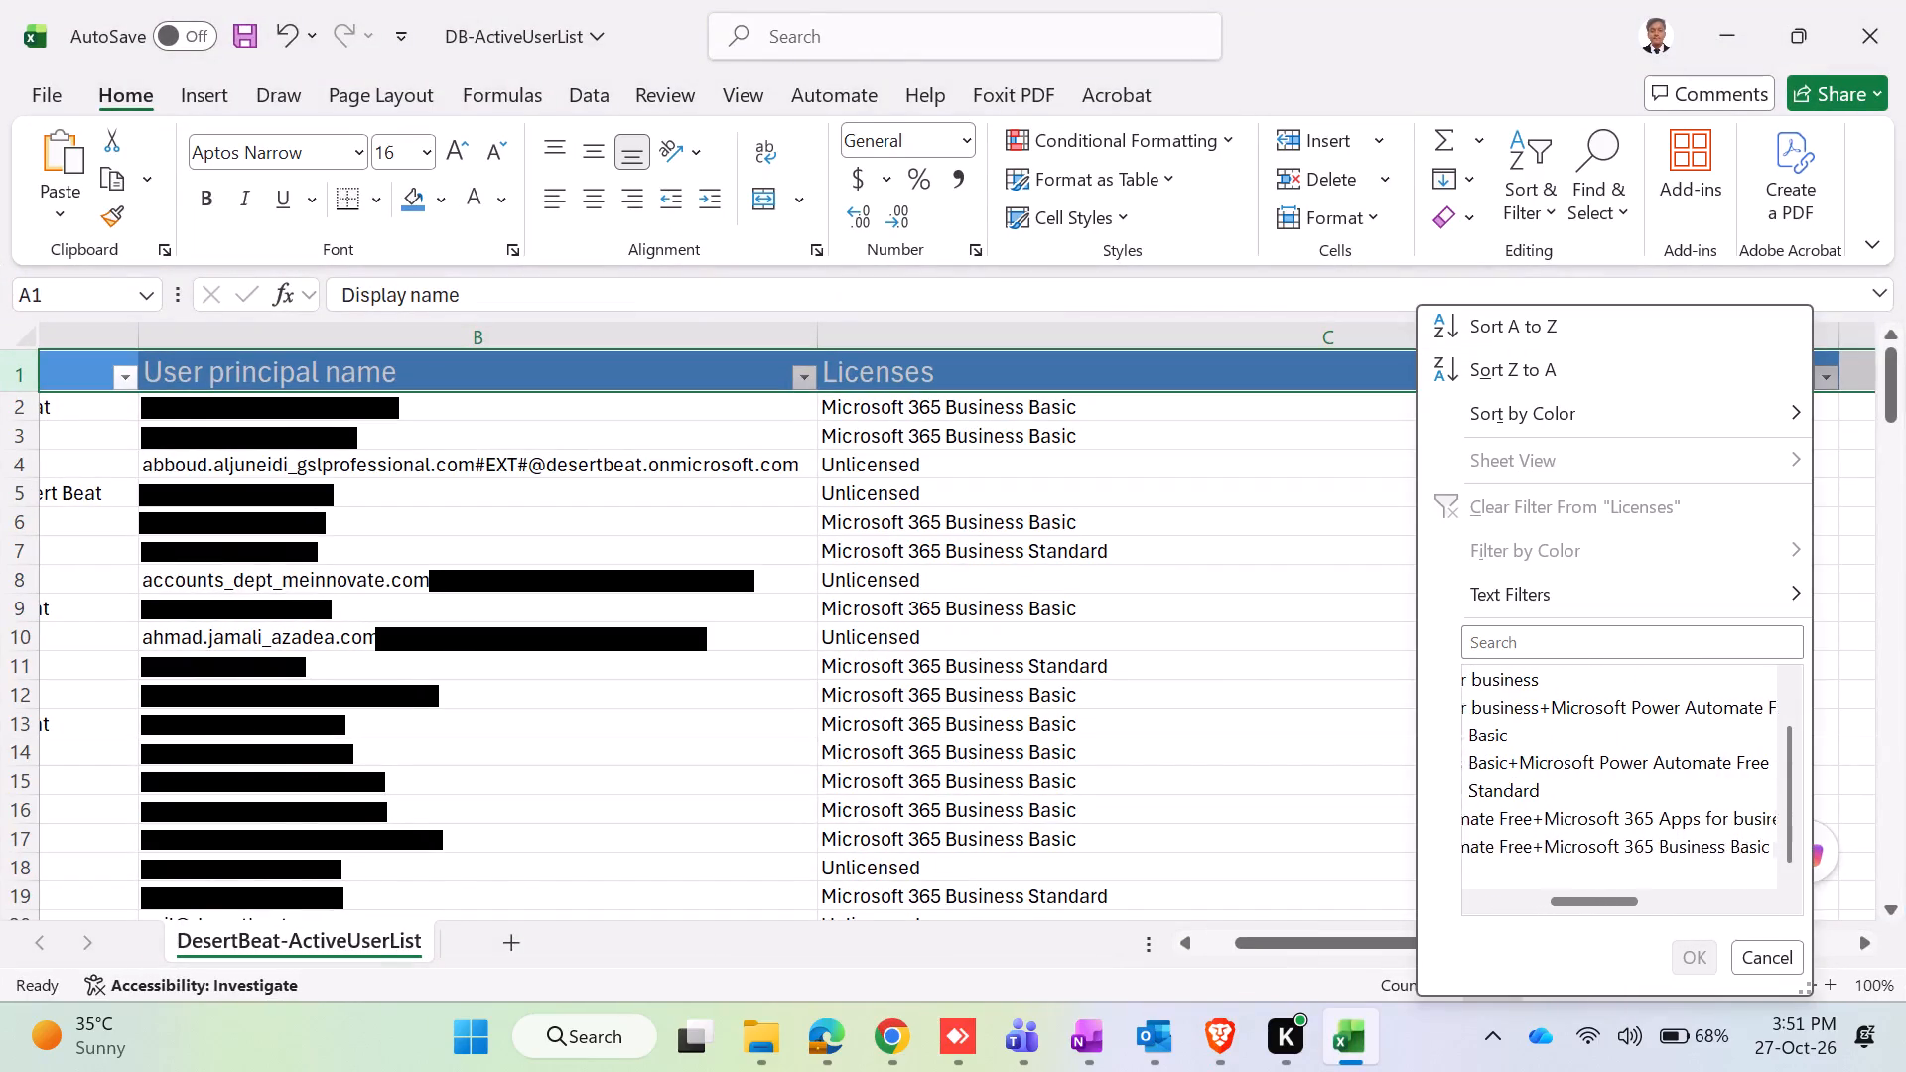
{"action": "left_click_drag", "start_coordinate": [1588, 898], "coordinate": [1610, 899]}
{"action": "left_click", "coordinate": [1574, 901]}
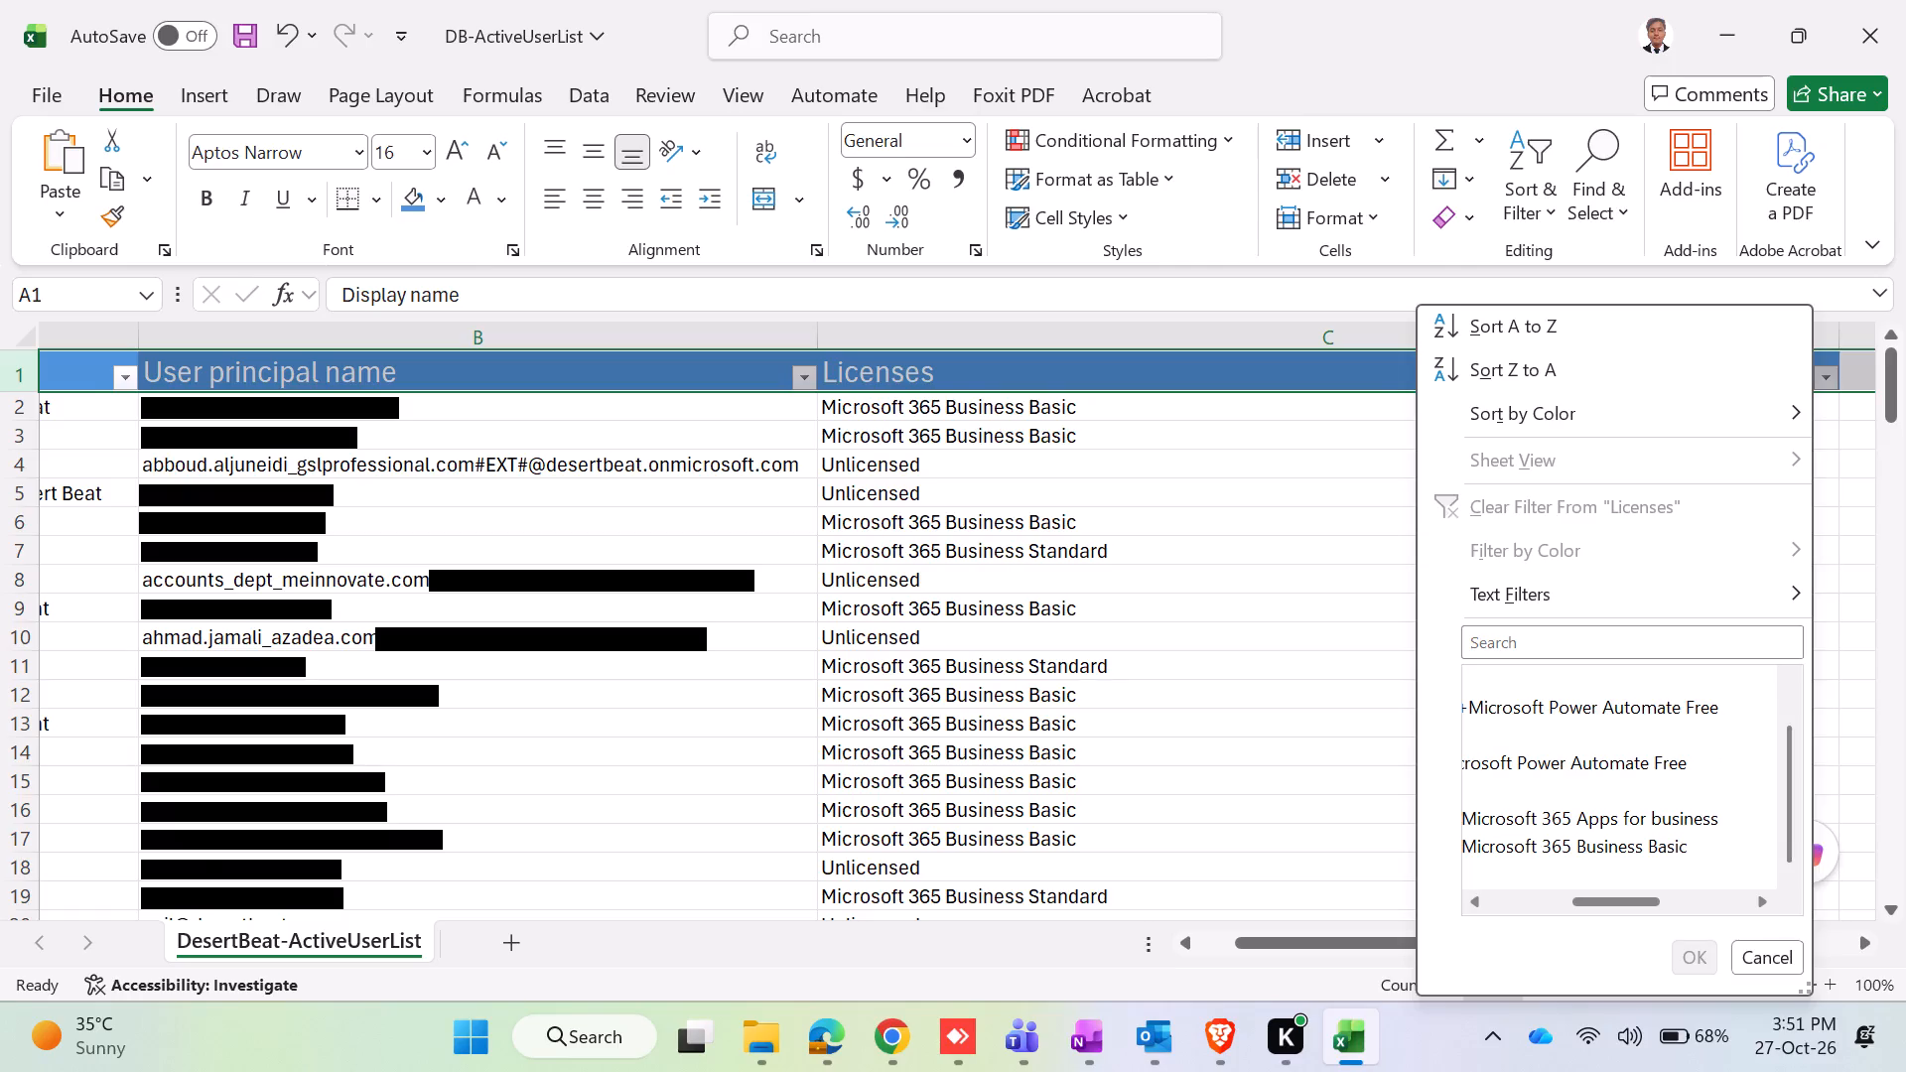
{"action": "left_click", "coordinate": [1613, 893]}
{"action": "left_click_drag", "start_coordinate": [1605, 893], "coordinate": [1586, 893]}
{"action": "left_click_drag", "start_coordinate": [1560, 893], "coordinate": [1518, 893]}
{"action": "left_click", "coordinate": [1518, 893]}
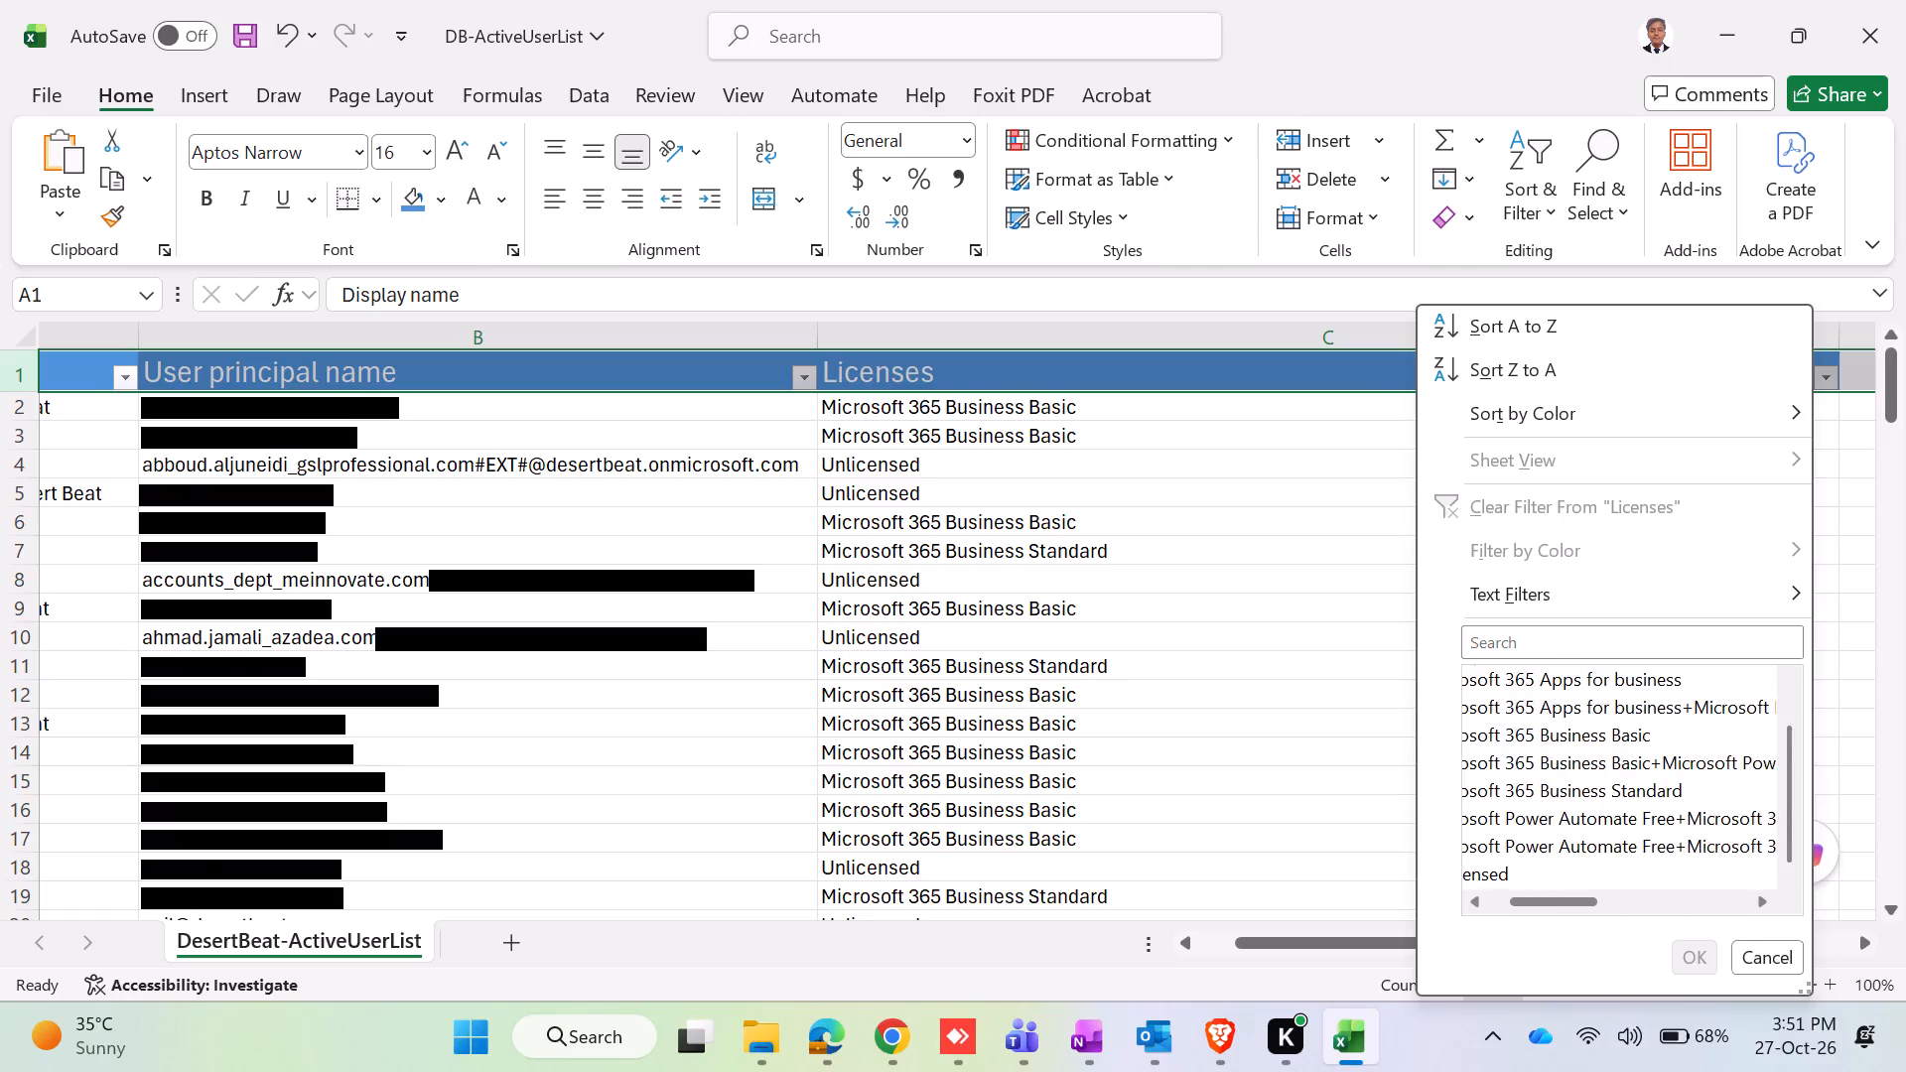
{"action": "left_click", "coordinate": [1505, 894]}
{"action": "left_click", "coordinate": [1493, 835]}
{"action": "left_click", "coordinate": [1492, 821]}
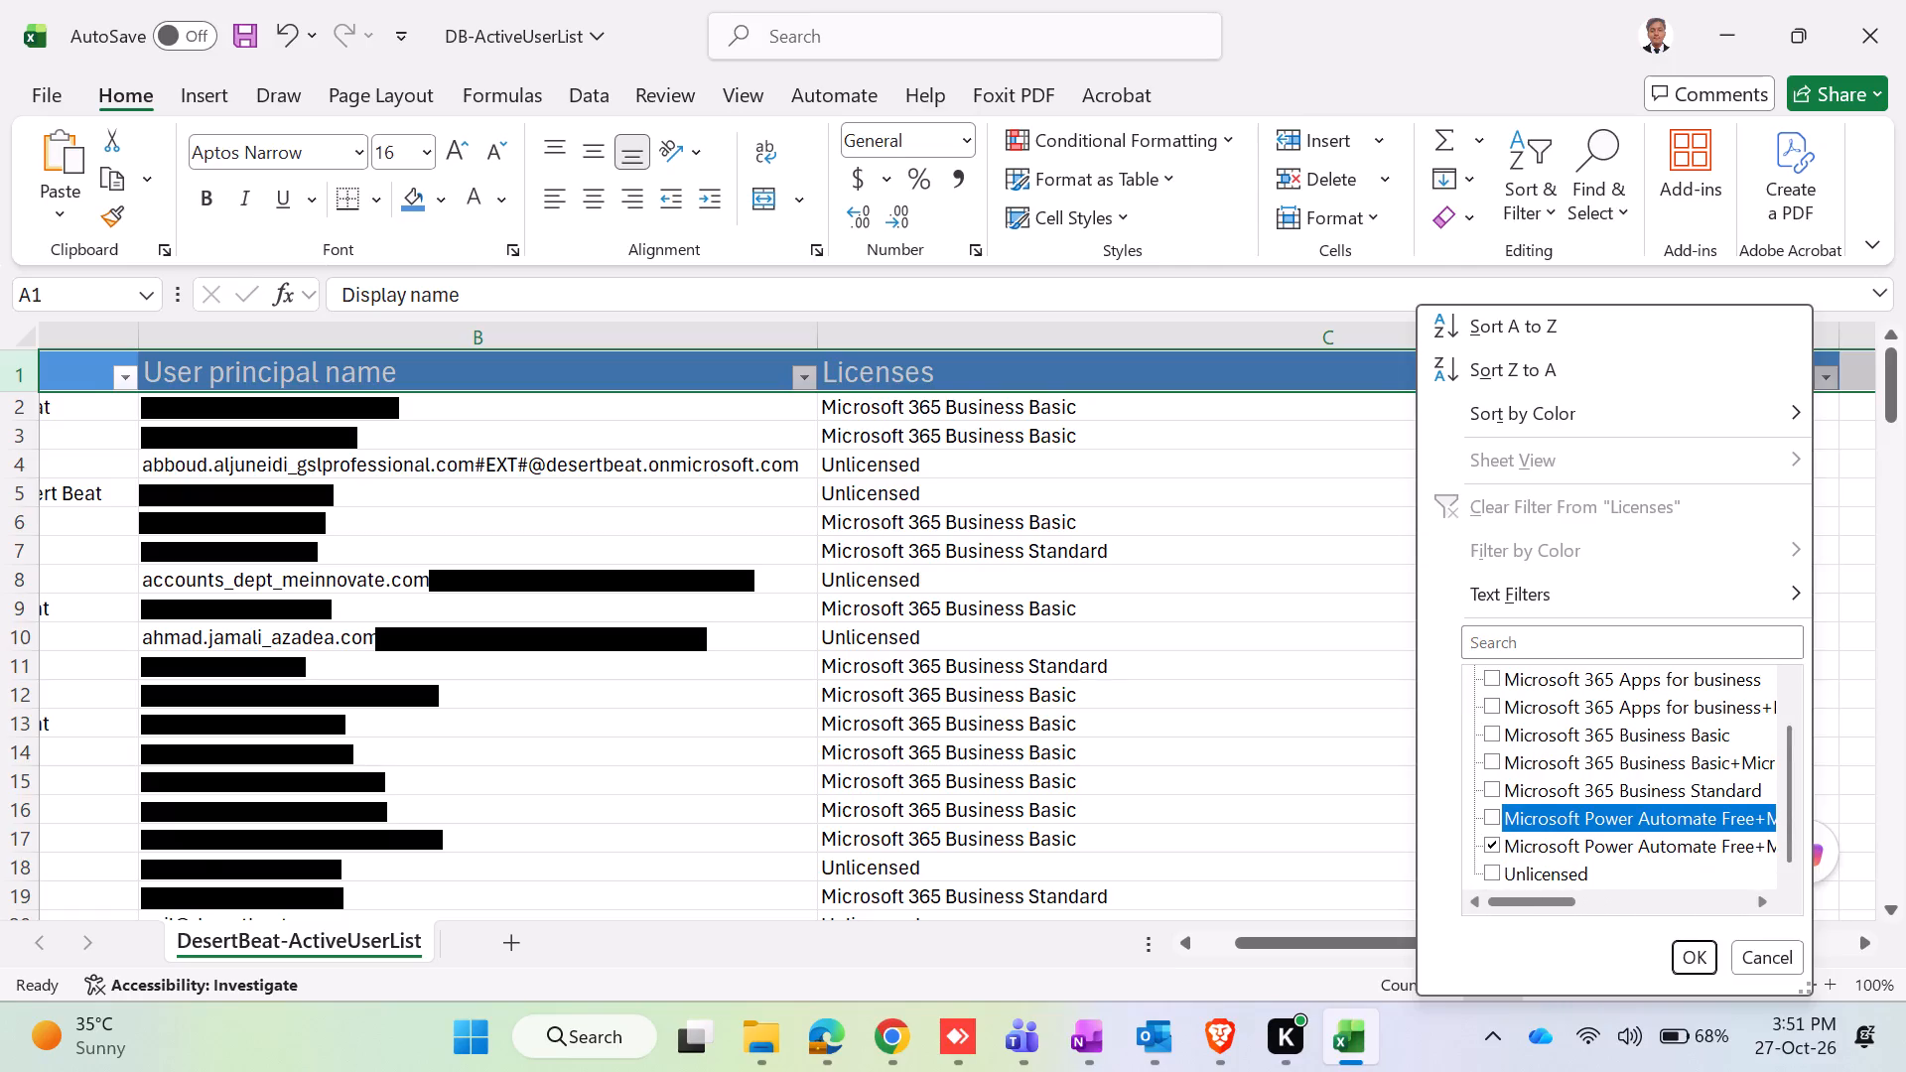
Add Microsoft 365 Business Basic+Microsoft Power Automate Free and Microsoft 365 Apps for business+Microsoft Power Automate Free to the Licenses filter selection.
{"action": "left_click_drag", "start_coordinate": [1568, 903], "coordinate": [1606, 903]}
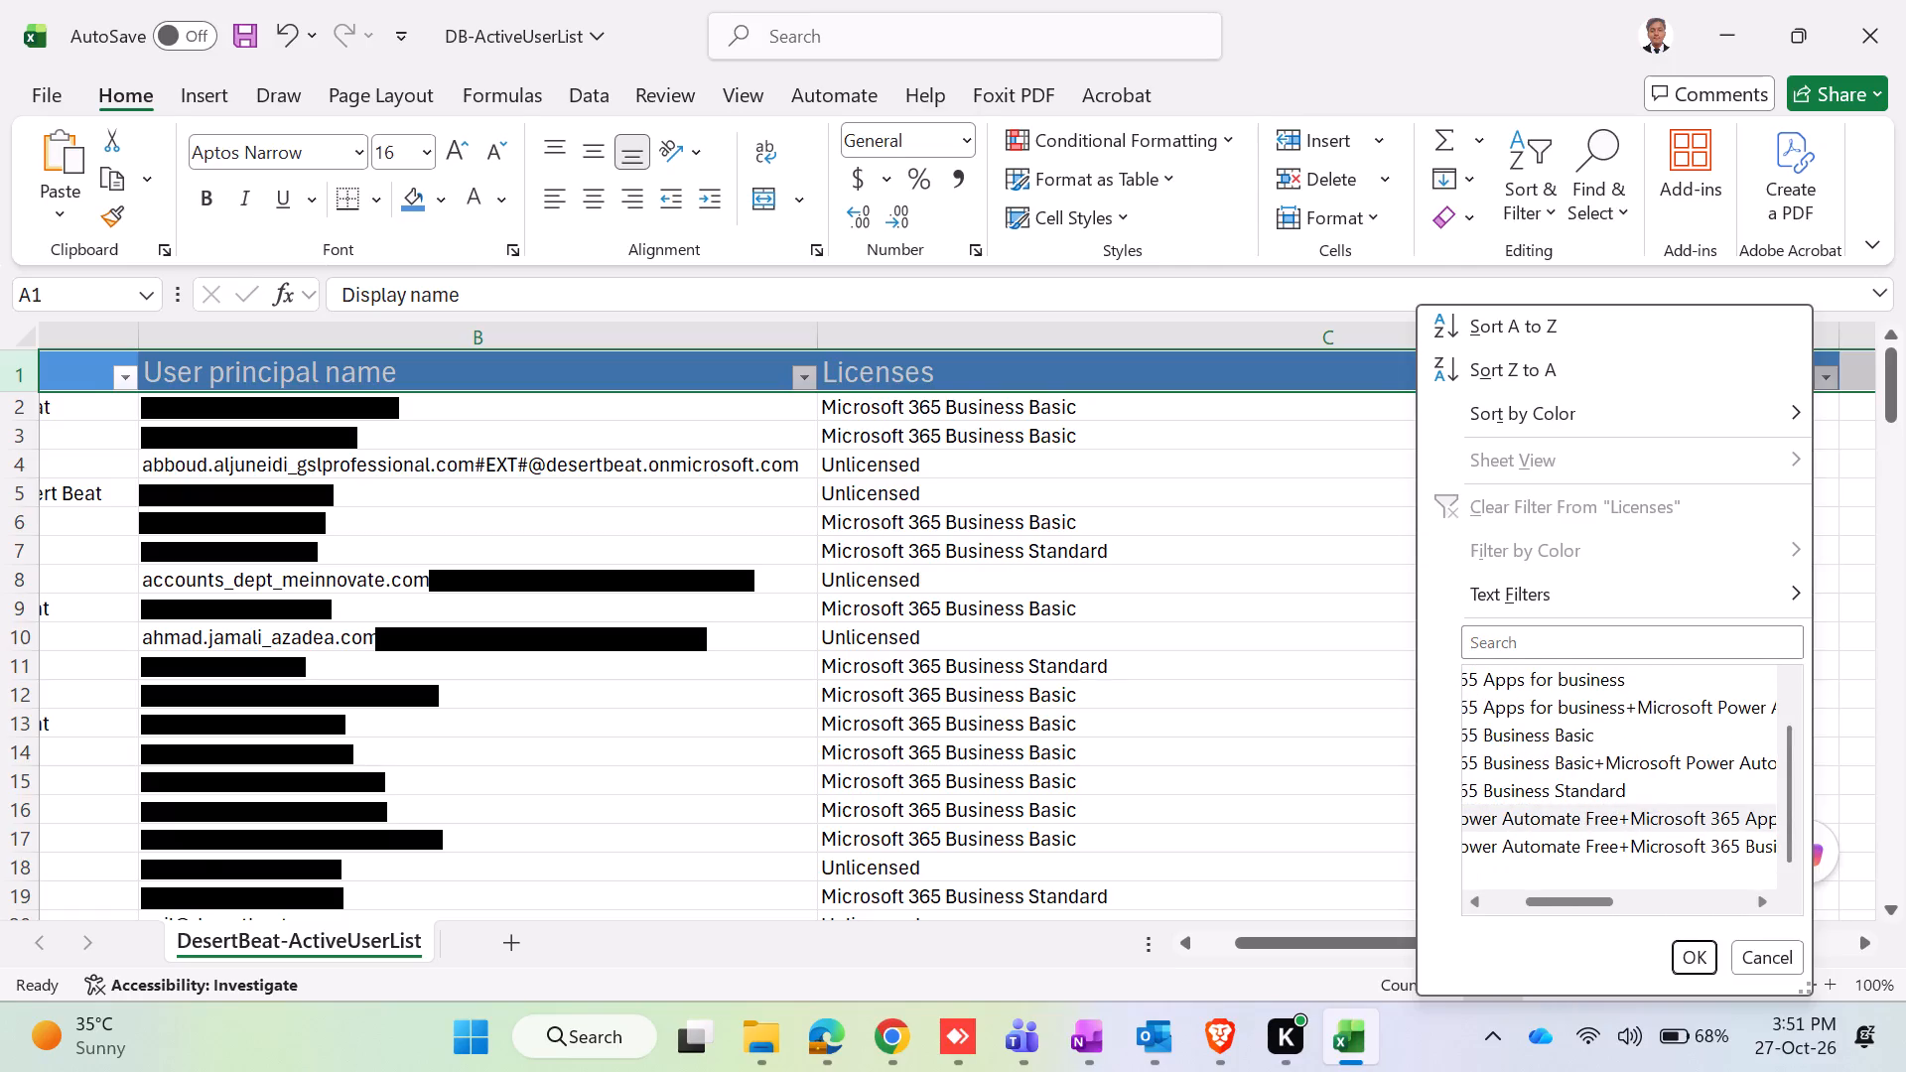
{"action": "left_click", "coordinate": [1606, 903]}
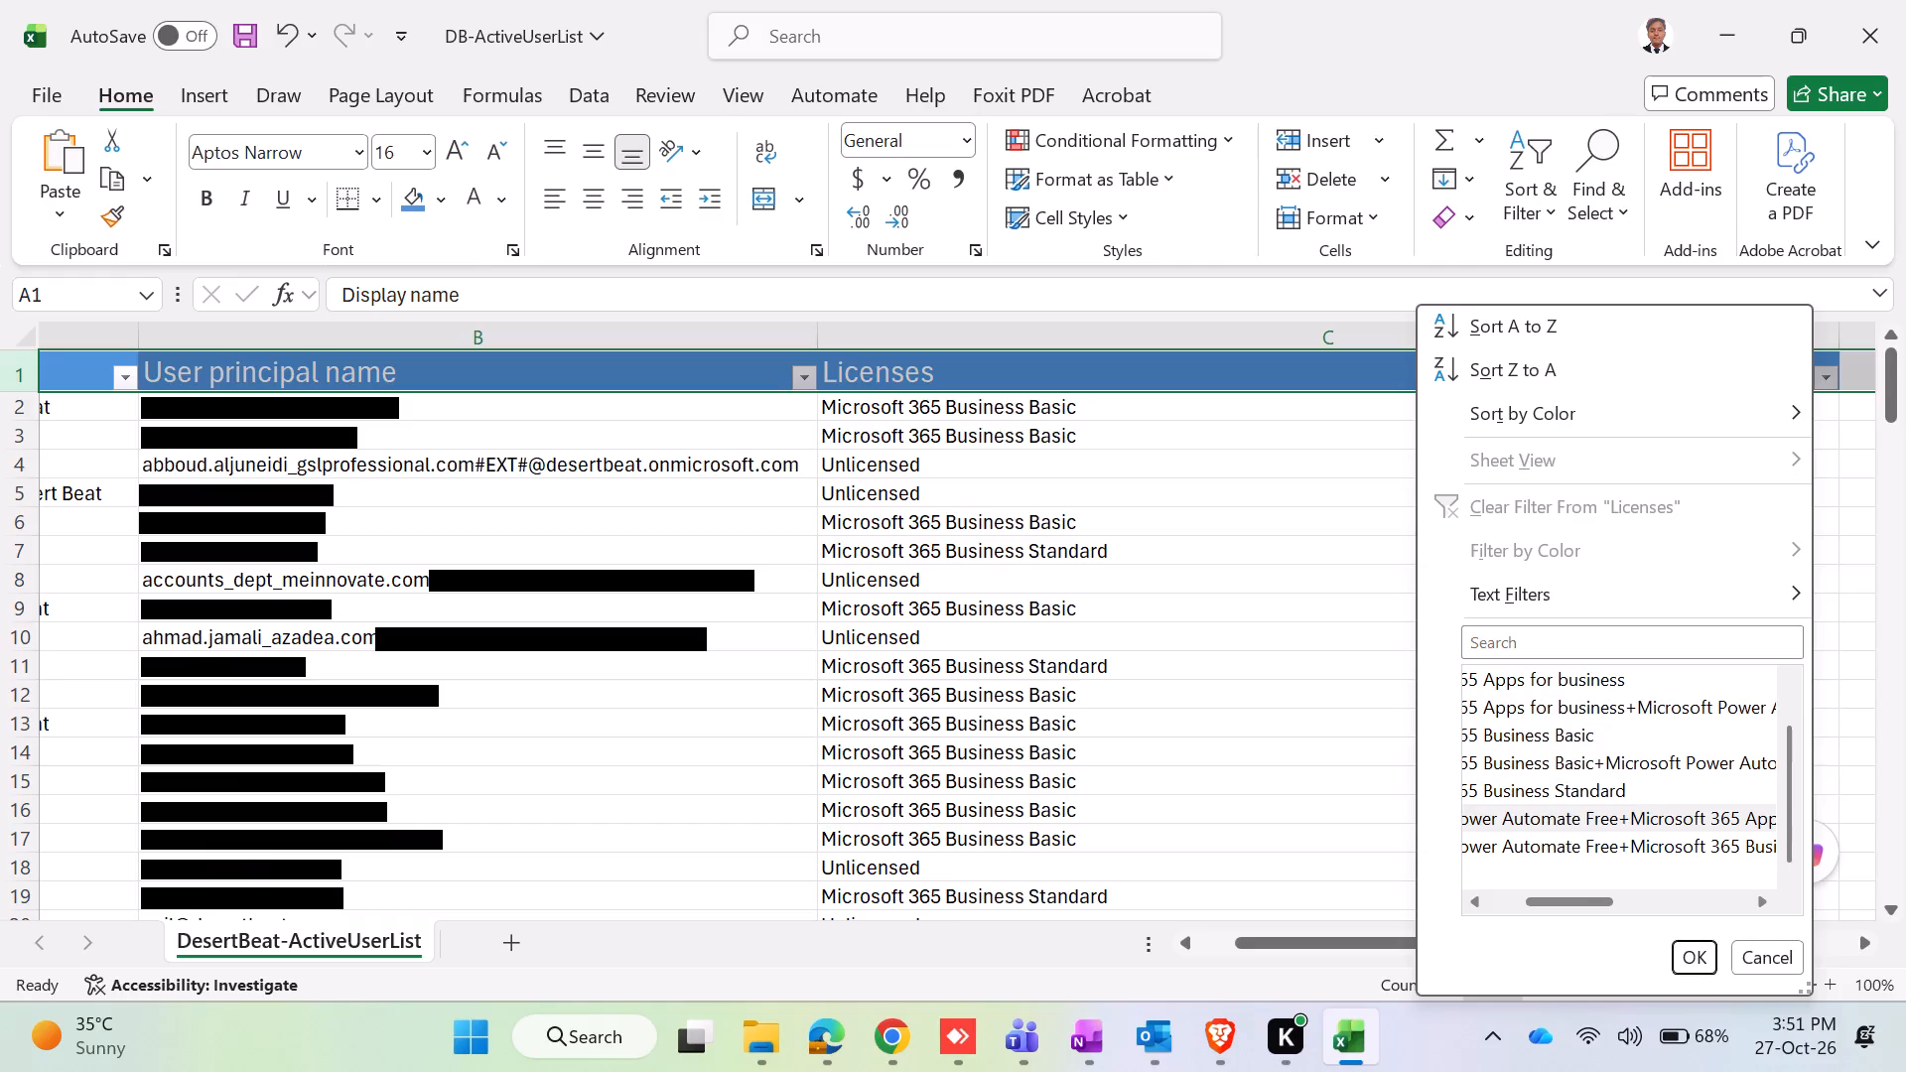
{"action": "left_click_drag", "start_coordinate": [1555, 898], "coordinate": [1513, 900]}
{"action": "left_click", "coordinate": [1486, 755]}
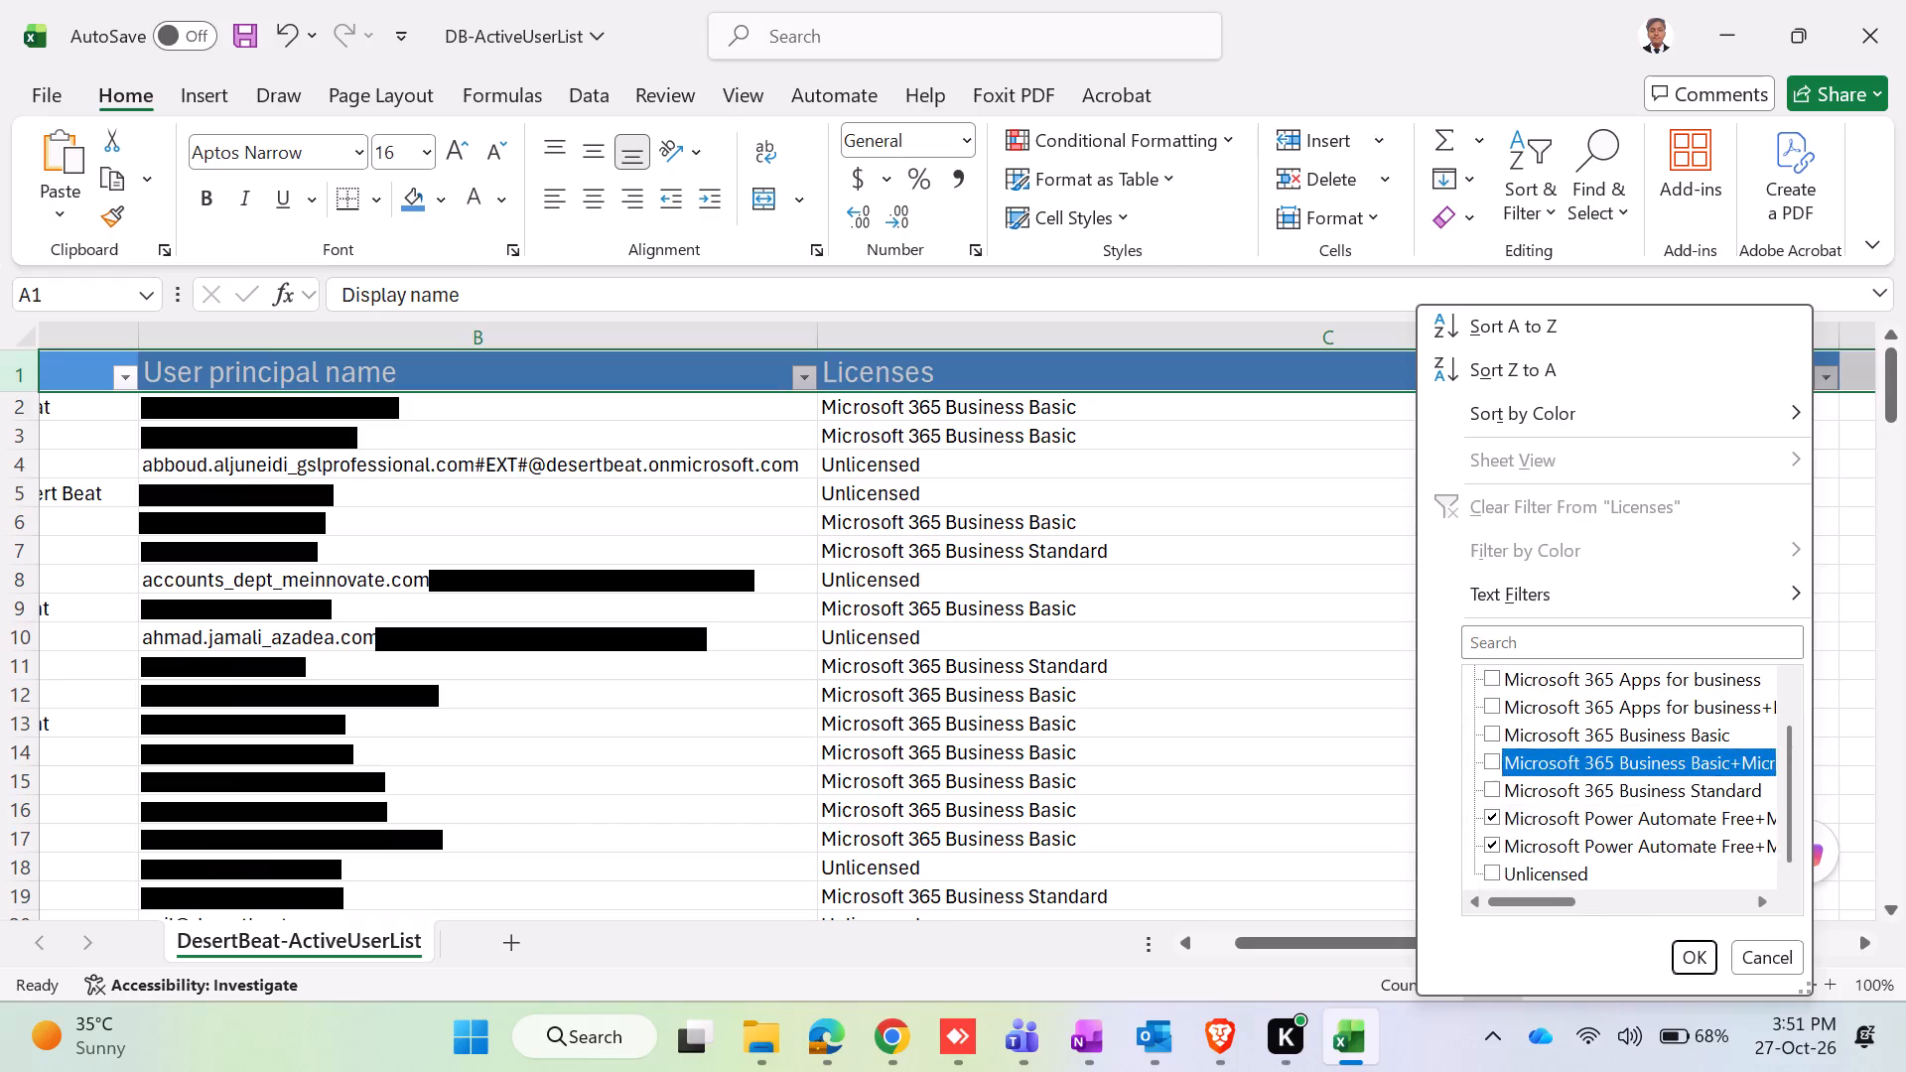
{"action": "left_click", "coordinate": [1544, 902]}
{"action": "left_click_drag", "start_coordinate": [1545, 901], "coordinate": [1605, 901]}
{"action": "double_click", "coordinate": [1605, 901]}
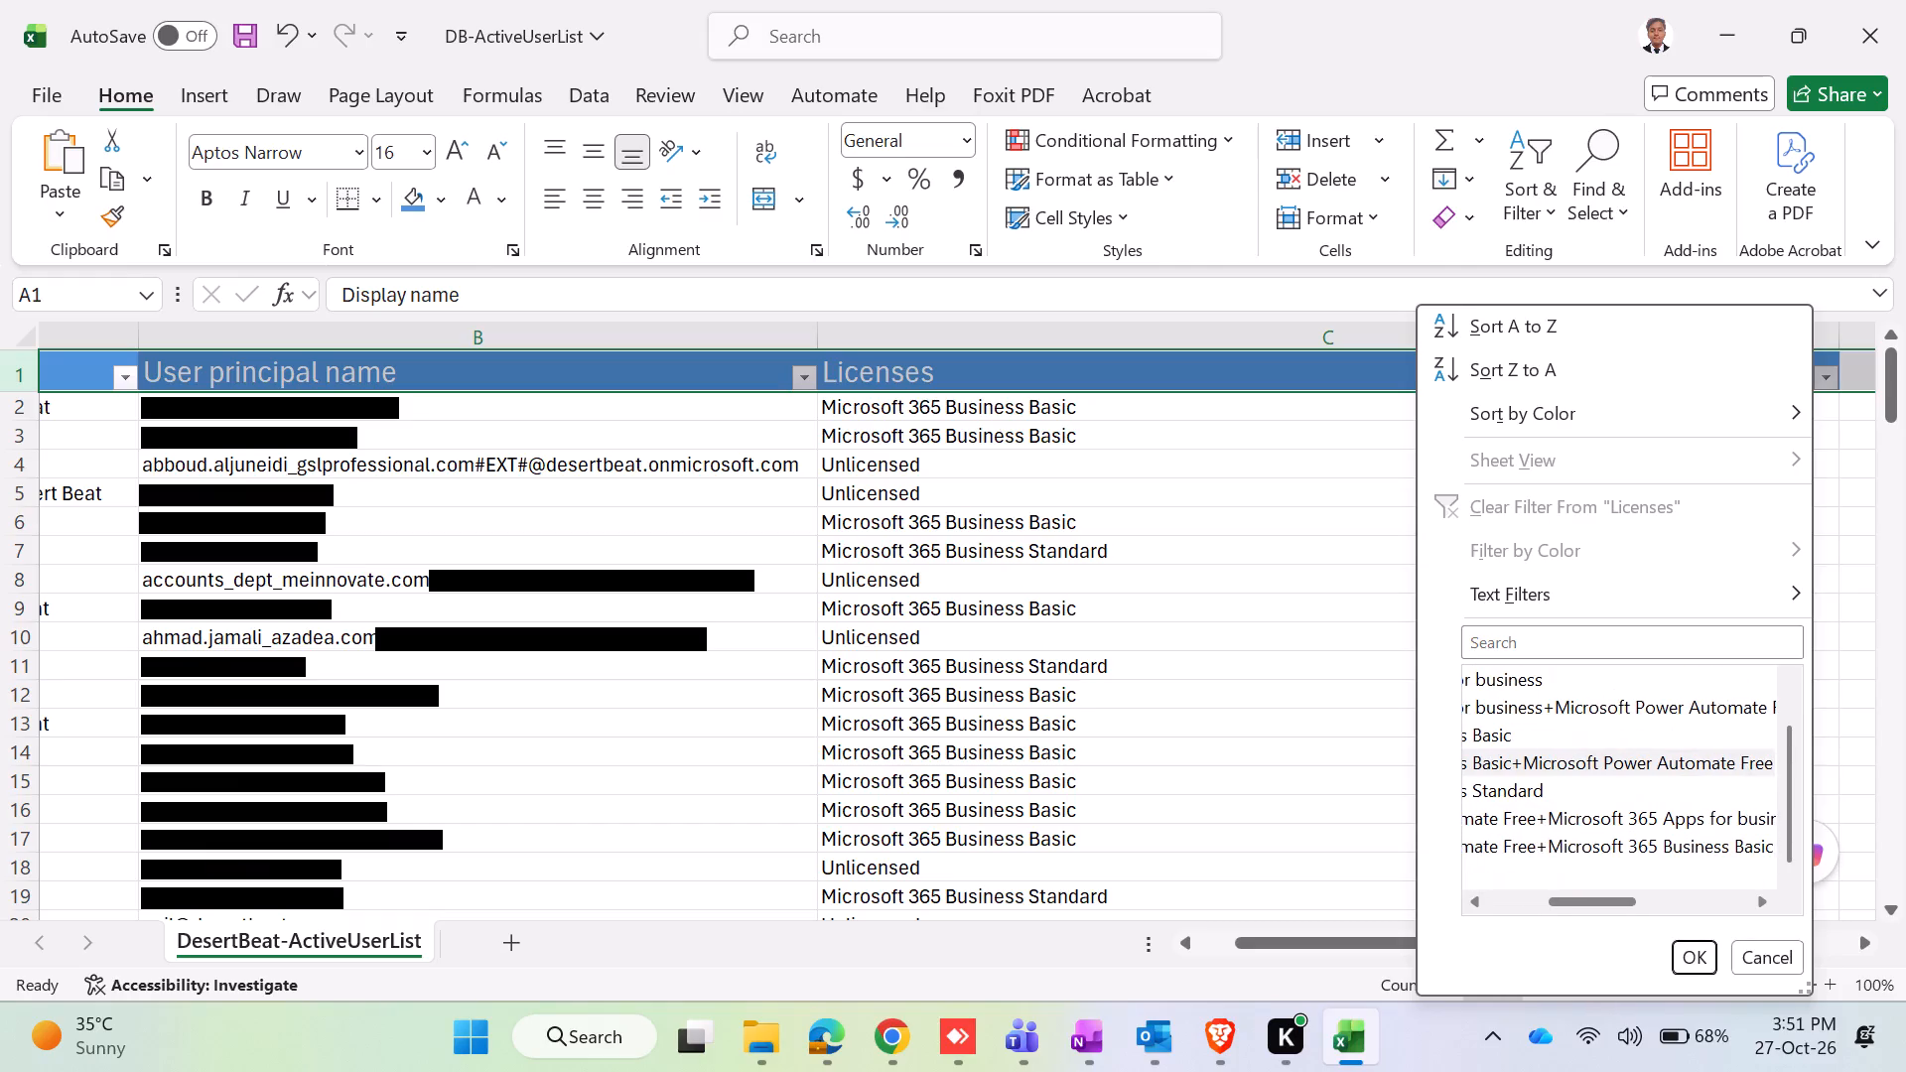
{"action": "left_click", "coordinate": [1515, 901]}
{"action": "left_click", "coordinate": [1493, 705]}
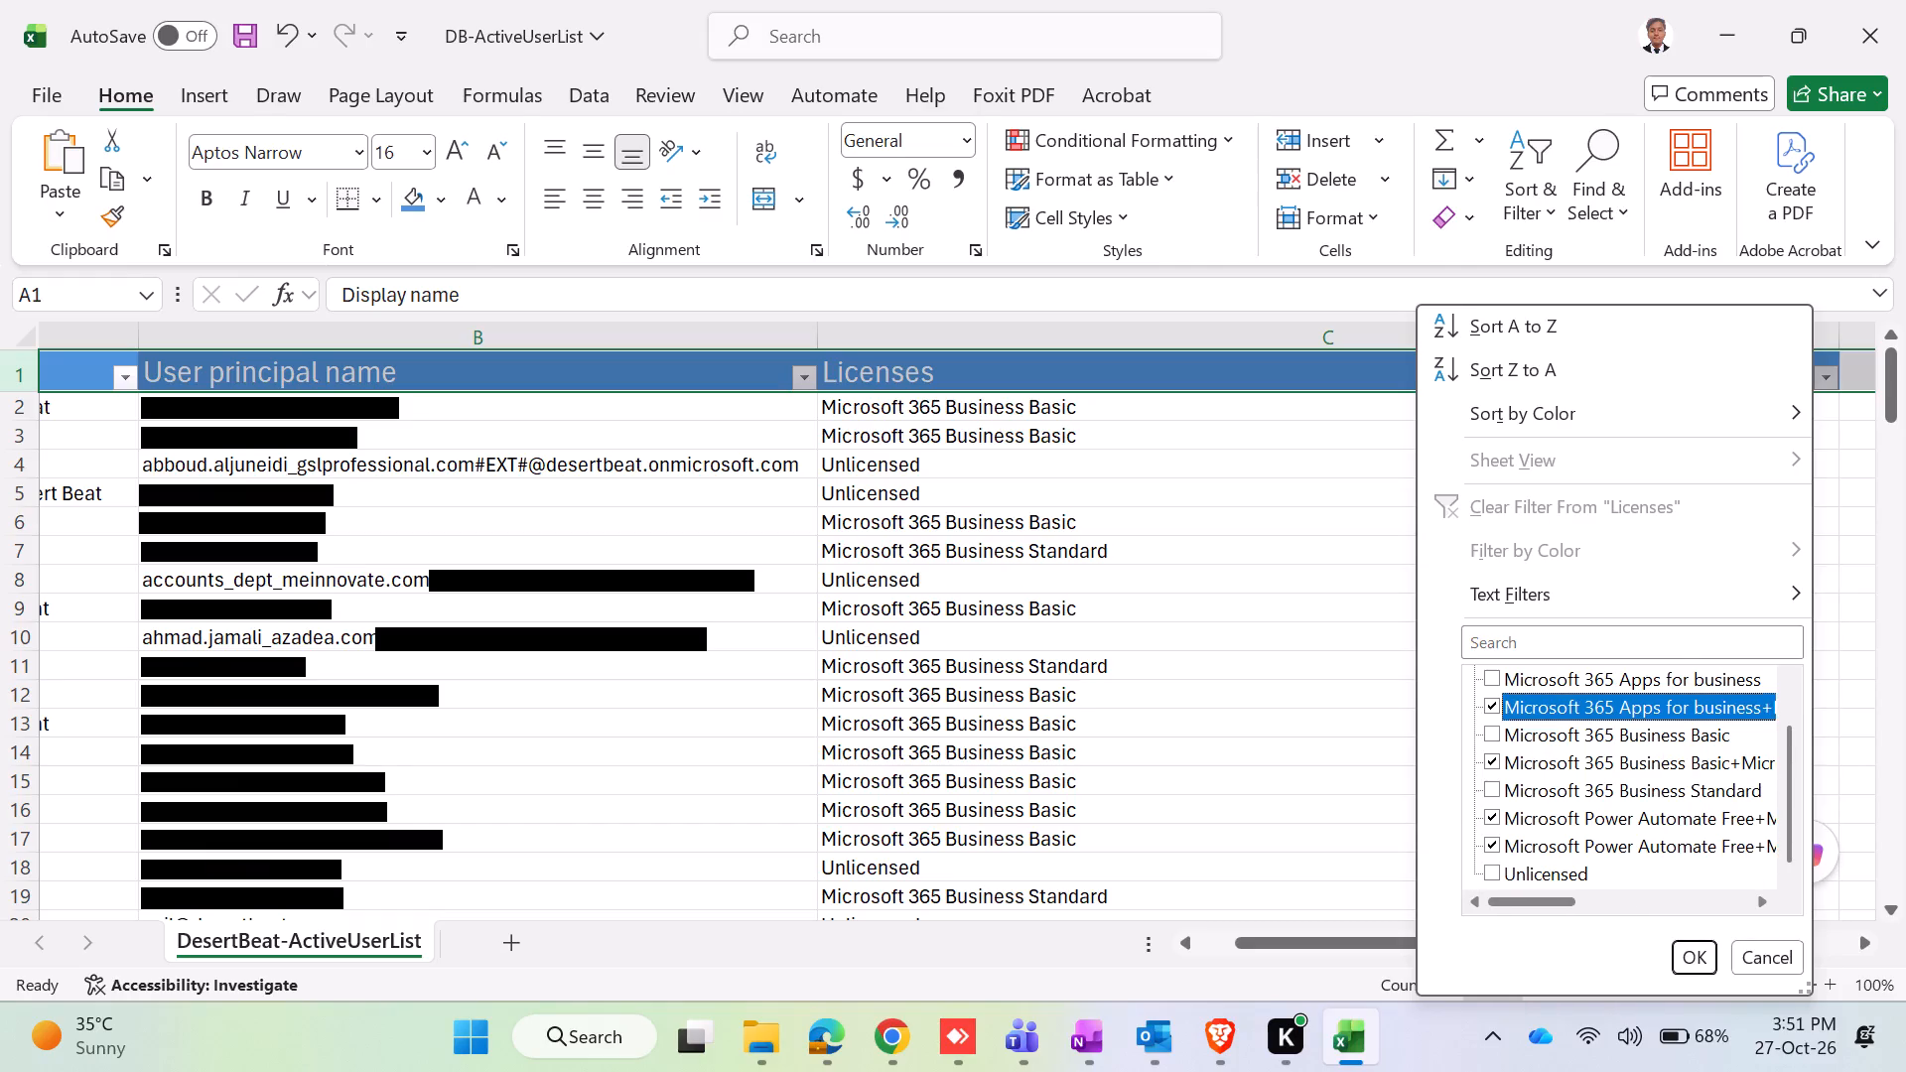
Check the full names of the selected and unselected license combinations in the Licenses filter list.
{"action": "left_click_drag", "start_coordinate": [1531, 898], "coordinate": [1609, 891]}
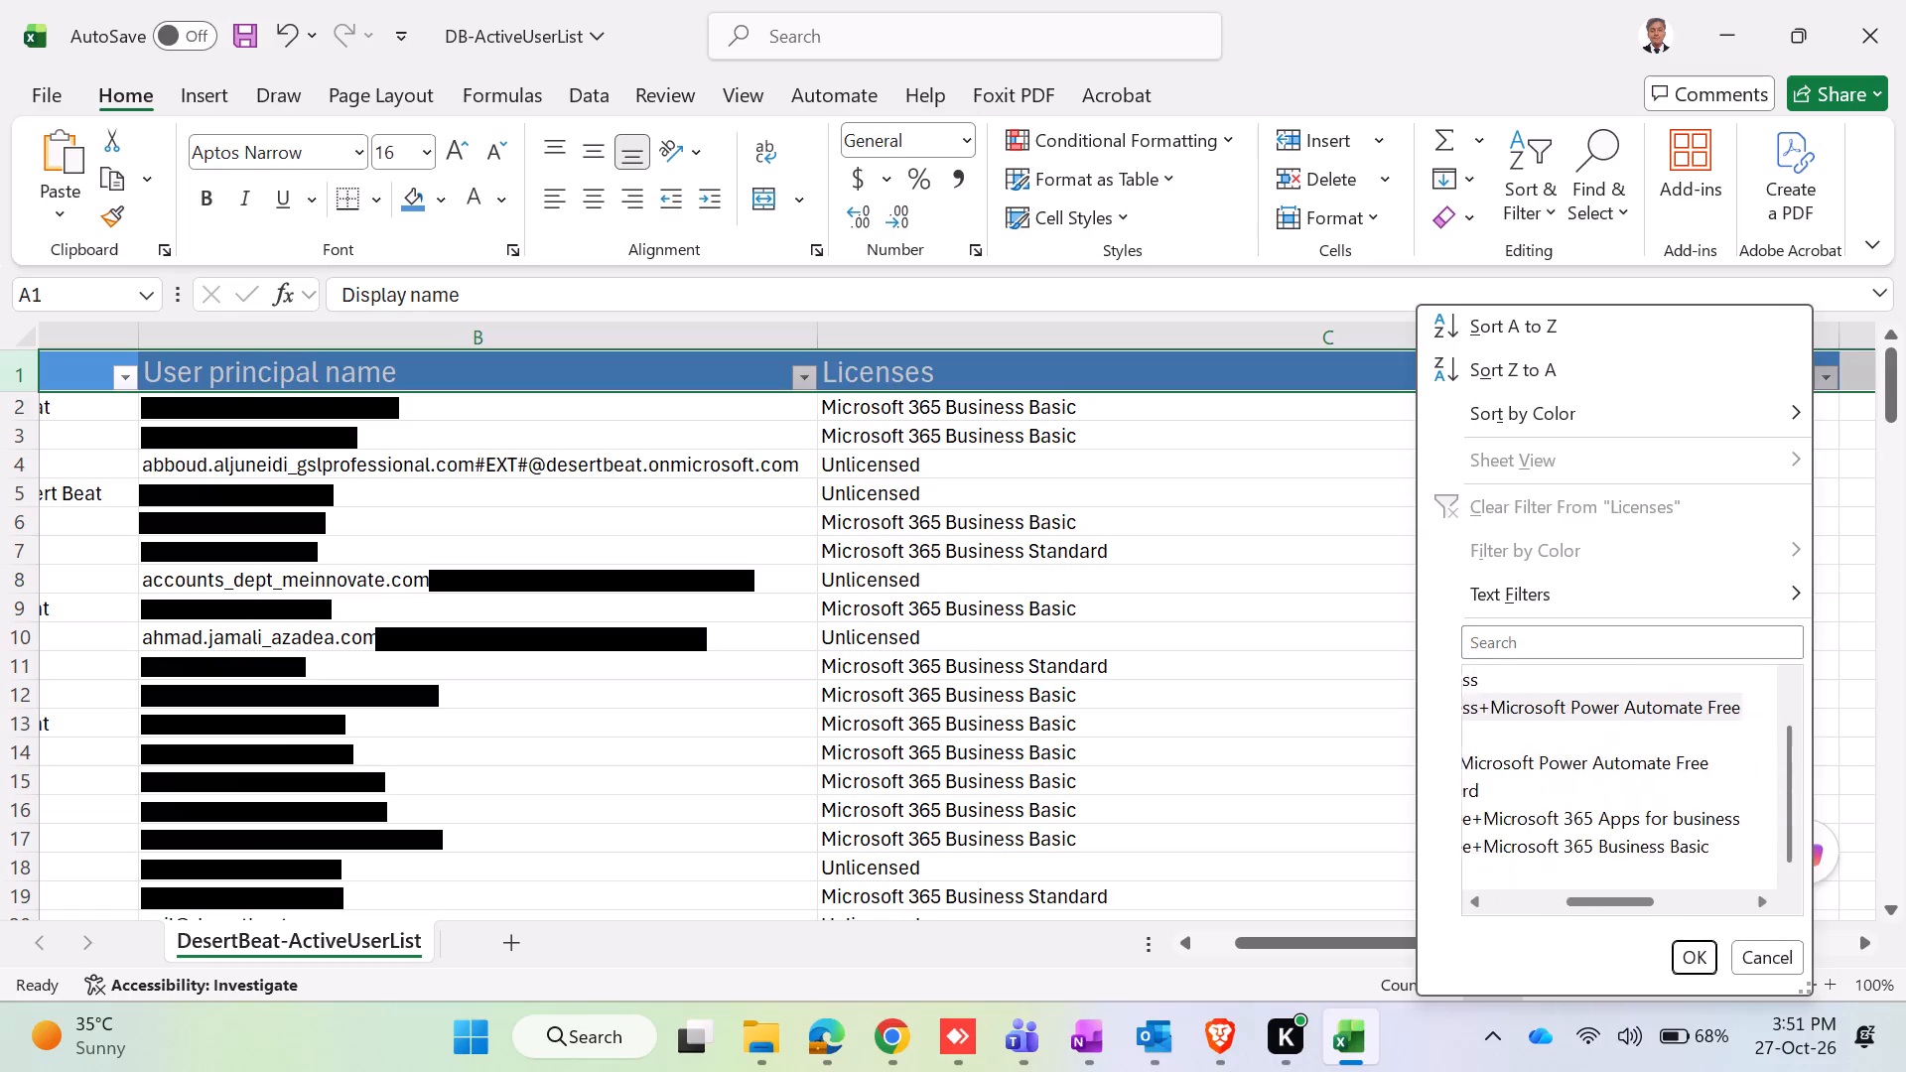
{"action": "left_click_drag", "start_coordinate": [1609, 891], "coordinate": [1574, 890]}
{"action": "left_click_drag", "start_coordinate": [1570, 890], "coordinate": [1539, 889]}
{"action": "left_click", "coordinate": [1537, 889]}
{"action": "left_click_drag", "start_coordinate": [1528, 889], "coordinate": [1525, 888]}
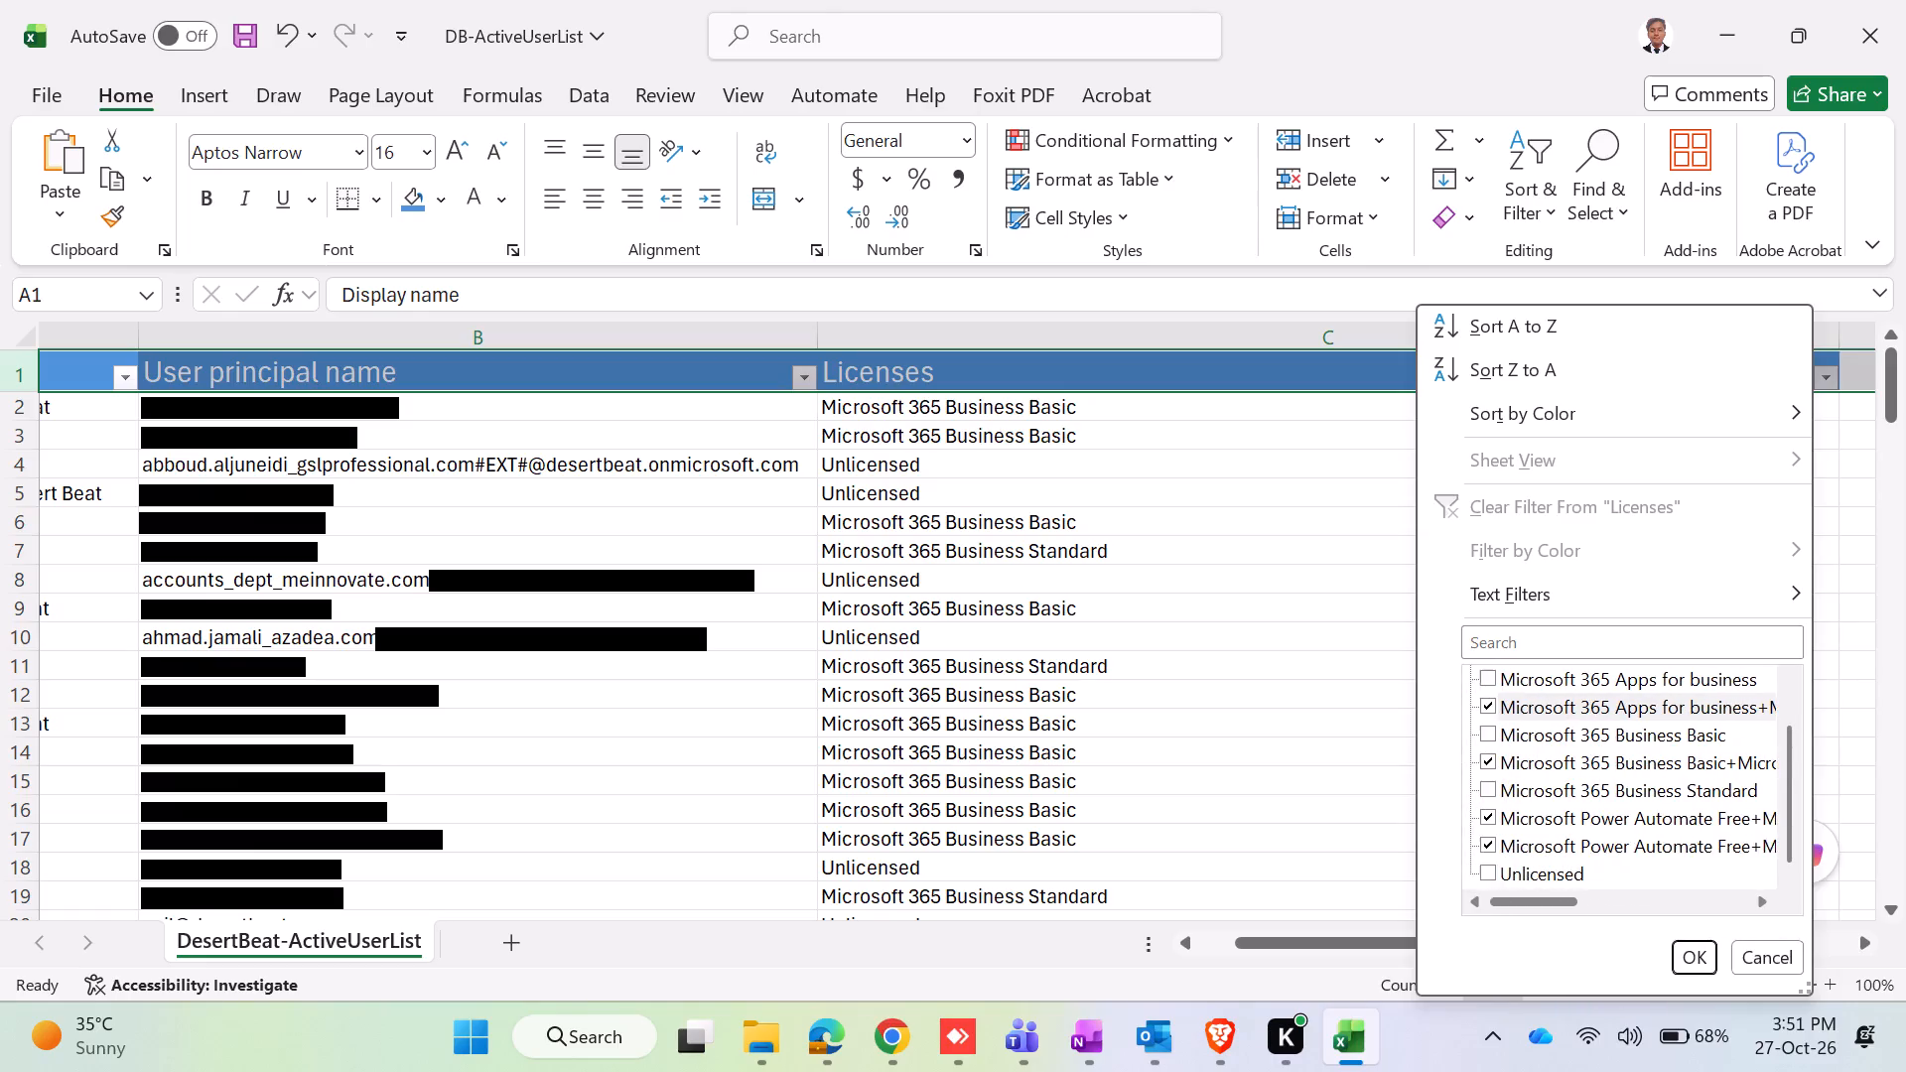
{"action": "left_click_drag", "start_coordinate": [1525, 888], "coordinate": [1543, 885]}
{"action": "left_click_drag", "start_coordinate": [1533, 885], "coordinate": [1530, 885]}
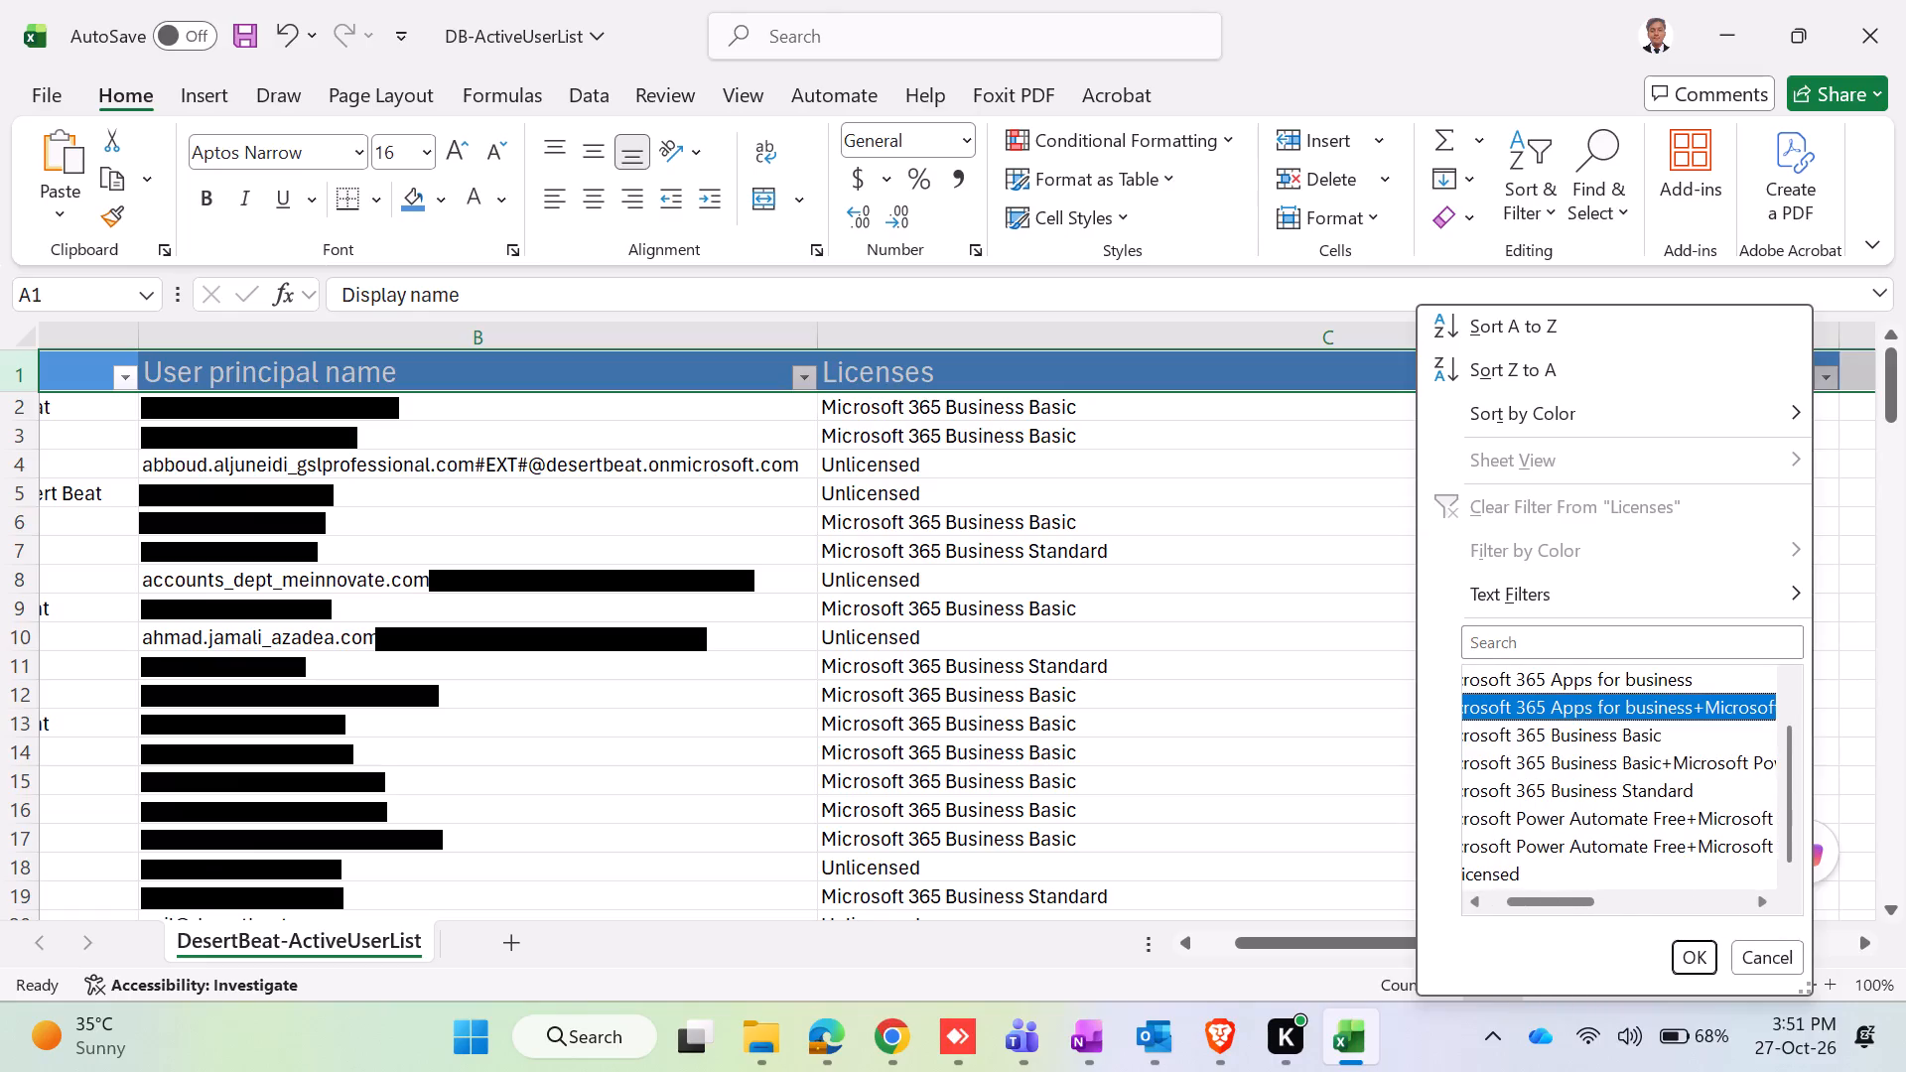
{"action": "left_click_drag", "start_coordinate": [1530, 885], "coordinate": [1510, 885]}
{"action": "left_click_drag", "start_coordinate": [1562, 899], "coordinate": [1516, 898]}
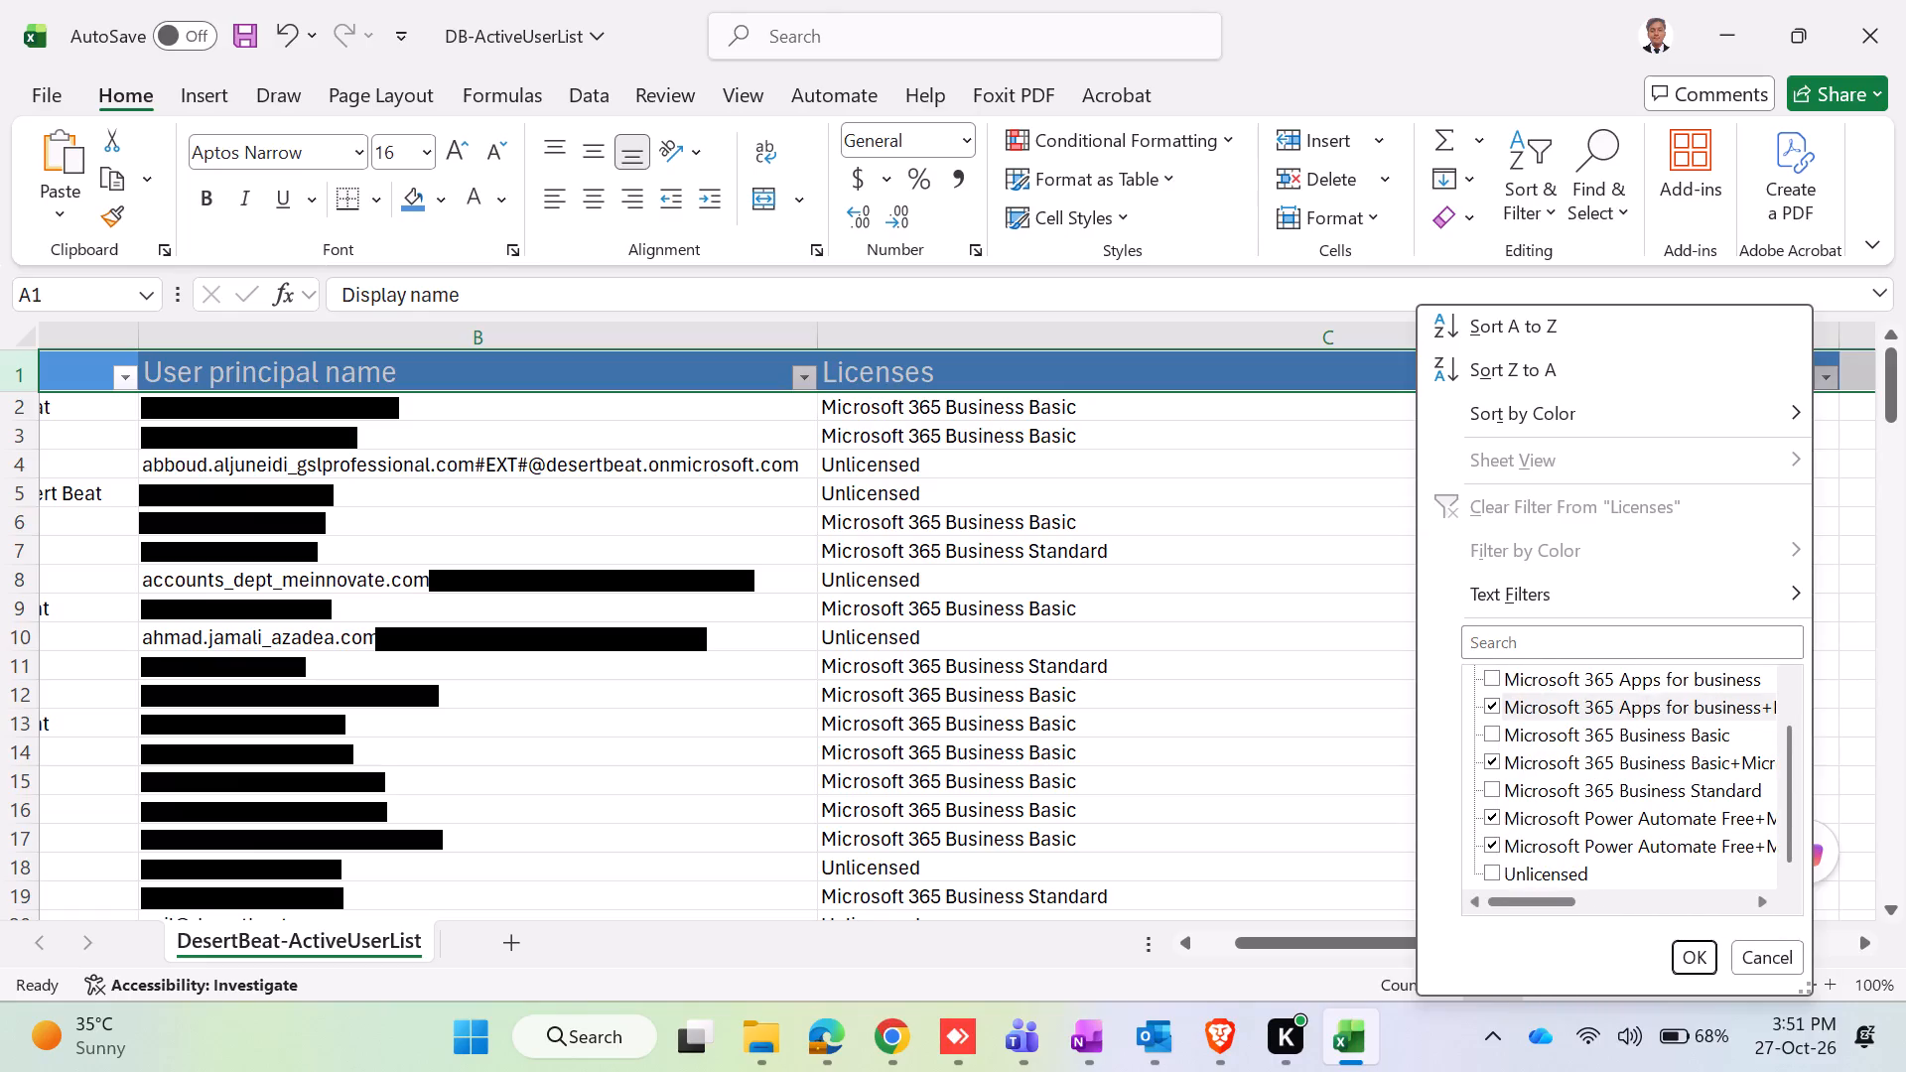
{"action": "left_click_drag", "start_coordinate": [1520, 900], "coordinate": [1567, 901]}
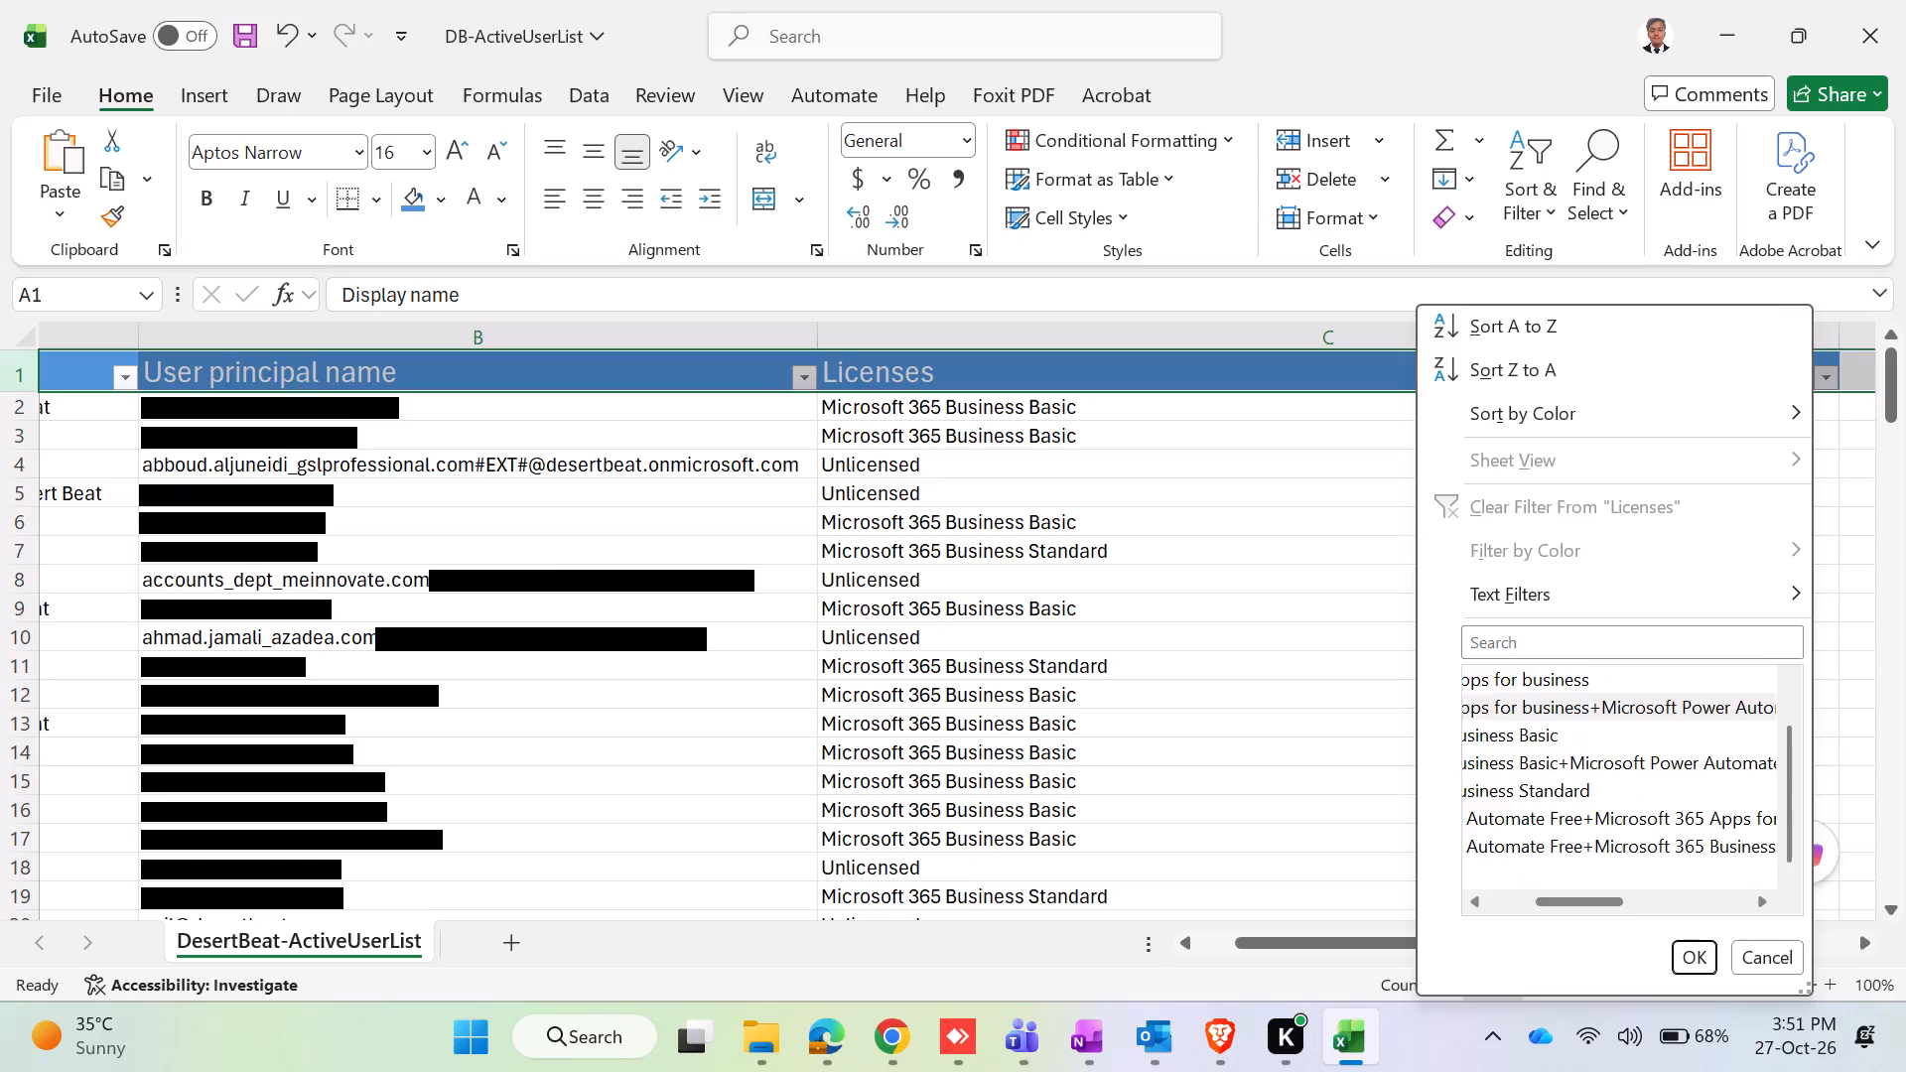
{"action": "left_click_drag", "start_coordinate": [1567, 901], "coordinate": [1528, 893]}
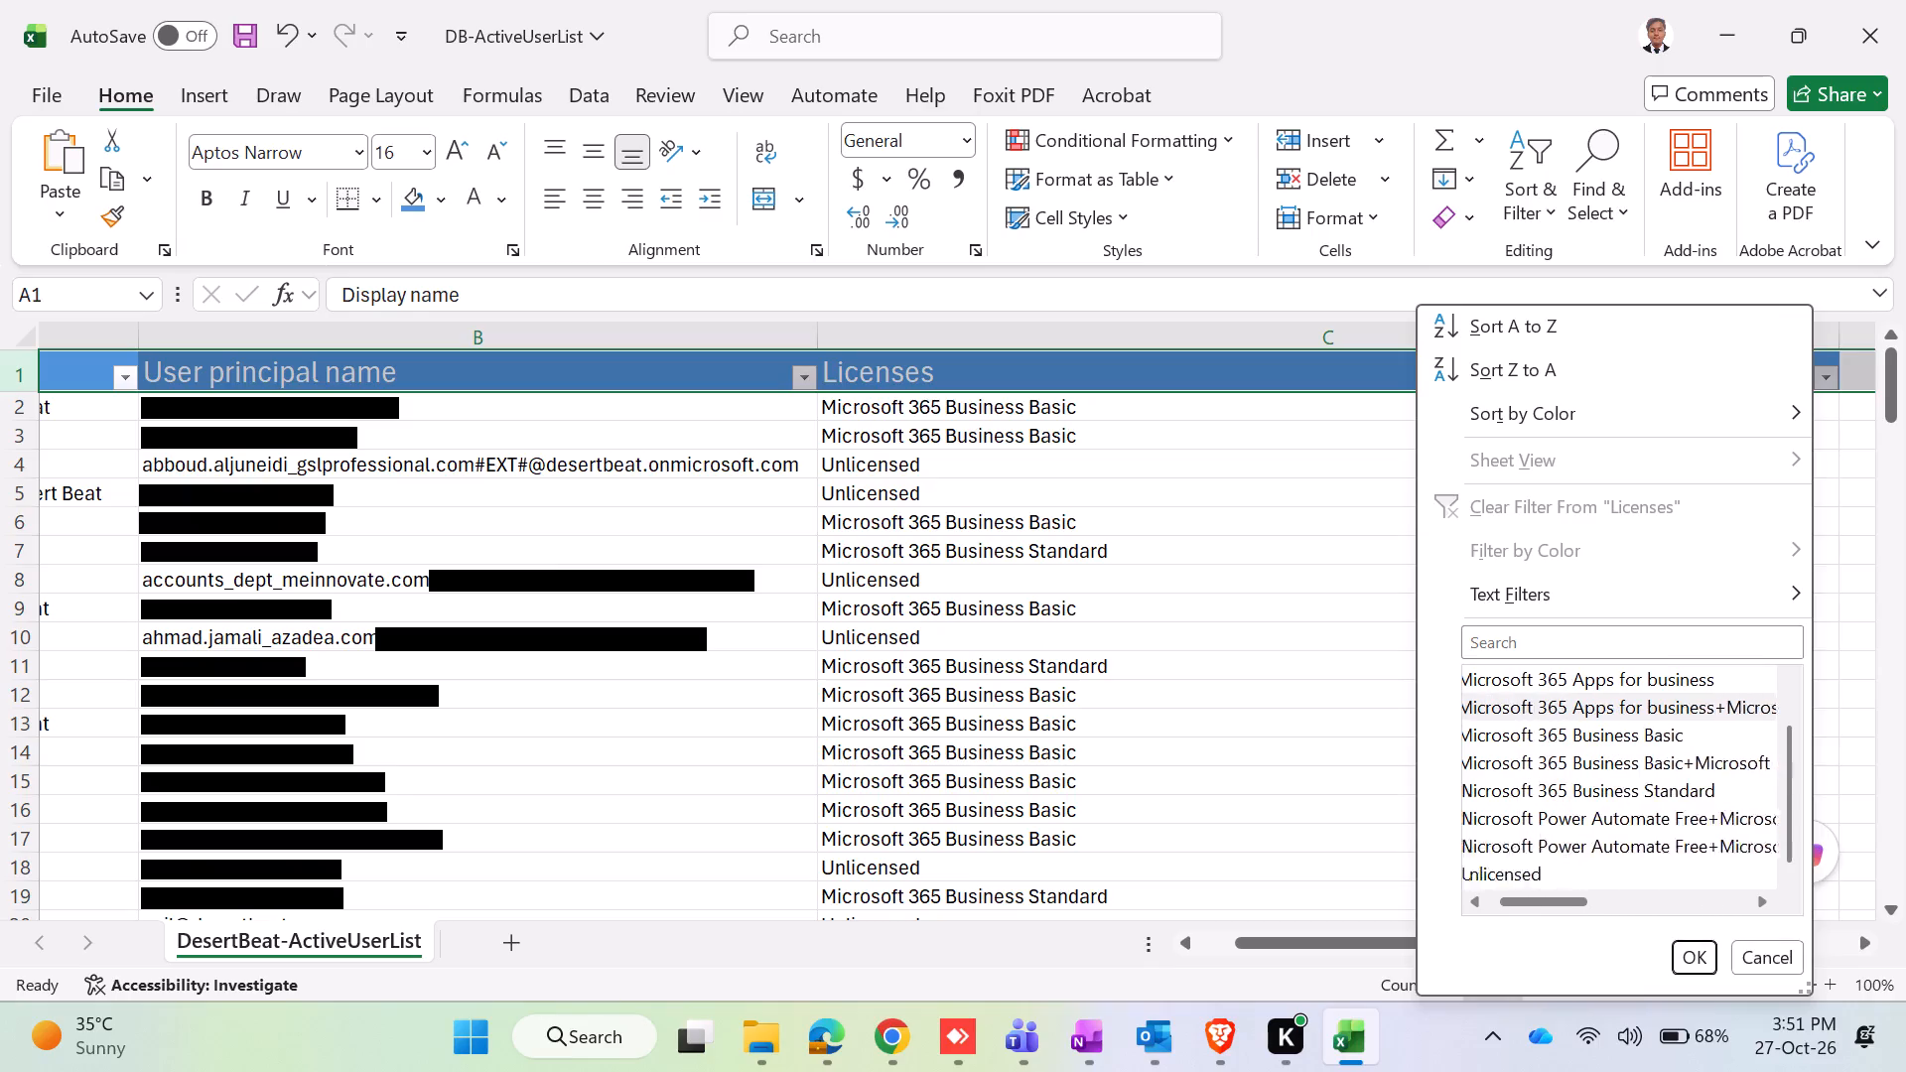
{"action": "left_click_drag", "start_coordinate": [1528, 893], "coordinate": [1496, 891]}
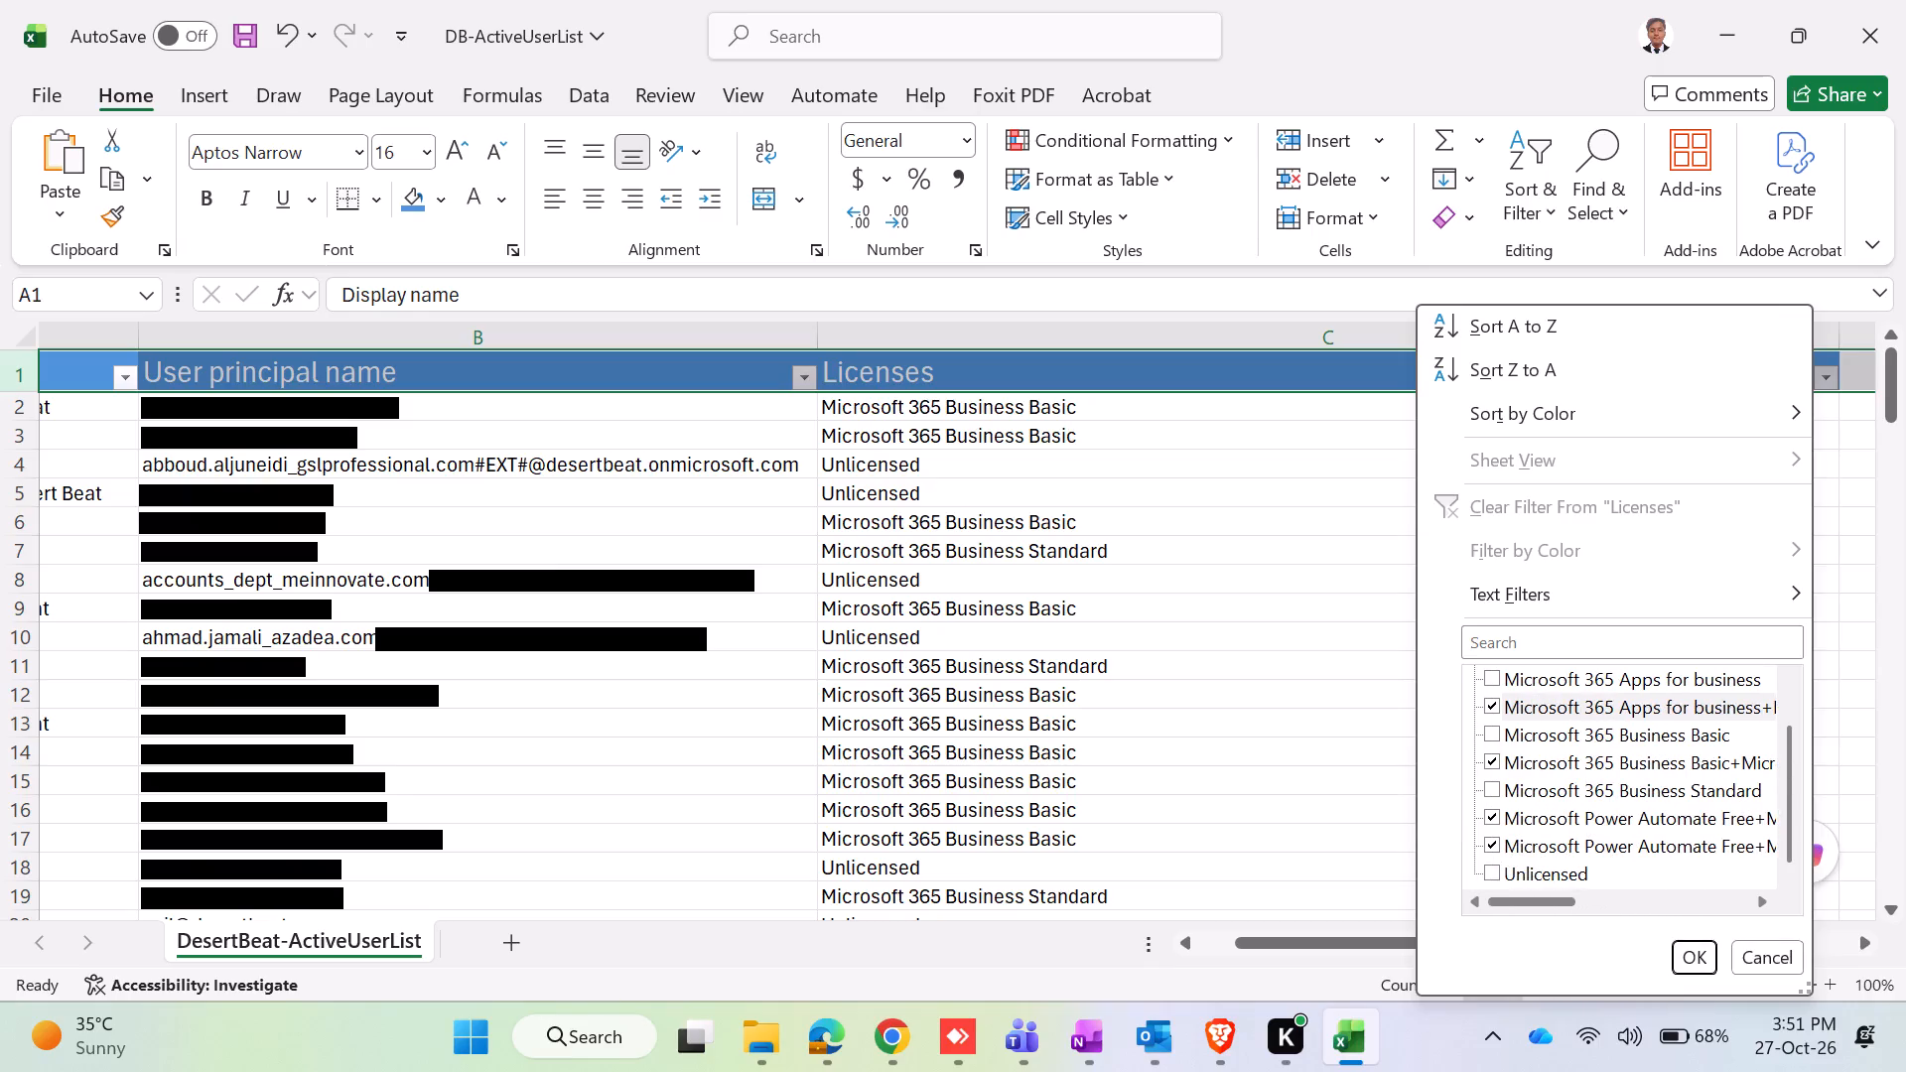
{"action": "left_click_drag", "start_coordinate": [1554, 891], "coordinate": [1582, 900]}
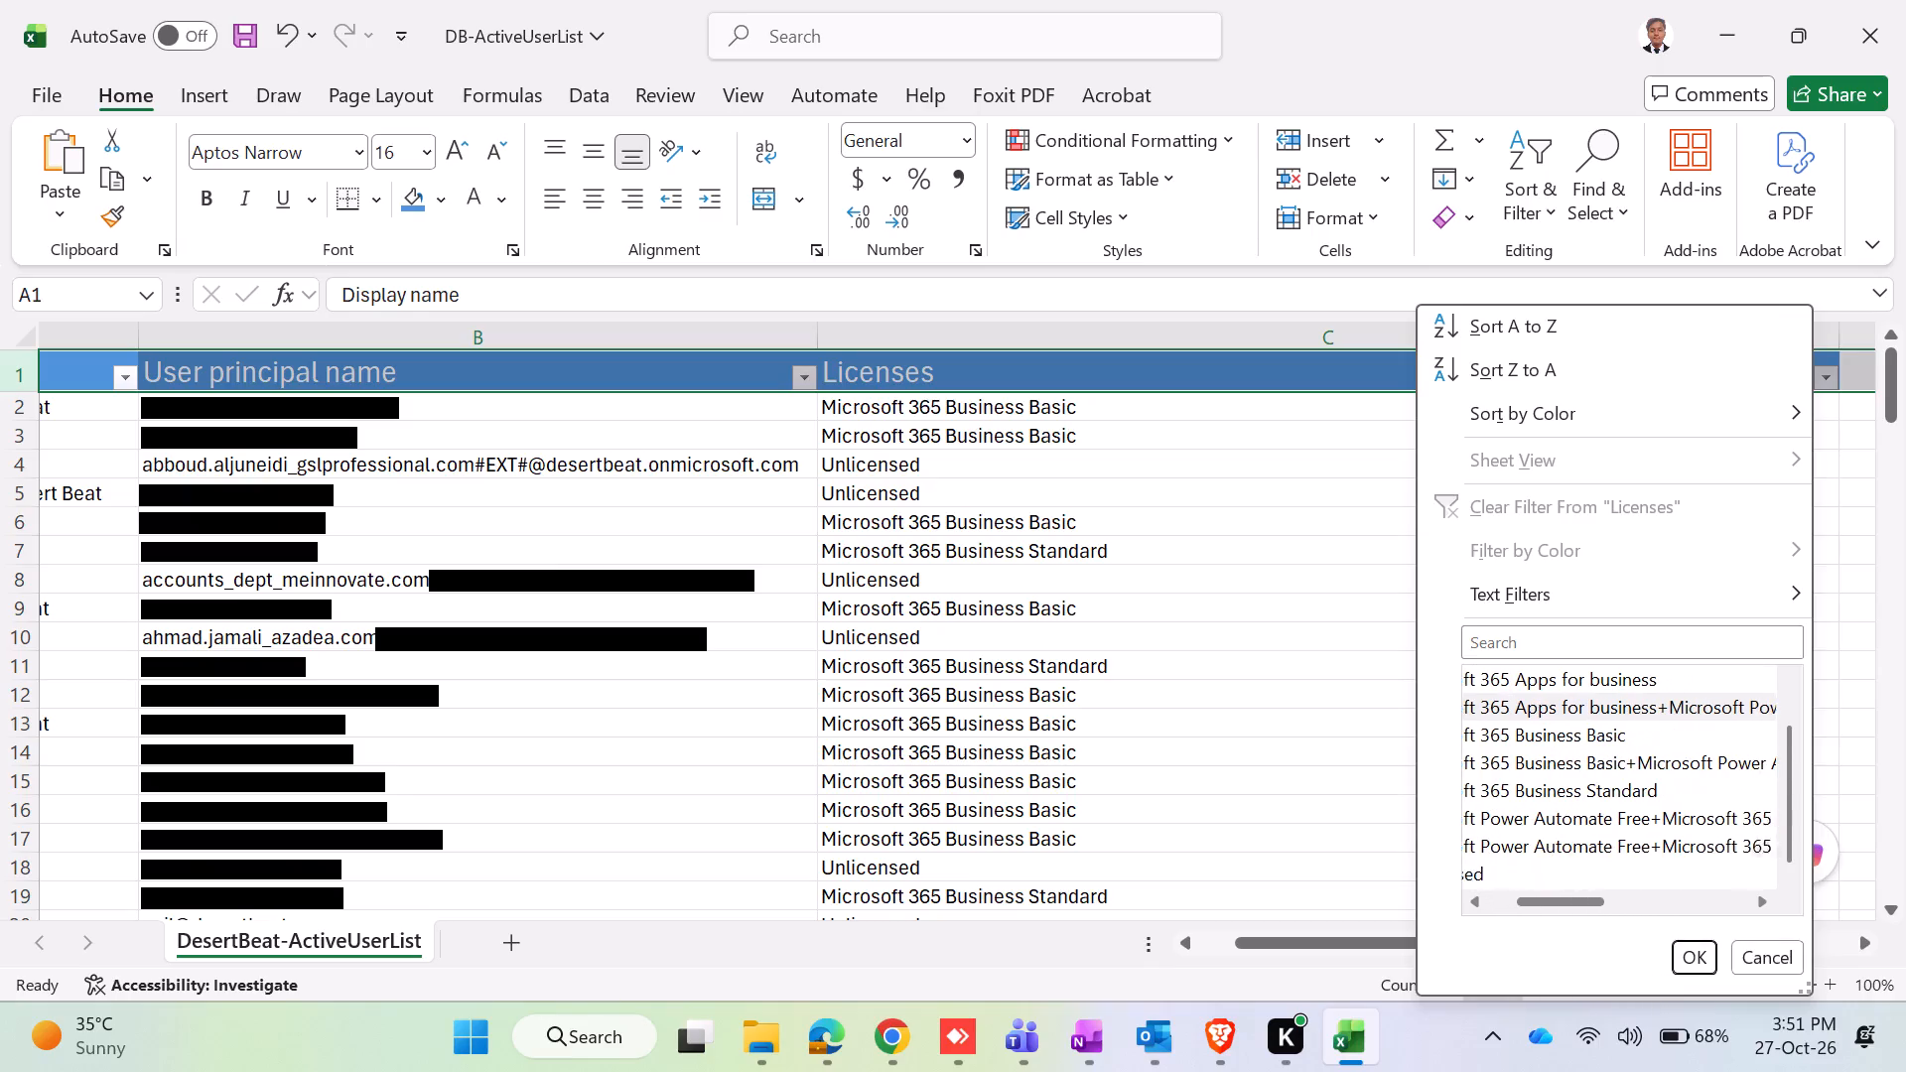
{"action": "left_click_drag", "start_coordinate": [1582, 900], "coordinate": [1537, 899]}
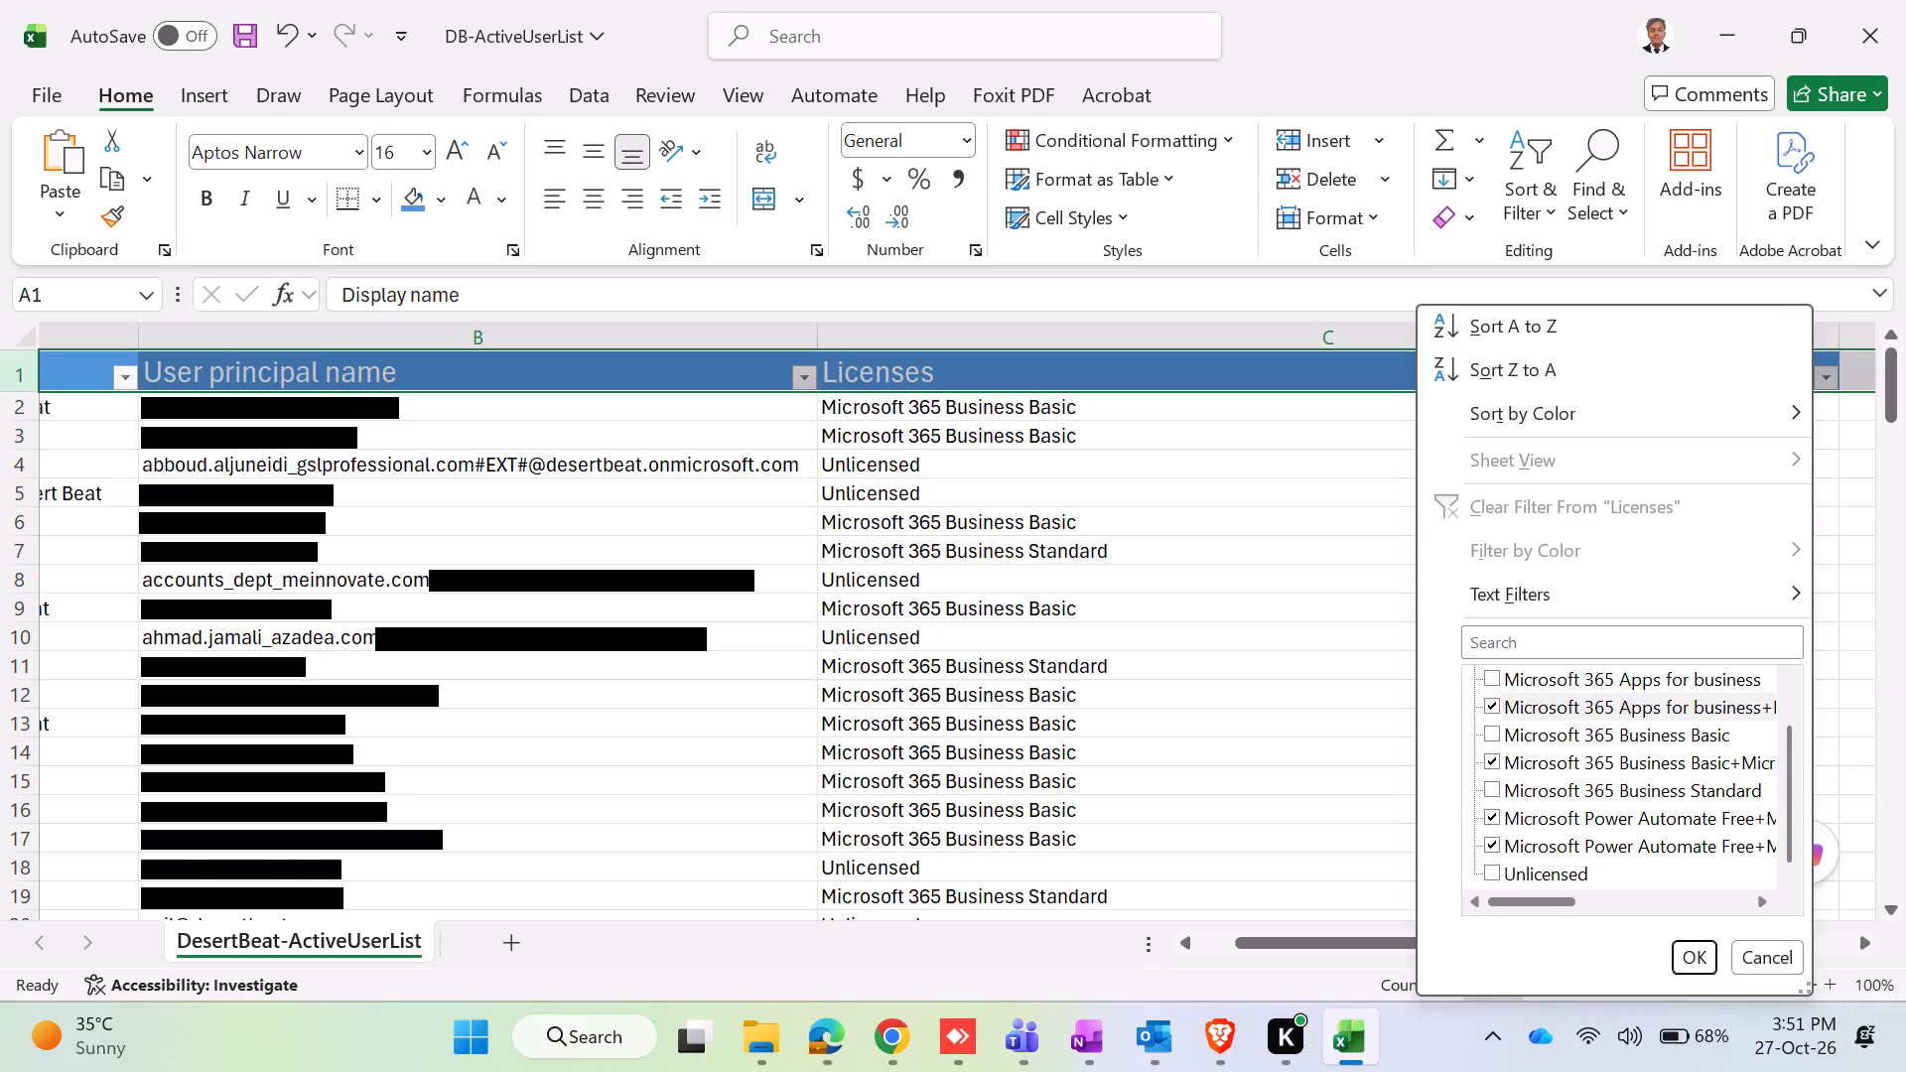
{"action": "left_click_drag", "start_coordinate": [1537, 899], "coordinate": [1613, 900]}
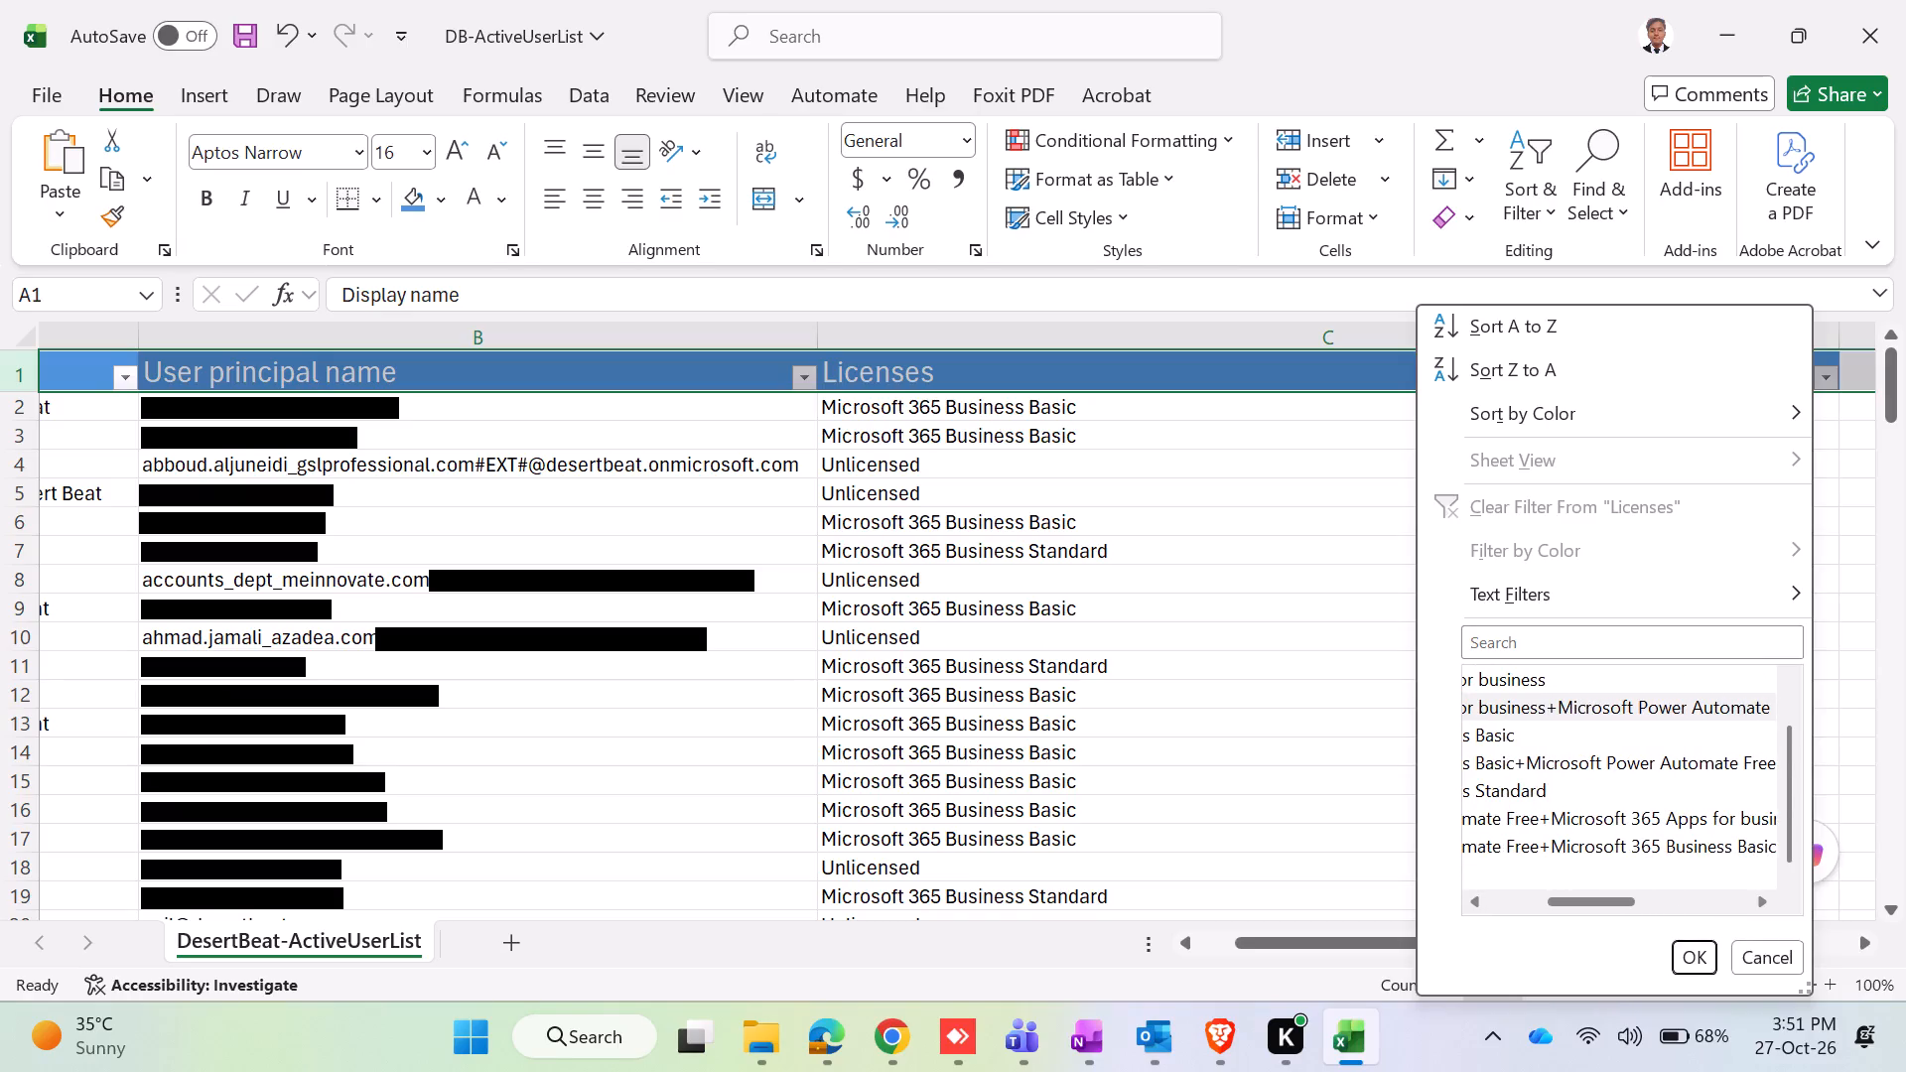
{"action": "left_click", "coordinate": [1561, 902]}
{"action": "left_click_drag", "start_coordinate": [1584, 904], "coordinate": [1525, 909]}
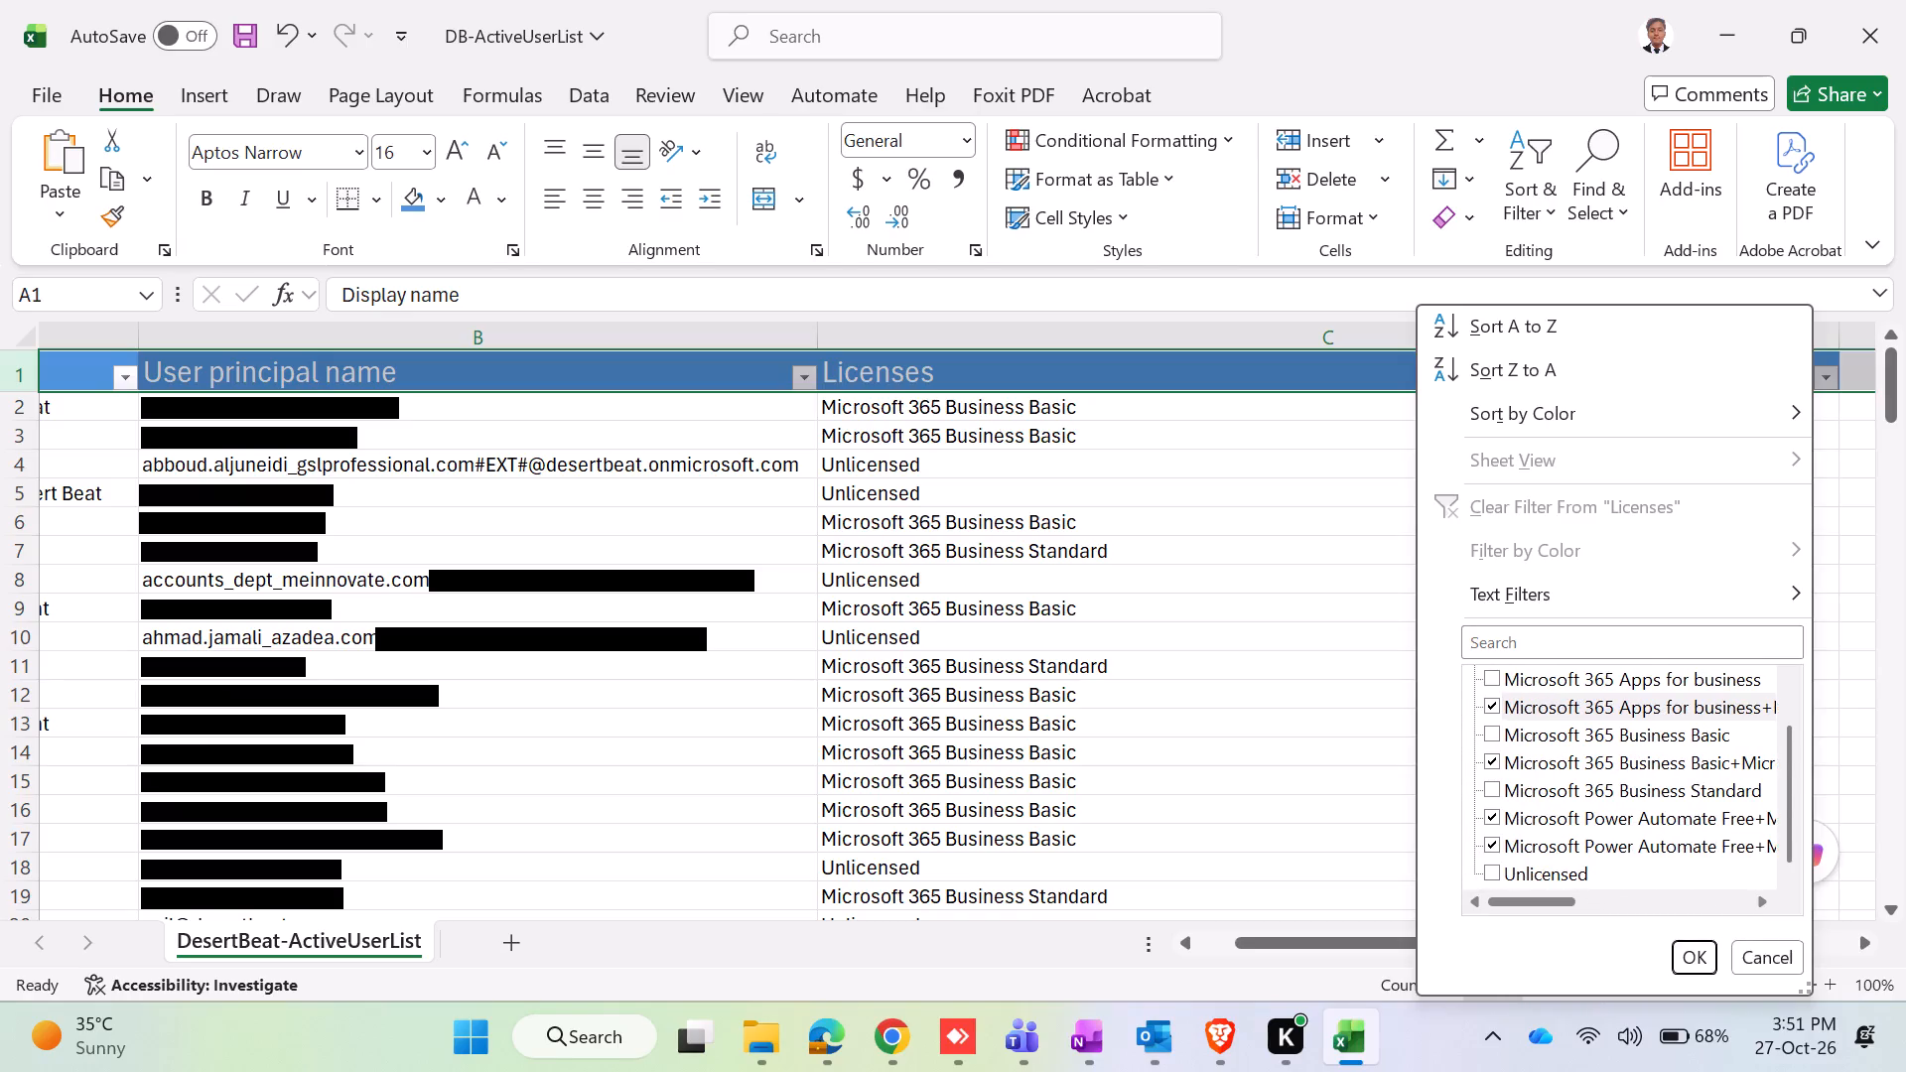
Apply the Licenses filter with the four selected Power Automate Free combinations.
{"action": "left_click", "coordinate": [1689, 958]}
{"action": "scroll", "coordinate": [1144, 820], "scroll_direction": "up", "scroll_amount": 7}
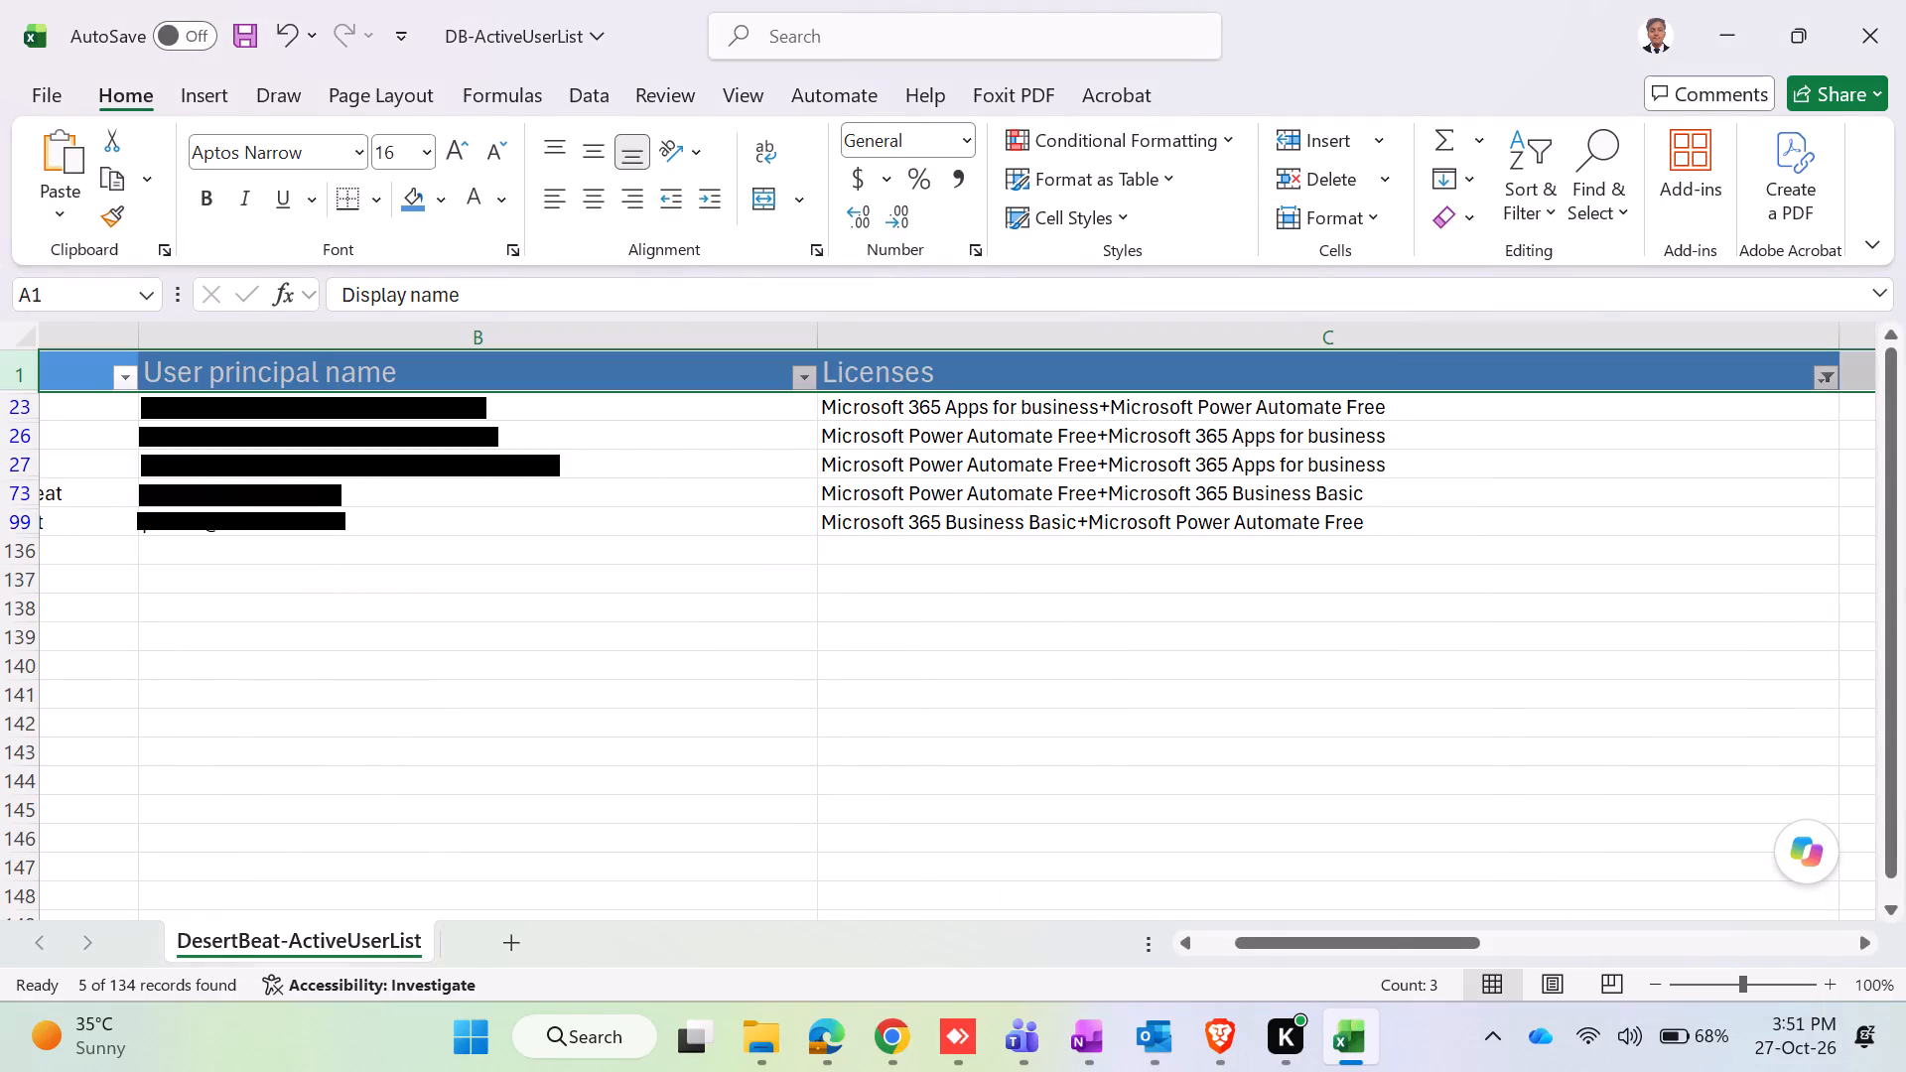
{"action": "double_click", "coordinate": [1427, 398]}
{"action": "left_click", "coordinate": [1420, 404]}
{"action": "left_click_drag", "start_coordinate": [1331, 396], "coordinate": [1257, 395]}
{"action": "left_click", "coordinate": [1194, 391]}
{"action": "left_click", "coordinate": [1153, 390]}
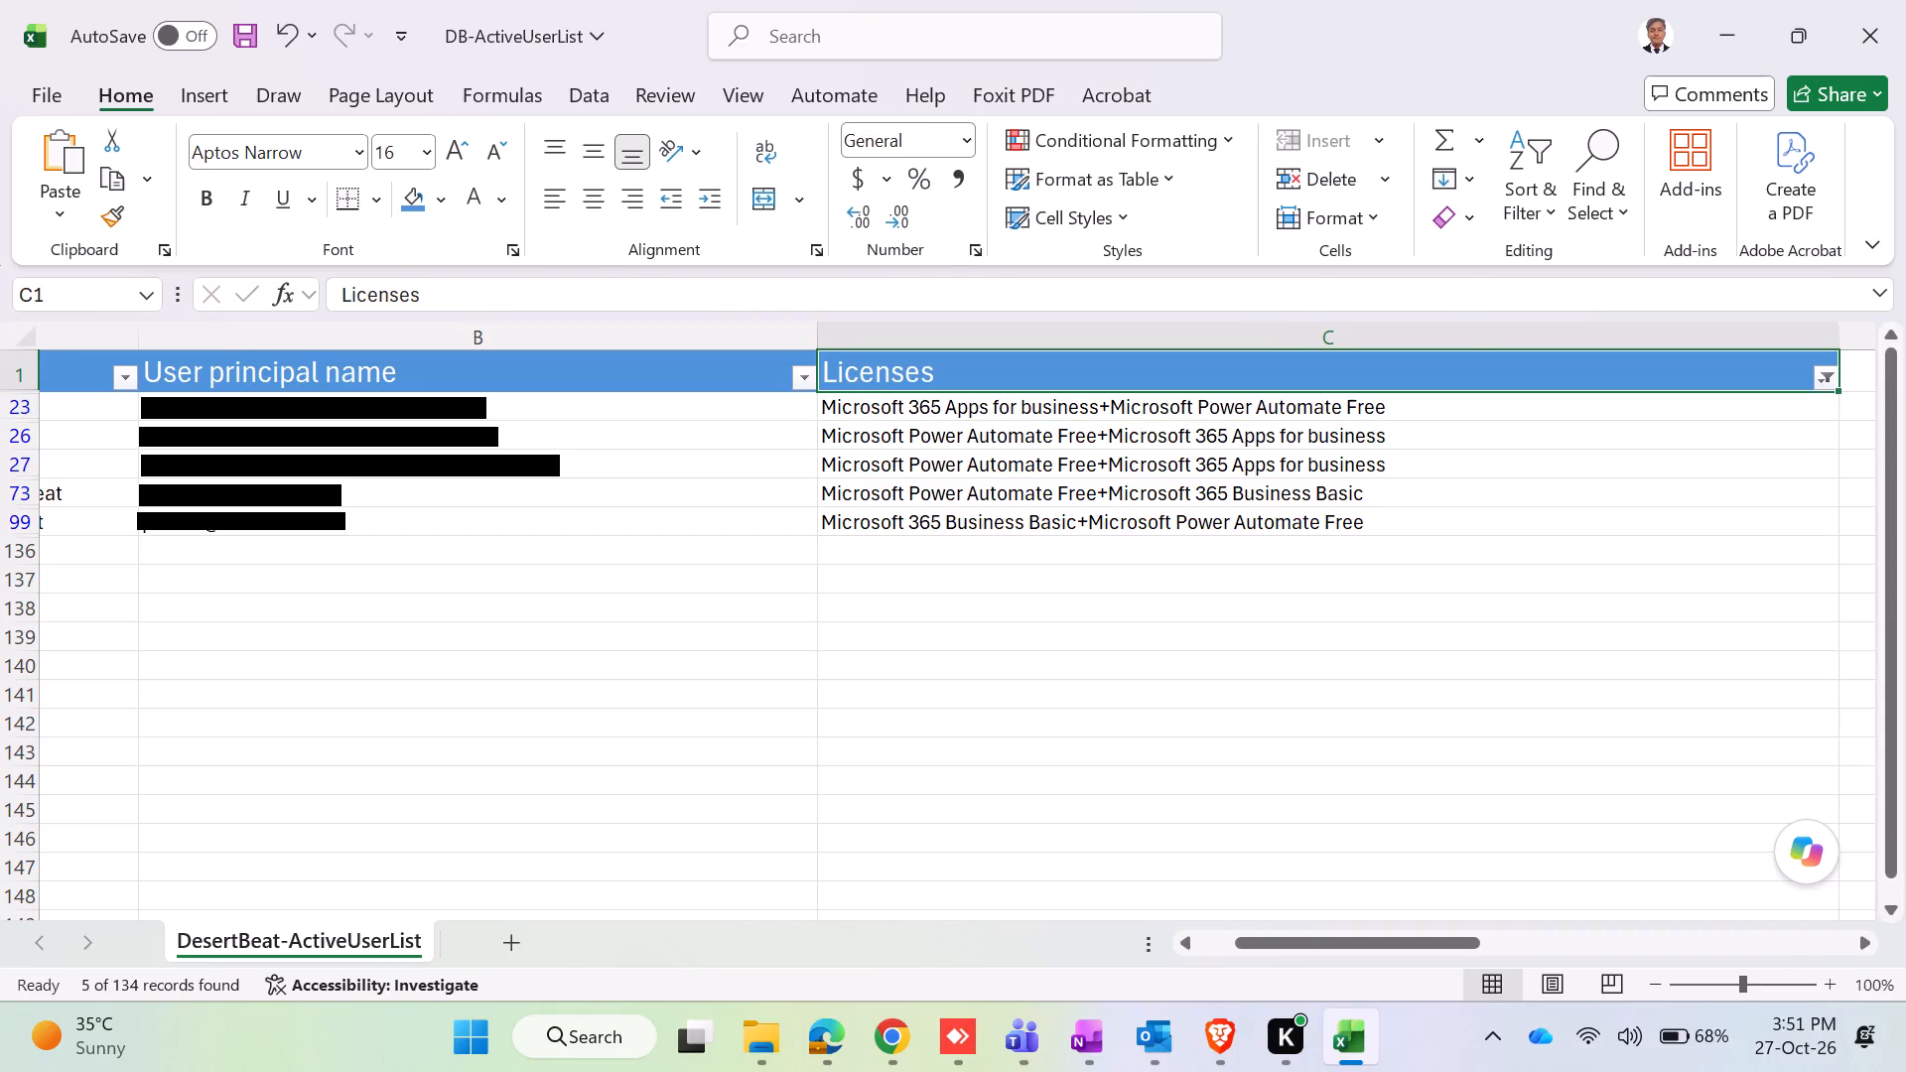
Remove Microsoft Power Automate Free and its plus sign from the license entry in C23, leaving Microsoft 365 Apps for business.
{"action": "triple_click", "coordinate": [1435, 412]}
{"action": "double_click", "coordinate": [1434, 412]}
{"action": "left_click_drag", "start_coordinate": [1354, 412], "coordinate": [1340, 411]}
{"action": "left_click", "coordinate": [1340, 411]}
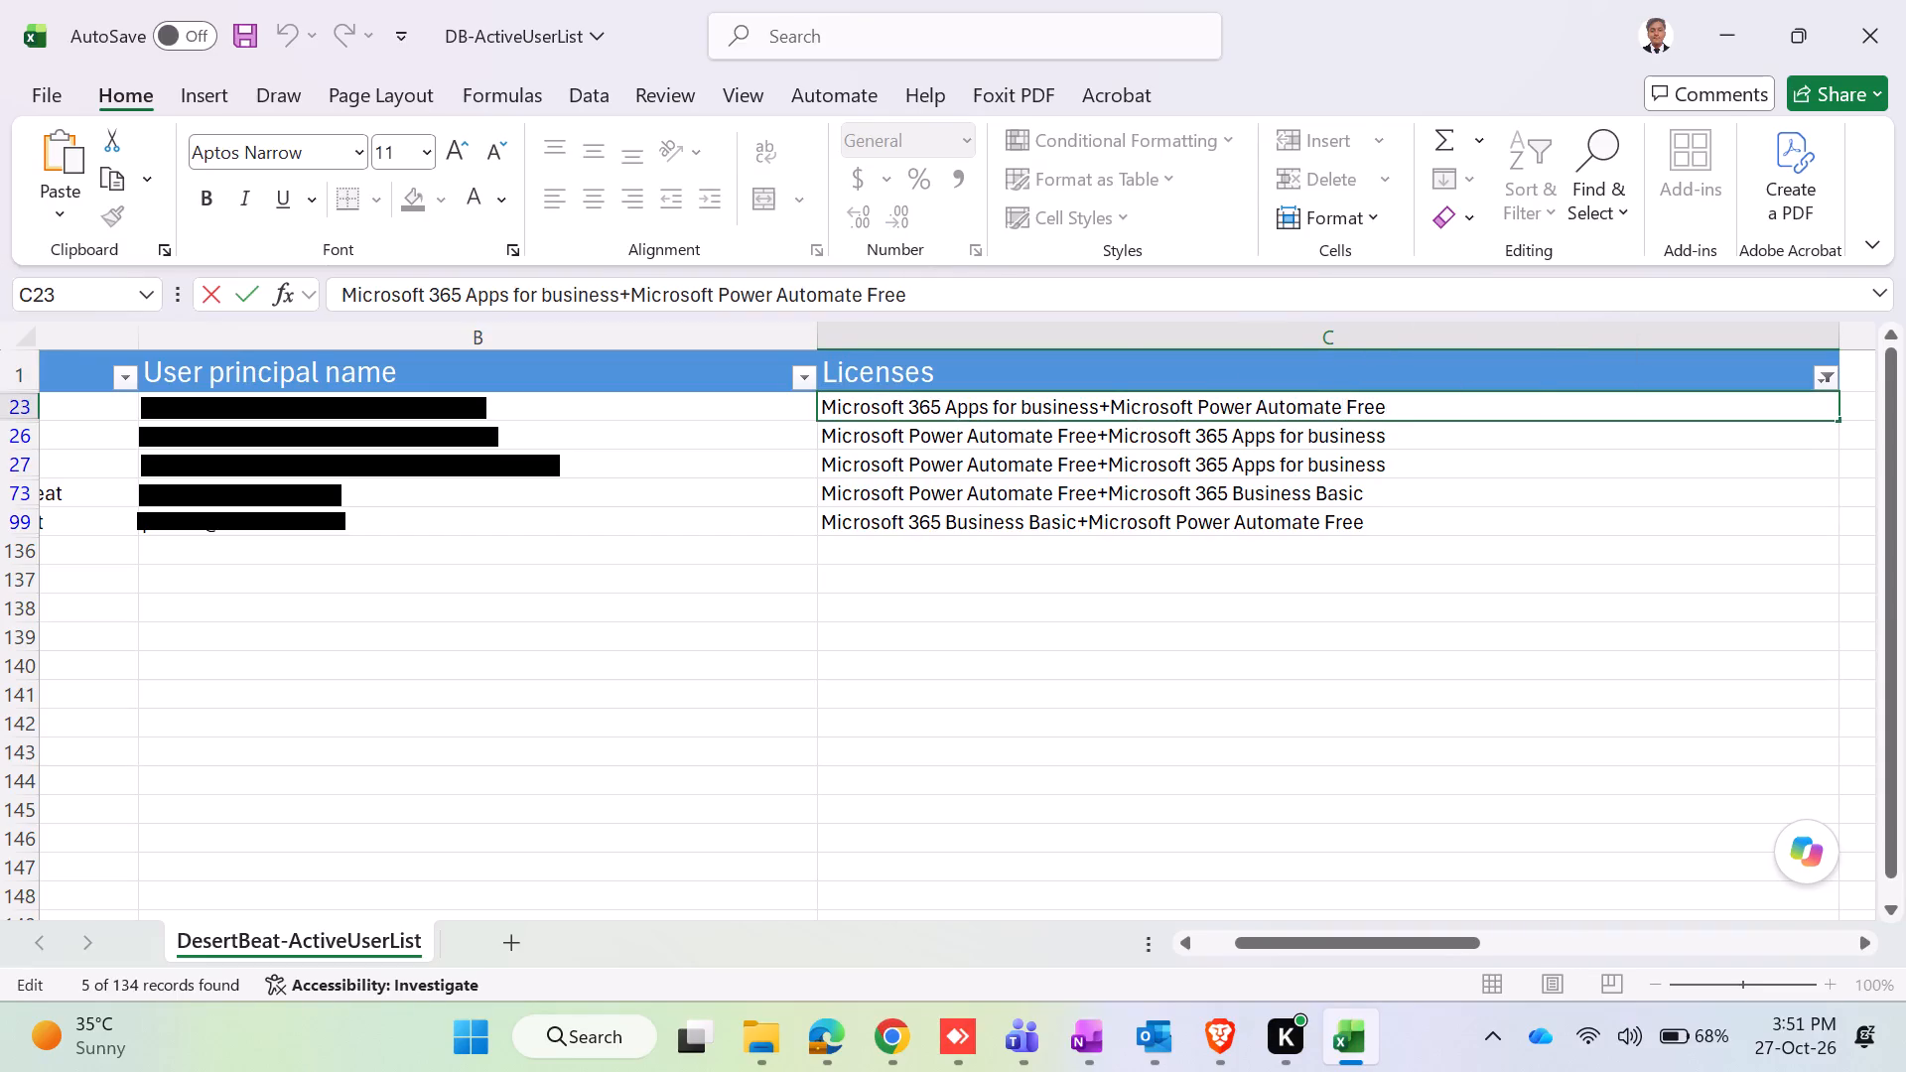
{"action": "triple_click", "coordinate": [1113, 413]}
{"action": "key", "text": "shift+Down"}
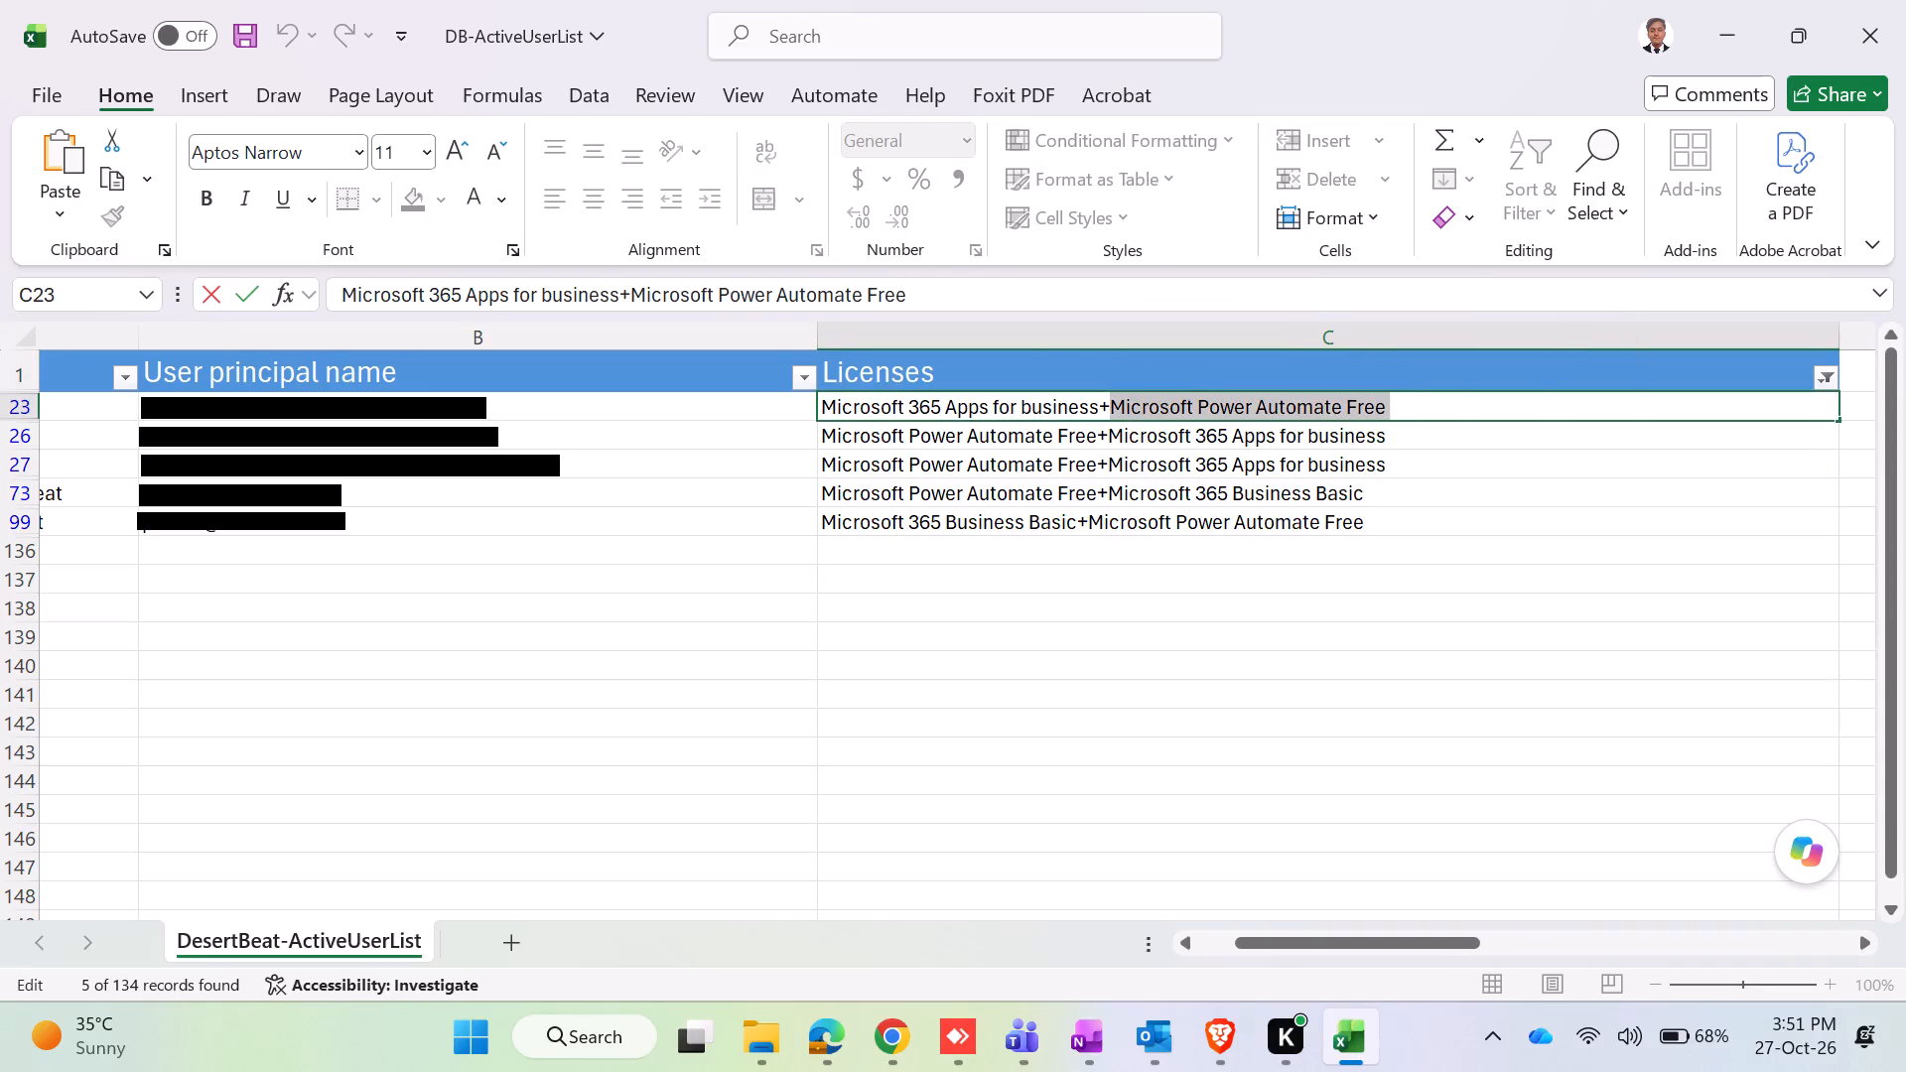
{"action": "key", "text": "BackSpace"}
{"action": "key", "text": "BackSpace"}
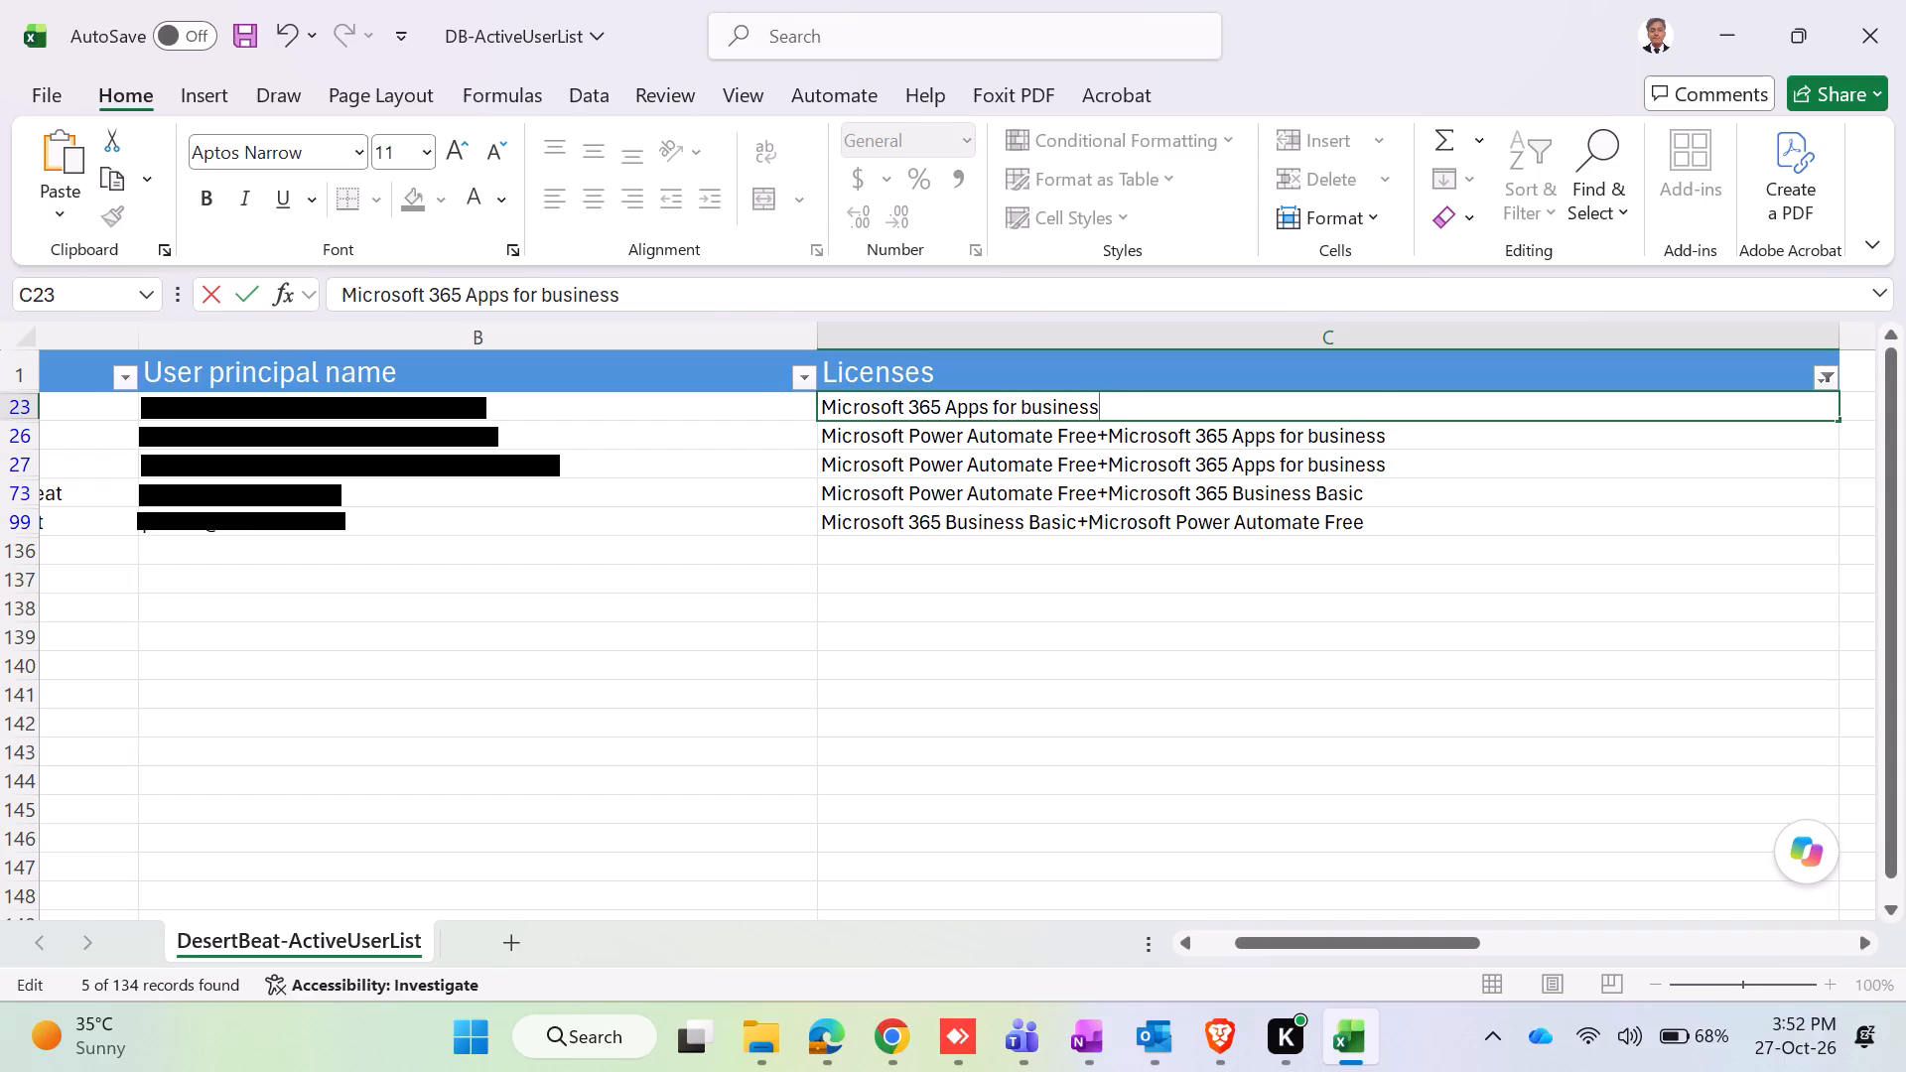
Shorten the license entries in C26 and C27 to Microsoft 365 Apps for business, removing the Microsoft Power Automate Free part.
{"action": "left_click", "coordinate": [1106, 441]}
{"action": "double_click", "coordinate": [1105, 432]}
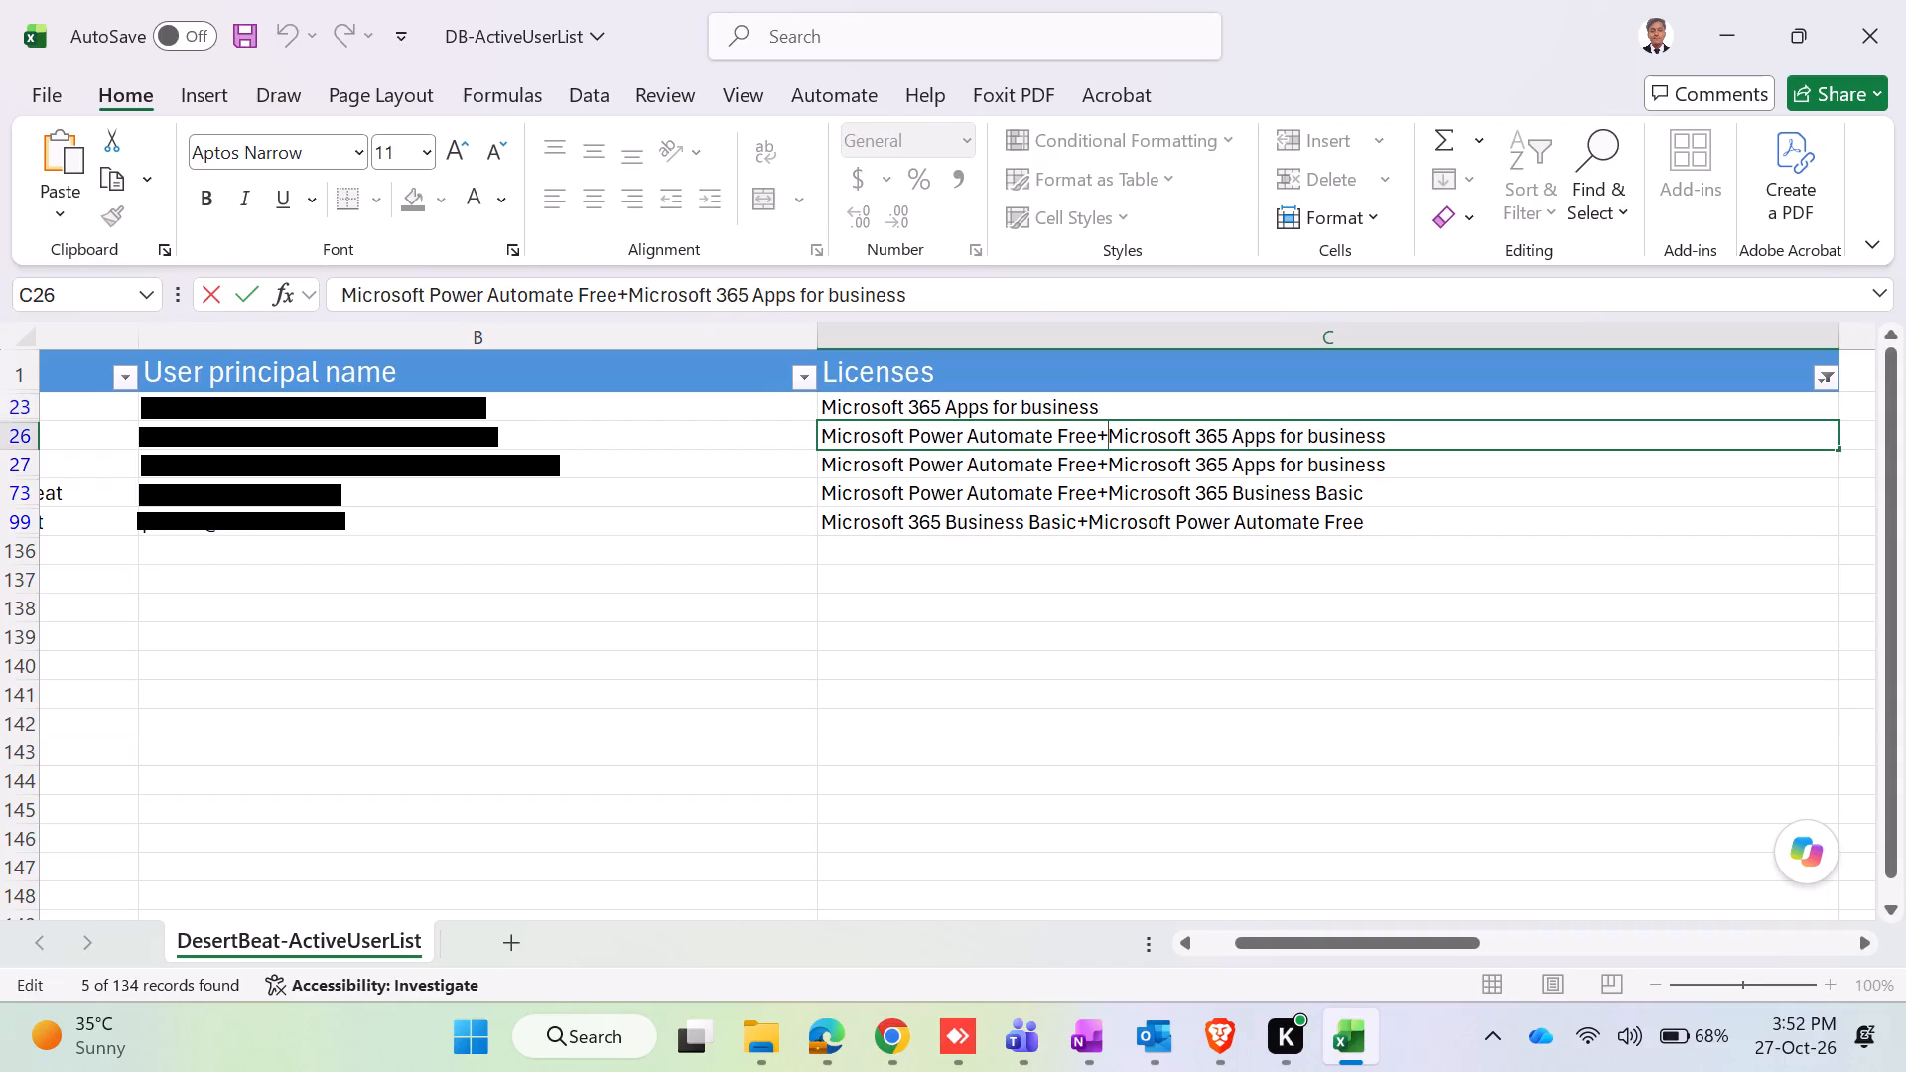
{"action": "key", "text": "shift+Up"}
{"action": "key", "text": "BackSpace"}
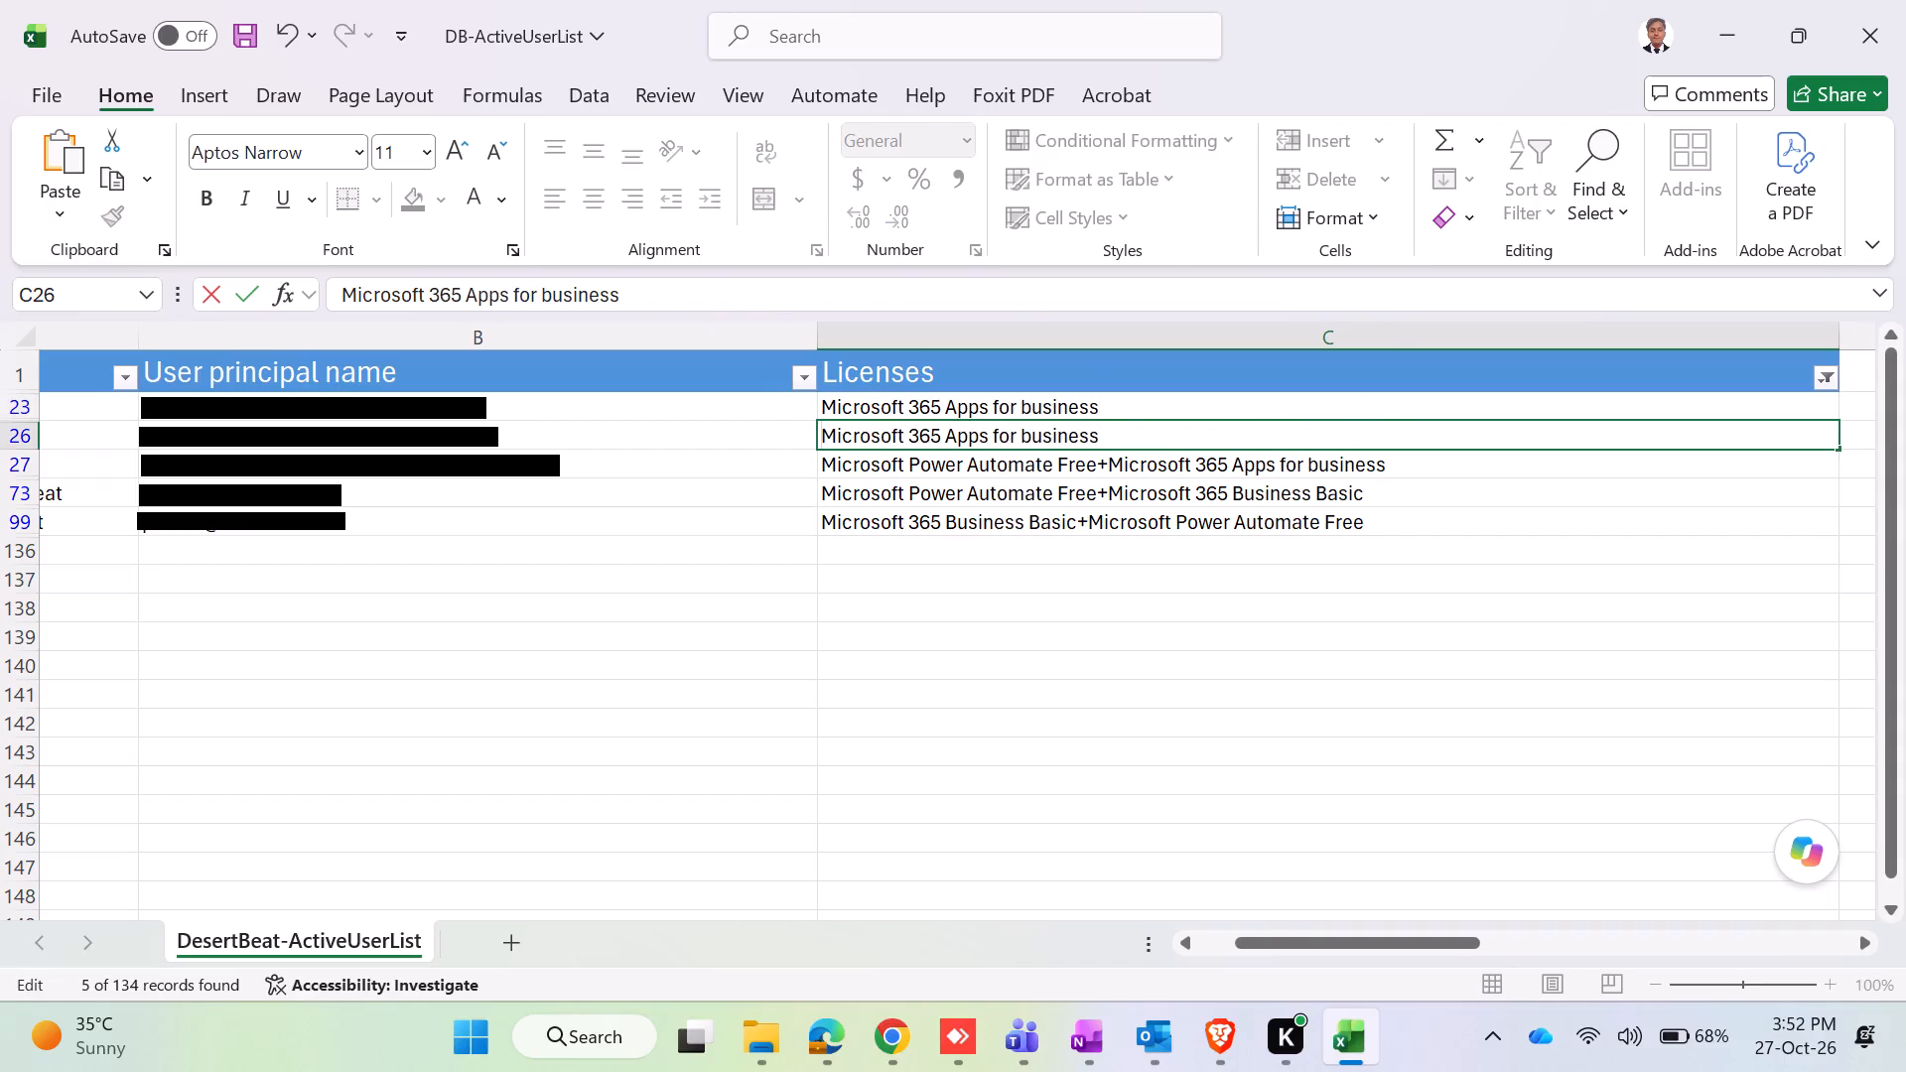
{"action": "double_click", "coordinate": [1106, 468]}
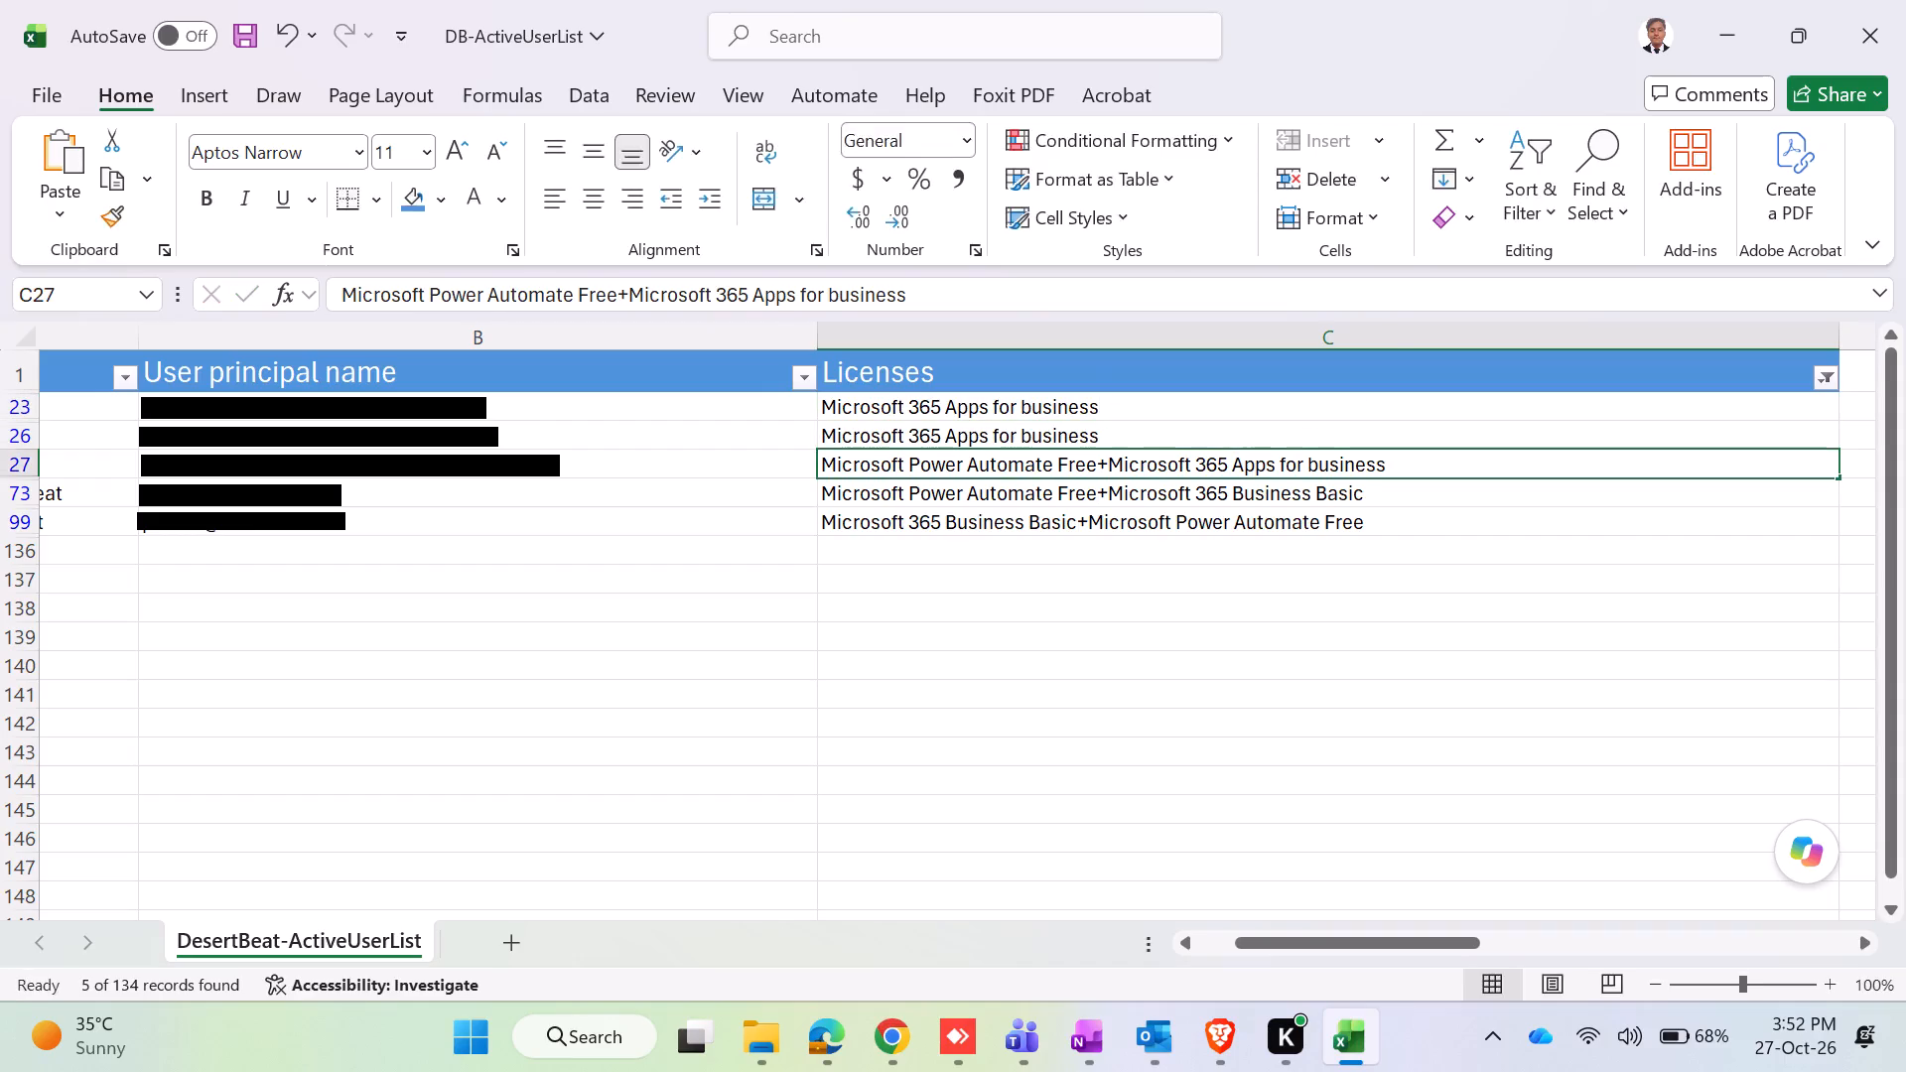
{"action": "key", "text": "shift+Up"}
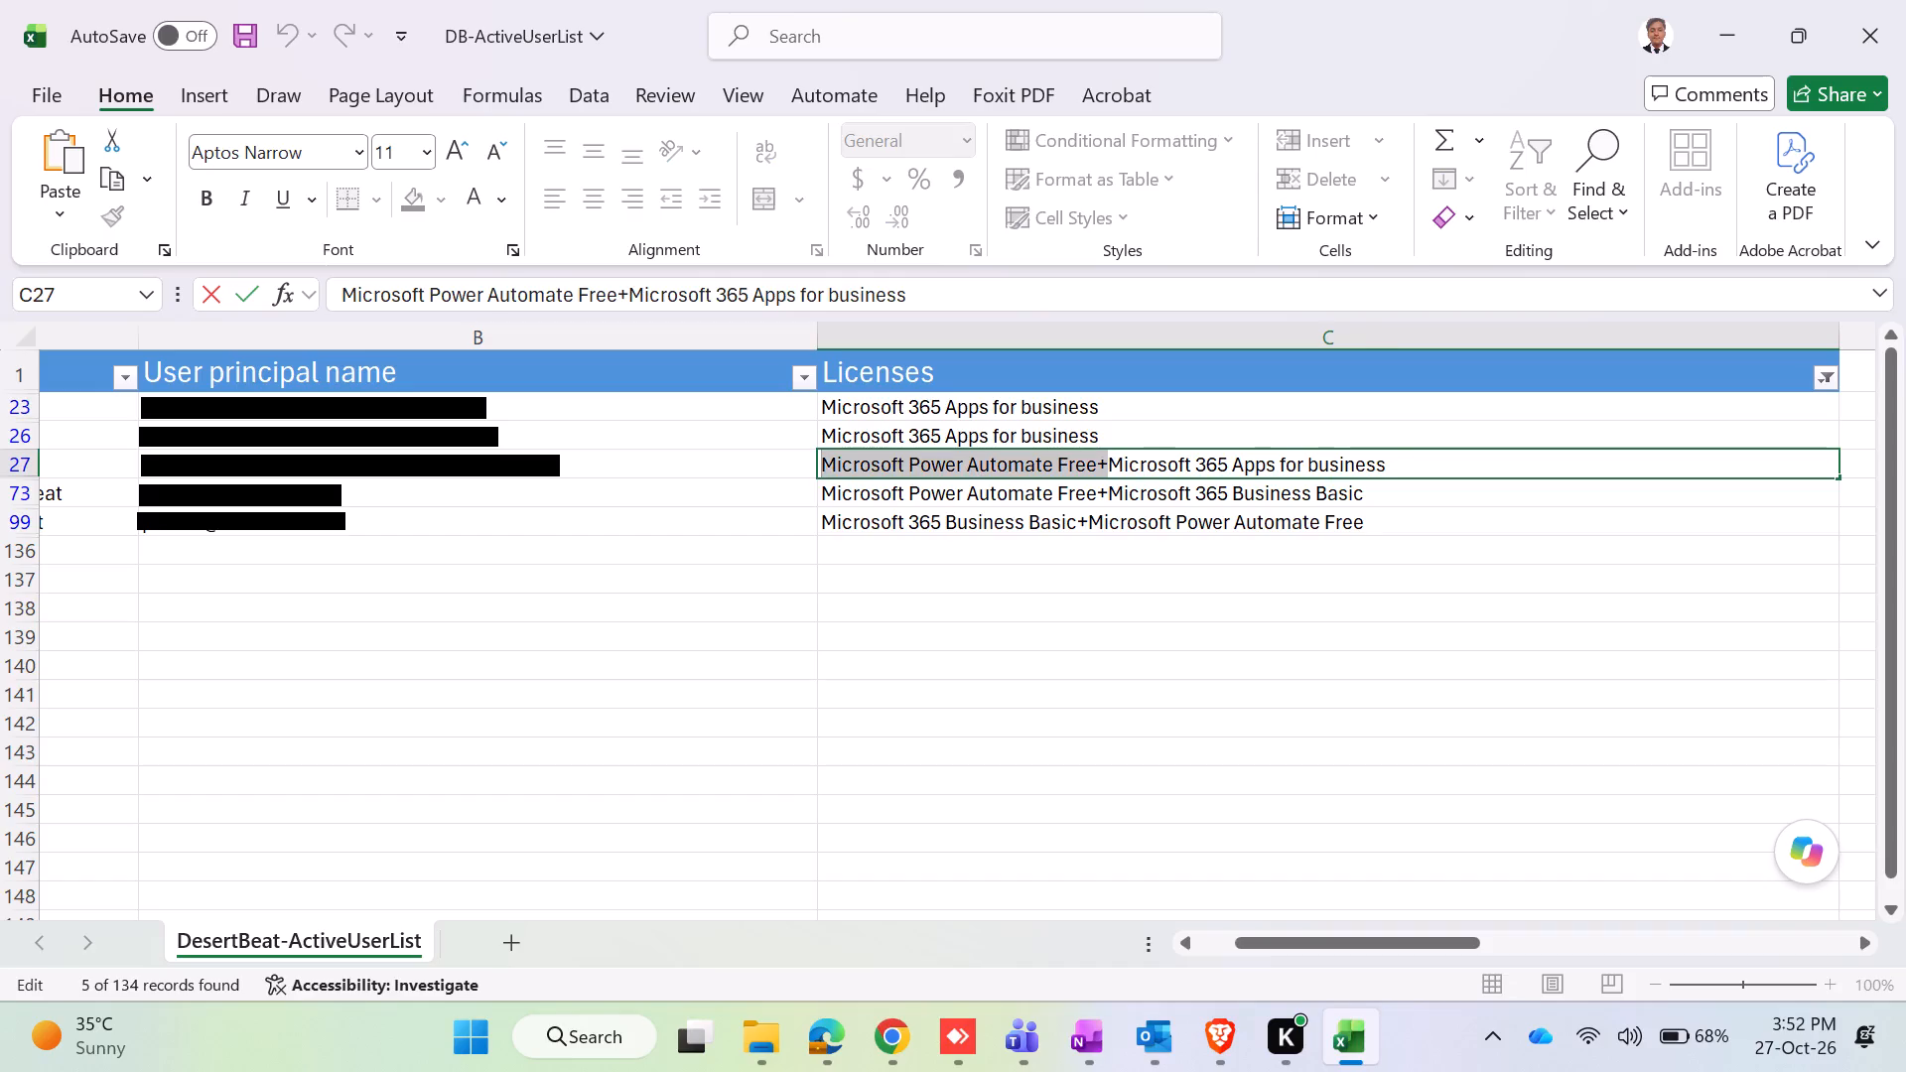
{"action": "key", "text": "BackSpace"}
Shorten the license entries in C73 and C99 to Microsoft 365 Business Basic, removing the Microsoft Power Automate Free part.
{"action": "double_click", "coordinate": [1108, 491]}
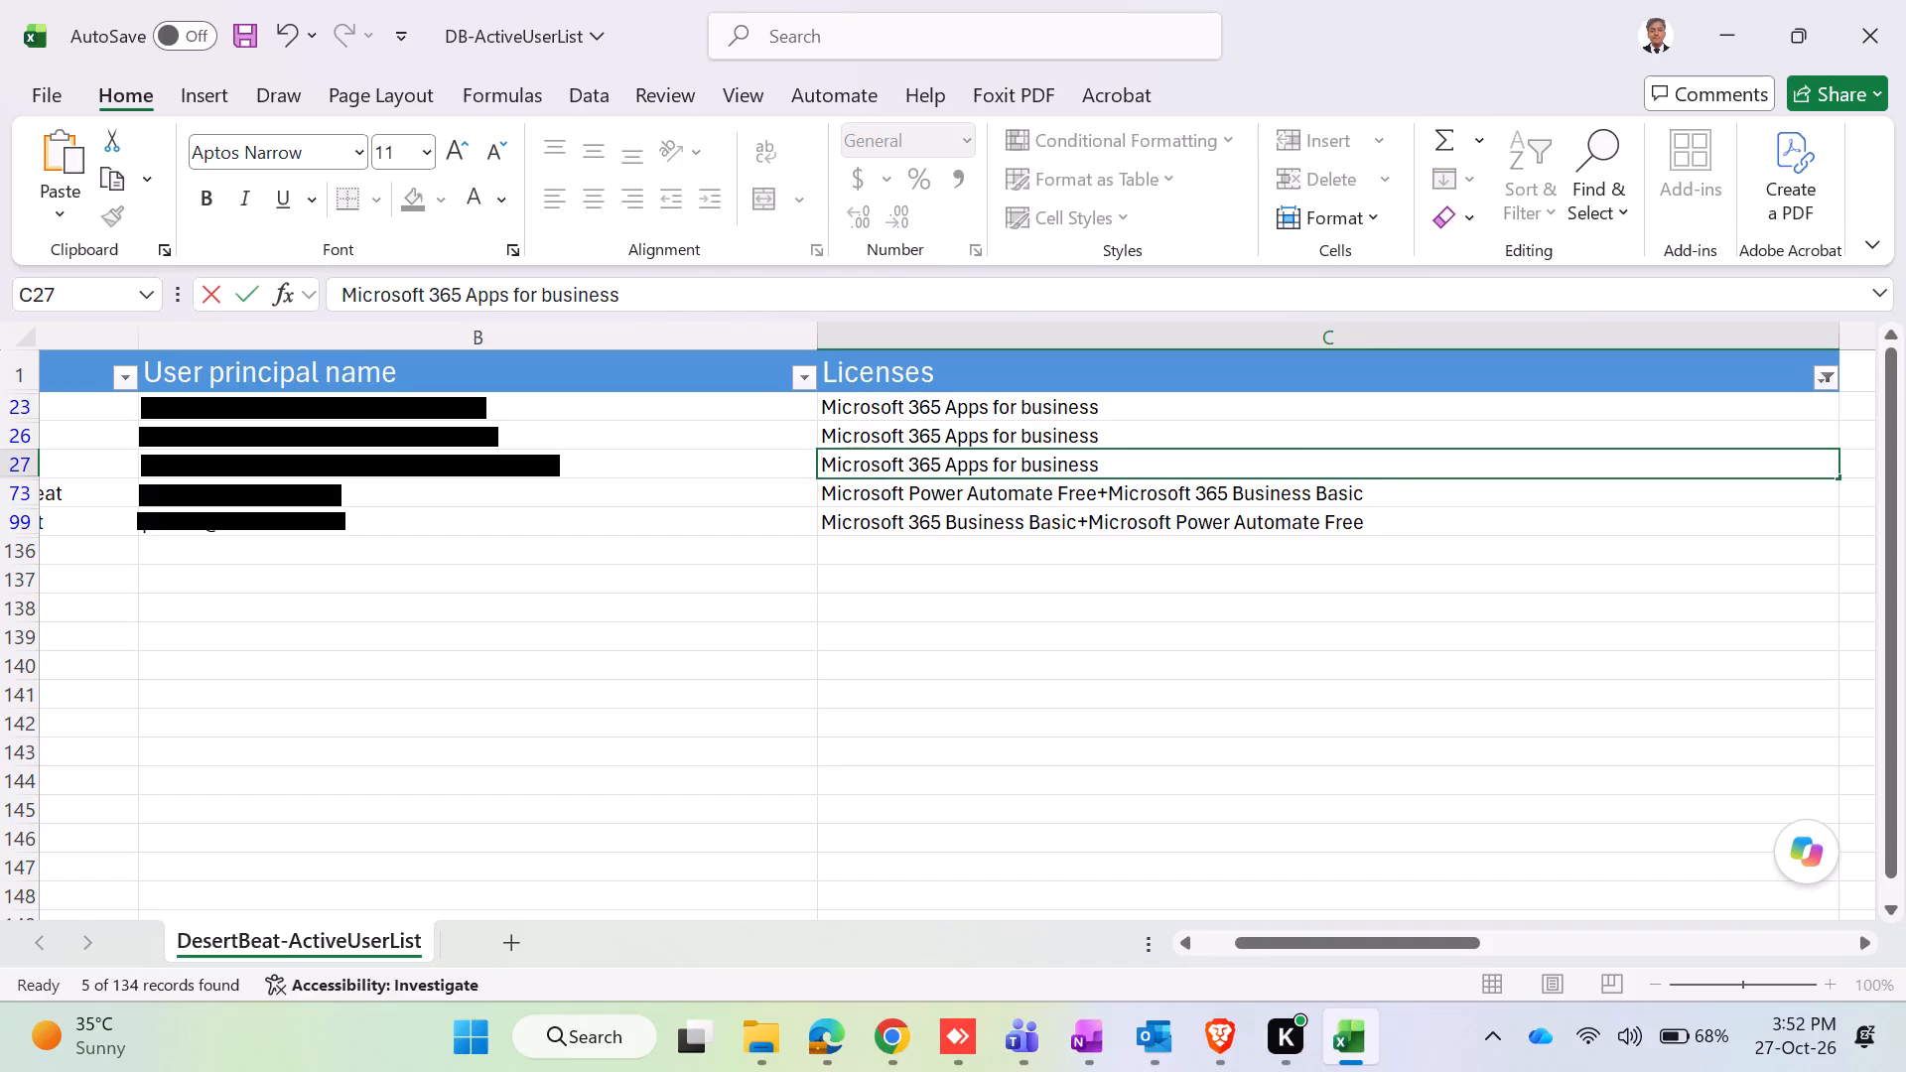
{"action": "key", "text": "shift+Up"}
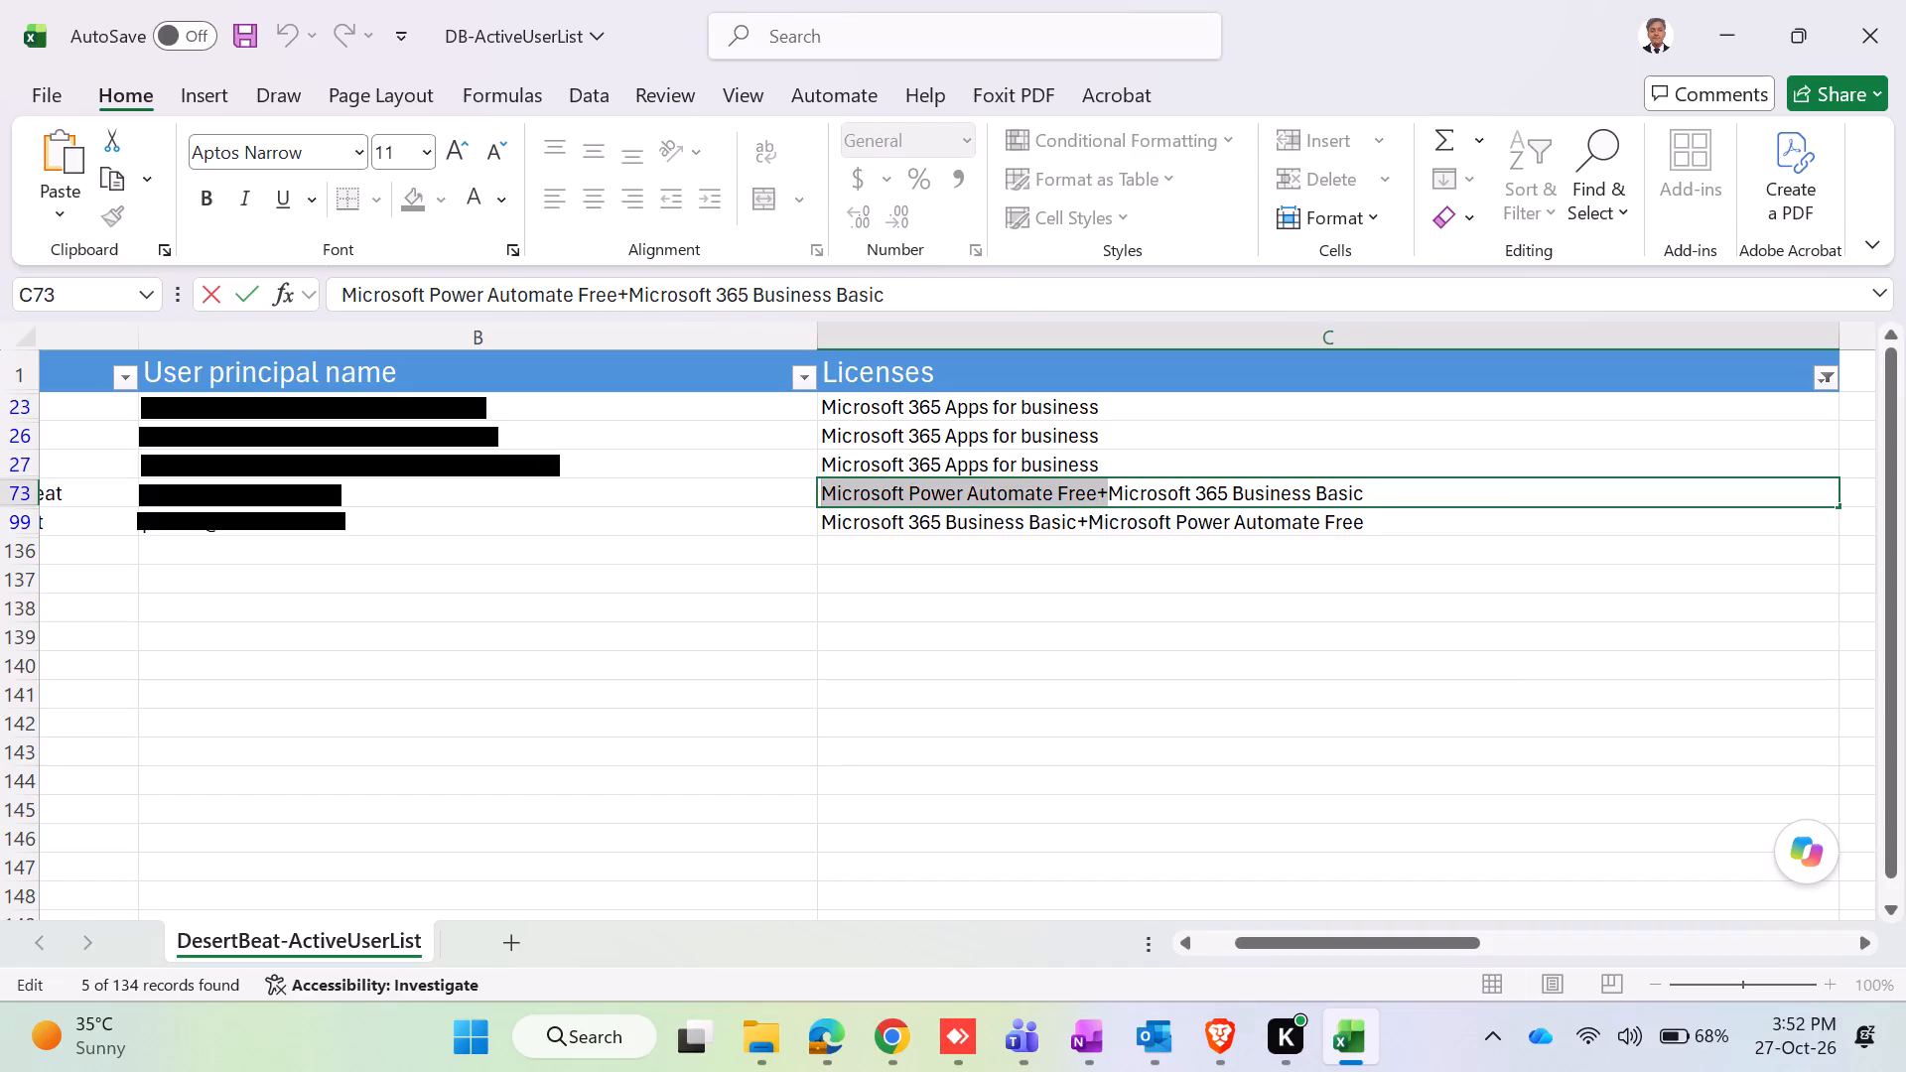
{"action": "key", "text": "BackSpace"}
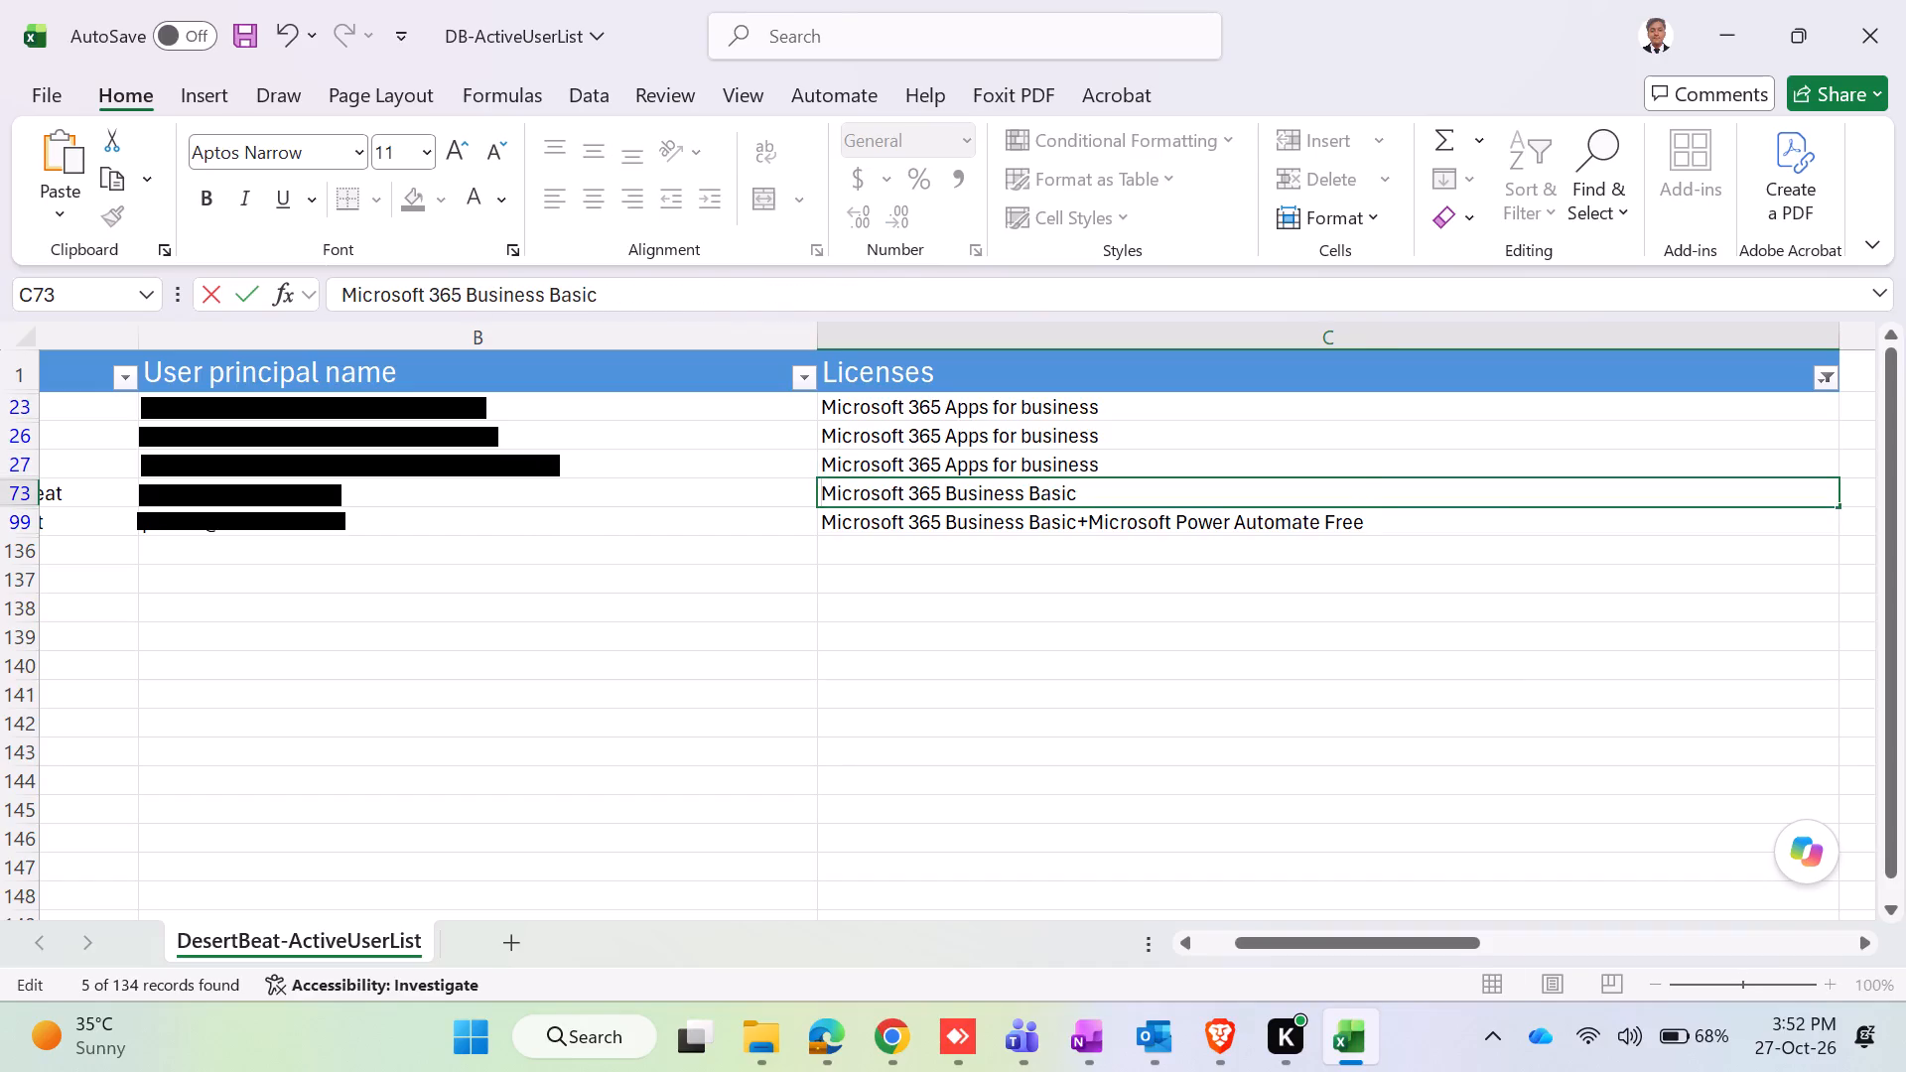
{"action": "left_click", "coordinate": [1070, 524]}
{"action": "left_click", "coordinate": [1076, 524]}
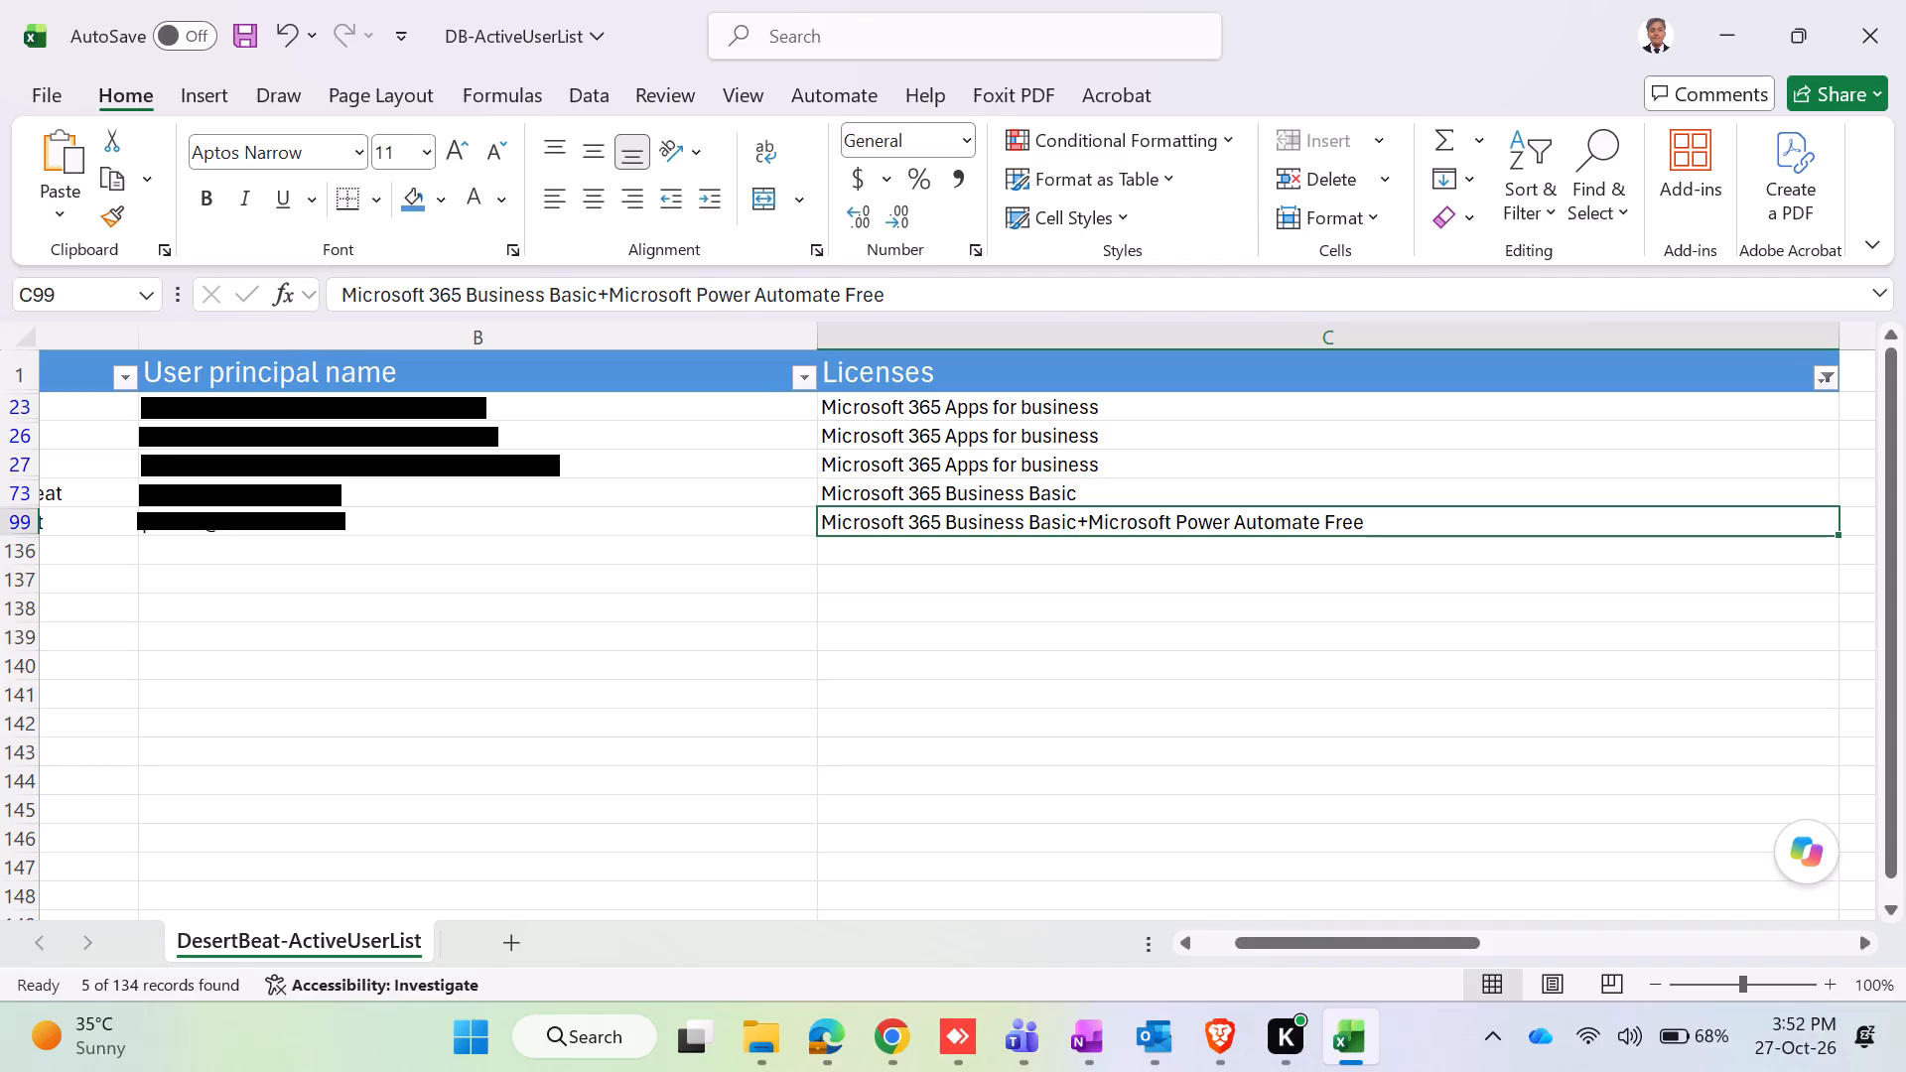
{"action": "double_click", "coordinate": [1076, 523]}
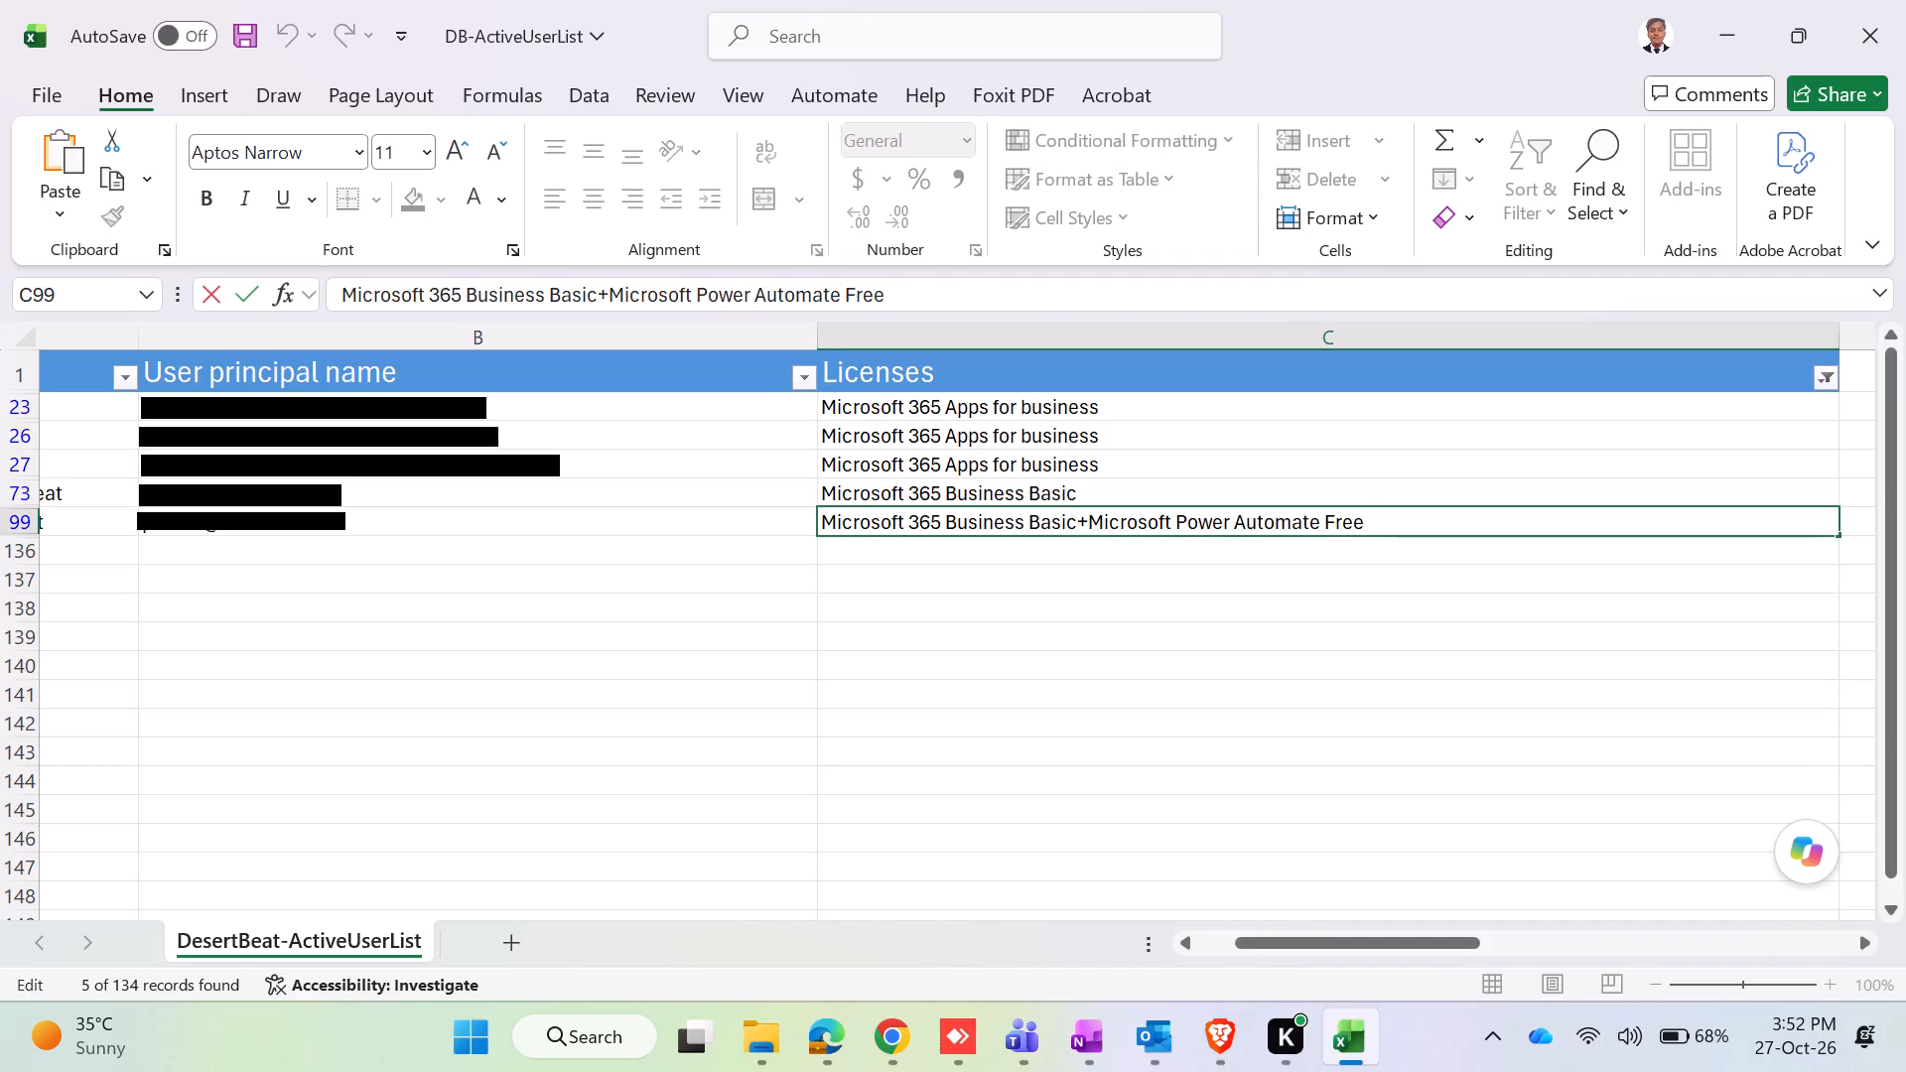
{"action": "key", "text": "shift+Down"}
{"action": "key", "text": "BackSpace"}
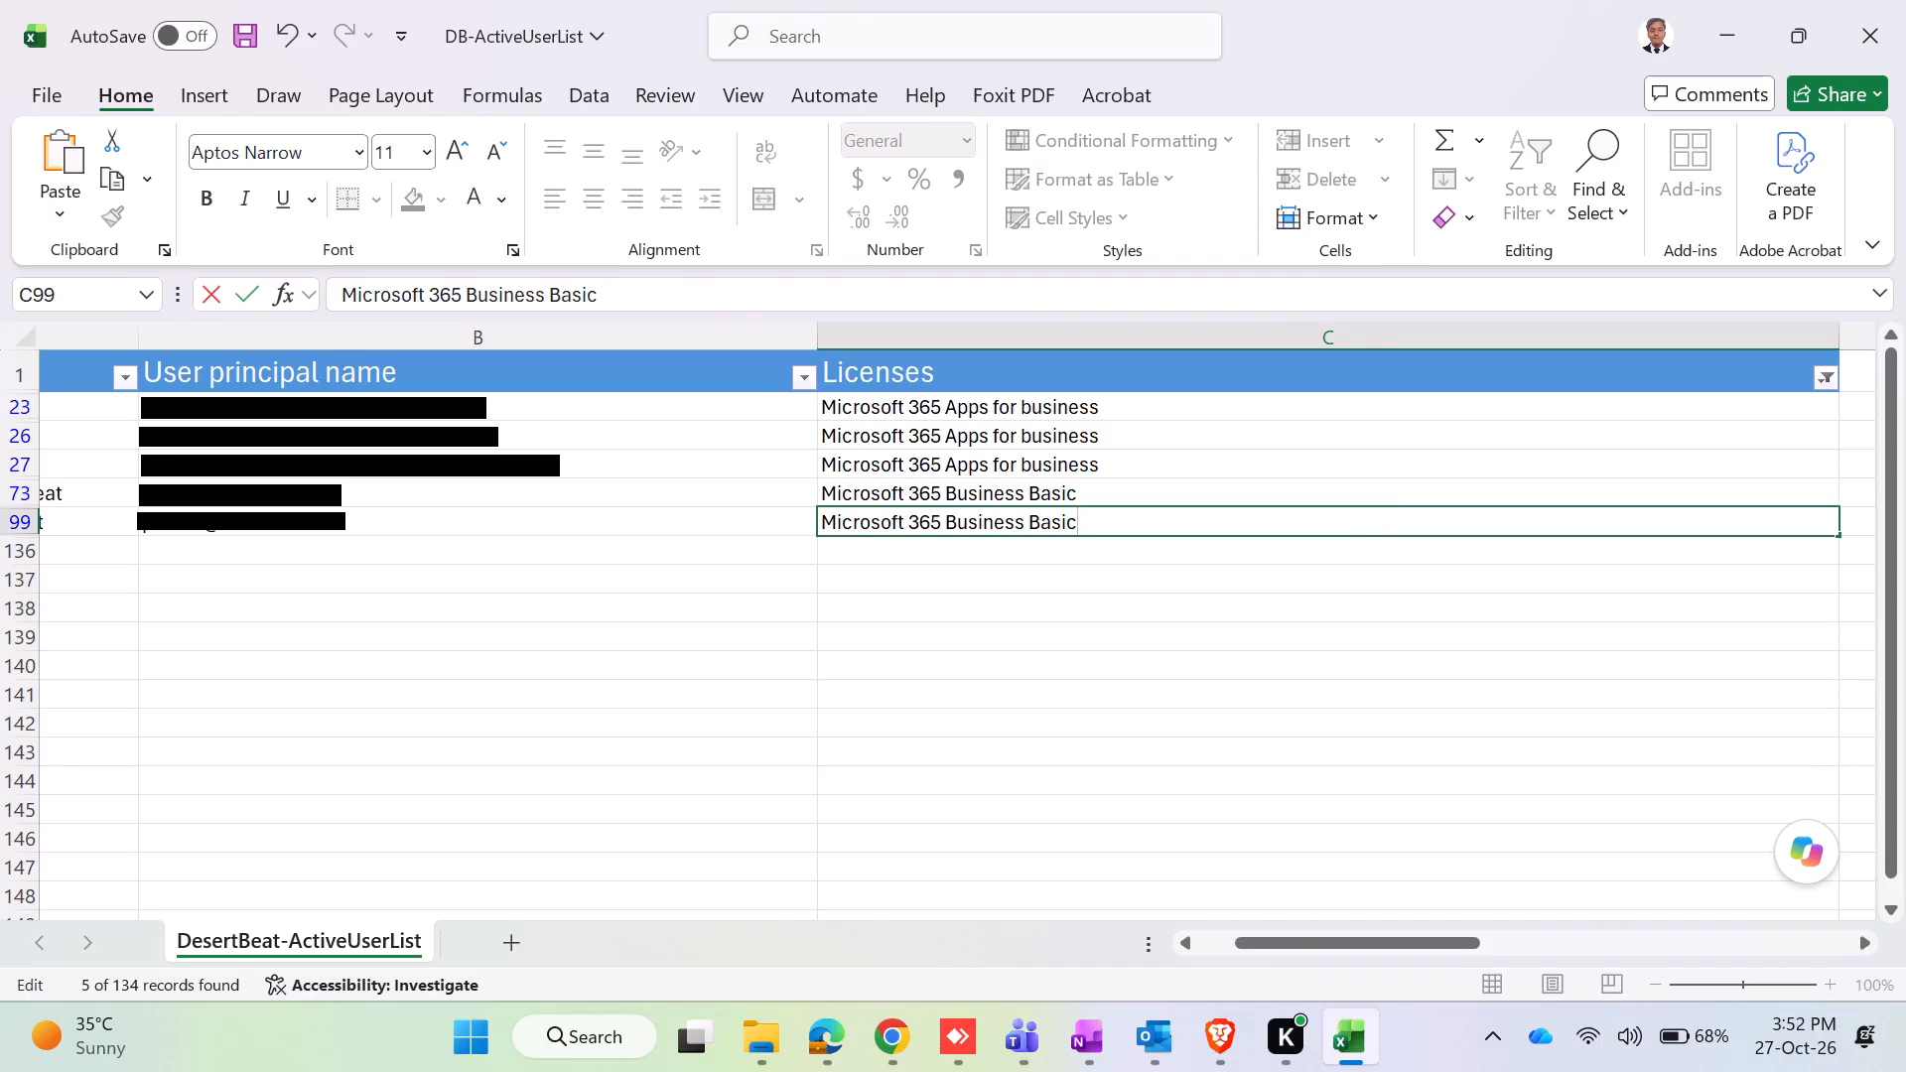
{"action": "left_click", "coordinate": [1242, 737]}
Reselect all values in the Licenses filter and apply it to show every user record.
{"action": "left_click_drag", "start_coordinate": [1237, 944], "coordinate": [1198, 942]}
{"action": "double_click", "coordinate": [1198, 942]}
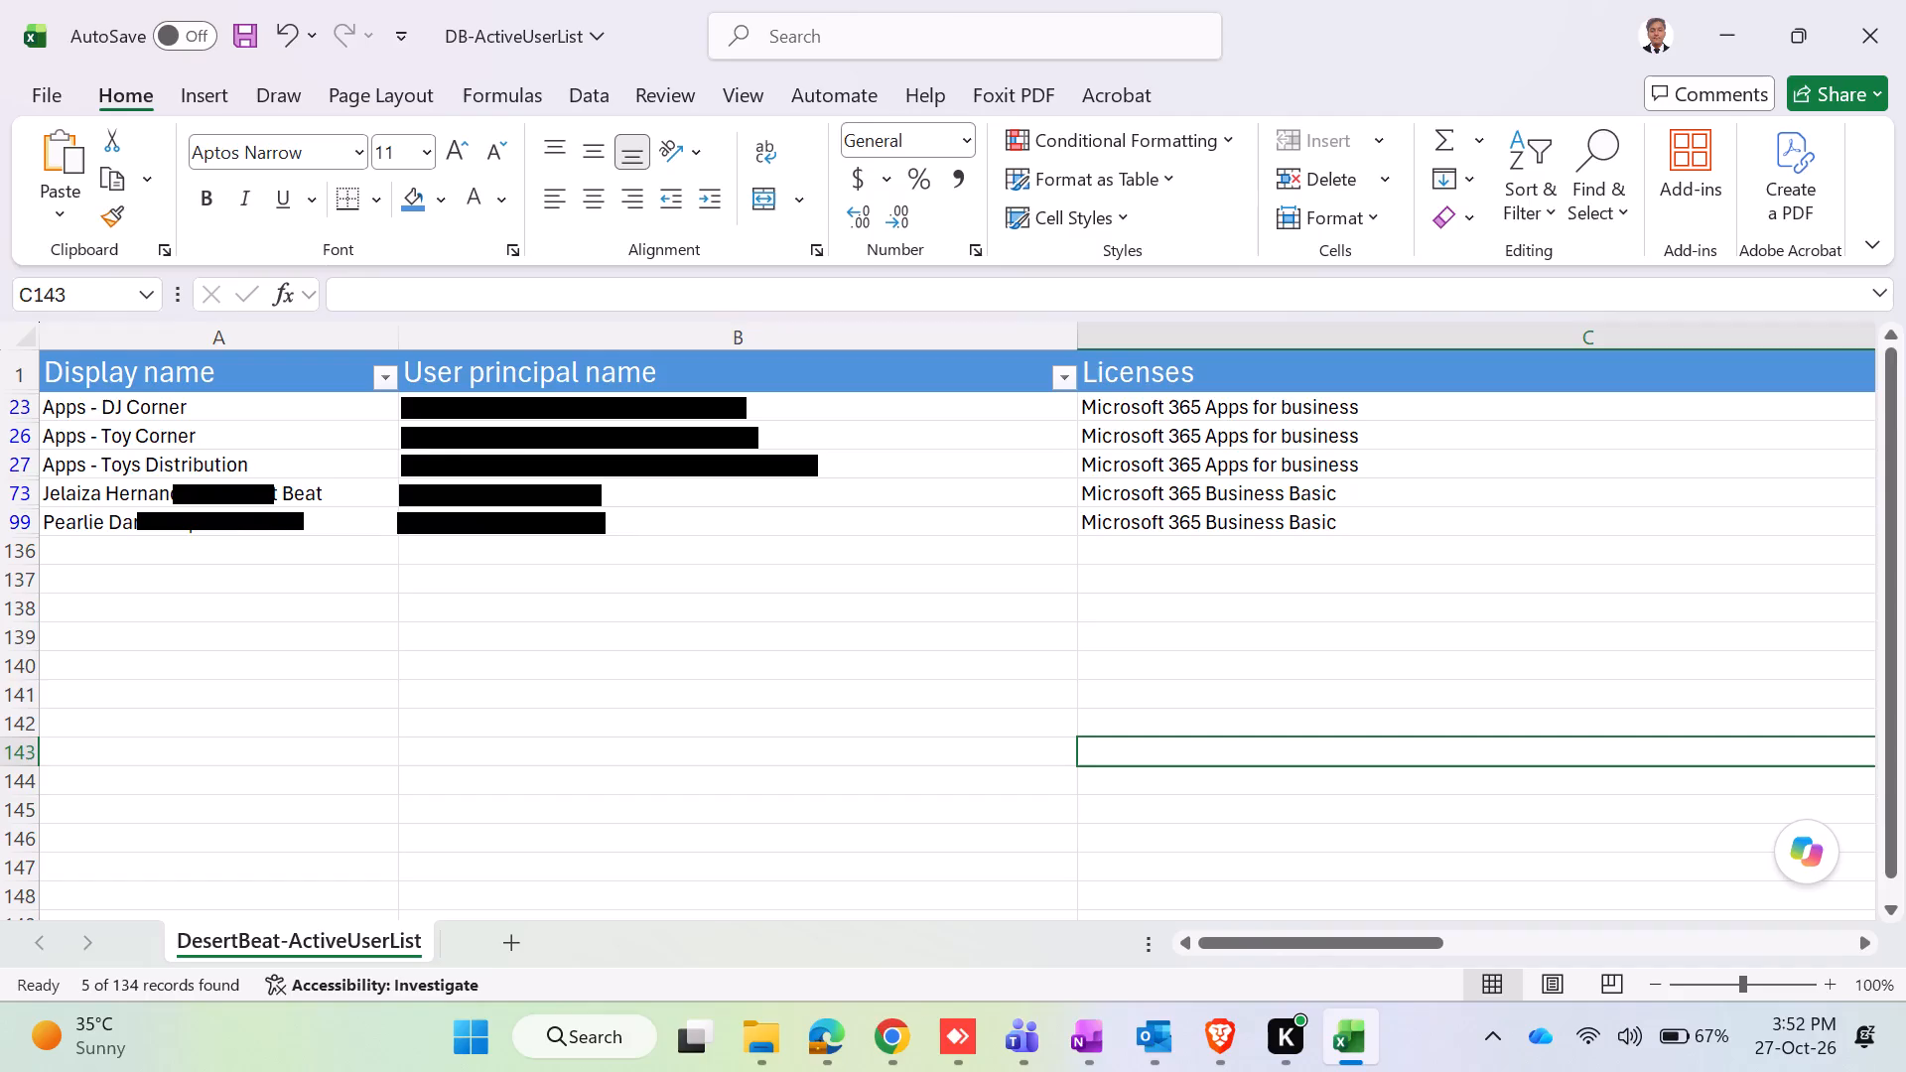
{"action": "scroll", "coordinate": [1146, 719], "scroll_direction": "up", "scroll_amount": 2}
{"action": "scroll", "coordinate": [1322, 694], "scroll_direction": "up", "scroll_amount": 3}
{"action": "left_click_drag", "start_coordinate": [1339, 947], "coordinate": [1433, 947]}
{"action": "left_click_drag", "start_coordinate": [1433, 947], "coordinate": [1388, 952]}
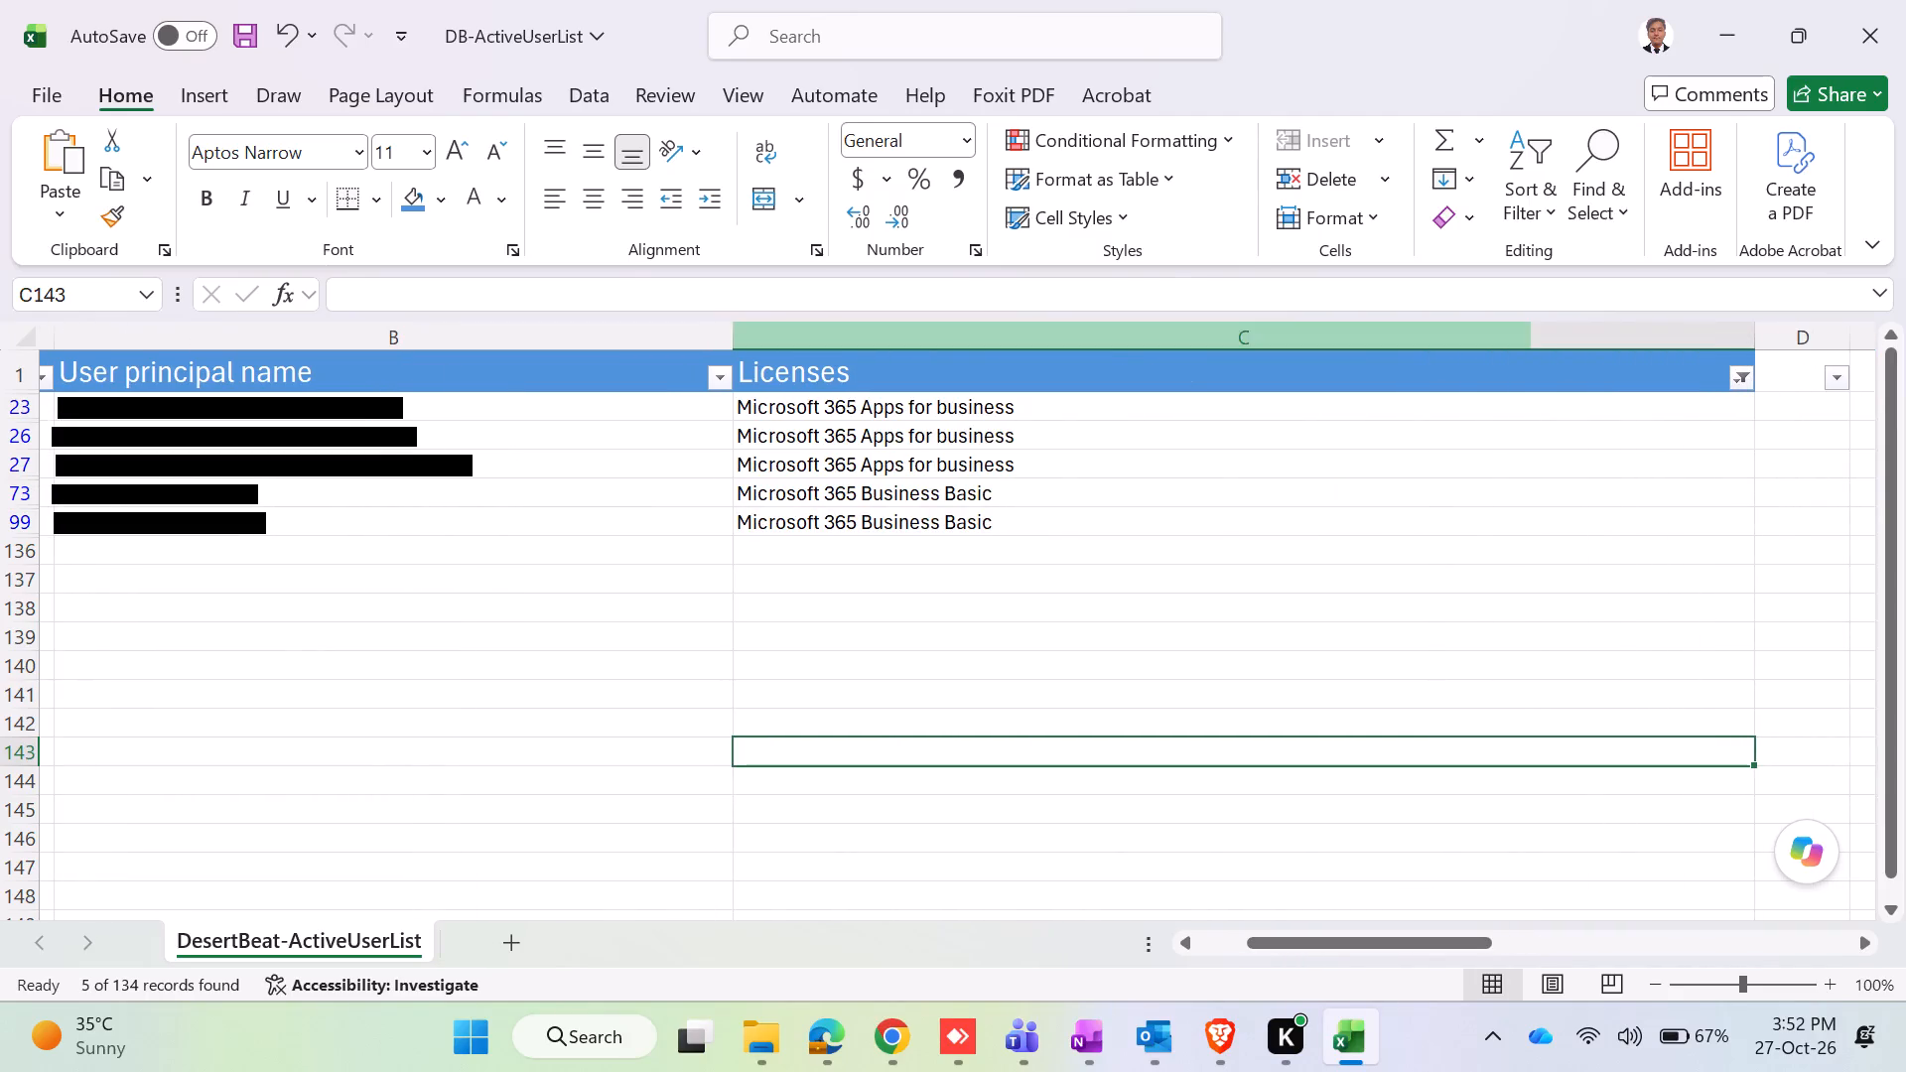
{"action": "double_click", "coordinate": [1163, 340]}
{"action": "double_click", "coordinate": [1163, 340]}
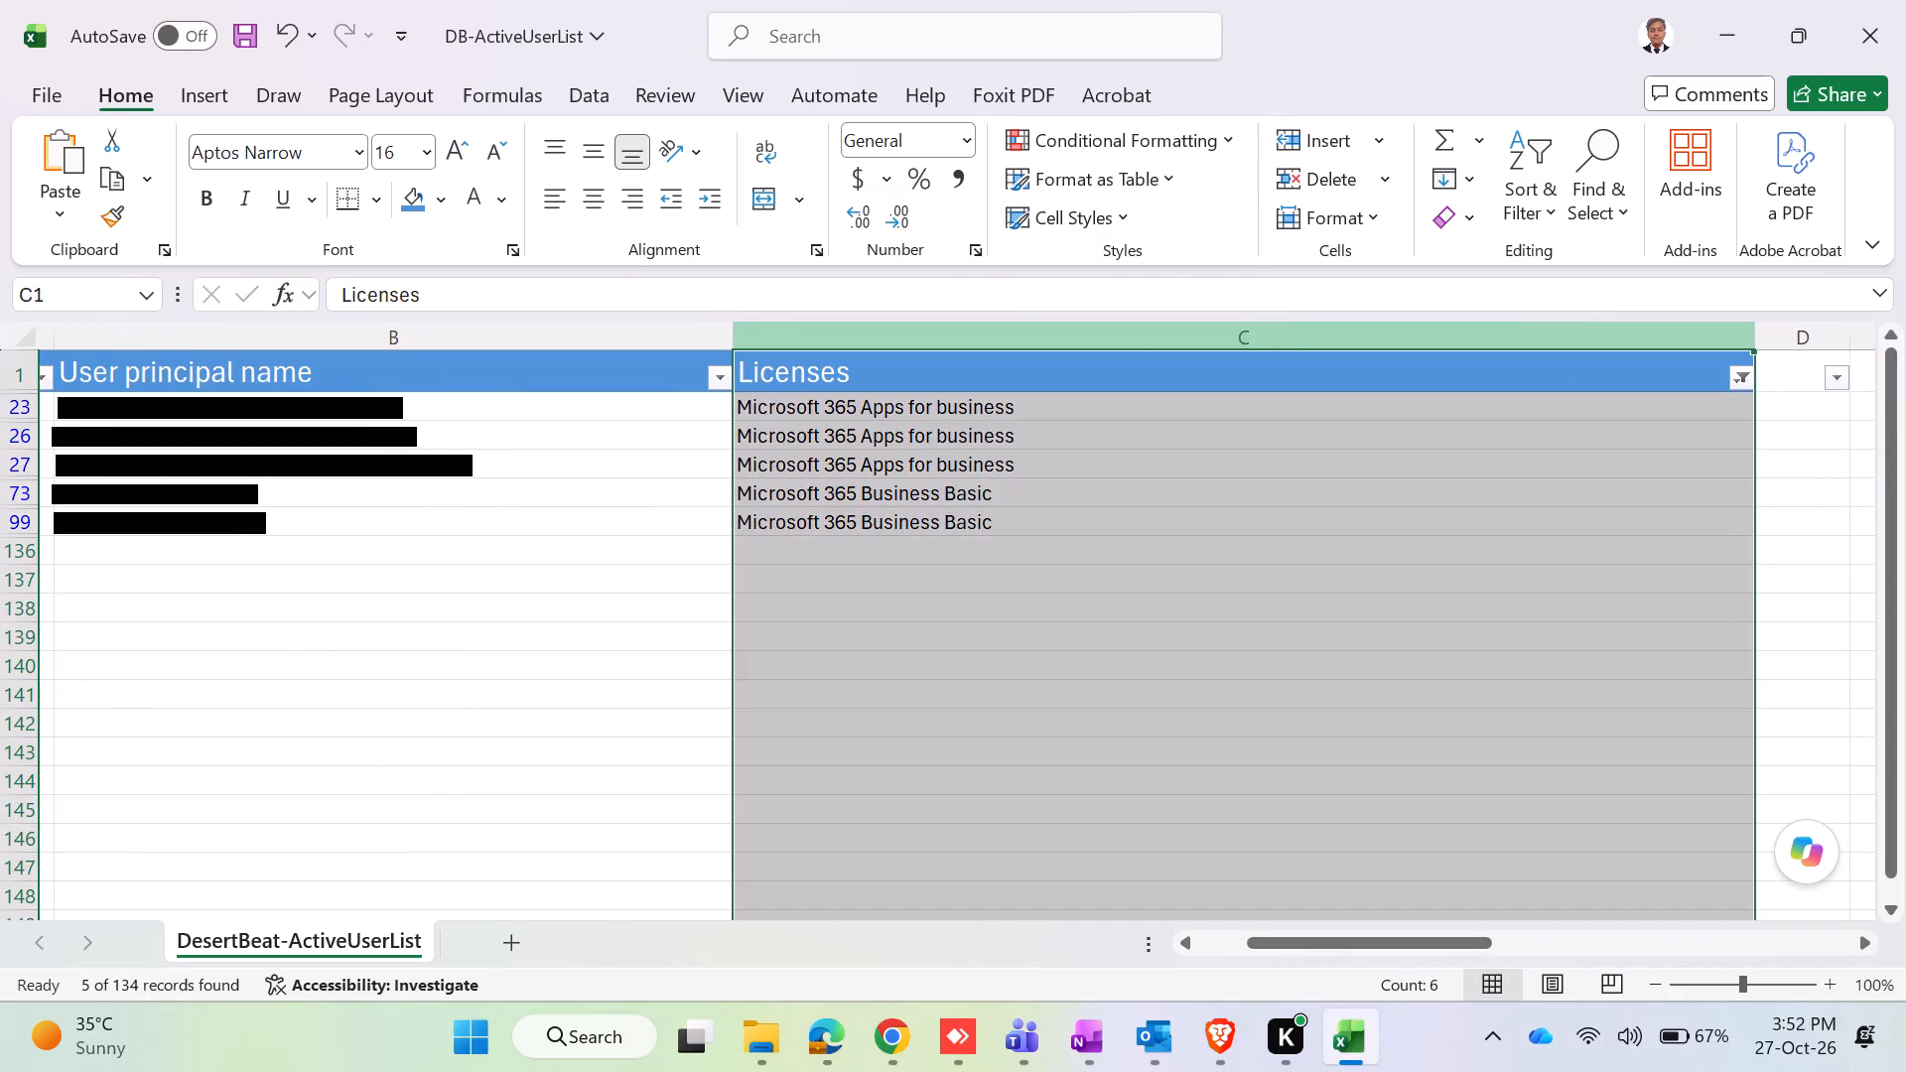
{"action": "left_click", "coordinate": [1163, 340]}
{"action": "double_click", "coordinate": [1550, 335]}
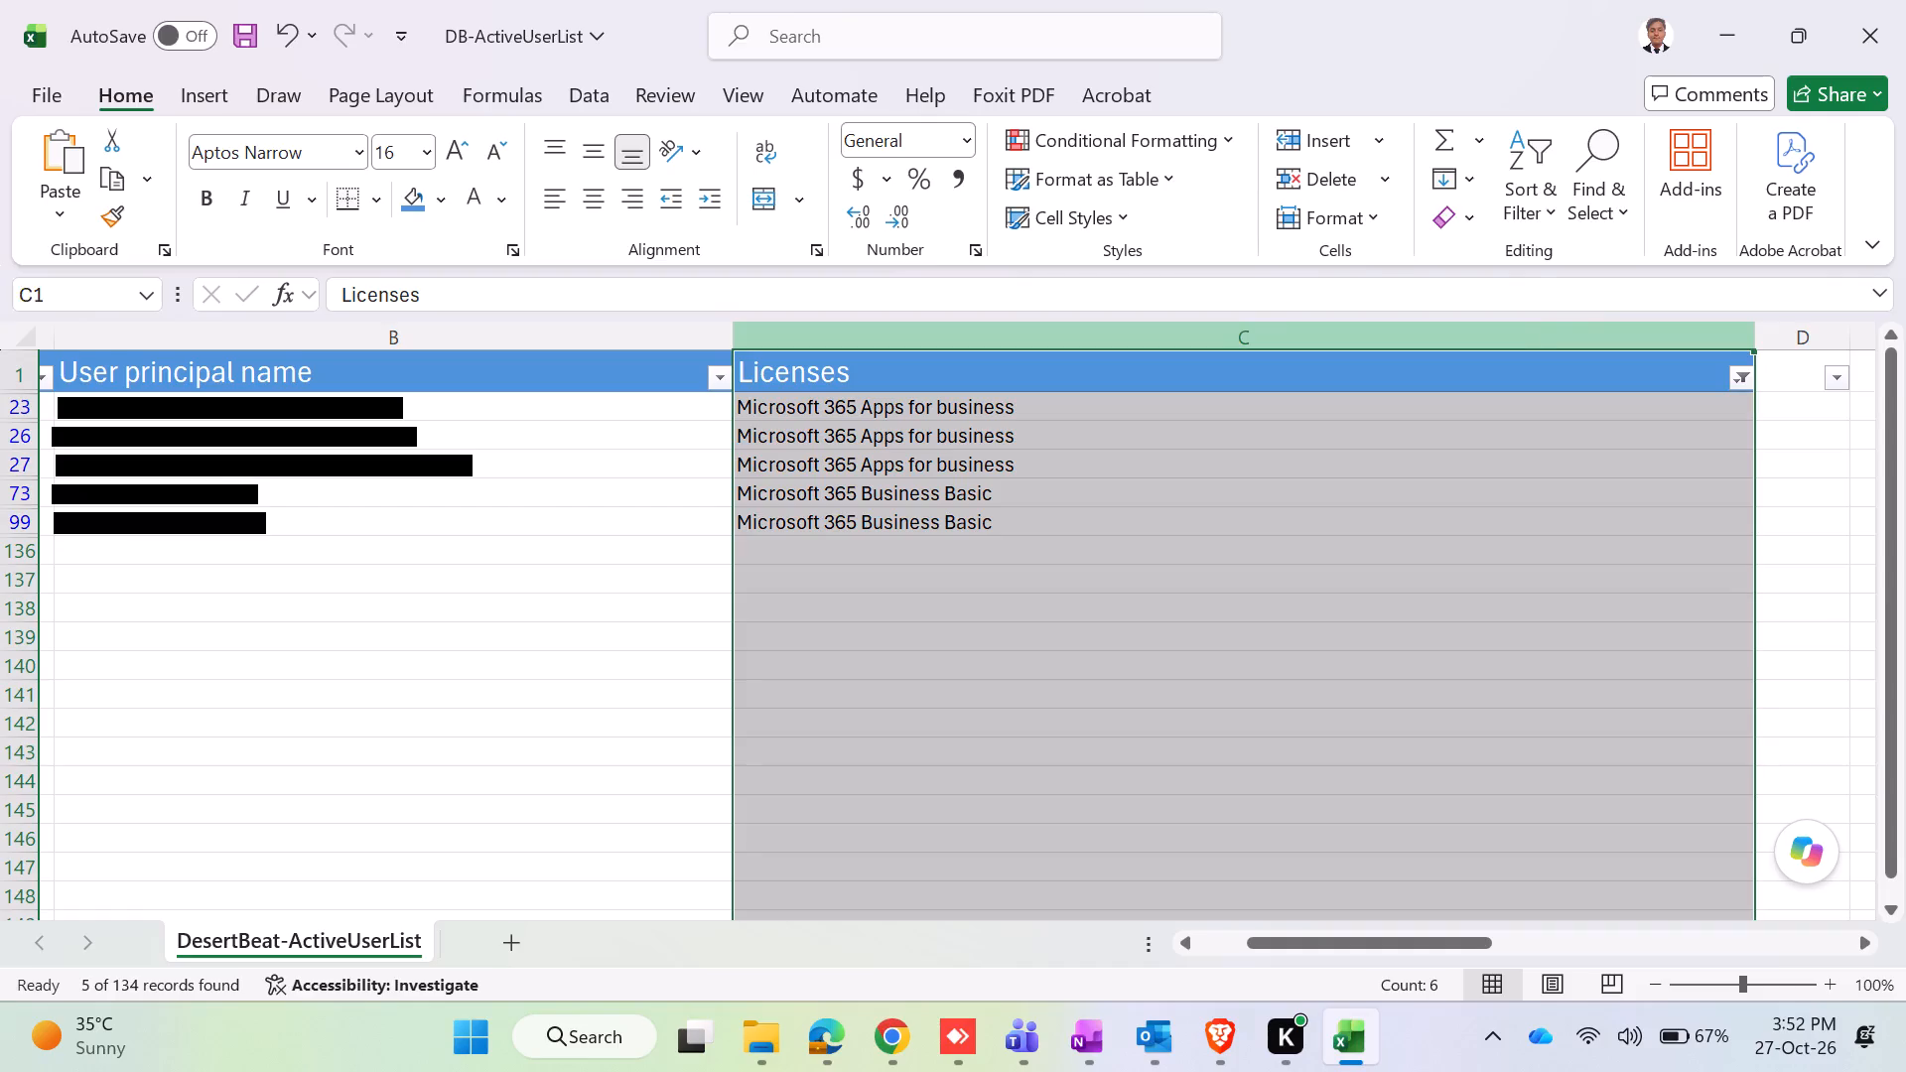
{"action": "left_click", "coordinate": [1739, 380]}
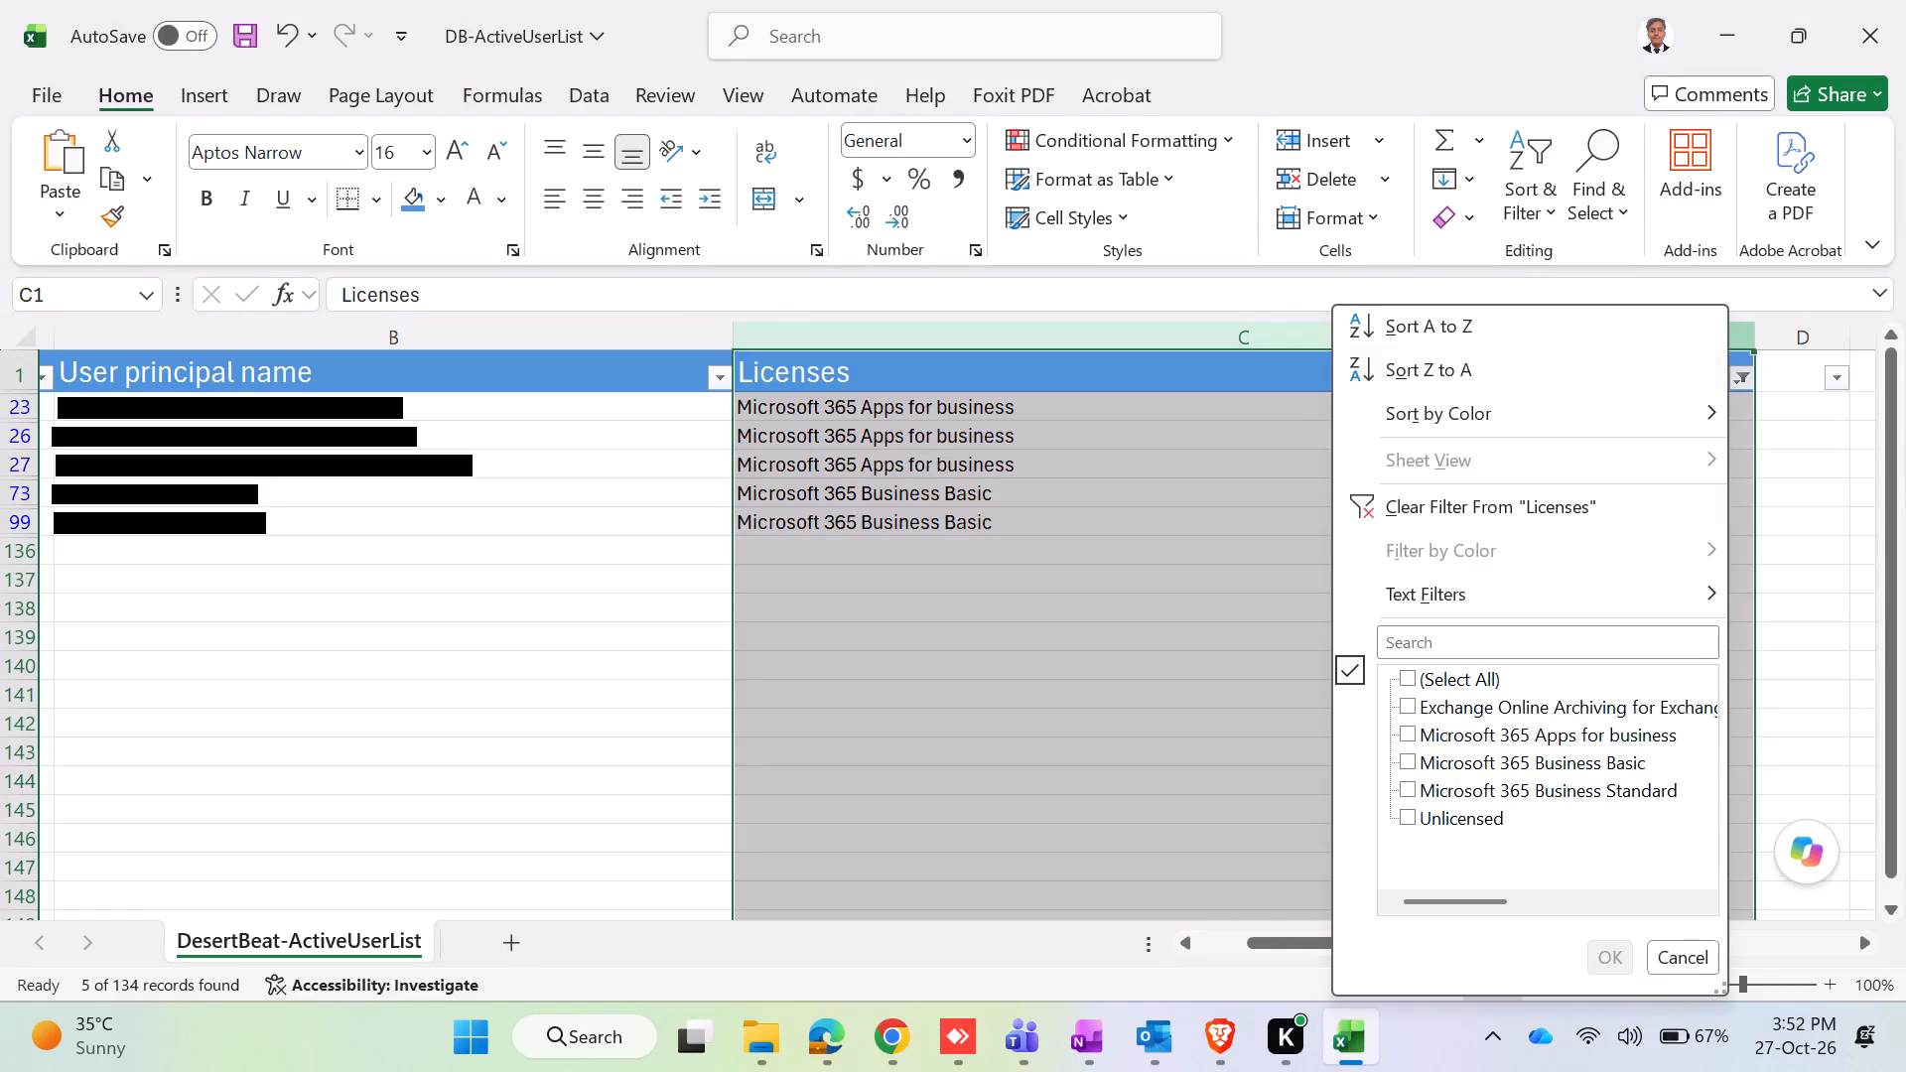
{"action": "double_click", "coordinate": [1406, 678]}
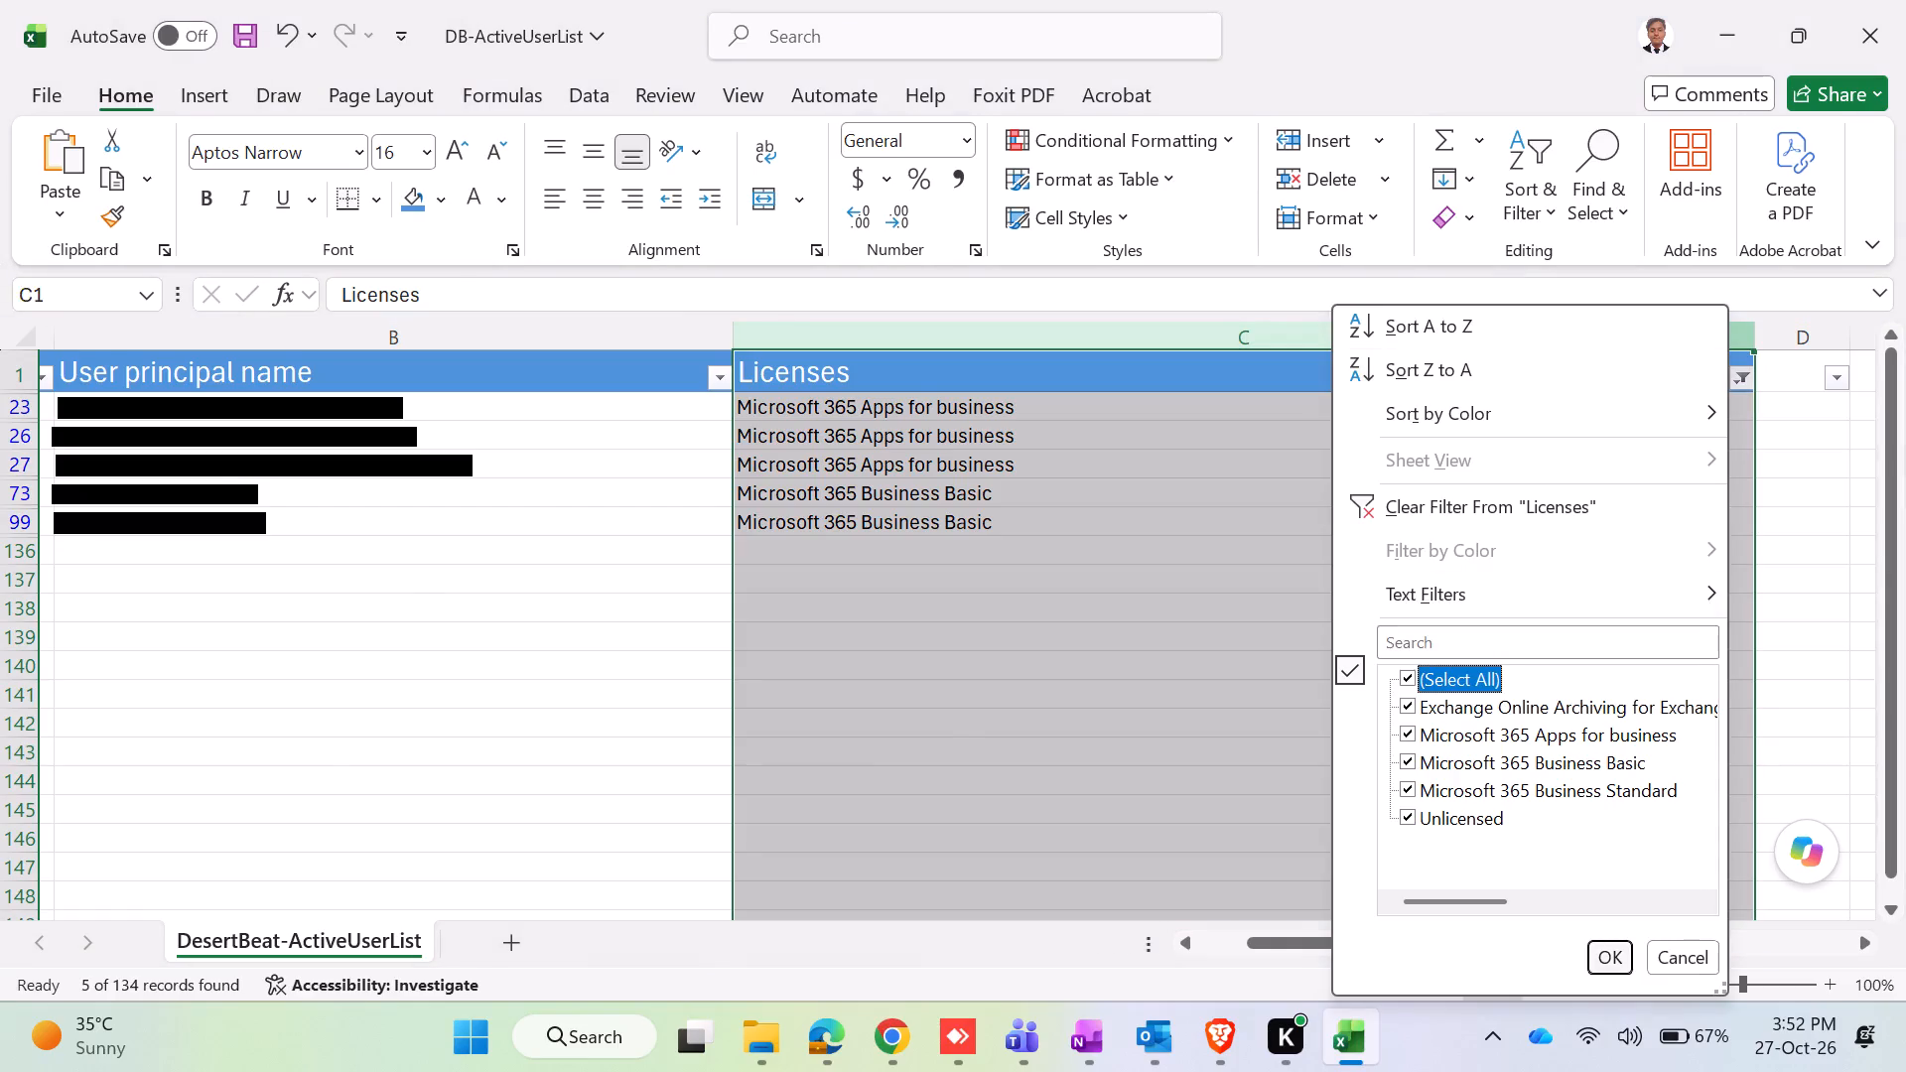
{"action": "left_click", "coordinate": [1604, 969]}
Review the Licenses column through the whole user list for any remaining combined license entries.
{"action": "scroll", "coordinate": [1523, 767], "scroll_direction": "up", "scroll_amount": 5}
{"action": "scroll", "coordinate": [1523, 766], "scroll_direction": "down", "scroll_amount": 12}
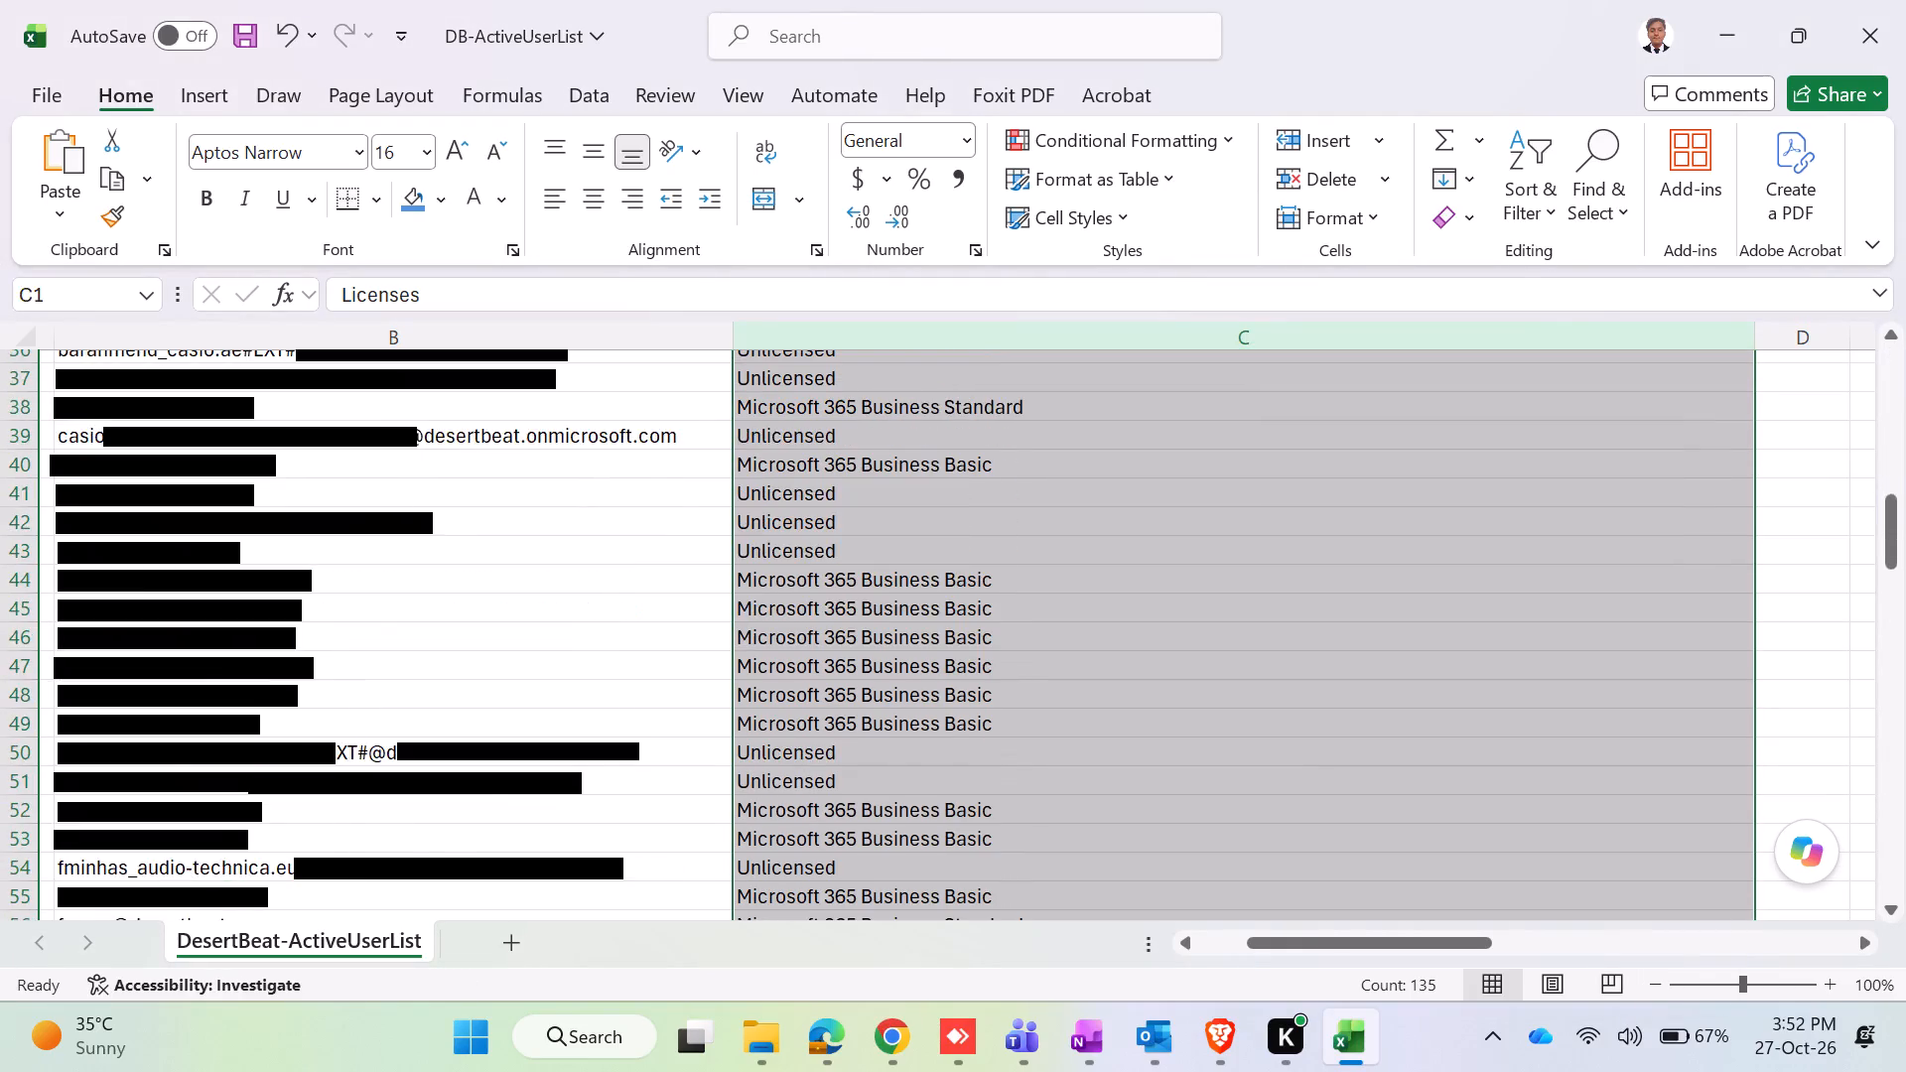
{"action": "scroll", "coordinate": [1523, 753], "scroll_direction": "down", "scroll_amount": 16}
{"action": "scroll", "coordinate": [1519, 744], "scroll_direction": "up", "scroll_amount": 1}
{"action": "scroll", "coordinate": [1519, 744], "scroll_direction": "down", "scroll_amount": 20}
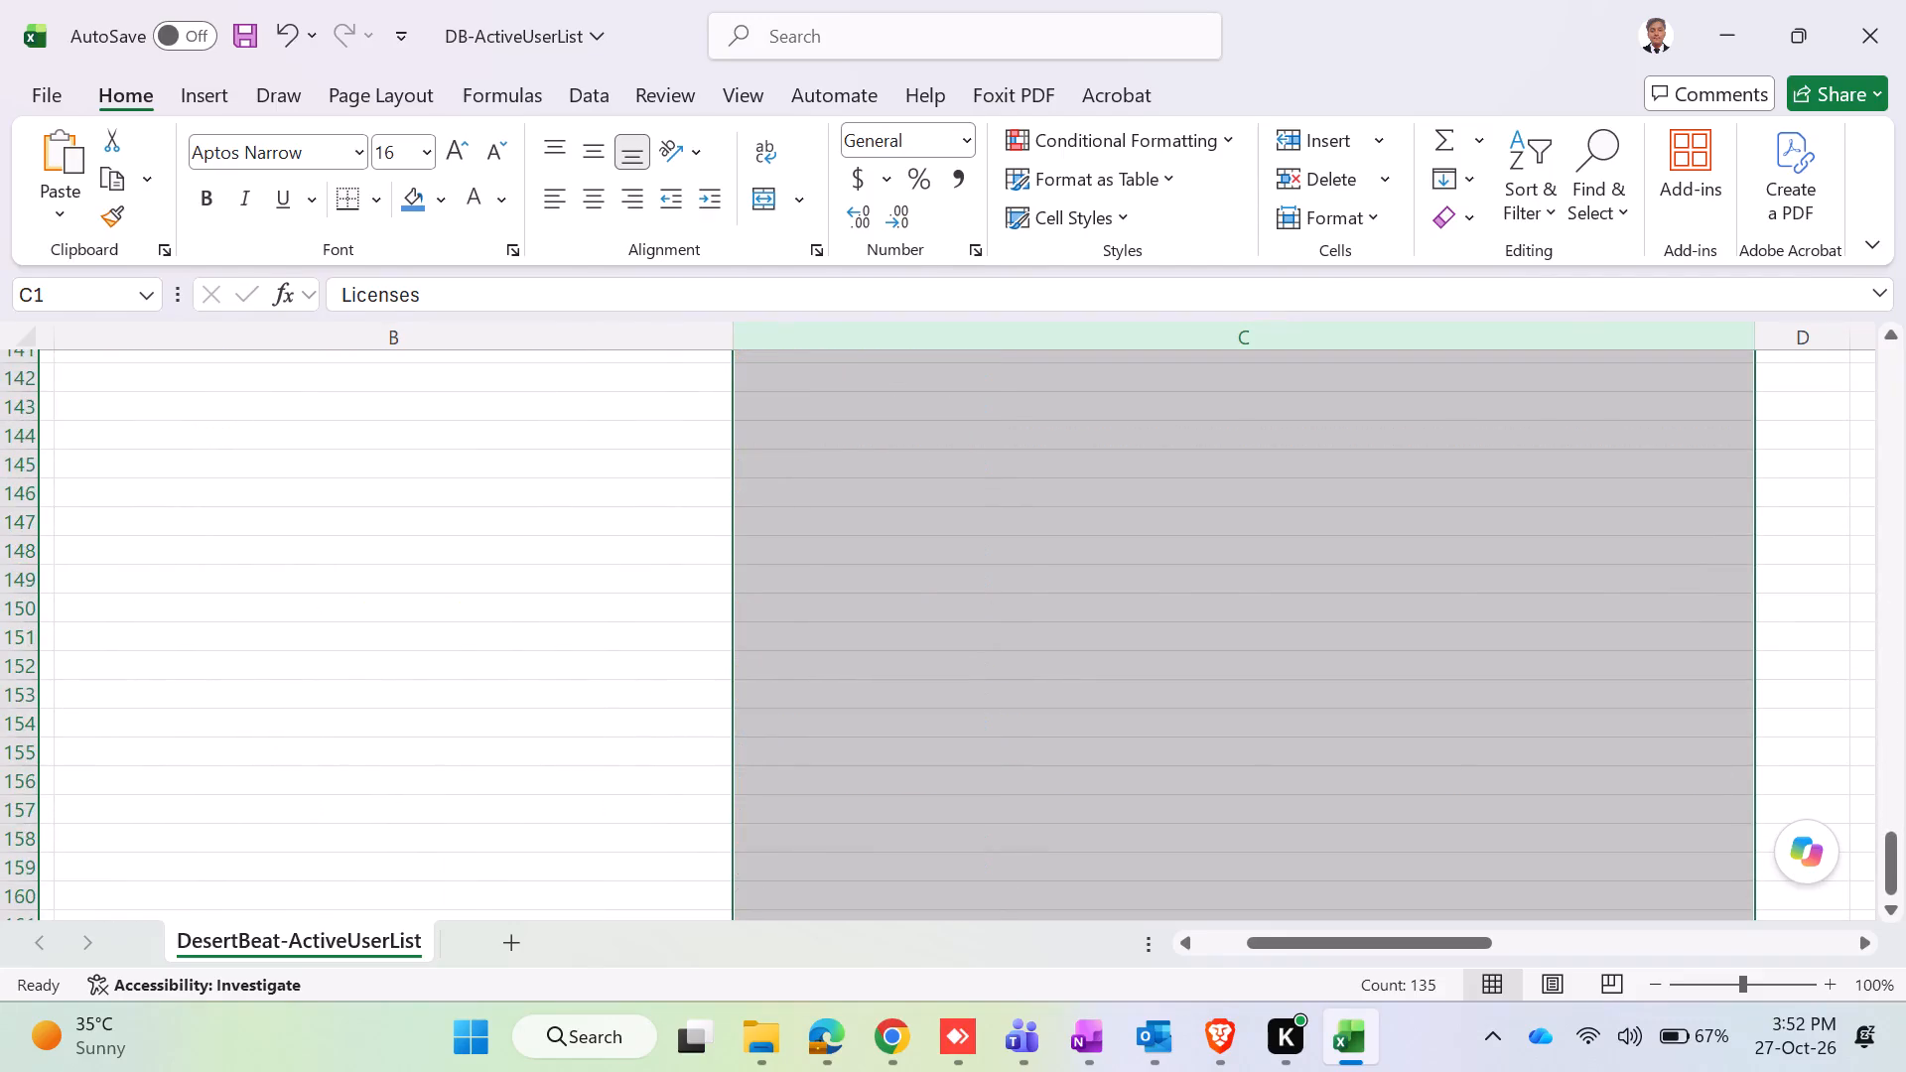
{"action": "scroll", "coordinate": [1516, 736], "scroll_direction": "up", "scroll_amount": 7}
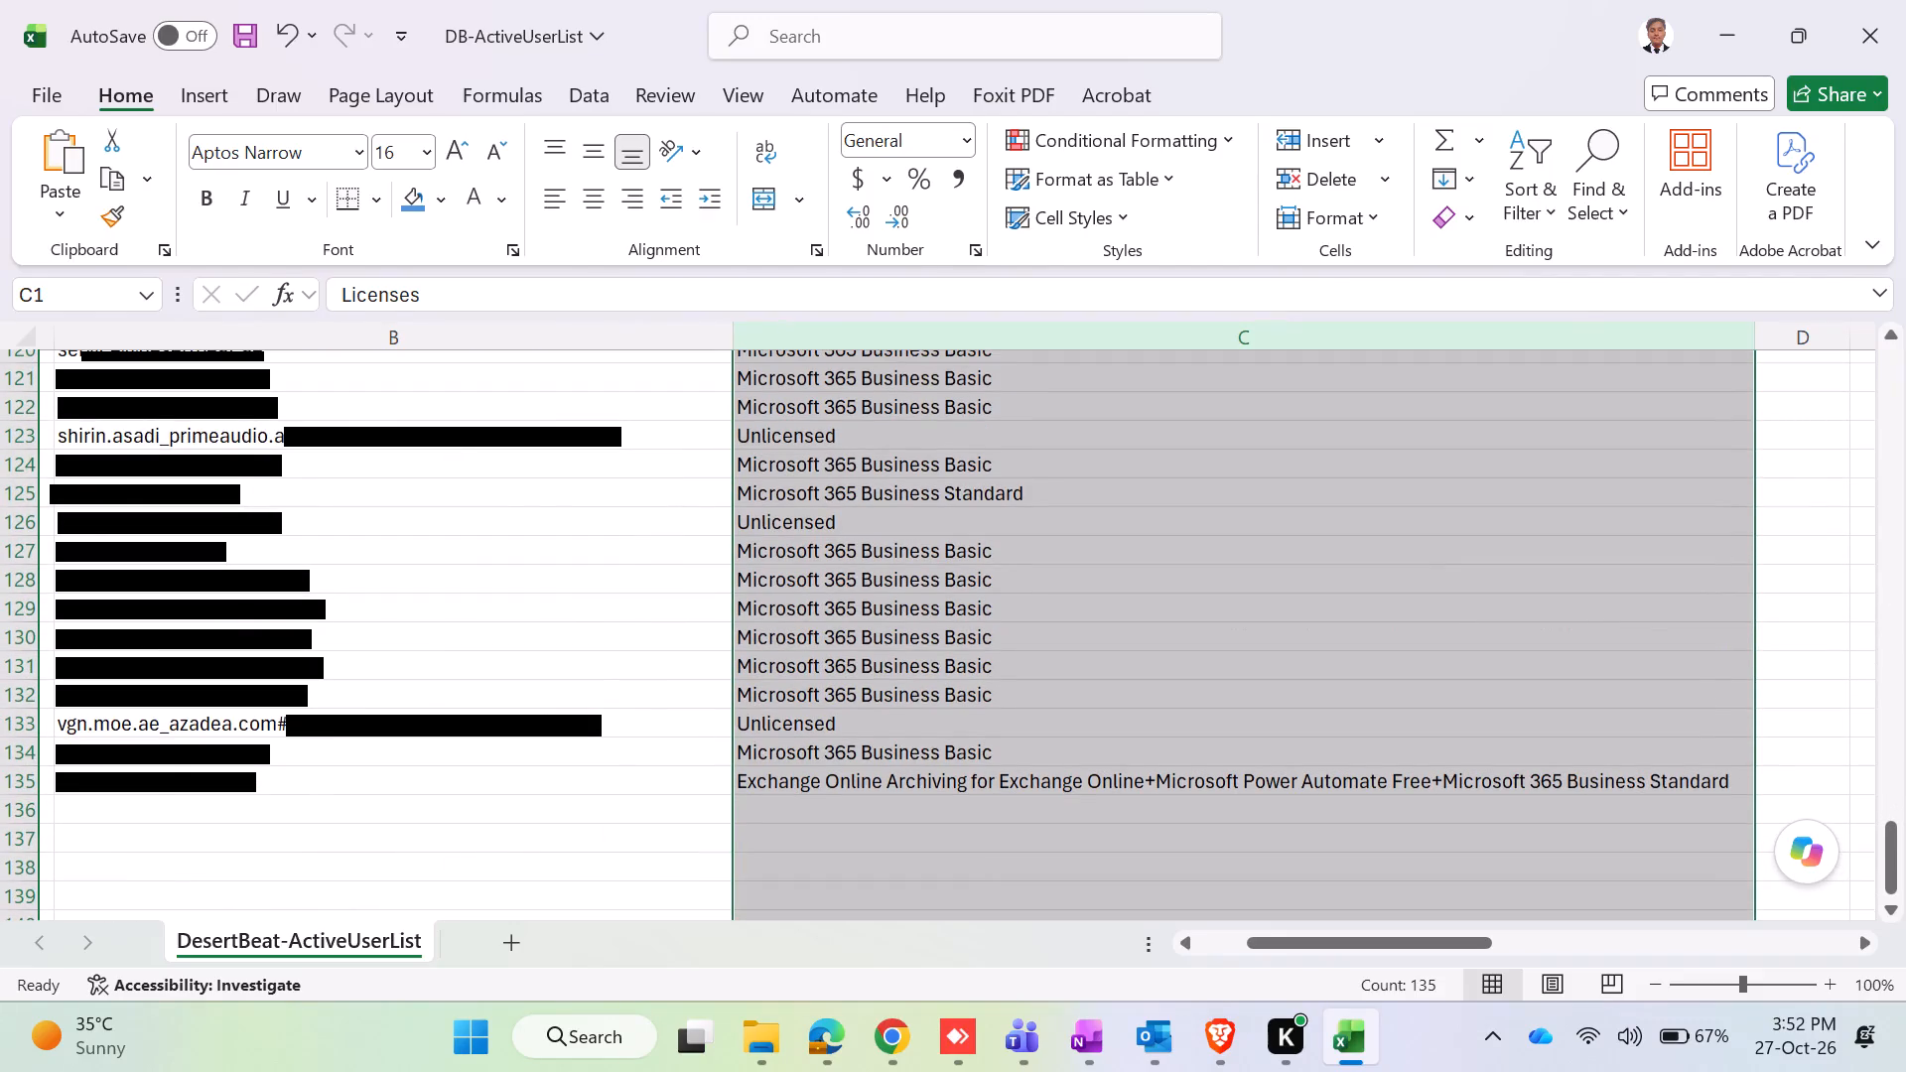
{"action": "scroll", "coordinate": [1468, 837], "scroll_direction": "up", "scroll_amount": 5}
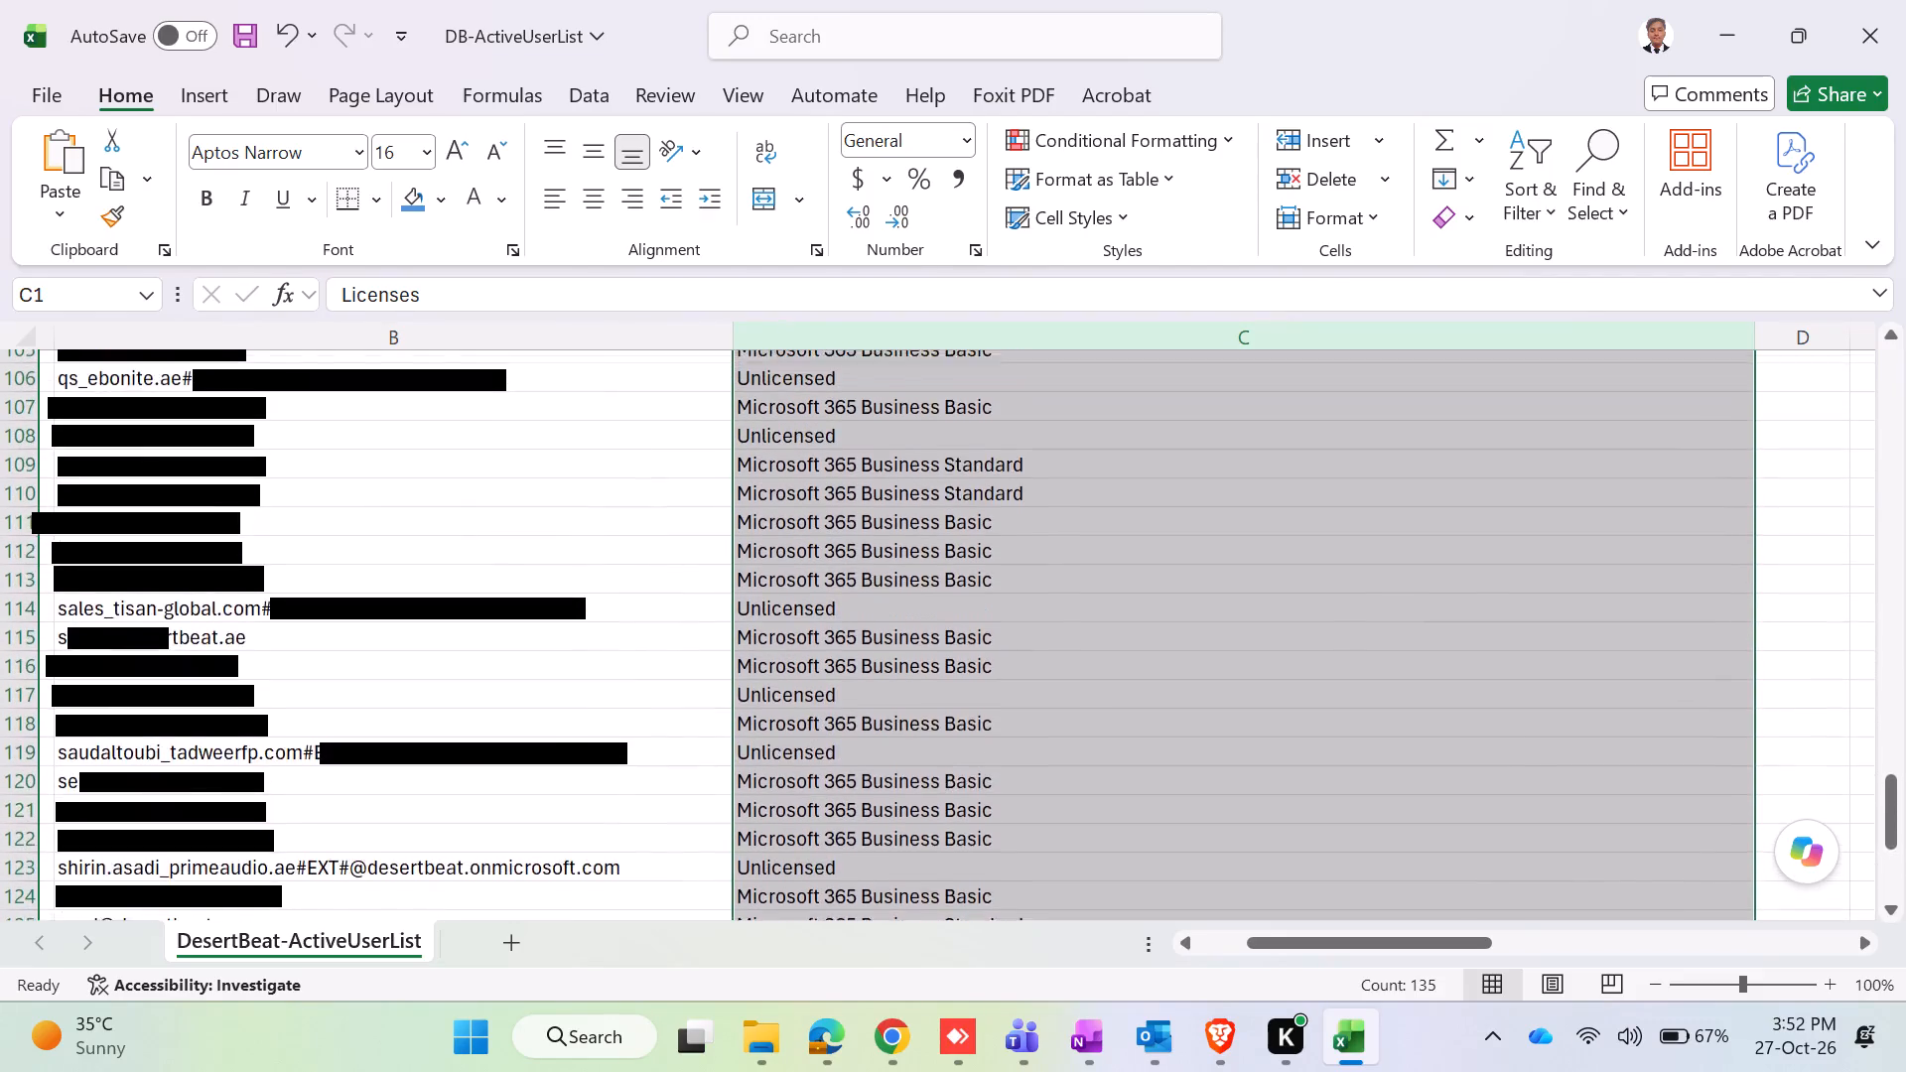
{"action": "scroll", "coordinate": [1468, 837], "scroll_direction": "up", "scroll_amount": 20}
{"action": "scroll", "coordinate": [1468, 837], "scroll_direction": "up", "scroll_amount": 2}
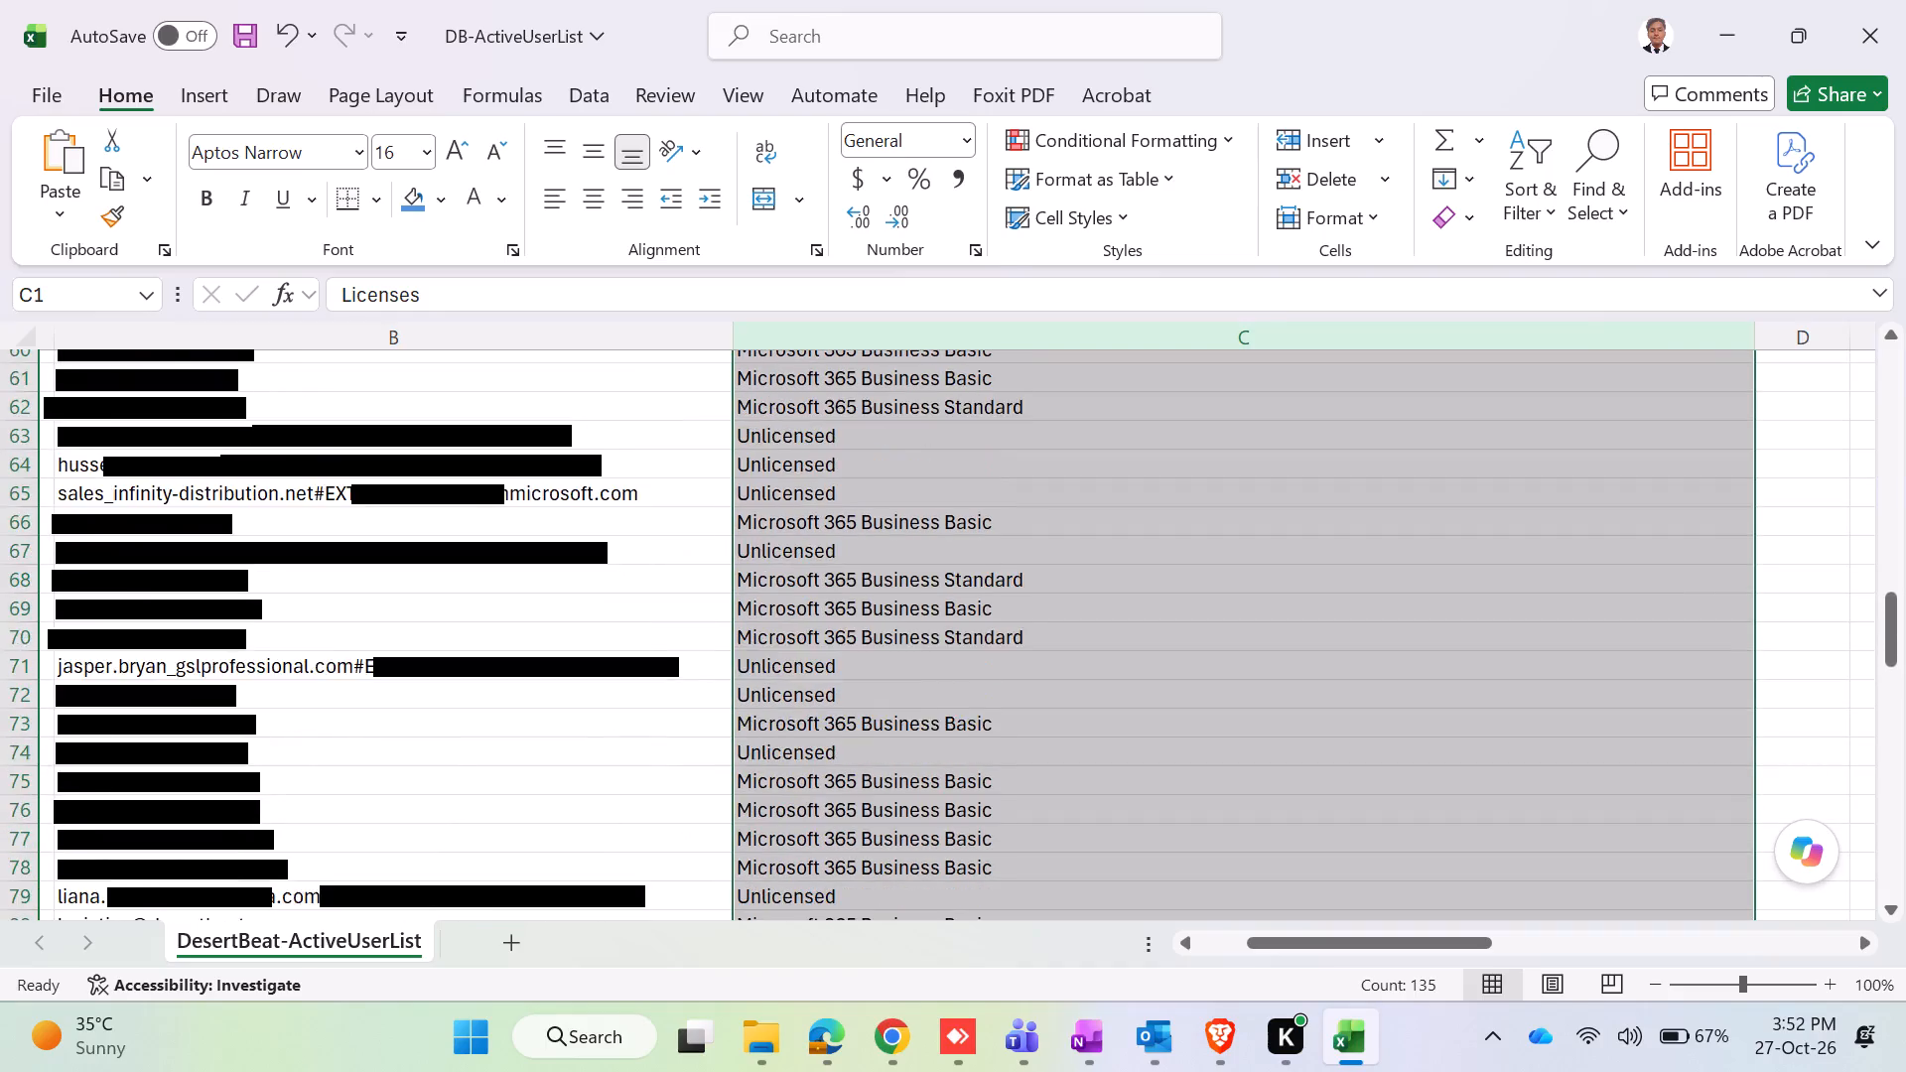
{"action": "scroll", "coordinate": [1465, 838], "scroll_direction": "up", "scroll_amount": 18}
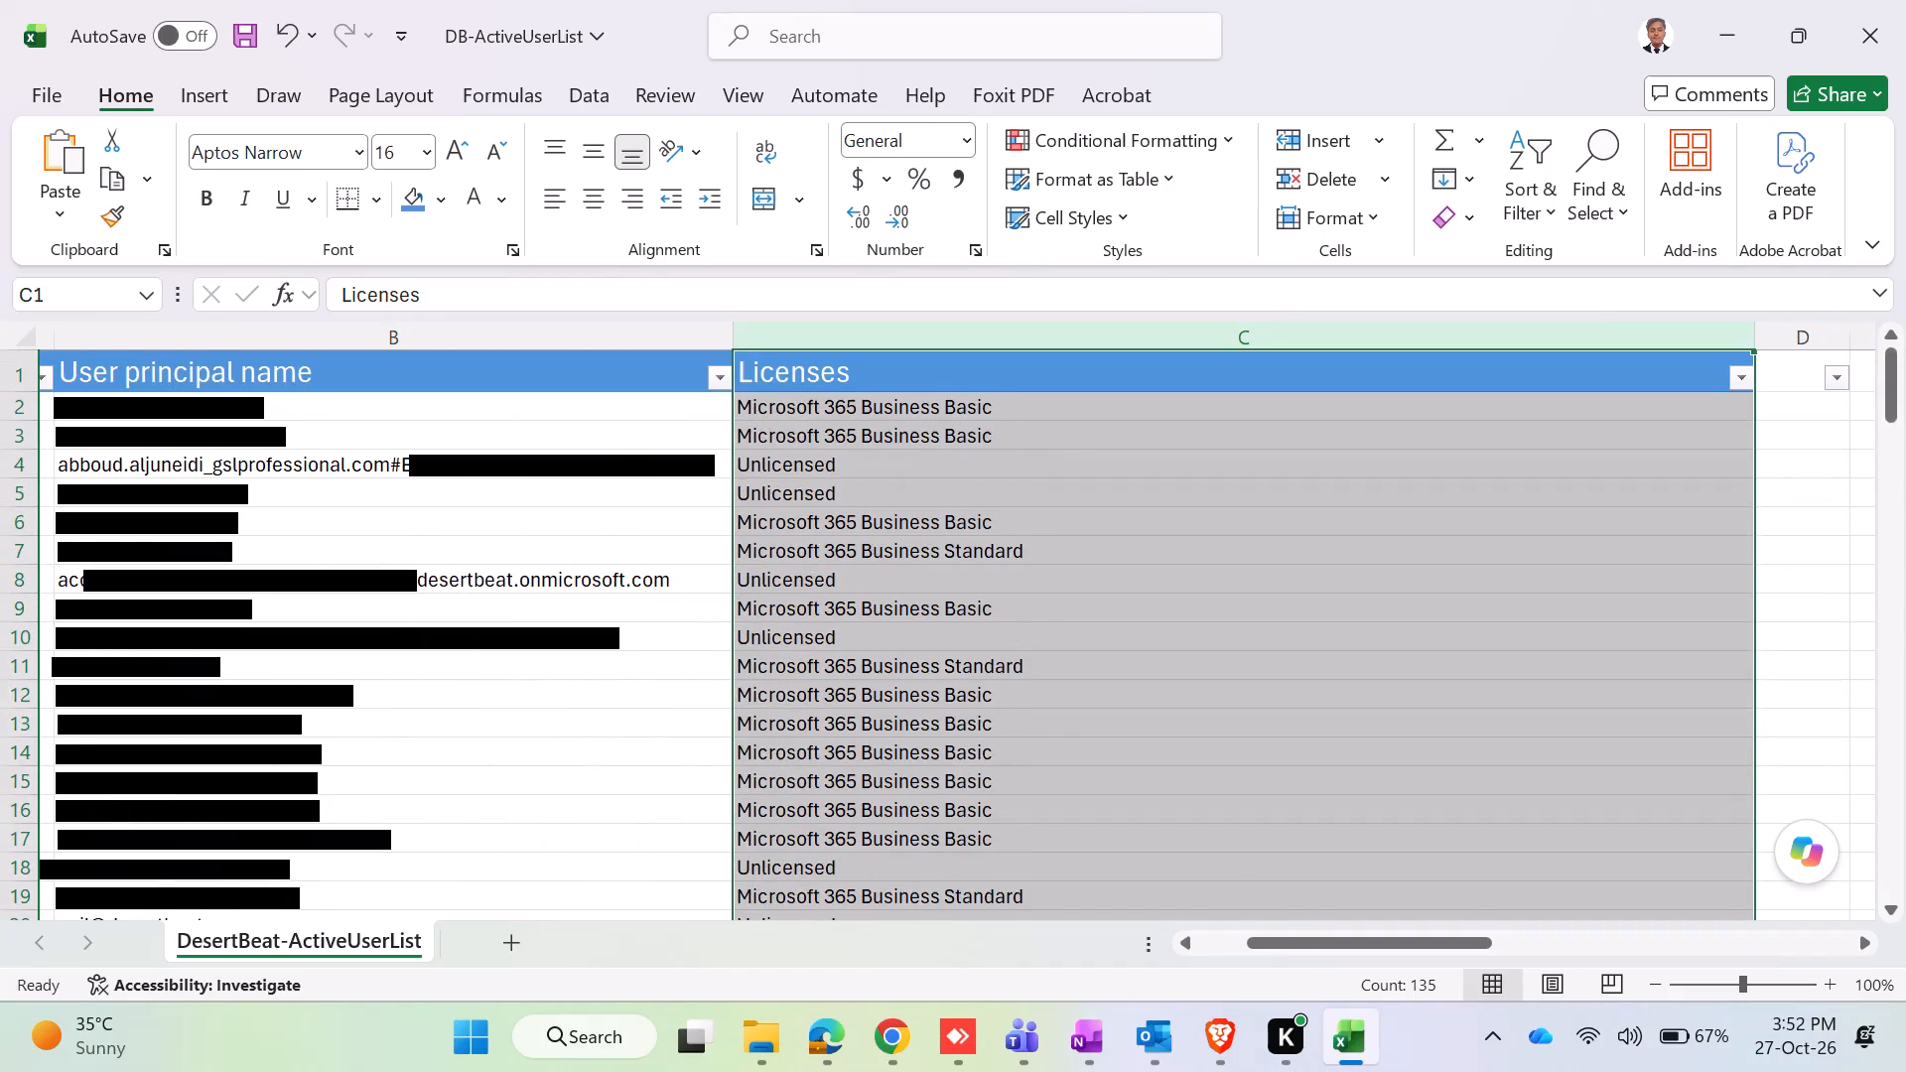
{"action": "scroll", "coordinate": [1463, 839], "scroll_direction": "down", "scroll_amount": 9}
{"action": "scroll", "coordinate": [1454, 829], "scroll_direction": "up", "scroll_amount": 1}
{"action": "scroll", "coordinate": [1454, 829], "scroll_direction": "down", "scroll_amount": 20}
{"action": "scroll", "coordinate": [1454, 829], "scroll_direction": "down", "scroll_amount": 10}
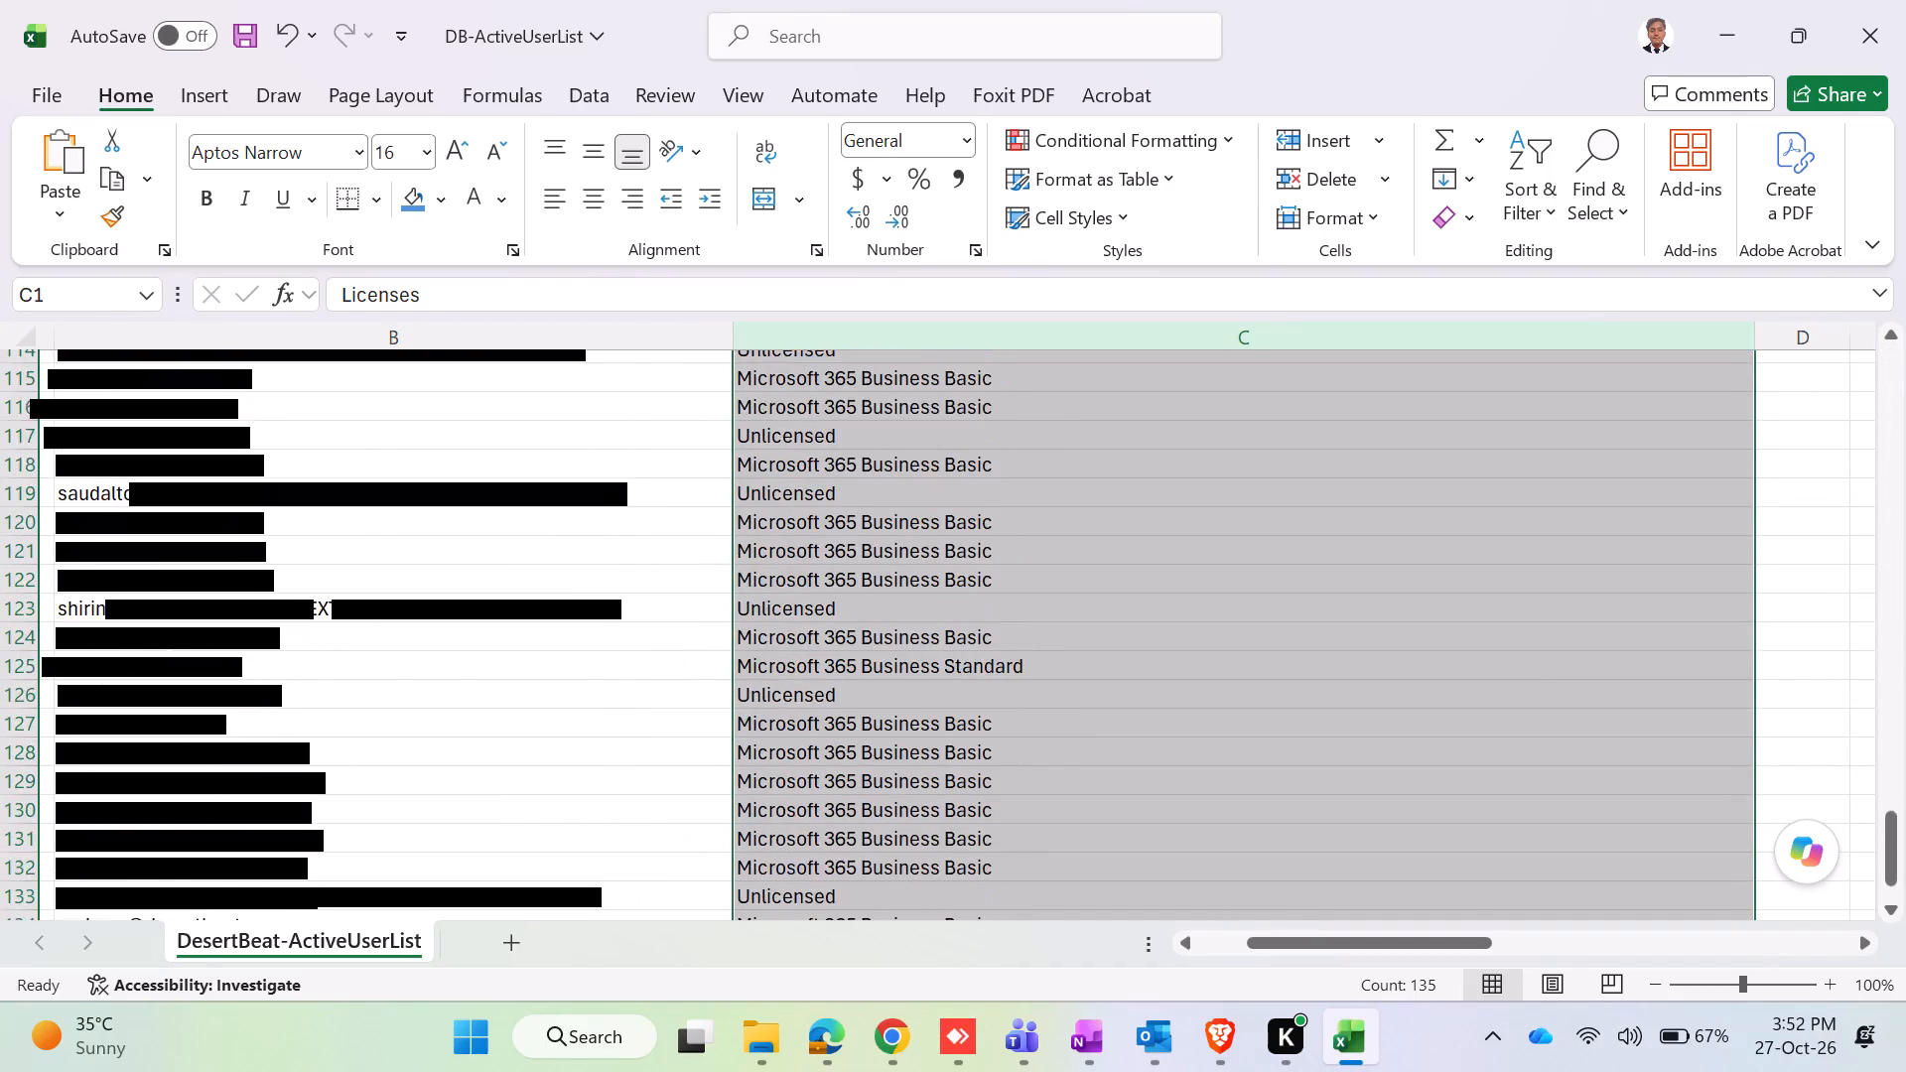
{"action": "scroll", "coordinate": [1437, 804], "scroll_direction": "down", "scroll_amount": 8}
{"action": "scroll", "coordinate": [1434, 804], "scroll_direction": "up", "scroll_amount": 6}
{"action": "scroll", "coordinate": [1433, 804], "scroll_direction": "down", "scroll_amount": 2}
{"action": "scroll", "coordinate": [1429, 805], "scroll_direction": "up", "scroll_amount": 1}
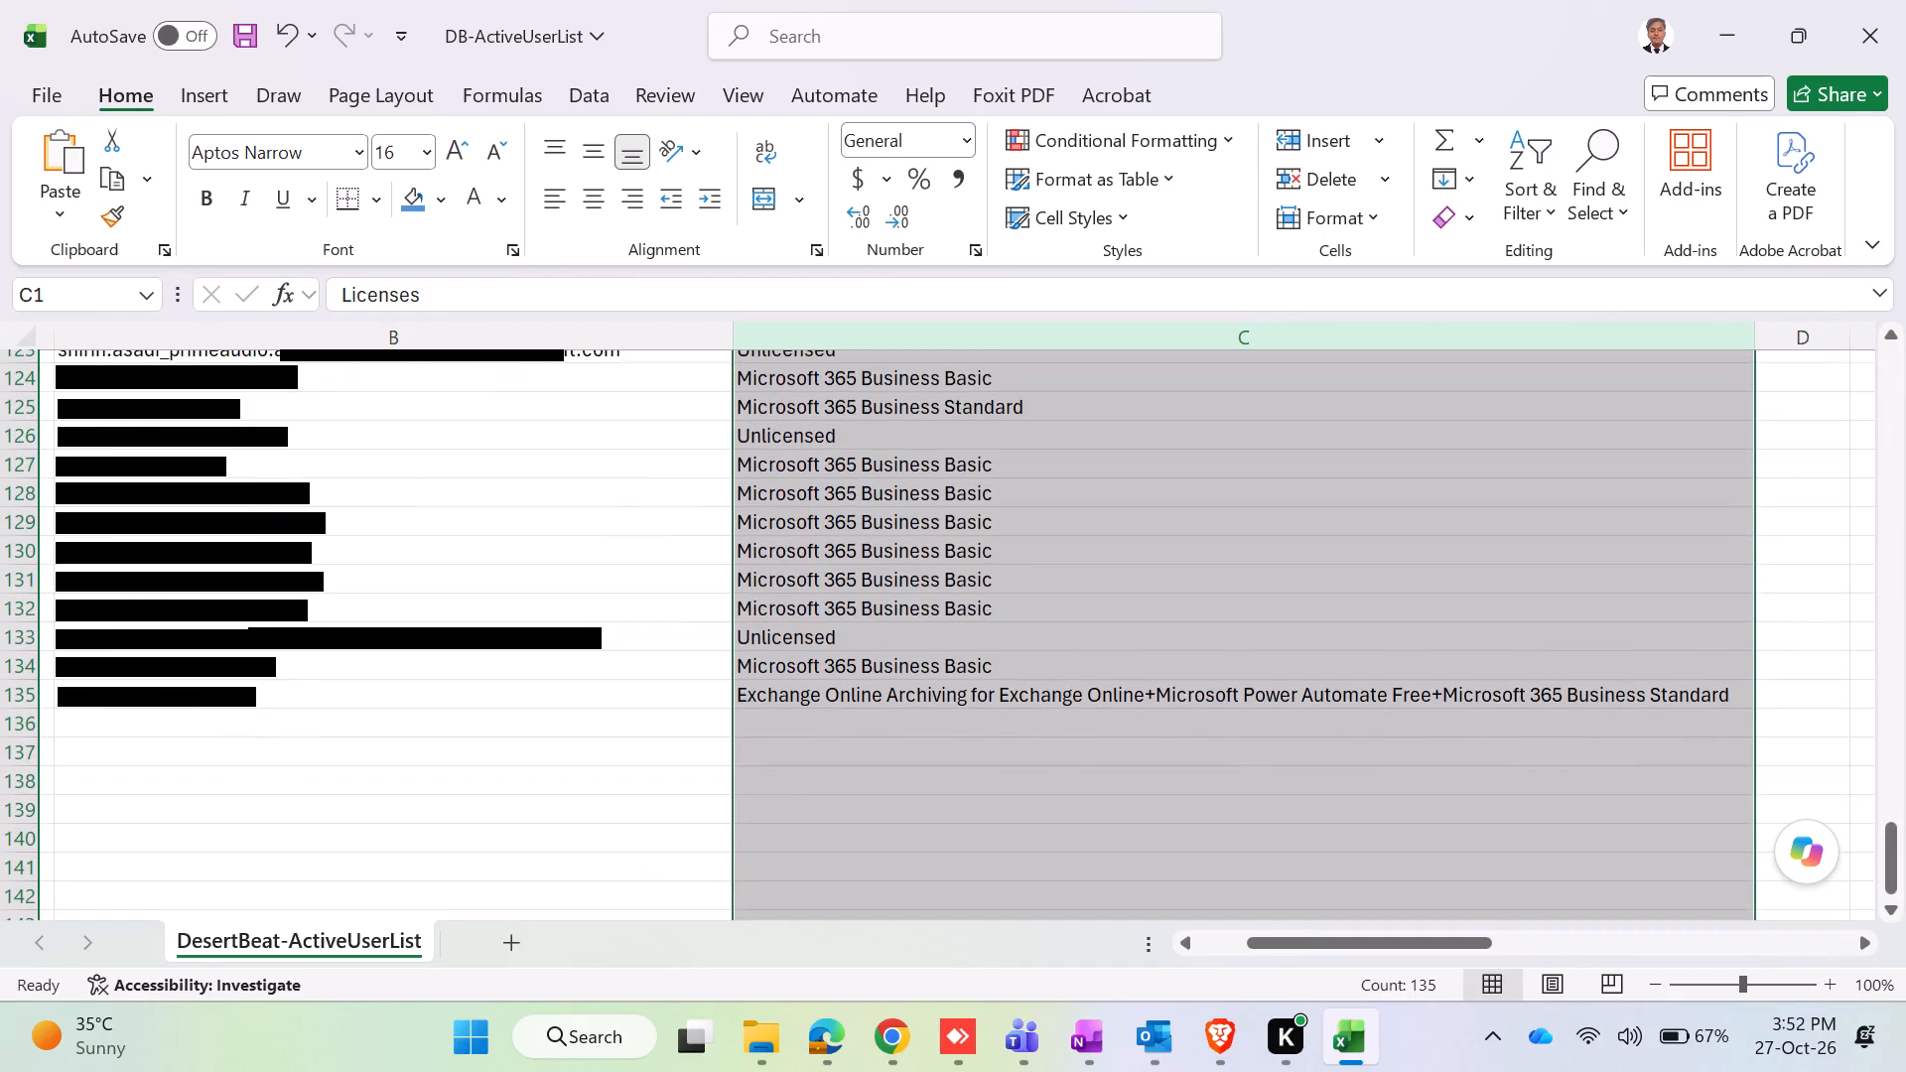
{"action": "scroll", "coordinate": [1494, 531], "scroll_direction": "up", "scroll_amount": 9}
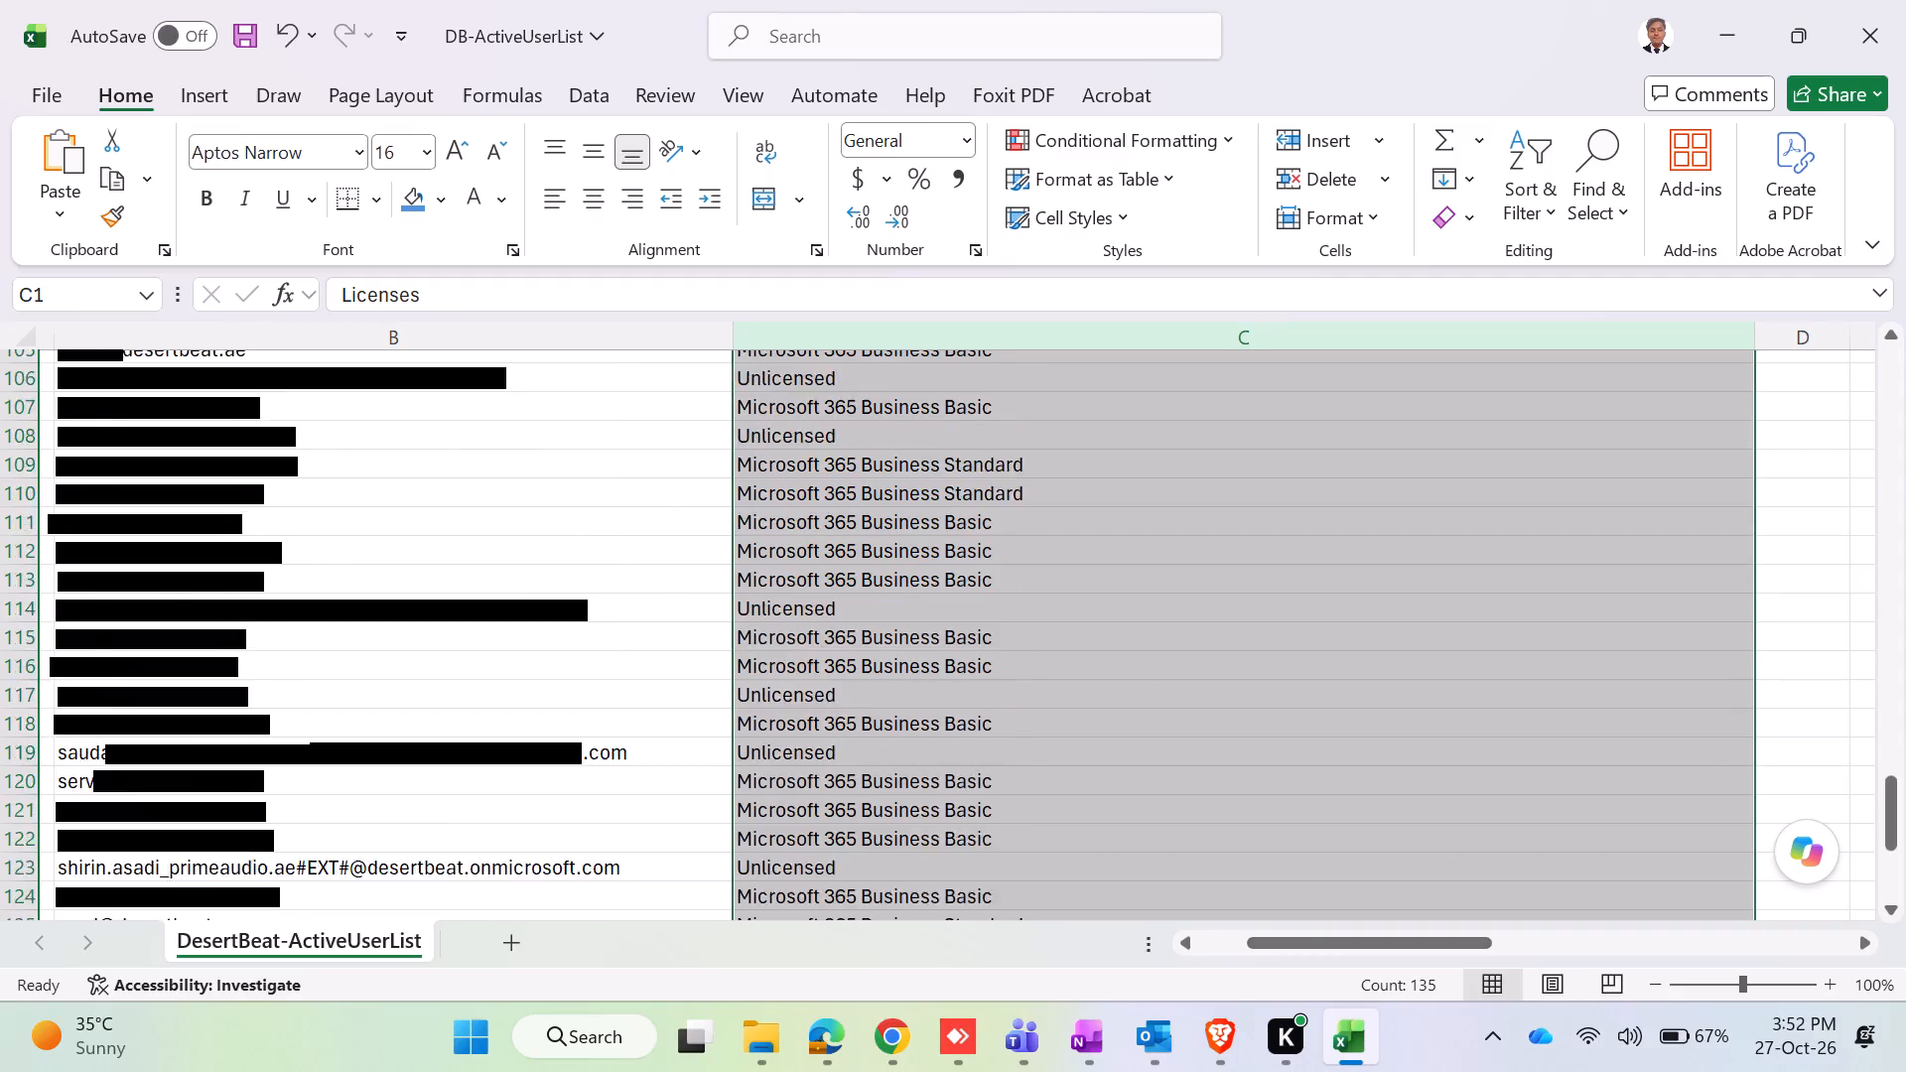
{"action": "scroll", "coordinate": [1494, 542], "scroll_direction": "up", "scroll_amount": 20}
{"action": "scroll", "coordinate": [1494, 542], "scroll_direction": "up", "scroll_amount": 18}
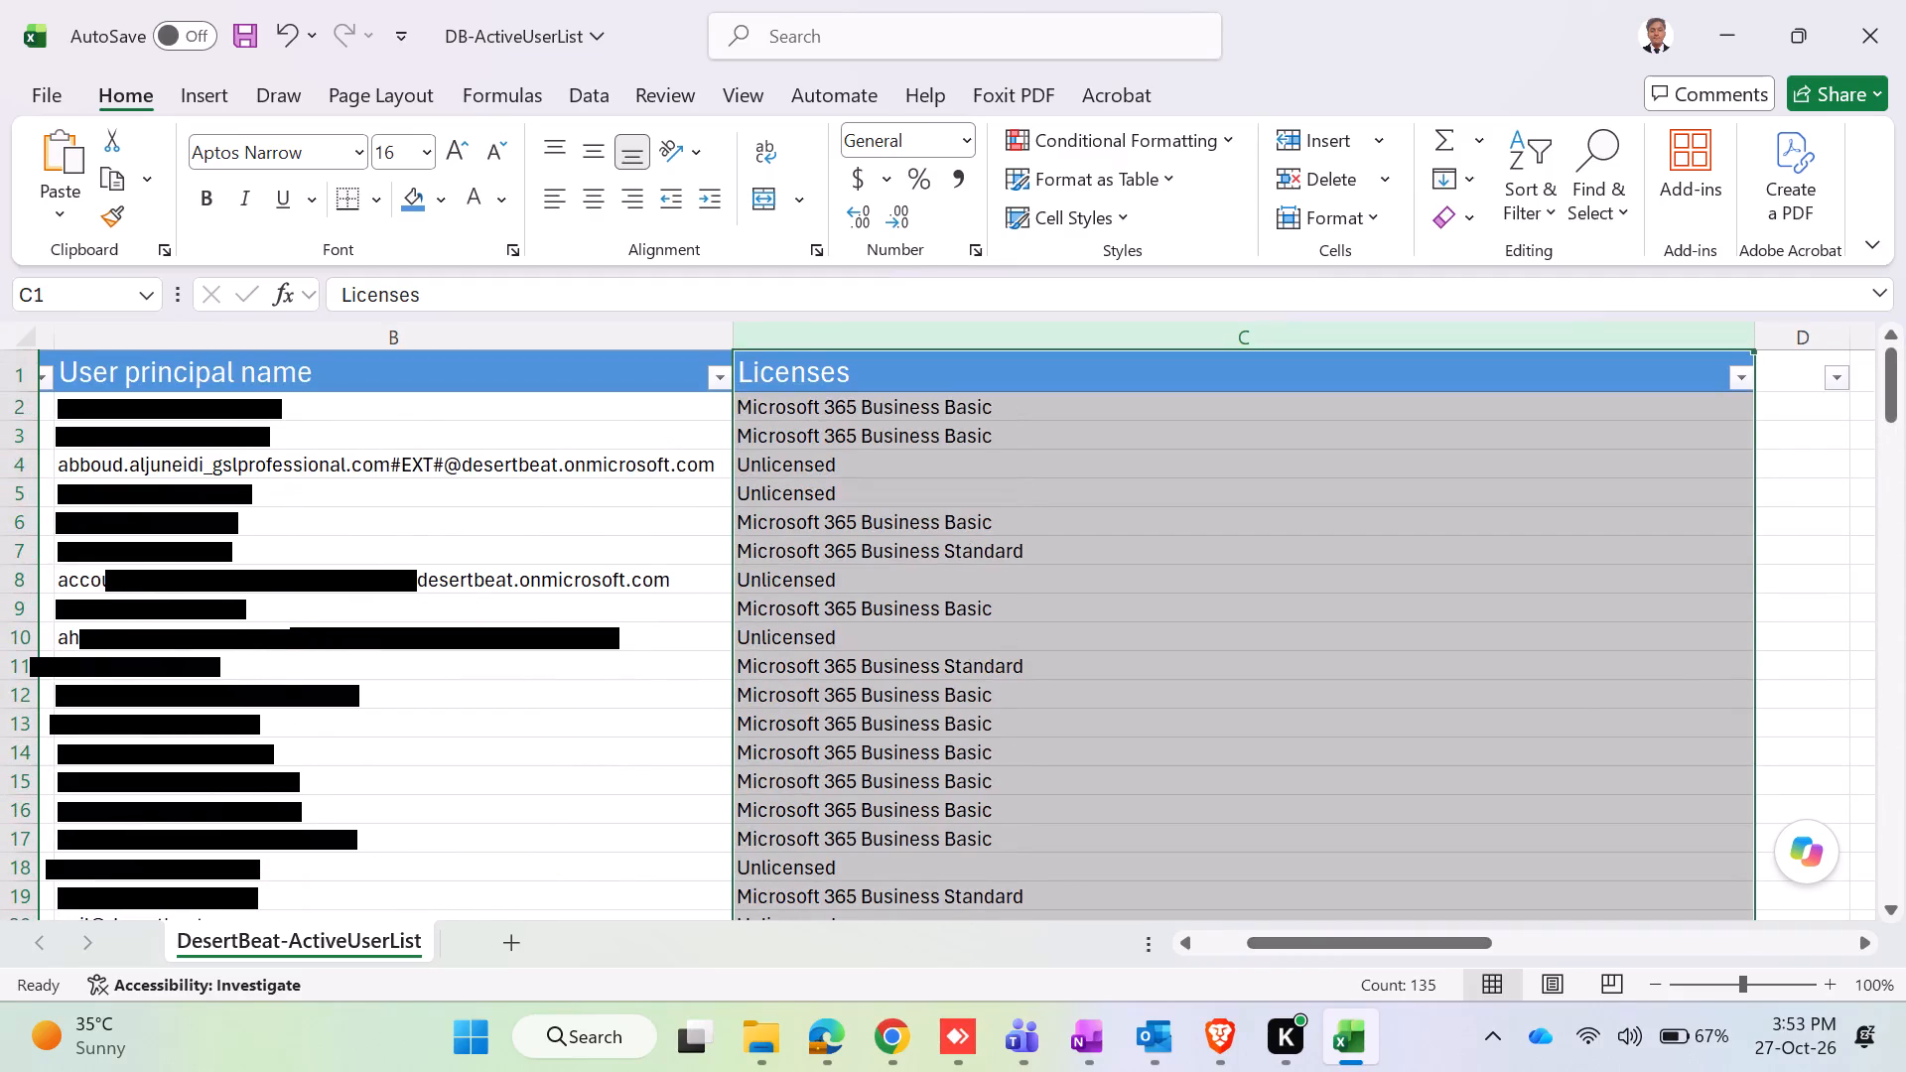
Filter Licenses to only the Exchange Online Archiving for Exchange Online+Microsoft Power Automate Free+Microsoft 365 Business Standard combination.
{"action": "left_click", "coordinate": [1498, 383]}
{"action": "left_click", "coordinate": [1732, 381]}
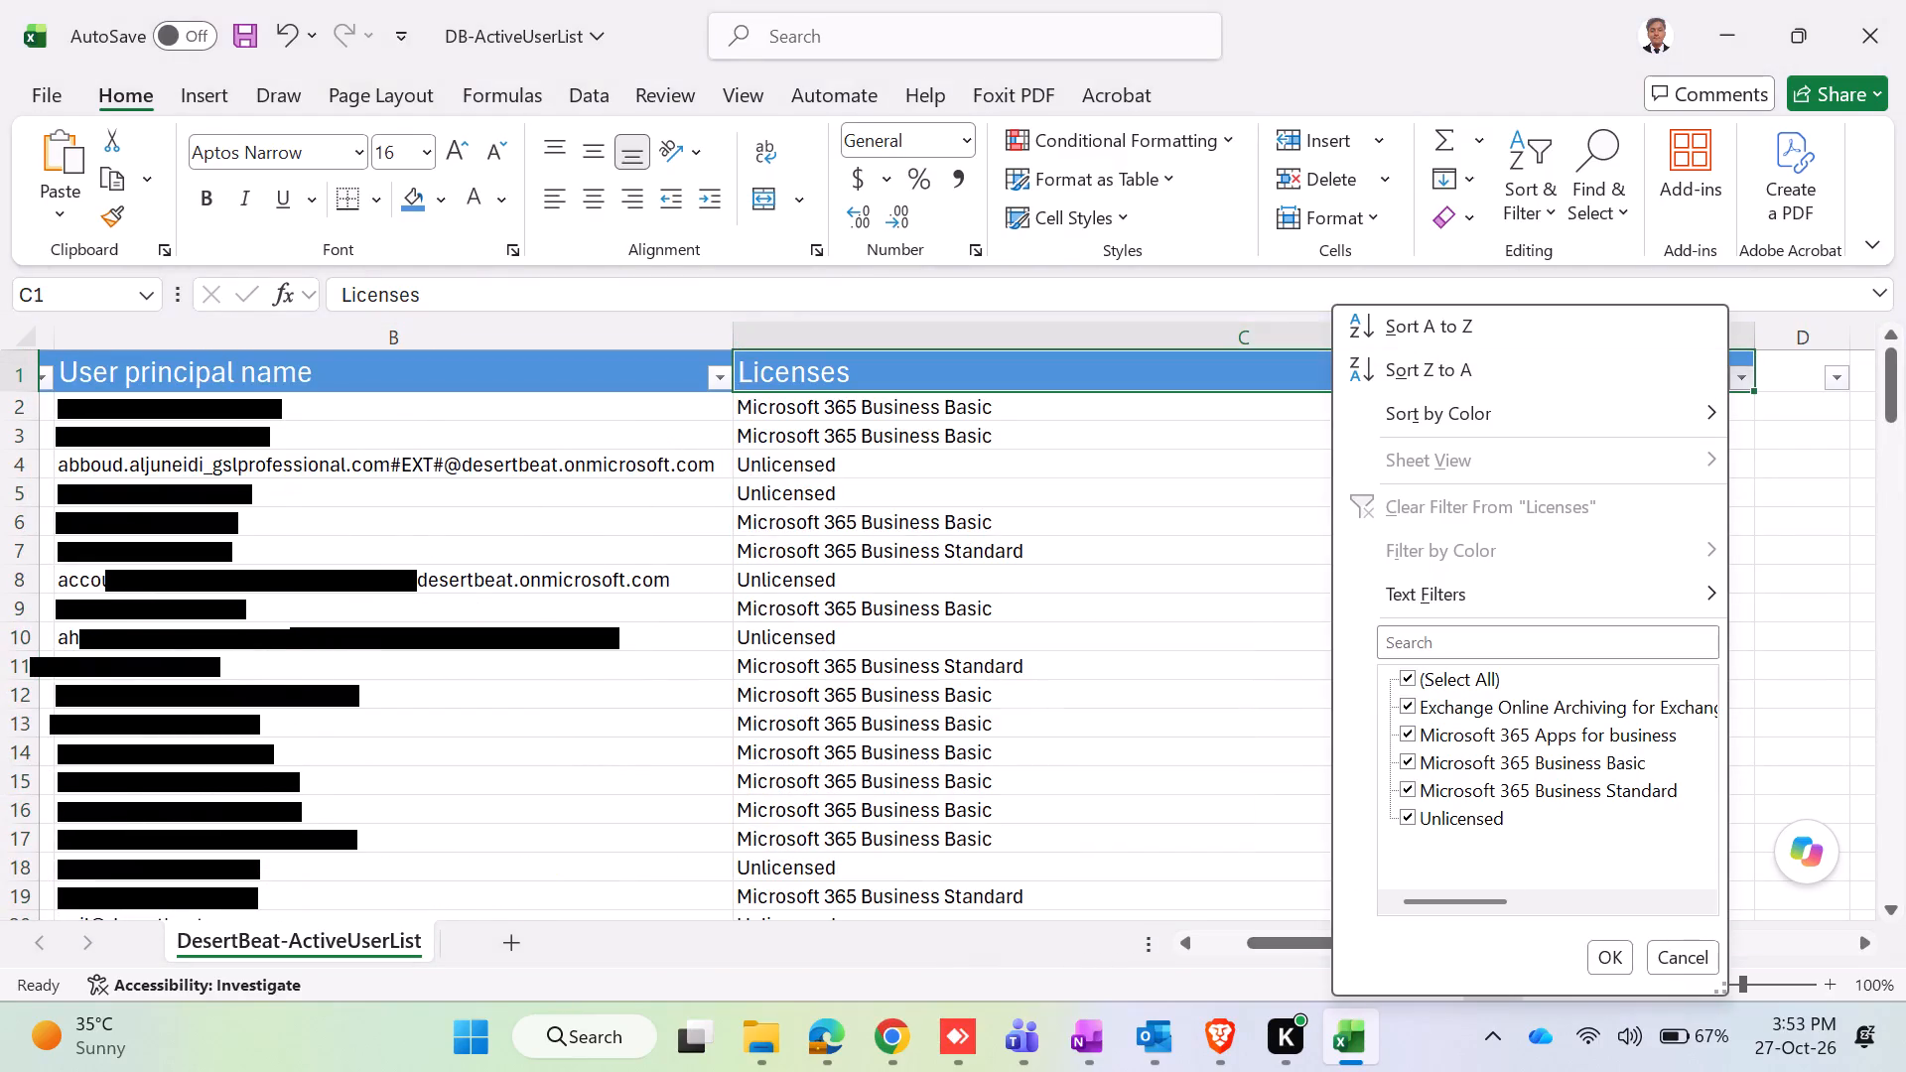
{"action": "left_click_drag", "start_coordinate": [1465, 906], "coordinate": [1541, 901]}
{"action": "left_click", "coordinate": [1545, 901]}
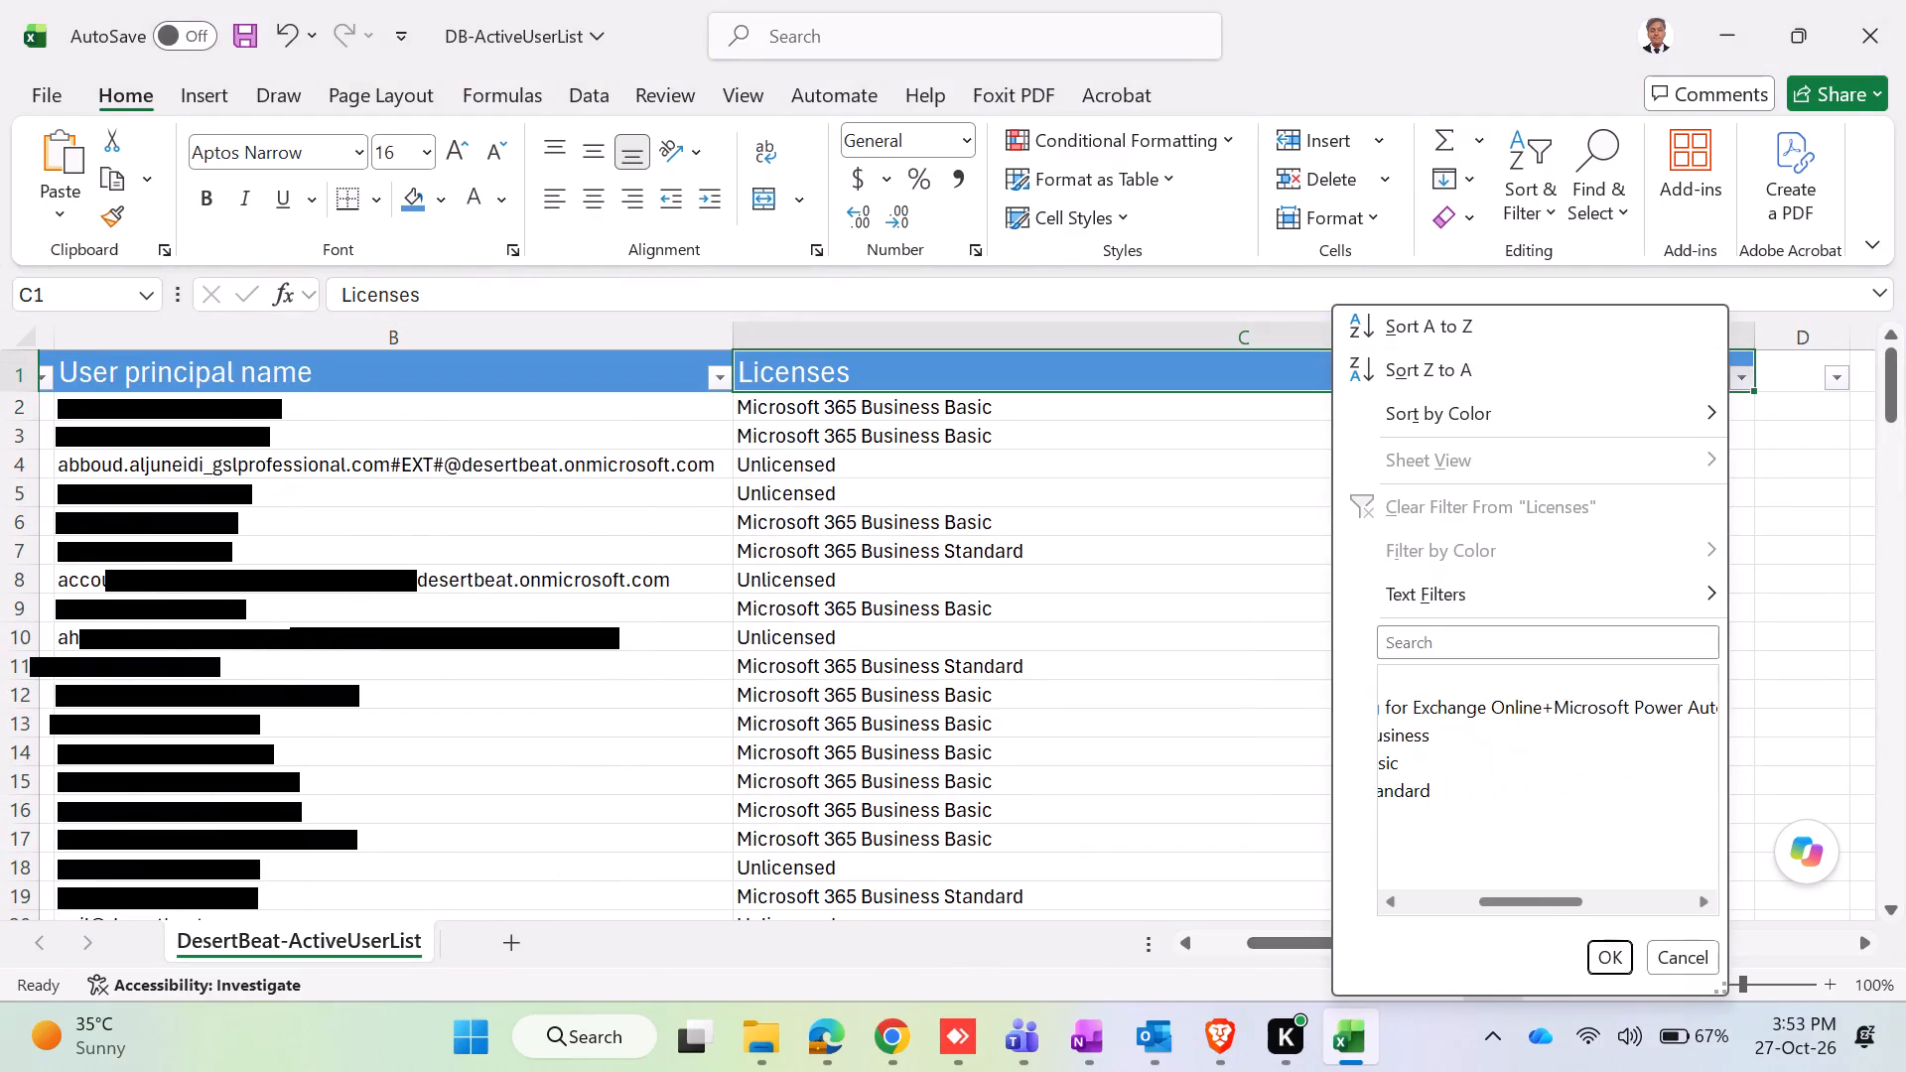
{"action": "left_click_drag", "start_coordinate": [1532, 901], "coordinate": [1501, 900]}
{"action": "left_click_drag", "start_coordinate": [1493, 904], "coordinate": [1474, 901]}
{"action": "left_click_drag", "start_coordinate": [1459, 901], "coordinate": [1431, 901]}
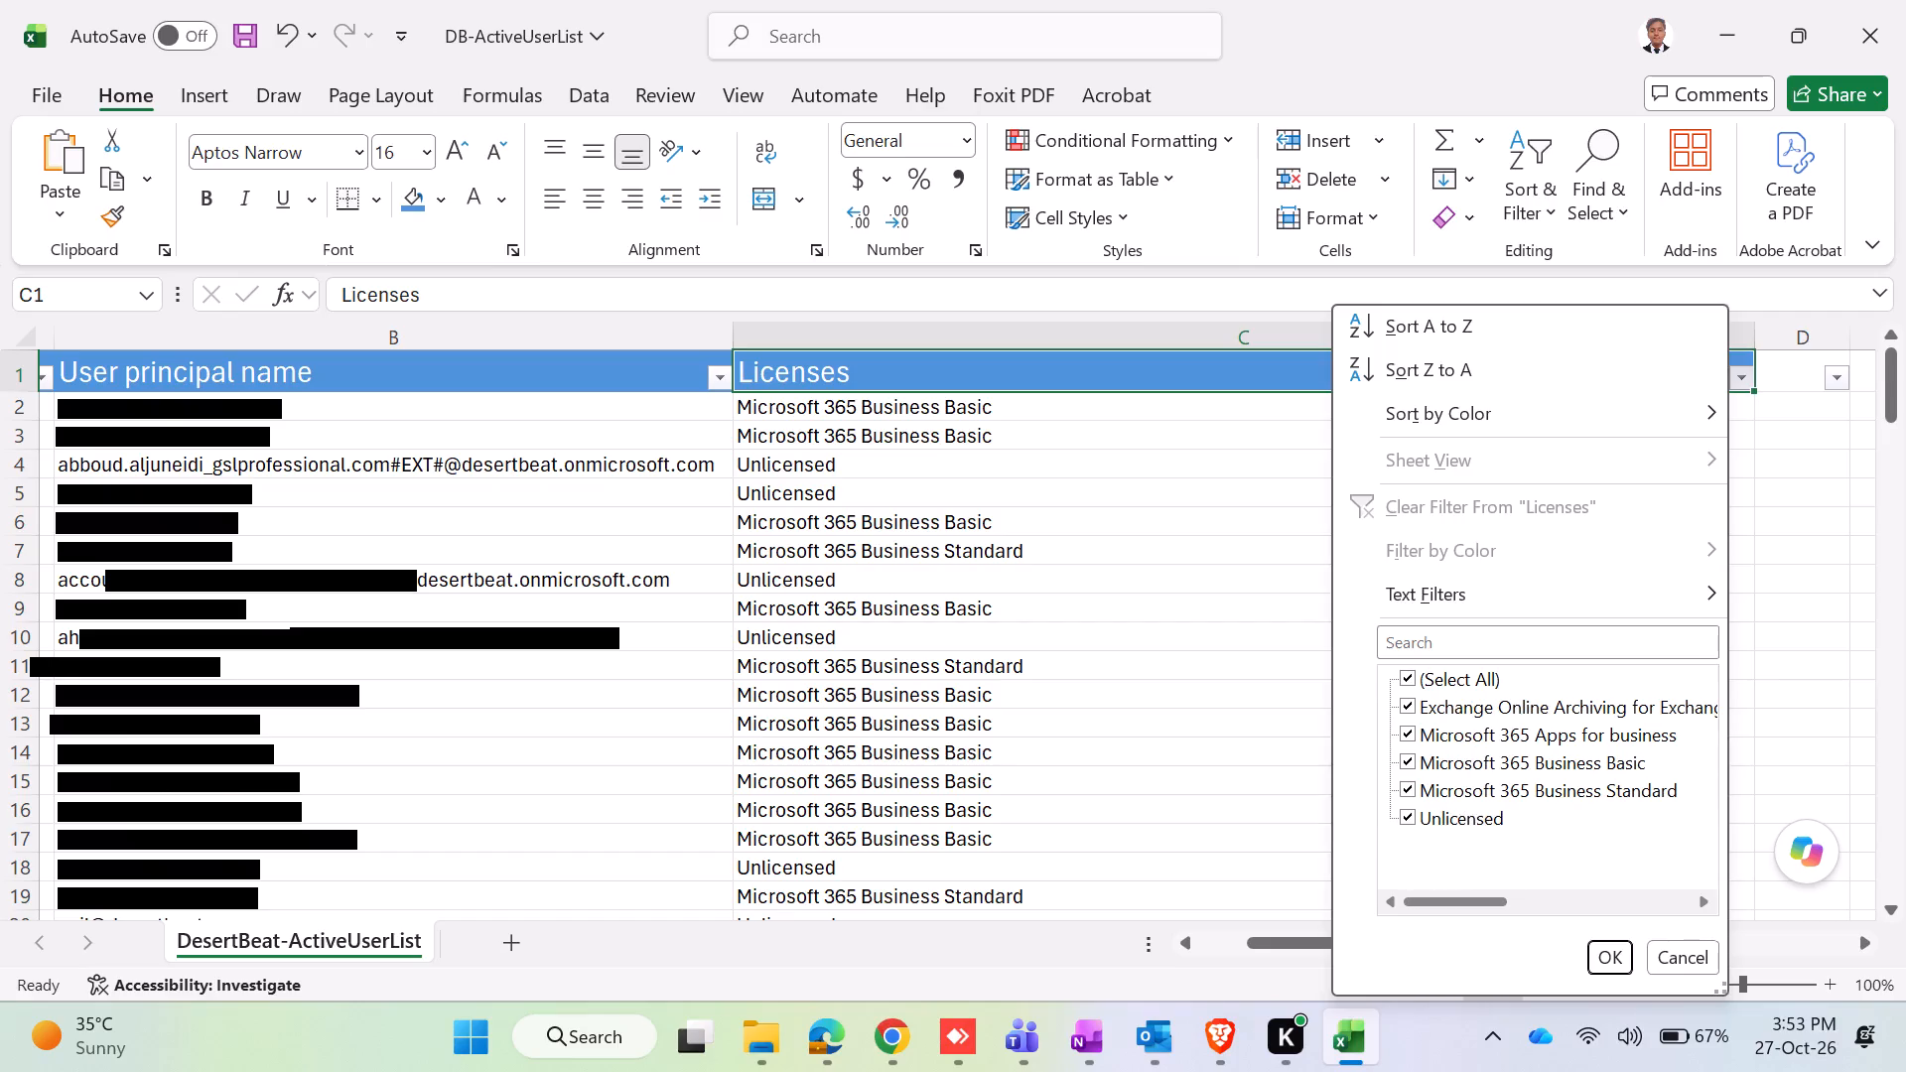
{"action": "left_click_drag", "start_coordinate": [1431, 901], "coordinate": [1413, 901]}
{"action": "left_click", "coordinate": [1403, 901]}
{"action": "left_click", "coordinate": [1410, 680]}
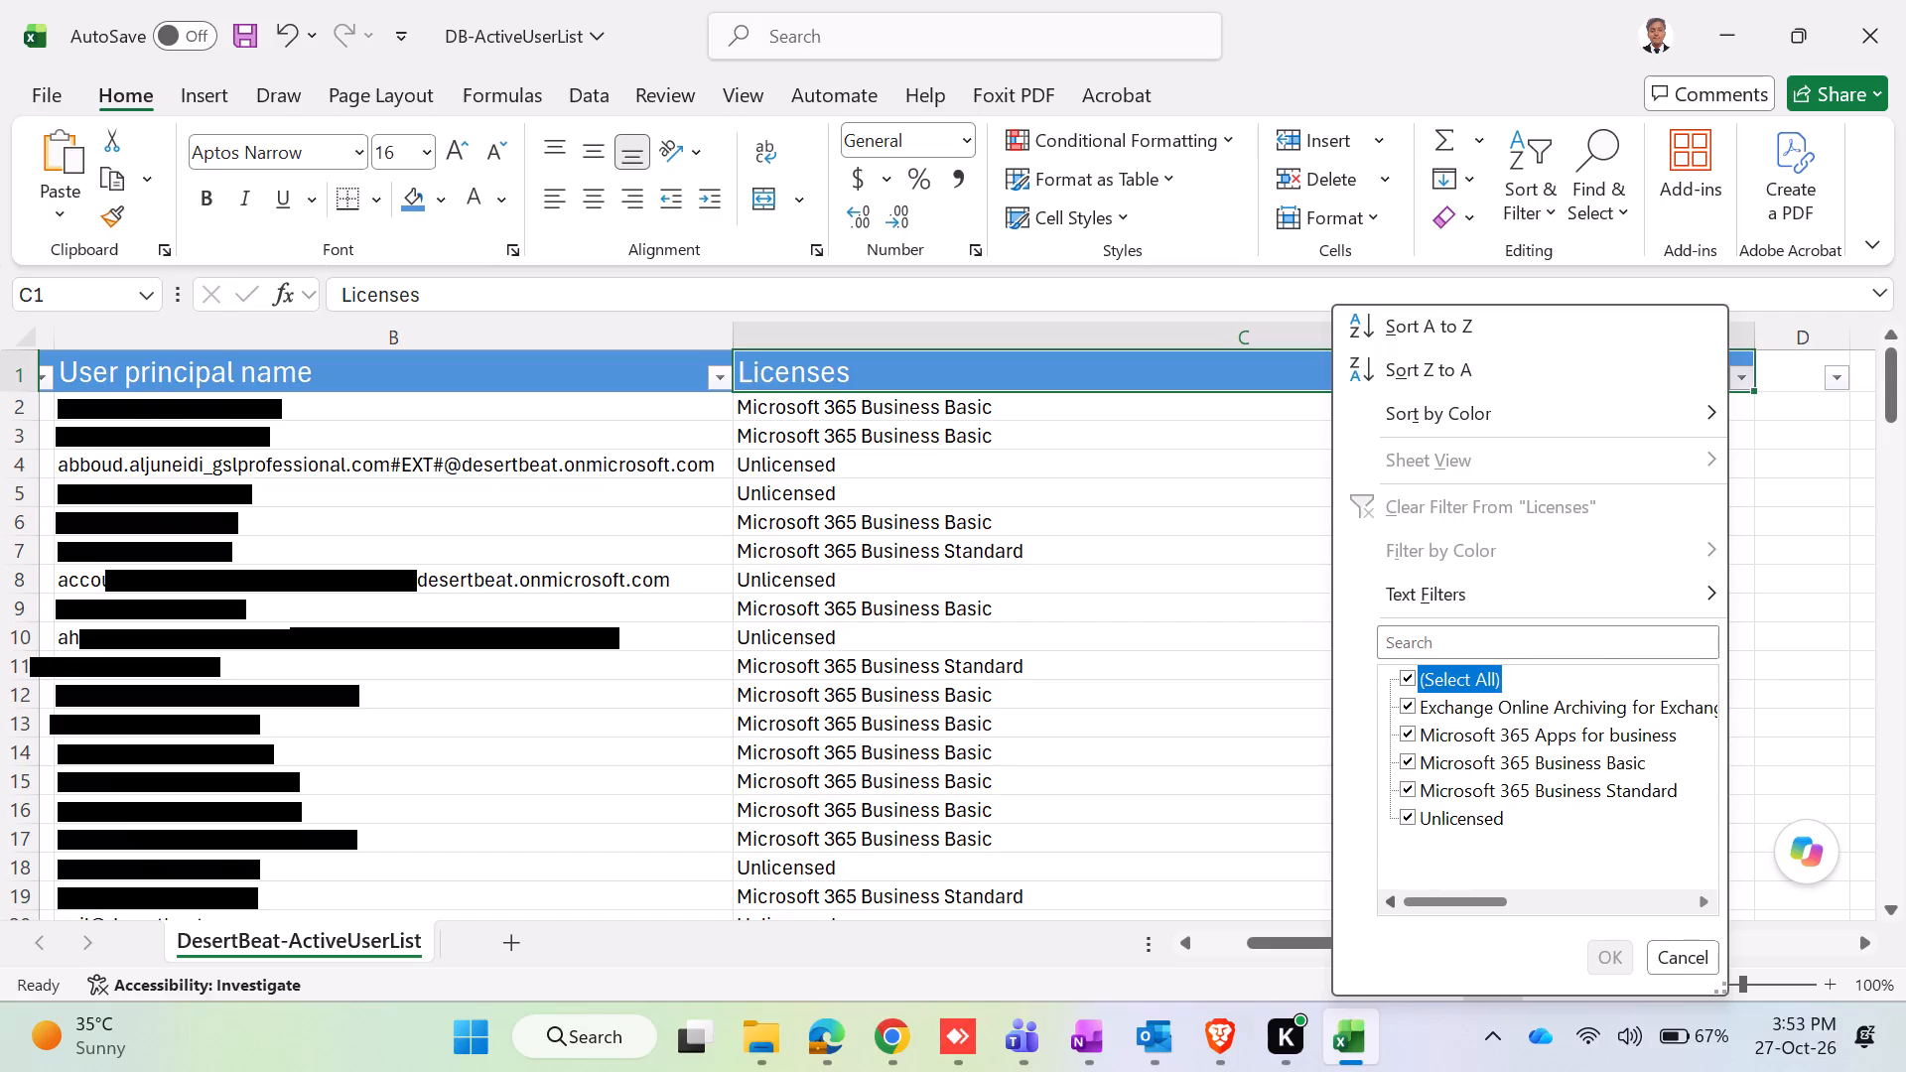
{"action": "left_click", "coordinate": [1408, 707]}
{"action": "left_click", "coordinate": [1614, 954]}
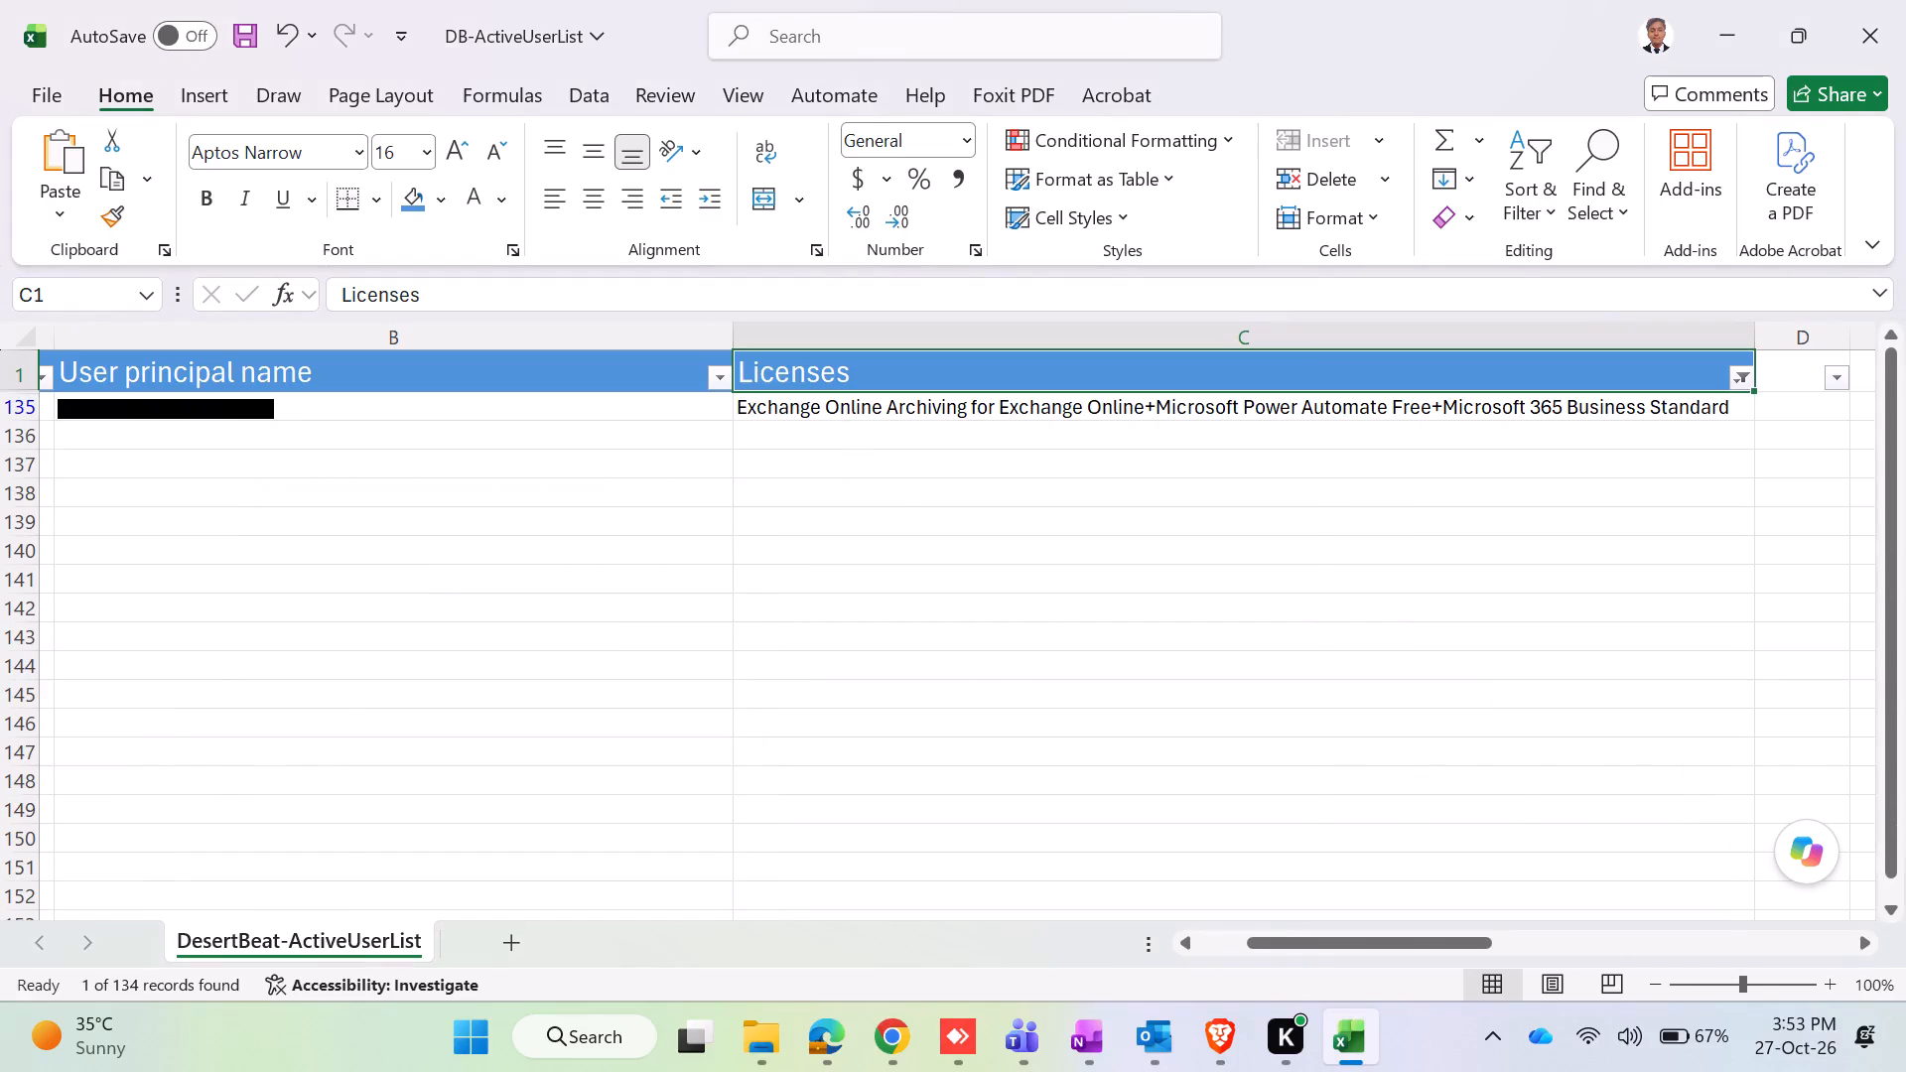
Shorten the license entry in C135 to Exchange Online Archiving for Exchange Online+Microsoft 365 Business Standard, removing the Microsoft Power Automate Free part.
{"action": "double_click", "coordinate": [1407, 407]}
{"action": "left_click", "coordinate": [1436, 409]}
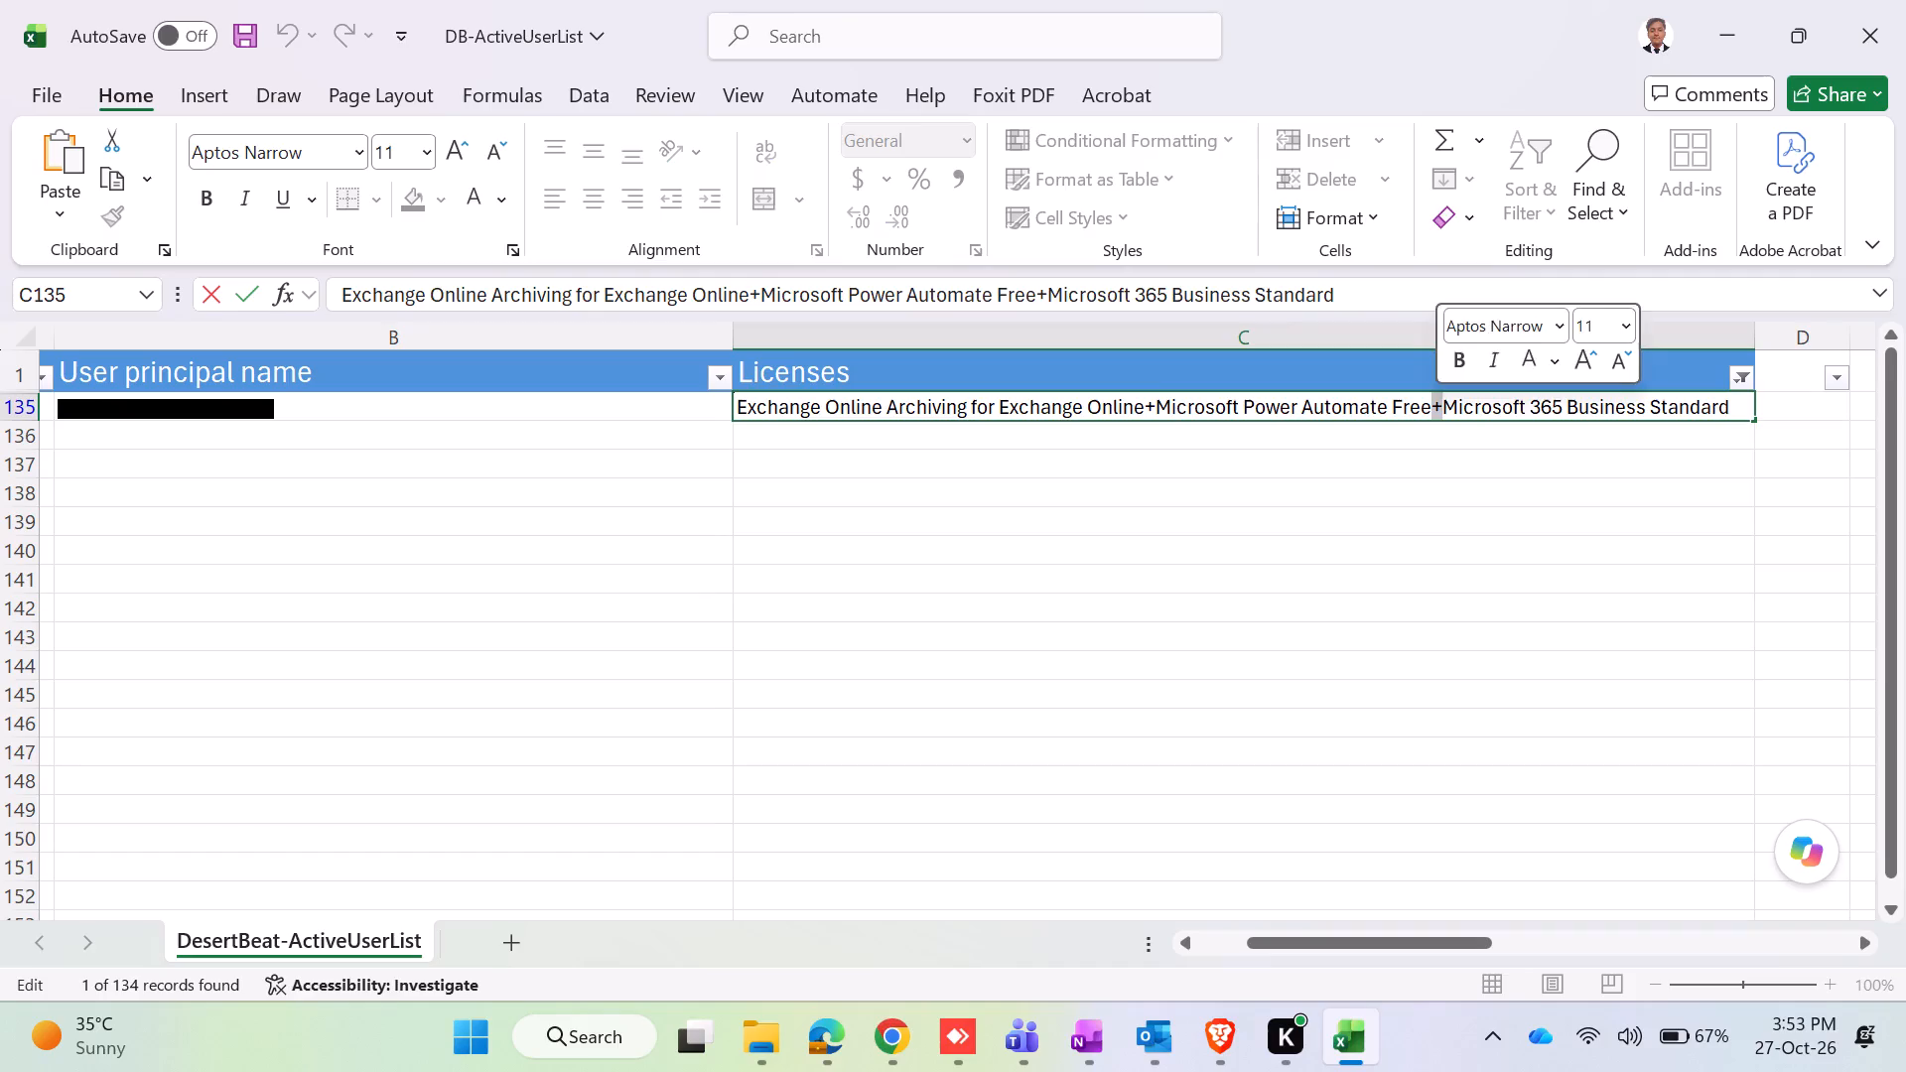
{"action": "key", "text": "BackSpace"}
{"action": "key", "text": "BackSpace"}
{"action": "key", "text": "BackSpace"}
{"action": "key", "text": "BackSpace"}
{"action": "key", "text": "BackSpace"}
{"action": "key", "text": "BackSpace"}
{"action": "key", "text": "BackSpace"}
{"action": "key", "text": "BackSpace"}
{"action": "key", "text": "BackSpace"}
{"action": "key", "text": "BackSpace"}
{"action": "key", "text": "BackSpace"}
{"action": "key", "text": "BackSpace"}
{"action": "key", "text": "BackSpace"}
{"action": "key", "text": "BackSpace"}
{"action": "key", "text": "BackSpace"}
{"action": "key", "text": "BackSpace"}
{"action": "key", "text": "BackSpace"}
{"action": "key", "text": "BackSpace"}
{"action": "key", "text": "BackSpace"}
{"action": "key", "text": "BackSpace"}
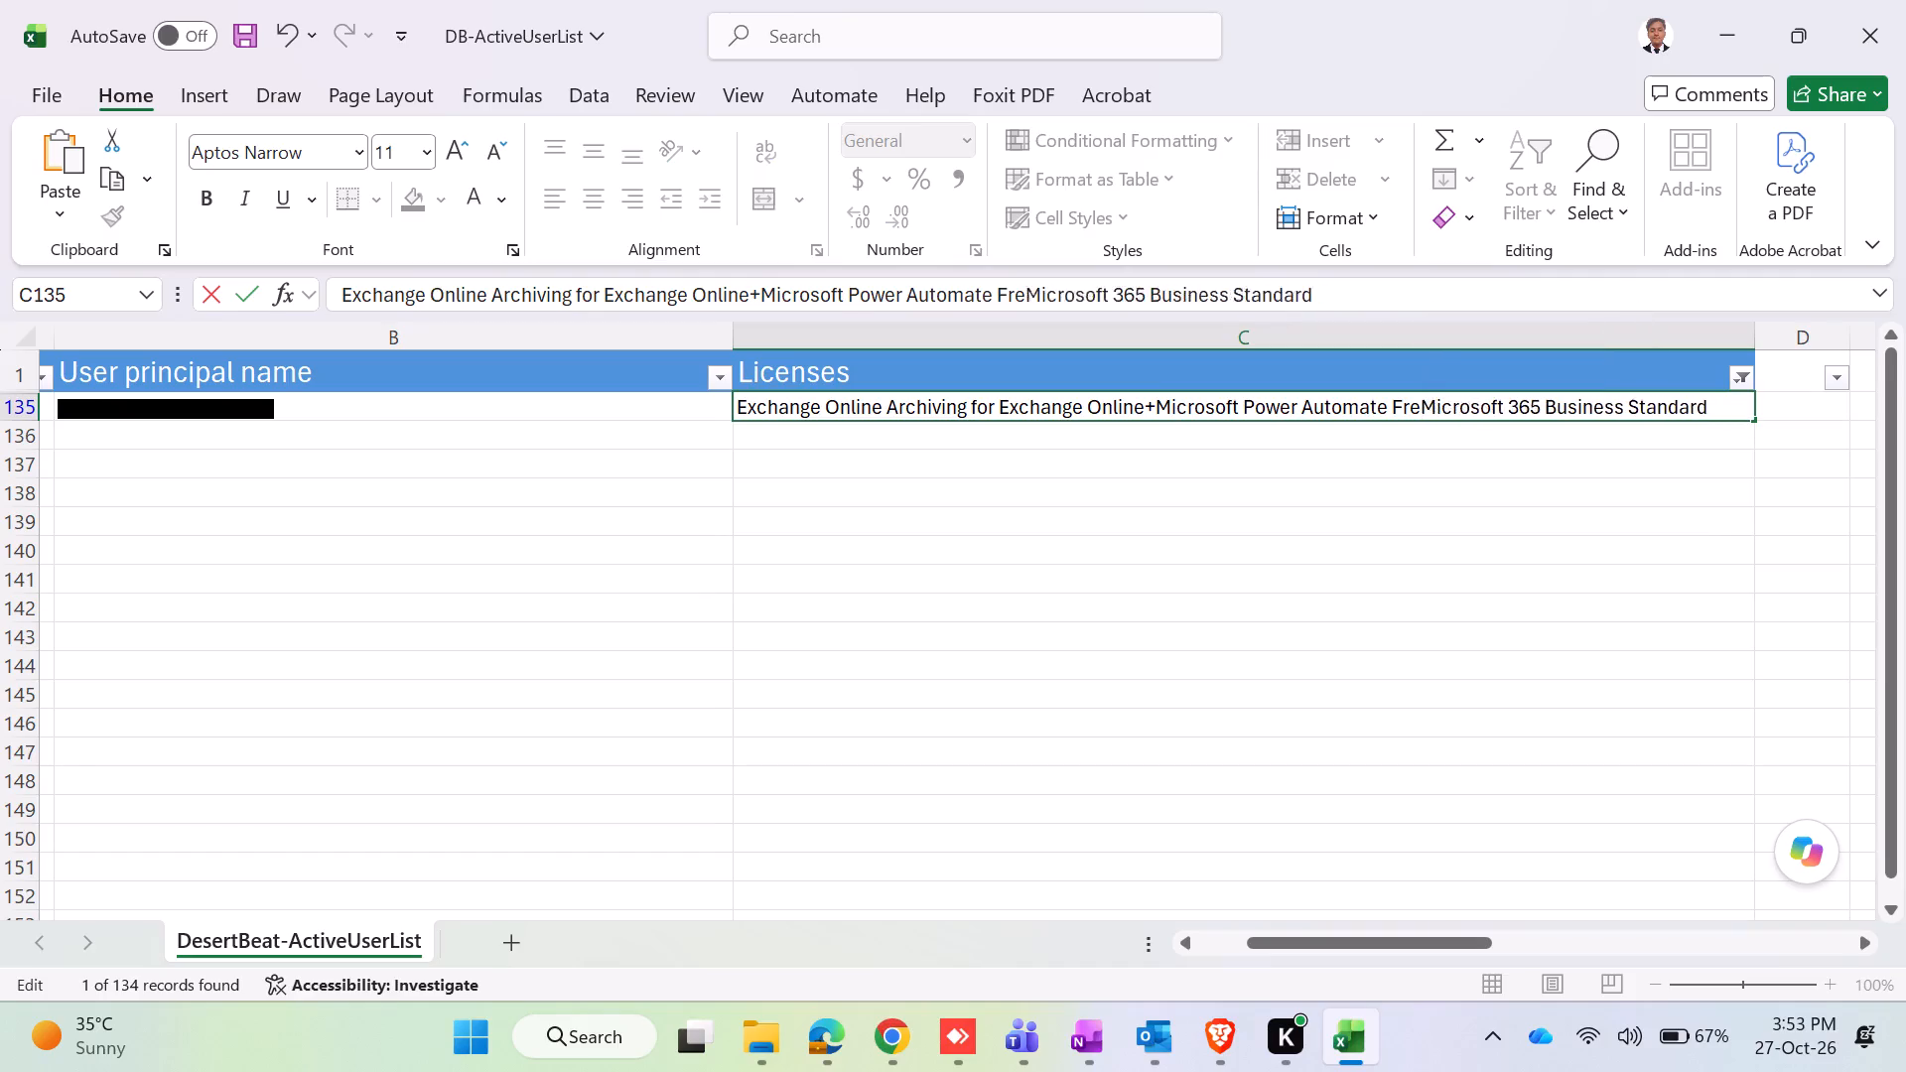
{"action": "key", "text": "BackSpace"}
{"action": "key", "text": "BackSpace"}
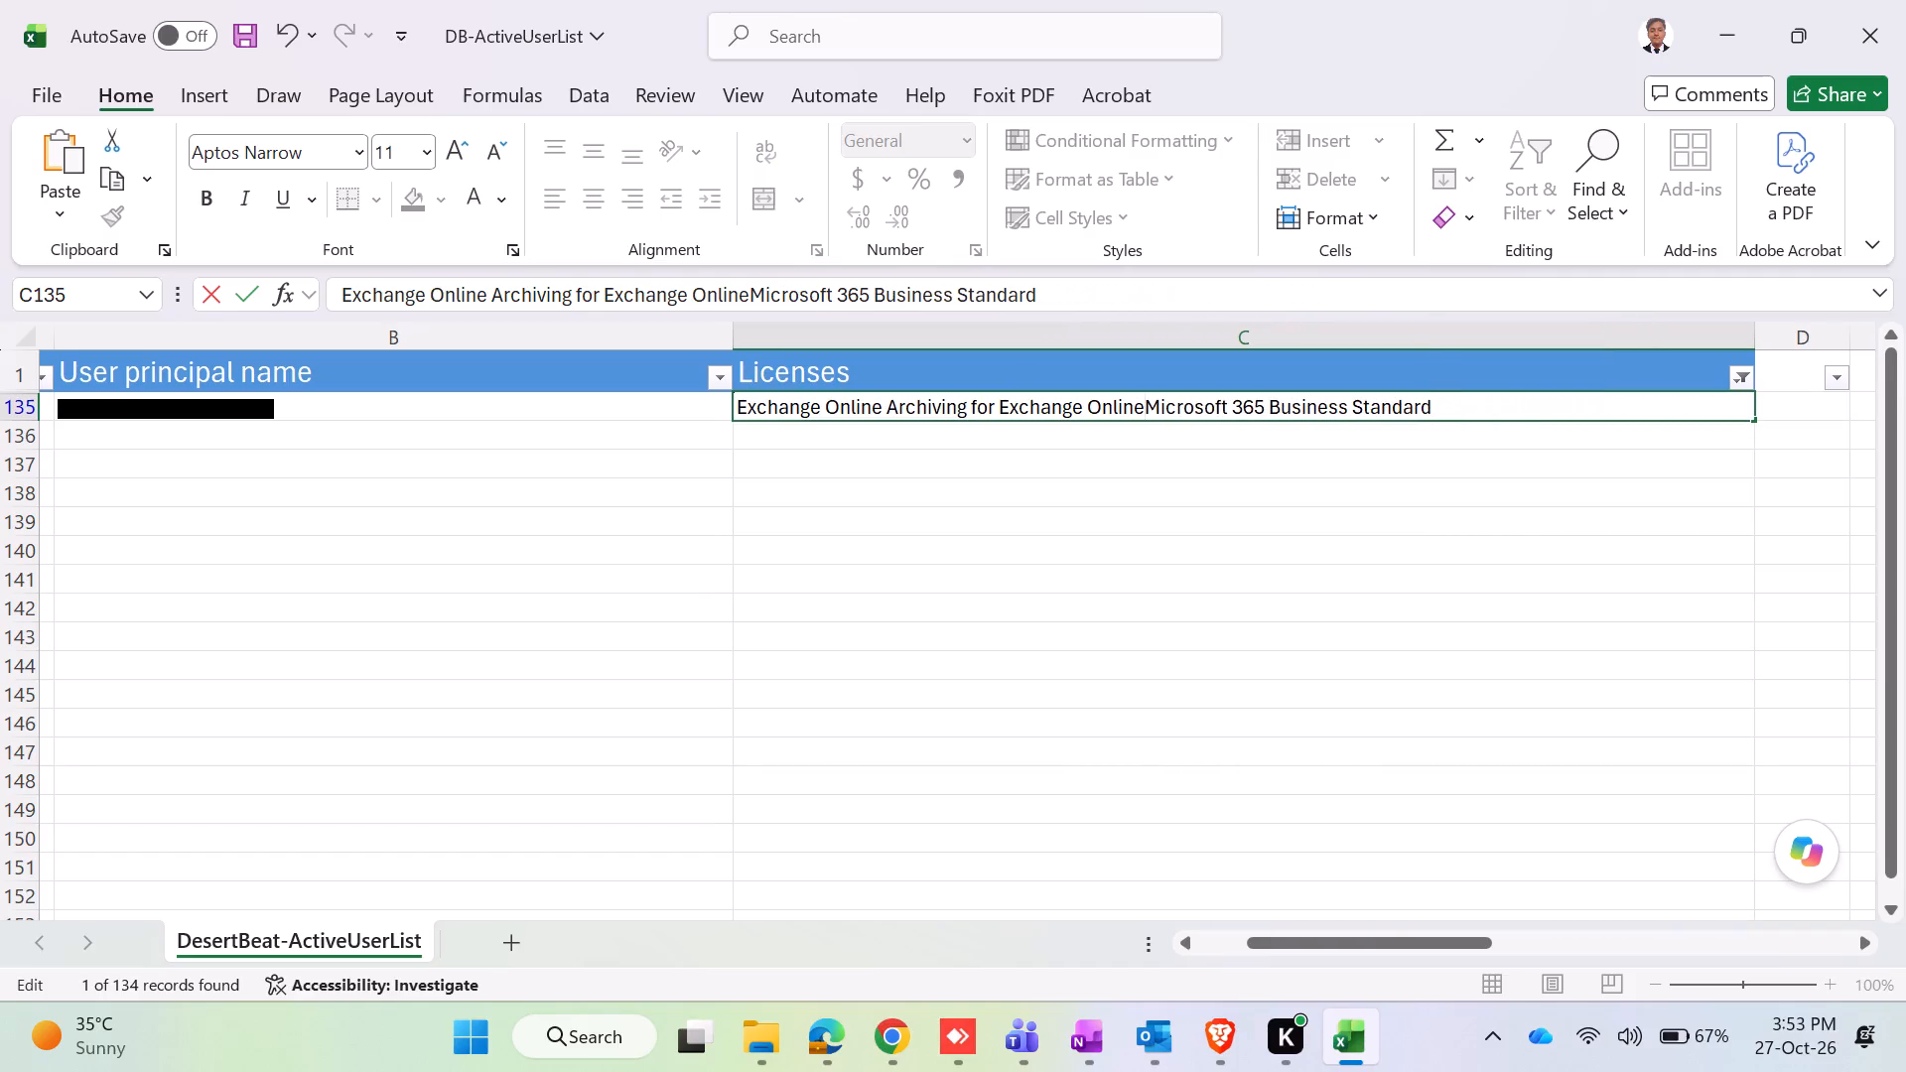
{"action": "key", "text": "ctrl+z"}
{"action": "key", "text": "BackSpace"}
{"action": "key", "text": "BackSpace"}
{"action": "key", "text": "BackSpace"}
{"action": "key", "text": "BackSpace"}
{"action": "key", "text": "BackSpace"}
{"action": "key", "text": "BackSpace"}
{"action": "key", "text": "BackSpace"}
{"action": "key", "text": "BackSpace"}
{"action": "key", "text": "BackSpace"}
{"action": "key", "text": "BackSpace"}
{"action": "key", "text": "BackSpace"}
{"action": "key", "text": "BackSpace"}
{"action": "key", "text": "BackSpace"}
{"action": "key", "text": "BackSpace"}
{"action": "key", "text": "BackSpace"}
{"action": "key", "text": "BackSpace"}
{"action": "key", "text": "BackSpace"}
{"action": "key", "text": "BackSpace"}
{"action": "key", "text": "BackSpace"}
{"action": "key", "text": "BackSpace"}
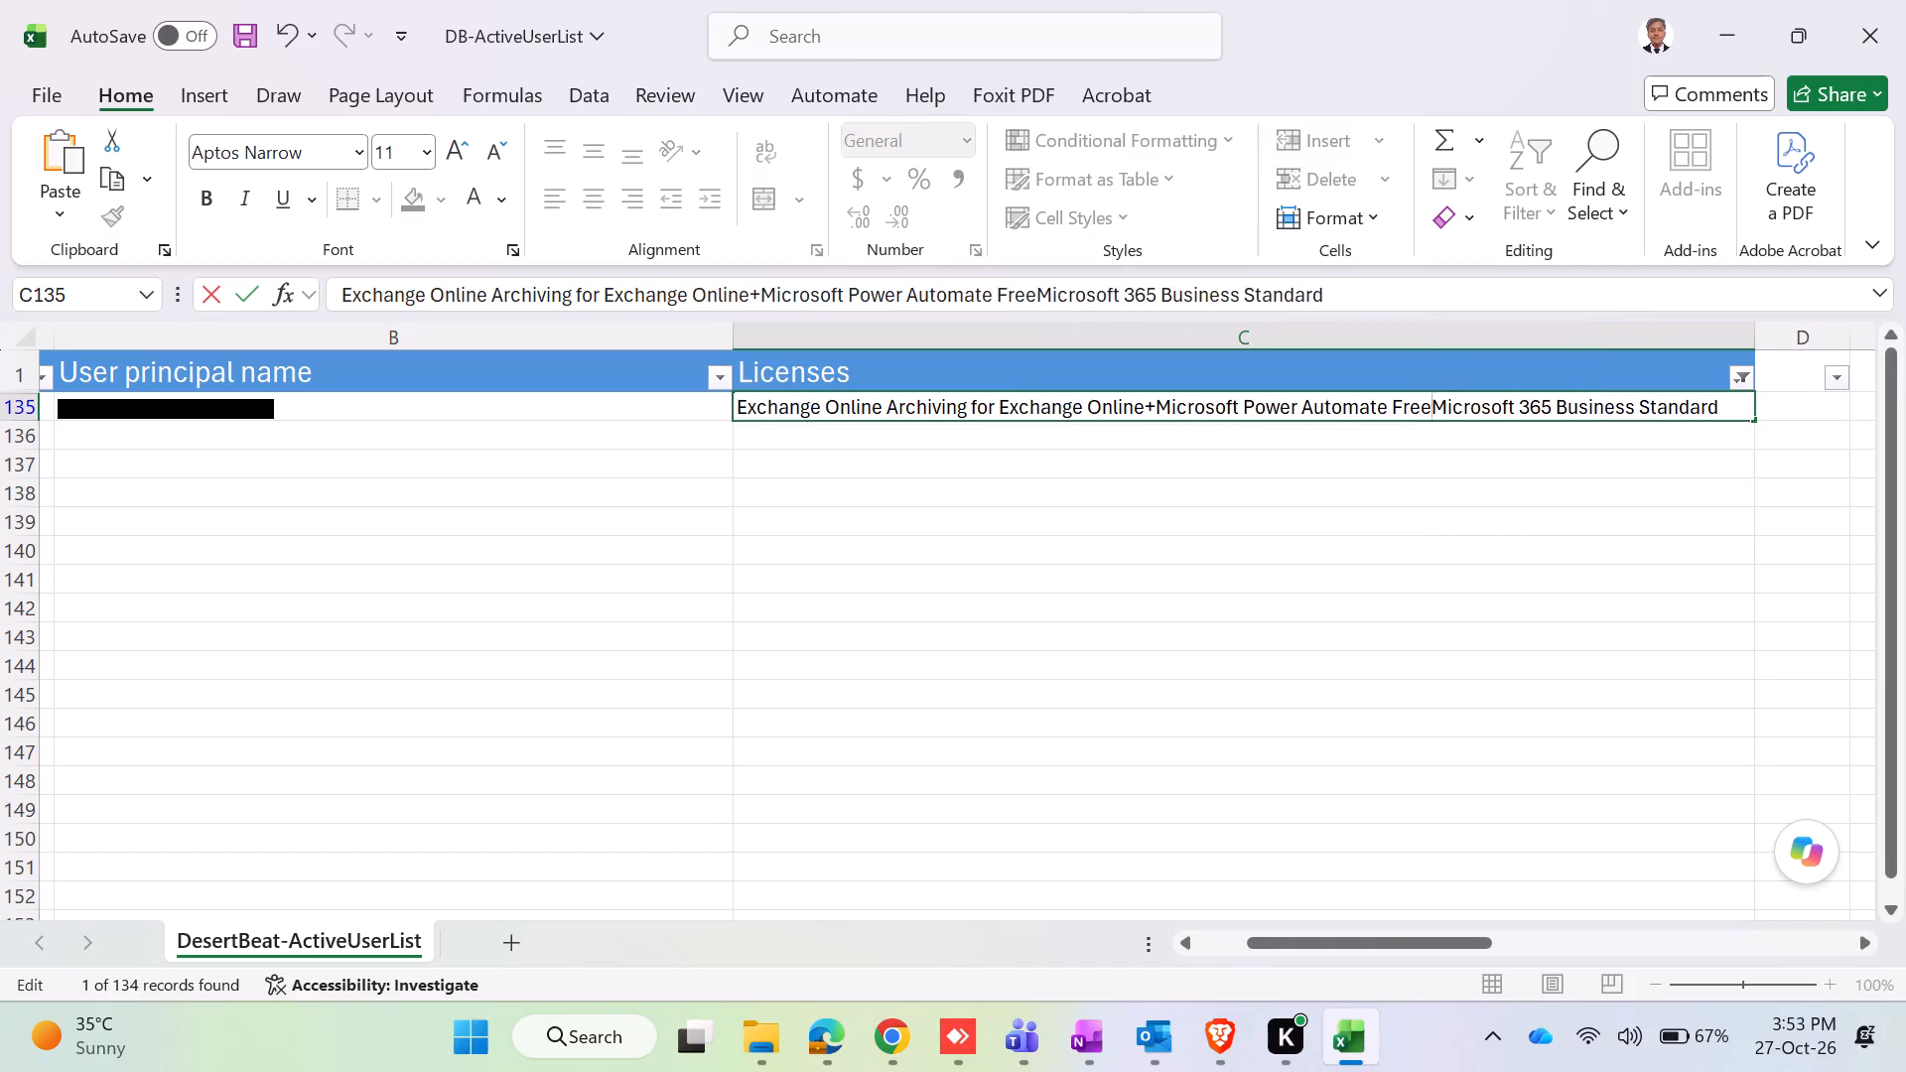
{"action": "key", "text": "BackSpace"}
{"action": "key", "text": "BackSpace"}
{"action": "key", "text": "BackSpace"}
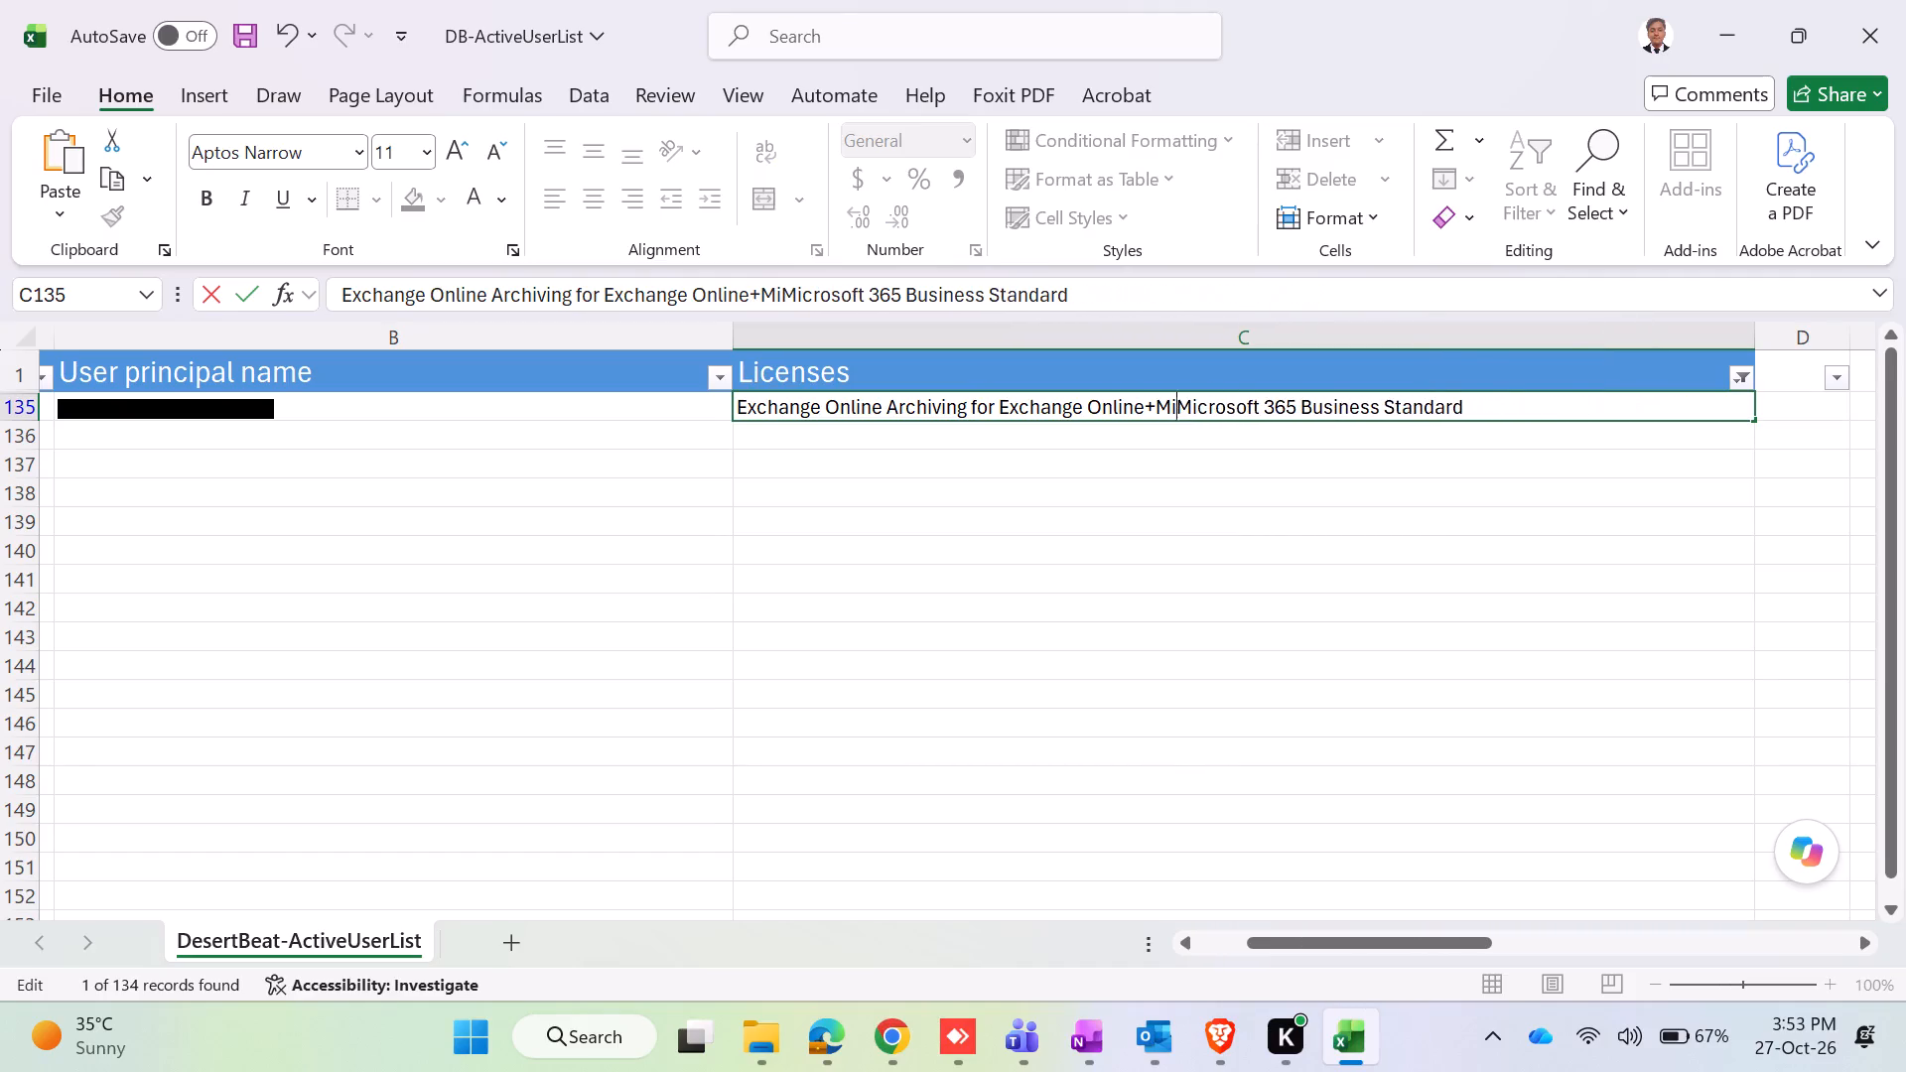
{"action": "key", "text": "BackSpace"}
{"action": "key", "text": "BackSpace"}
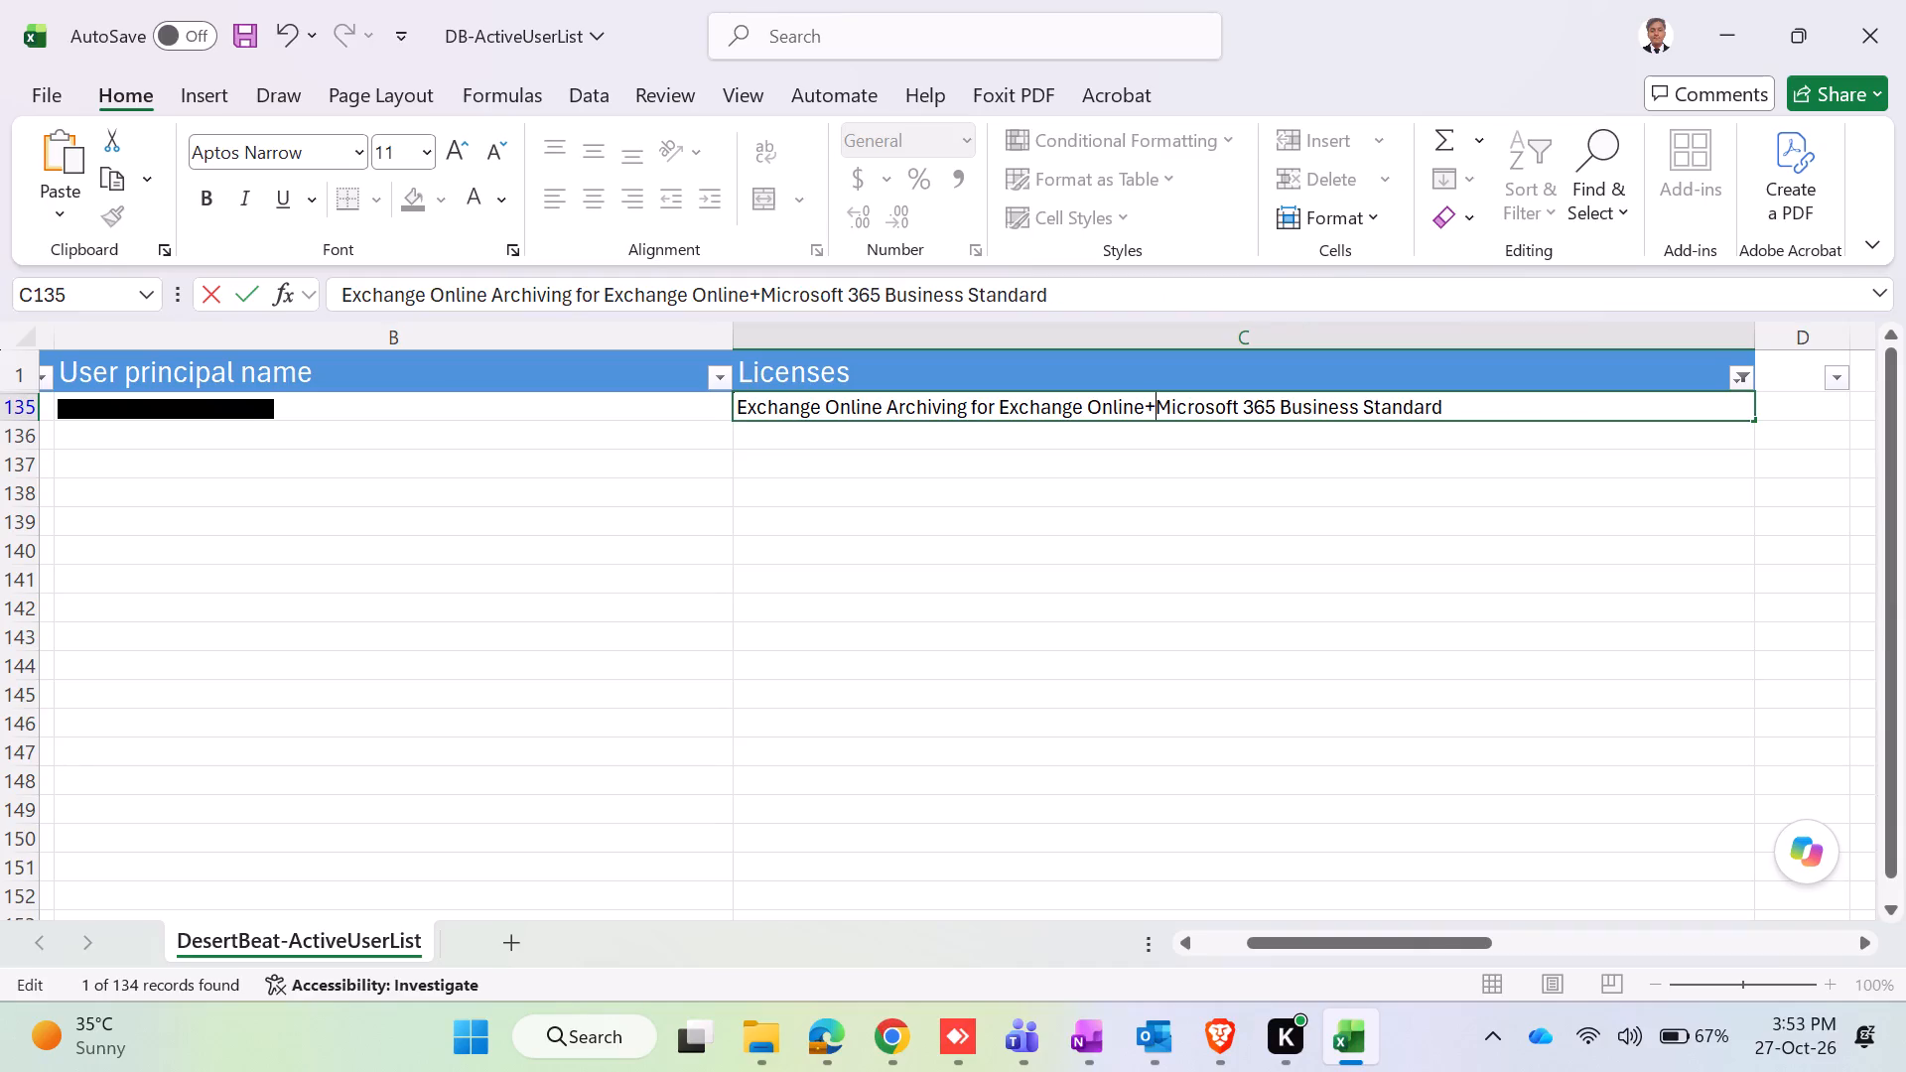
{"action": "left_click", "coordinate": [1221, 580]}
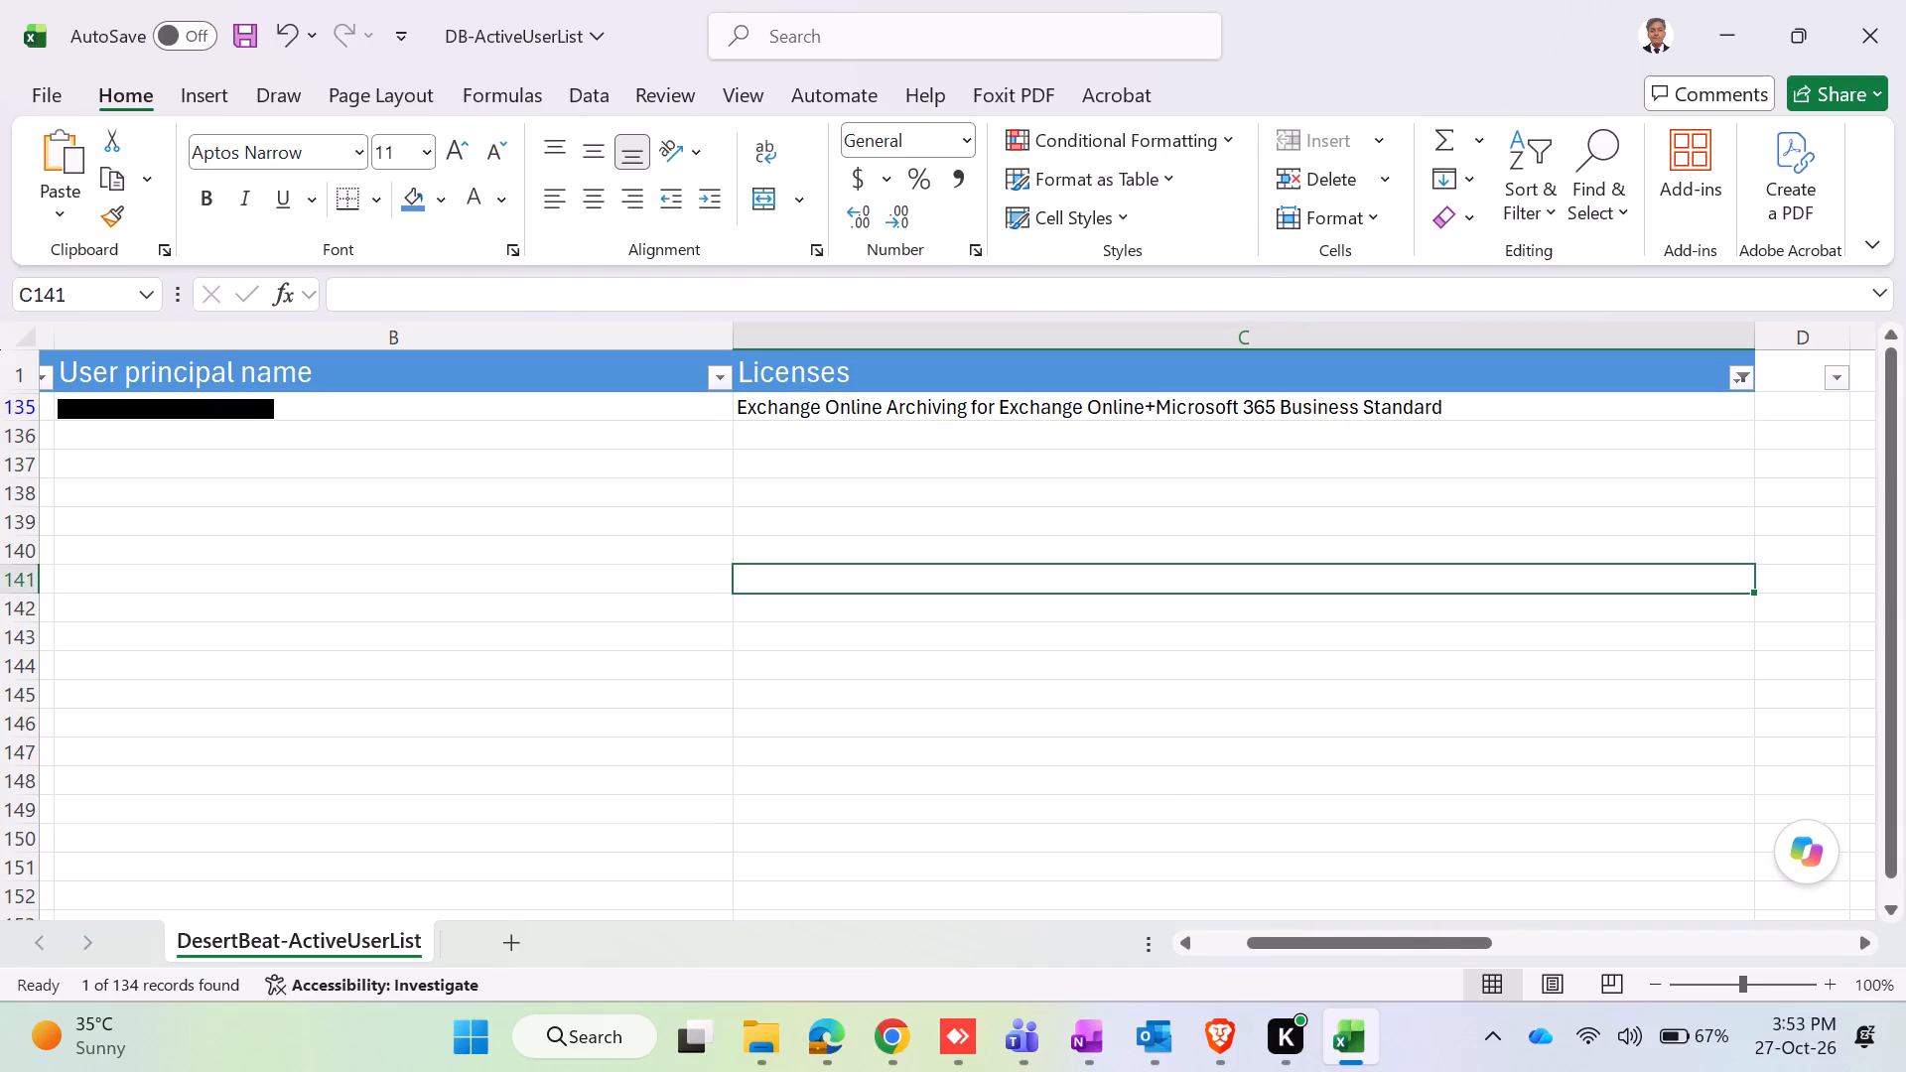
Autofit the width of the Licenses column to its contents.
{"action": "double_click", "coordinate": [1754, 332]}
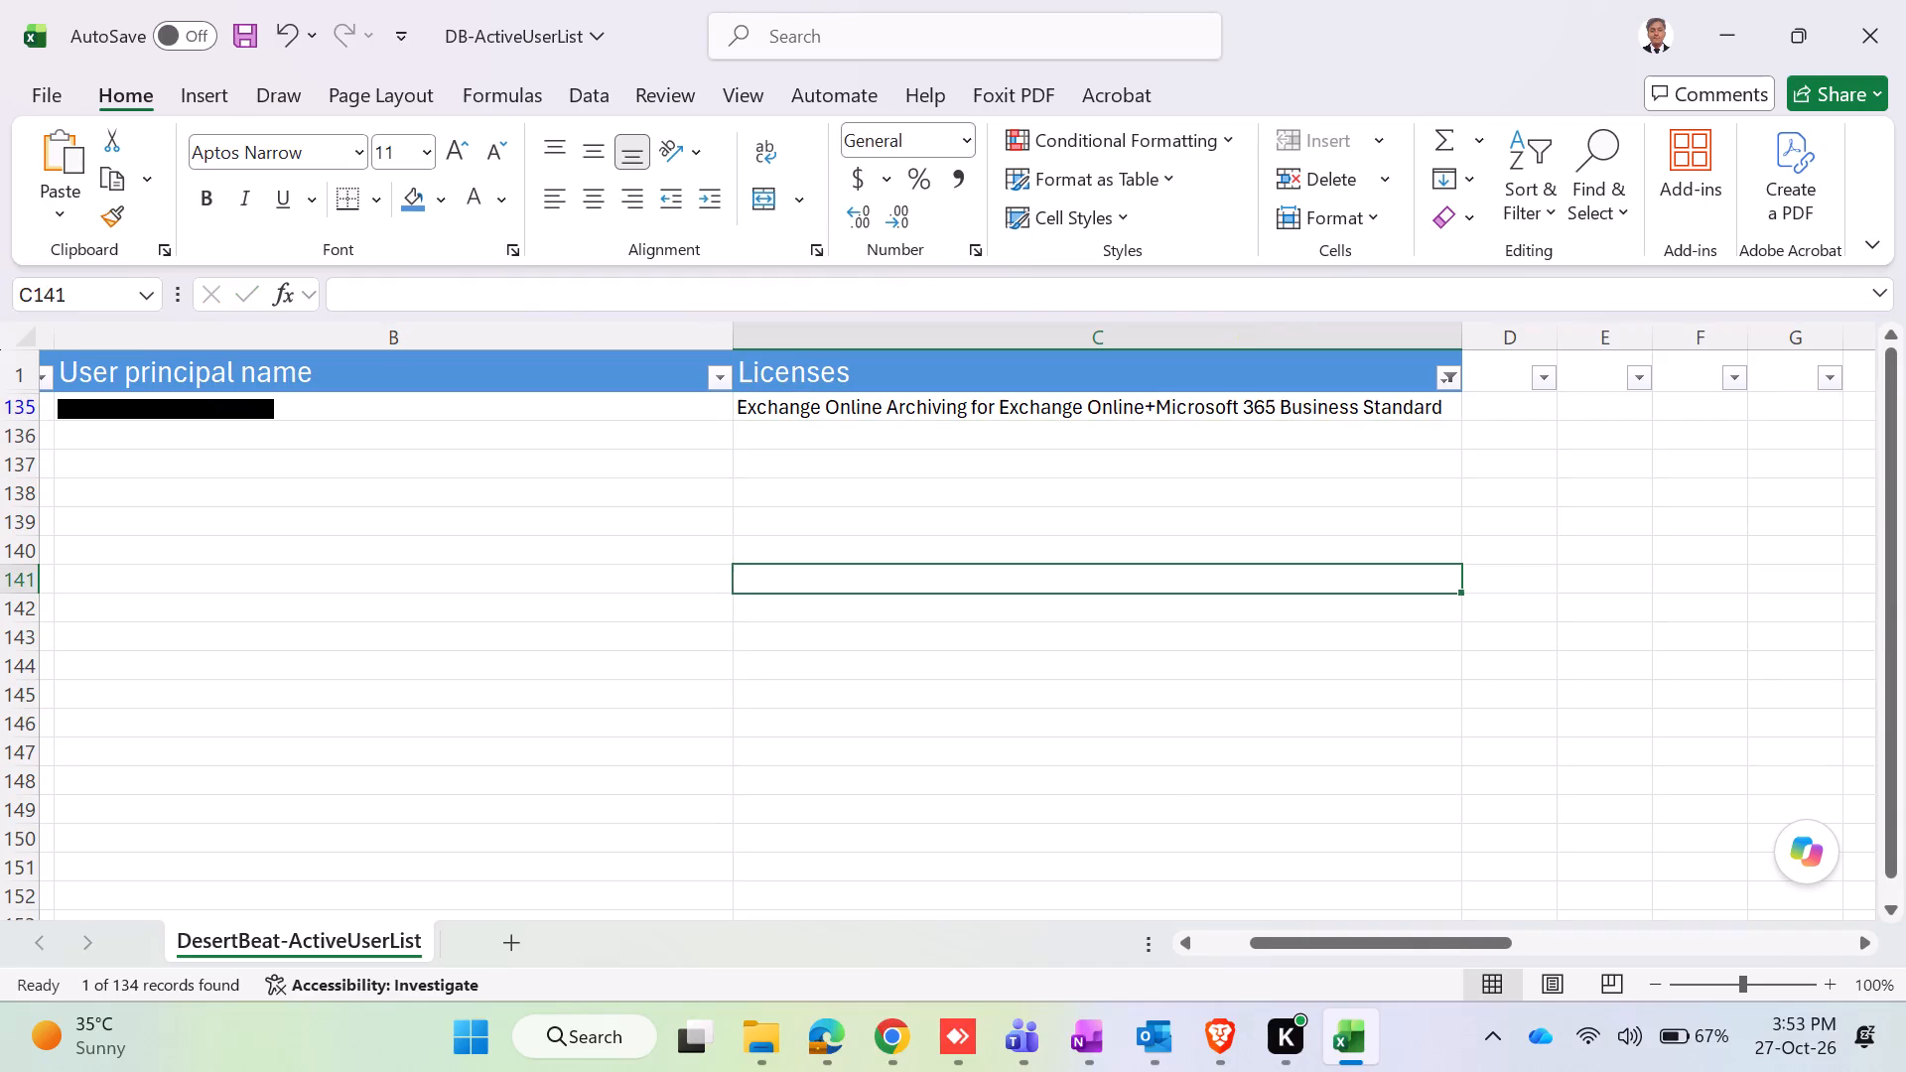
Reselect all values in the Licenses filter and apply it to show every user record.
{"action": "left_click", "coordinate": [1449, 380]}
{"action": "left_click", "coordinate": [1119, 671]}
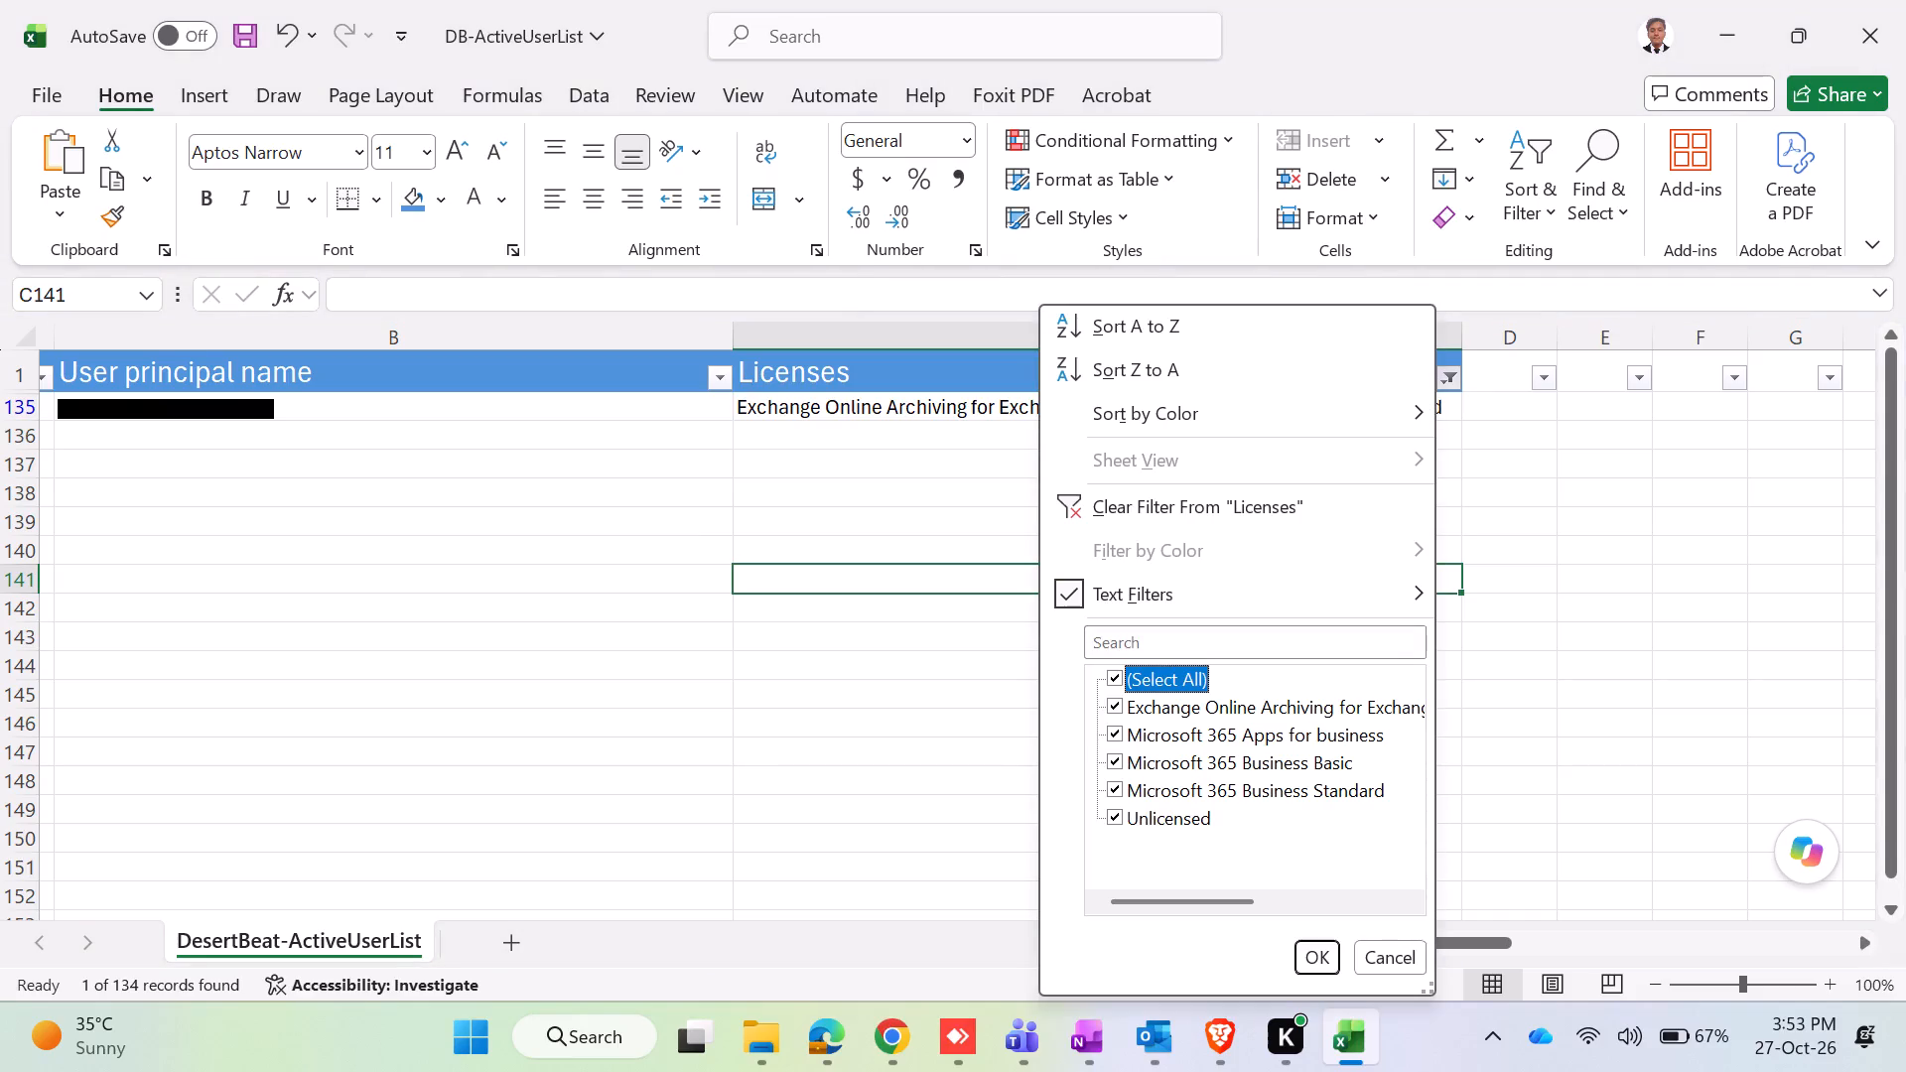
{"action": "double_click", "coordinate": [1324, 955]}
{"action": "scroll", "coordinate": [1321, 951], "scroll_direction": "up", "scroll_amount": 1}
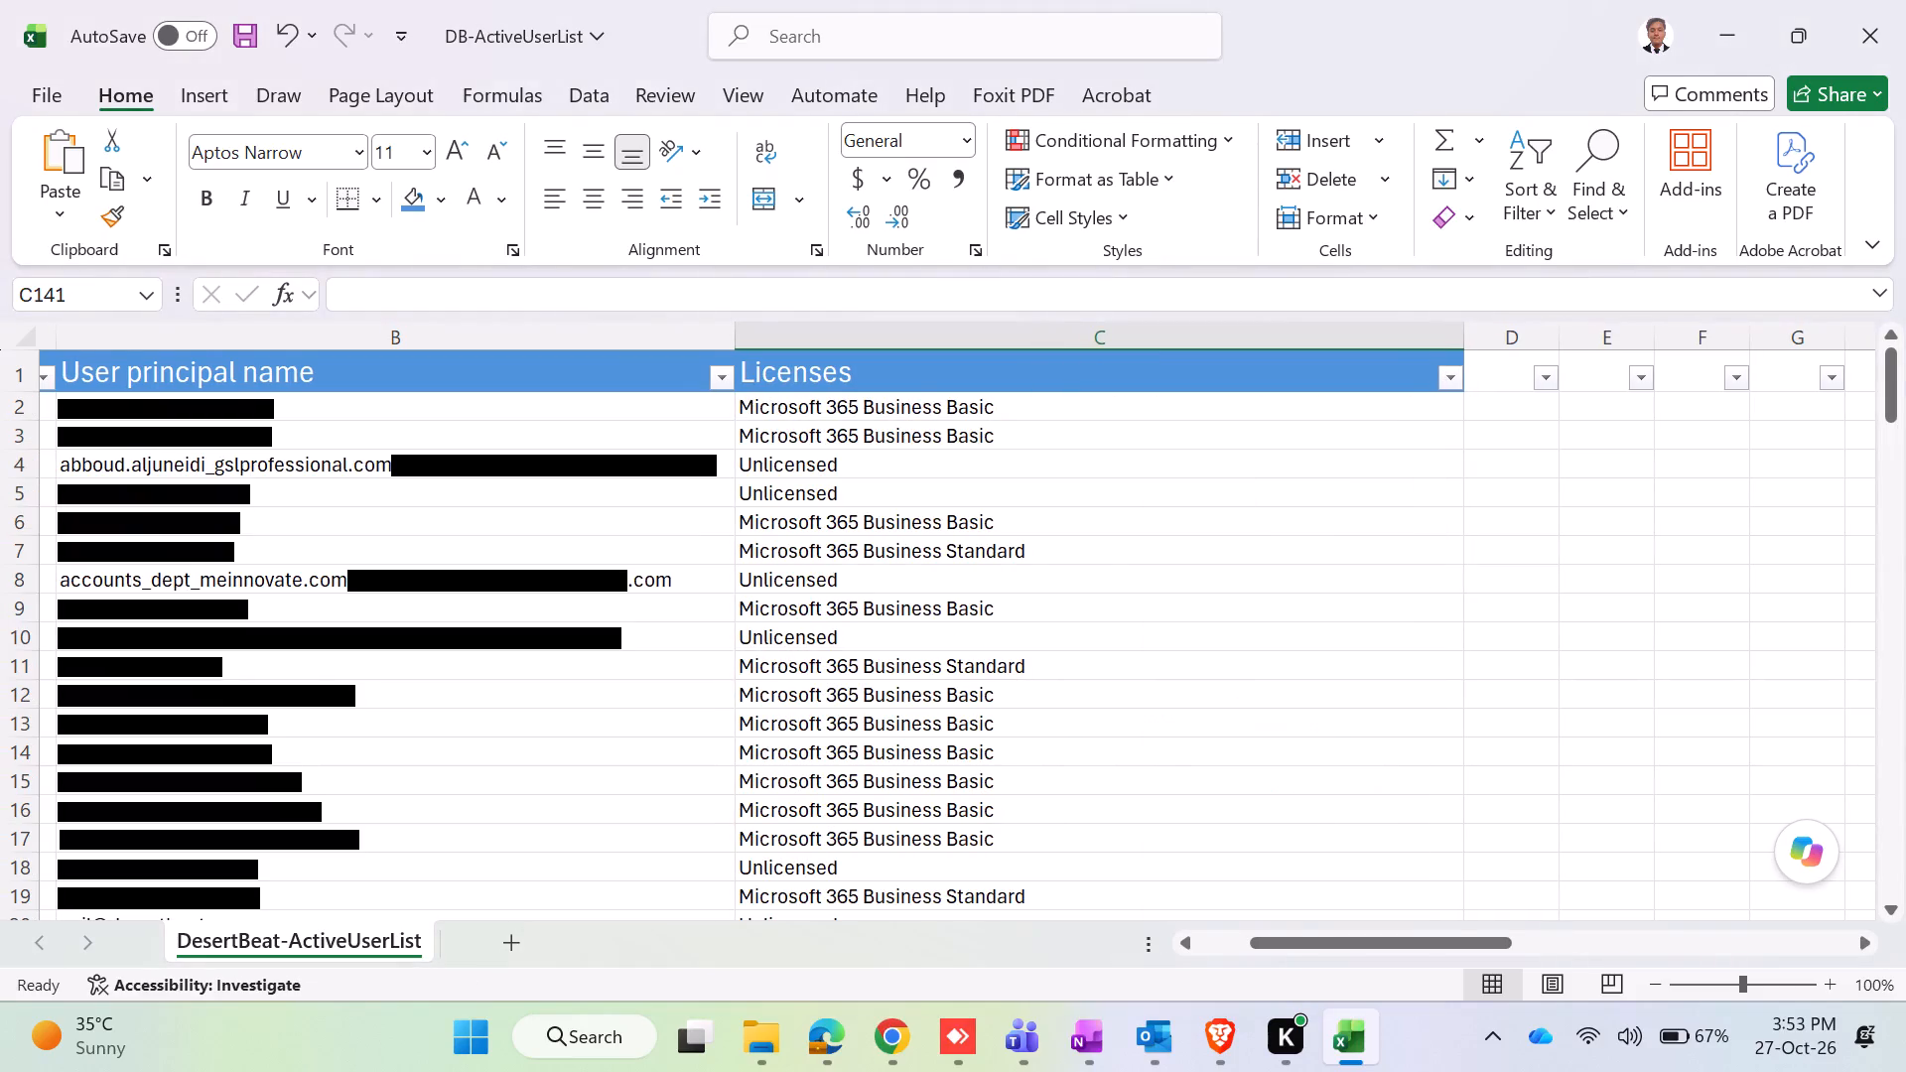
Filter the Licenses column to show only Unlicensed users.
{"action": "left_click", "coordinate": [1451, 380]}
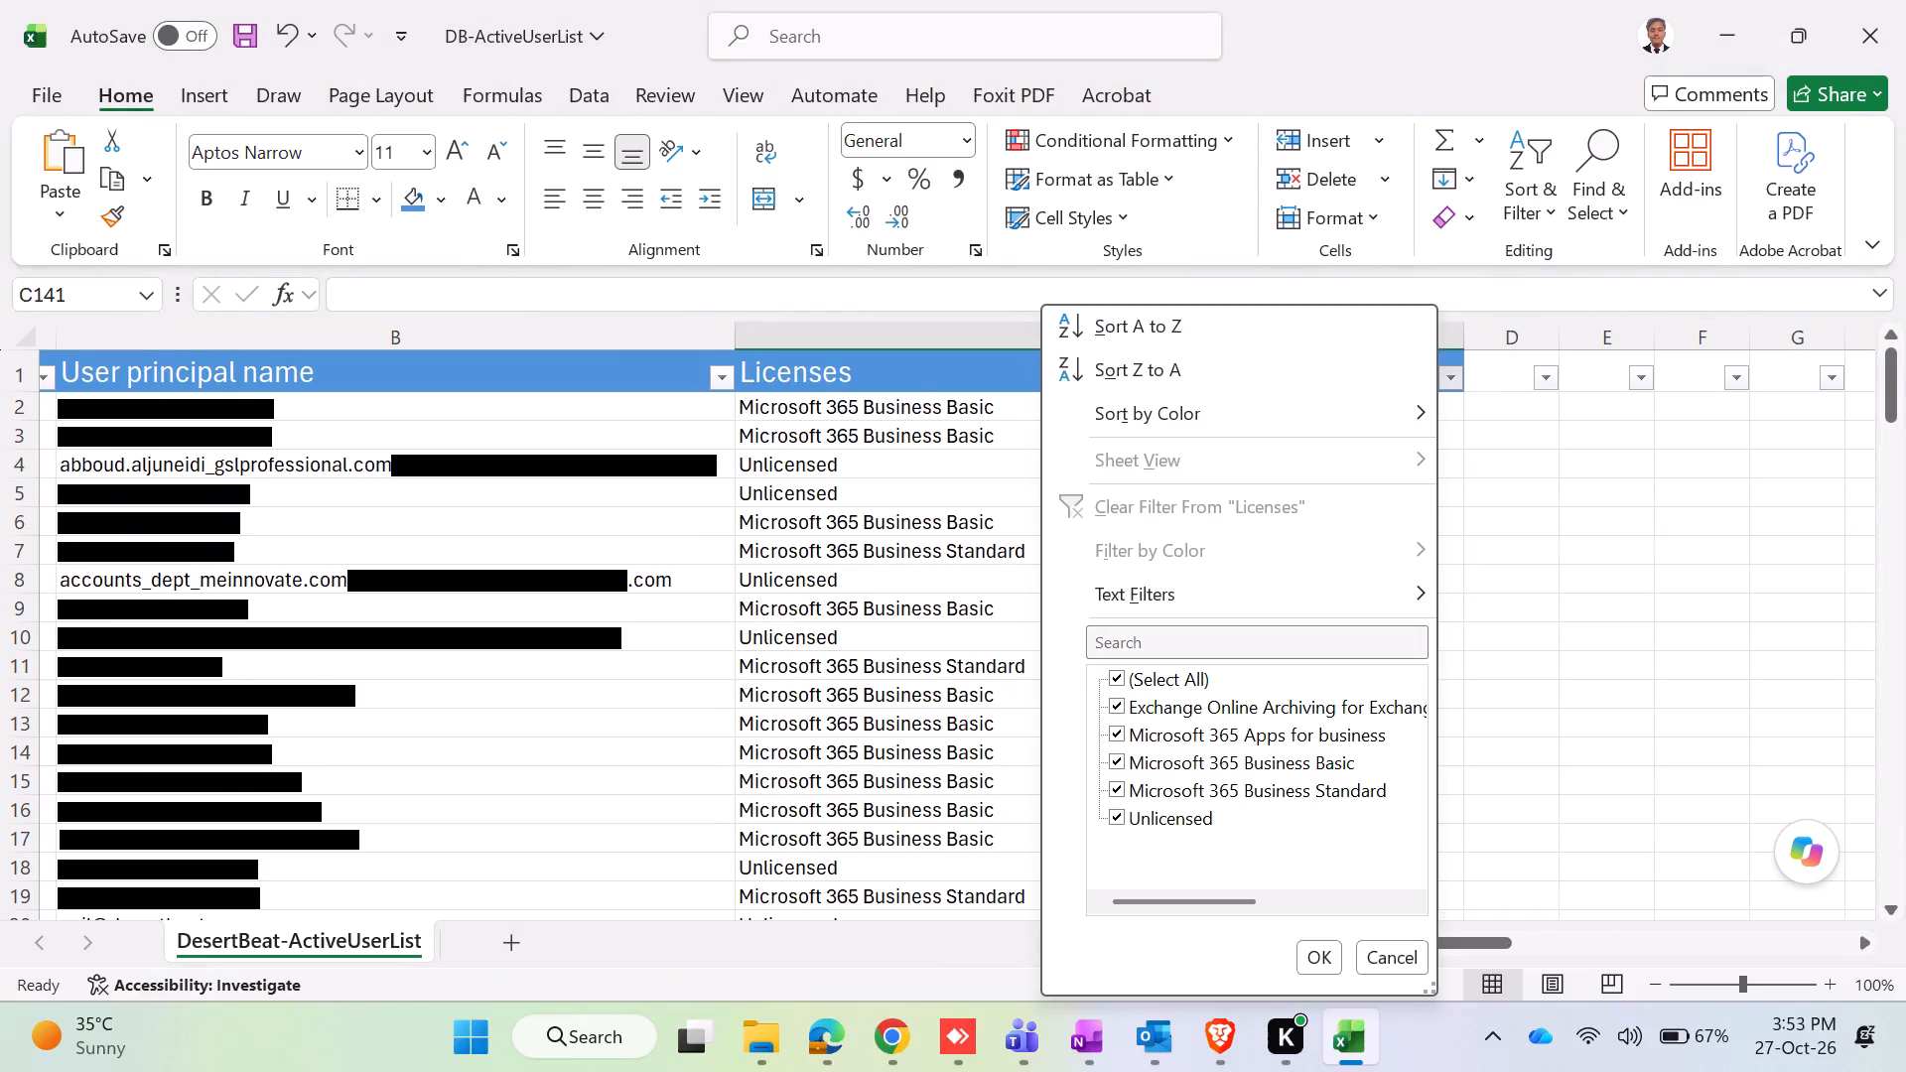
{"action": "left_click", "coordinate": [1114, 662]}
{"action": "left_click", "coordinate": [1117, 682]}
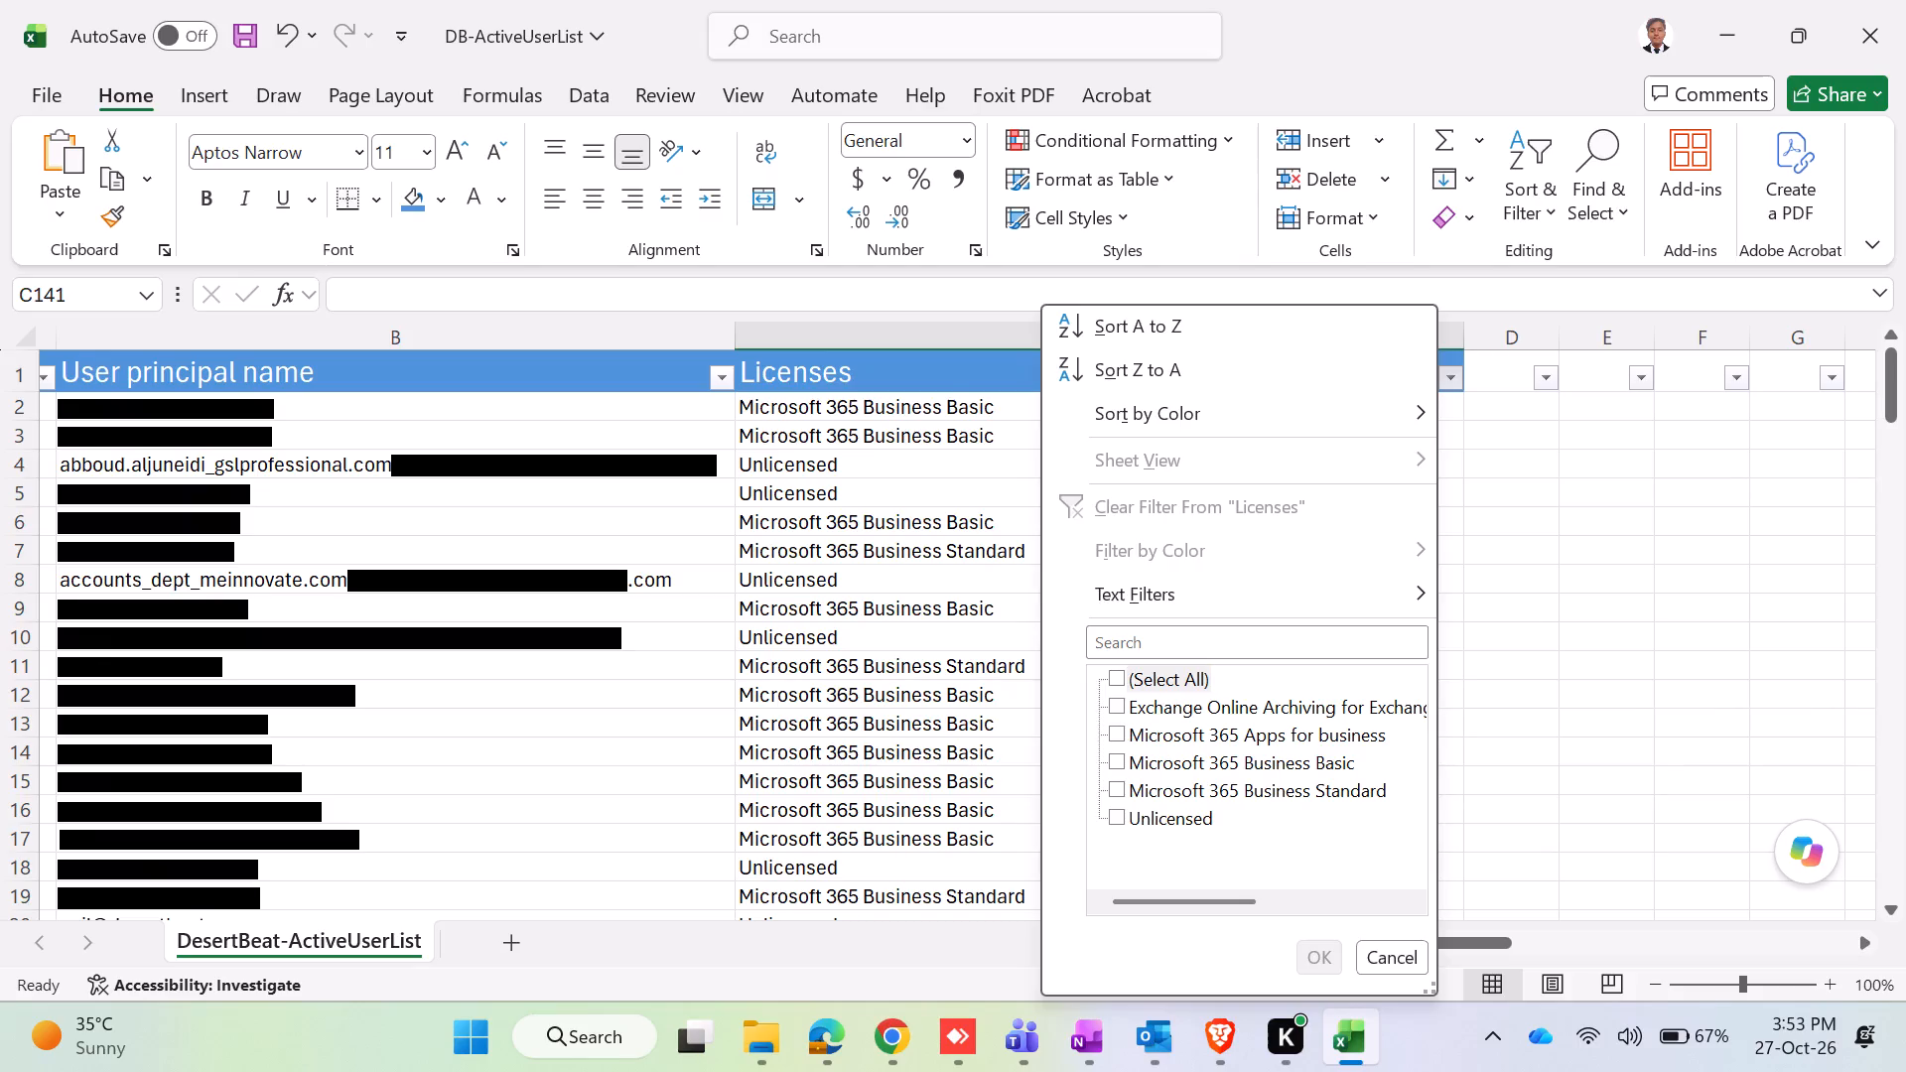
{"action": "left_click", "coordinate": [1110, 816]}
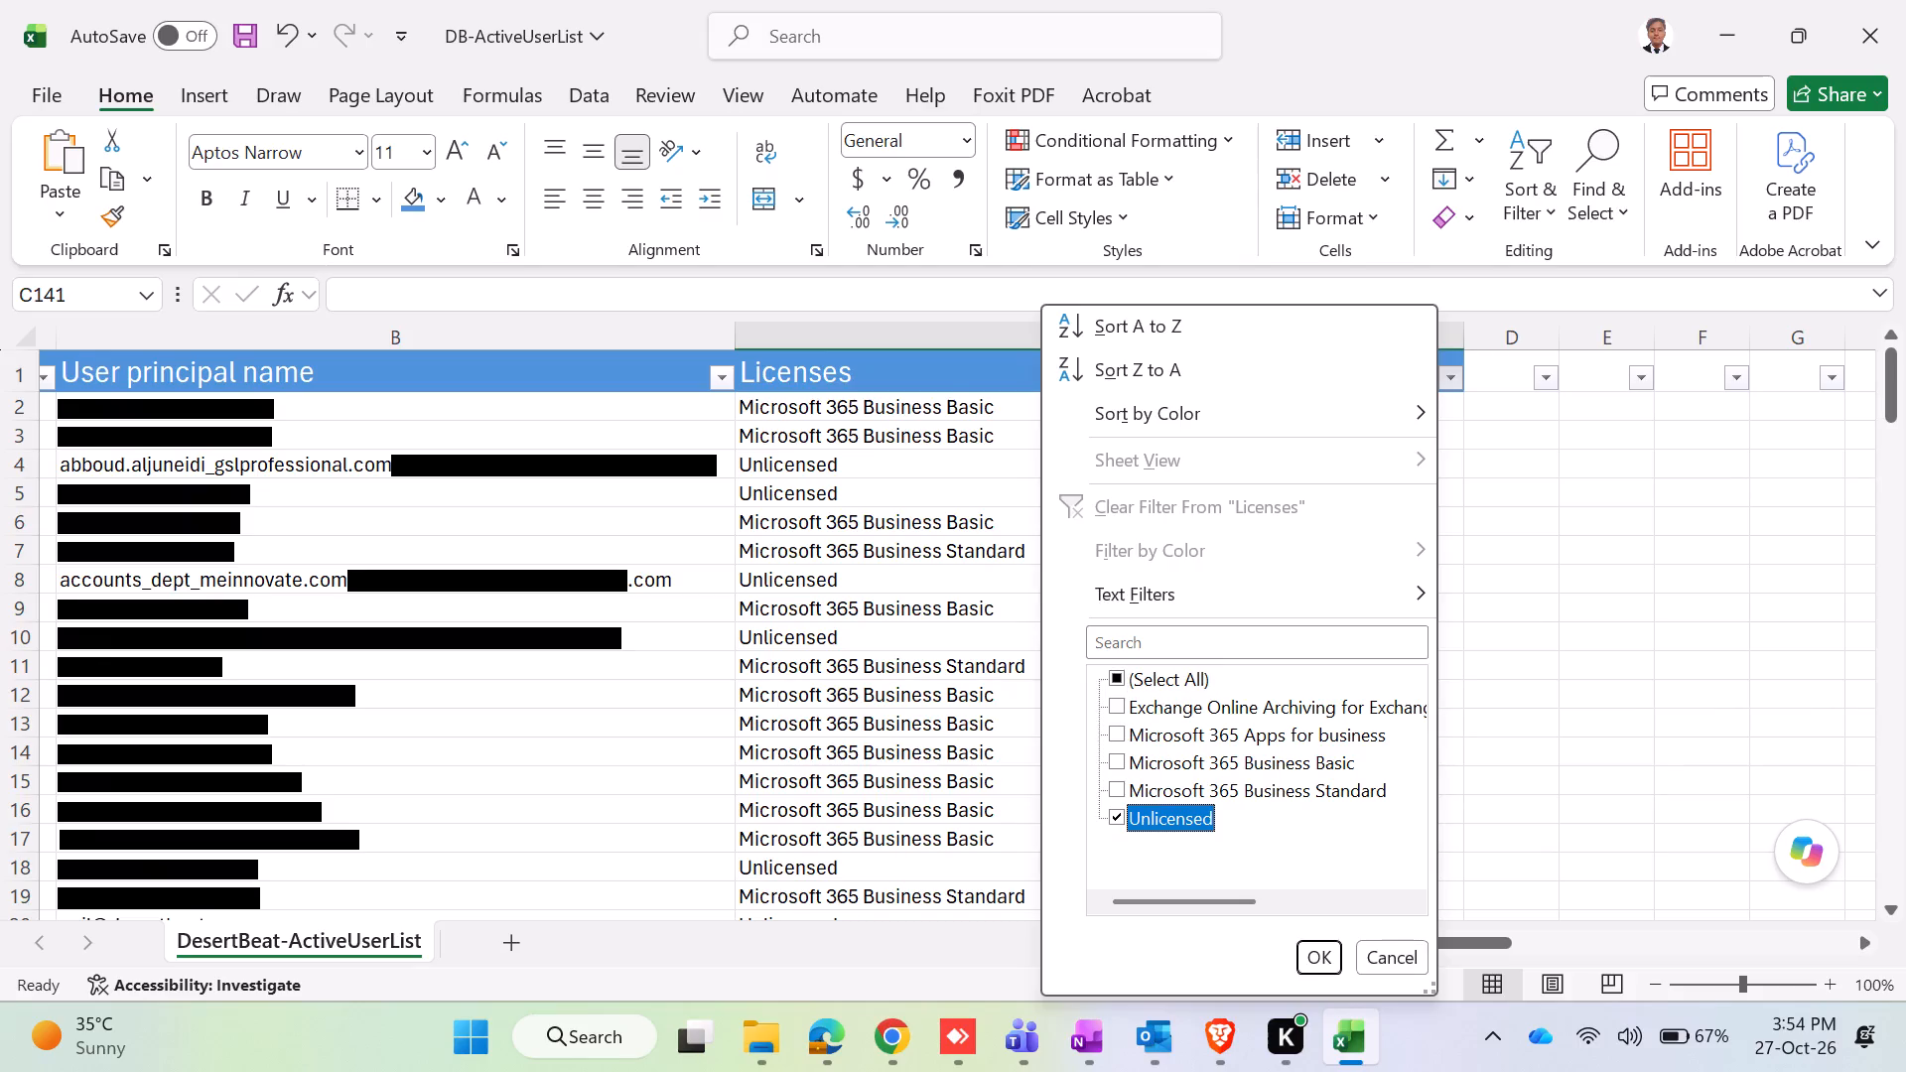
{"action": "left_click", "coordinate": [1333, 952]}
Delete the entire sheet rows of all the filtered Unlicensed users, from row 4 through row 133.
{"action": "scroll", "coordinate": [1180, 535], "scroll_direction": "down", "scroll_amount": 7}
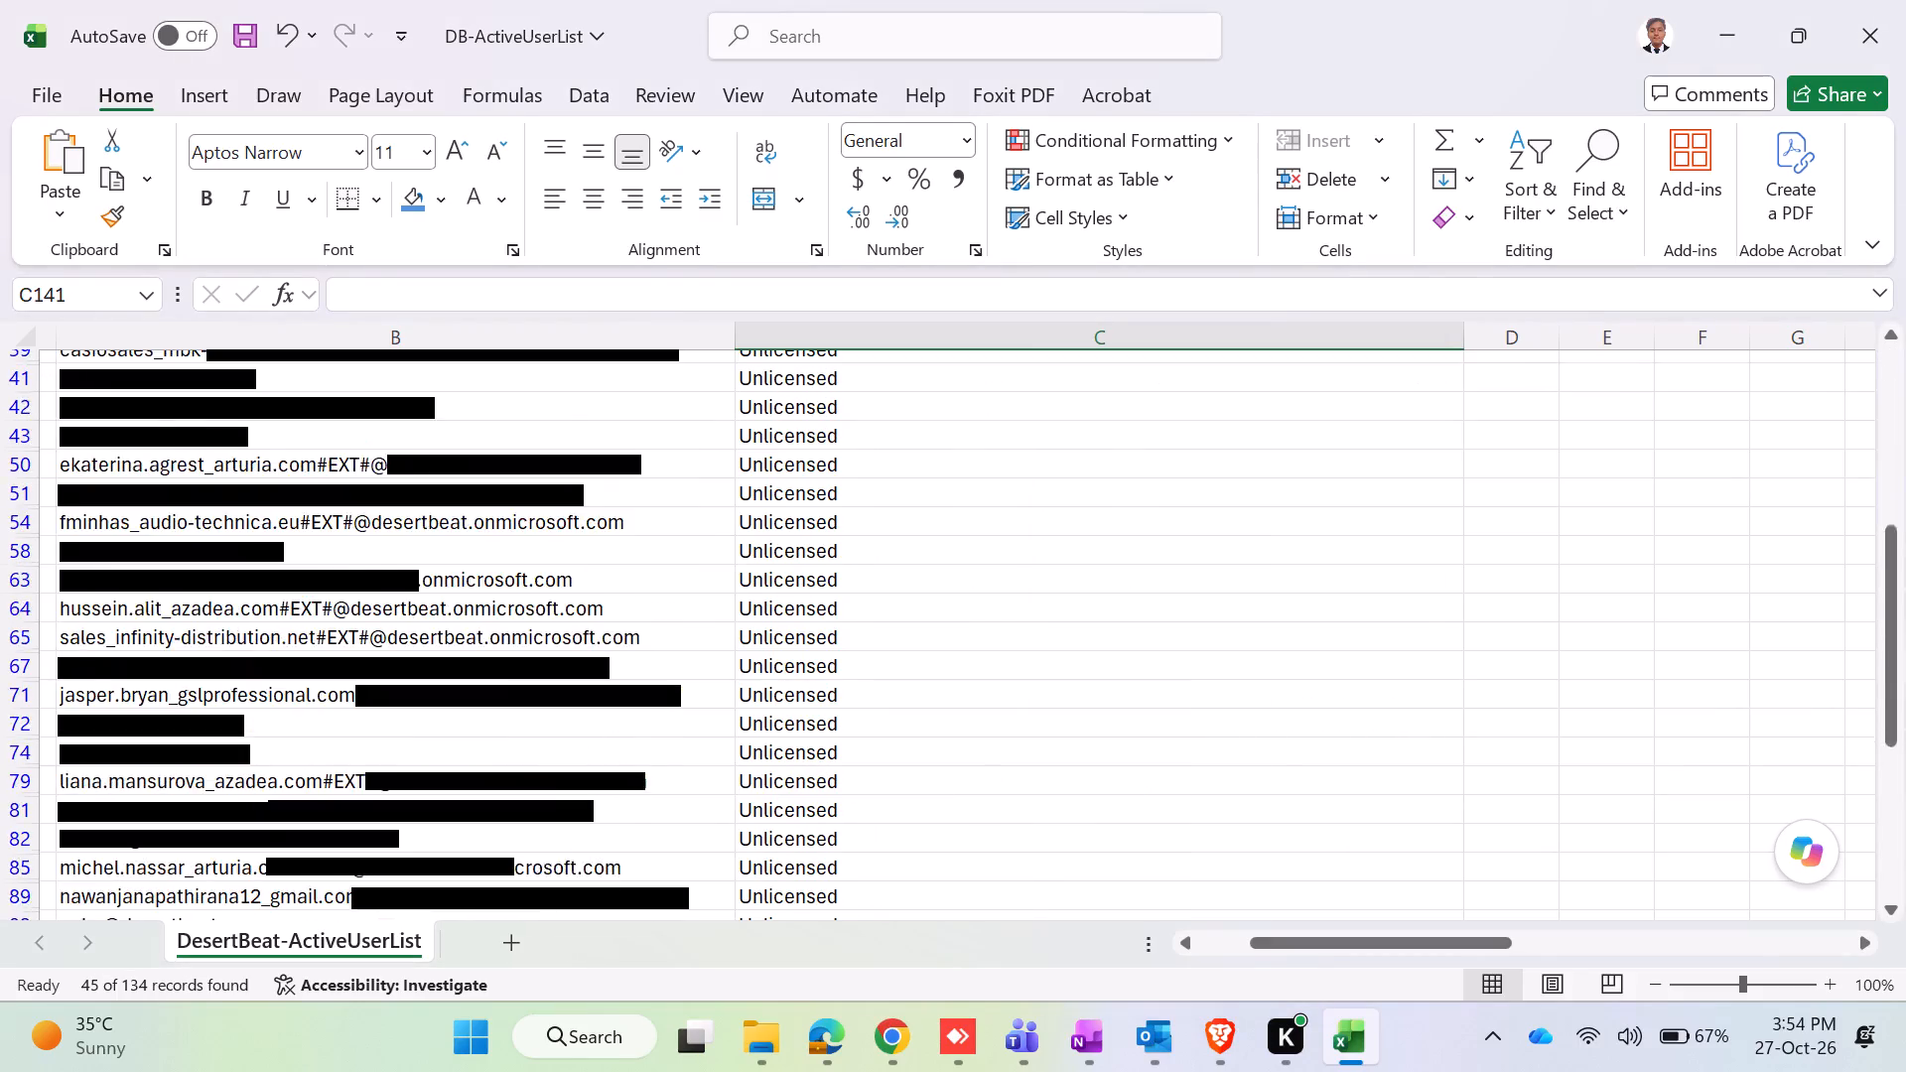
{"action": "scroll", "coordinate": [1179, 542], "scroll_direction": "down", "scroll_amount": 3}
{"action": "scroll", "coordinate": [1172, 551], "scroll_direction": "up", "scroll_amount": 1}
{"action": "scroll", "coordinate": [1171, 552], "scroll_direction": "down", "scroll_amount": 4}
{"action": "scroll", "coordinate": [1164, 567], "scroll_direction": "up", "scroll_amount": 5}
{"action": "scroll", "coordinate": [1157, 574], "scroll_direction": "up", "scroll_amount": 17}
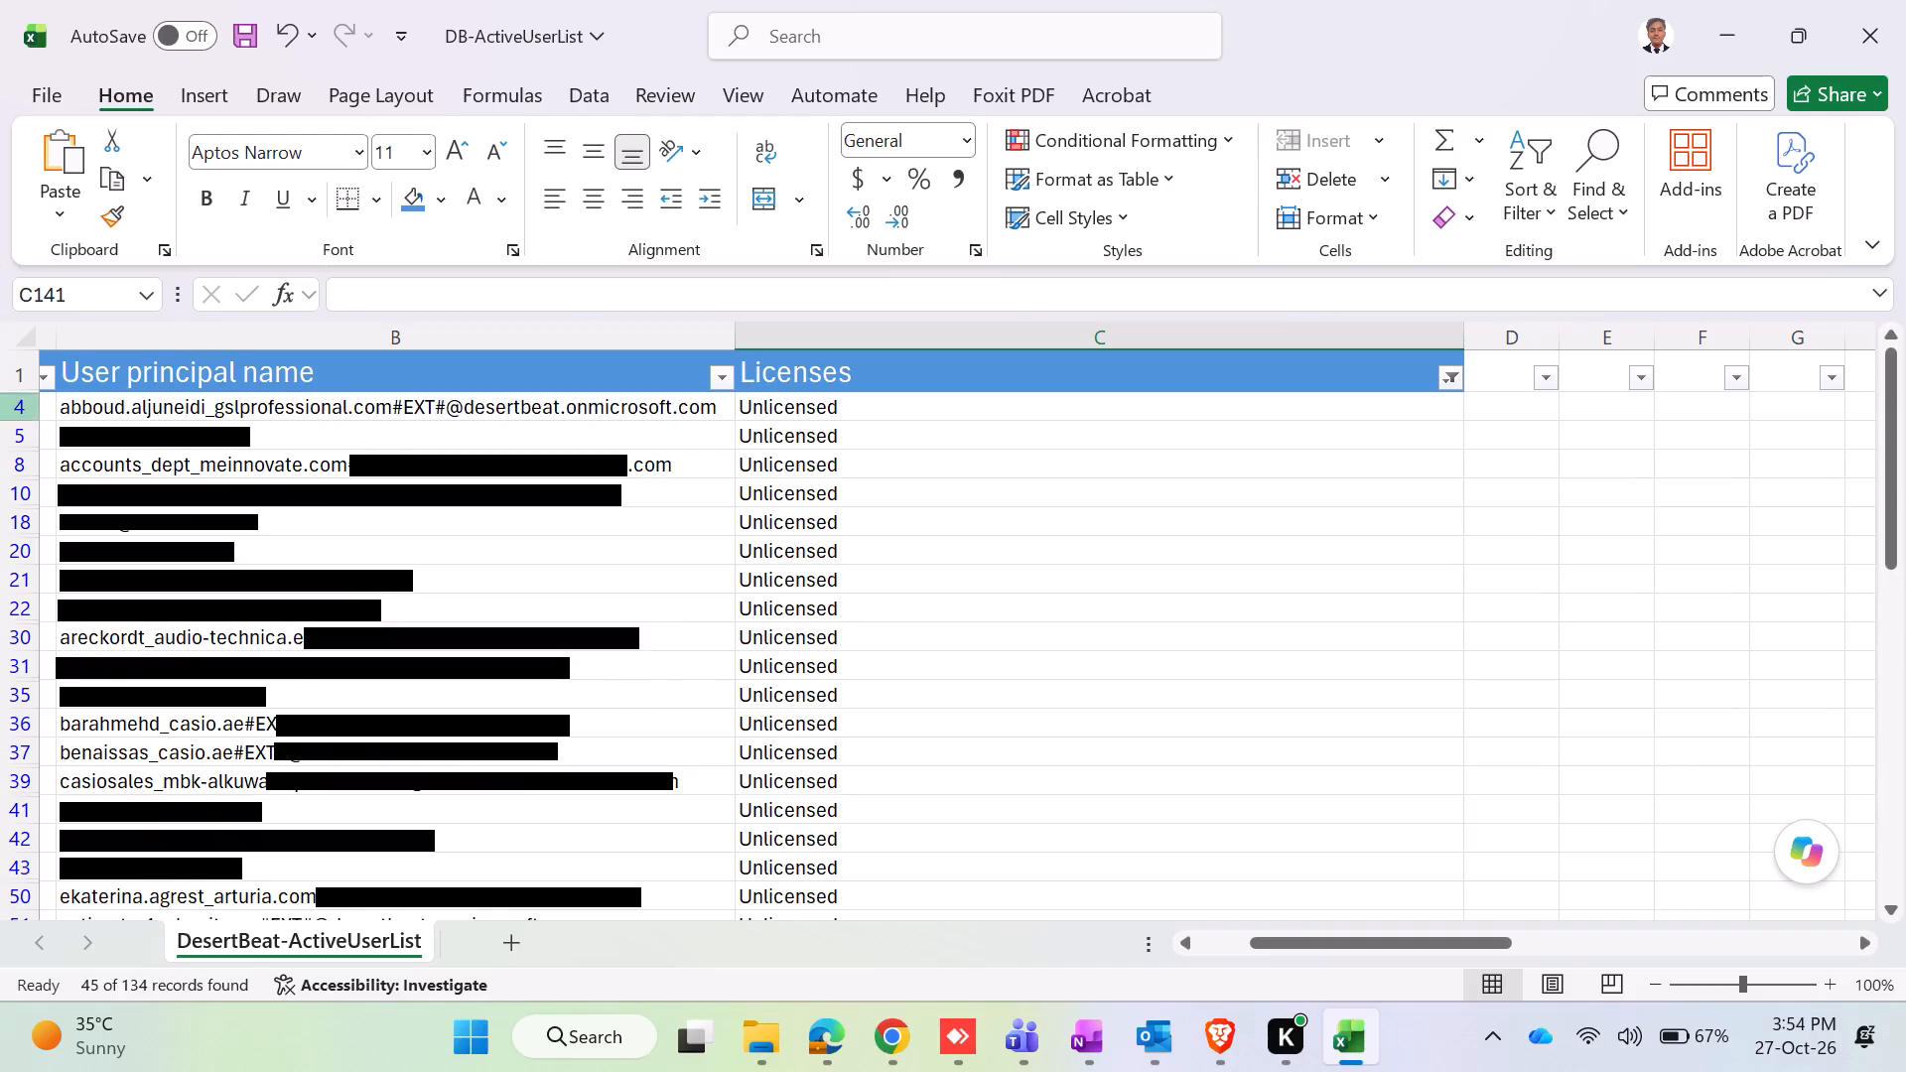
{"action": "left_click", "coordinate": [73, 411]}
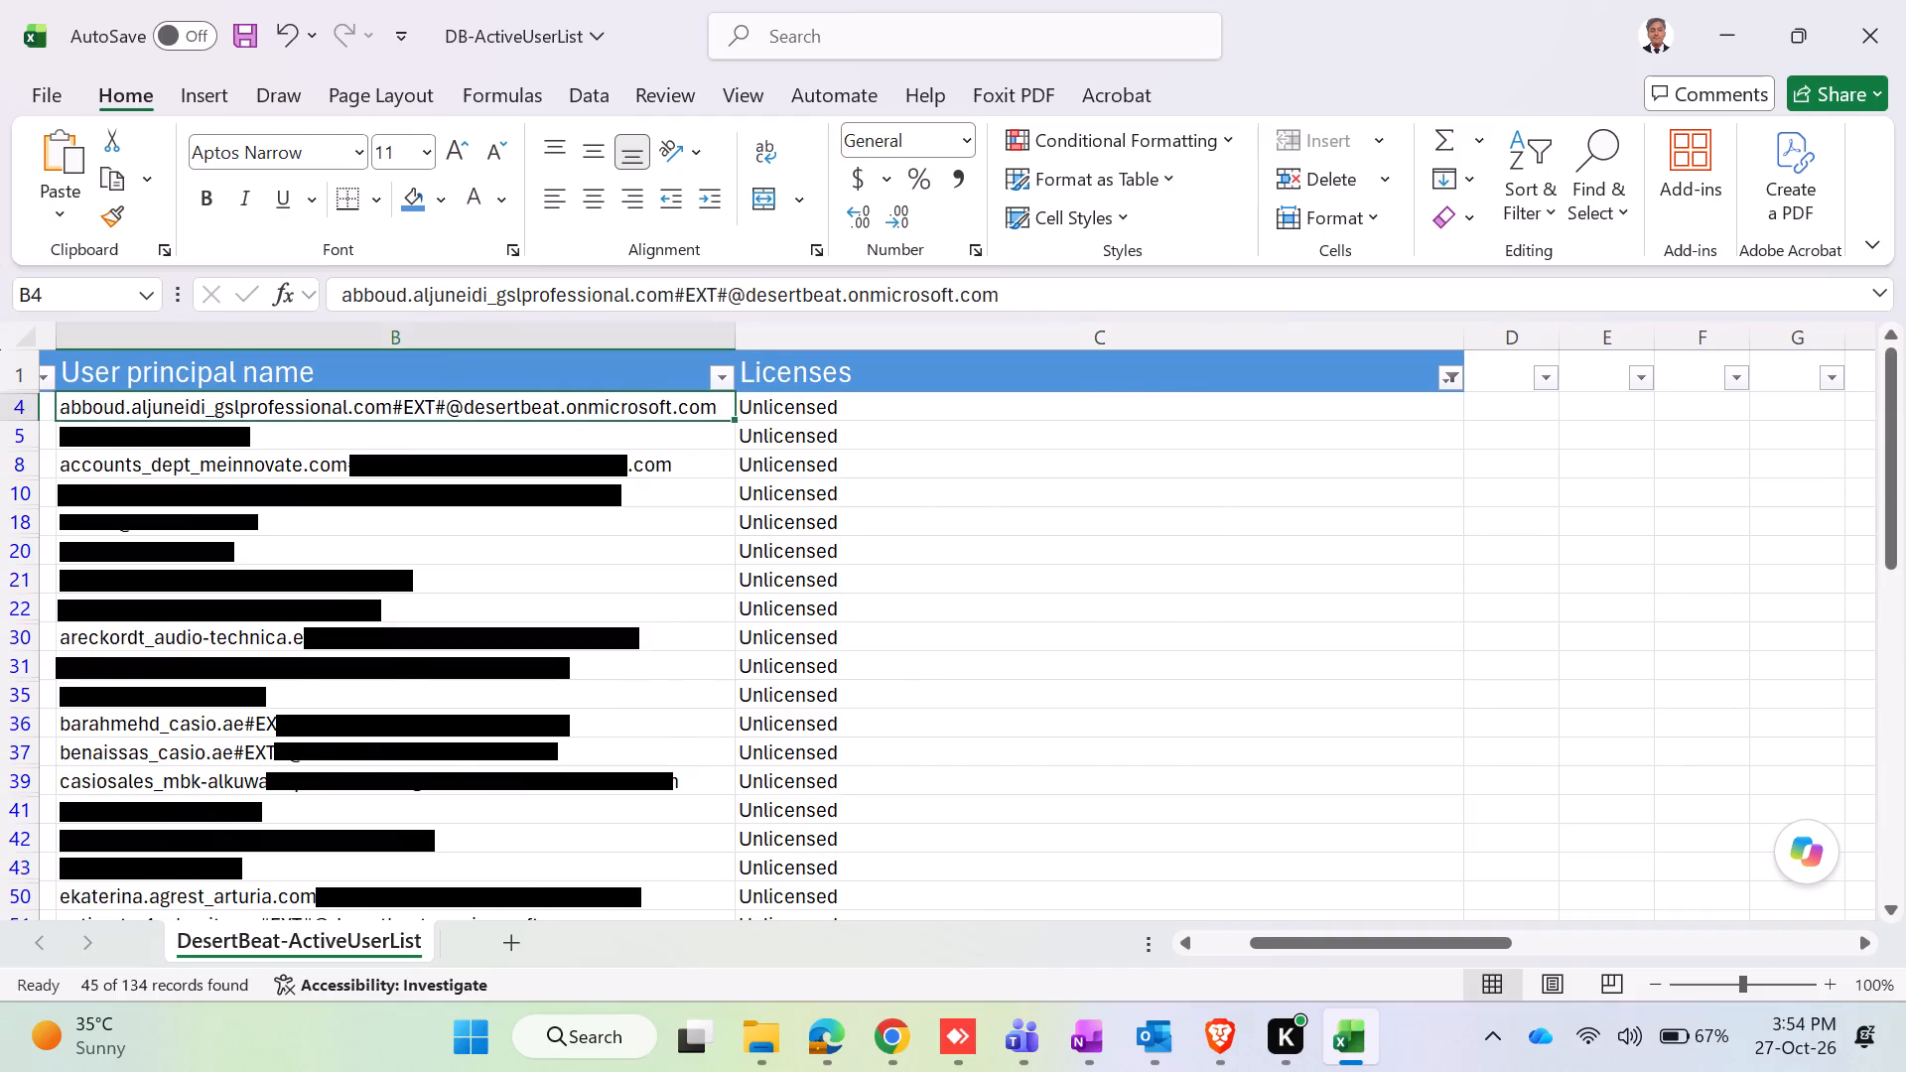
{"action": "key", "text": "Left"}
{"action": "key", "text": "Left"}
{"action": "key", "text": "Left"}
{"action": "key", "text": "Left"}
{"action": "key", "text": "shift+Right"}
{"action": "key", "text": "shift+Right"}
{"action": "key", "text": "shift+Right"}
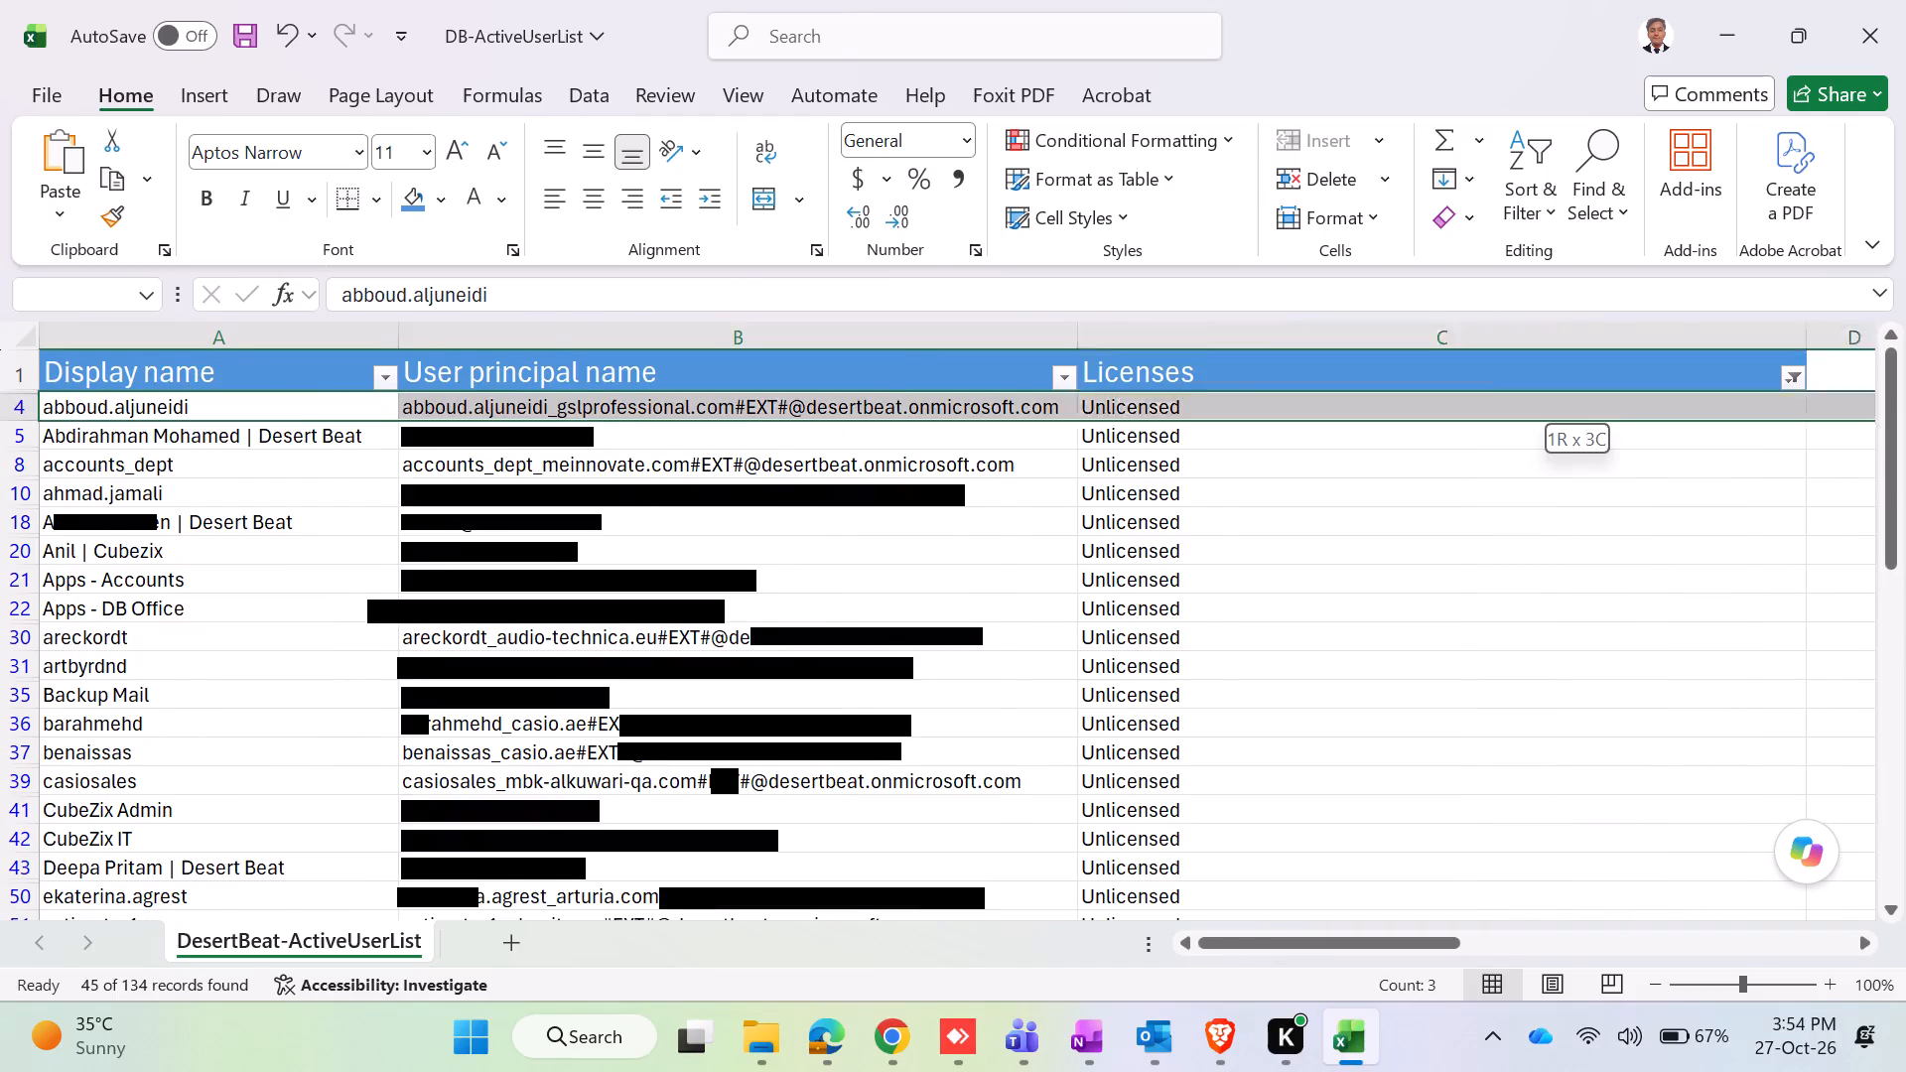
{"action": "key", "text": "shift+Left"}
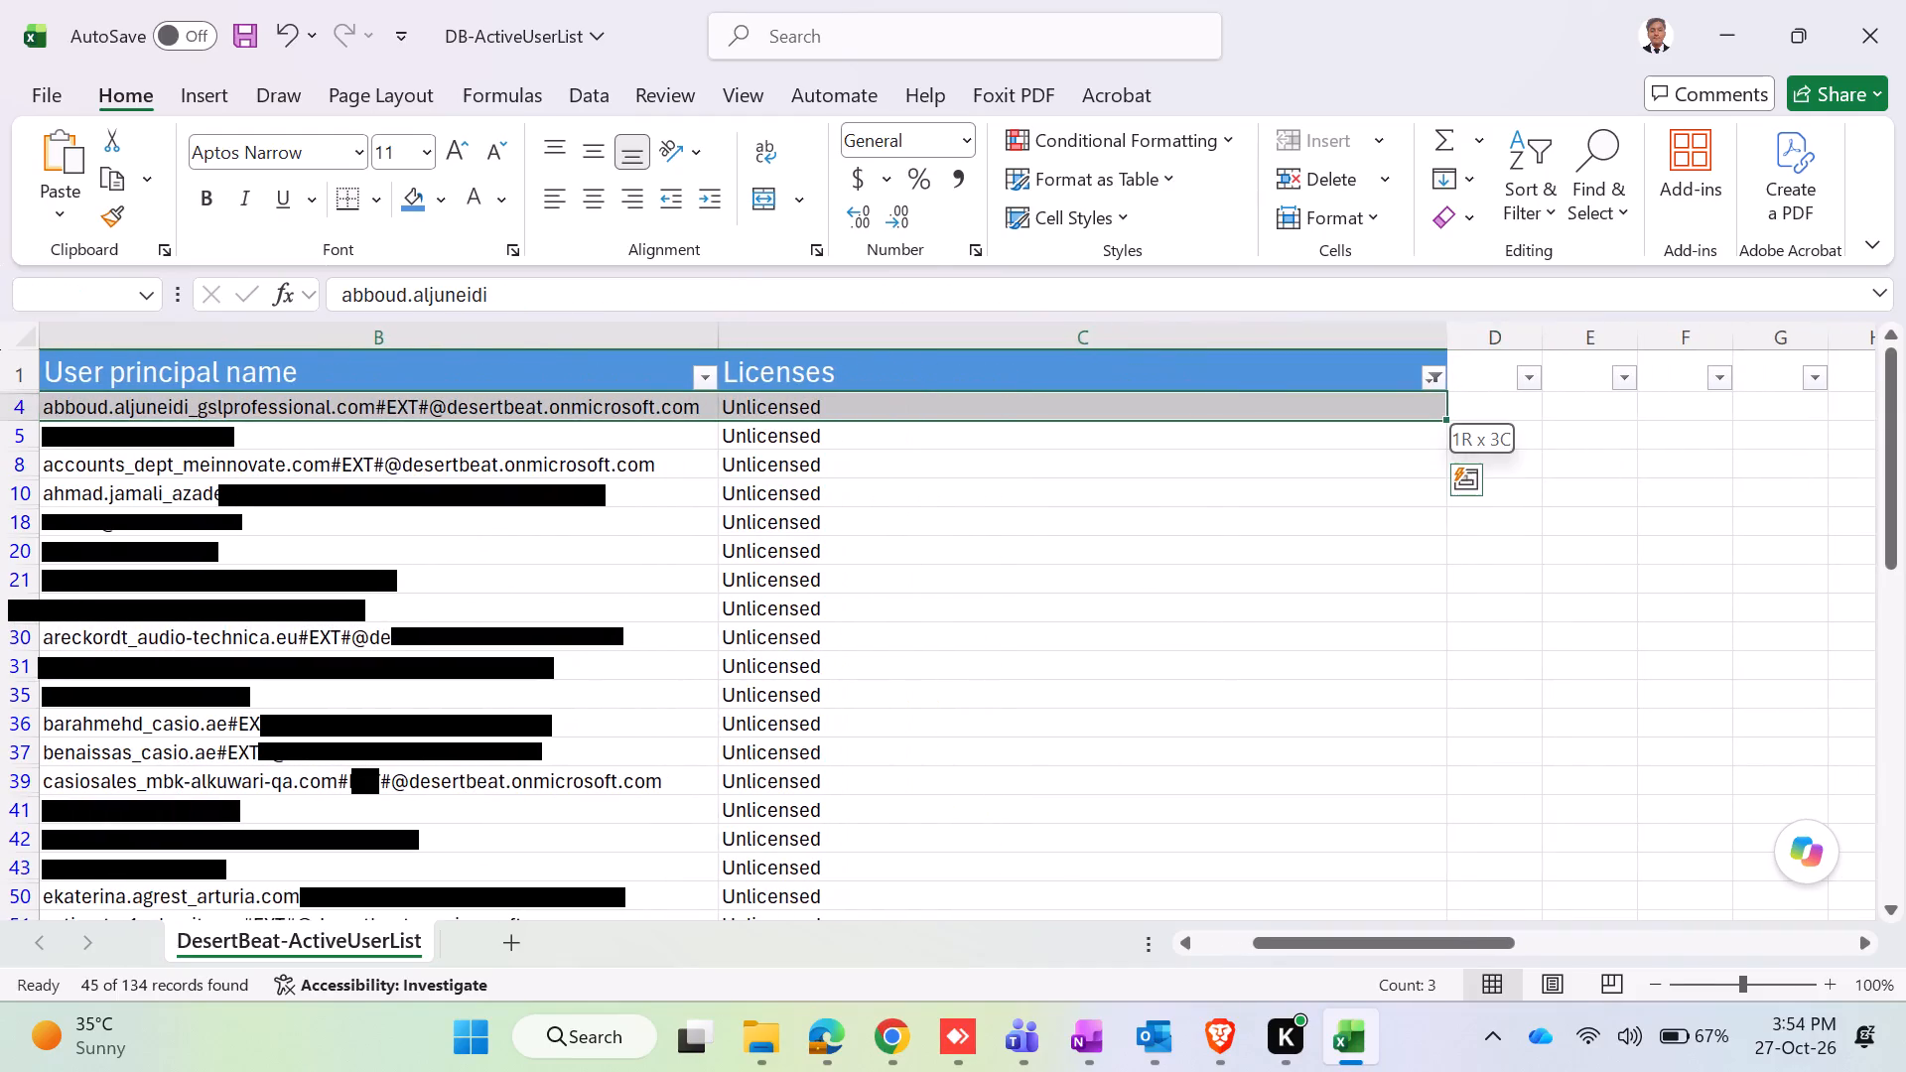
{"action": "key", "text": "shift+Down"}
{"action": "key", "text": "shift+Down"}
{"action": "key", "text": "shift+Down"}
{"action": "key", "text": "shift+Down"}
{"action": "key", "text": "shift+Down"}
{"action": "key", "text": "shift+Down"}
{"action": "key", "text": "shift+Down"}
{"action": "key", "text": "shift+Down"}
{"action": "key", "text": "shift+Down"}
{"action": "key", "text": "shift+Down"}
{"action": "key", "text": "shift+Down"}
{"action": "key", "text": "shift+Down"}
{"action": "key", "text": "shift+Down"}
{"action": "key", "text": "shift+Down"}
{"action": "key", "text": "shift+Down"}
{"action": "key", "text": "shift+Down"}
{"action": "key", "text": "shift+Down"}
{"action": "key", "text": "shift+Down"}
{"action": "key", "text": "shift+Down"}
{"action": "key", "text": "shift+Down"}
{"action": "key", "text": "shift+Down"}
{"action": "key", "text": "shift+Down"}
{"action": "key", "text": "shift+Down"}
{"action": "key", "text": "shift+Down"}
{"action": "key", "text": "shift+Down"}
{"action": "key", "text": "shift+Down"}
{"action": "key", "text": "shift+Down"}
{"action": "key", "text": "shift+Down"}
{"action": "key", "text": "shift+Down"}
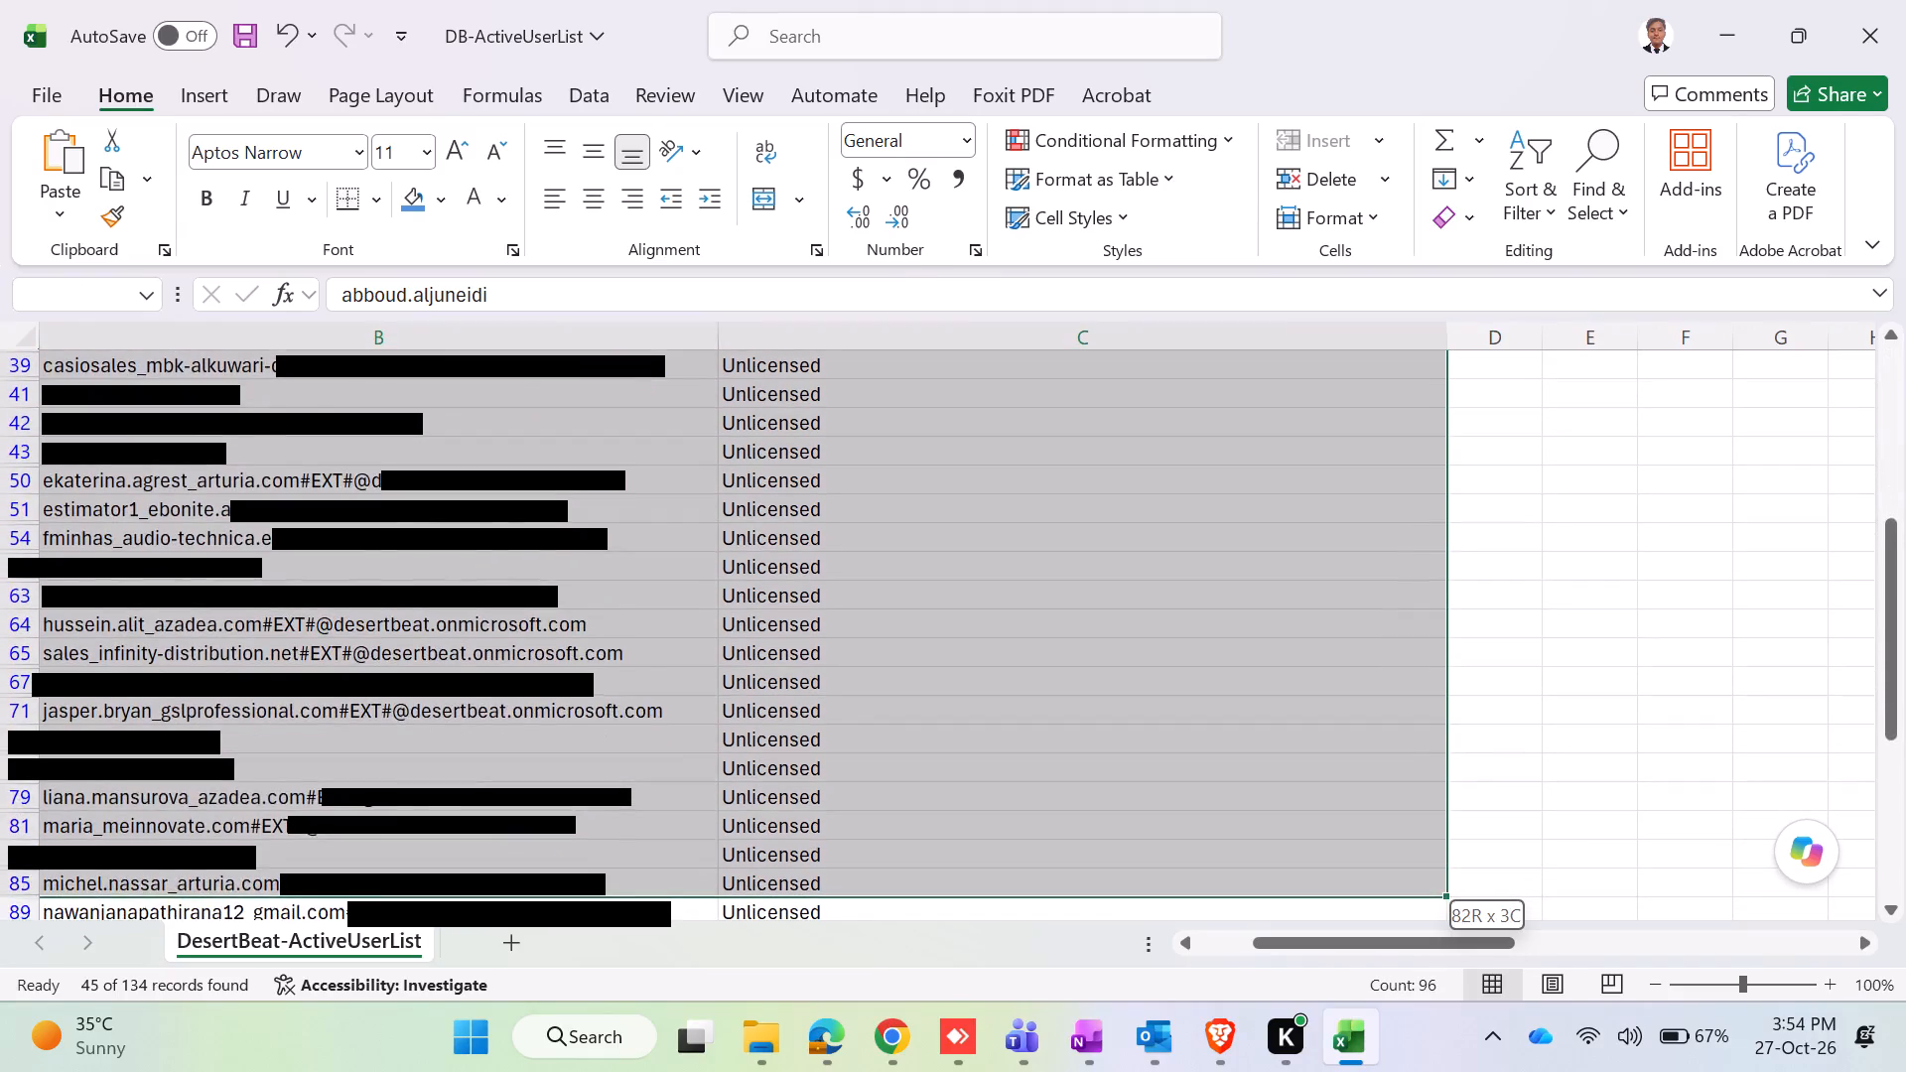
{"action": "key", "text": "shift+Down"}
{"action": "key", "text": "shift+Down"}
{"action": "key", "text": "shift+Down"}
{"action": "key", "text": "shift+Down"}
{"action": "key", "text": "shift+Down"}
{"action": "key", "text": "shift+Down"}
{"action": "key", "text": "shift+Down"}
{"action": "key", "text": "shift+Down"}
{"action": "key", "text": "shift+Down"}
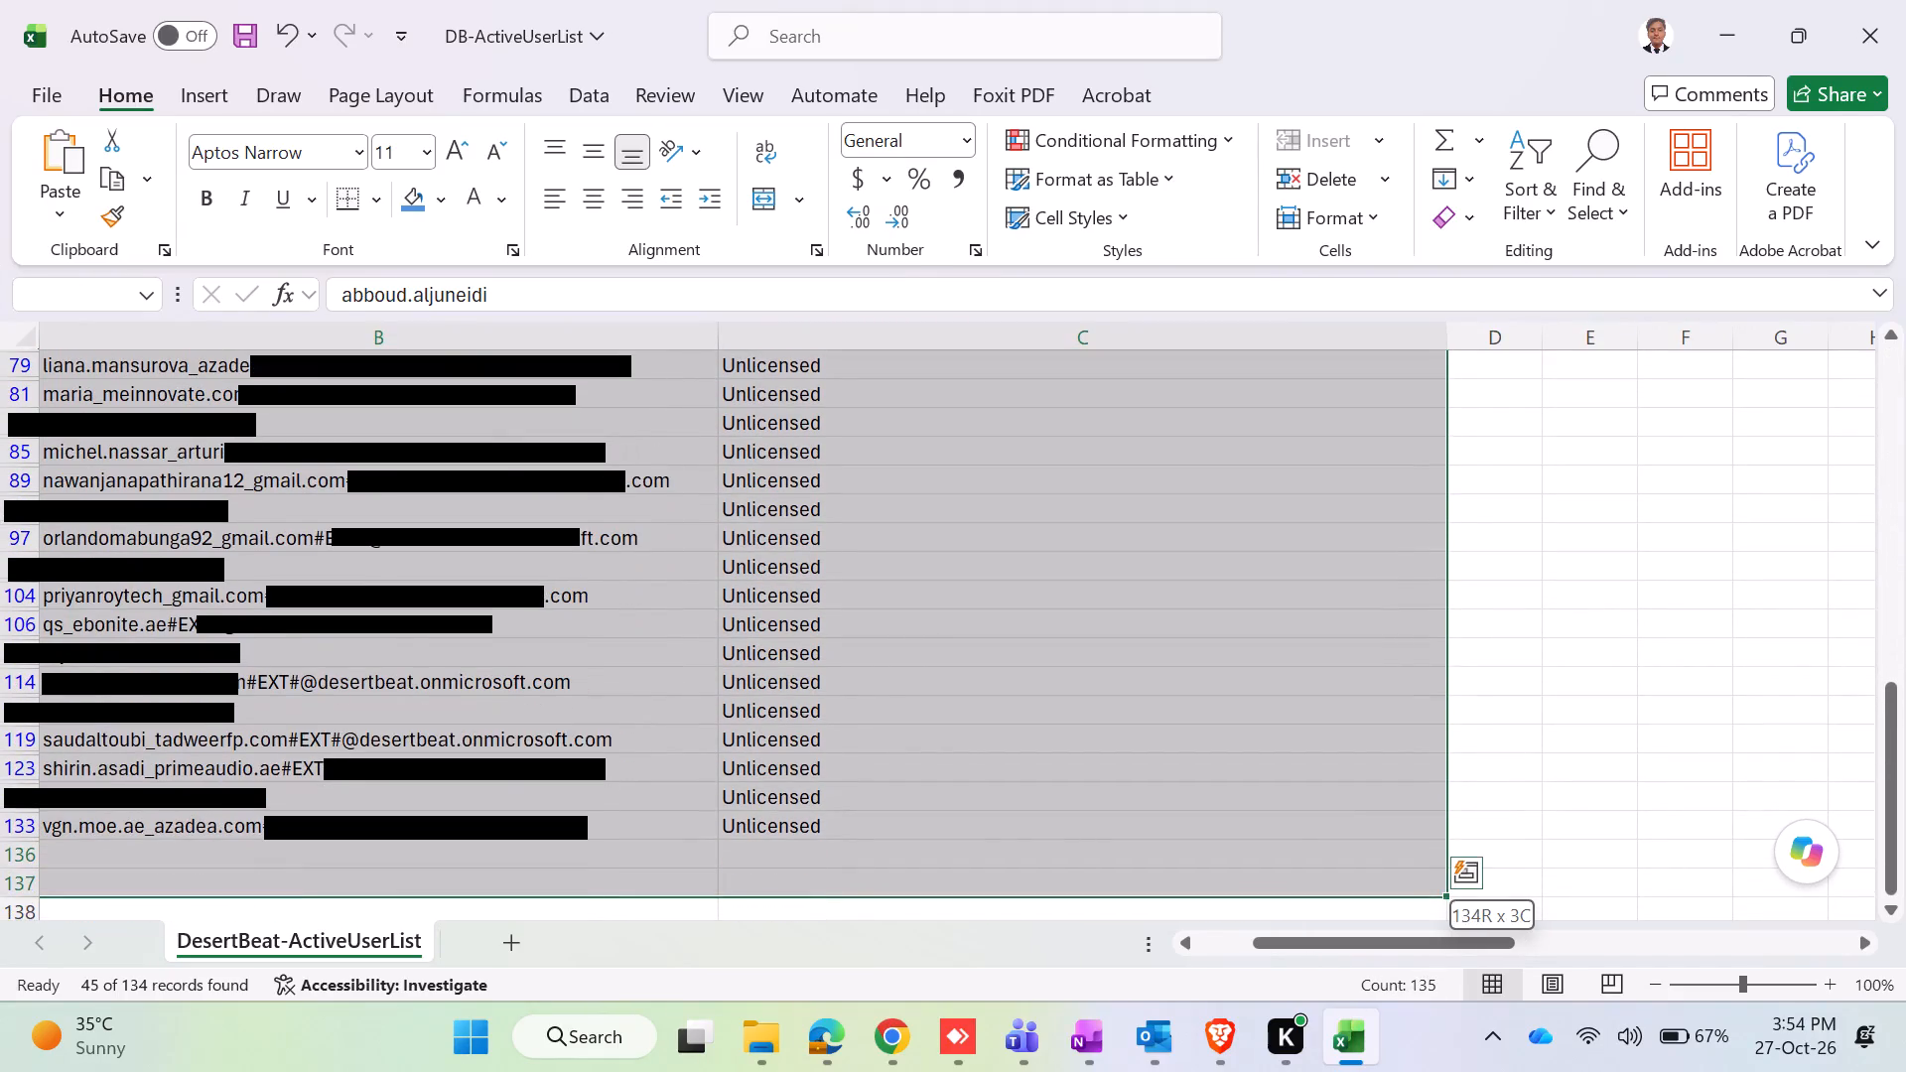
{"action": "key", "text": "shift+Up"}
{"action": "key", "text": "shift+Up"}
{"action": "scroll", "coordinate": [555, 510], "scroll_direction": "up", "scroll_amount": 11}
{"action": "scroll", "coordinate": [557, 515], "scroll_direction": "down", "scroll_amount": 1}
{"action": "scroll", "coordinate": [557, 515], "scroll_direction": "up", "scroll_amount": 5}
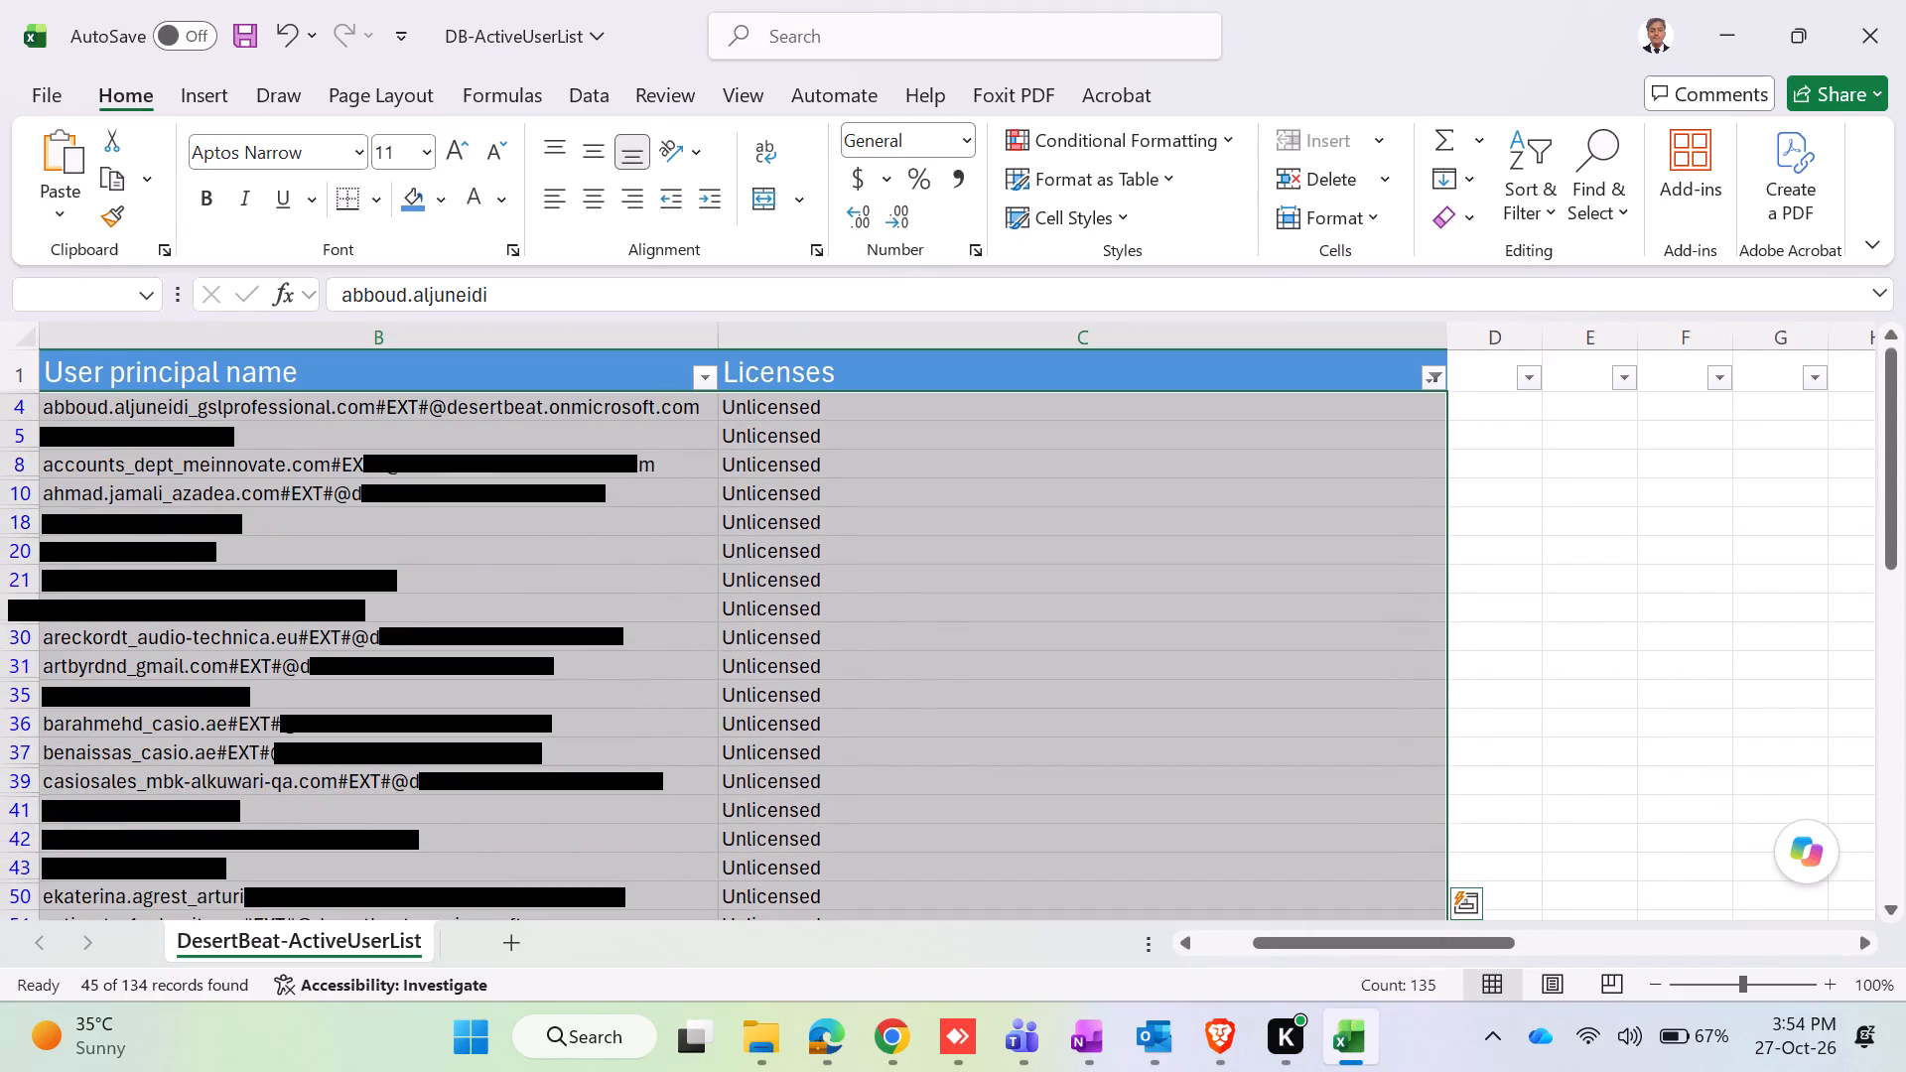
{"action": "scroll", "coordinate": [555, 520], "scroll_direction": "up", "scroll_amount": 2}
{"action": "right_click", "coordinate": [745, 507]}
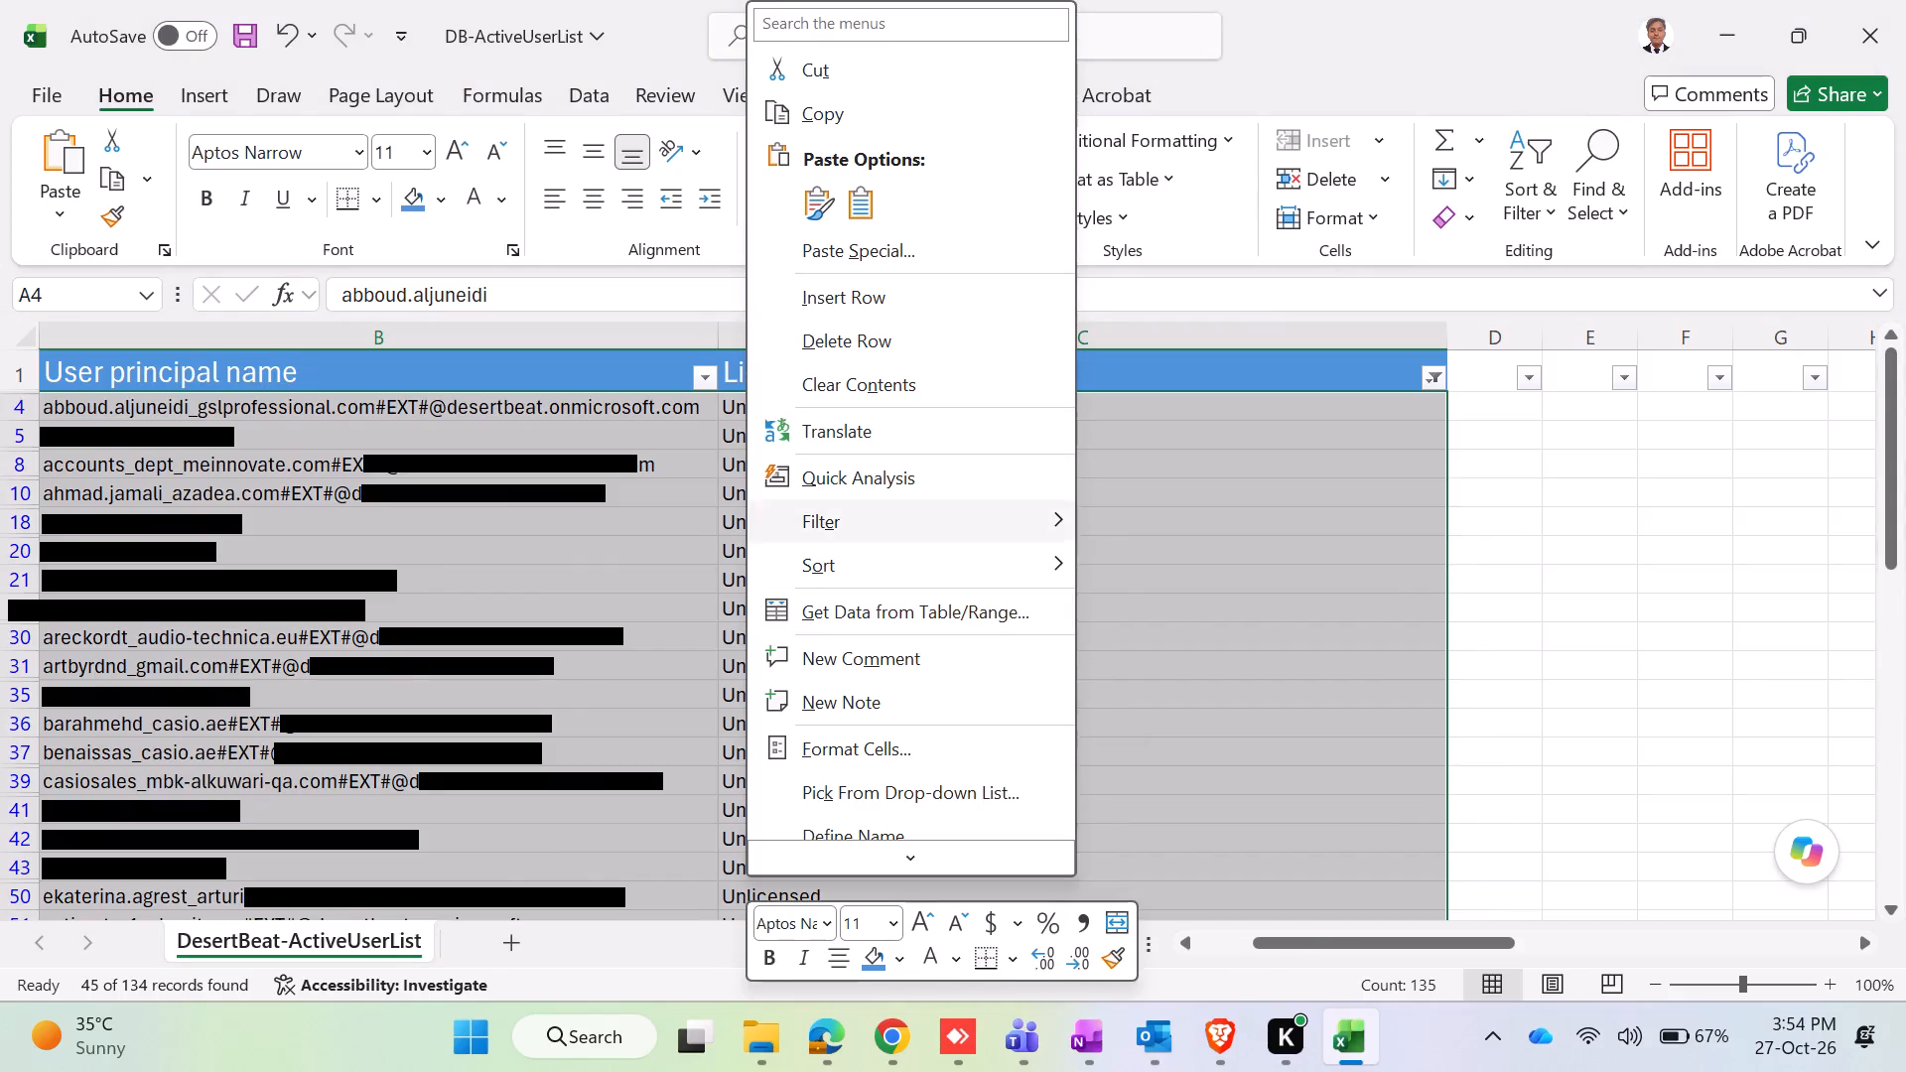
{"action": "scroll", "coordinate": [849, 620], "scroll_direction": "down", "scroll_amount": 4}
{"action": "scroll", "coordinate": [851, 635], "scroll_direction": "up", "scroll_amount": 3}
{"action": "left_click", "coordinate": [838, 345]}
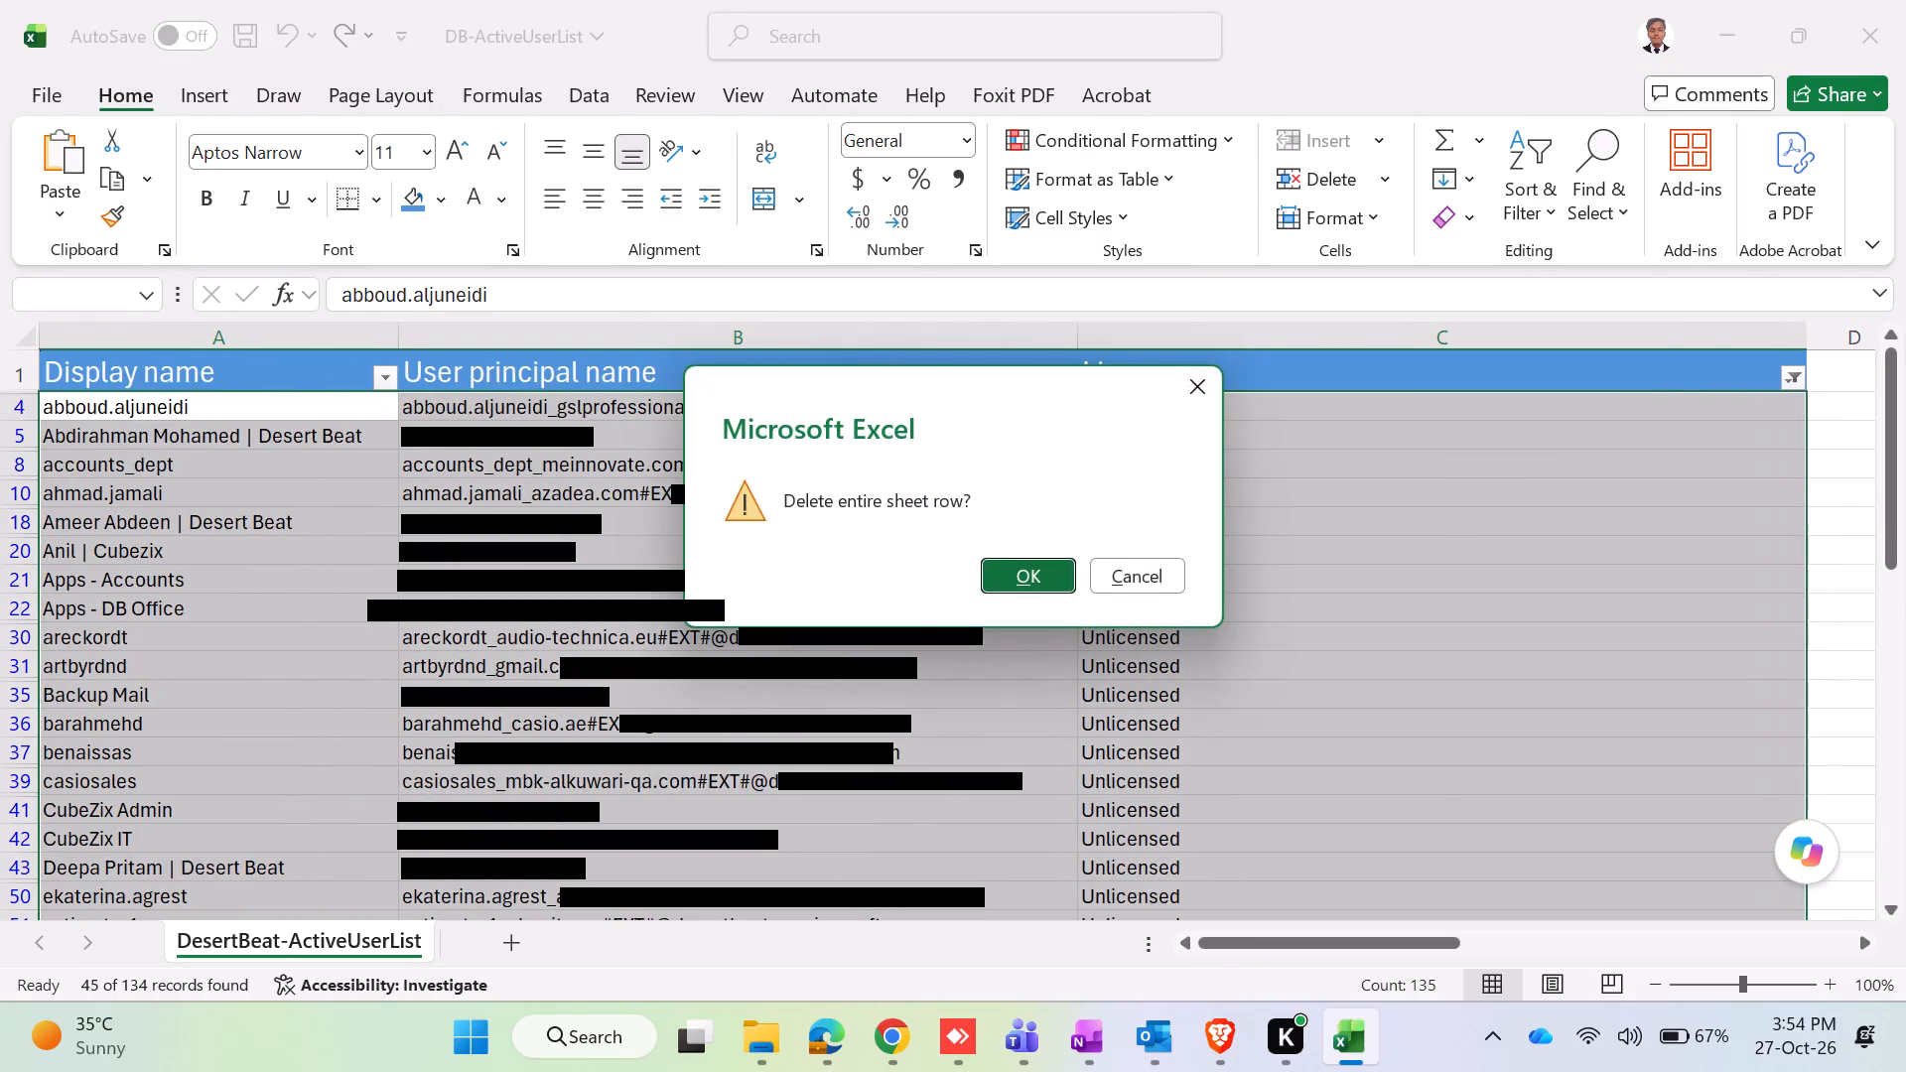
{"action": "double_click", "coordinate": [1017, 575]}
{"action": "scroll", "coordinate": [1017, 575], "scroll_direction": "up", "scroll_amount": 6}
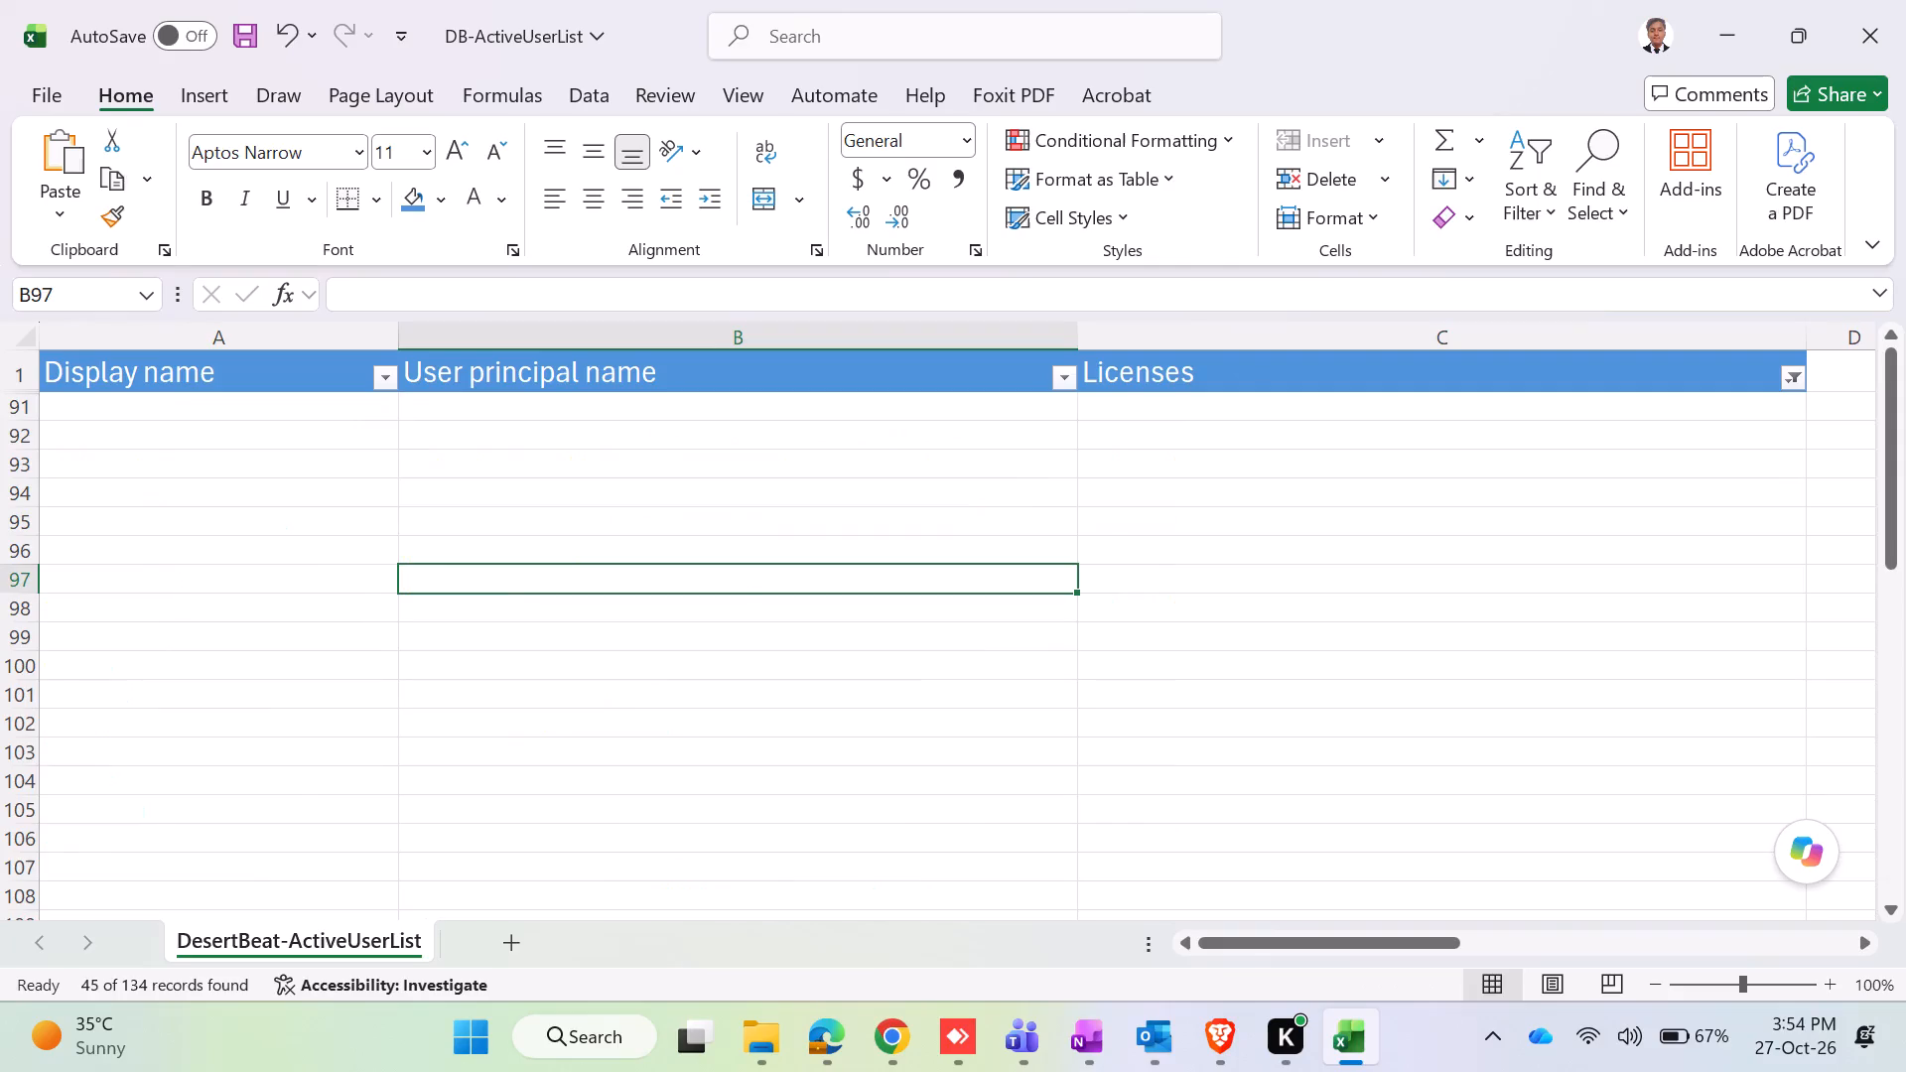
Reselect all remaining values in the Licenses filter and apply it to show every licensed user.
{"action": "left_click", "coordinate": [1809, 376]}
{"action": "left_click", "coordinate": [1670, 367]}
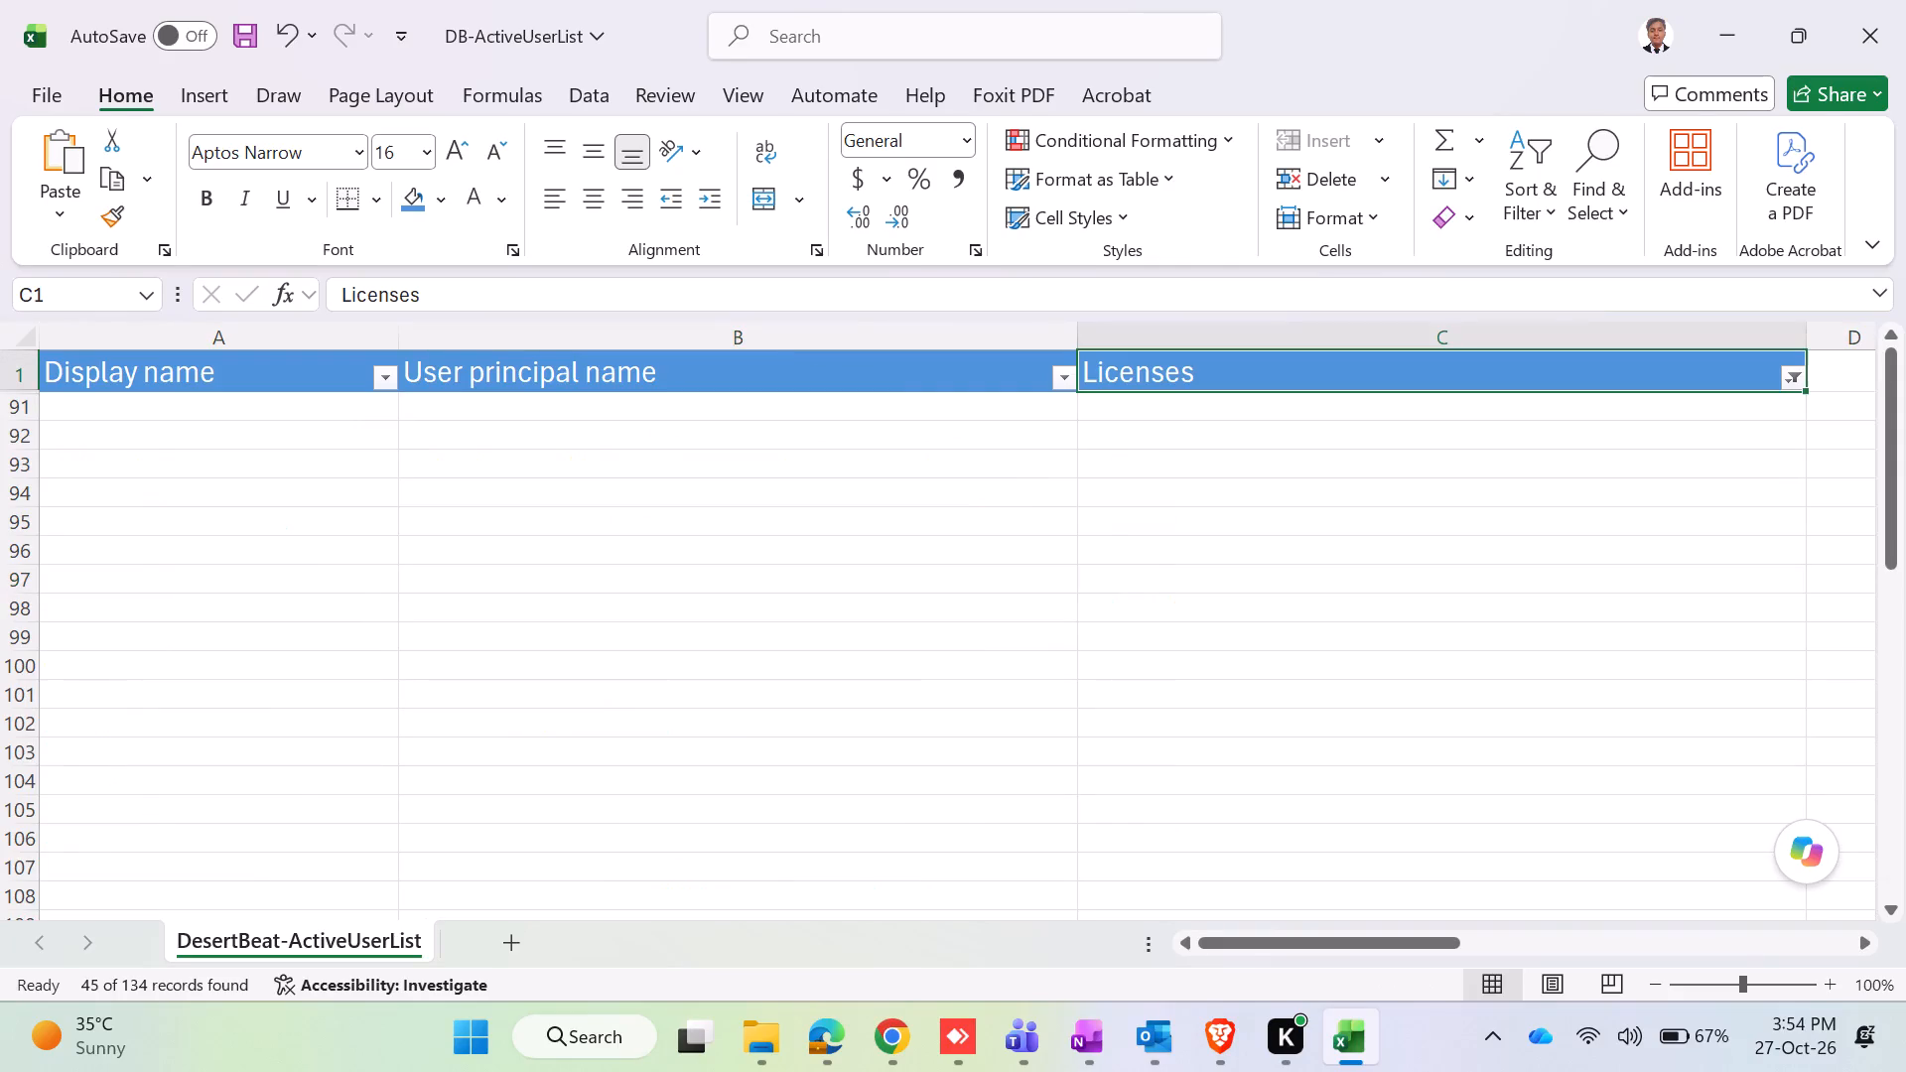
{"action": "left_click", "coordinate": [1794, 381]}
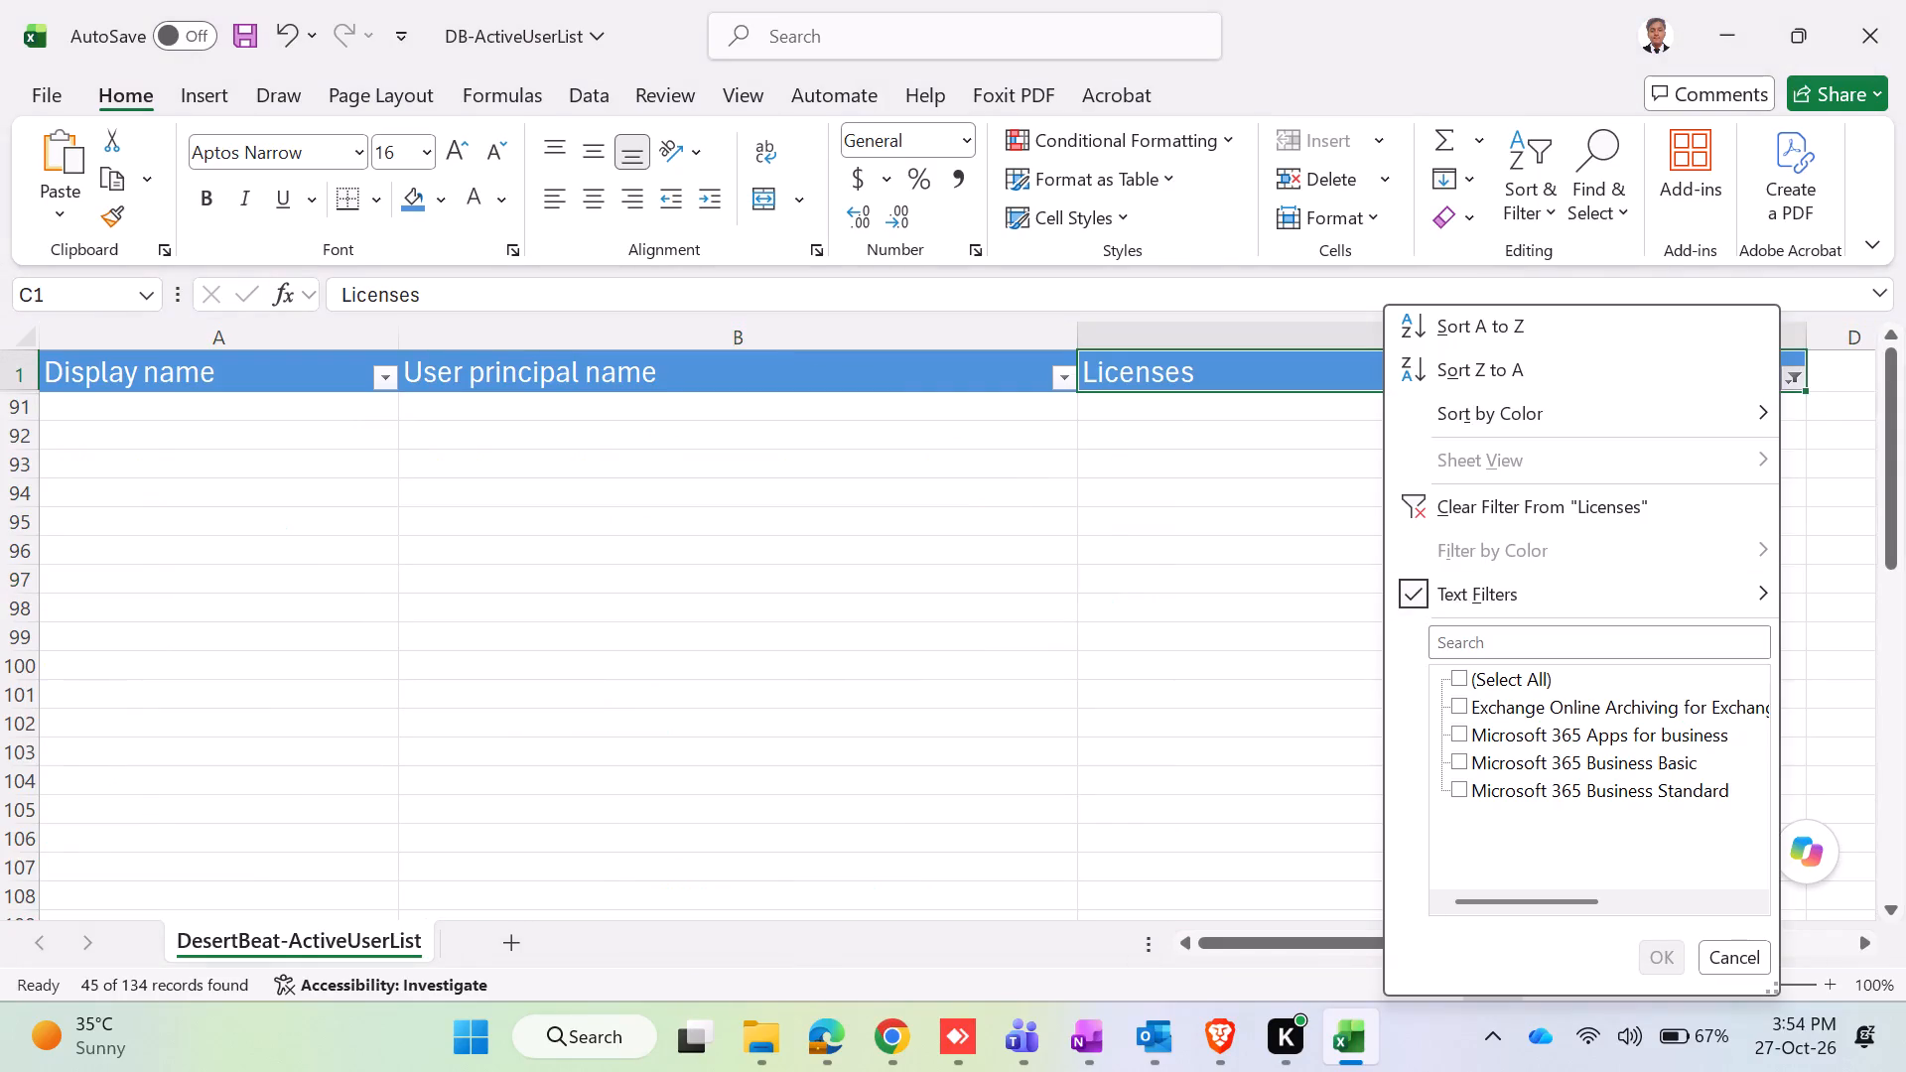
{"action": "left_click", "coordinate": [1455, 673]}
{"action": "left_click", "coordinate": [1661, 969]}
Review the whole list of remaining users and their Licenses entries from the first record to the last.
{"action": "scroll", "coordinate": [1063, 704], "scroll_direction": "up", "scroll_amount": 2}
{"action": "scroll", "coordinate": [1028, 738], "scroll_direction": "down", "scroll_amount": 3}
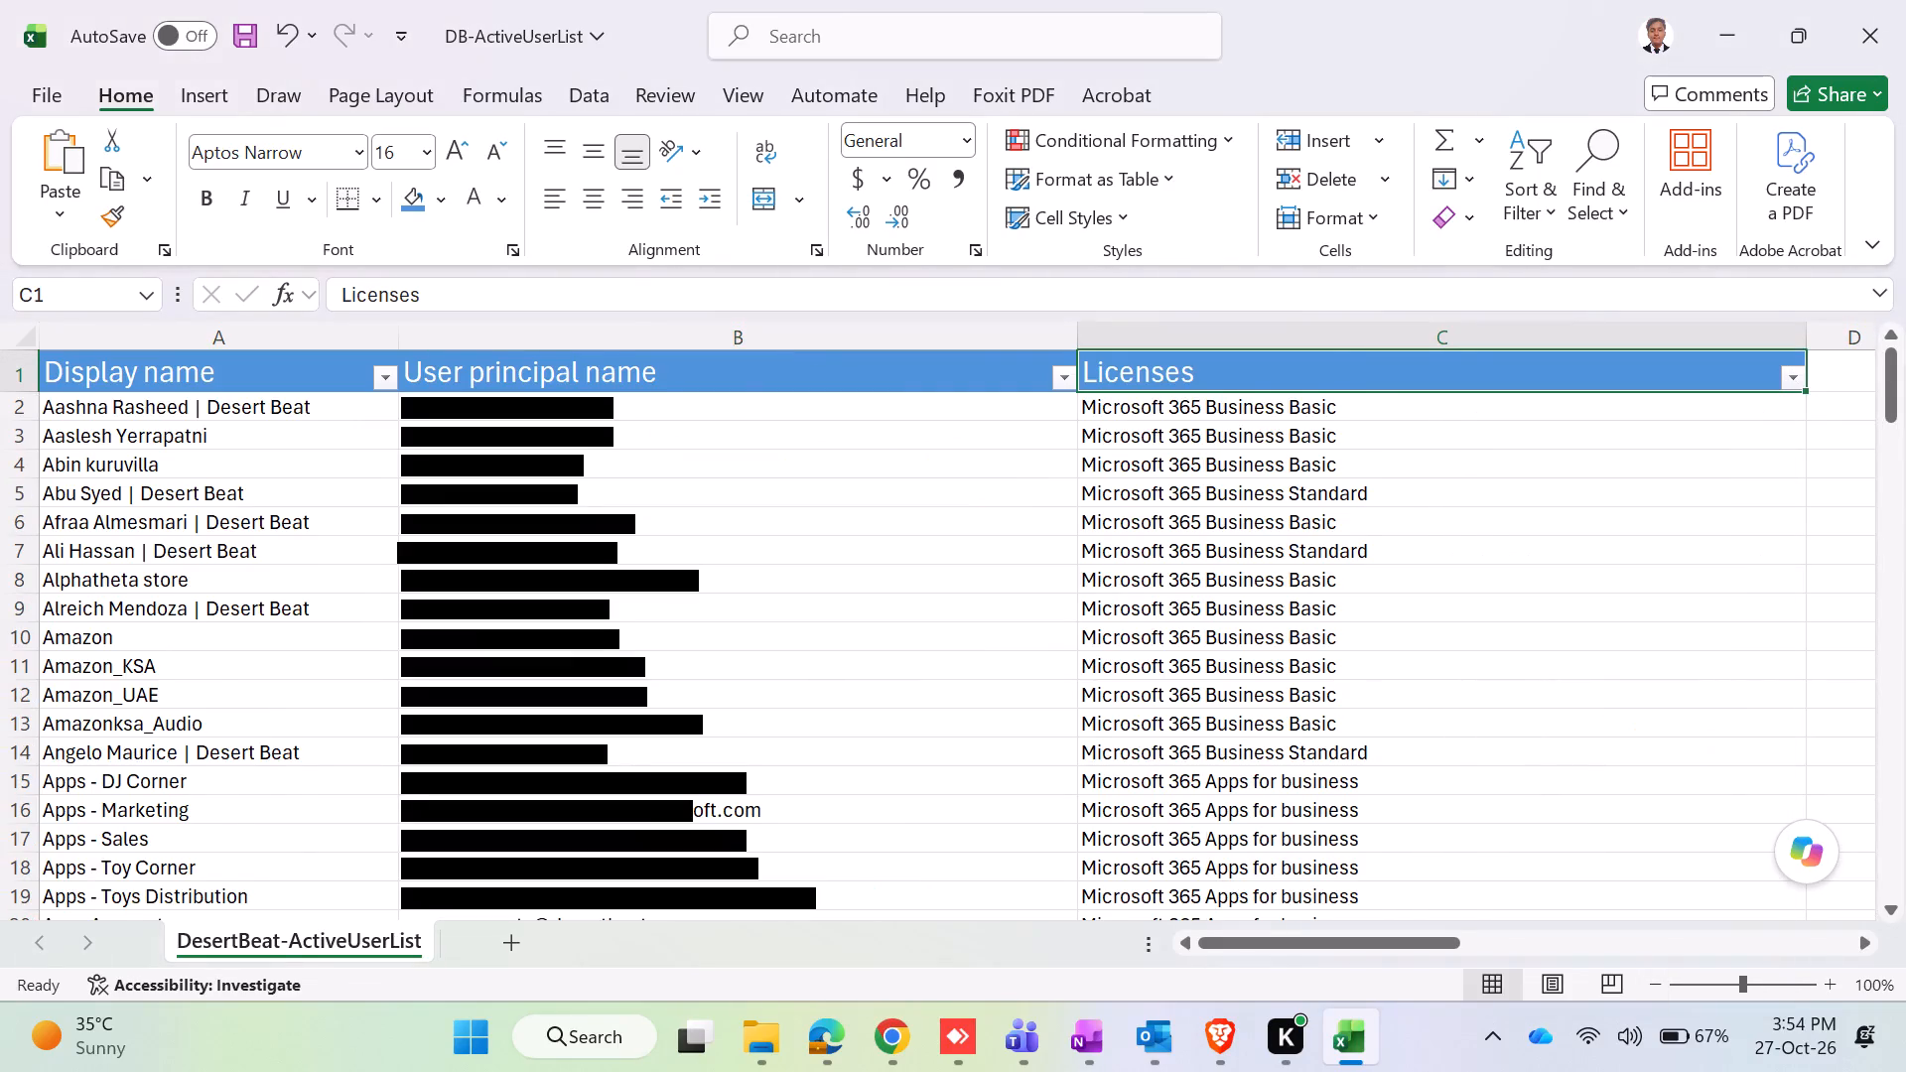
{"action": "scroll", "coordinate": [1028, 738], "scroll_direction": "down", "scroll_amount": 2}
{"action": "scroll", "coordinate": [1028, 738], "scroll_direction": "up", "scroll_amount": 1}
{"action": "scroll", "coordinate": [1028, 738], "scroll_direction": "down", "scroll_amount": 20}
{"action": "scroll", "coordinate": [1028, 738], "scroll_direction": "down", "scroll_amount": 3}
{"action": "scroll", "coordinate": [1027, 690], "scroll_direction": "up", "scroll_amount": 2}
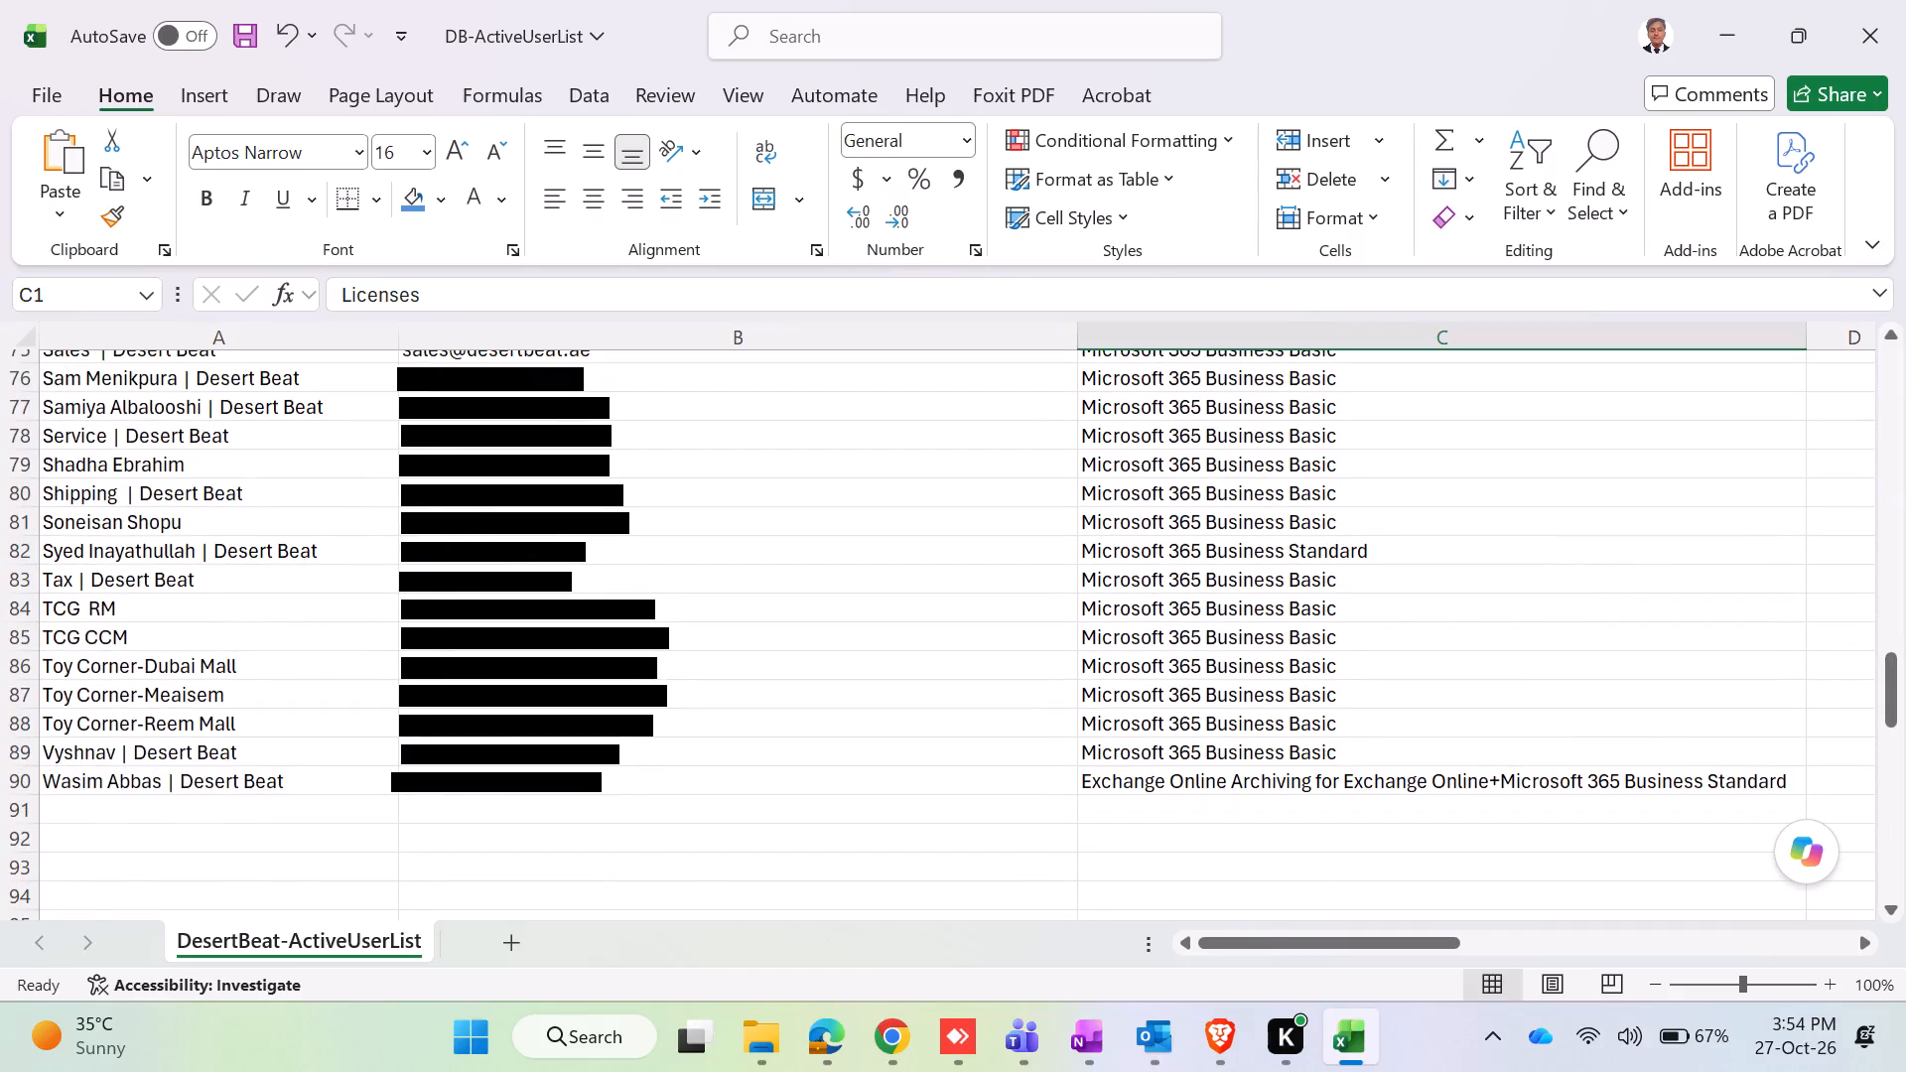
{"action": "scroll", "coordinate": [1027, 690], "scroll_direction": "up", "scroll_amount": 11}
{"action": "scroll", "coordinate": [1027, 690], "scroll_direction": "down", "scroll_amount": 10}
{"action": "scroll", "coordinate": [1028, 680], "scroll_direction": "up", "scroll_amount": 2}
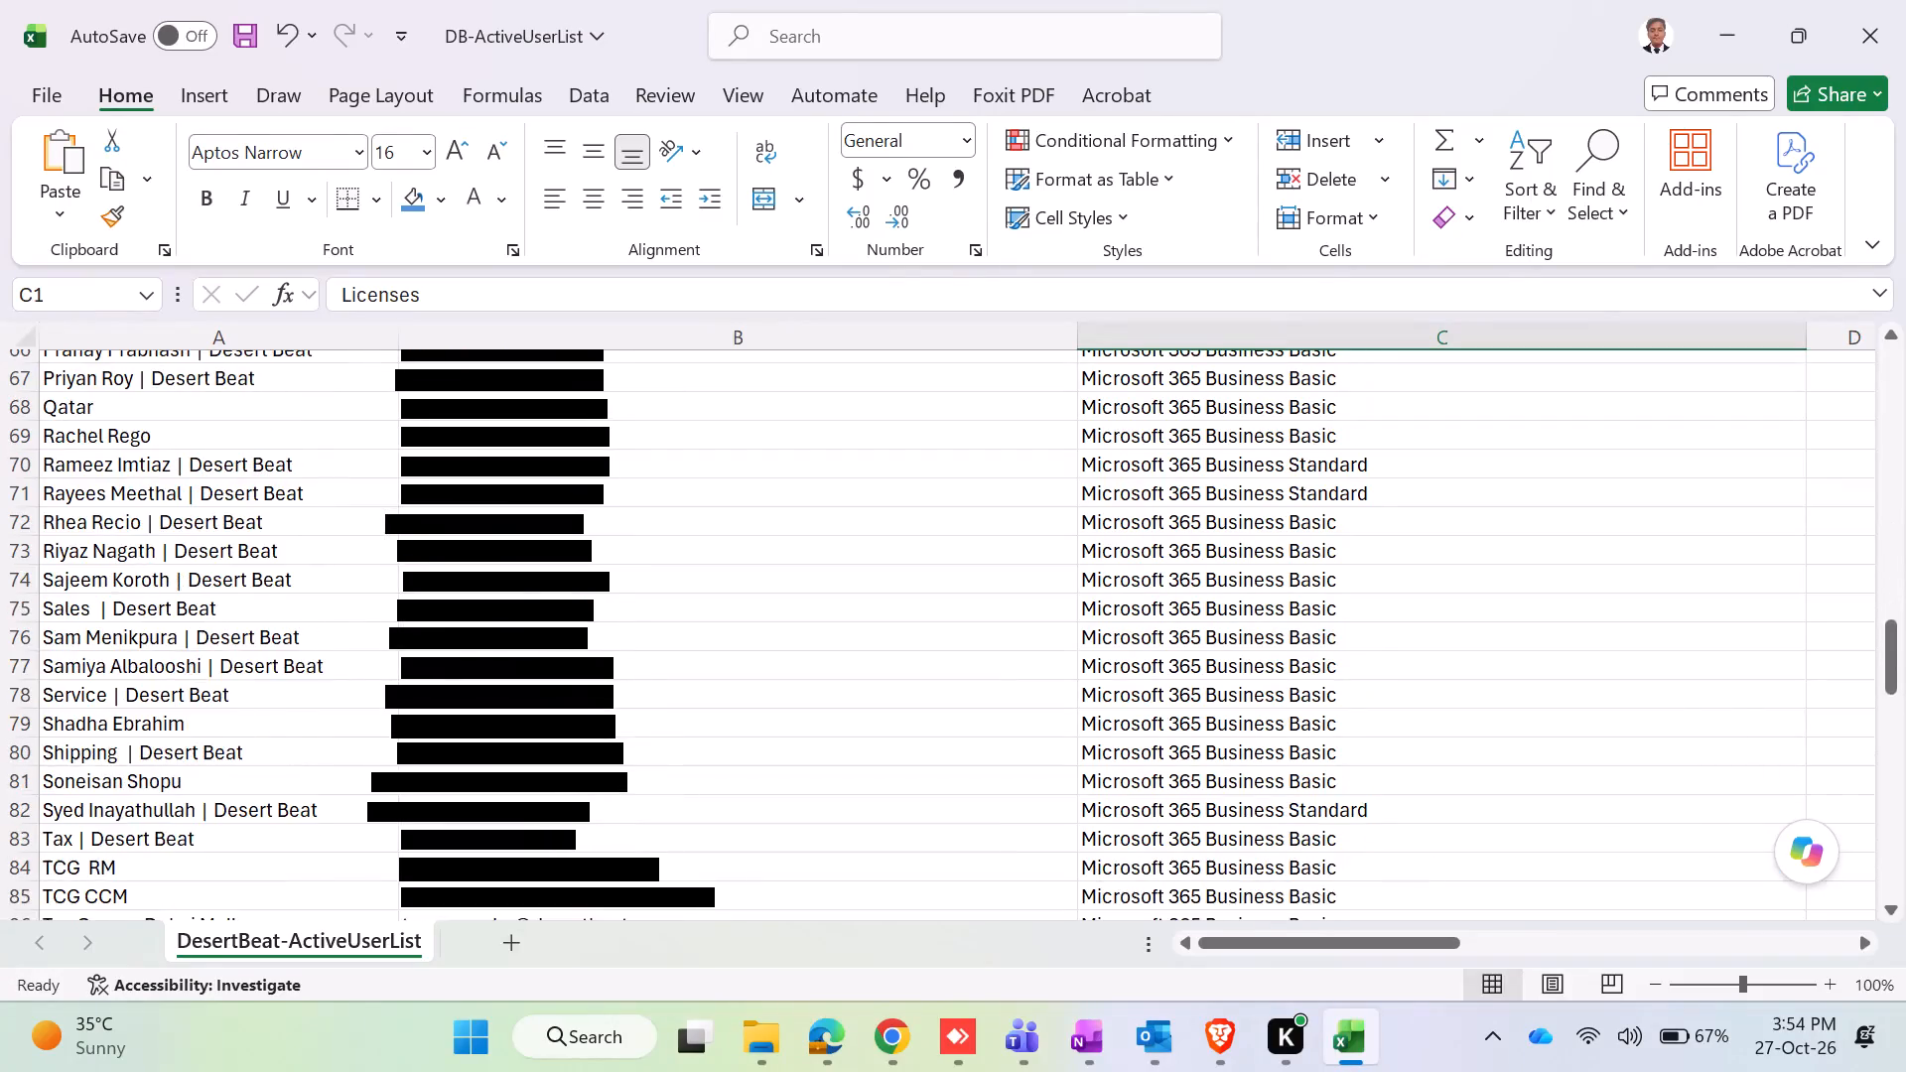
{"action": "scroll", "coordinate": [1028, 680], "scroll_direction": "up", "scroll_amount": 1}
{"action": "scroll", "coordinate": [1028, 680], "scroll_direction": "up", "scroll_amount": 20}
{"action": "scroll", "coordinate": [1028, 680], "scroll_direction": "up", "scroll_amount": 5}
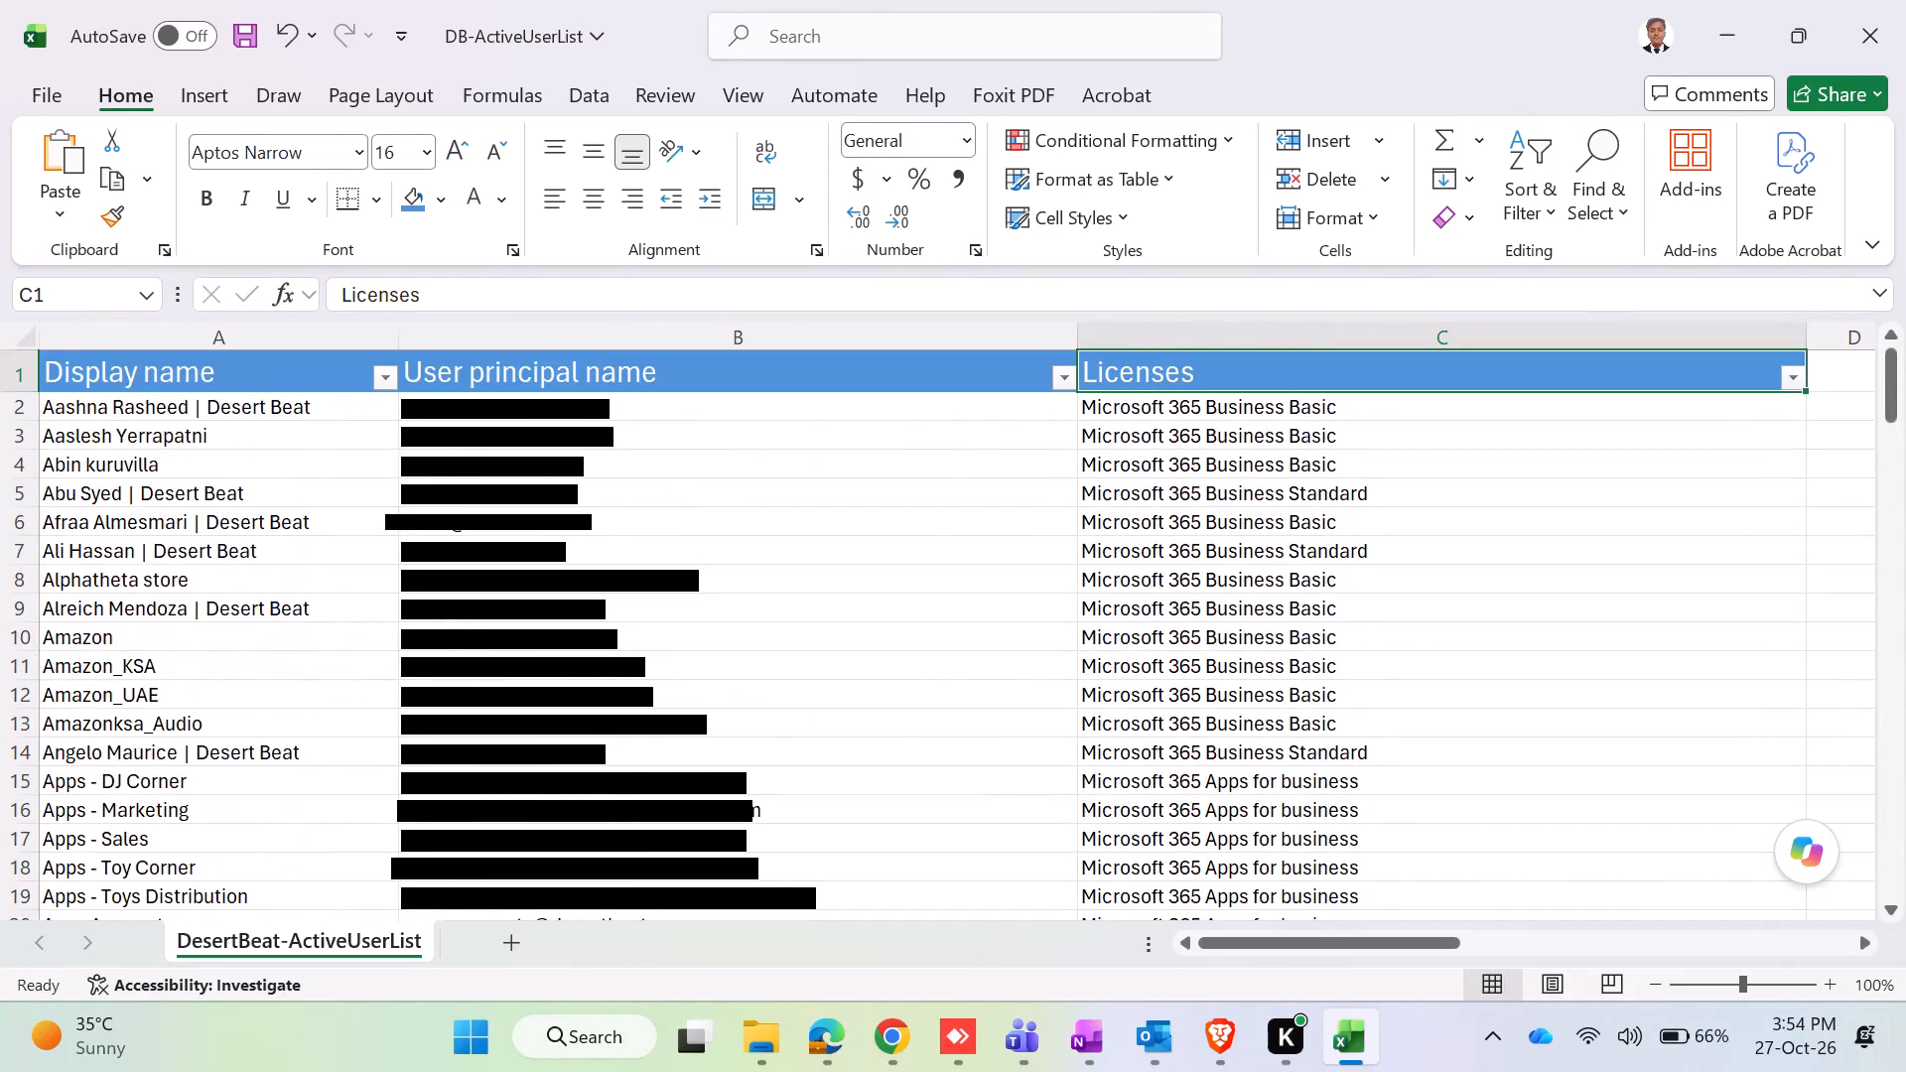
{"action": "scroll", "coordinate": [1028, 680], "scroll_direction": "up", "scroll_amount": 1}
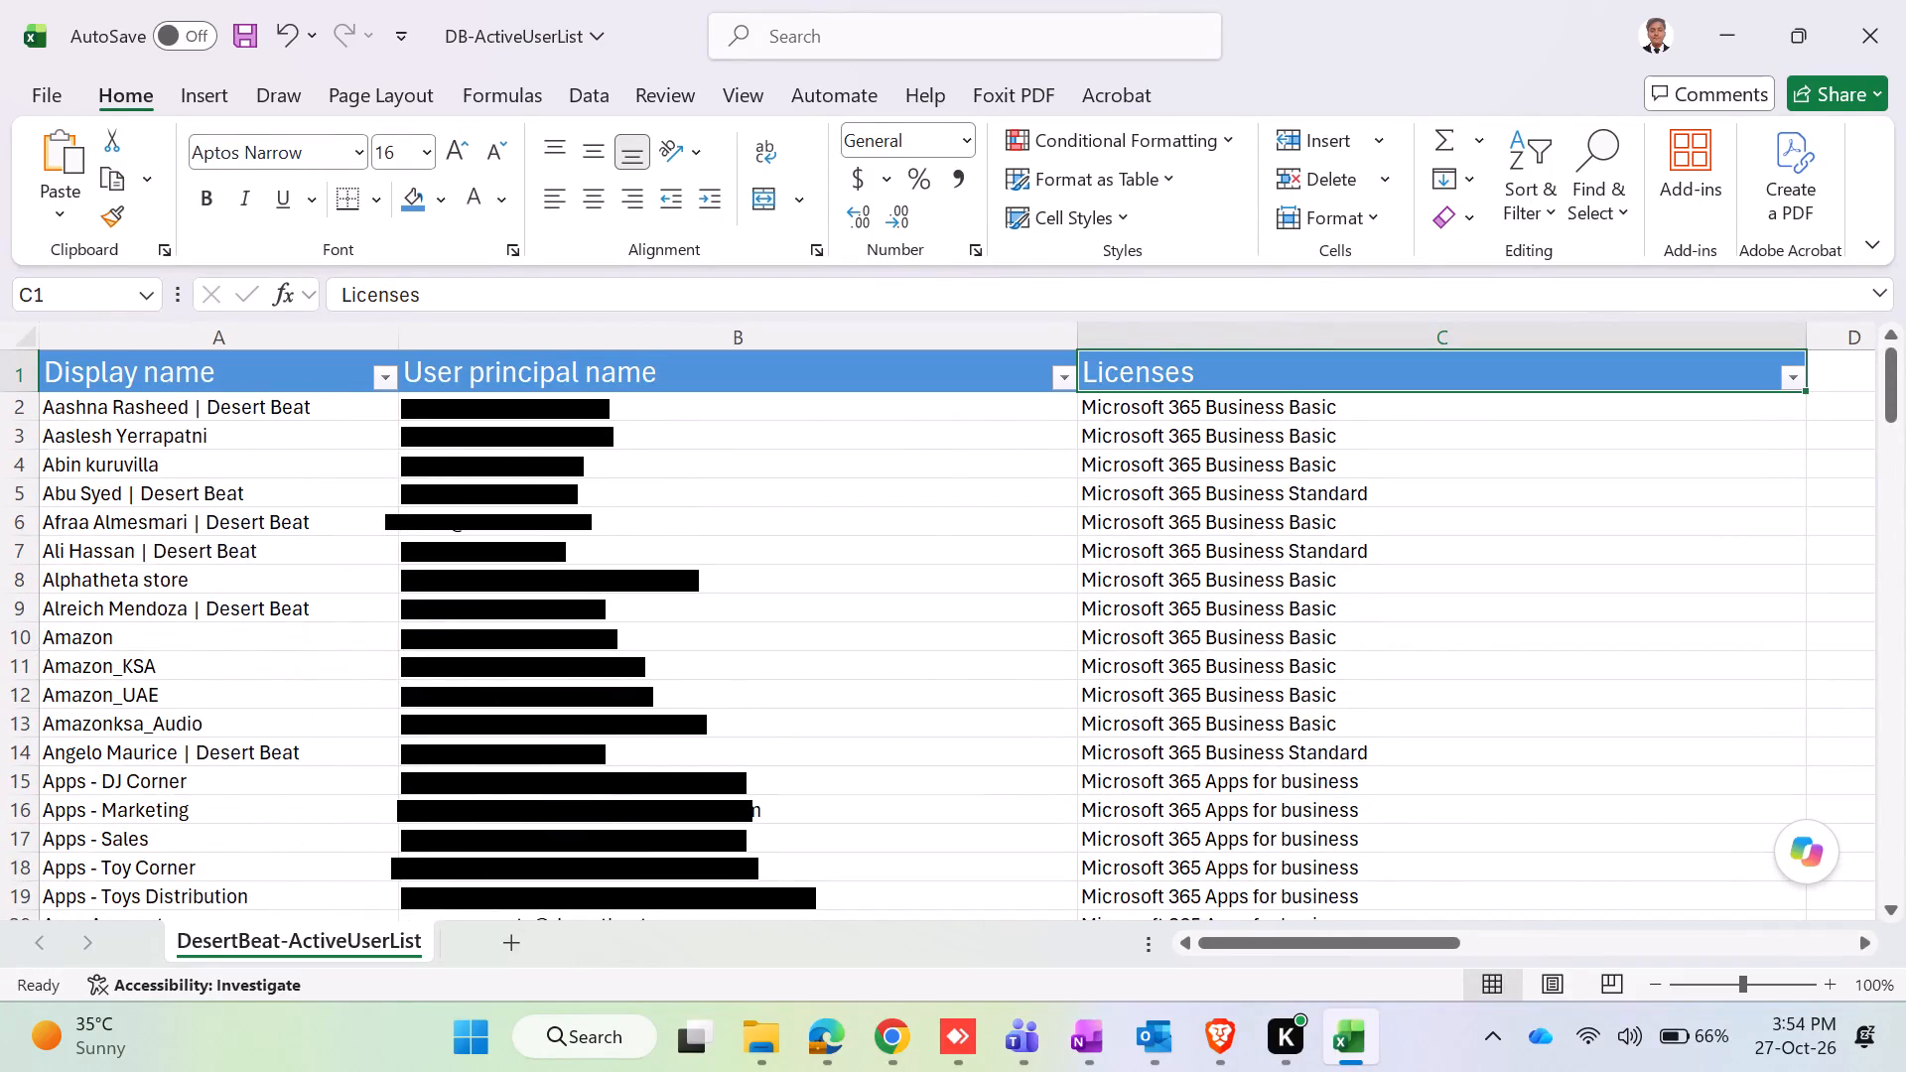
Filter the Licenses column to show only Microsoft 365 Business Basic users.
{"action": "left_click", "coordinate": [1791, 380]}
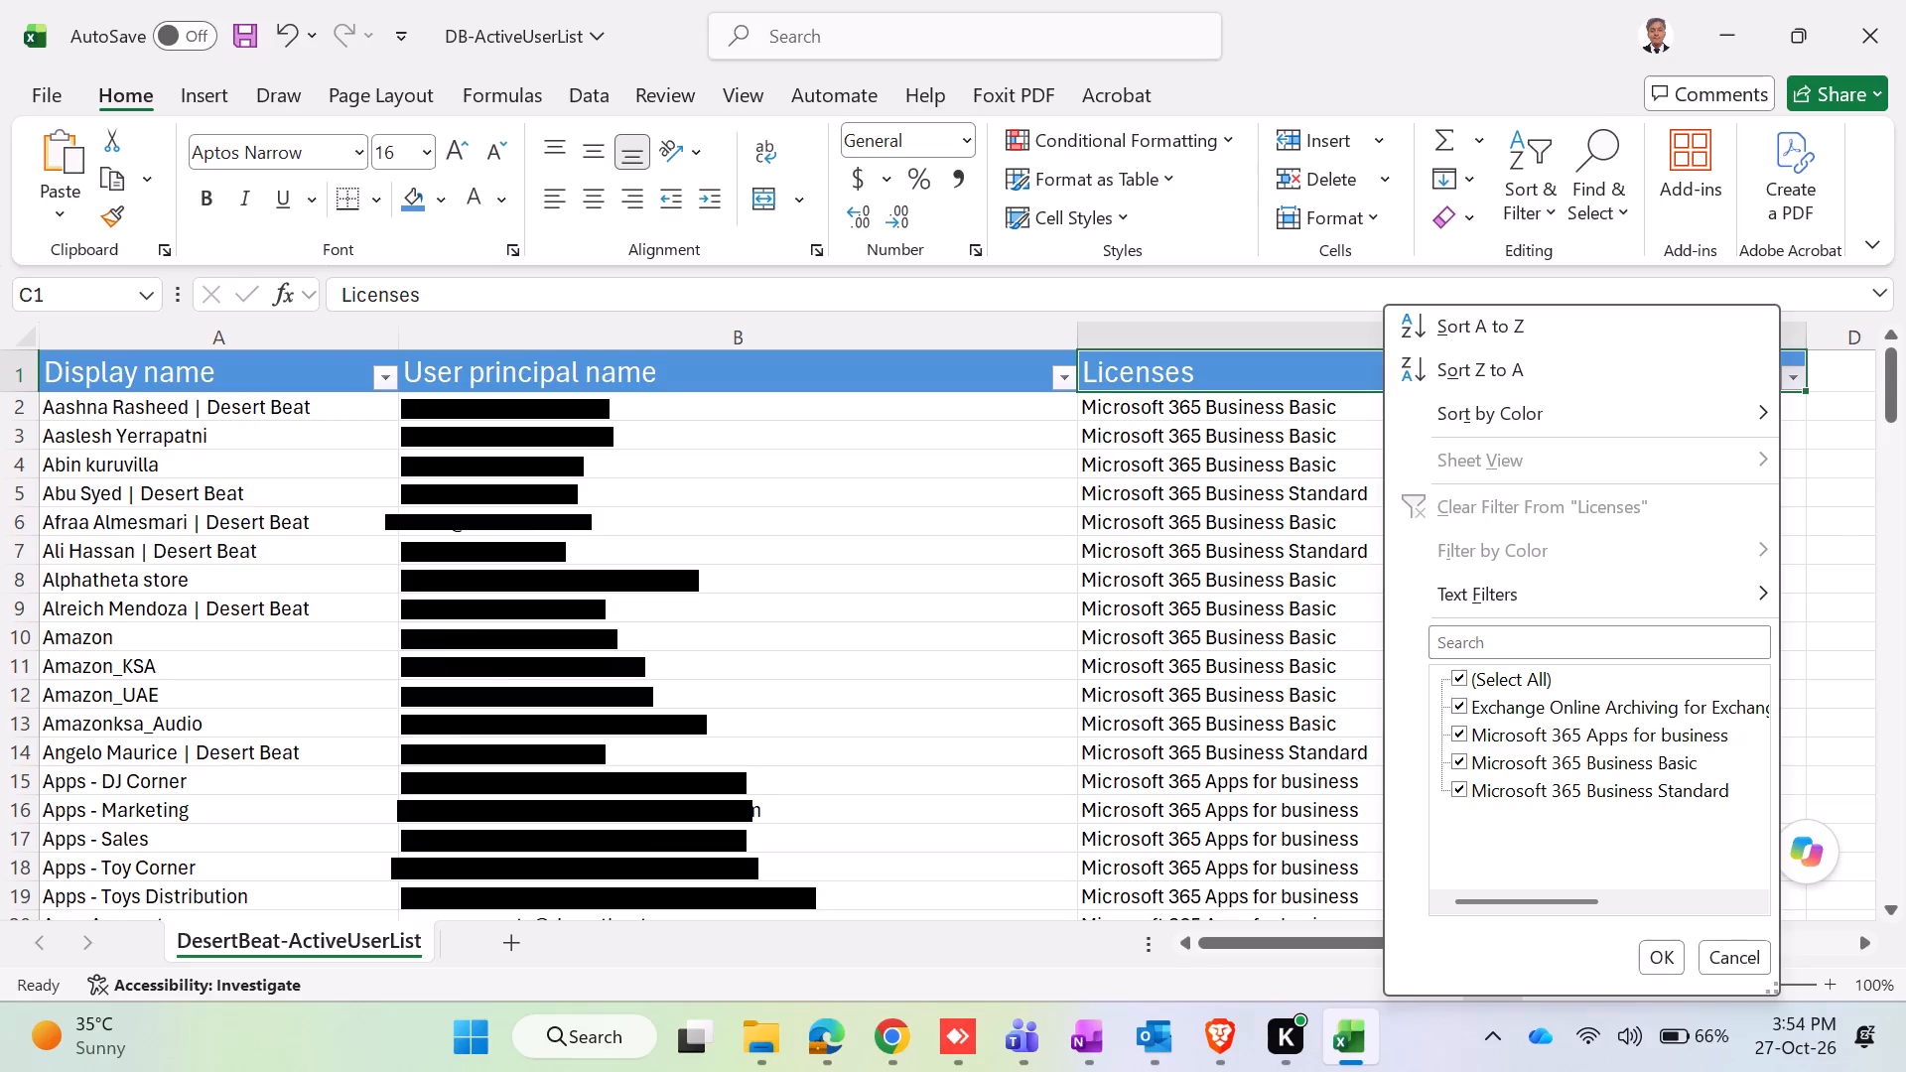
{"action": "left_click", "coordinate": [1451, 671]}
{"action": "left_click", "coordinate": [1461, 758]}
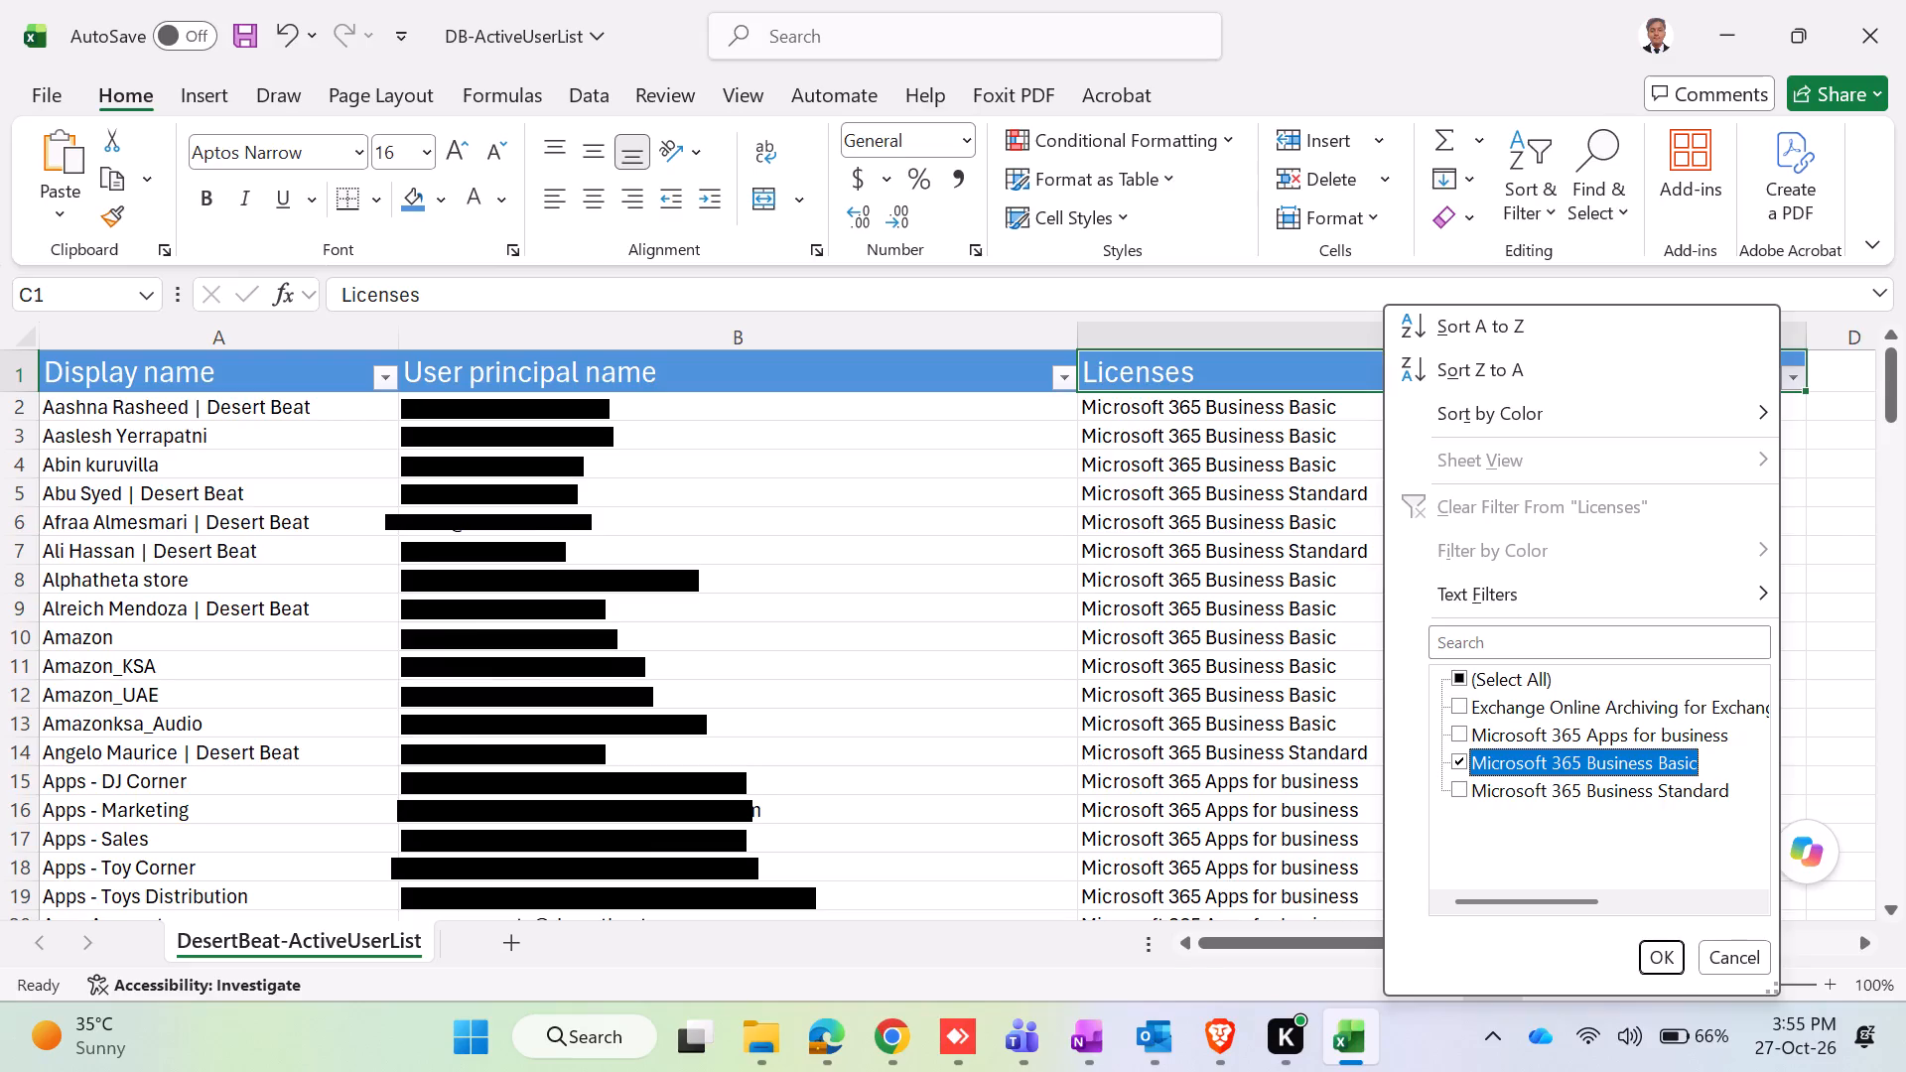
{"action": "left_click", "coordinate": [1658, 957]}
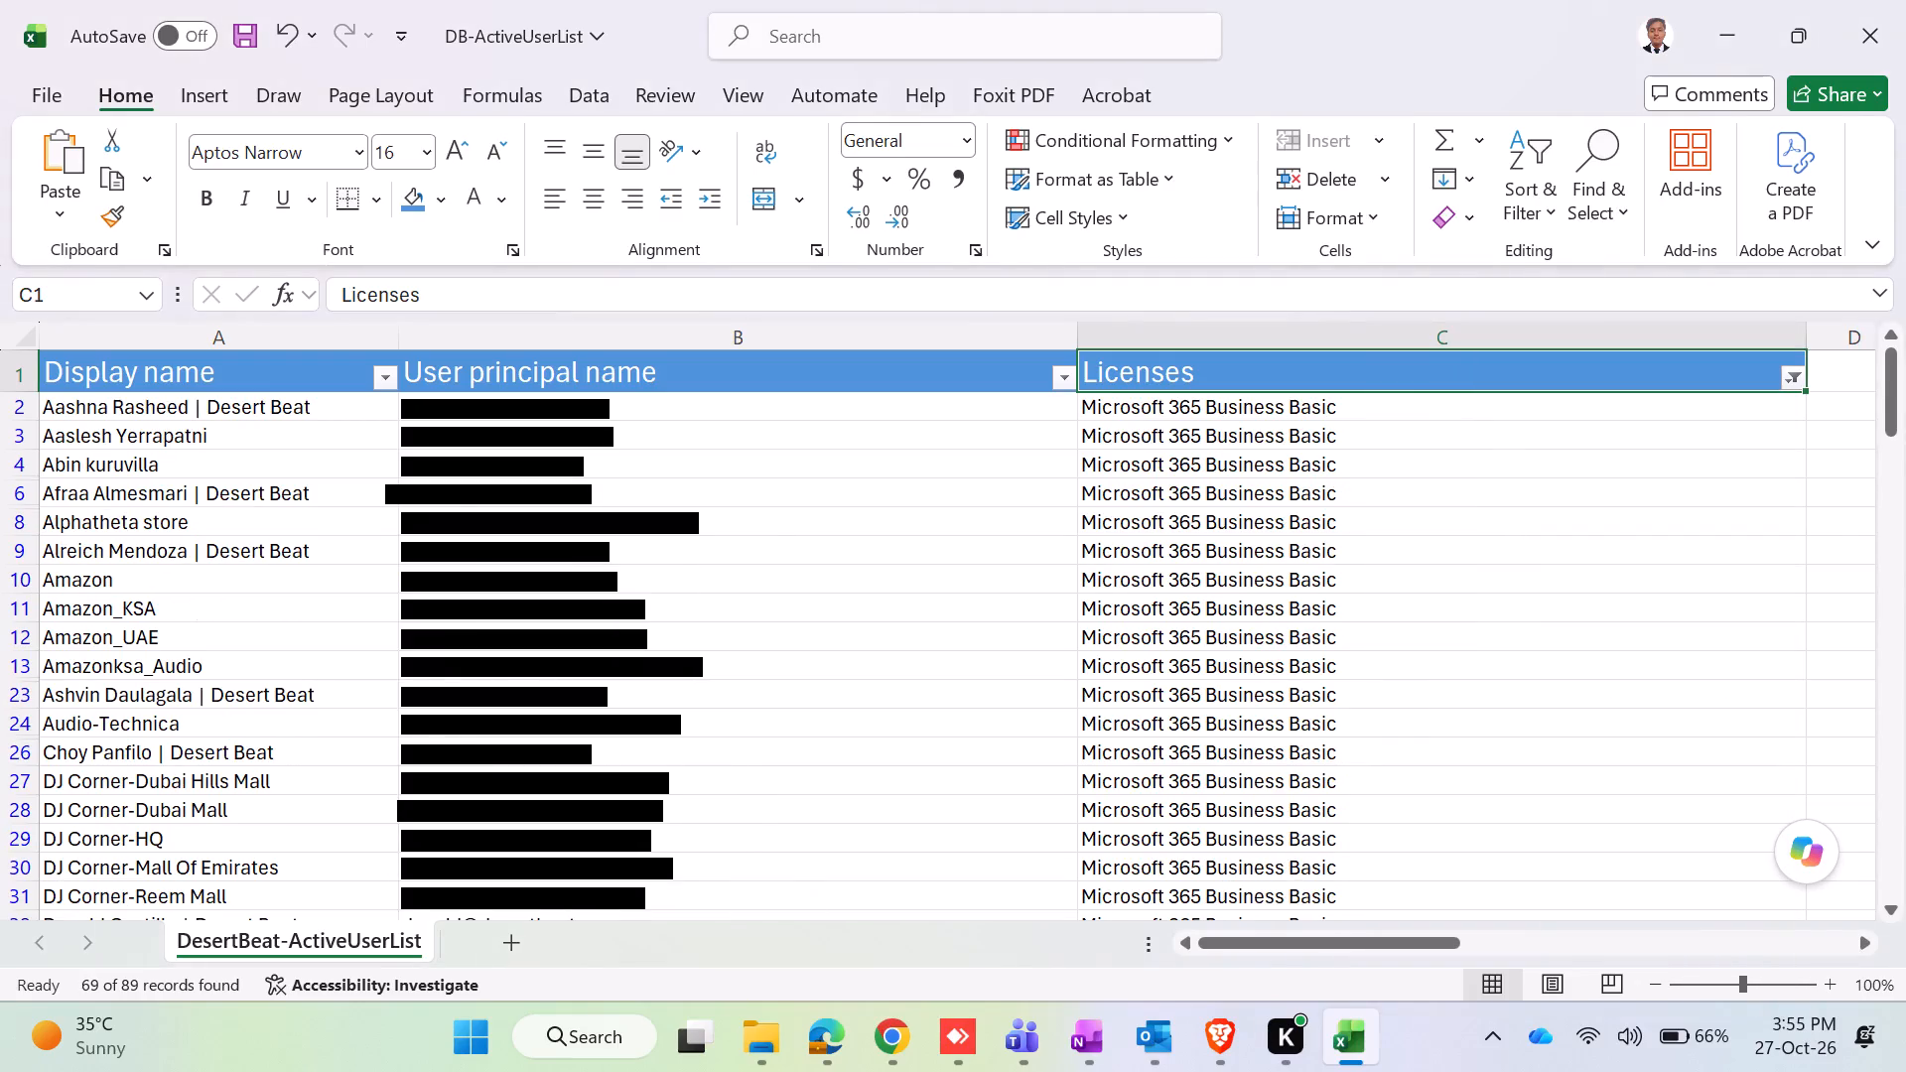
Cut all the filtered Business Basic user rows below the header in columns A to C and paste them starting at cell F2.
{"action": "scroll", "coordinate": [1153, 629], "scroll_direction": "up", "scroll_amount": 1}
{"action": "scroll", "coordinate": [1153, 629], "scroll_direction": "down", "scroll_amount": 2}
{"action": "scroll", "coordinate": [1150, 625], "scroll_direction": "up", "scroll_amount": 7}
{"action": "scroll", "coordinate": [1150, 625], "scroll_direction": "down", "scroll_amount": 19}
{"action": "scroll", "coordinate": [1150, 614], "scroll_direction": "up", "scroll_amount": 2}
{"action": "scroll", "coordinate": [1150, 616], "scroll_direction": "down", "scroll_amount": 4}
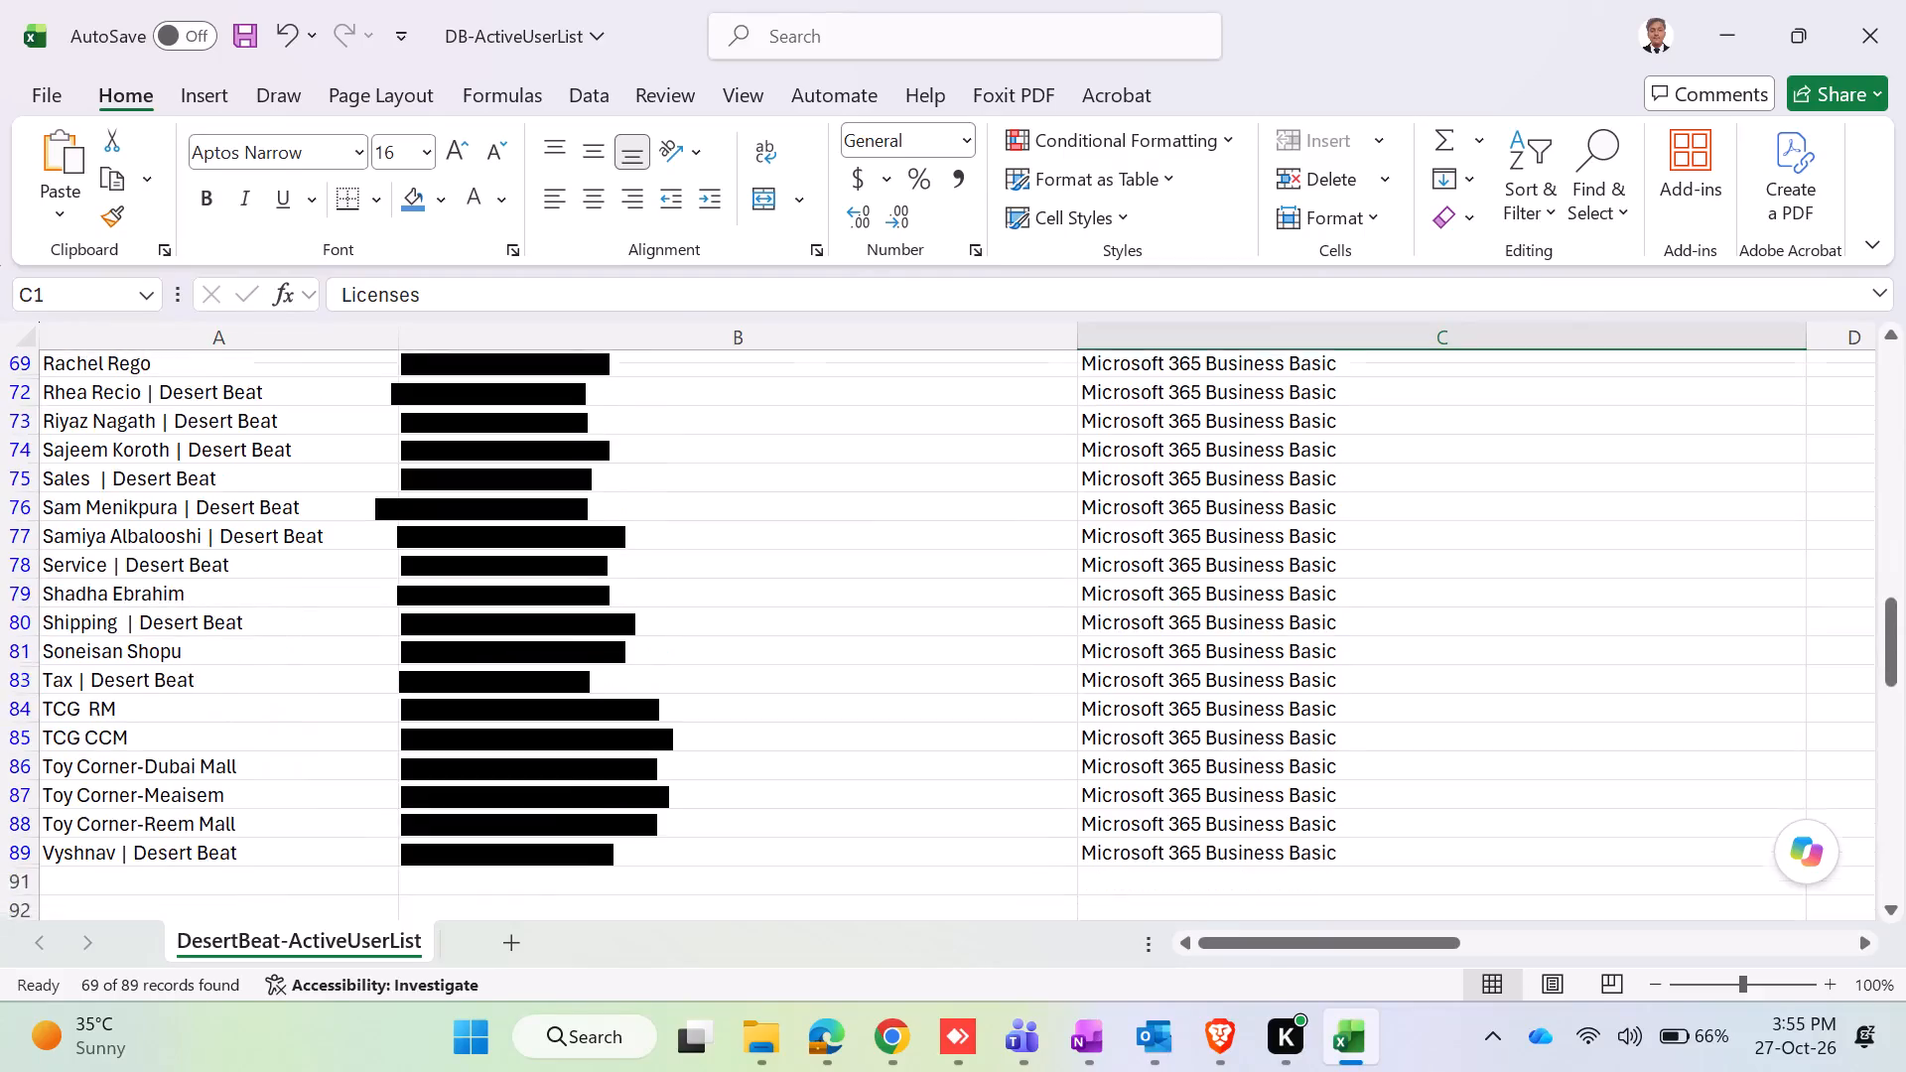
{"action": "left_click", "coordinate": [1440, 558]}
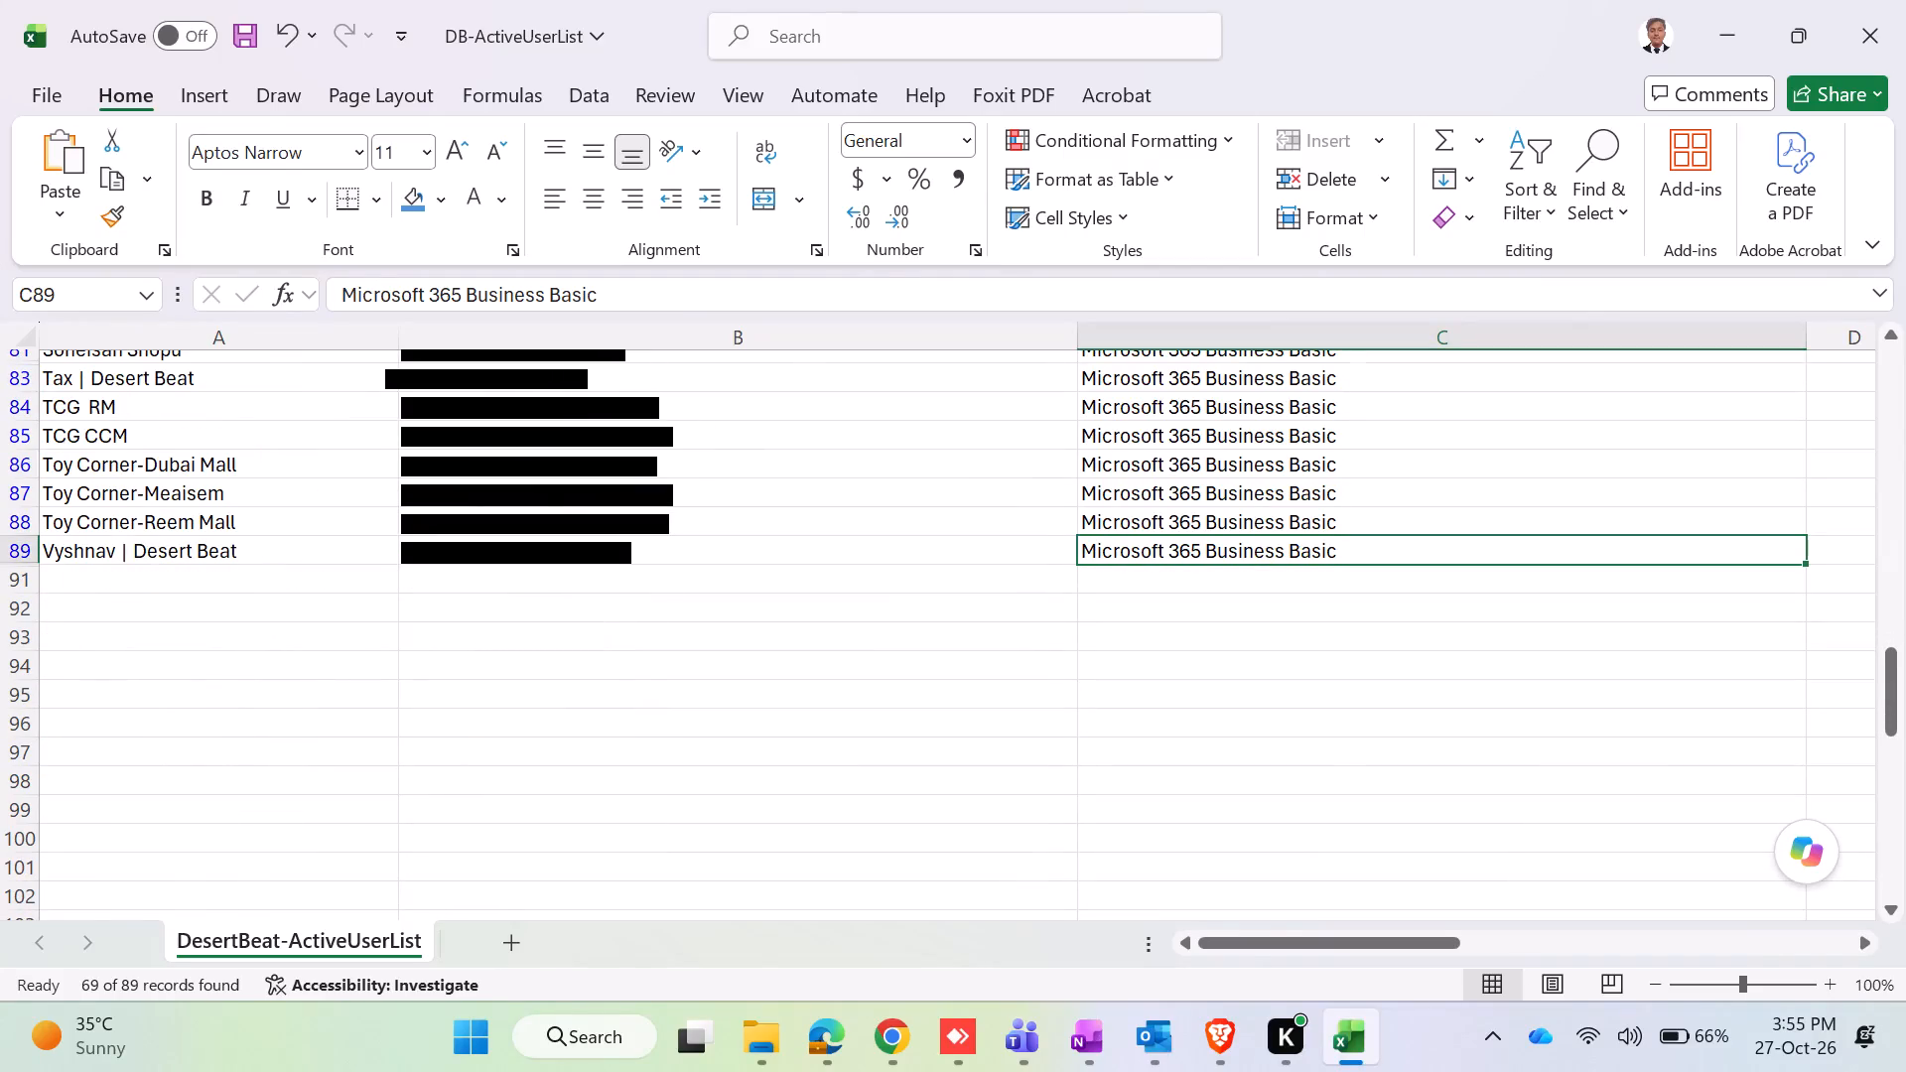
{"action": "key", "text": "shift+Up"}
{"action": "key", "text": "shift+Up"}
{"action": "key", "text": "shift+Up"}
{"action": "key", "text": "shift+Up"}
{"action": "key", "text": "shift+Up"}
{"action": "key", "text": "shift+Up"}
{"action": "key", "text": "shift+Up"}
{"action": "key", "text": "shift+Up"}
{"action": "key", "text": "shift+Up"}
{"action": "key", "text": "shift+Up"}
{"action": "key", "text": "shift+Up"}
{"action": "key", "text": "shift+Up"}
{"action": "key", "text": "shift+Up"}
{"action": "key", "text": "shift+Up"}
{"action": "key", "text": "shift+Up"}
{"action": "key", "text": "shift+Up"}
{"action": "key", "text": "shift+Up"}
{"action": "key", "text": "shift+Up"}
{"action": "key", "text": "shift+Up"}
{"action": "key", "text": "shift+Up"}
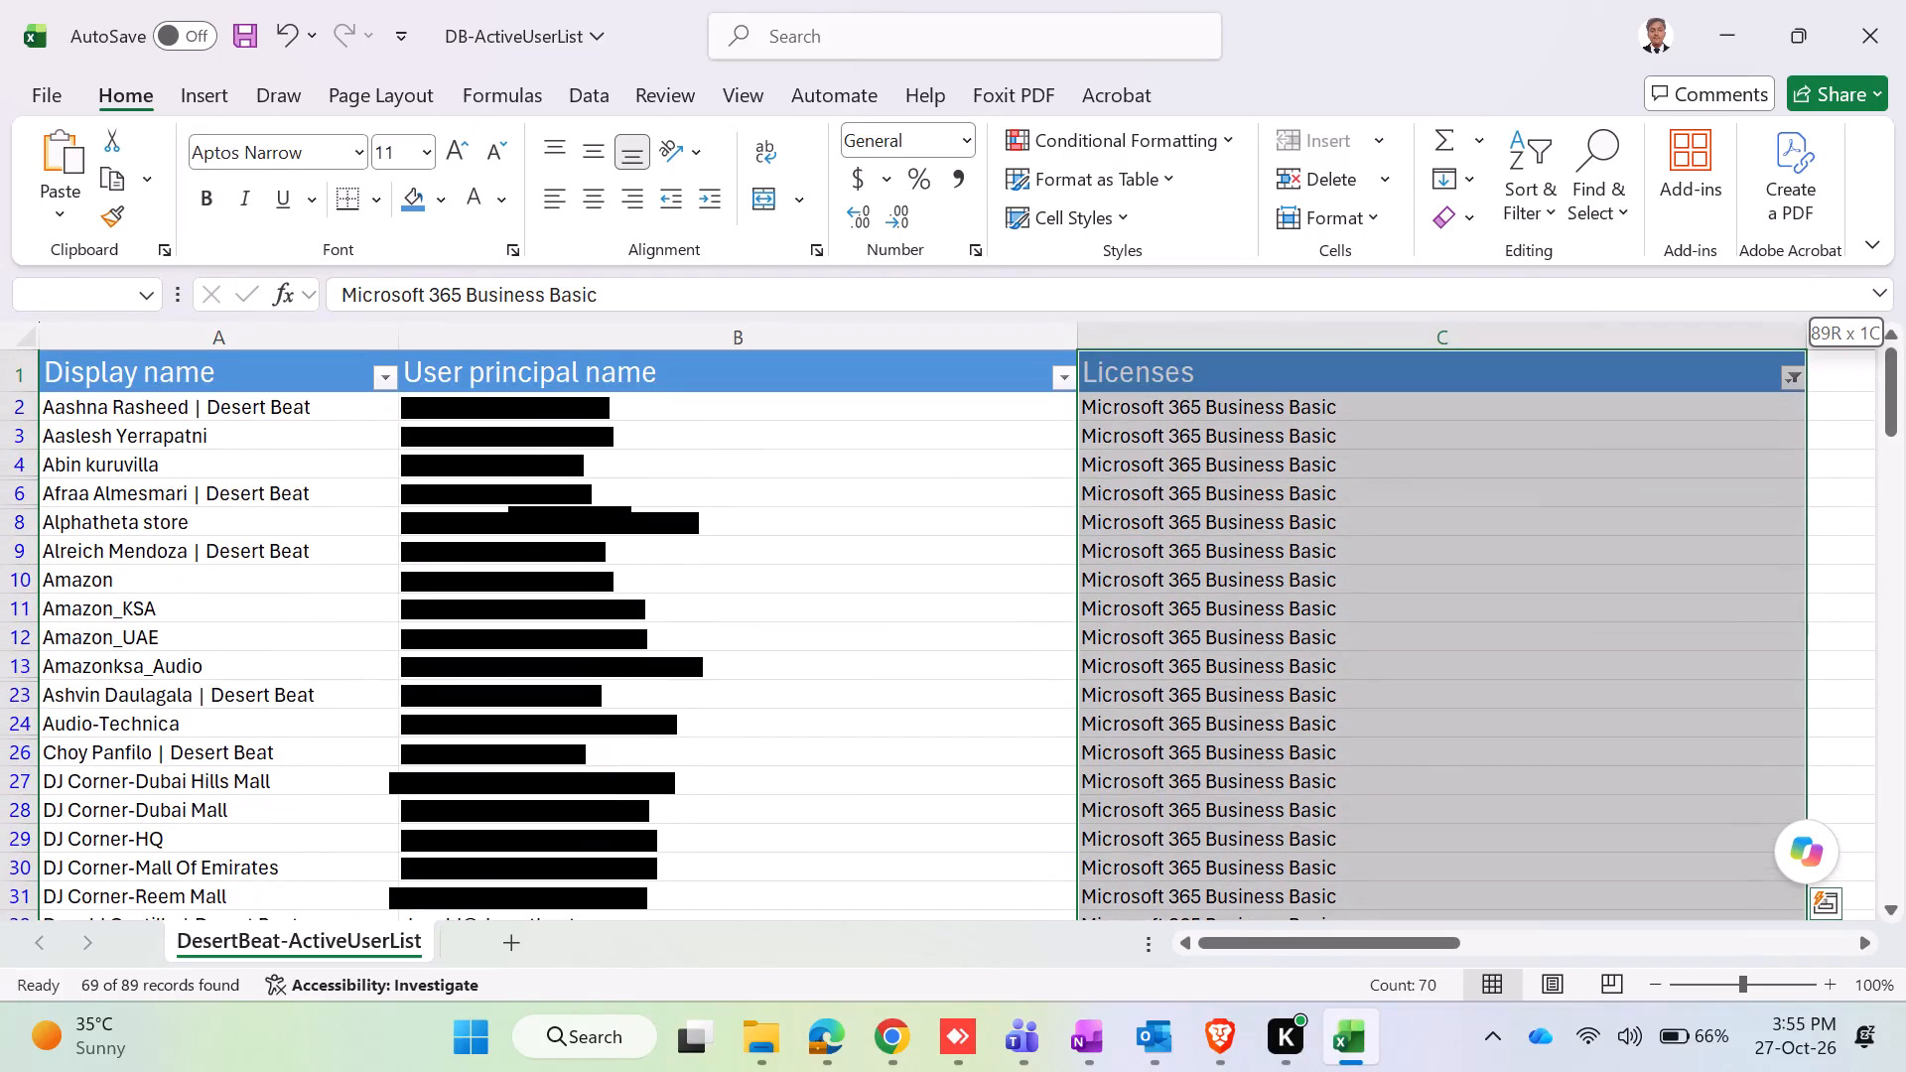
{"action": "key", "text": "shift+Down"}
{"action": "key", "text": "shift+Left"}
{"action": "key", "text": "shift+Left"}
{"action": "key", "text": "shift+Left"}
{"action": "key", "text": "shift+Left"}
{"action": "key", "text": "shift+Left"}
{"action": "key", "text": "shift+Left"}
{"action": "key", "text": "shift+Left"}
{"action": "key", "text": "shift+Left"}
{"action": "key", "text": "shift+Left"}
{"action": "key", "text": "shift+Left"}
{"action": "key", "text": "shift+Left"}
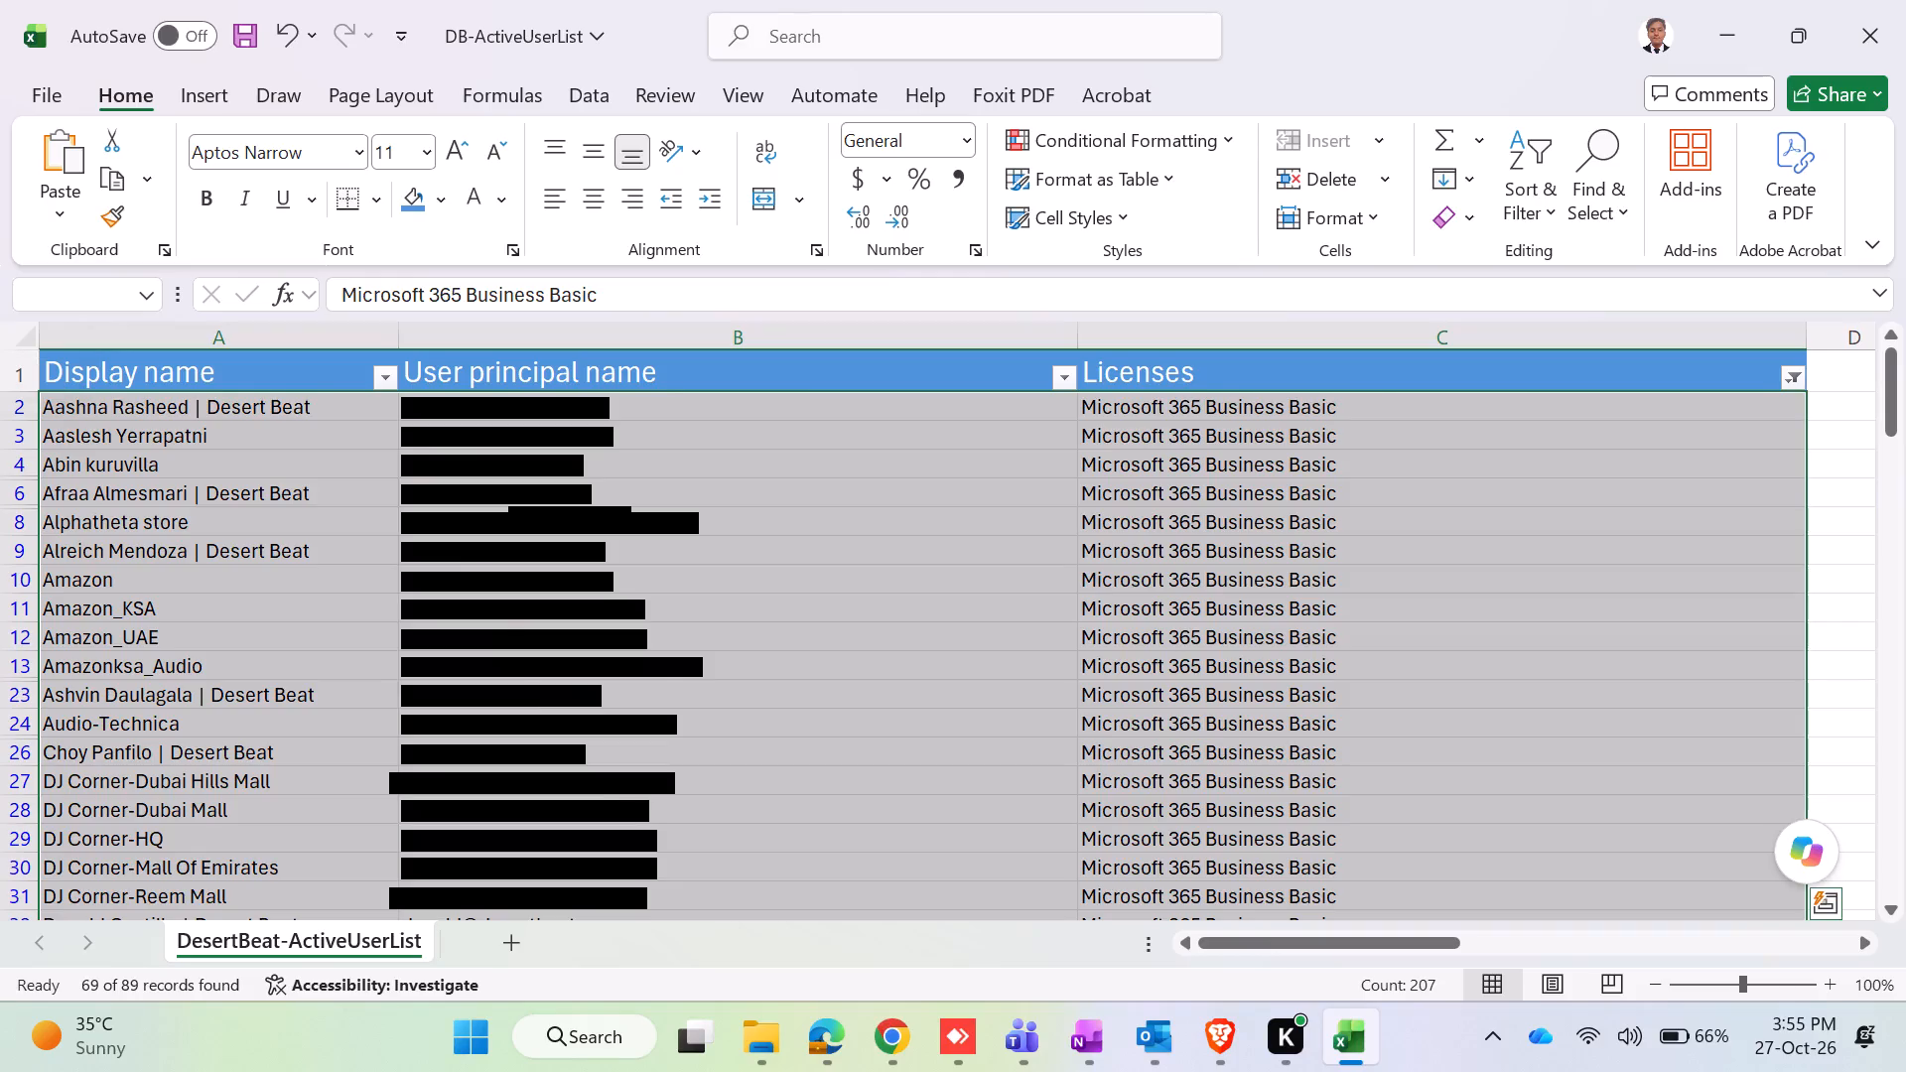
{"action": "key", "text": "ctrl+c"}
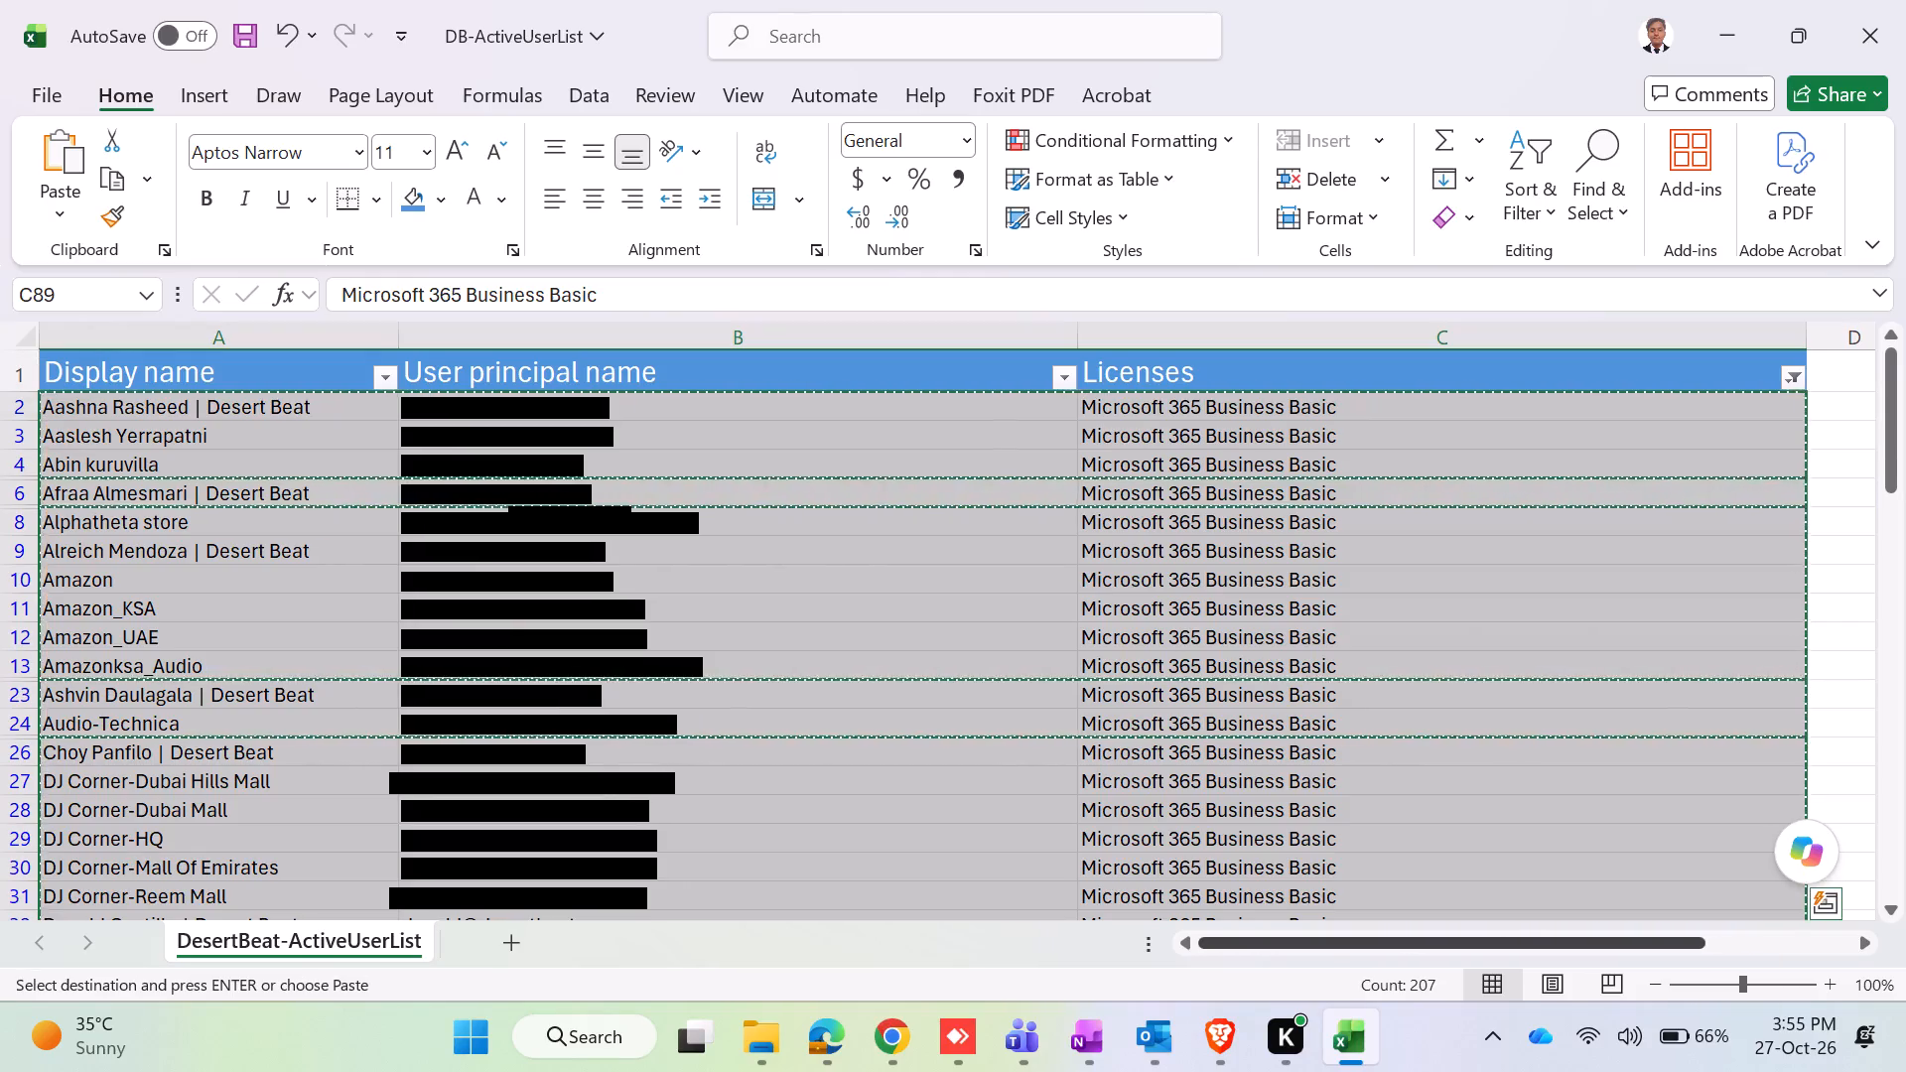
{"action": "key", "text": "ctrl+x"}
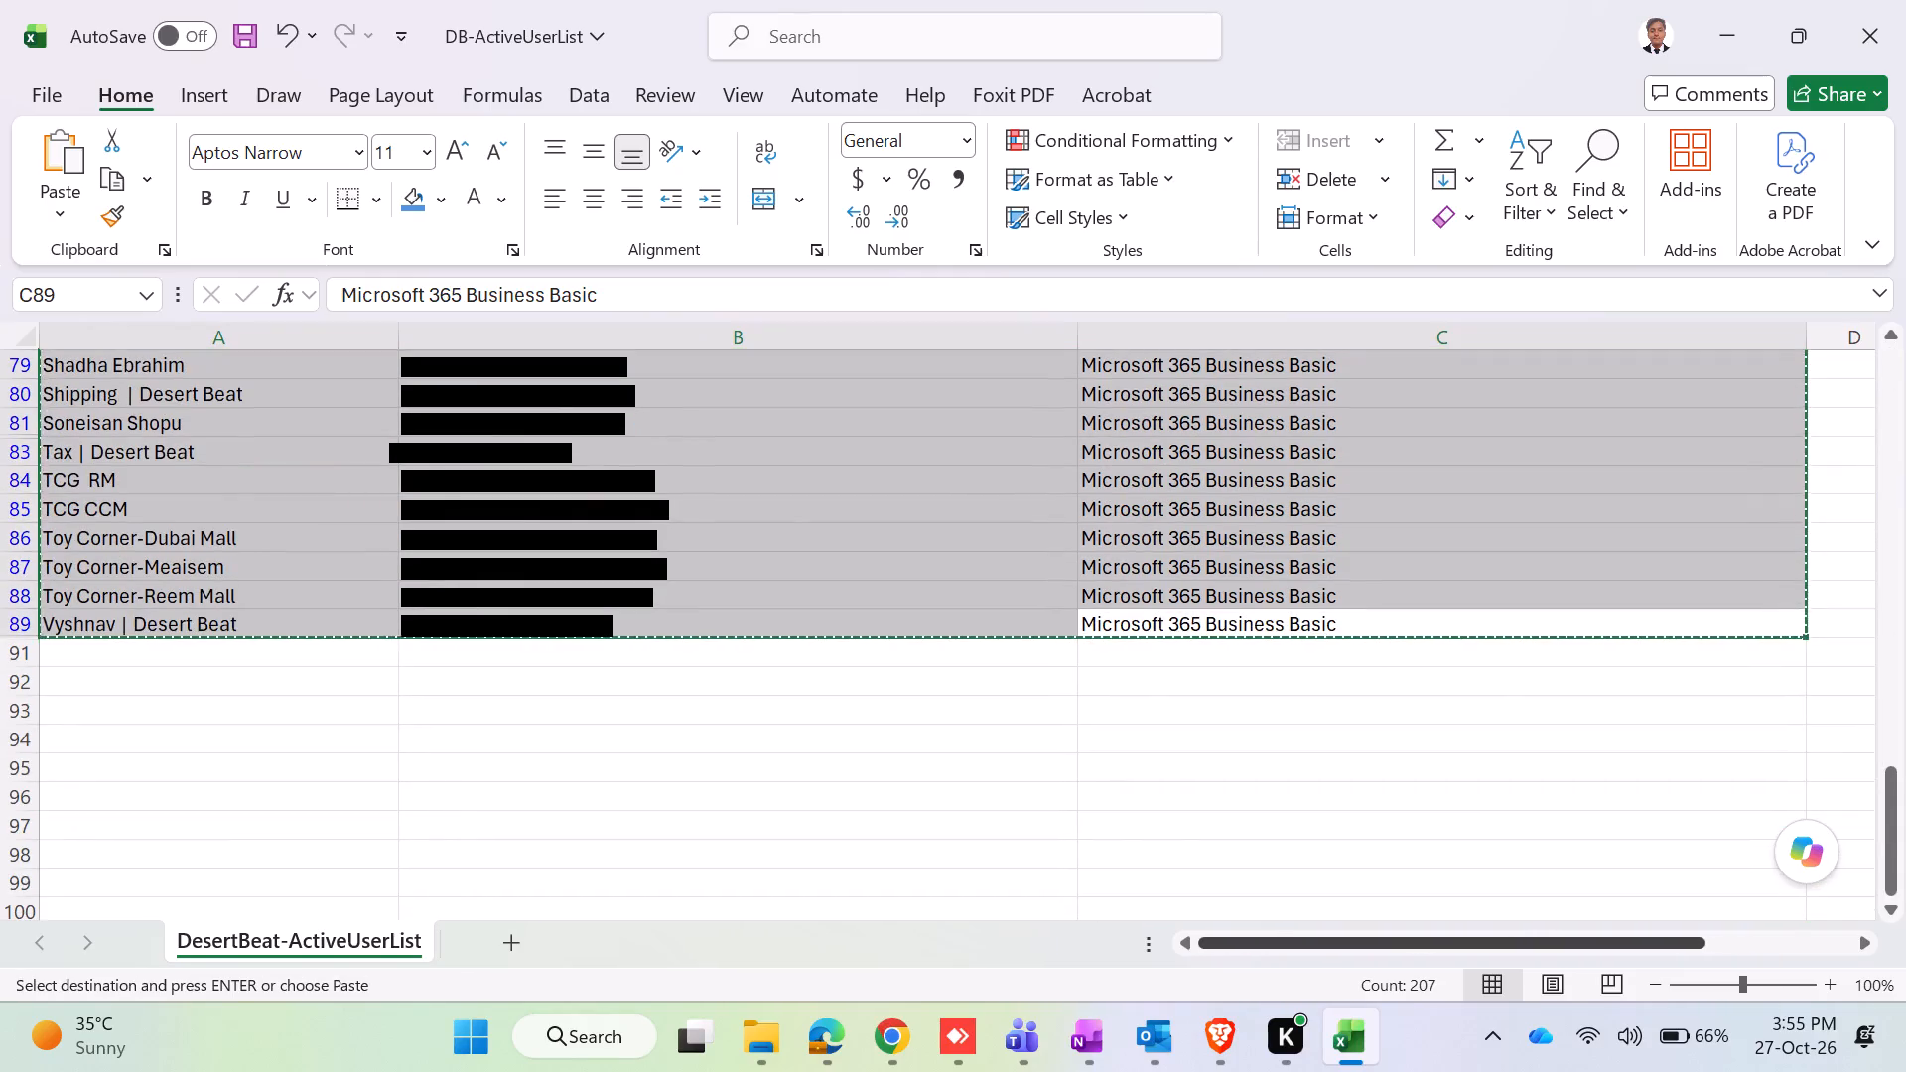
{"action": "scroll", "coordinate": [1407, 767], "scroll_direction": "up", "scroll_amount": 20}
{"action": "scroll", "coordinate": [1407, 767], "scroll_direction": "up", "scroll_amount": 7}
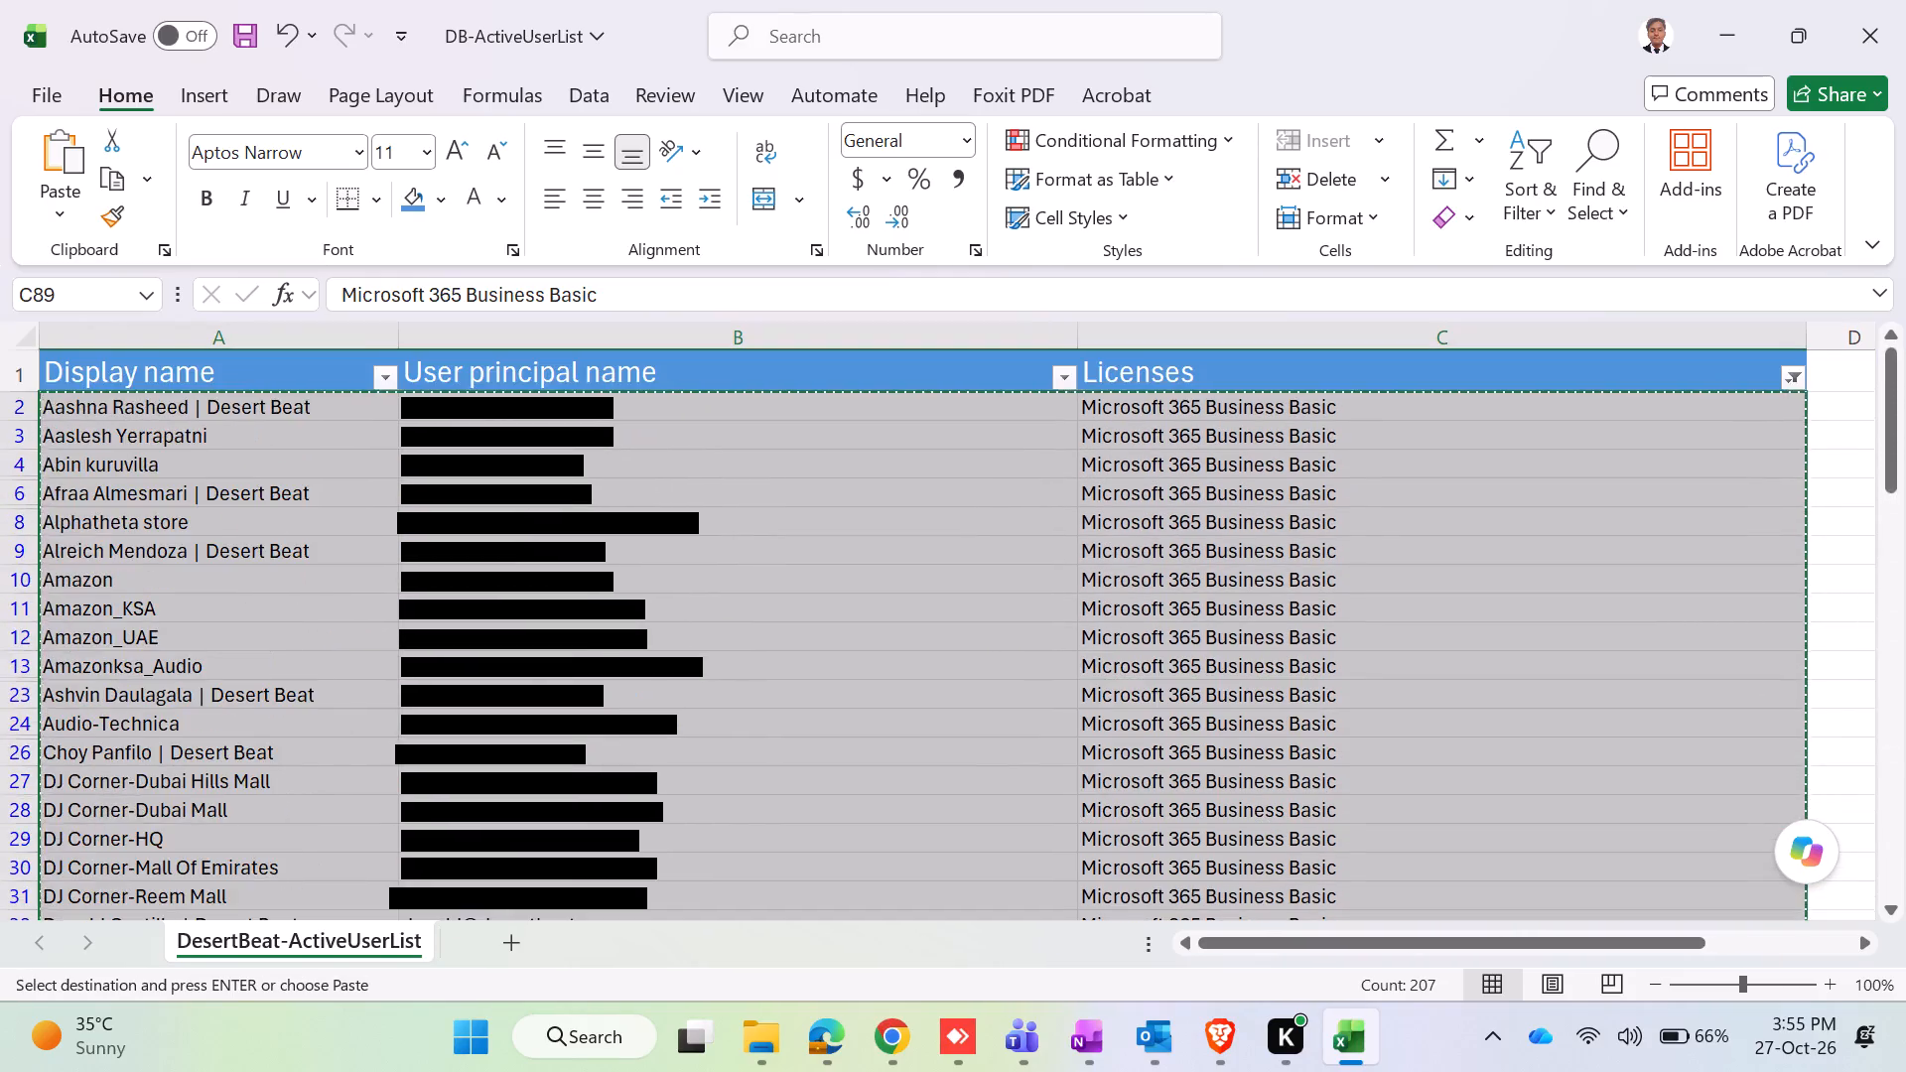
{"action": "left_click", "coordinate": [1427, 950]}
{"action": "left_click_drag", "start_coordinate": [1524, 960], "coordinate": [1692, 972]}
{"action": "left_click_drag", "start_coordinate": [1594, 944], "coordinate": [1603, 944]}
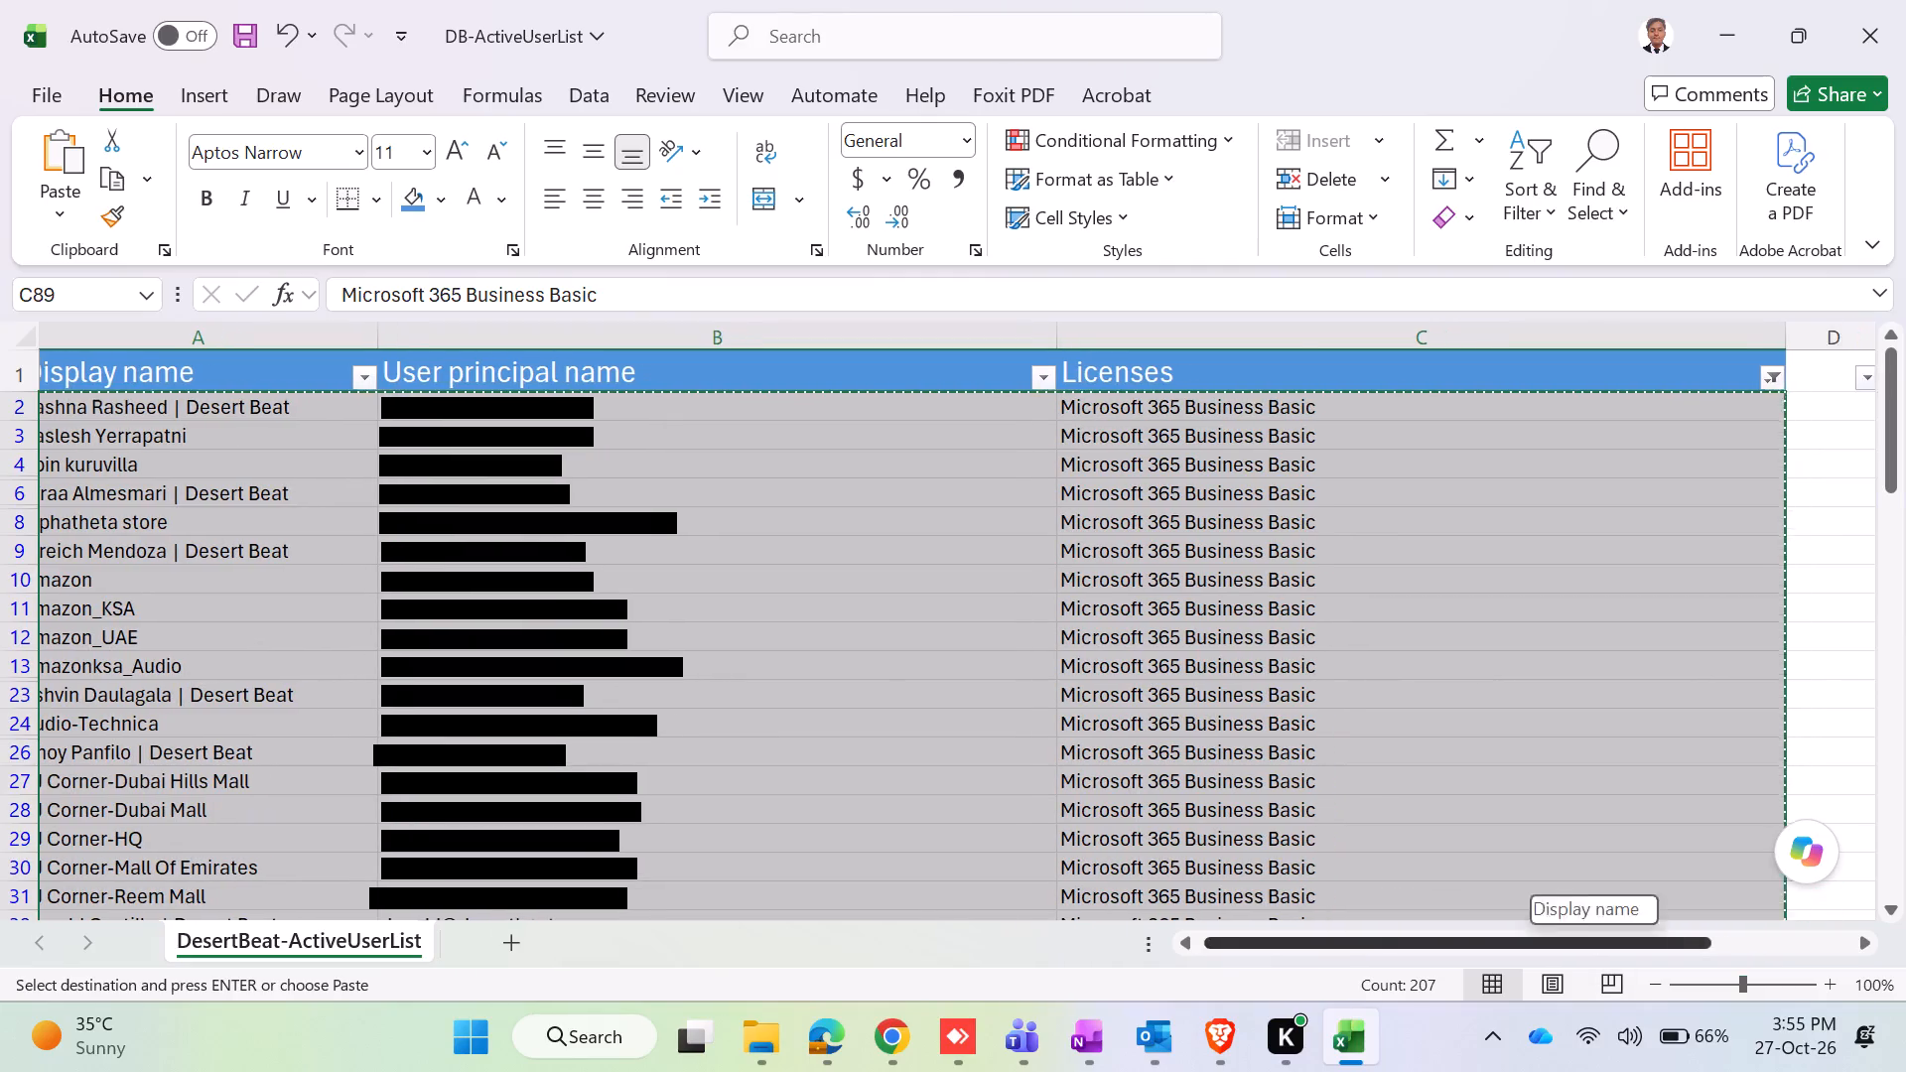
{"action": "left_click_drag", "start_coordinate": [1640, 944], "coordinate": [1674, 944]}
{"action": "left_click_drag", "start_coordinate": [1708, 944], "coordinate": [1802, 944]}
{"action": "left_click", "coordinate": [1836, 950]}
{"action": "left_click", "coordinate": [1862, 951]}
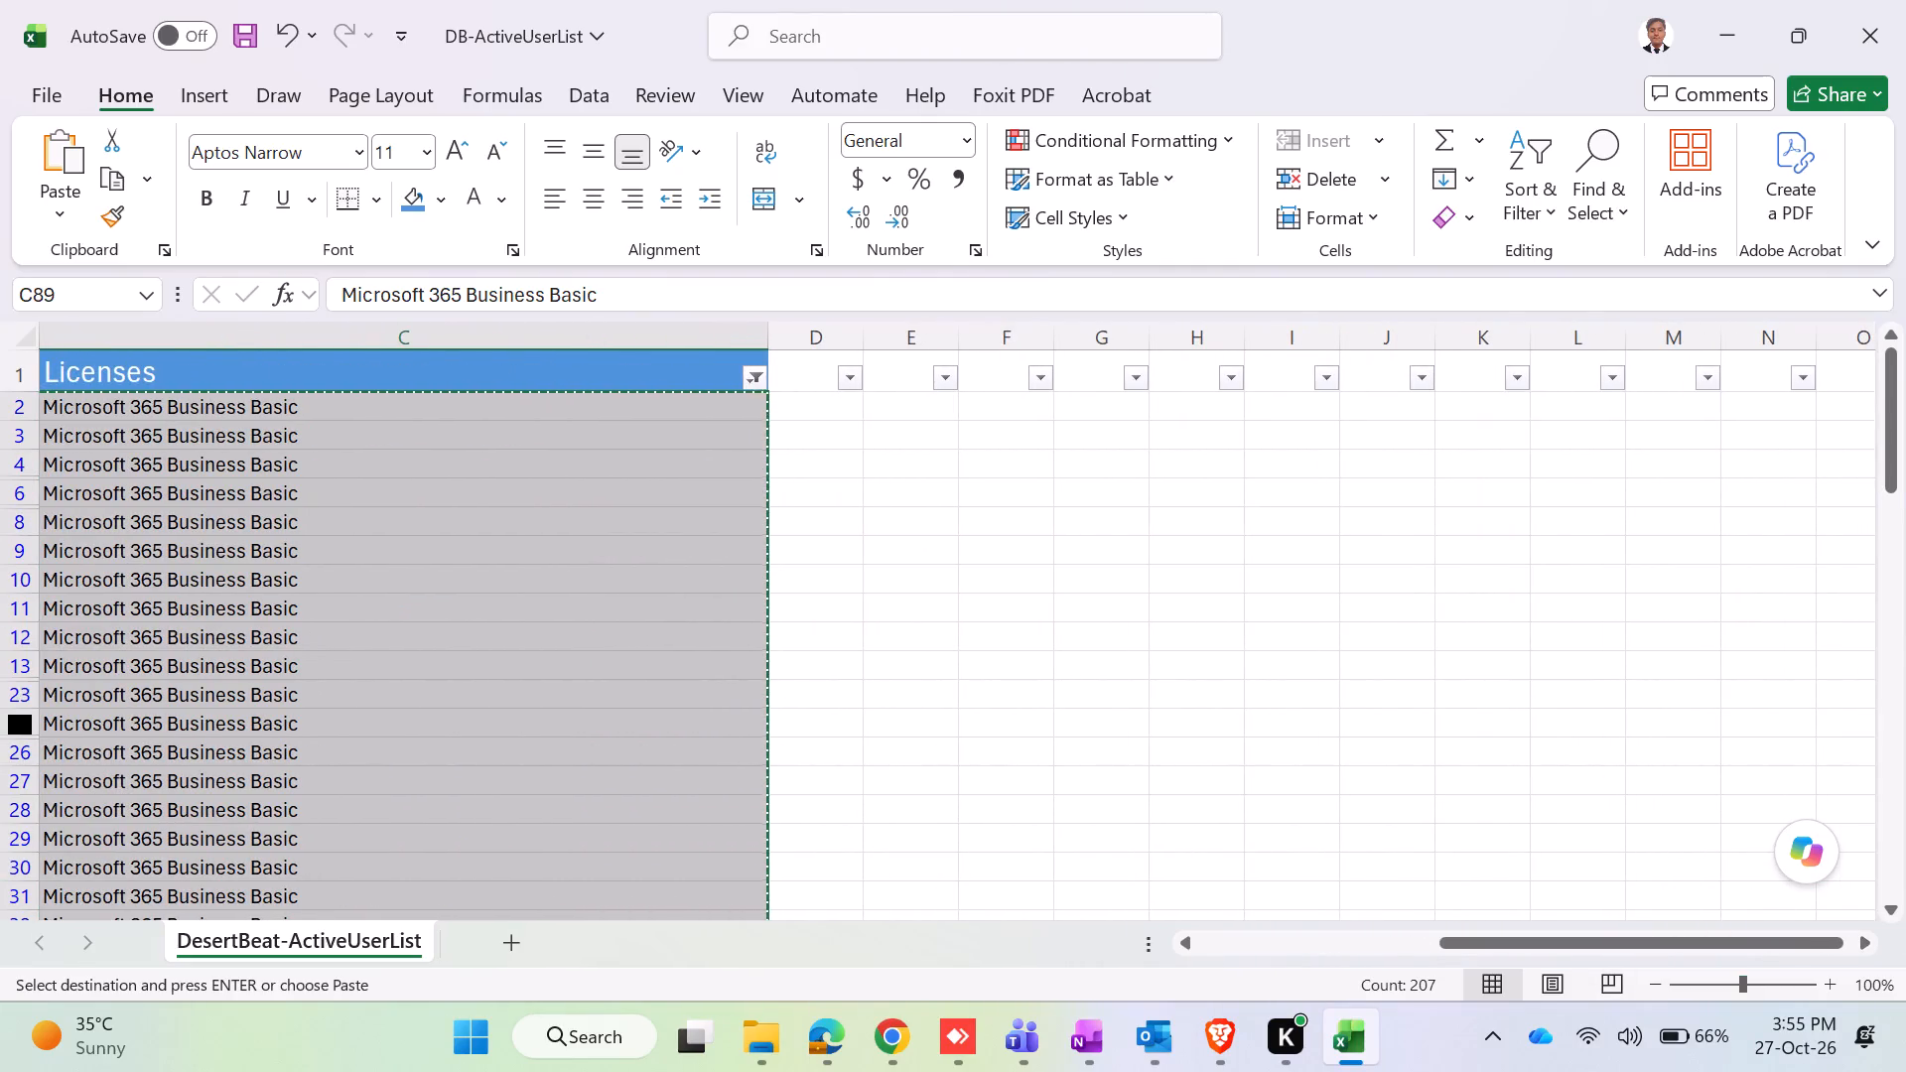
{"action": "left_click", "coordinate": [1028, 416]}
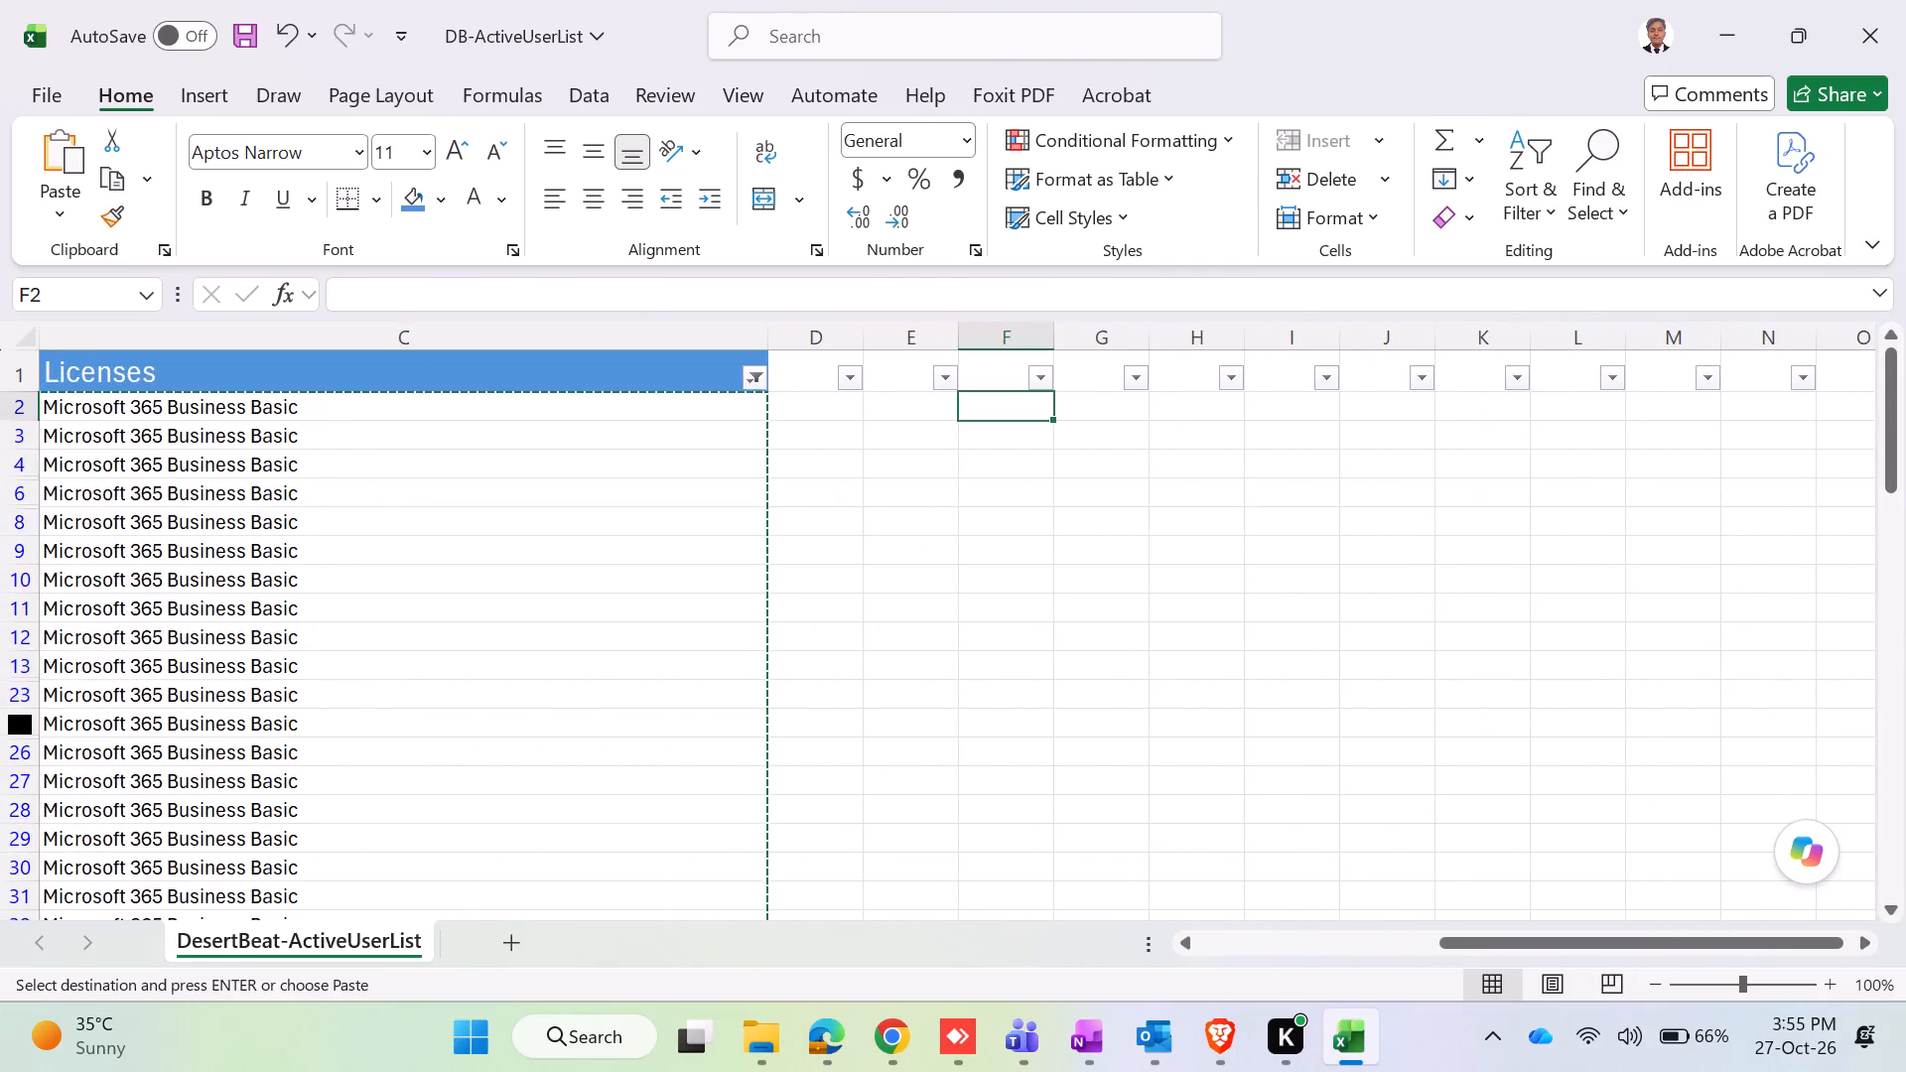
{"action": "key", "text": "ctrl+v"}
Autofit the widths of columns F, G and H to the moved user data.
{"action": "double_click", "coordinate": [1055, 335]}
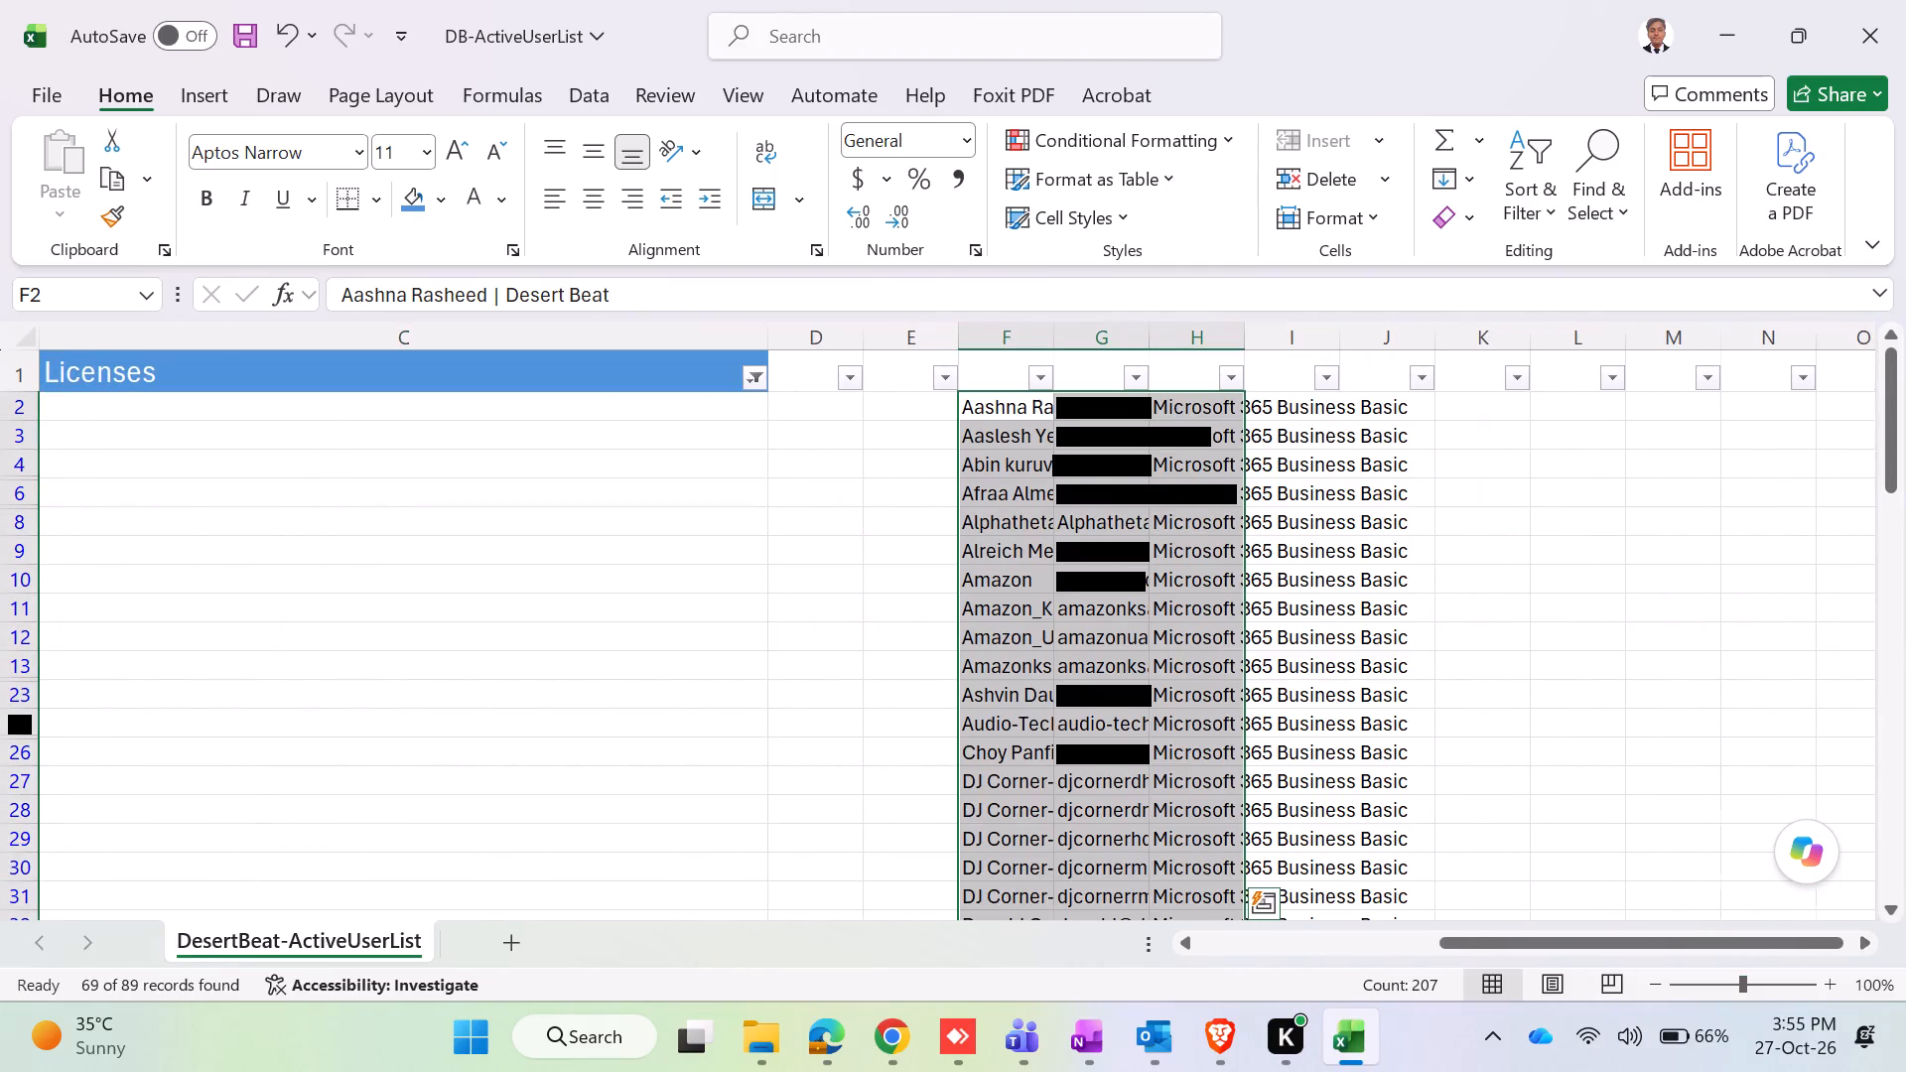
{"action": "double_click", "coordinate": [1412, 335]}
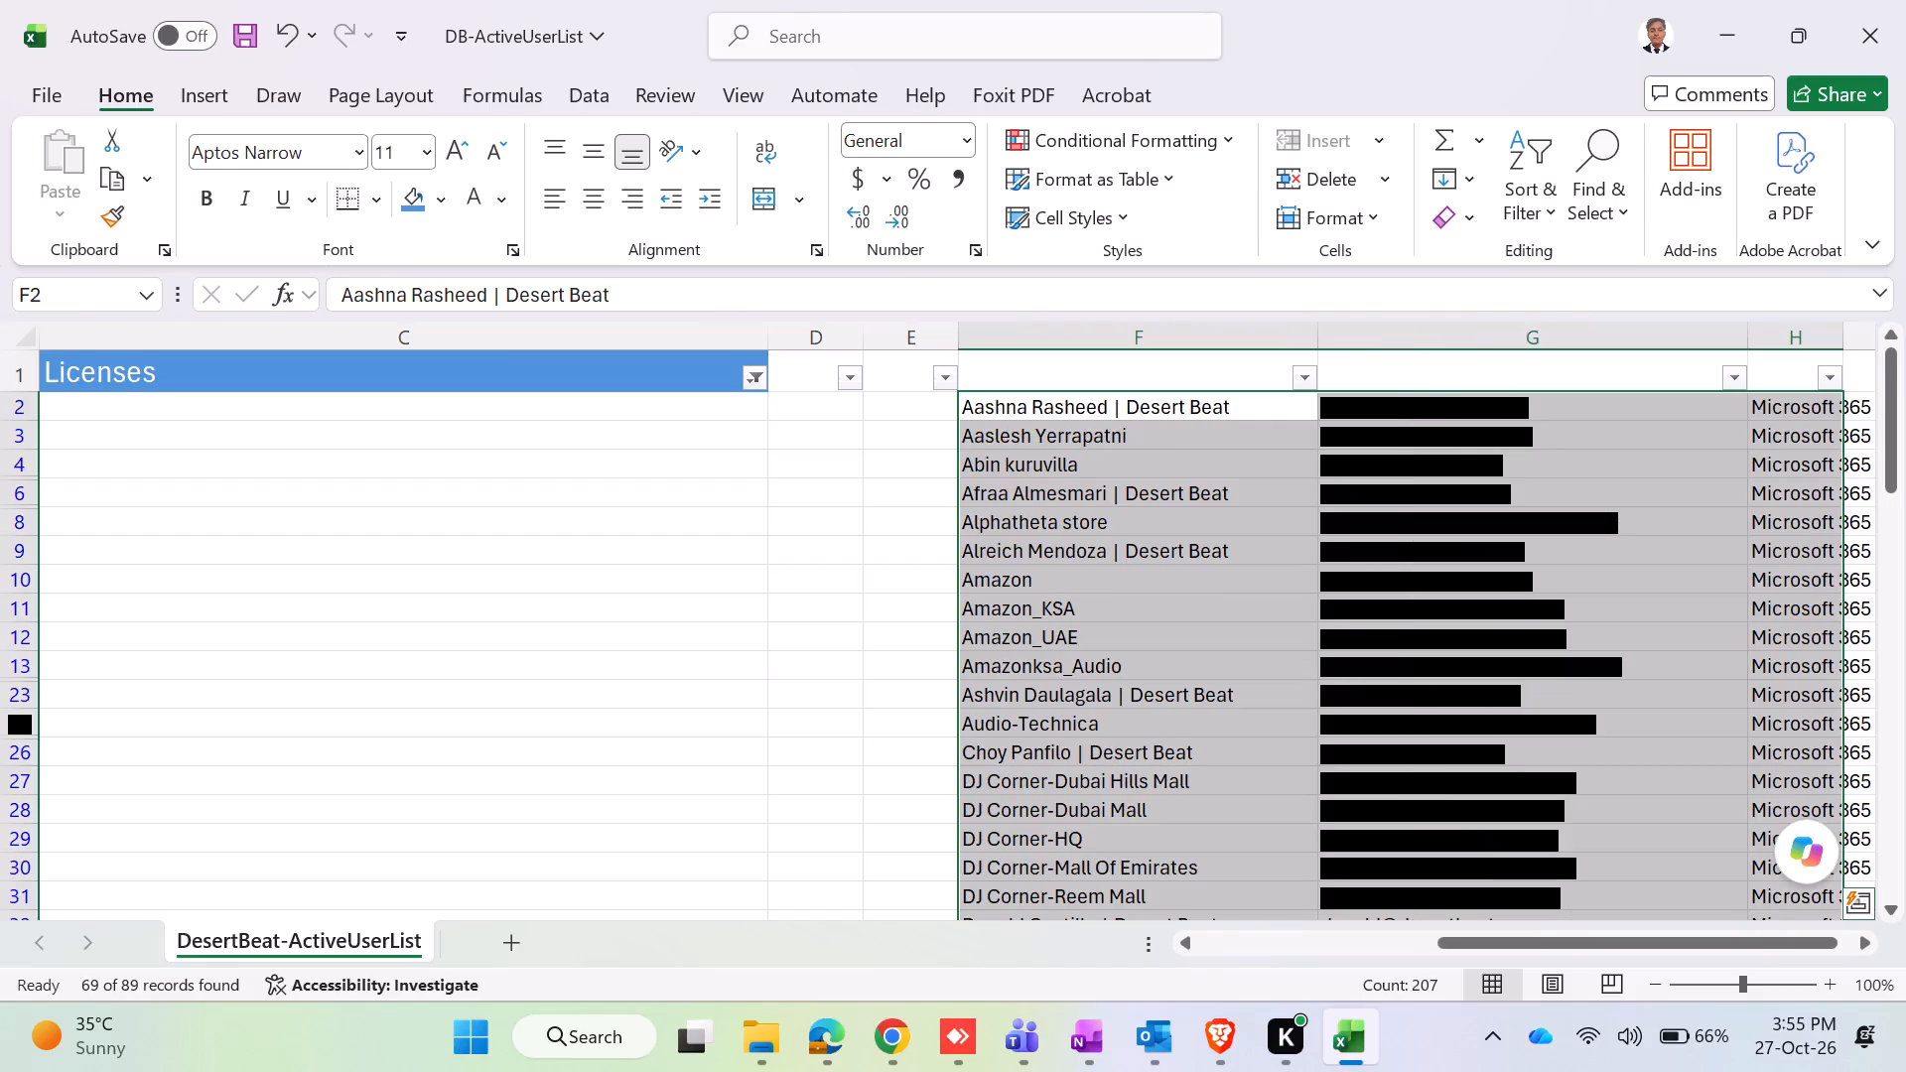
{"action": "scroll", "coordinate": [1727, 387], "scroll_direction": "up", "scroll_amount": 1}
{"action": "left_click_drag", "start_coordinate": [1547, 942], "coordinate": [1570, 940]}
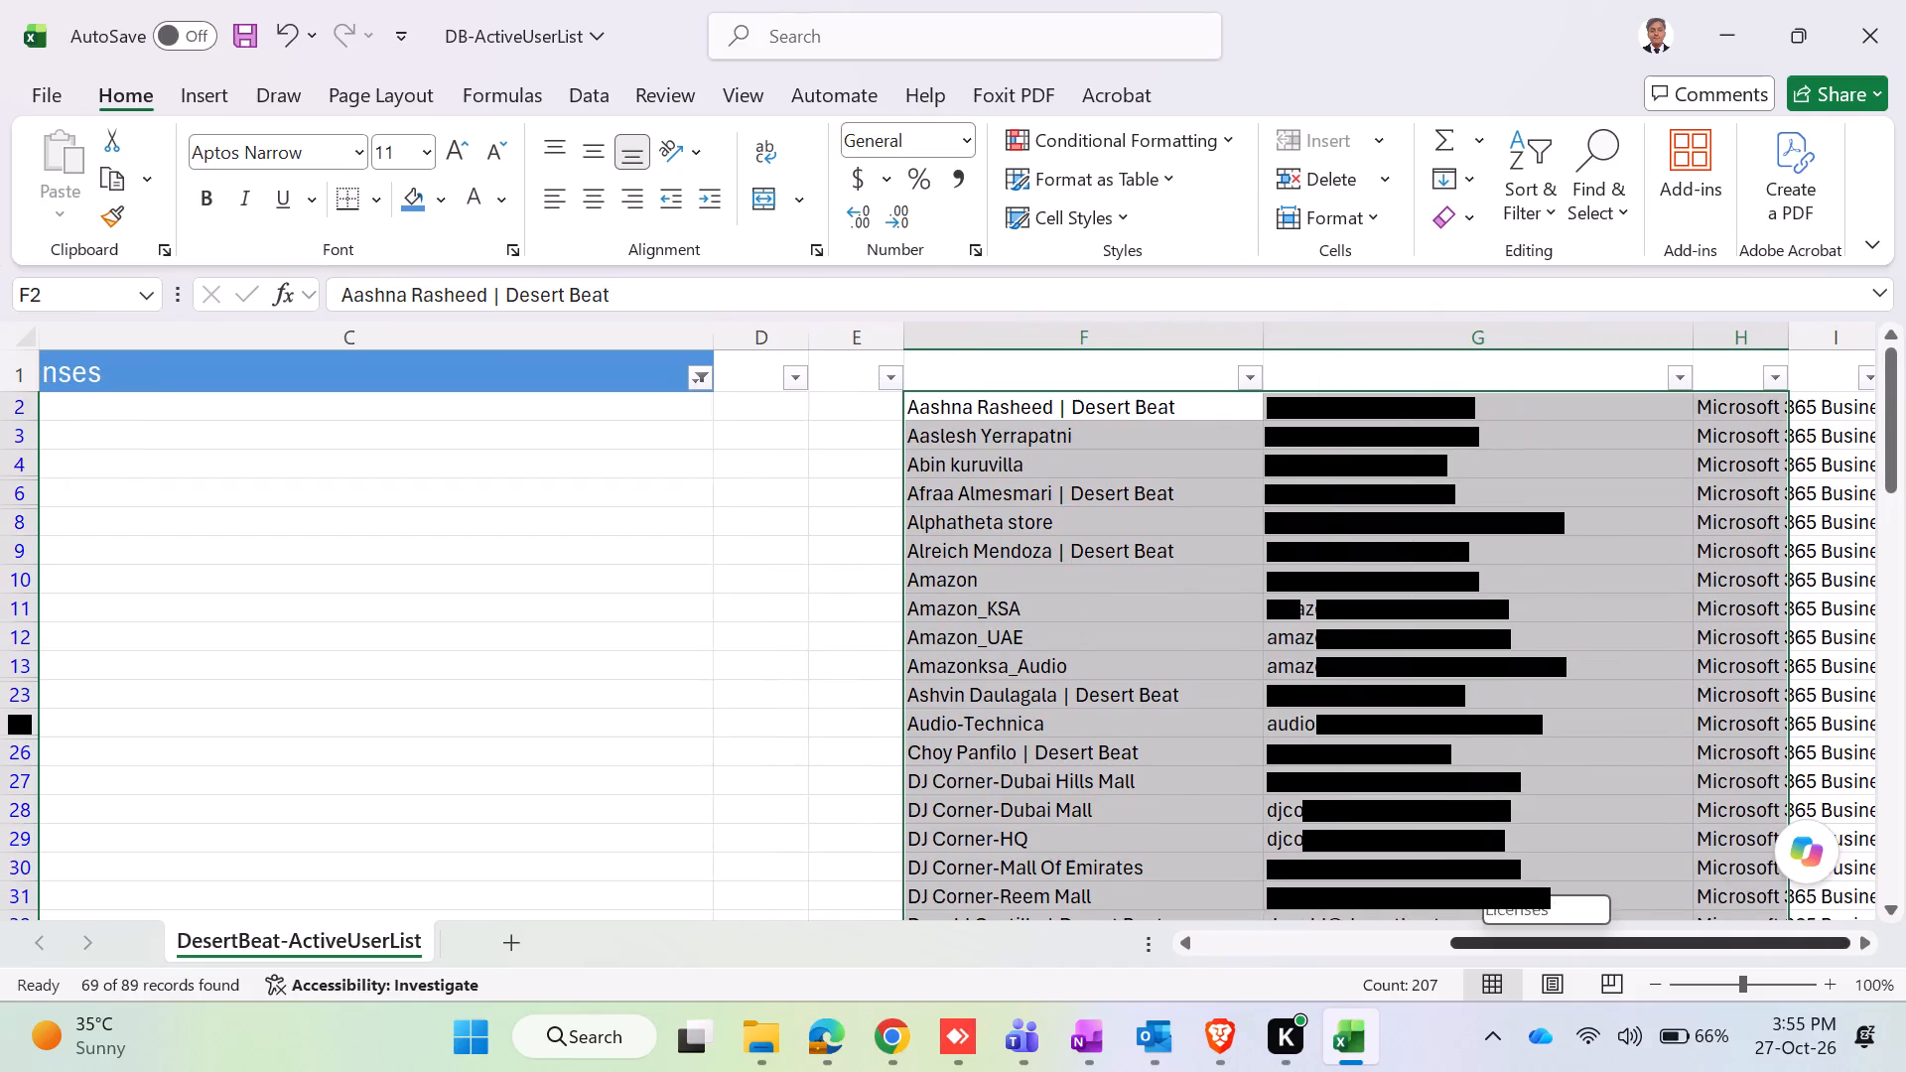
{"action": "left_click_drag", "start_coordinate": [1570, 940], "coordinate": [1691, 933]}
{"action": "left_click_drag", "start_coordinate": [1705, 933], "coordinate": [1717, 934]}
{"action": "double_click", "coordinate": [1777, 329]}
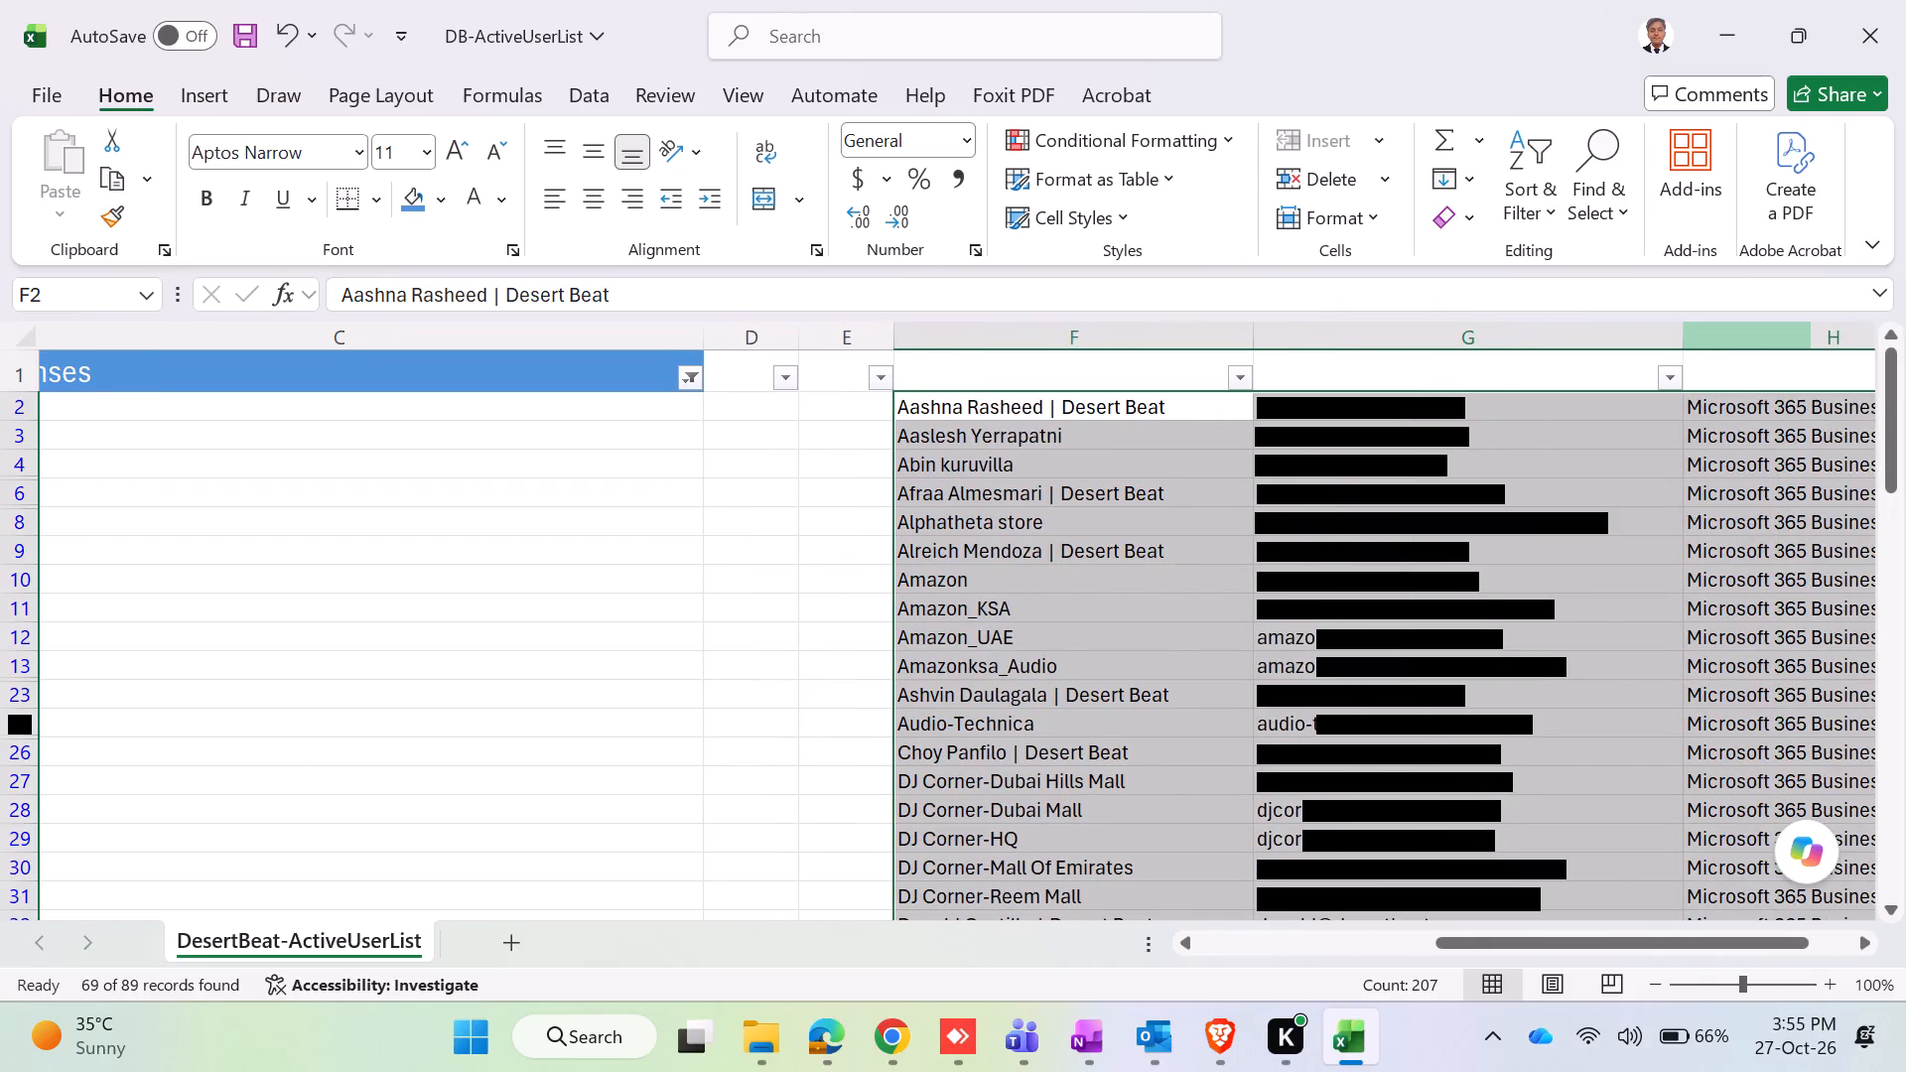
{"action": "left_click_drag", "start_coordinate": [1500, 943], "coordinate": [1638, 924]}
{"action": "left_click", "coordinate": [1596, 924]}
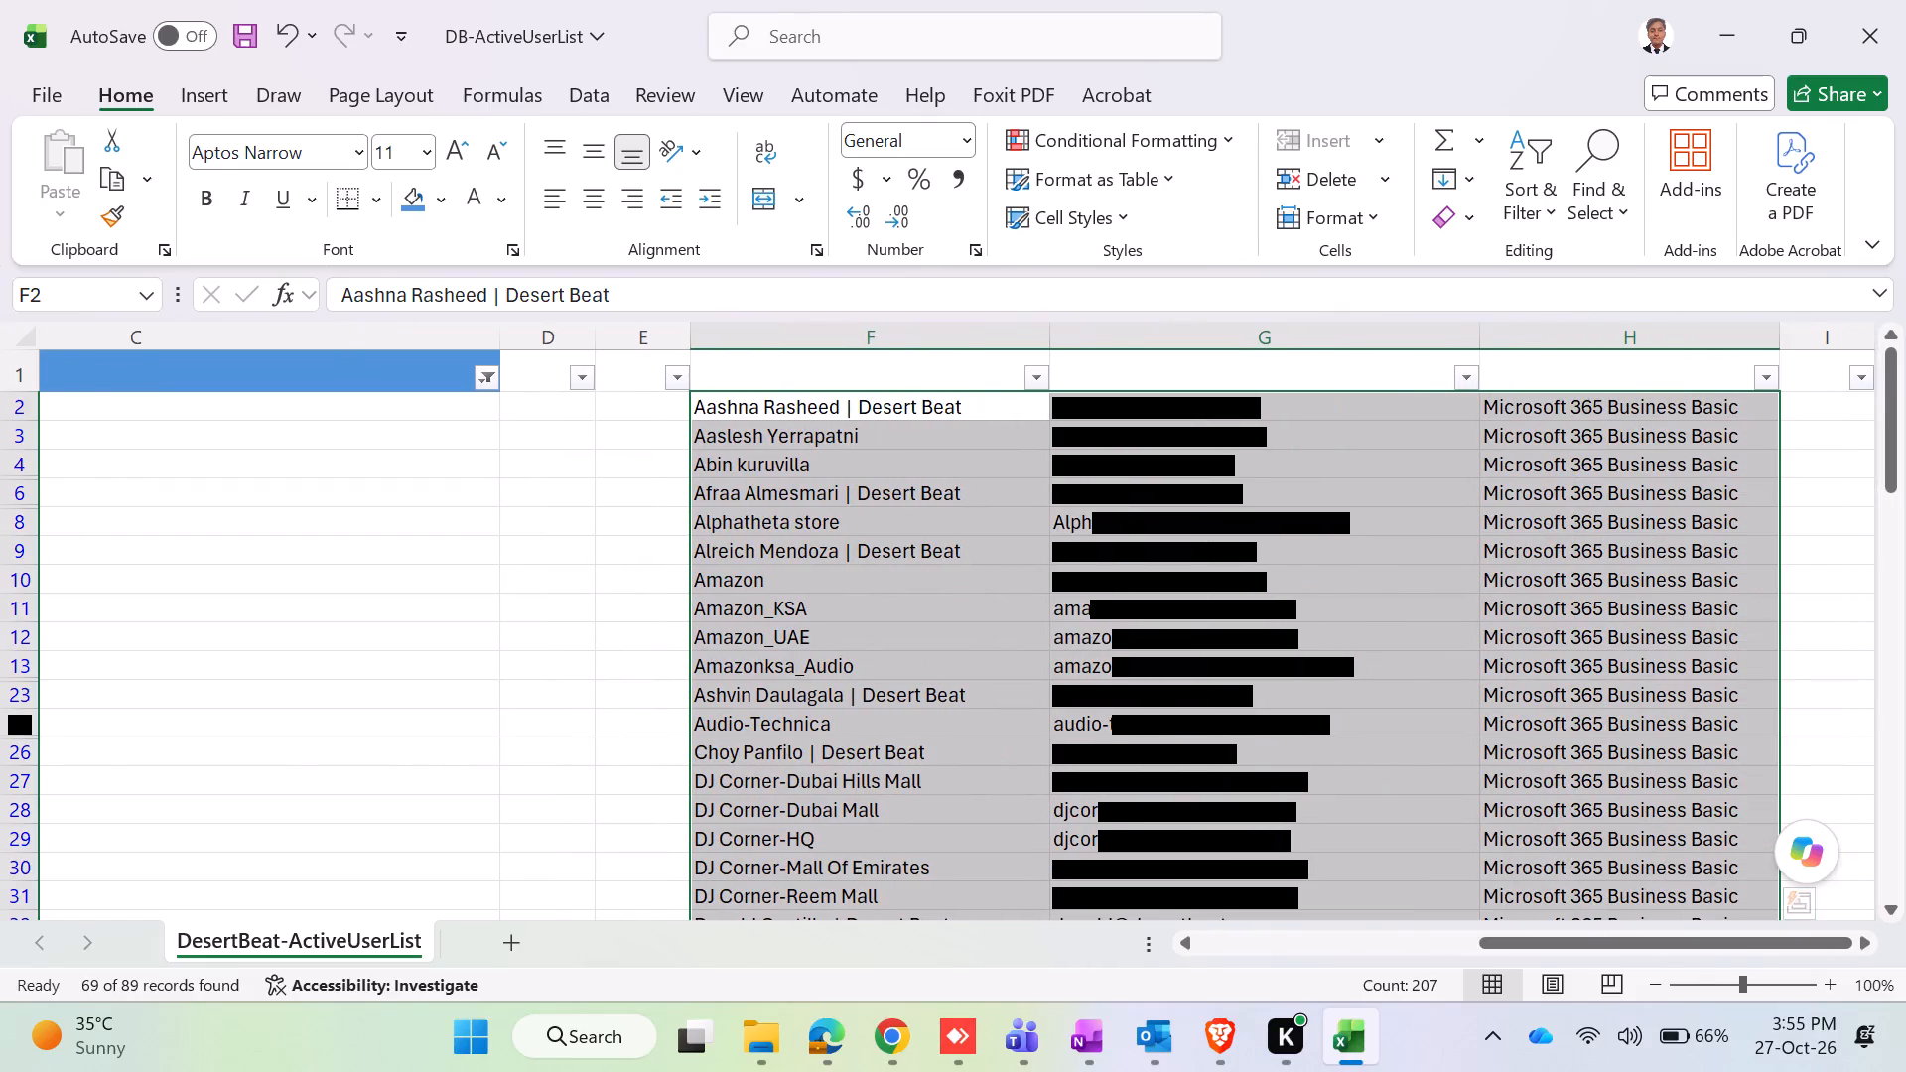
{"action": "left_click", "coordinate": [1533, 918]}
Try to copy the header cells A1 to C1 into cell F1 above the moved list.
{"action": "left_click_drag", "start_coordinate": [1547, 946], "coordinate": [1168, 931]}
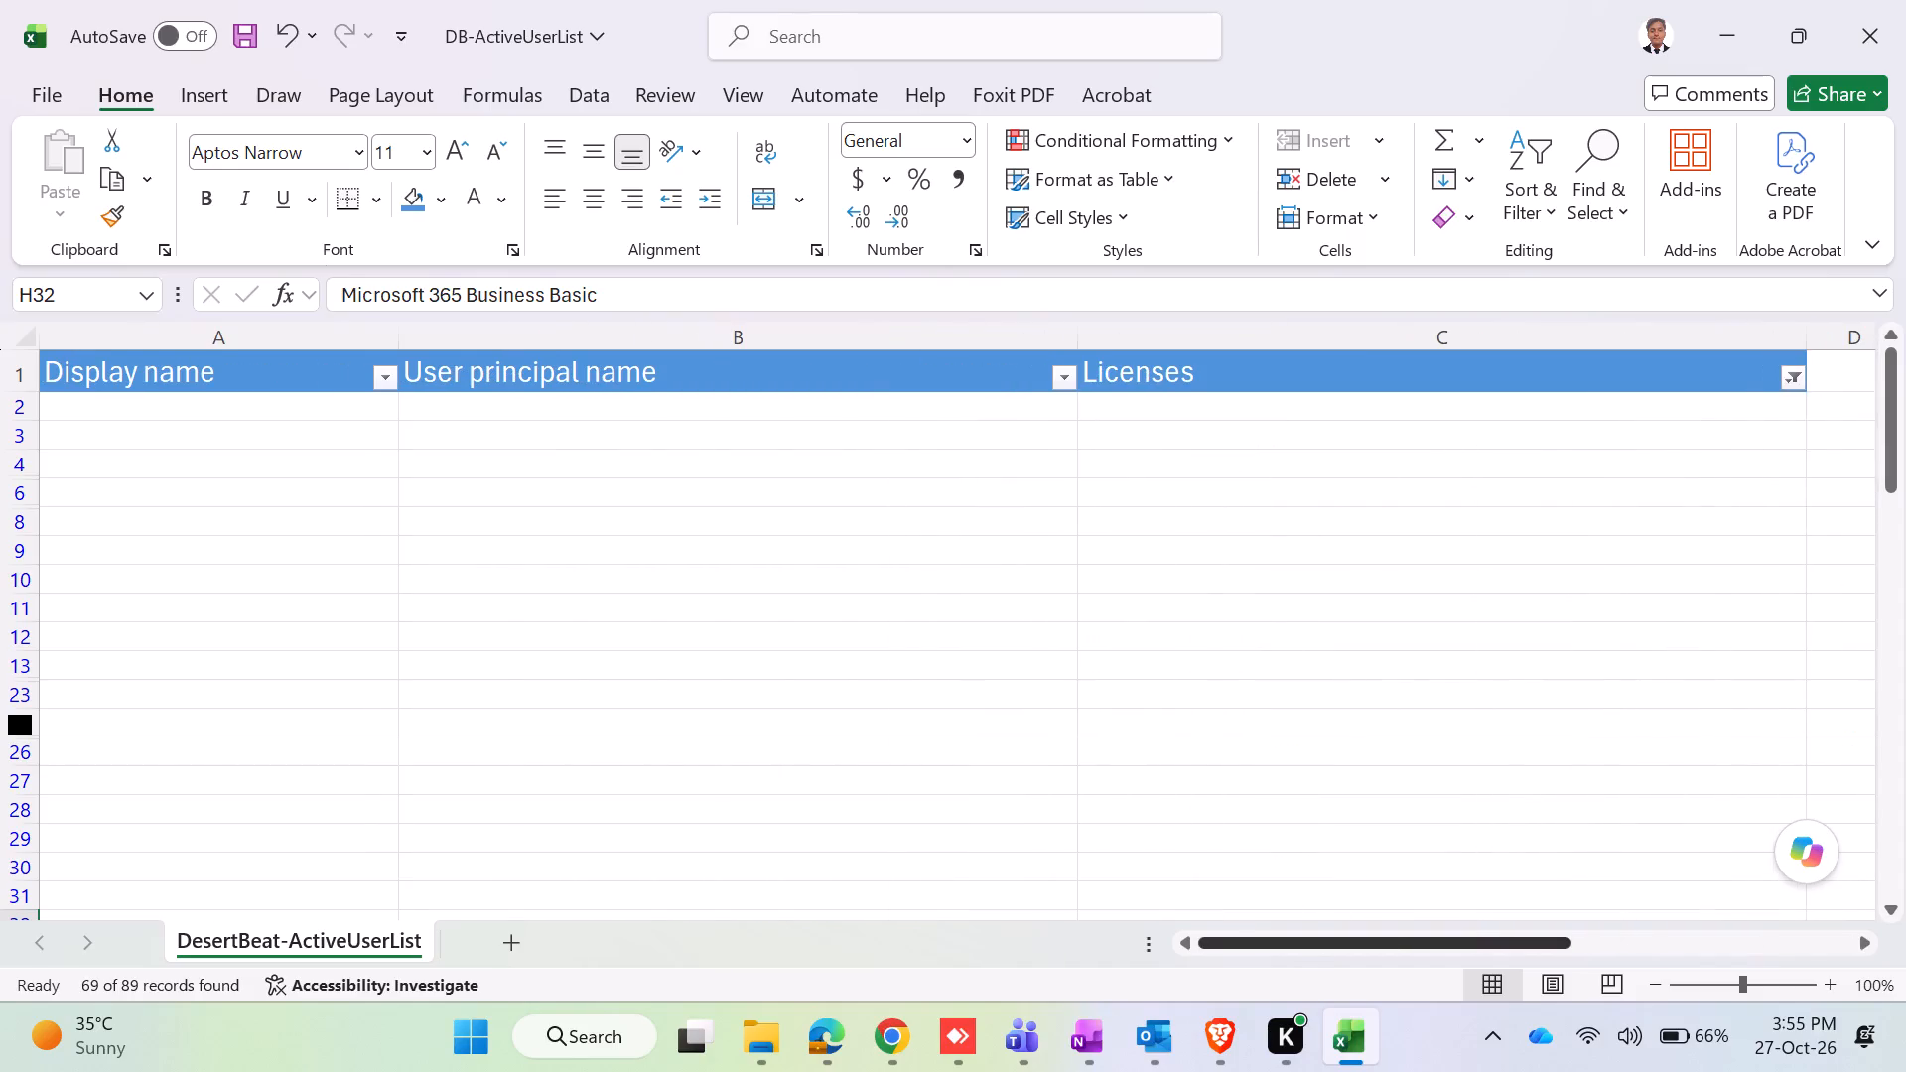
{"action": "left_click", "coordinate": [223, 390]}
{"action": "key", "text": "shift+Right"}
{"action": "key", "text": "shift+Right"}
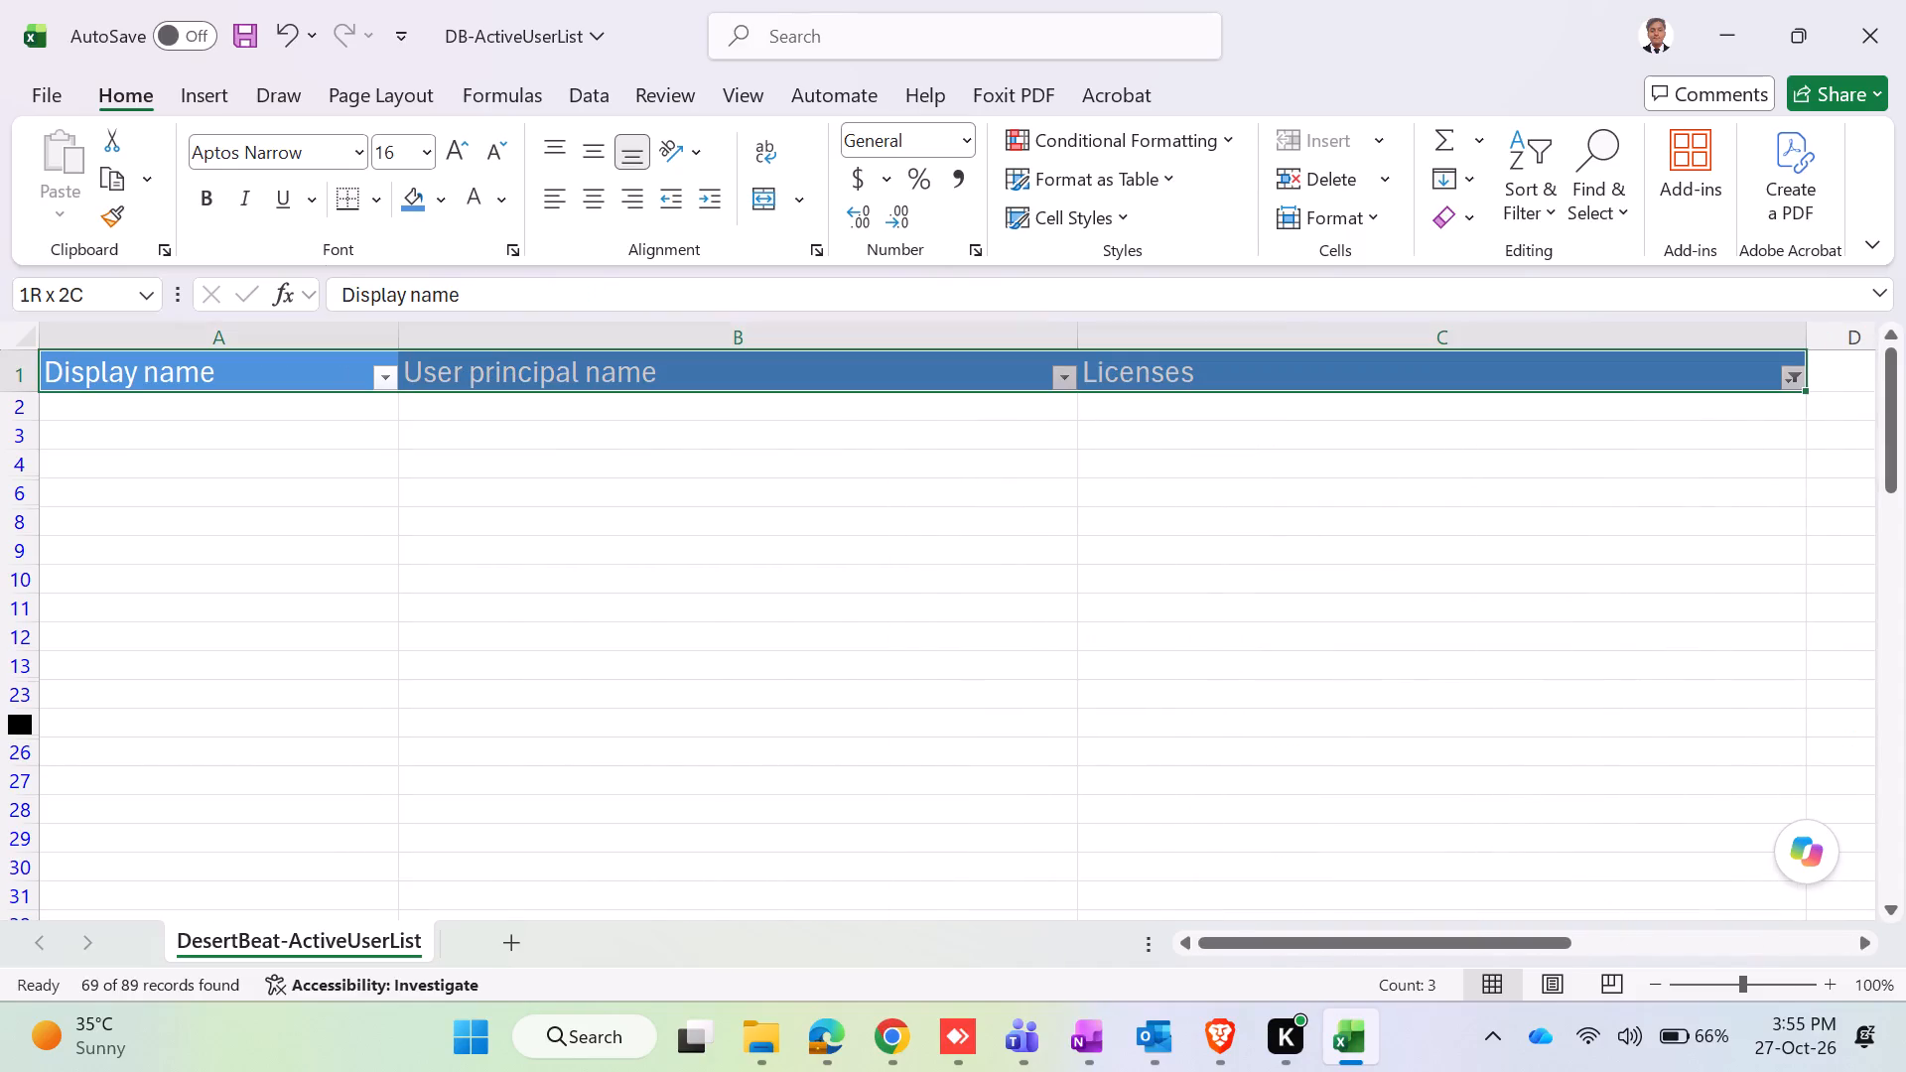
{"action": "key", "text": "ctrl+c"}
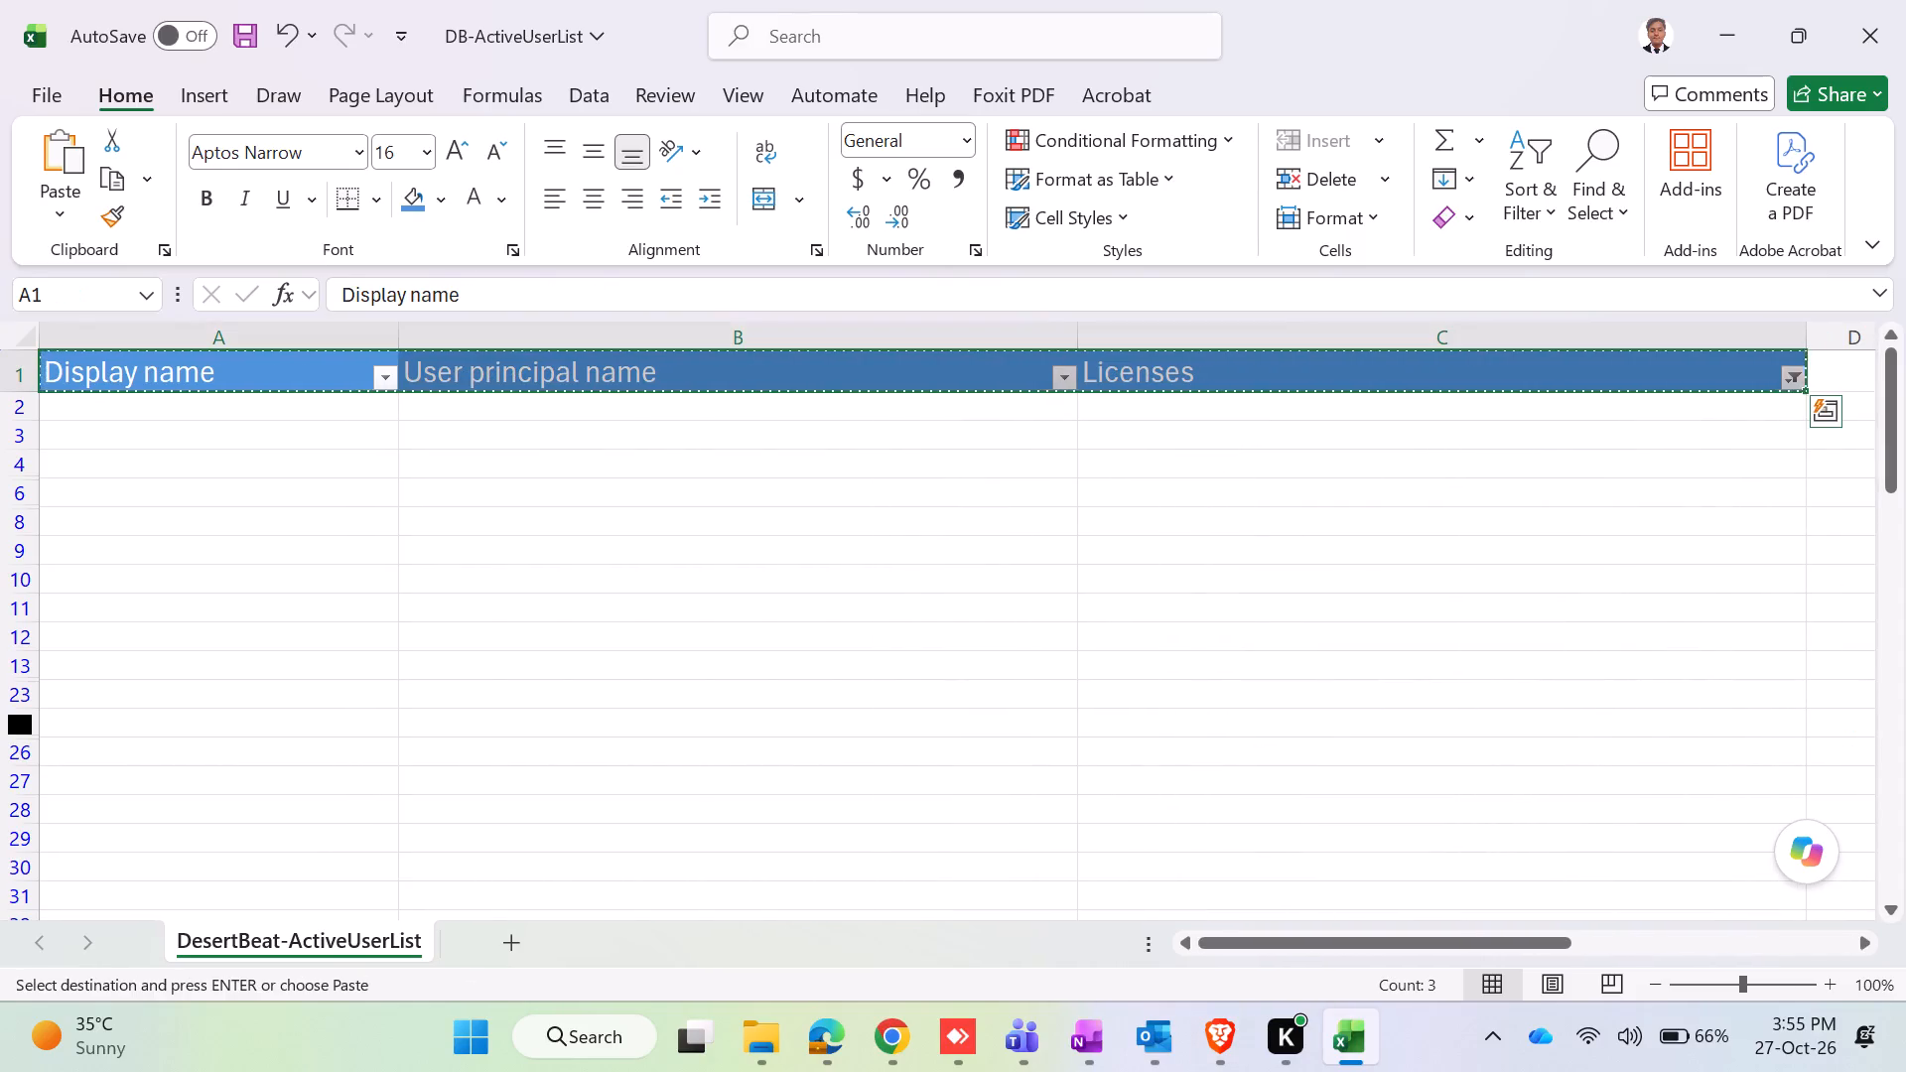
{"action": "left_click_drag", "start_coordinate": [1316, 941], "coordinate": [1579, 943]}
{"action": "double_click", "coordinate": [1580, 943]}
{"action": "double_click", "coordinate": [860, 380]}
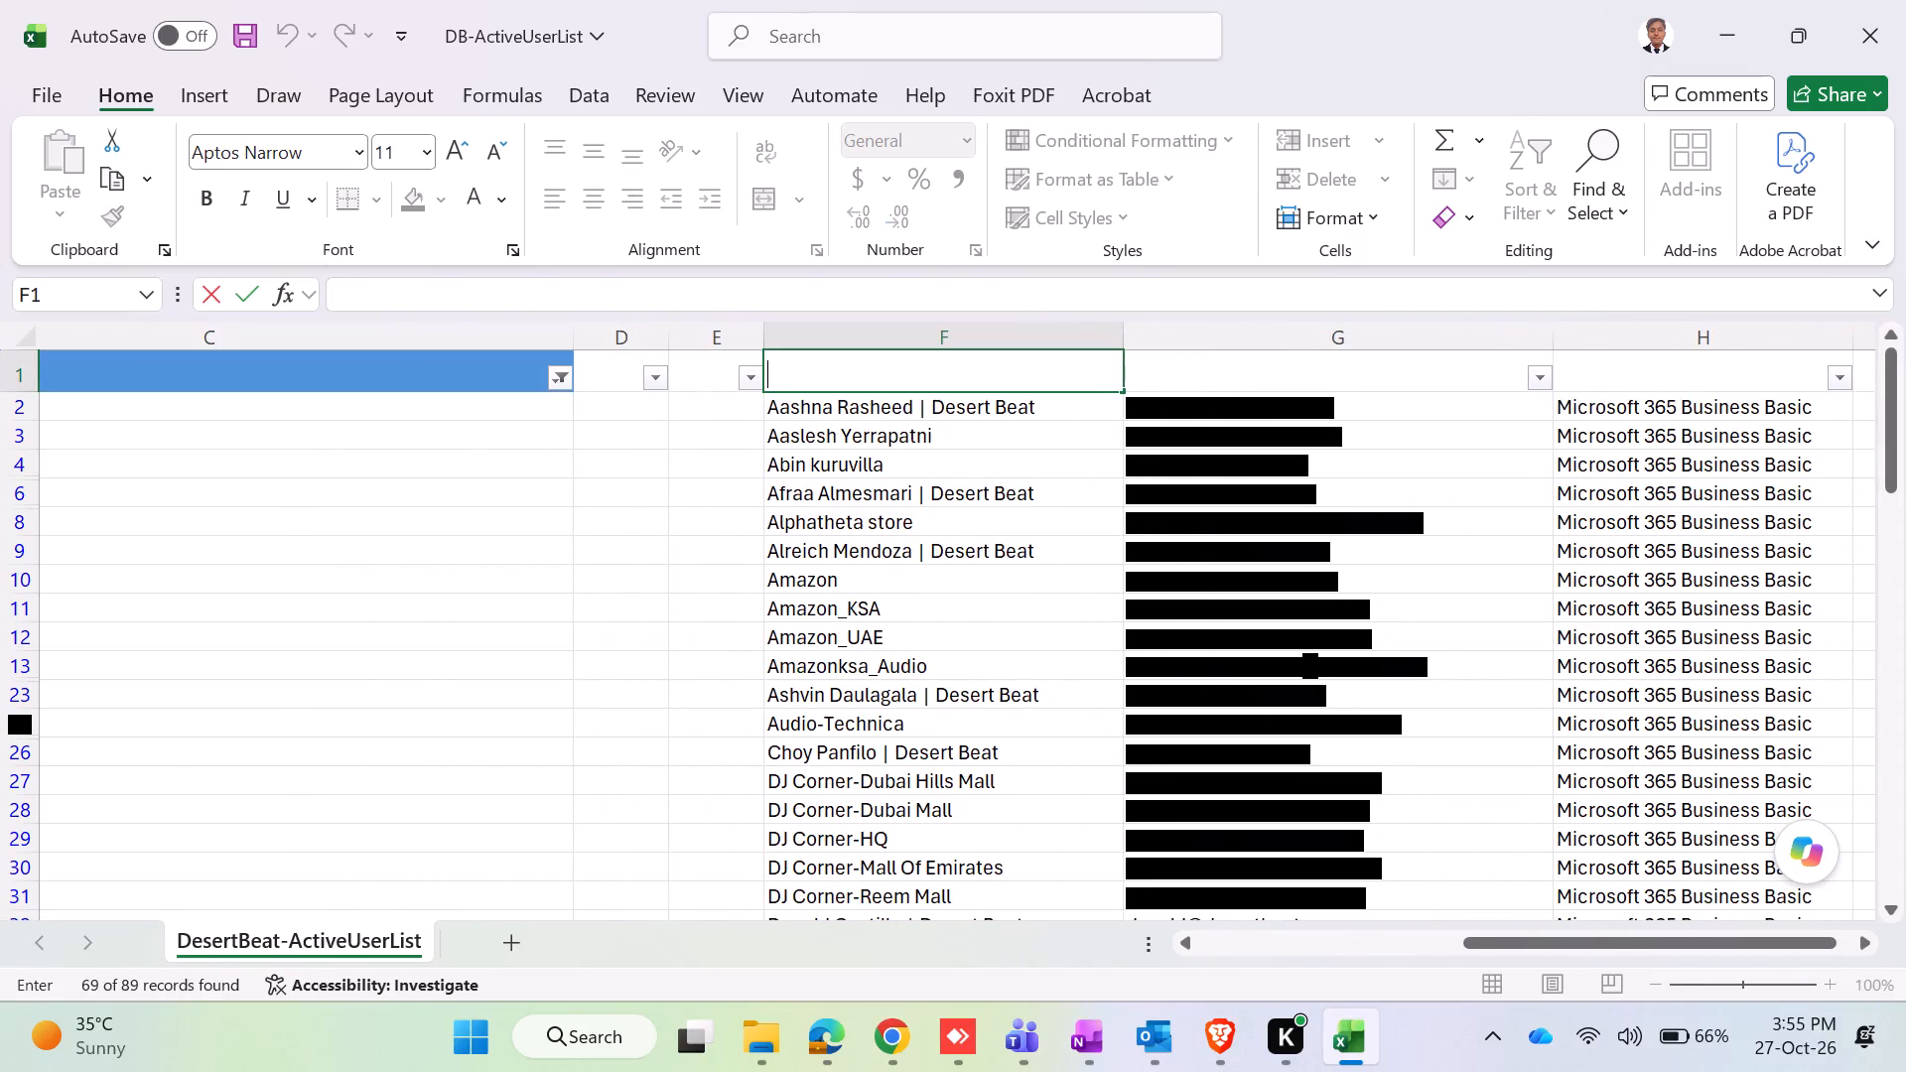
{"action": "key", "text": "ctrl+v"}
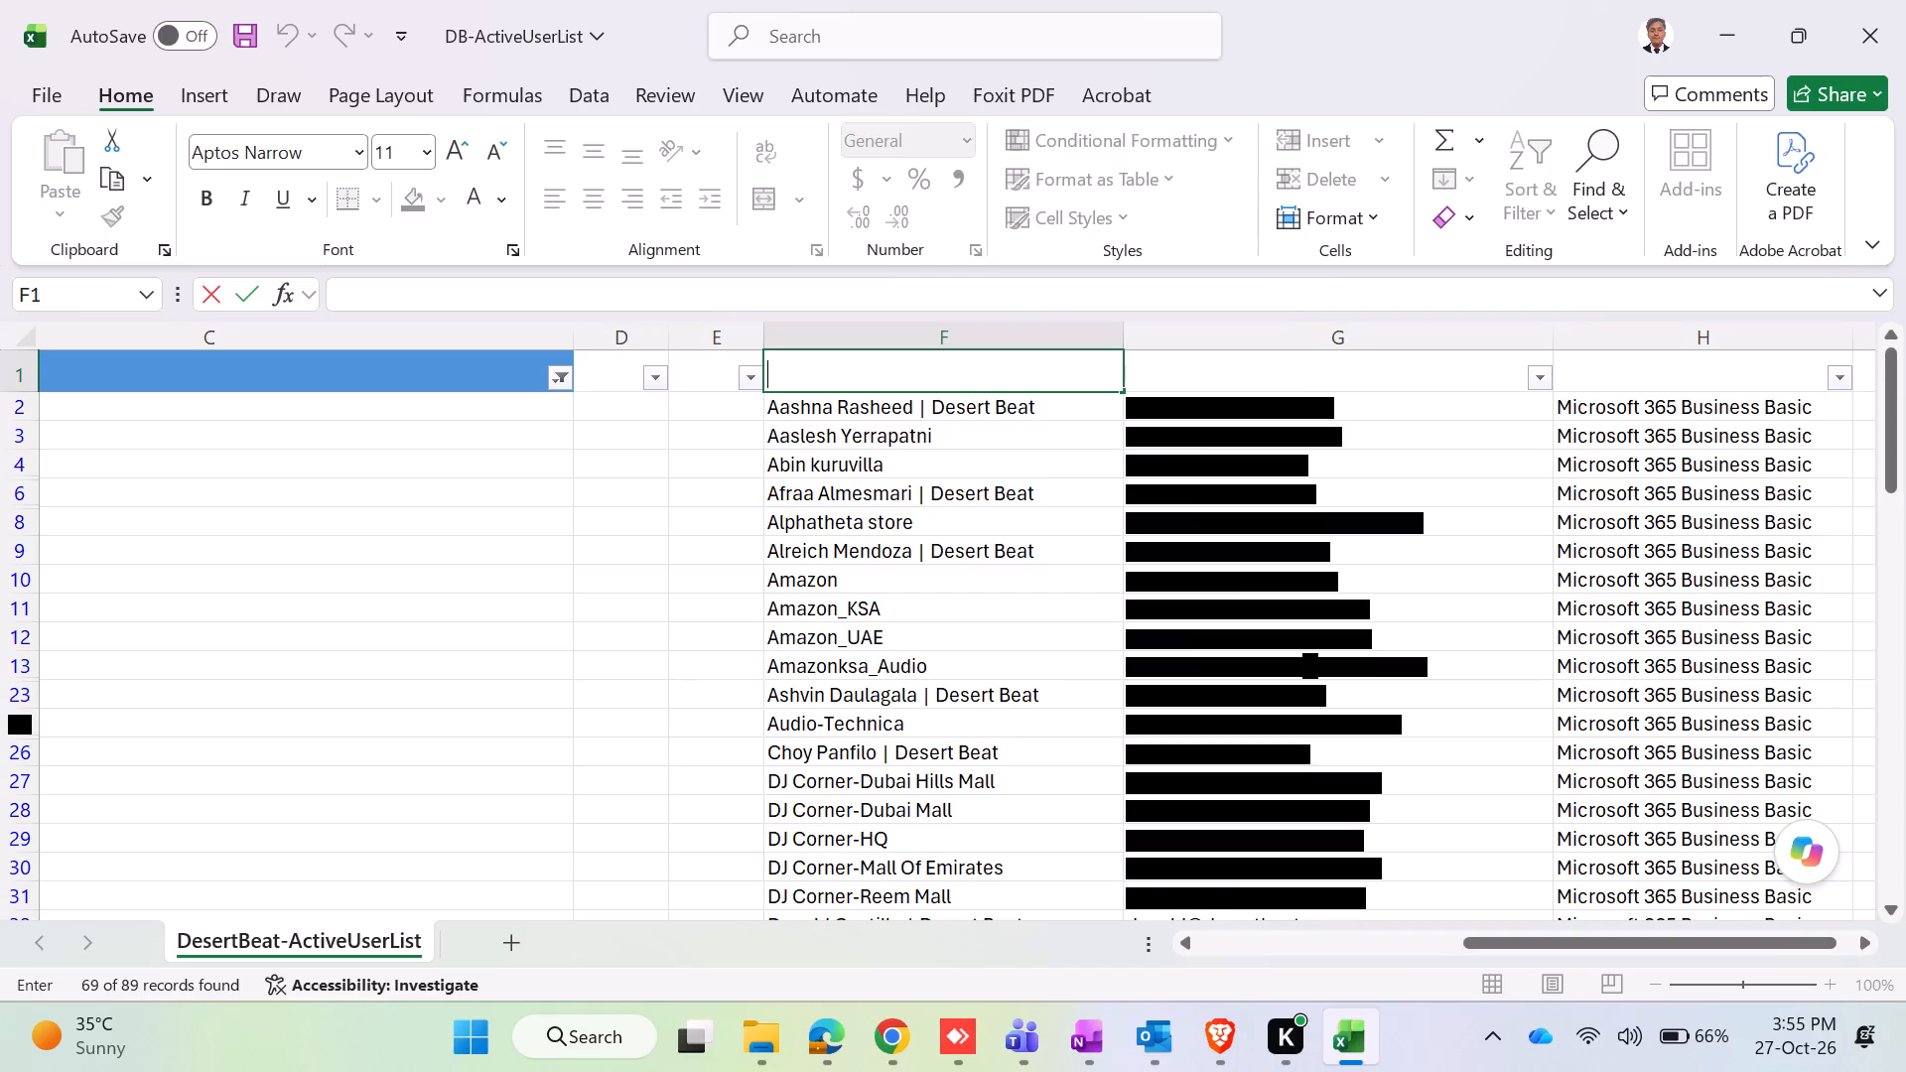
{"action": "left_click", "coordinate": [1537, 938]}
Copy the Display name, User principal name and Licenses headers from A1 to C1 and paste them starting at F1.
{"action": "left_click_drag", "start_coordinate": [1372, 945], "coordinate": [860, 923]}
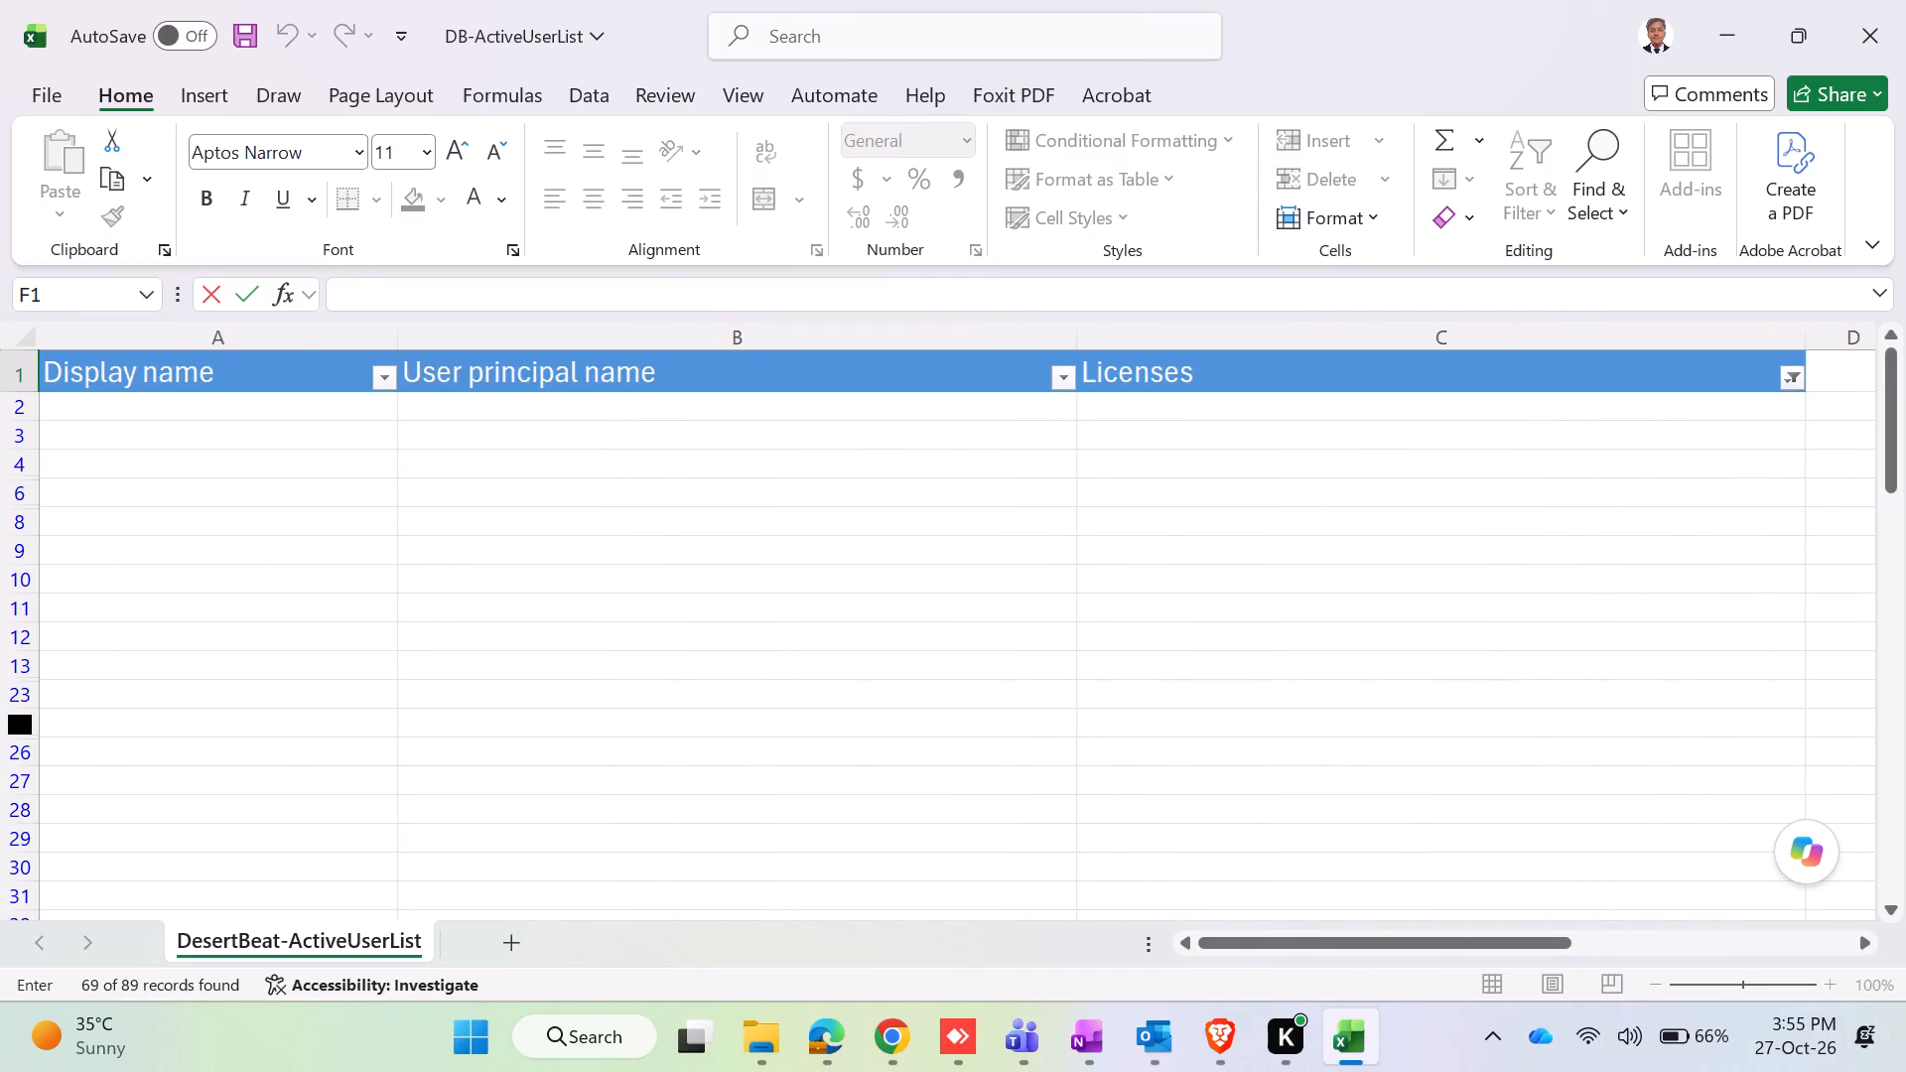
{"action": "left_click", "coordinate": [239, 380]}
{"action": "key", "text": "shift+Right"}
{"action": "key", "text": "shift+Right"}
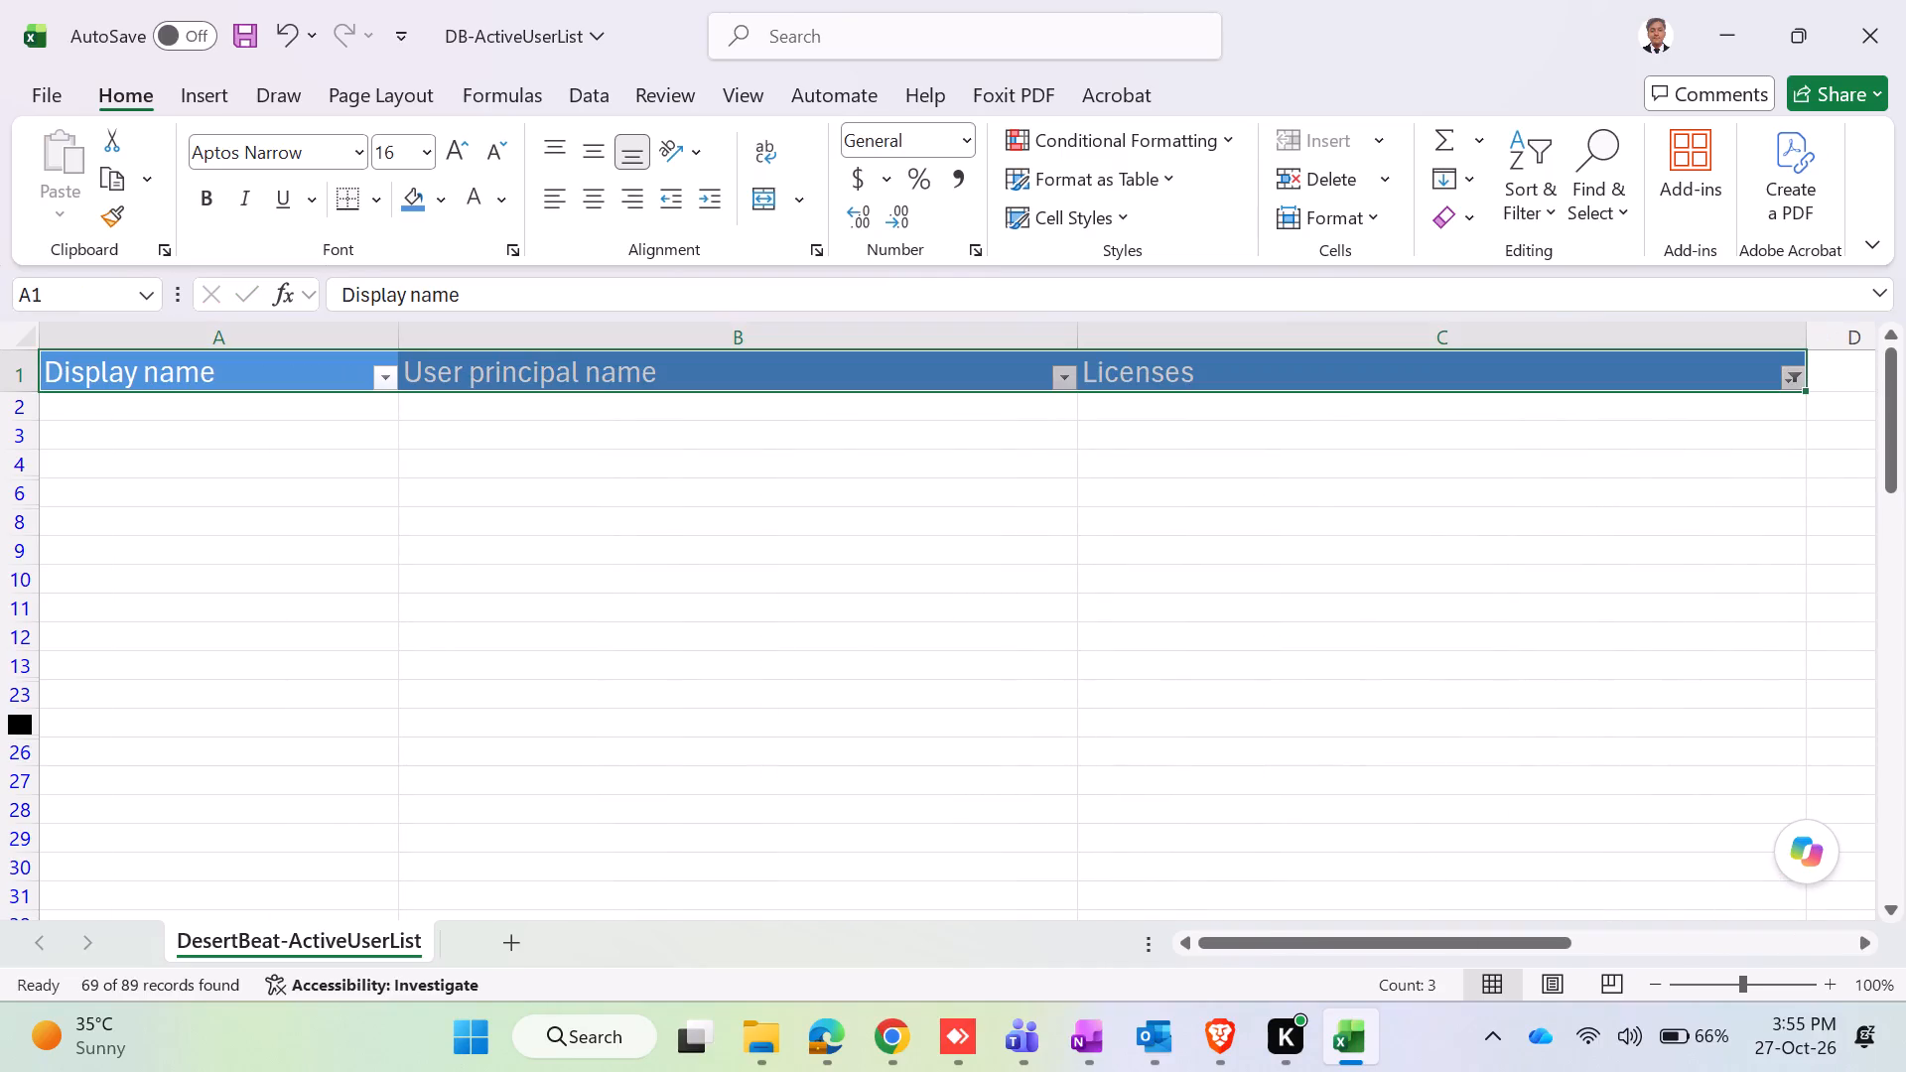
{"action": "key", "text": "ctrl+c"}
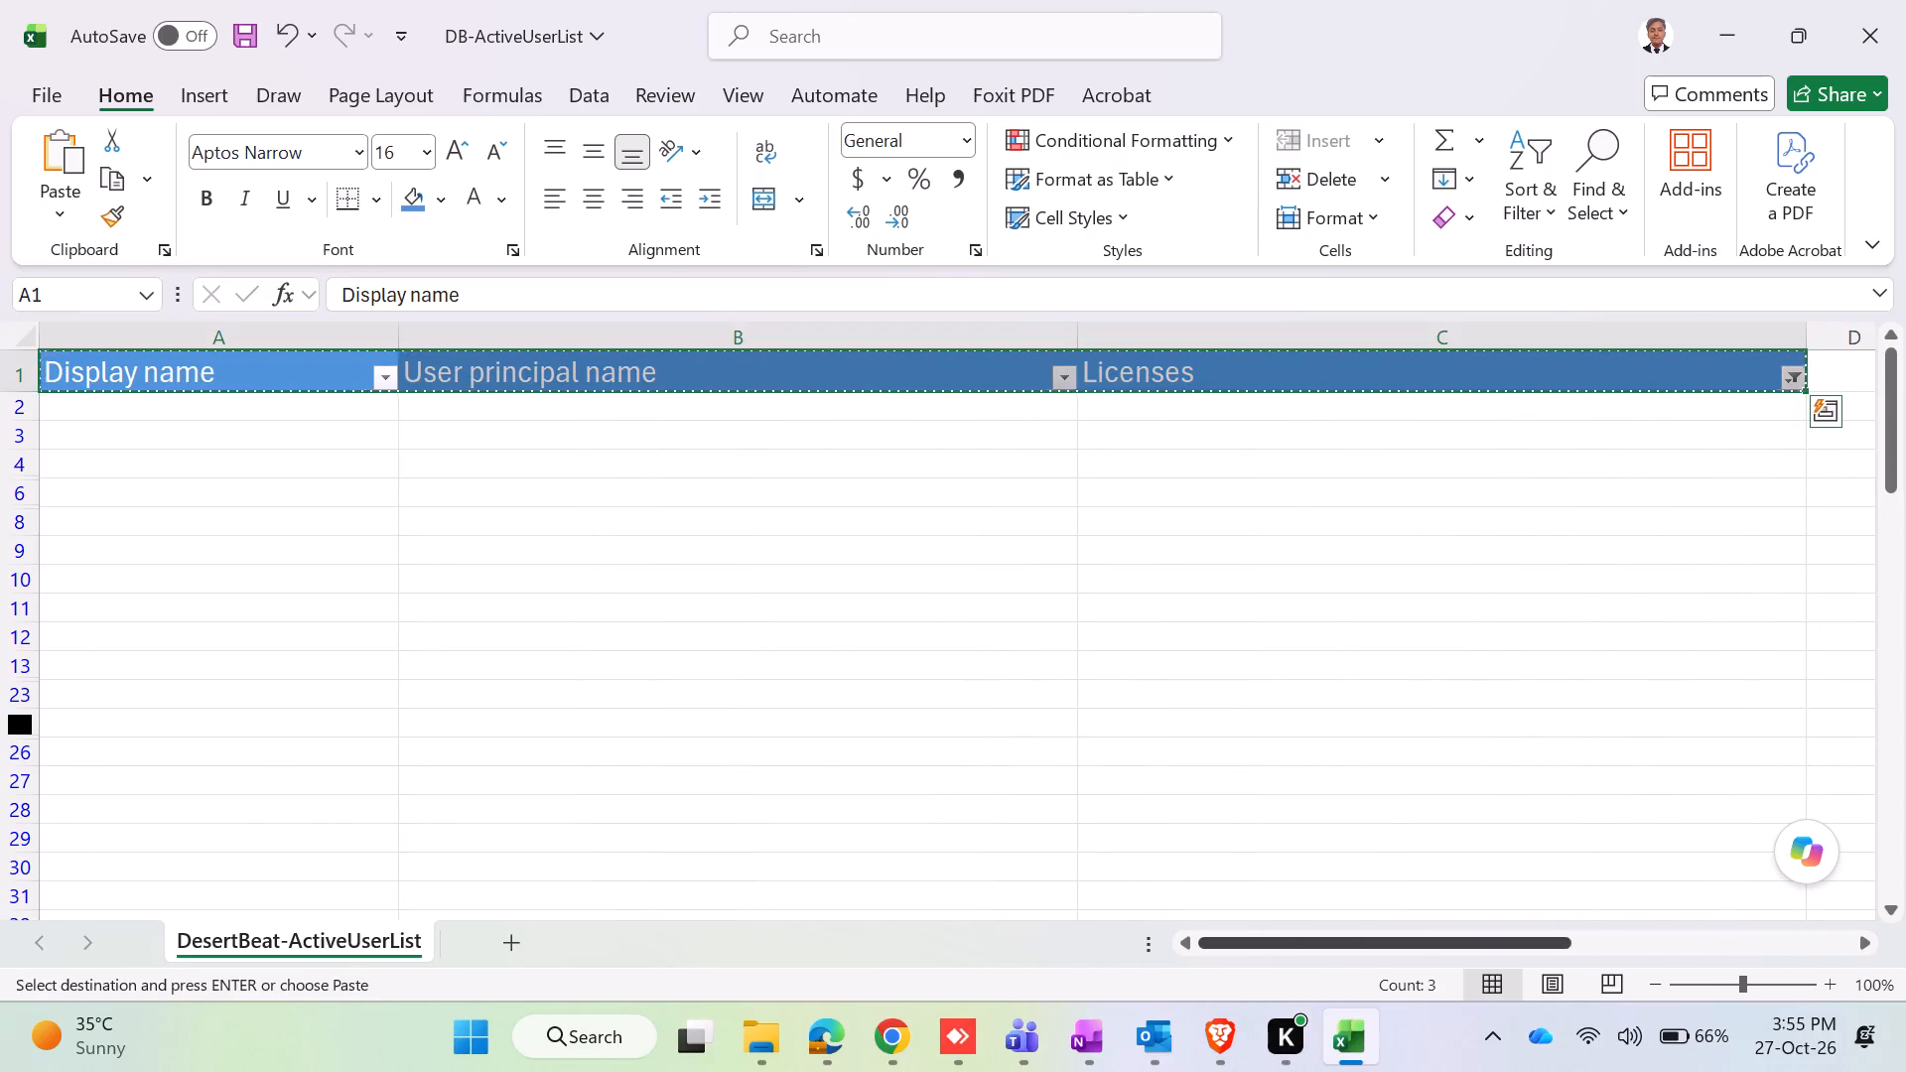
{"action": "left_click", "coordinate": [1294, 944]}
{"action": "left_click_drag", "start_coordinate": [1457, 944], "coordinate": [1518, 944]}
{"action": "left_click_drag", "start_coordinate": [1538, 944], "coordinate": [1597, 945]}
{"action": "left_click_drag", "start_coordinate": [1617, 948], "coordinate": [1641, 948]}
{"action": "left_click", "coordinate": [1392, 366]}
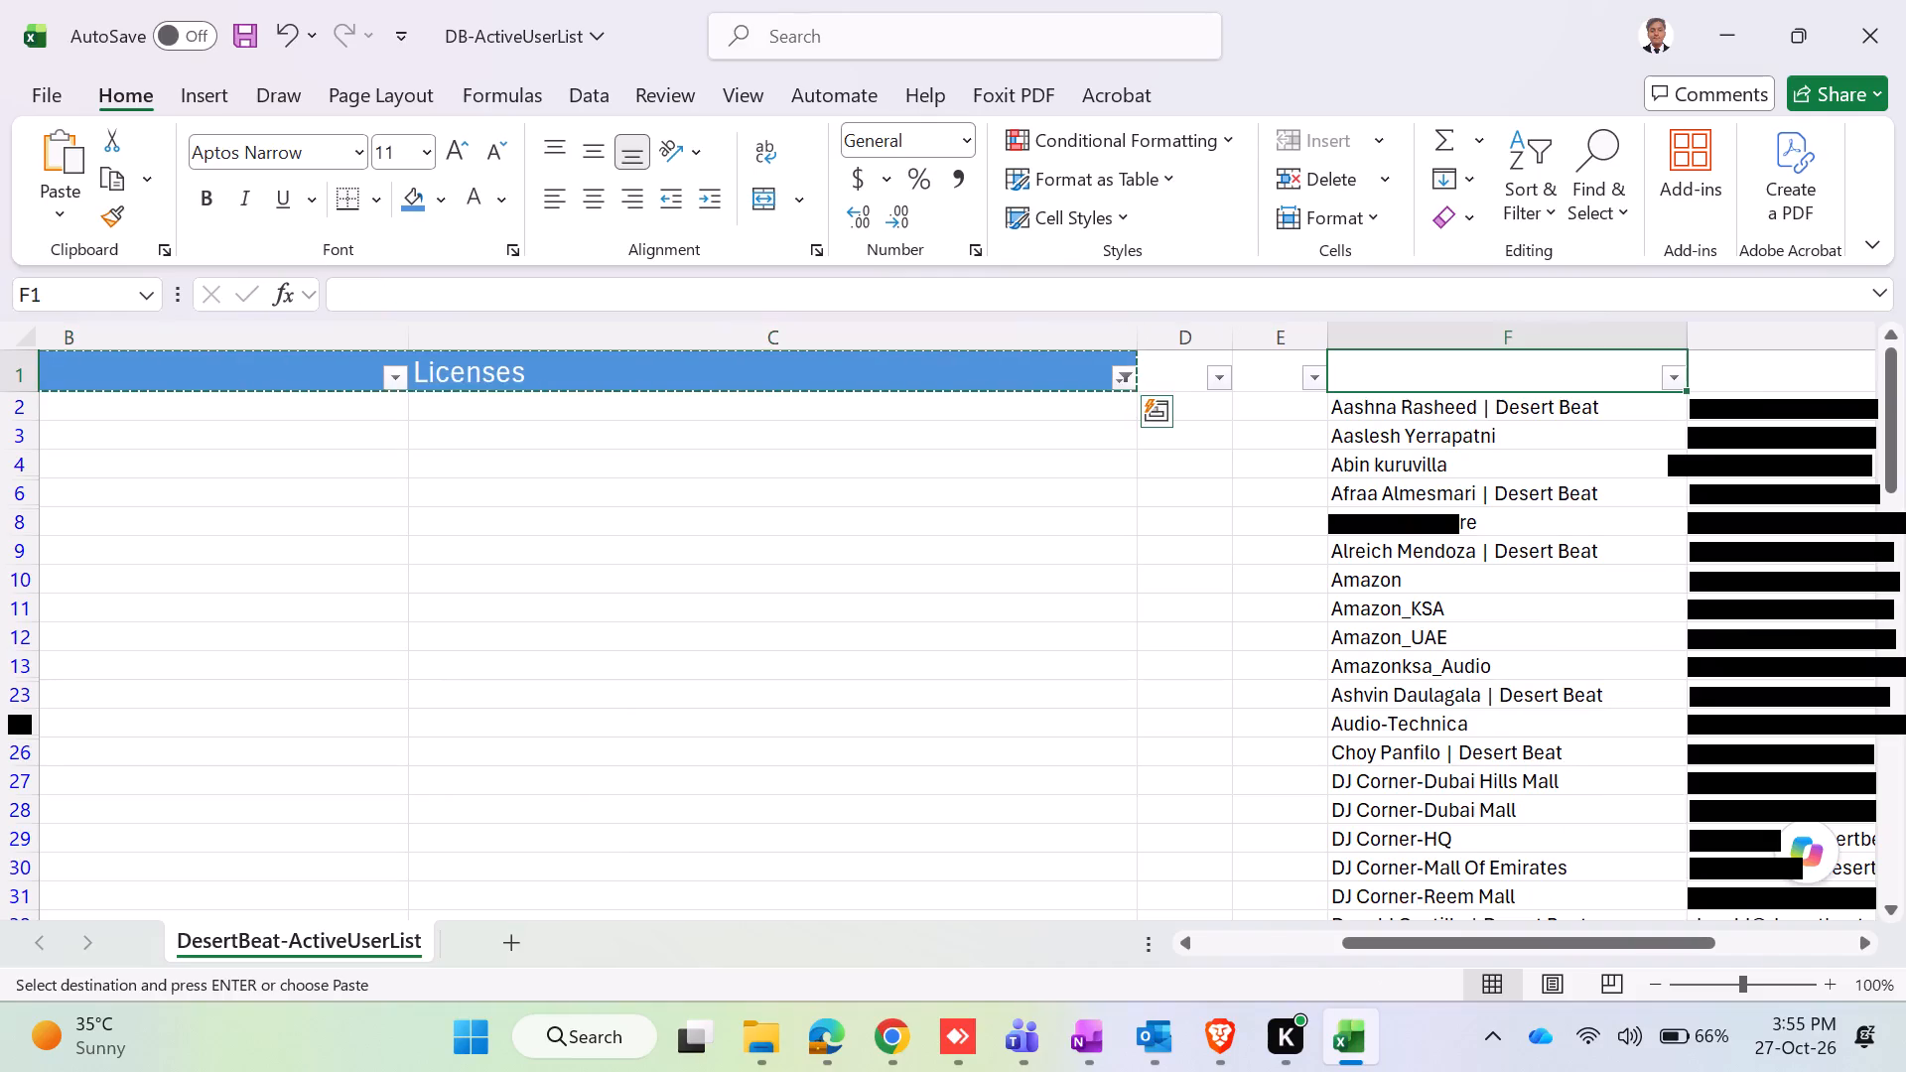
{"action": "key", "text": "ctrl+v"}
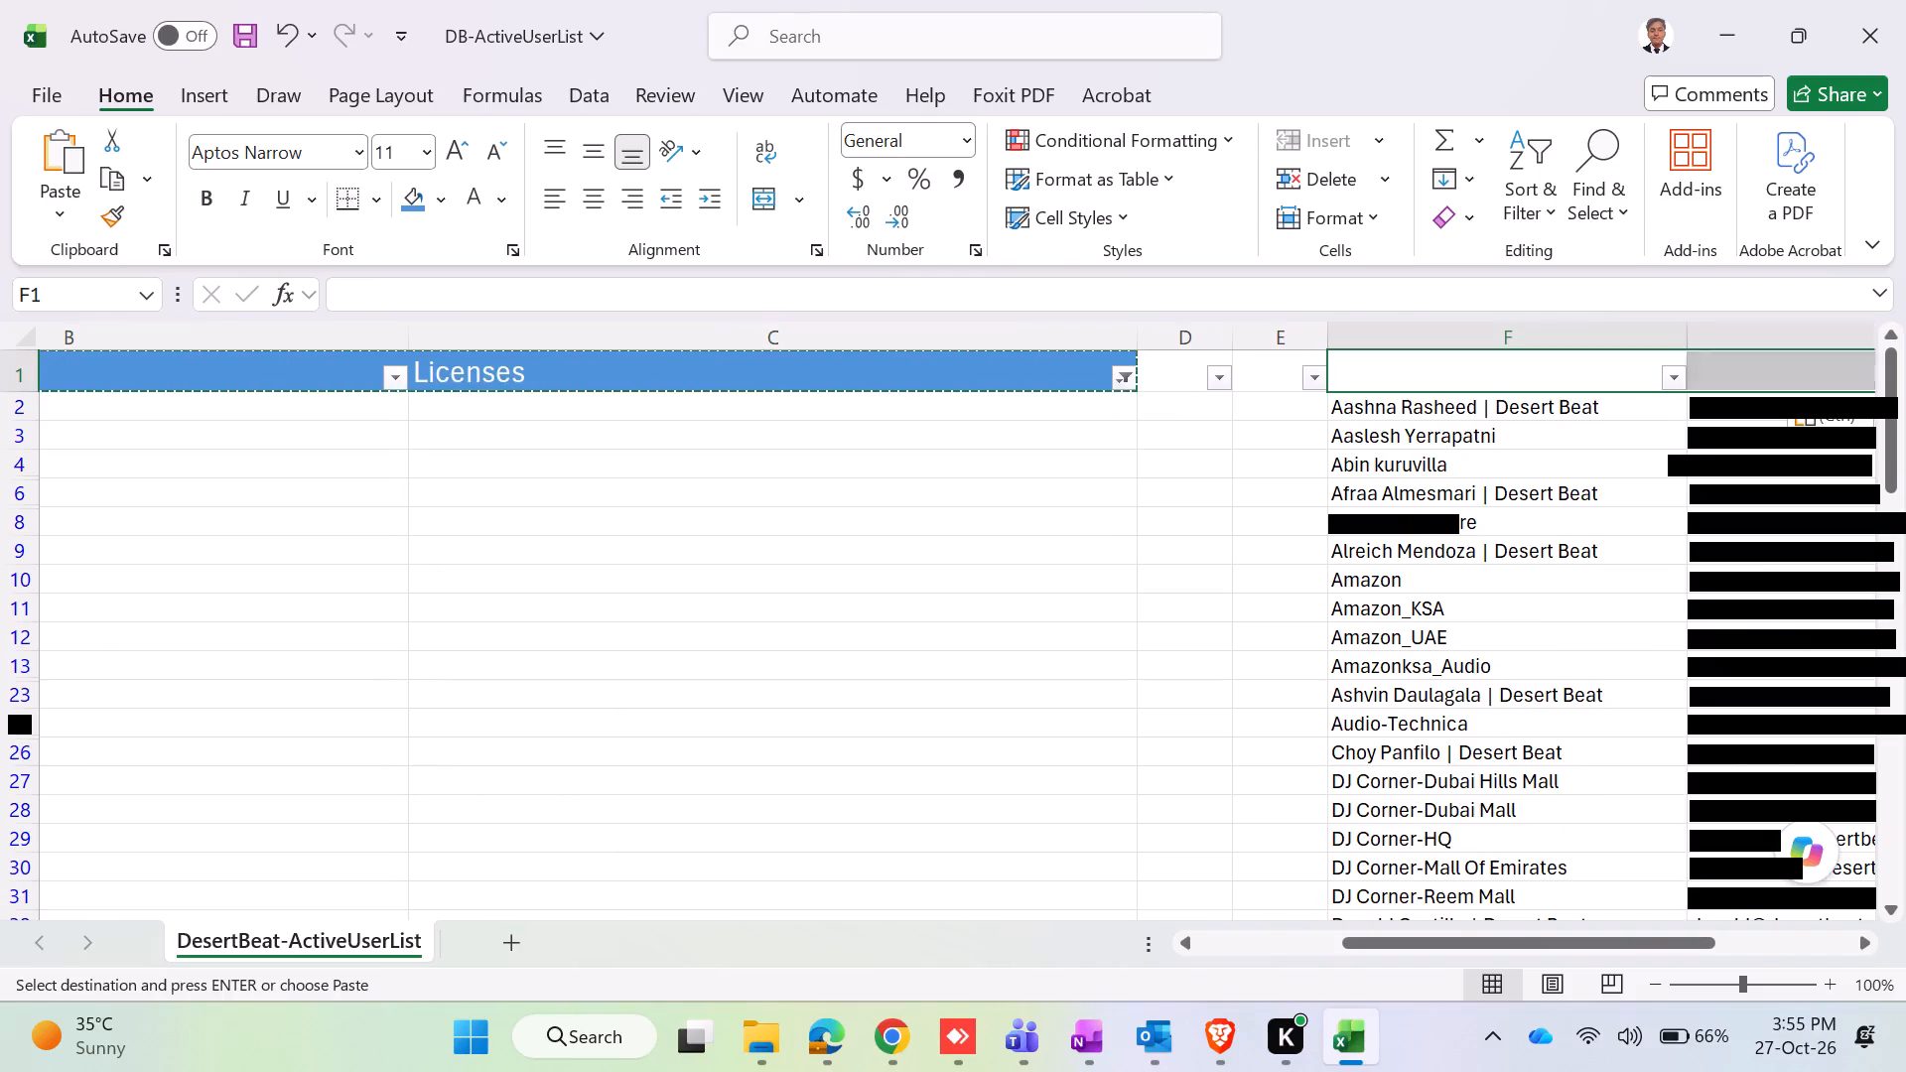
Review the moved Business Basic list under its headers in columns F to H, from top to bottom.
{"action": "left_click_drag", "start_coordinate": [1527, 950], "coordinate": [1699, 953]}
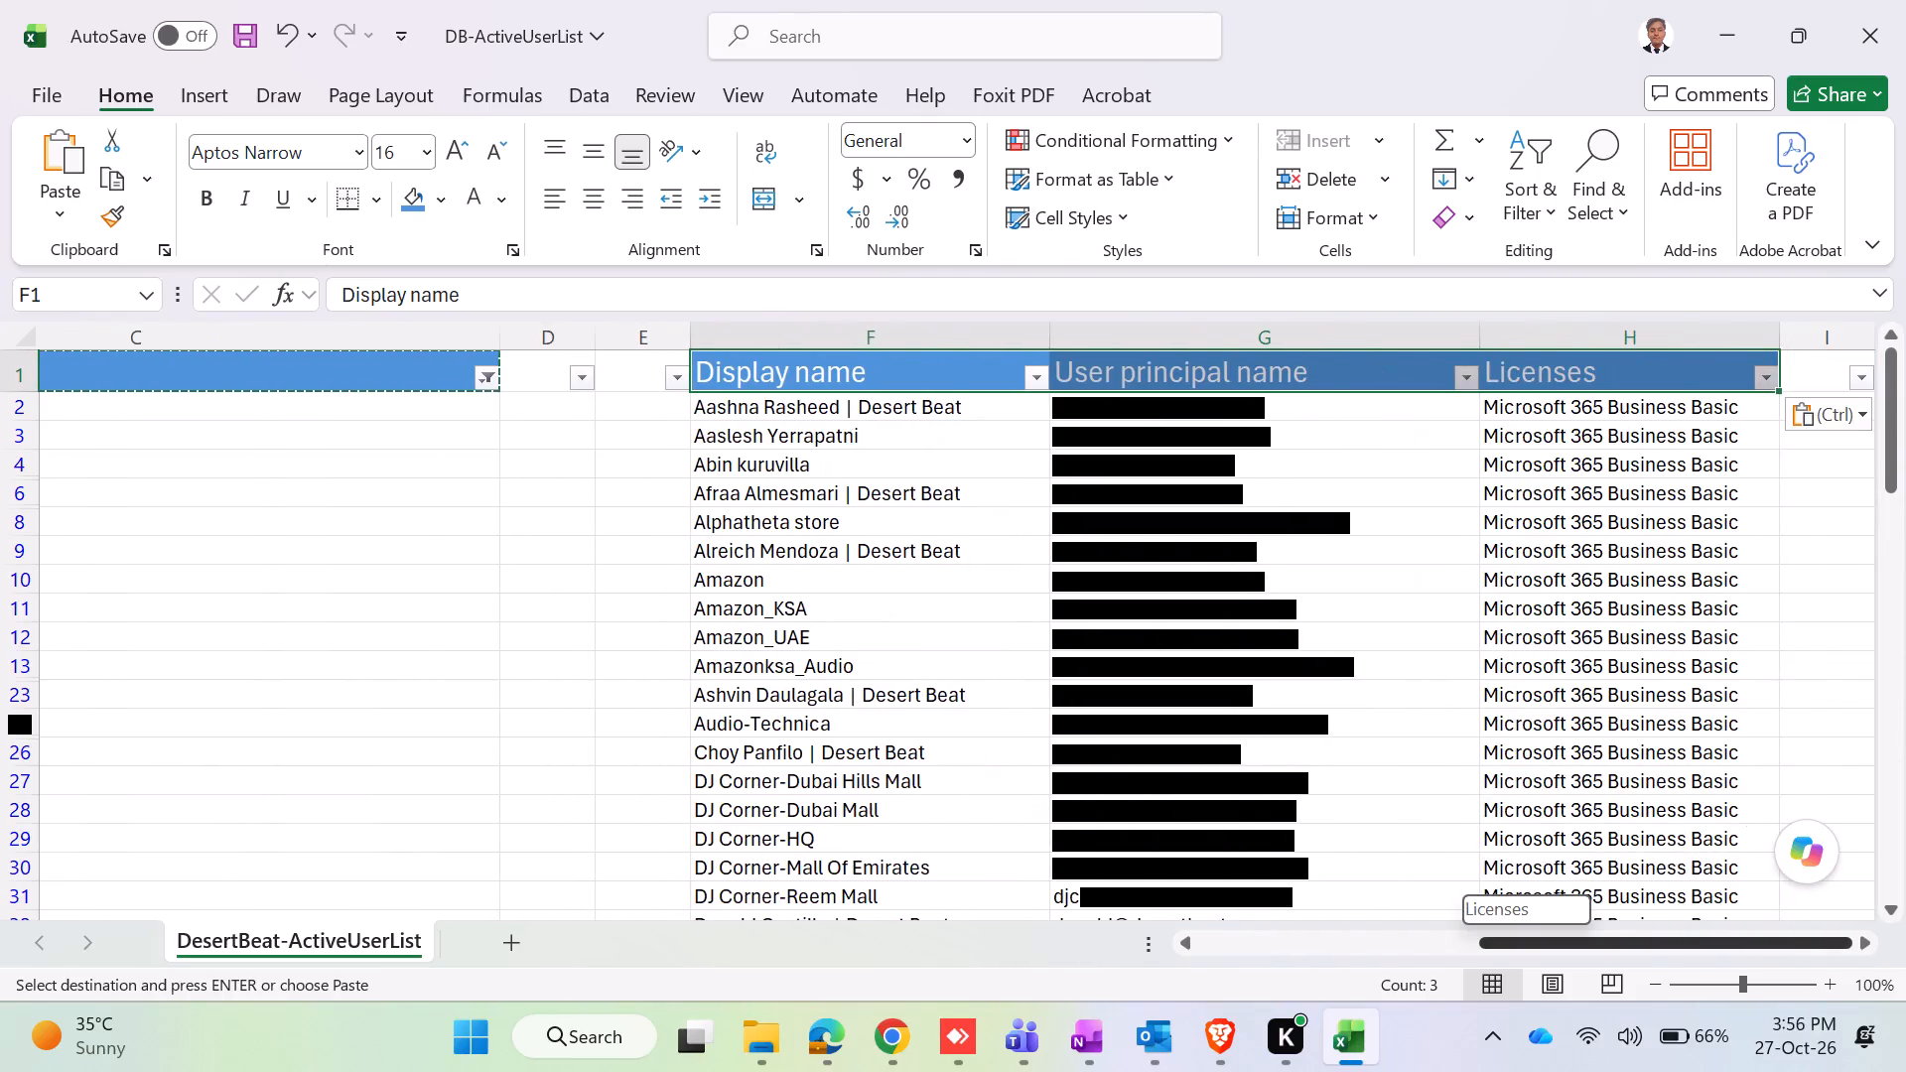
{"action": "left_click_drag", "start_coordinate": [1699, 953], "coordinate": [1698, 954]}
{"action": "left_click", "coordinate": [1698, 954]}
{"action": "left_click", "coordinate": [1688, 957]}
{"action": "left_click_drag", "start_coordinate": [1688, 957], "coordinate": [1719, 957]}
{"action": "scroll", "coordinate": [1511, 658], "scroll_direction": "down", "scroll_amount": 7}
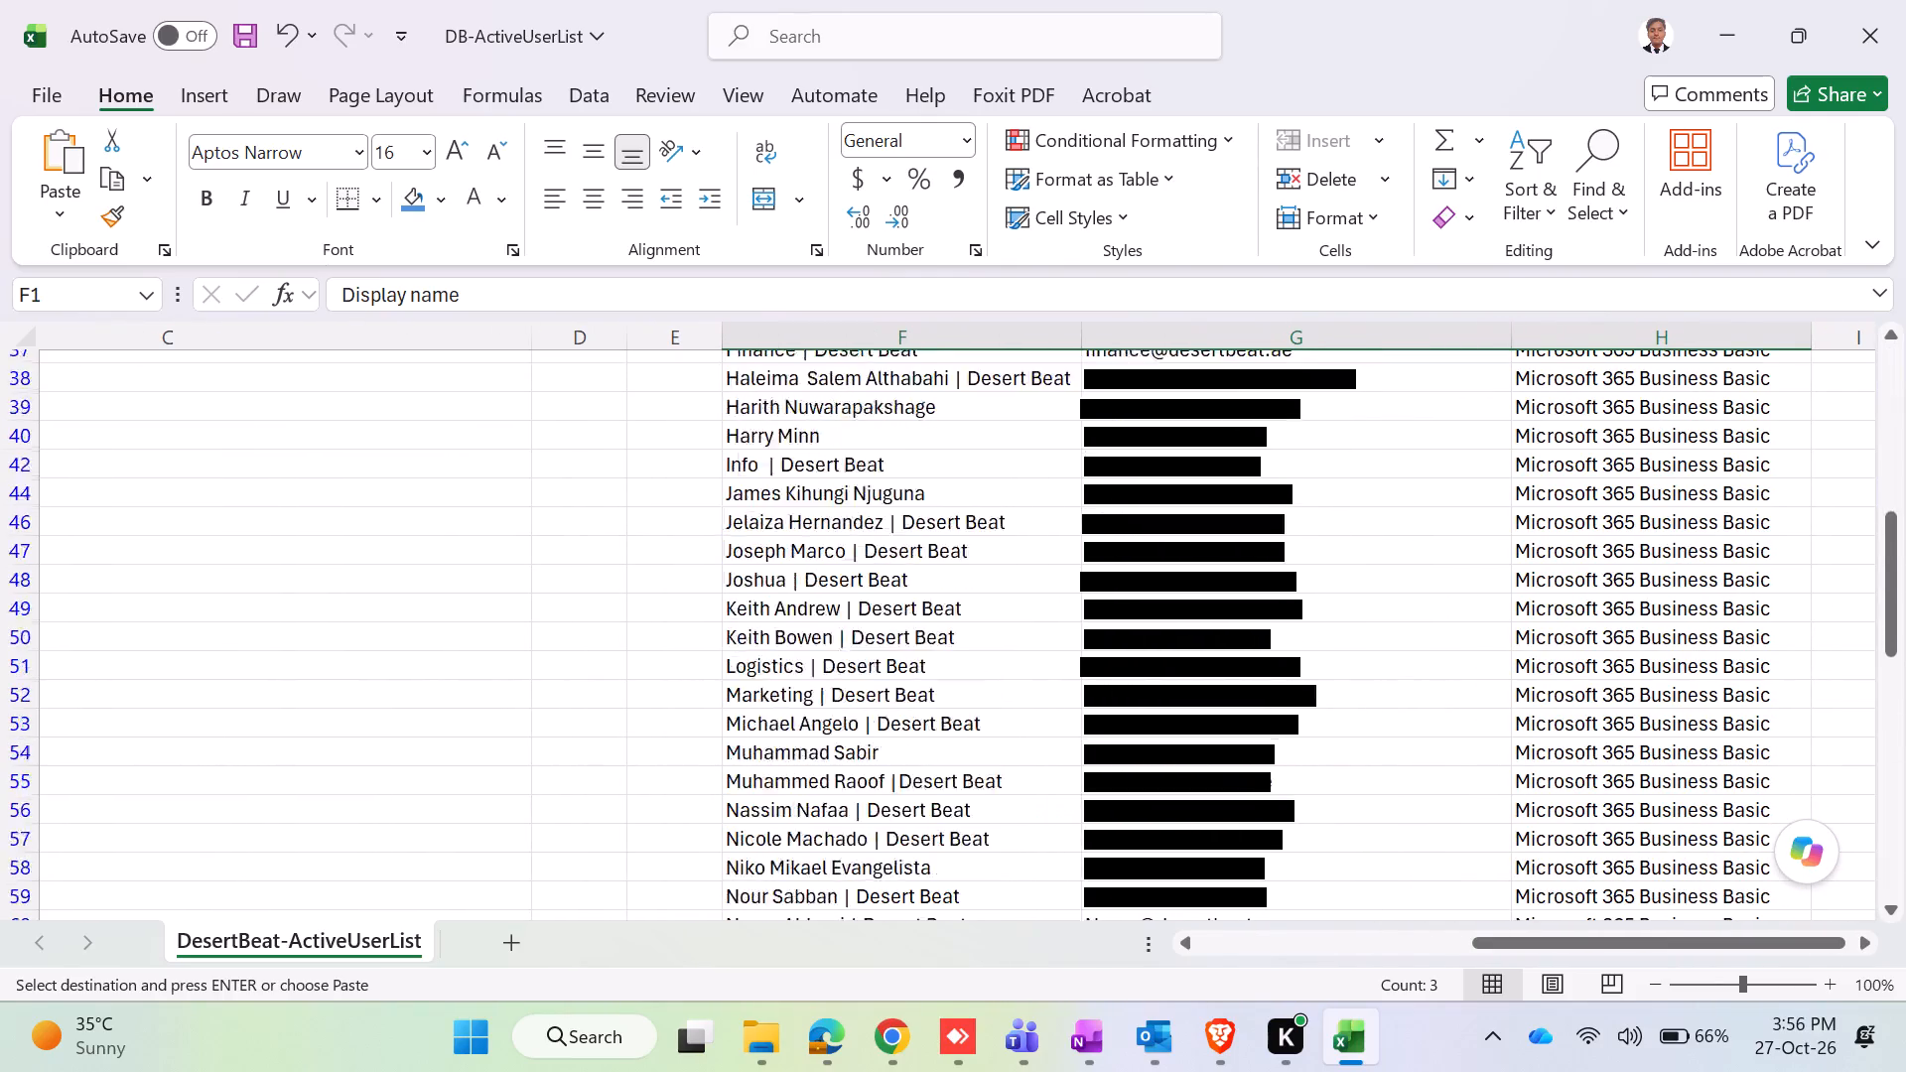
{"action": "scroll", "coordinate": [1511, 658], "scroll_direction": "down", "scroll_amount": 14}
{"action": "scroll", "coordinate": [1511, 658], "scroll_direction": "up", "scroll_amount": 20}
{"action": "scroll", "coordinate": [1511, 658], "scroll_direction": "up", "scroll_amount": 5}
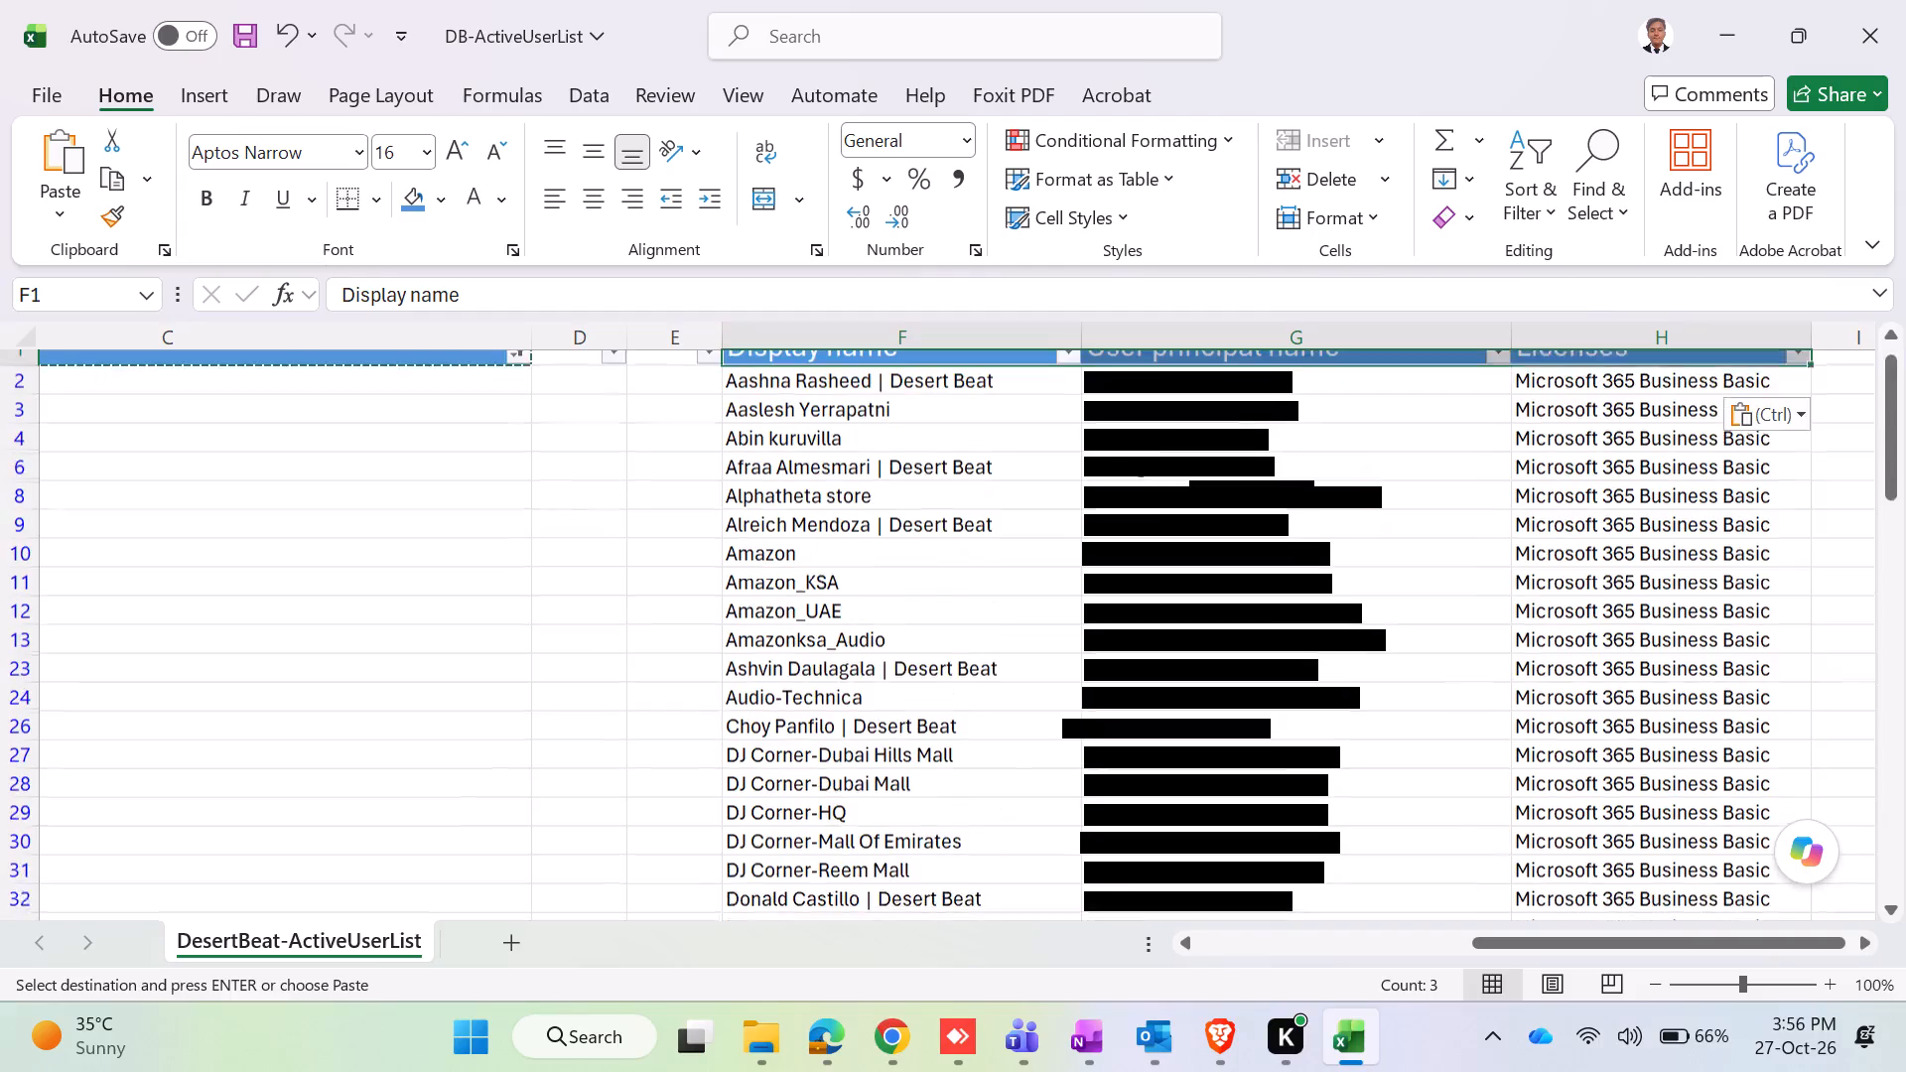
{"action": "scroll", "coordinate": [1514, 662], "scroll_direction": "up", "scroll_amount": 6}
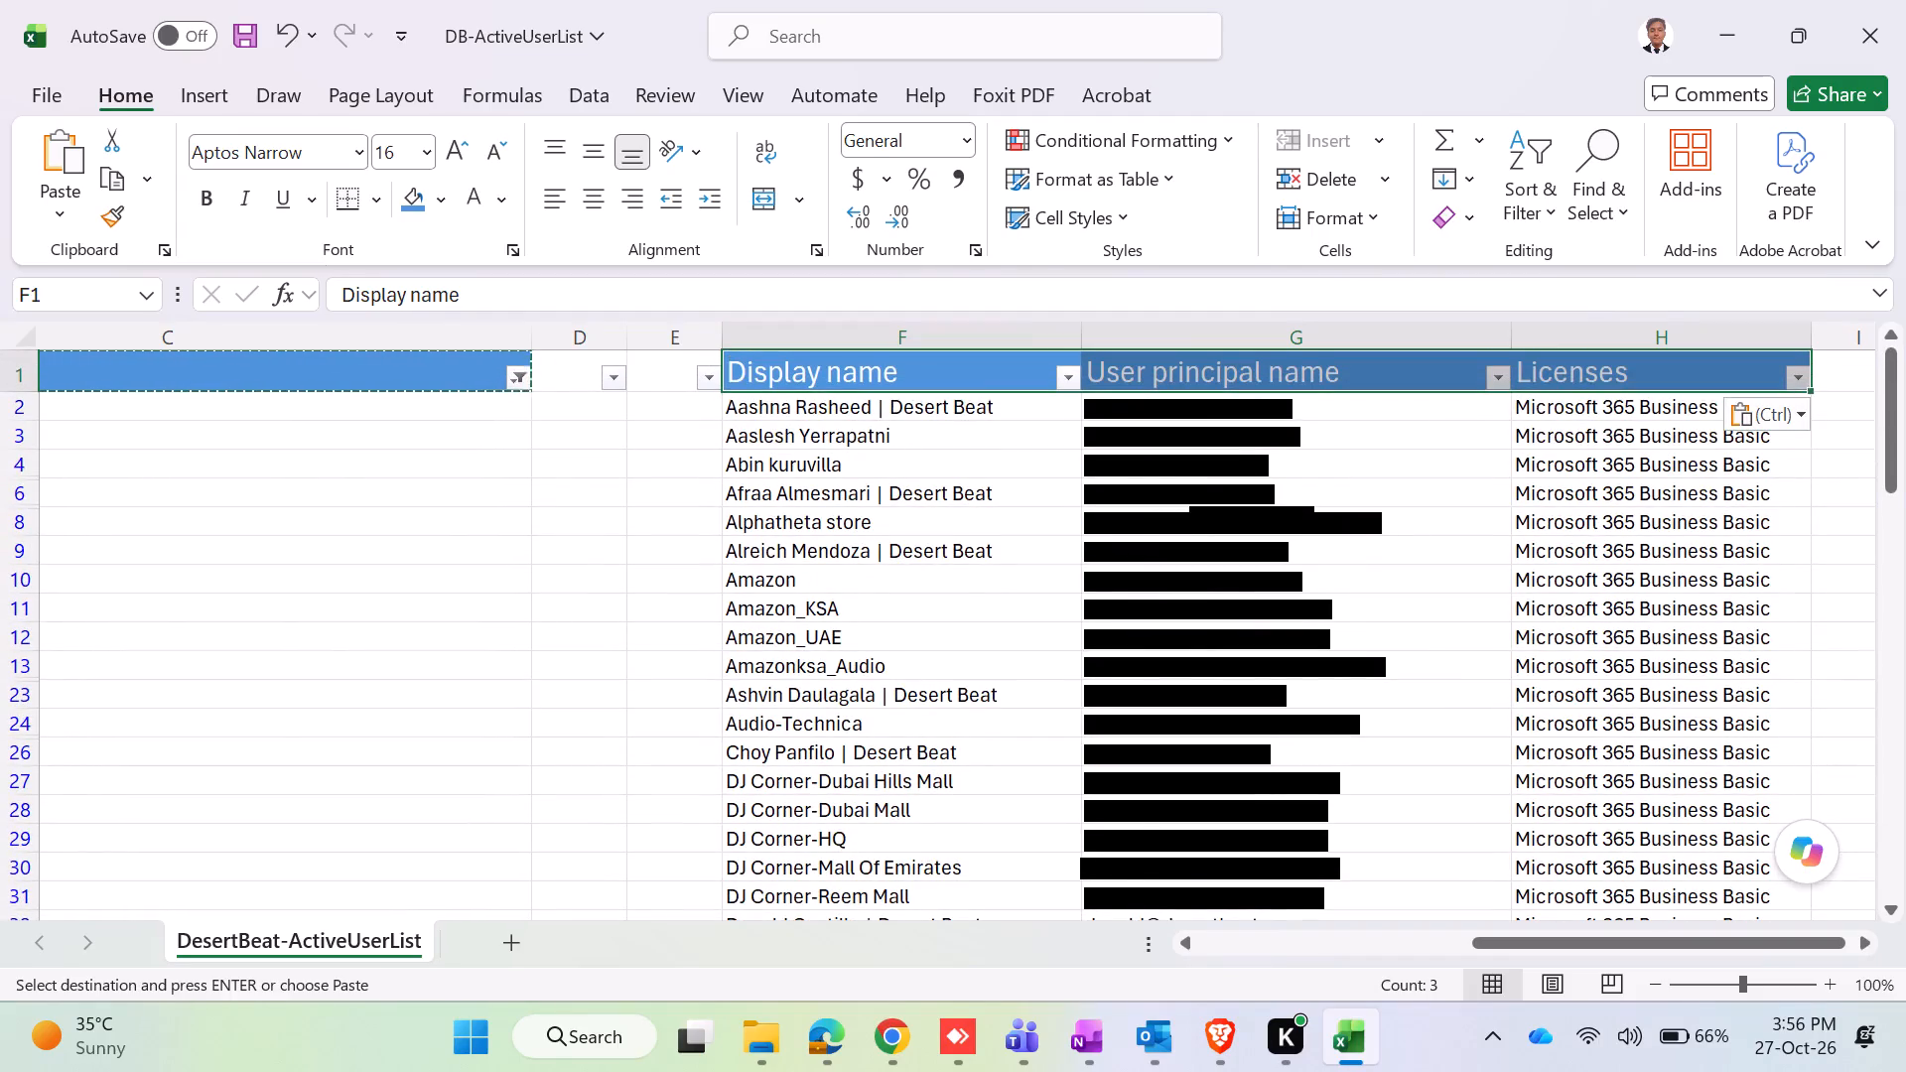
Examine the license choices offered by the Licenses filters in columns H and C, leaving both filters as they are.
{"action": "left_click", "coordinate": [375, 546]}
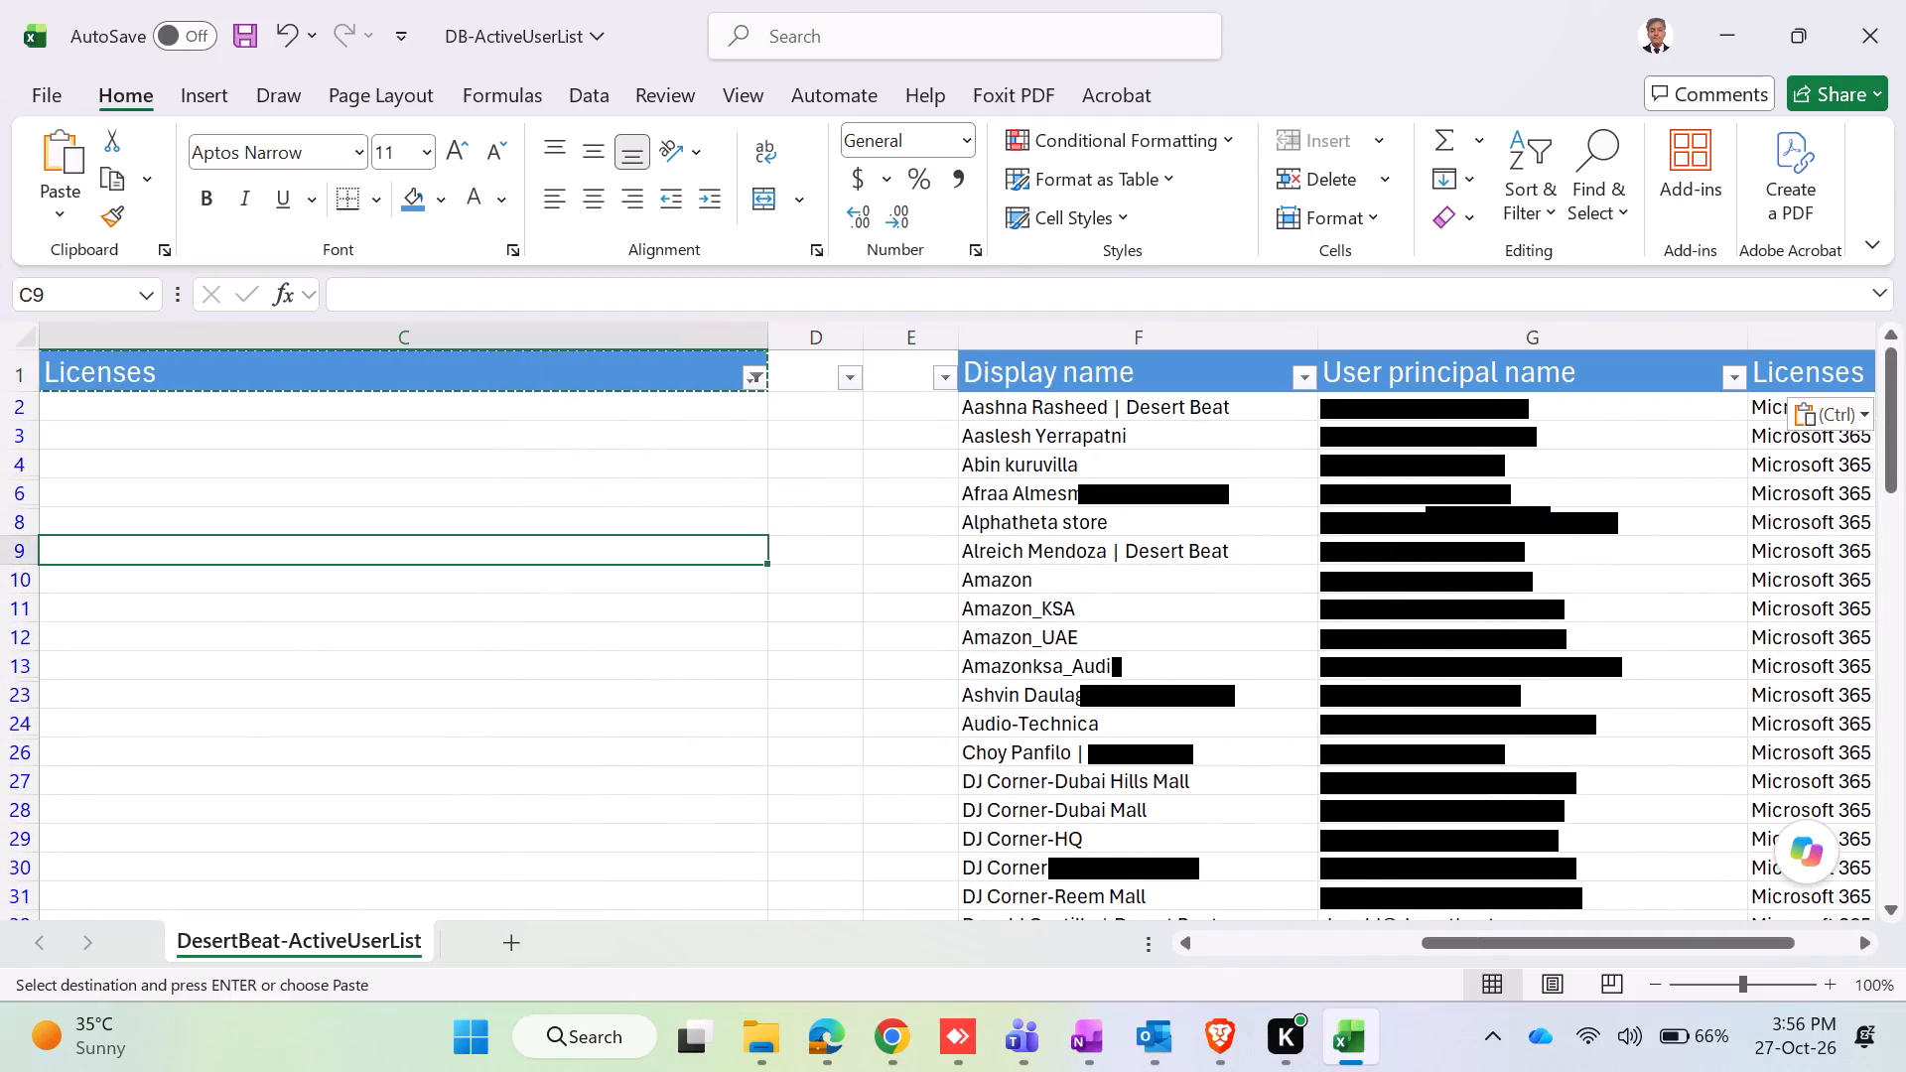
{"action": "left_click", "coordinate": [797, 704]}
{"action": "left_click_drag", "start_coordinate": [1625, 941], "coordinate": [1813, 983]}
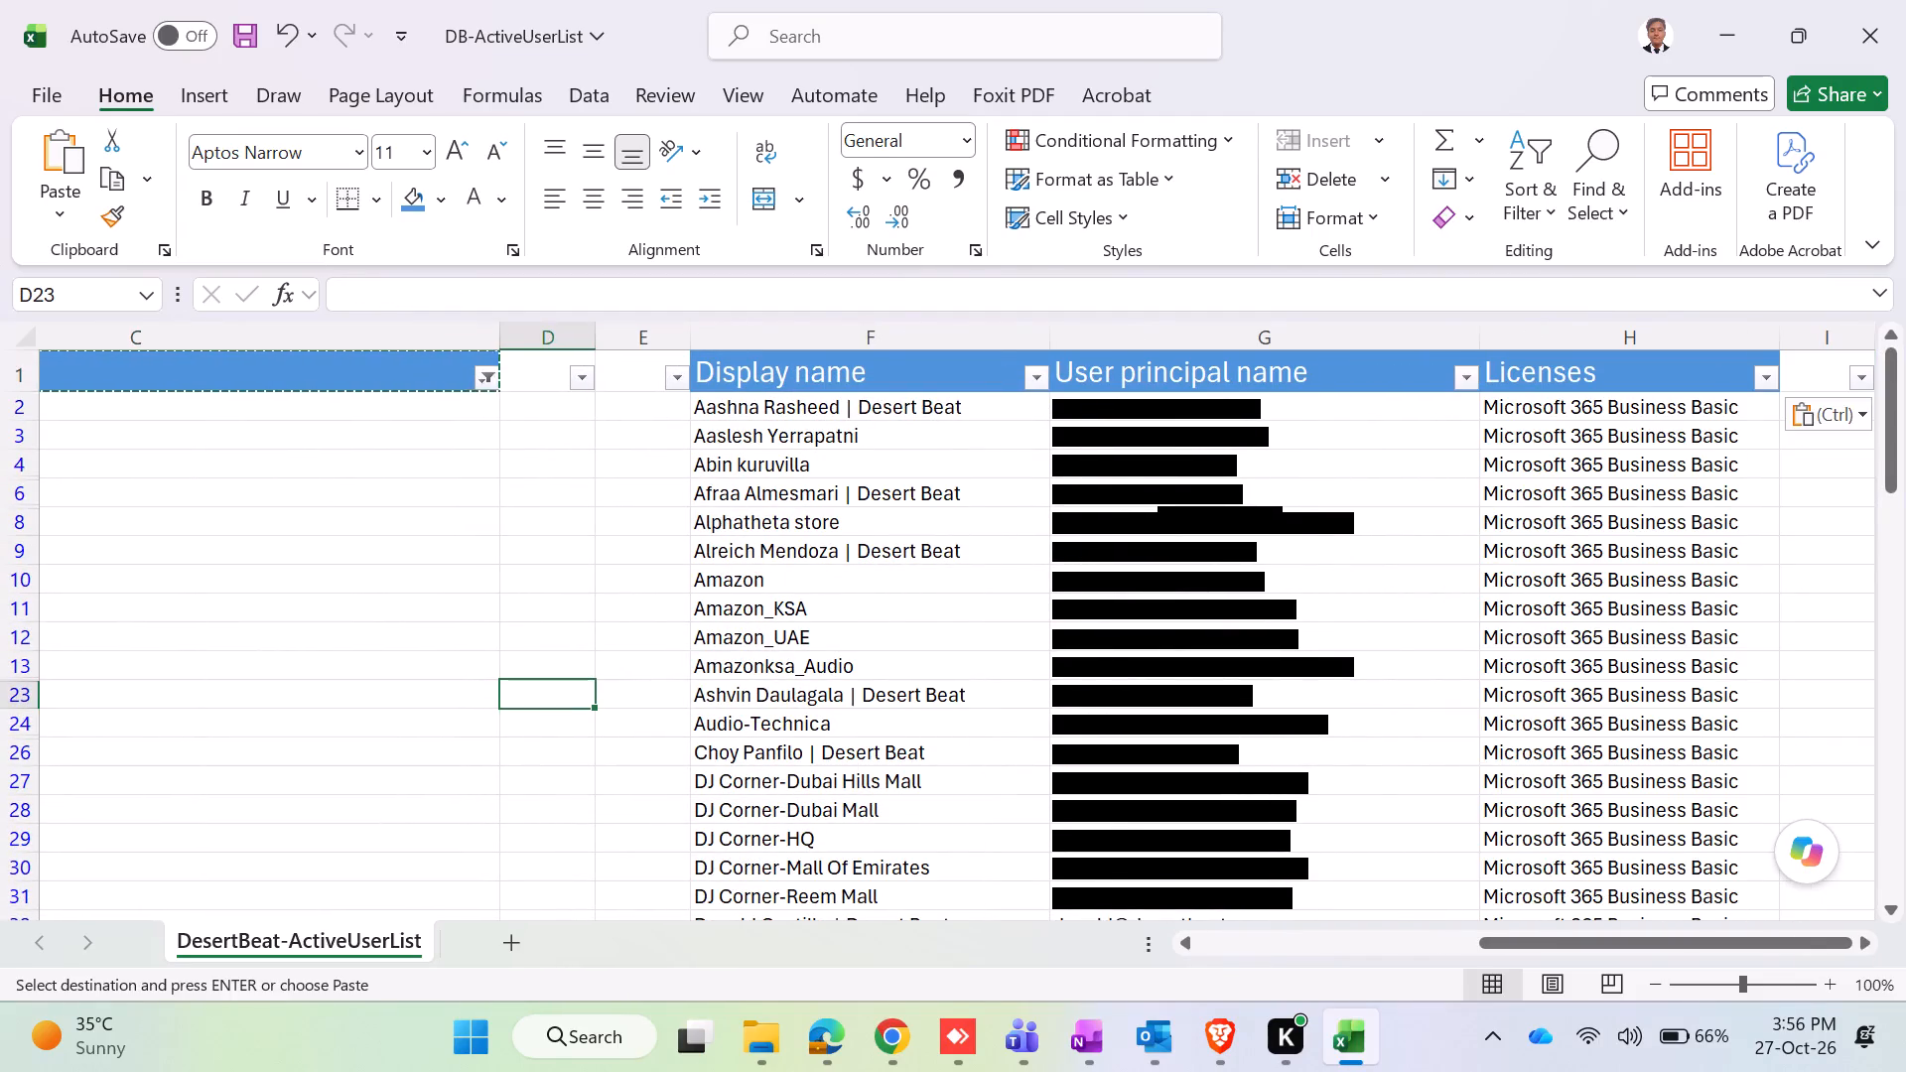
{"action": "left_click", "coordinate": [1776, 383]}
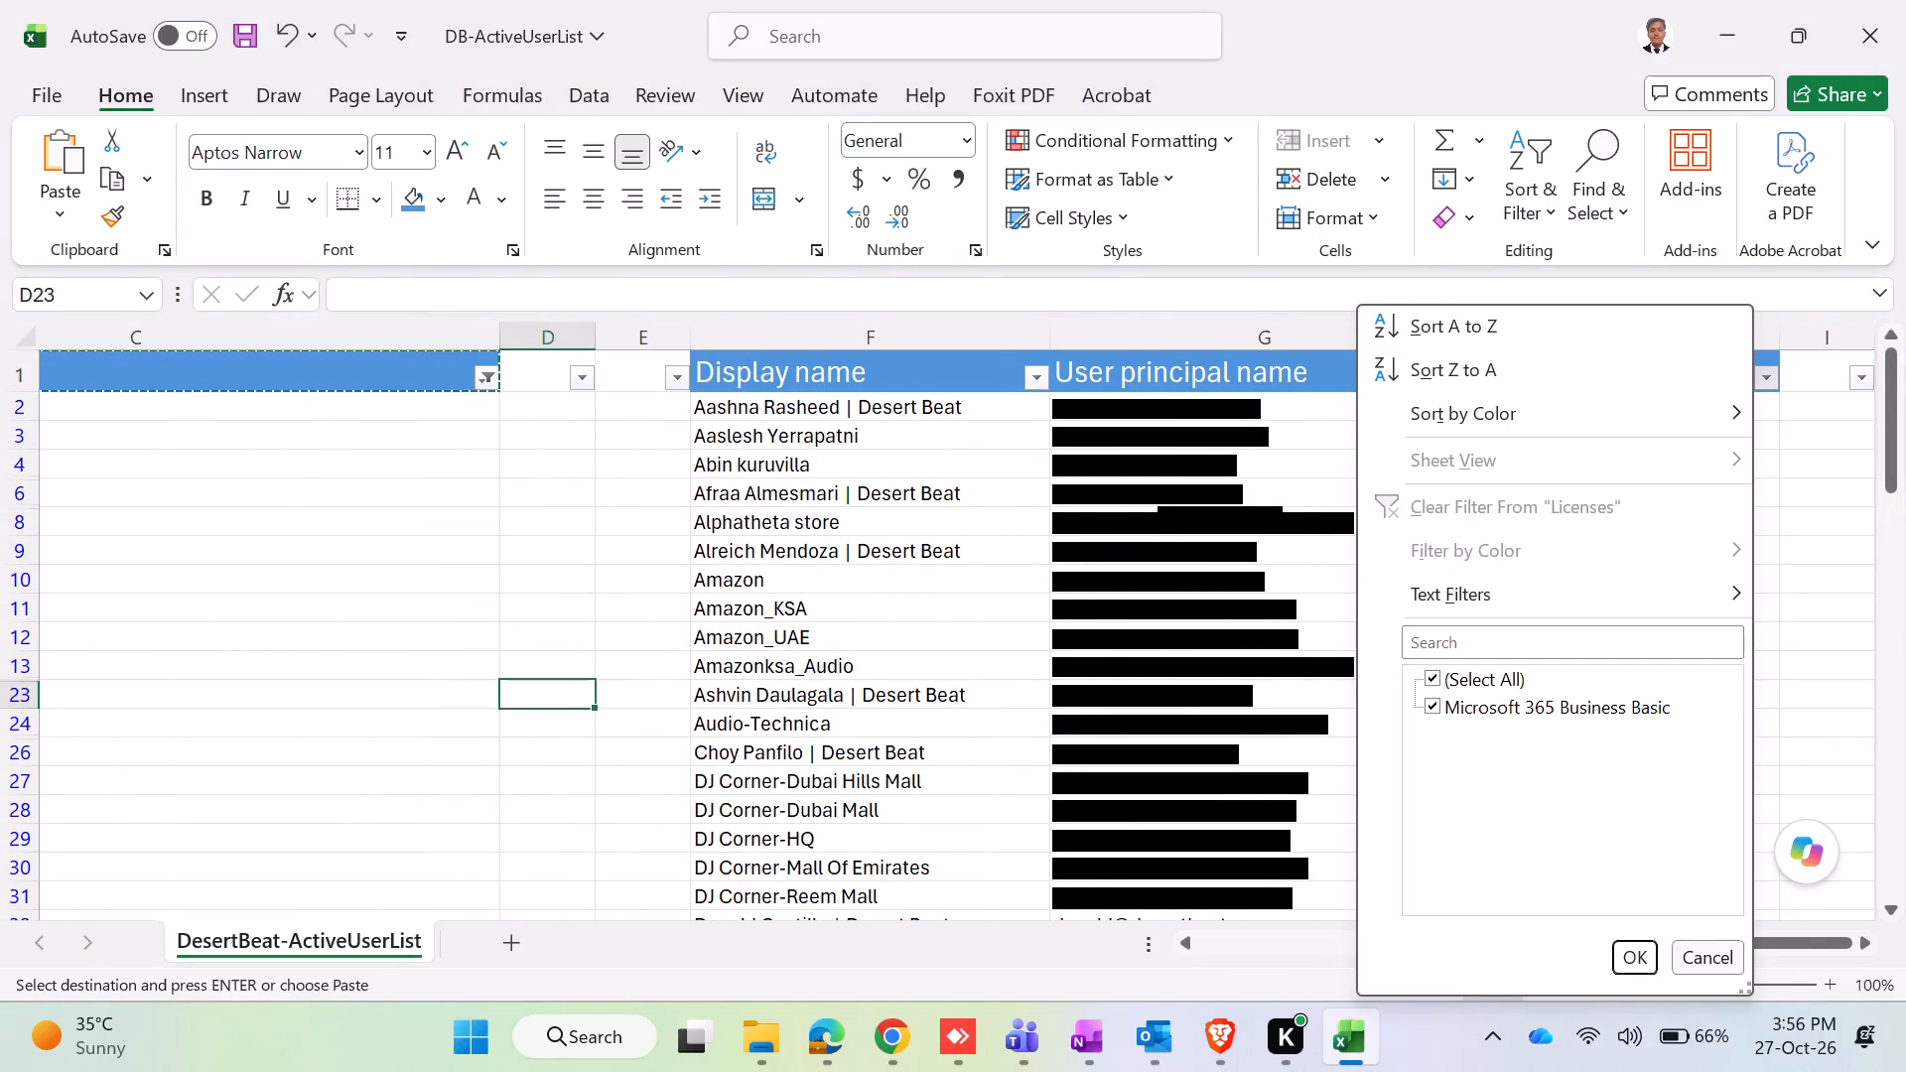
{"action": "left_click", "coordinate": [1717, 954]}
{"action": "left_click", "coordinate": [1607, 940]}
{"action": "left_click_drag", "start_coordinate": [1565, 939], "coordinate": [1485, 939]}
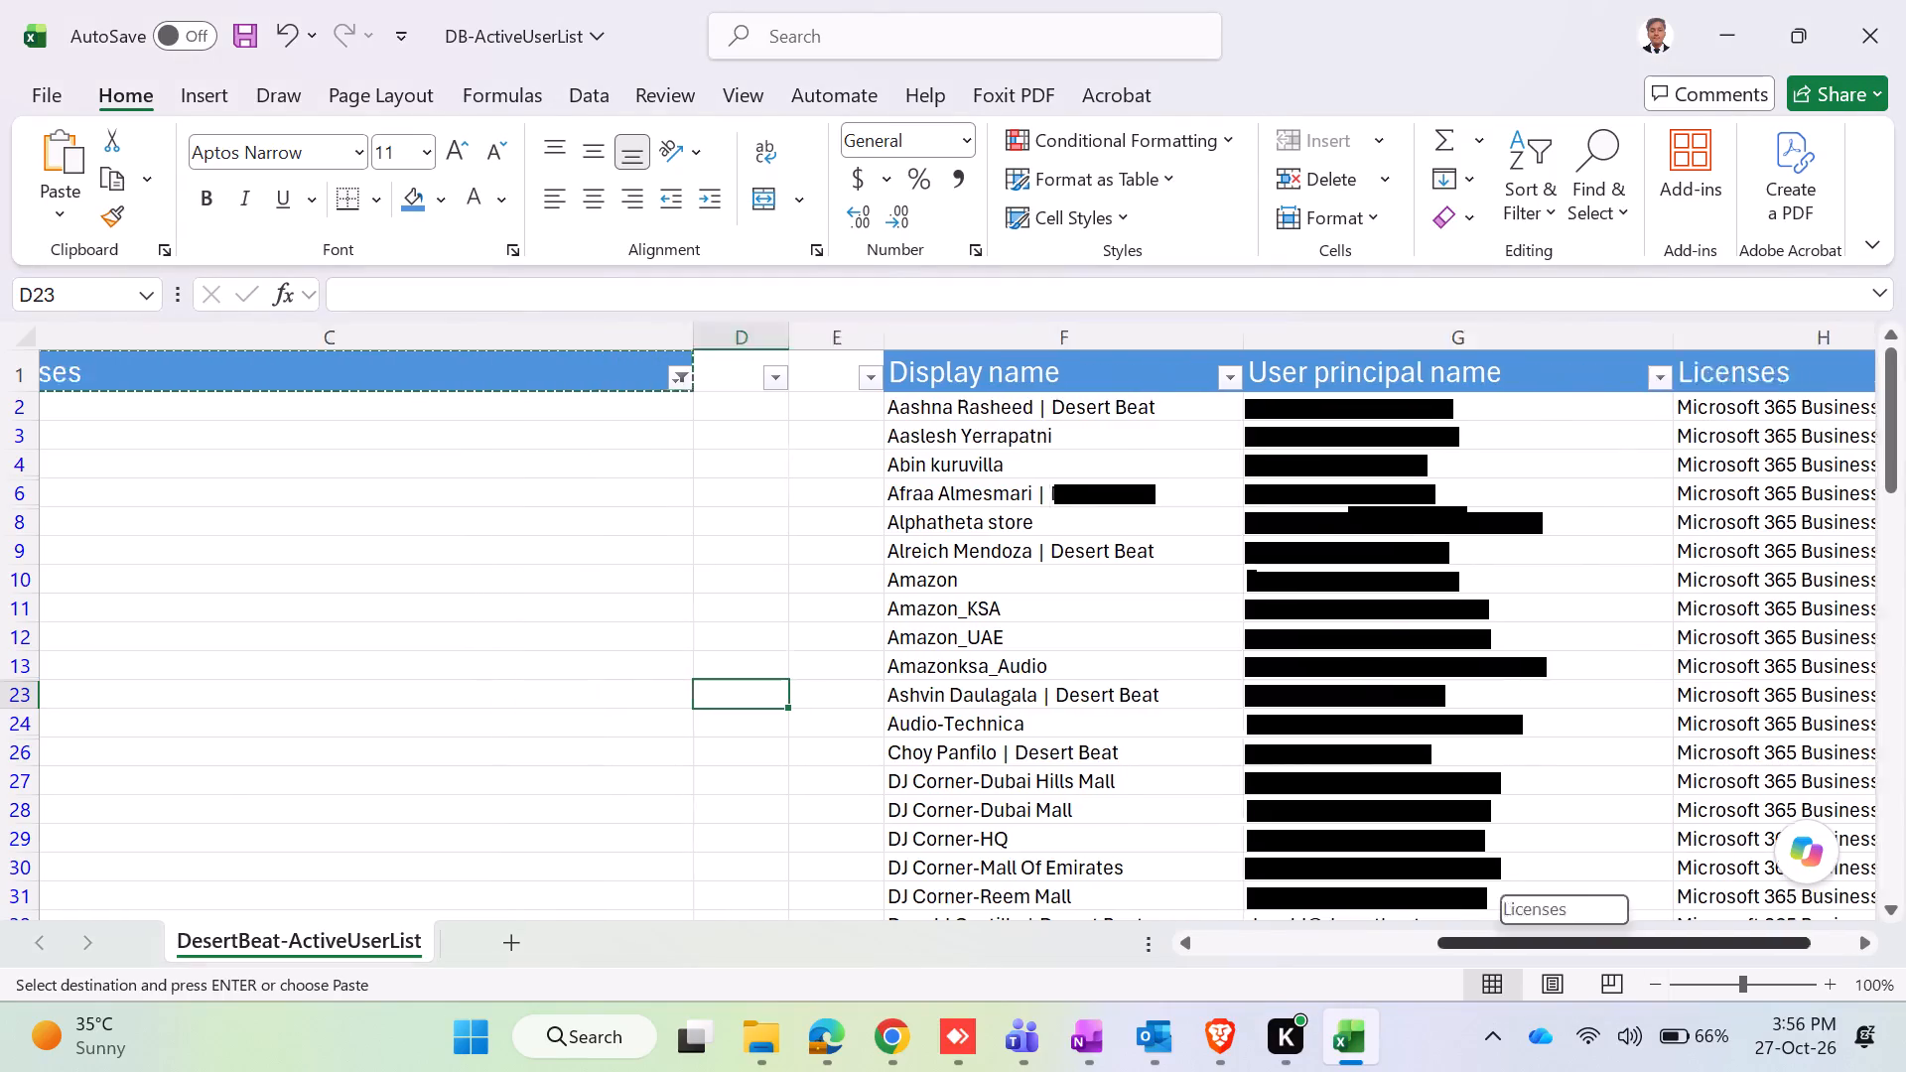
{"action": "left_click_drag", "start_coordinate": [1485, 939], "coordinate": [1365, 939]}
{"action": "left_click", "coordinate": [1242, 935]}
{"action": "left_click", "coordinate": [1797, 380]}
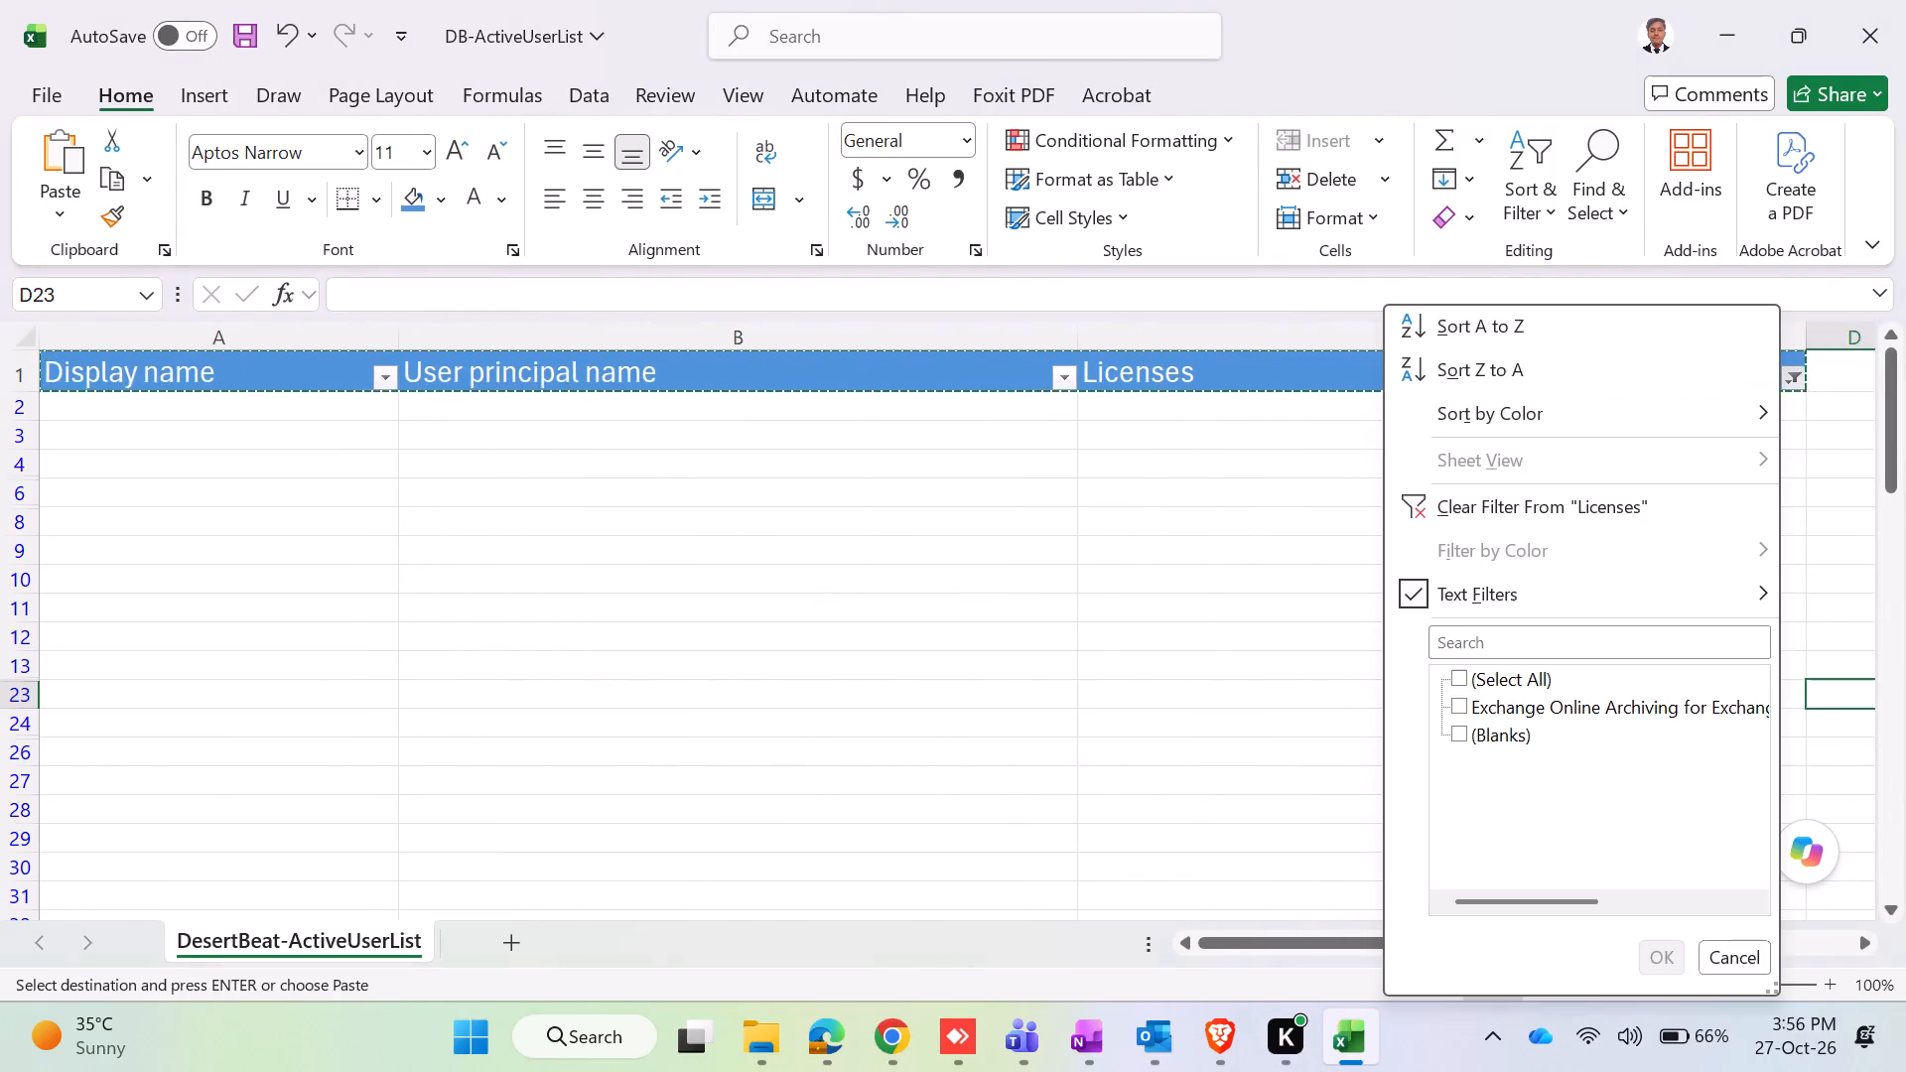
{"action": "left_click", "coordinate": [1459, 677]}
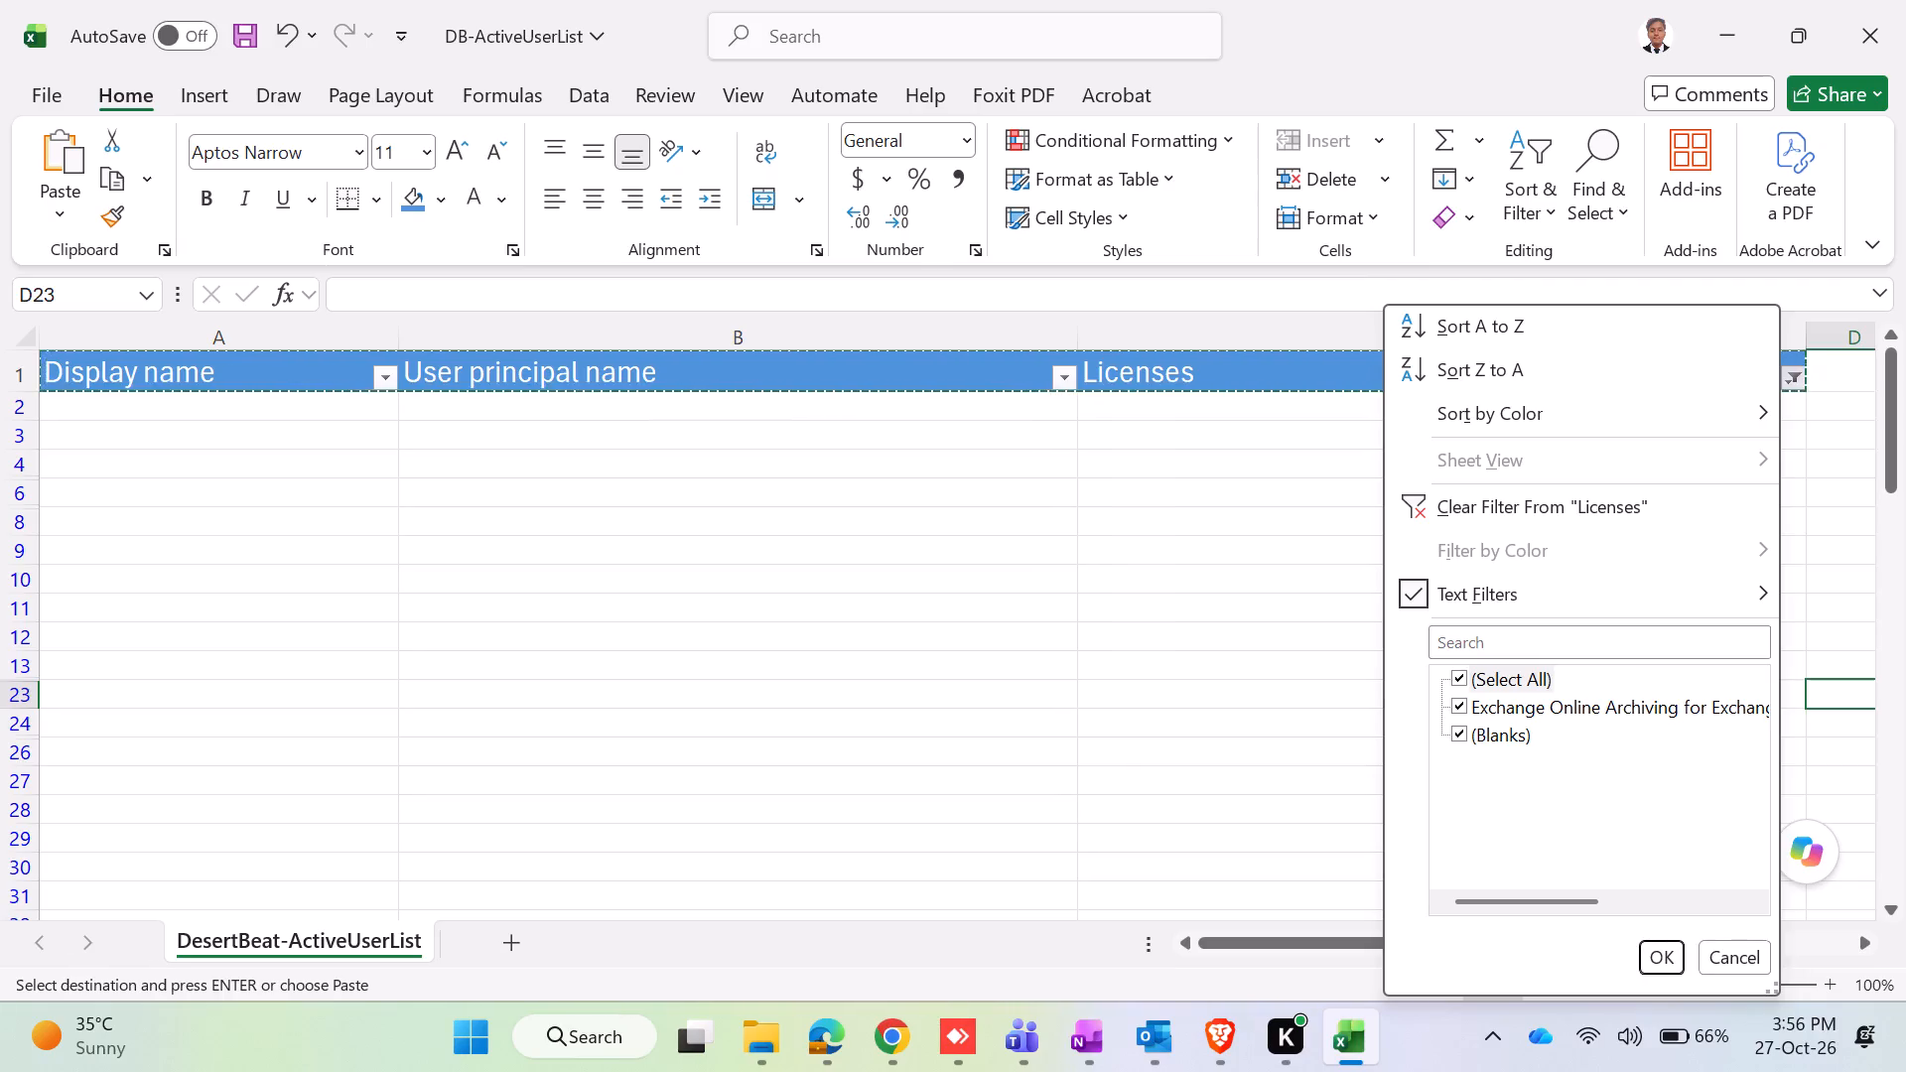
{"action": "left_click", "coordinate": [1743, 961]}
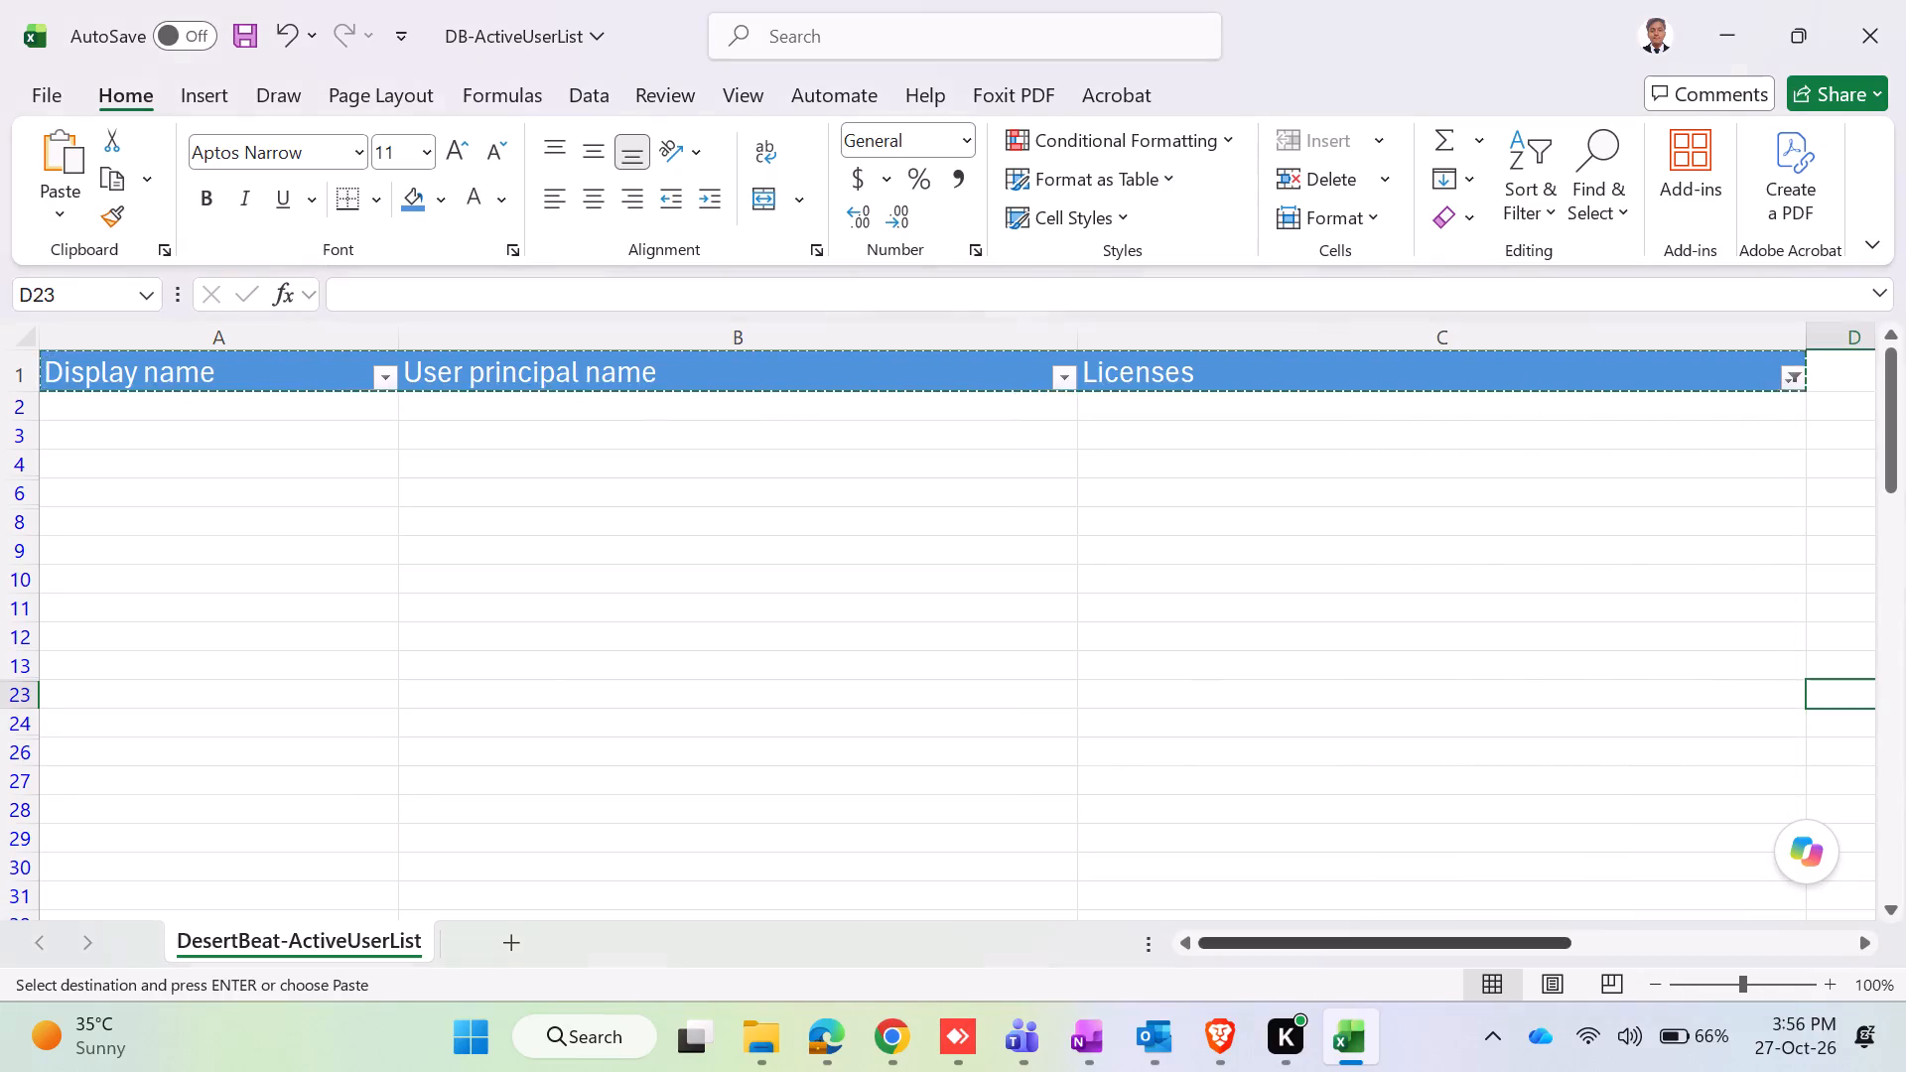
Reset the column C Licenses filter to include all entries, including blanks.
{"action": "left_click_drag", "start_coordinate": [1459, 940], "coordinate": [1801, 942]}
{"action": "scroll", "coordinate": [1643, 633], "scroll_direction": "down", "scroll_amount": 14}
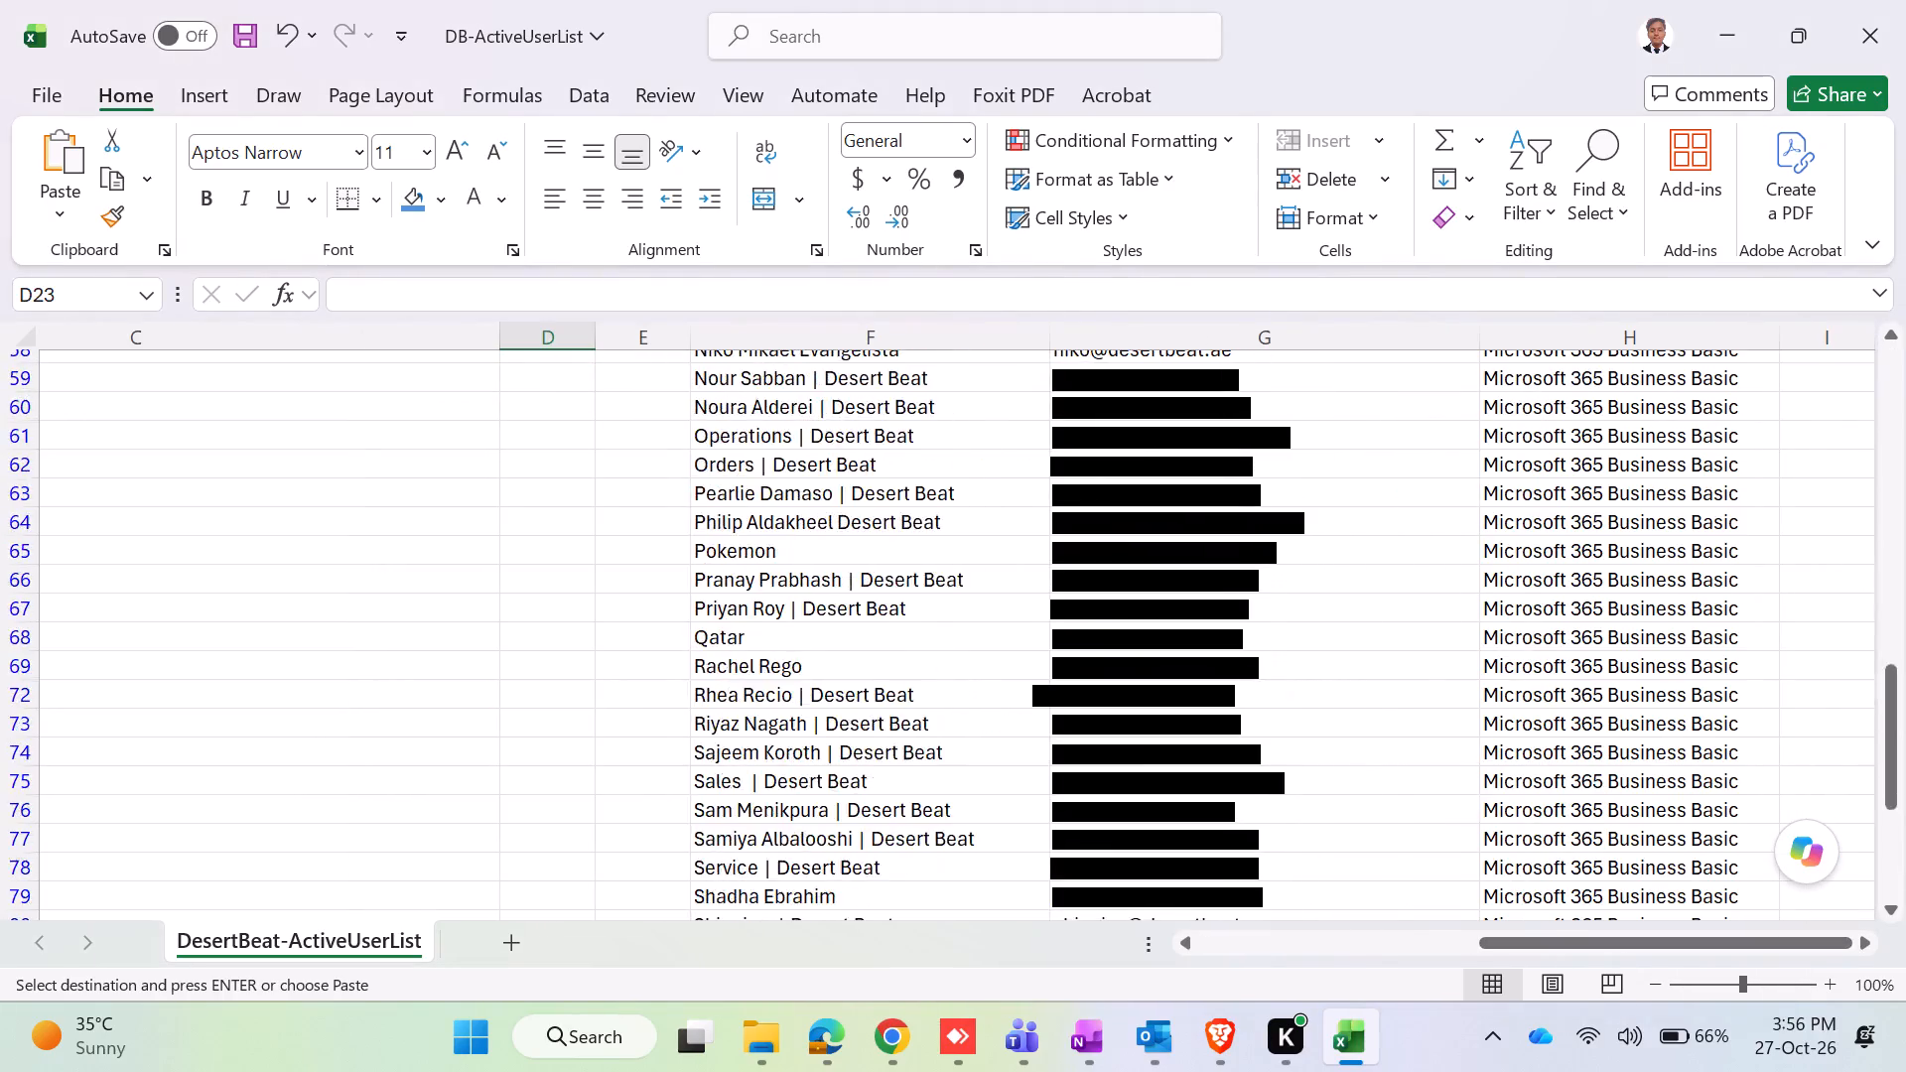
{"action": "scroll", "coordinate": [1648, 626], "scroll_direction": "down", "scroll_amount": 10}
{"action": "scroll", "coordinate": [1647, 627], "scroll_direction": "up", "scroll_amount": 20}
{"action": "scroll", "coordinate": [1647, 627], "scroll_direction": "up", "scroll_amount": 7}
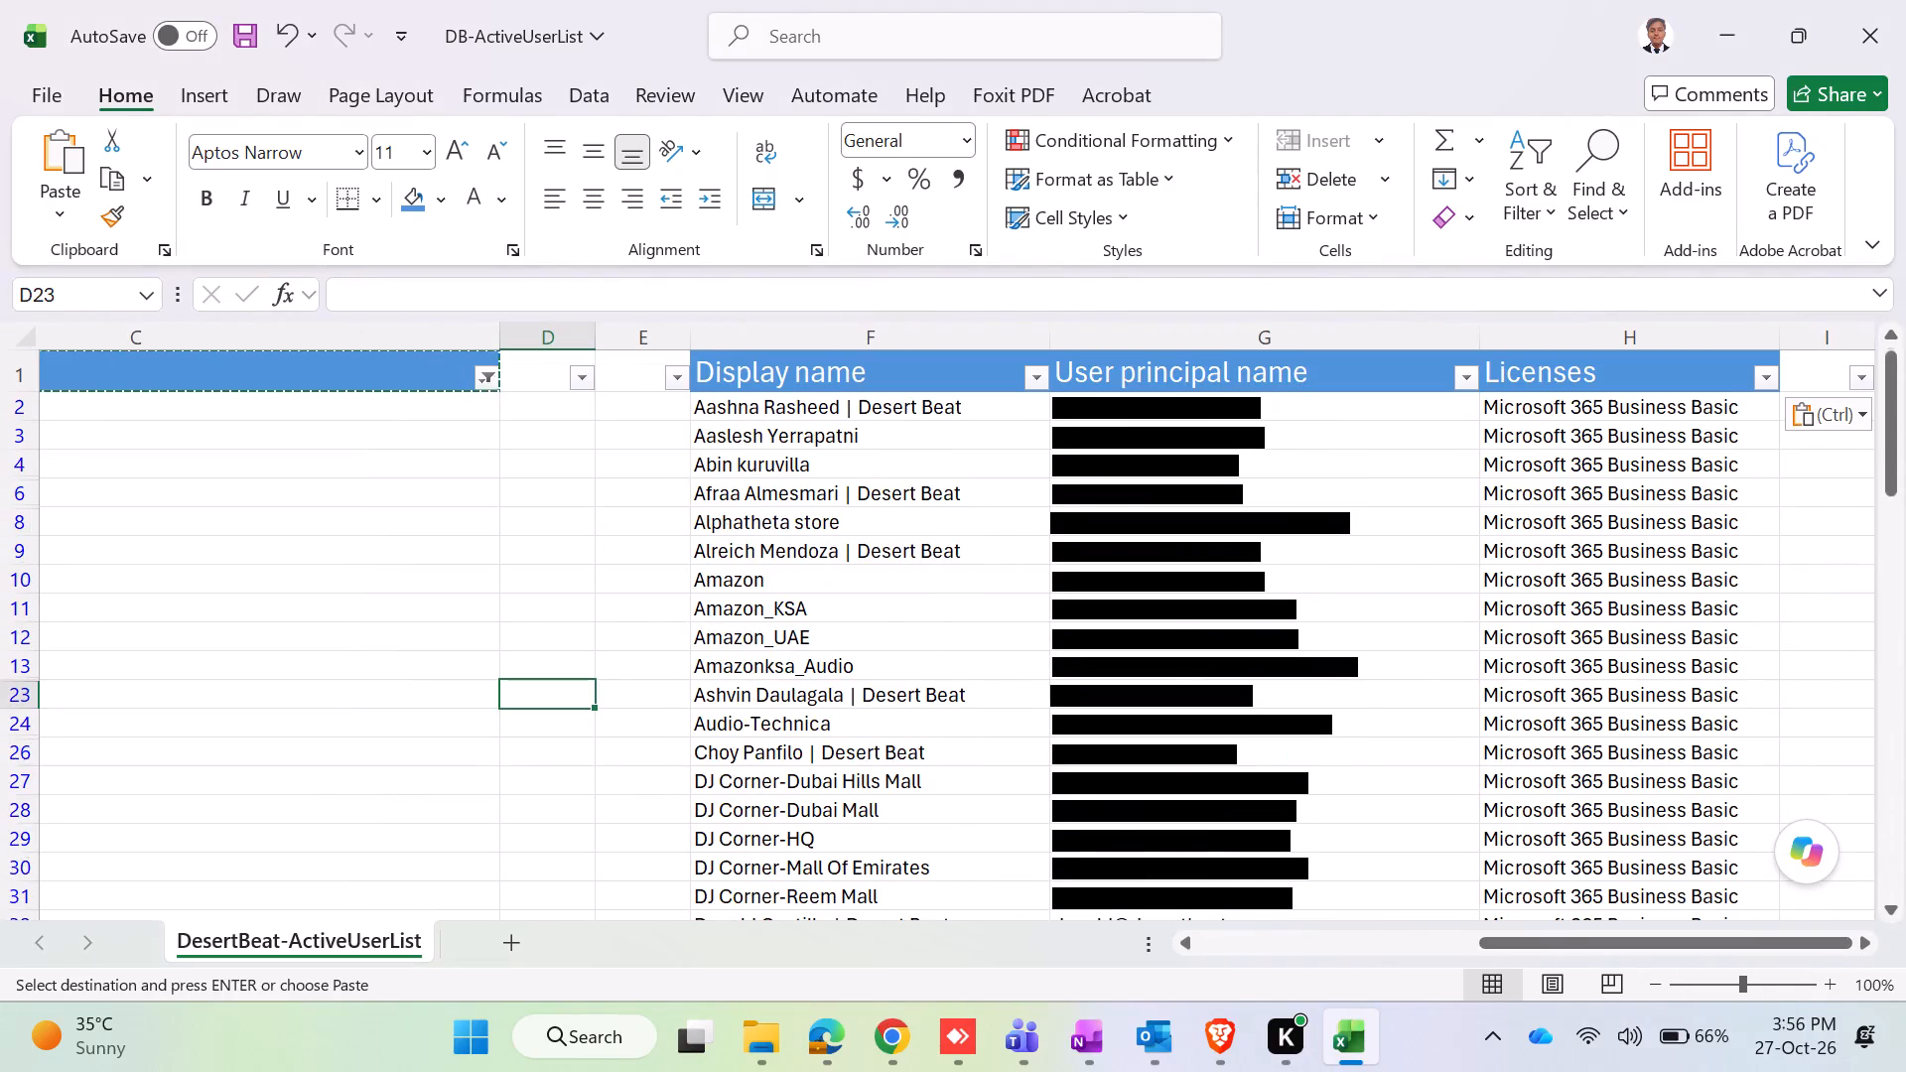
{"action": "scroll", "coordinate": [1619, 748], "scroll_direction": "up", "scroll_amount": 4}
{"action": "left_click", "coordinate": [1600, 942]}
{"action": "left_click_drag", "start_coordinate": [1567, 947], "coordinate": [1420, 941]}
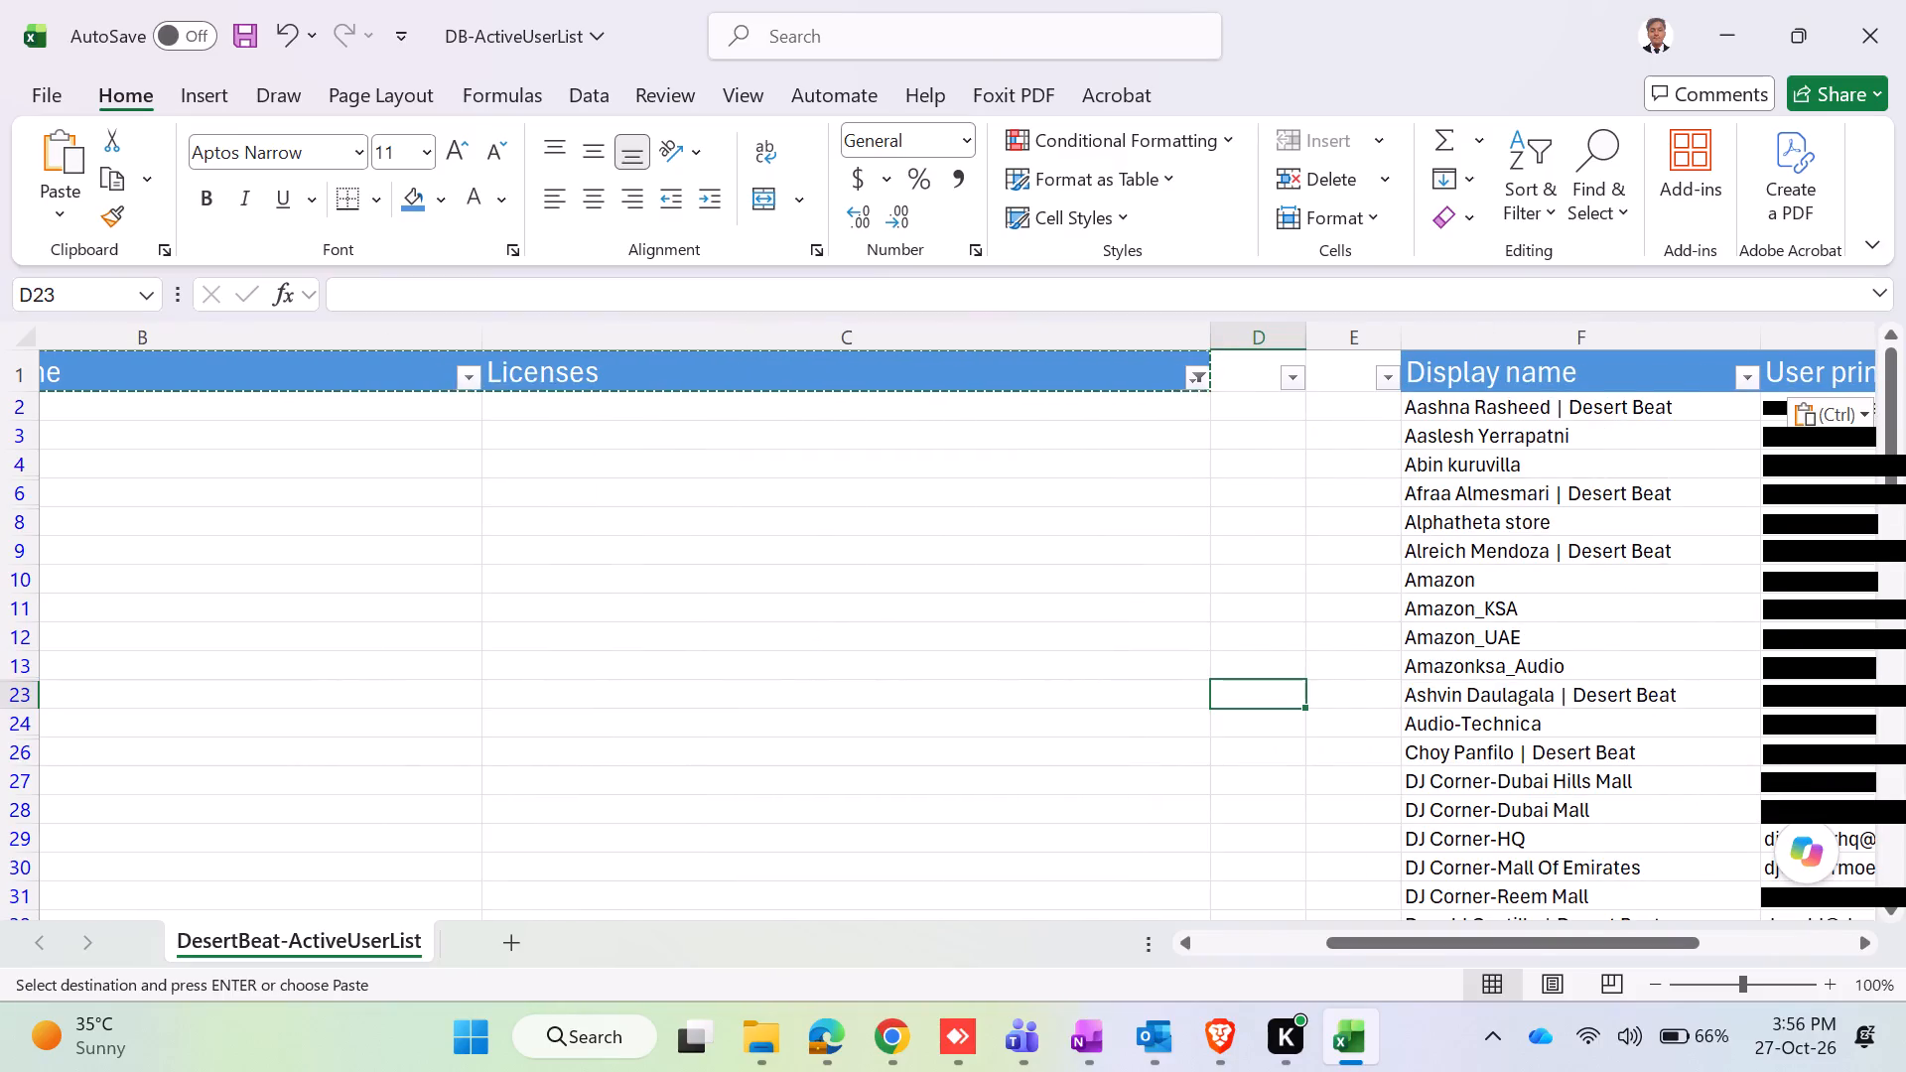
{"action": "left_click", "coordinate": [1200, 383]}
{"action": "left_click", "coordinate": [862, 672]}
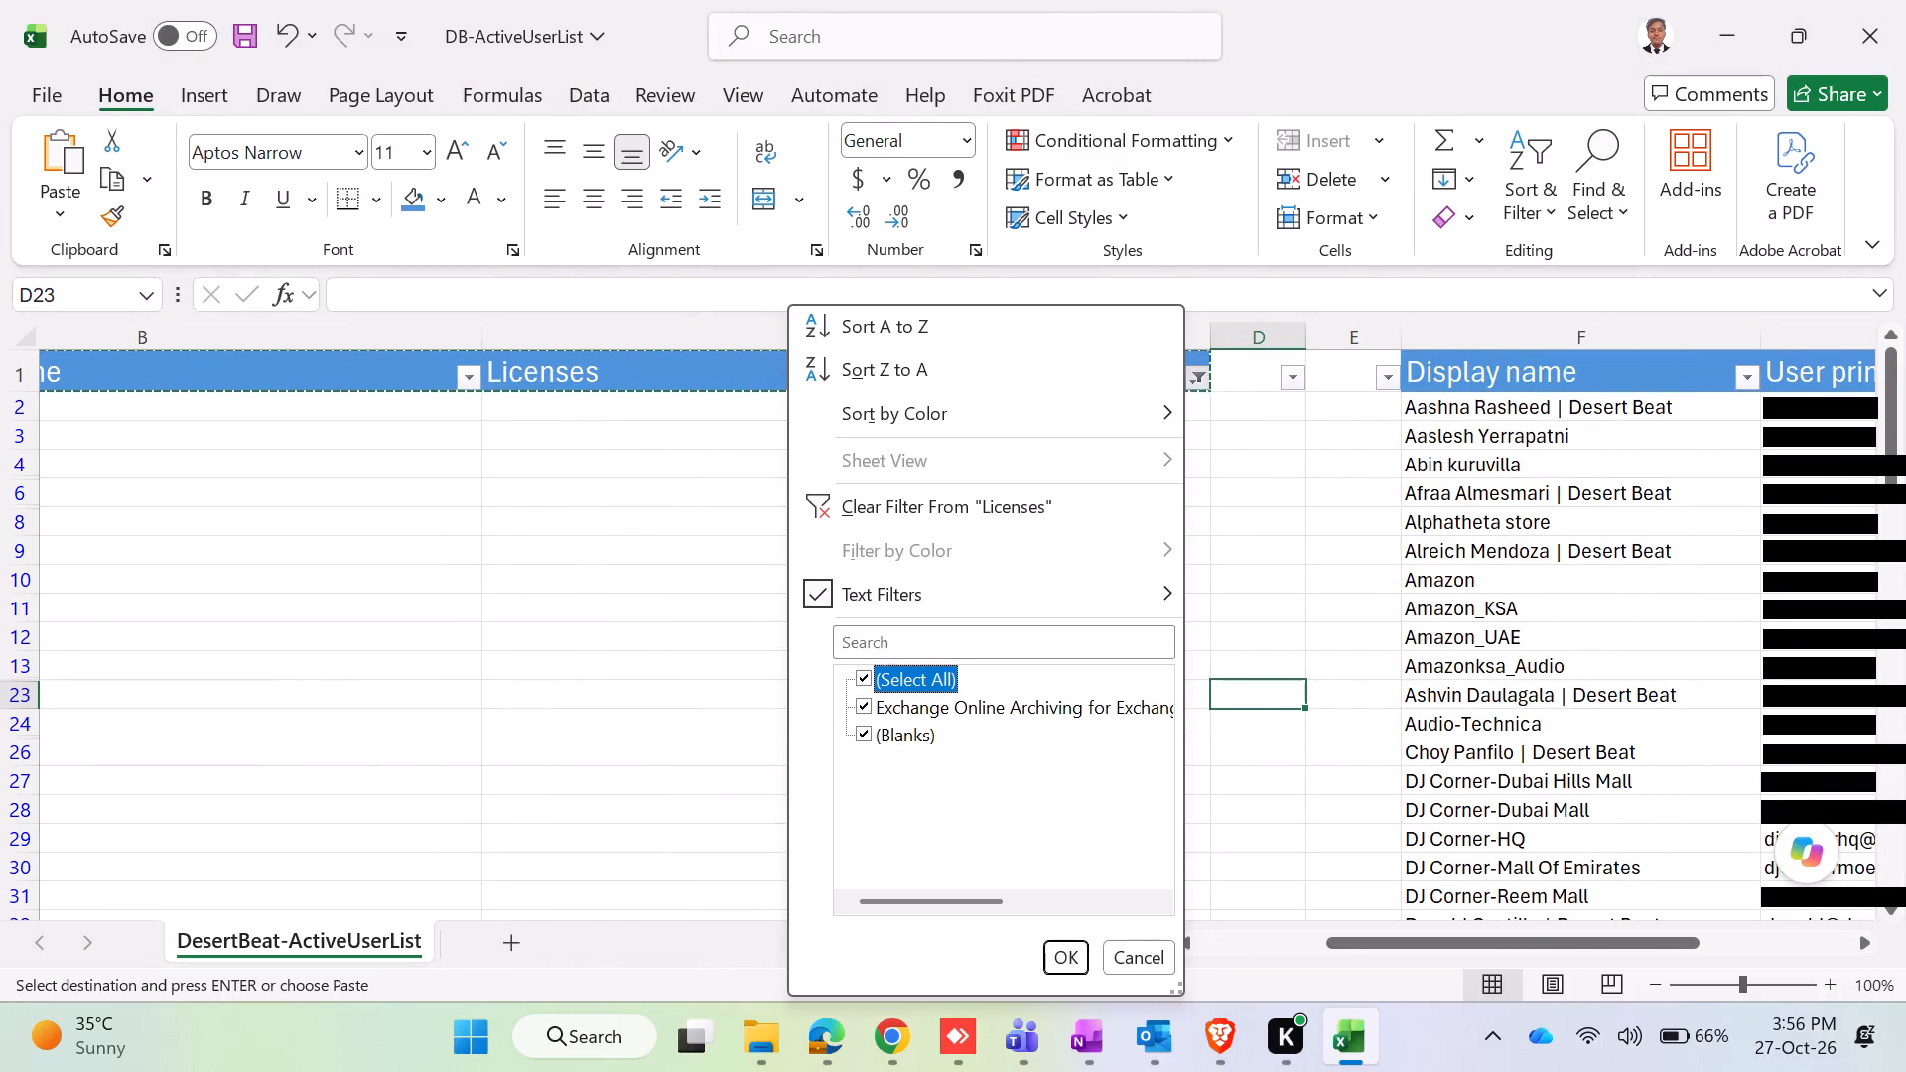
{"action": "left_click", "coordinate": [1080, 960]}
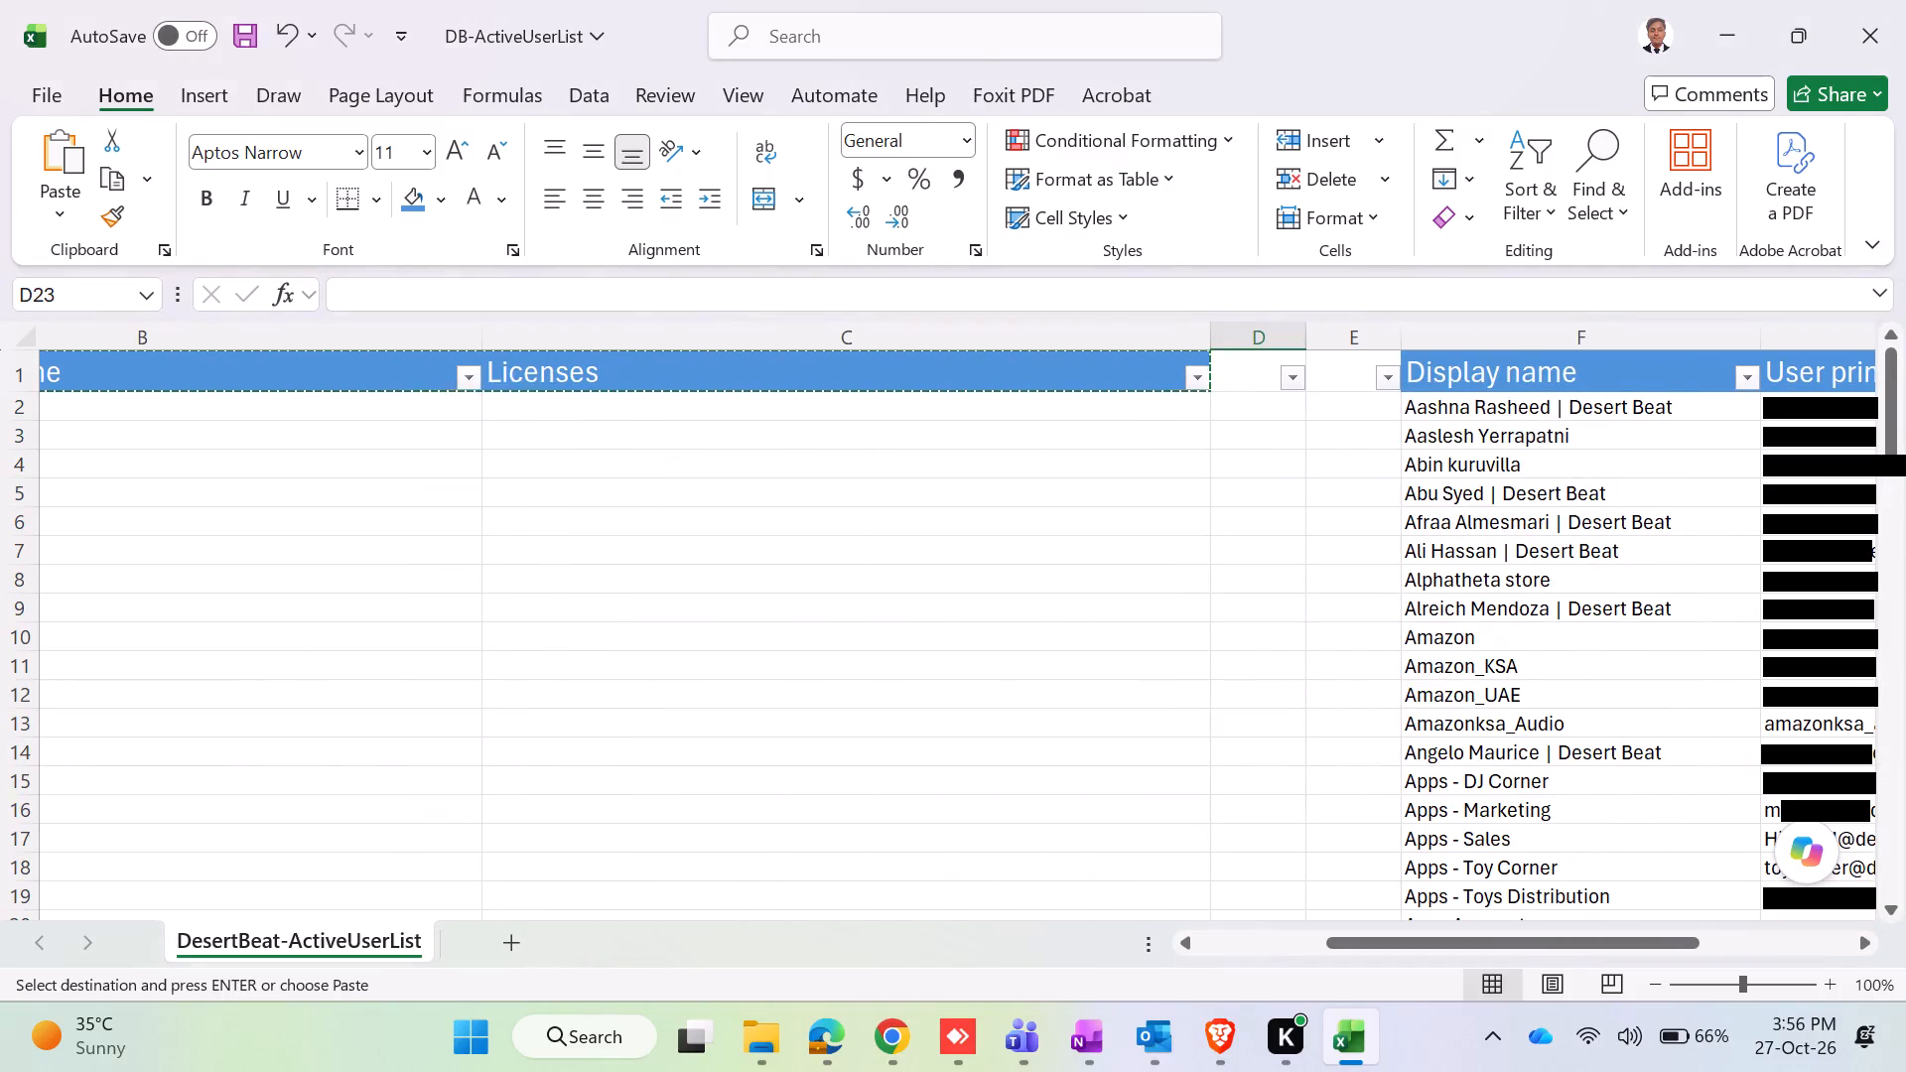
Examine the unfiltered rows from top to bottom across both lists and check the choices in the column C Licenses filter.
{"action": "scroll", "coordinate": [1001, 681], "scroll_direction": "down", "scroll_amount": 11}
{"action": "scroll", "coordinate": [999, 680], "scroll_direction": "up", "scroll_amount": 19}
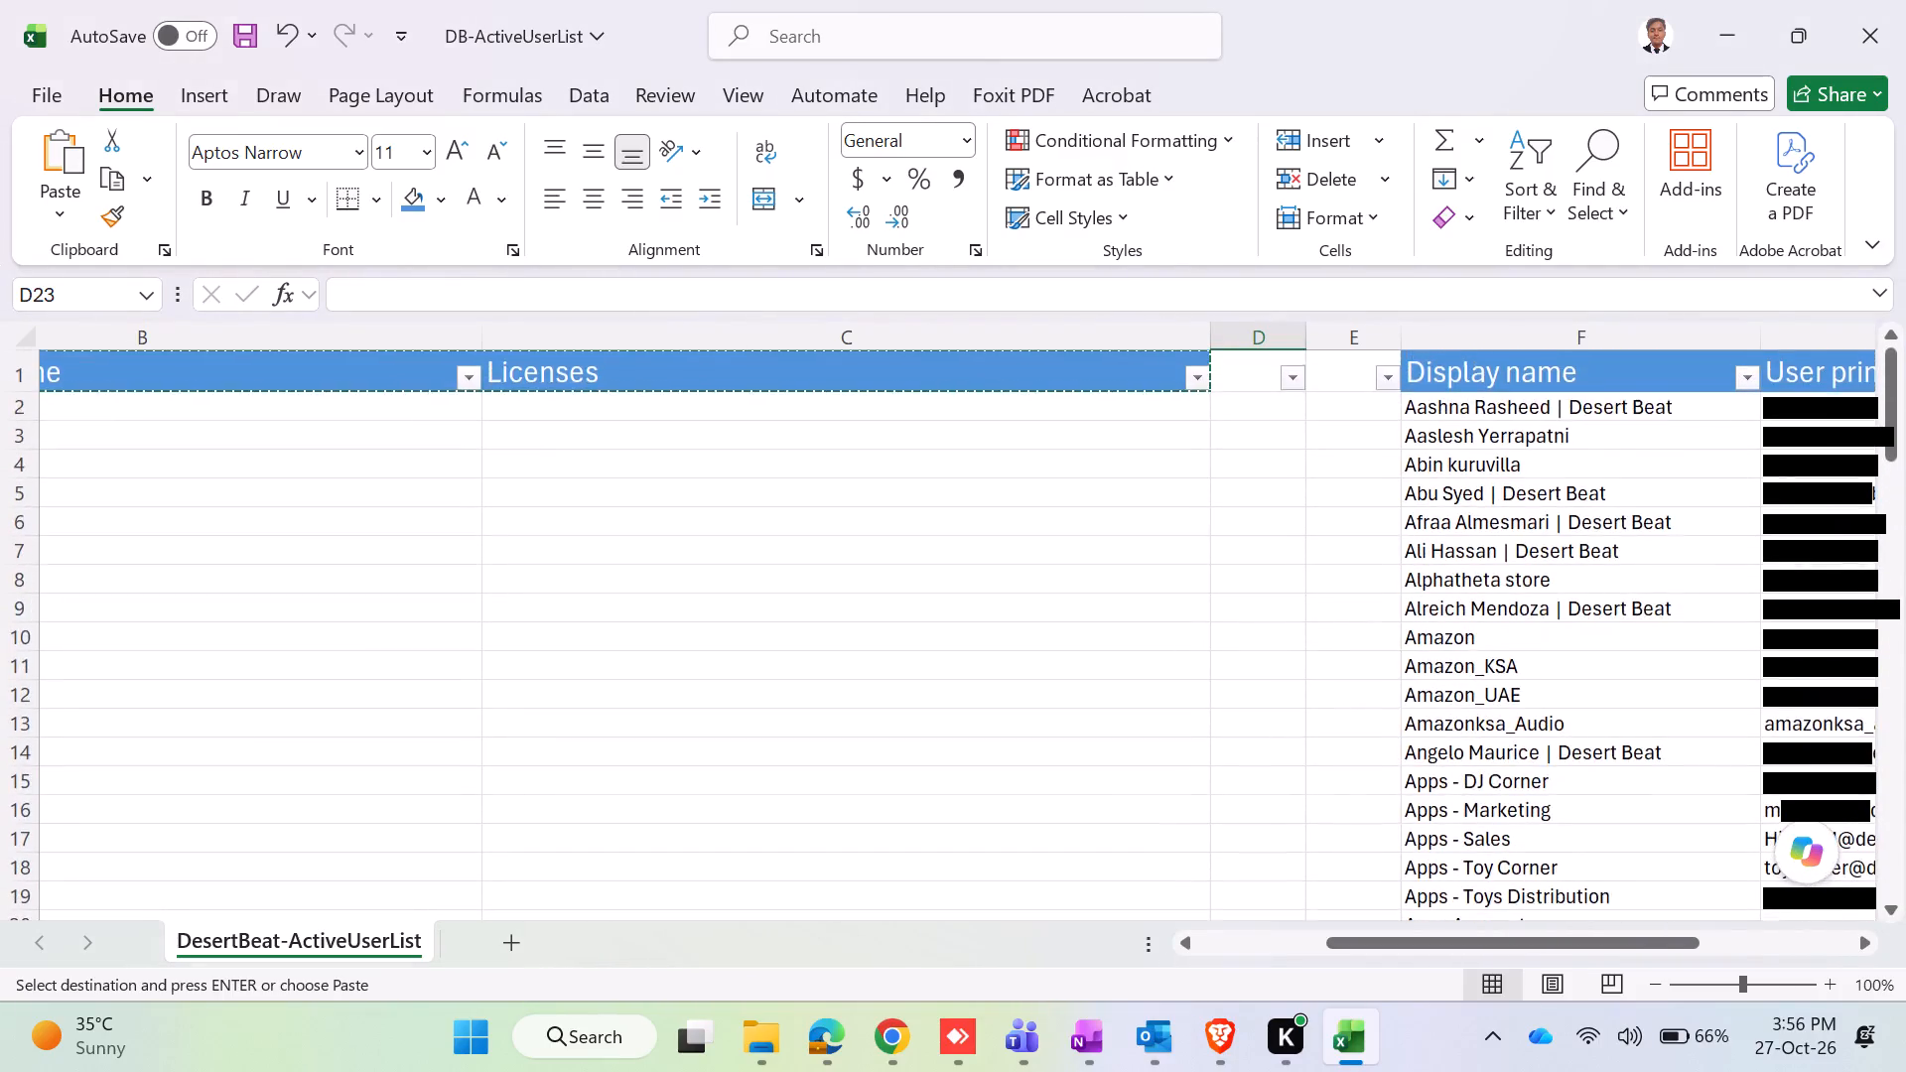
{"action": "scroll", "coordinate": [1000, 685], "scroll_direction": "up", "scroll_amount": 3}
{"action": "scroll", "coordinate": [1050, 683], "scroll_direction": "down", "scroll_amount": 16}
{"action": "scroll", "coordinate": [1067, 652], "scroll_direction": "up", "scroll_amount": 1}
{"action": "scroll", "coordinate": [1067, 652], "scroll_direction": "down", "scroll_amount": 19}
{"action": "scroll", "coordinate": [1067, 640], "scroll_direction": "up", "scroll_amount": 4}
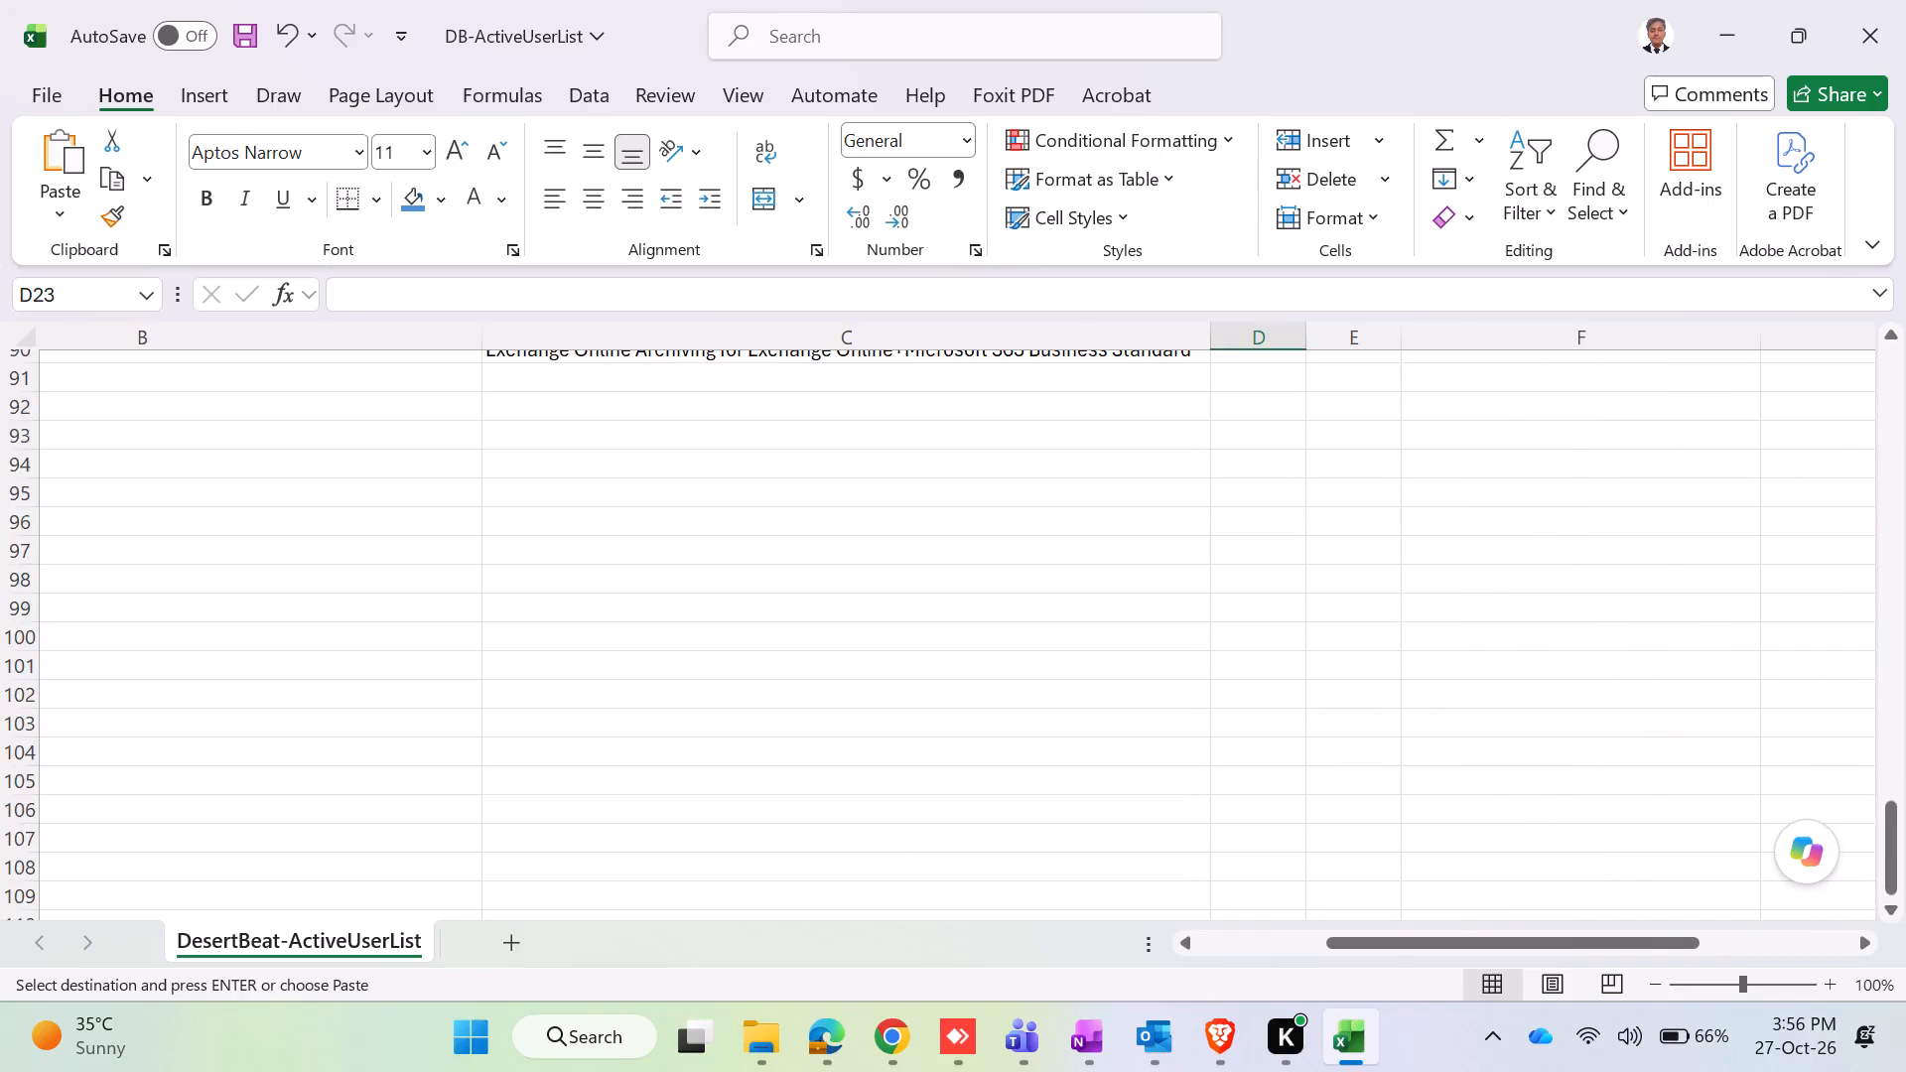
{"action": "scroll", "coordinate": [1067, 640], "scroll_direction": "up", "scroll_amount": 4}
{"action": "scroll", "coordinate": [1067, 640], "scroll_direction": "up", "scroll_amount": 20}
{"action": "scroll", "coordinate": [1067, 640], "scroll_direction": "up", "scroll_amount": 2}
{"action": "scroll", "coordinate": [1067, 651], "scroll_direction": "down", "scroll_amount": 1}
{"action": "scroll", "coordinate": [1067, 651], "scroll_direction": "up", "scroll_amount": 5}
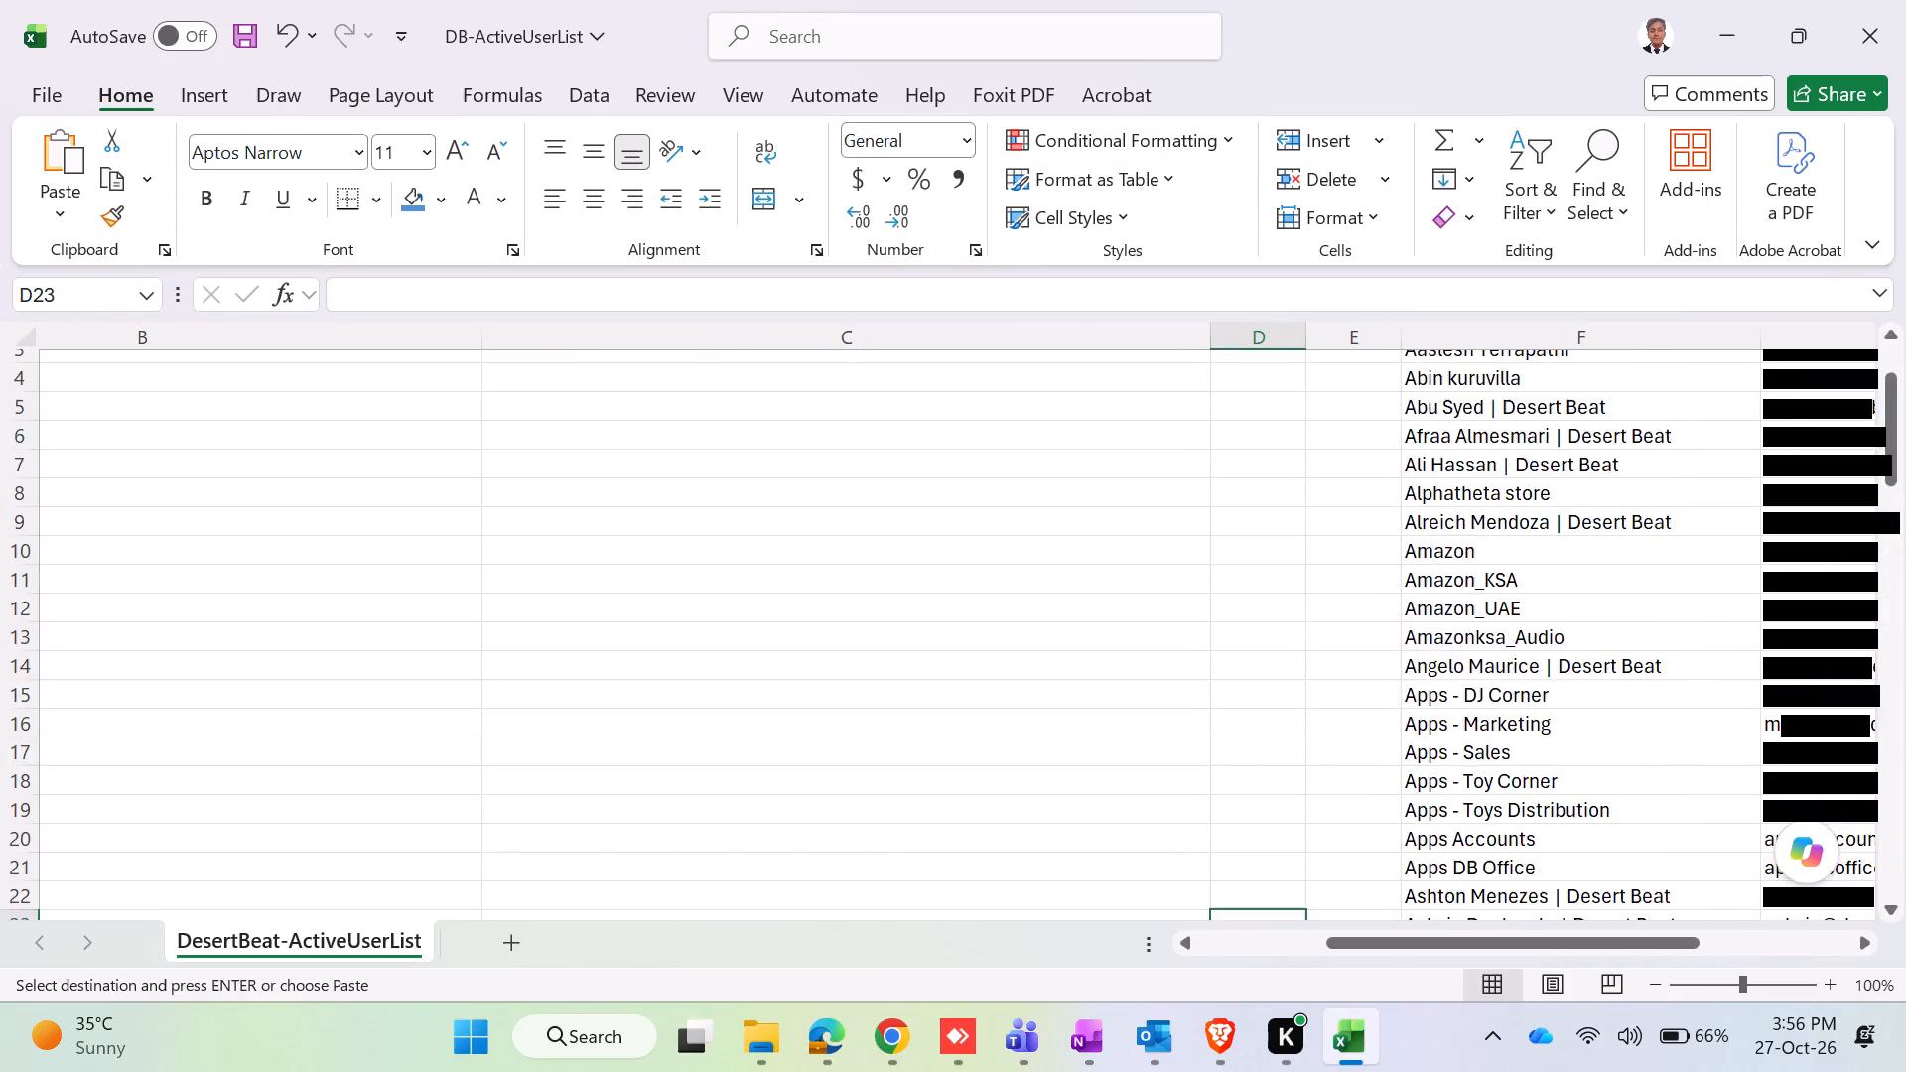
{"action": "scroll", "coordinate": [1067, 651], "scroll_direction": "up", "scroll_amount": 5}
{"action": "scroll", "coordinate": [1067, 653], "scroll_direction": "down", "scroll_amount": 1}
{"action": "scroll", "coordinate": [1067, 653], "scroll_direction": "up", "scroll_amount": 6}
{"action": "left_click", "coordinate": [1420, 960]}
{"action": "left_click", "coordinate": [1422, 948]}
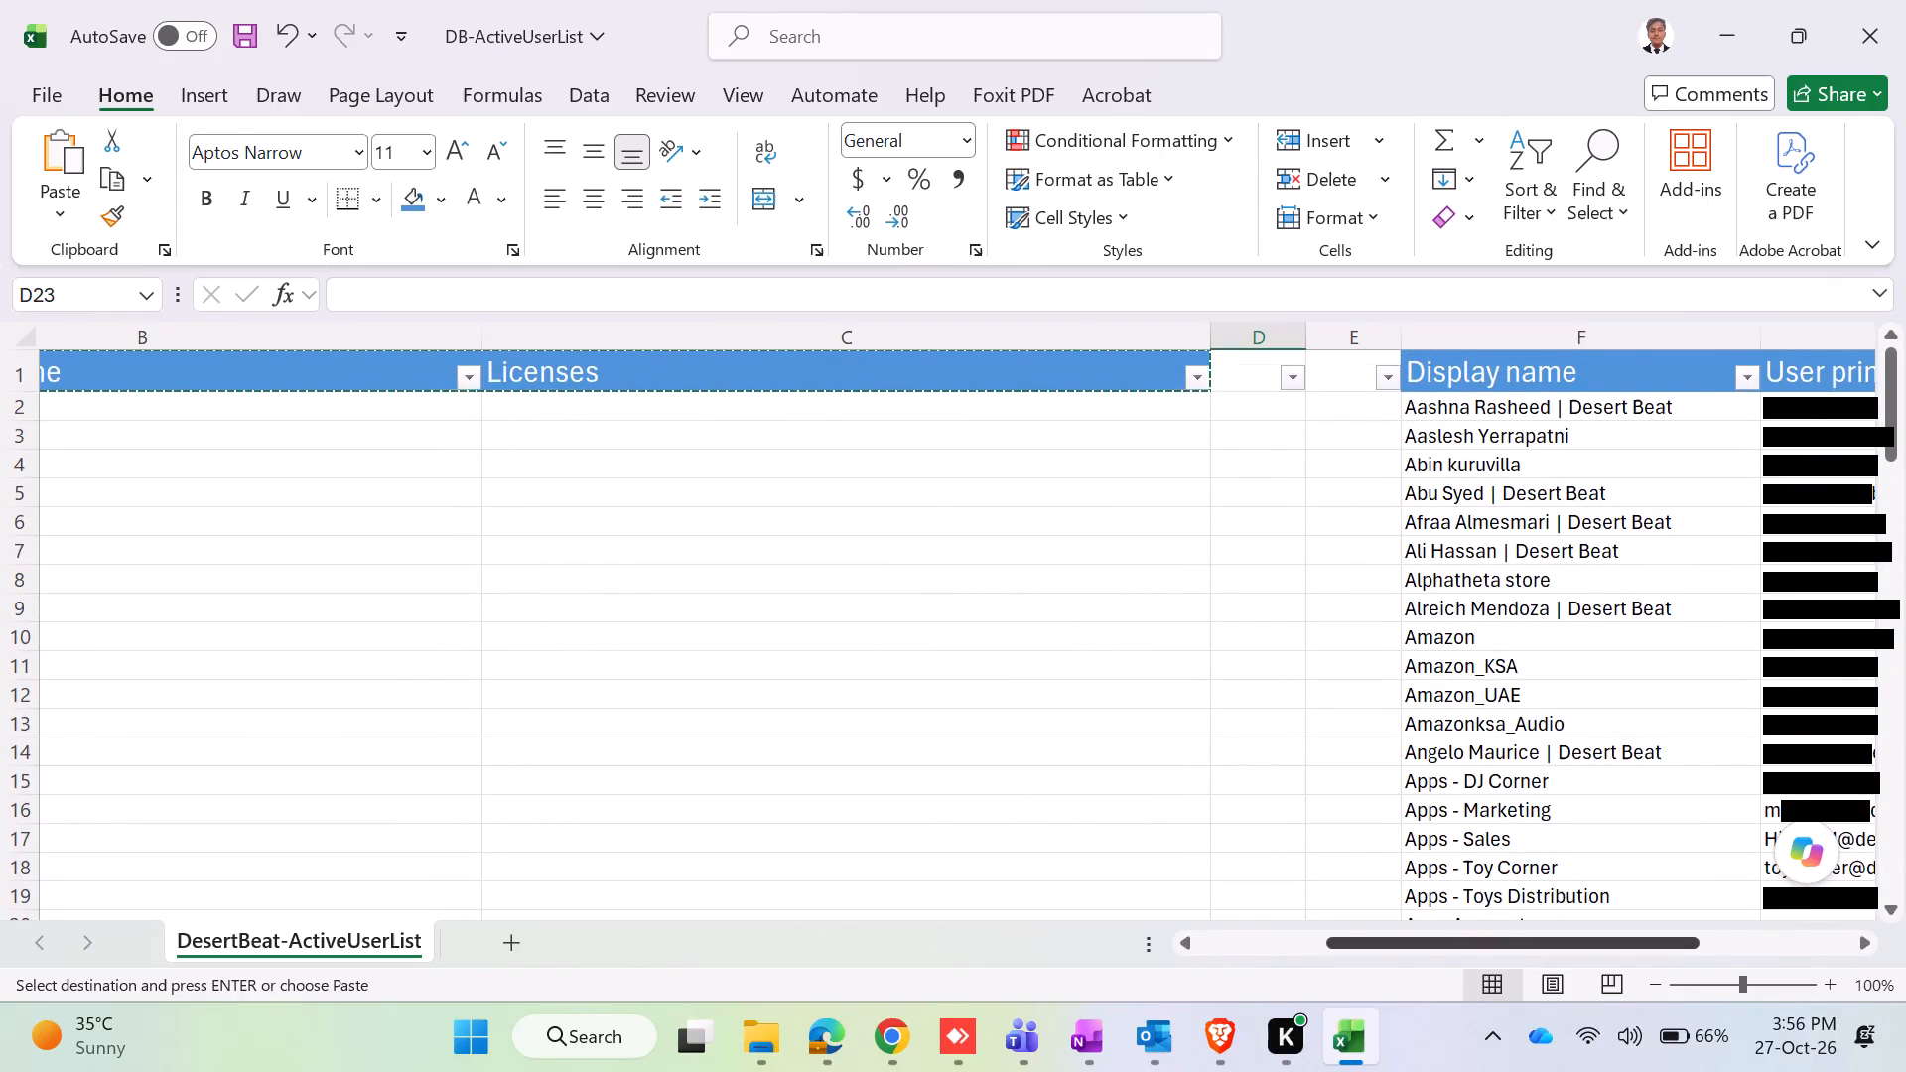
{"action": "left_click_drag", "start_coordinate": [1311, 952], "coordinate": [1285, 952]}
{"action": "left_click", "coordinate": [1285, 952]}
{"action": "left_click", "coordinate": [1571, 956]}
{"action": "left_click_drag", "start_coordinate": [1471, 947], "coordinate": [1682, 940]}
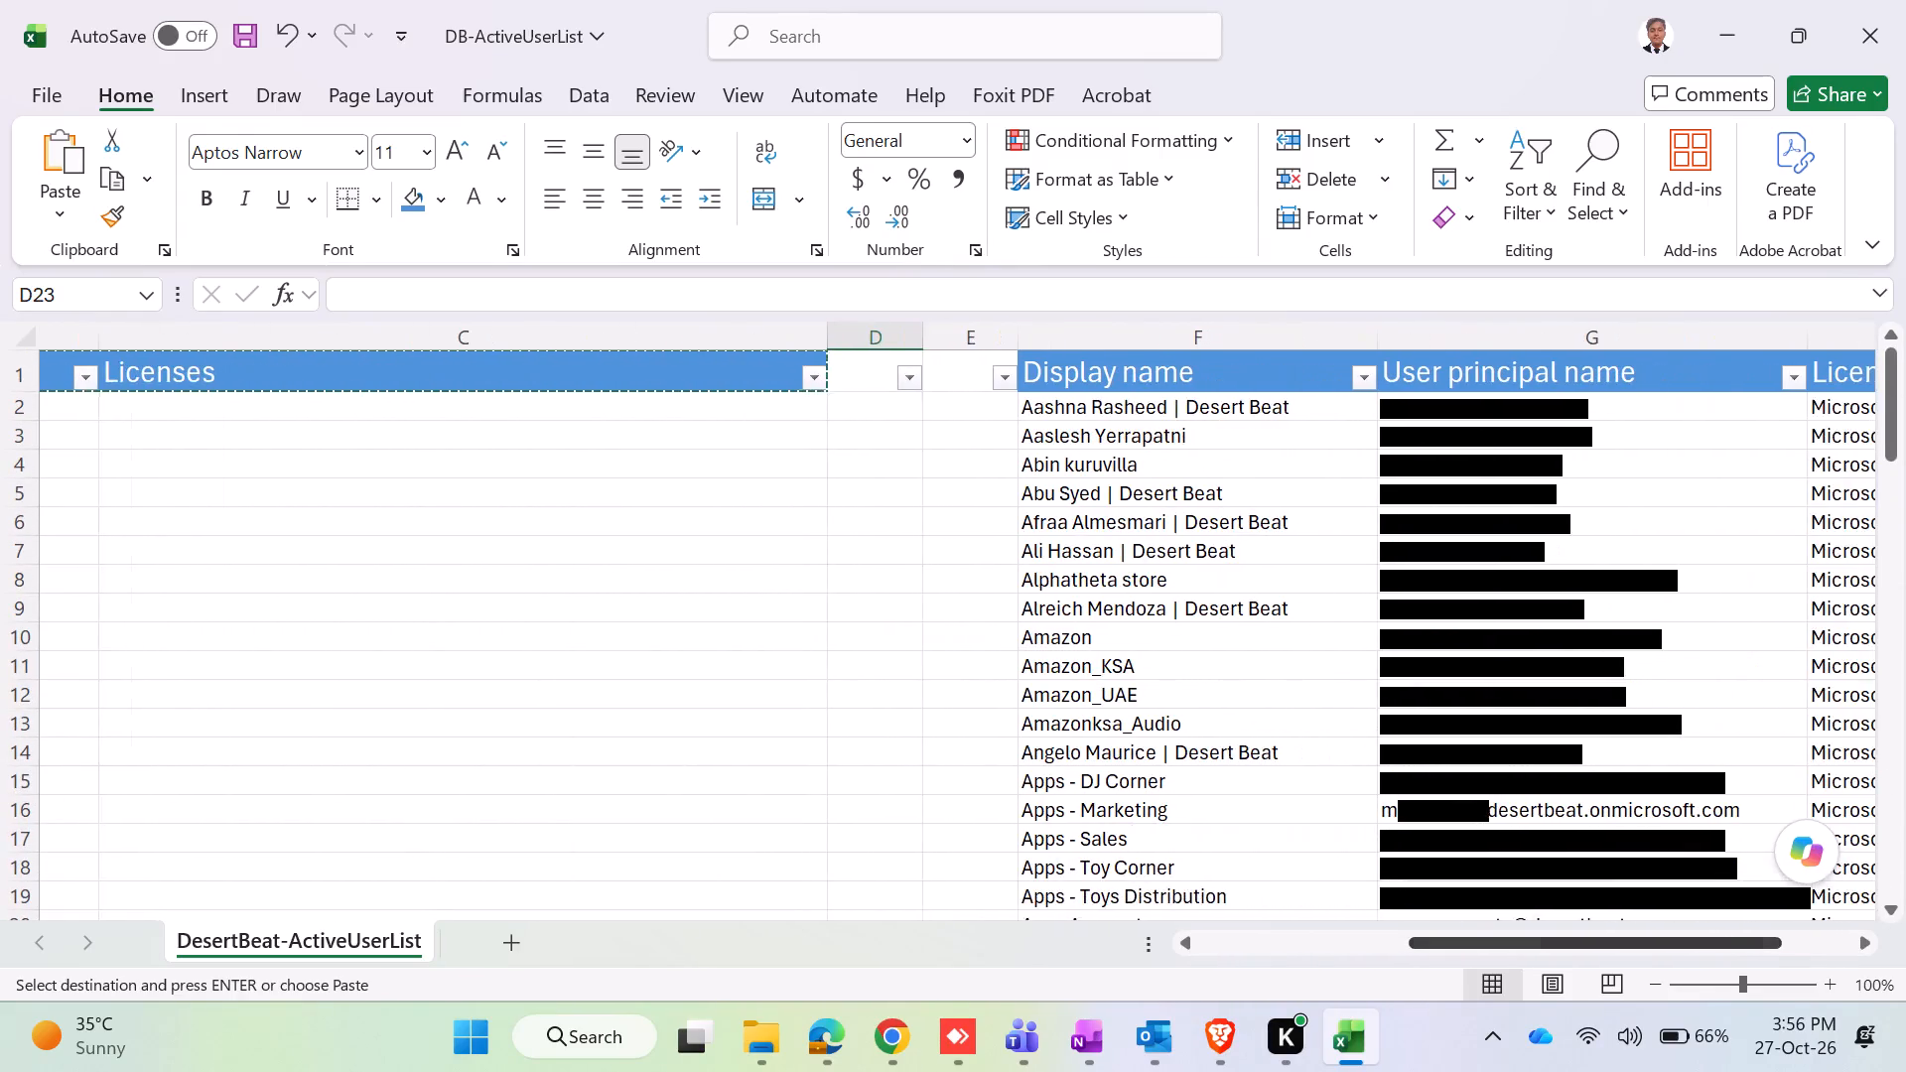
{"action": "left_click", "coordinate": [1684, 940]}
{"action": "left_click_drag", "start_coordinate": [1688, 940], "coordinate": [1494, 929]}
{"action": "left_click", "coordinate": [1690, 387]}
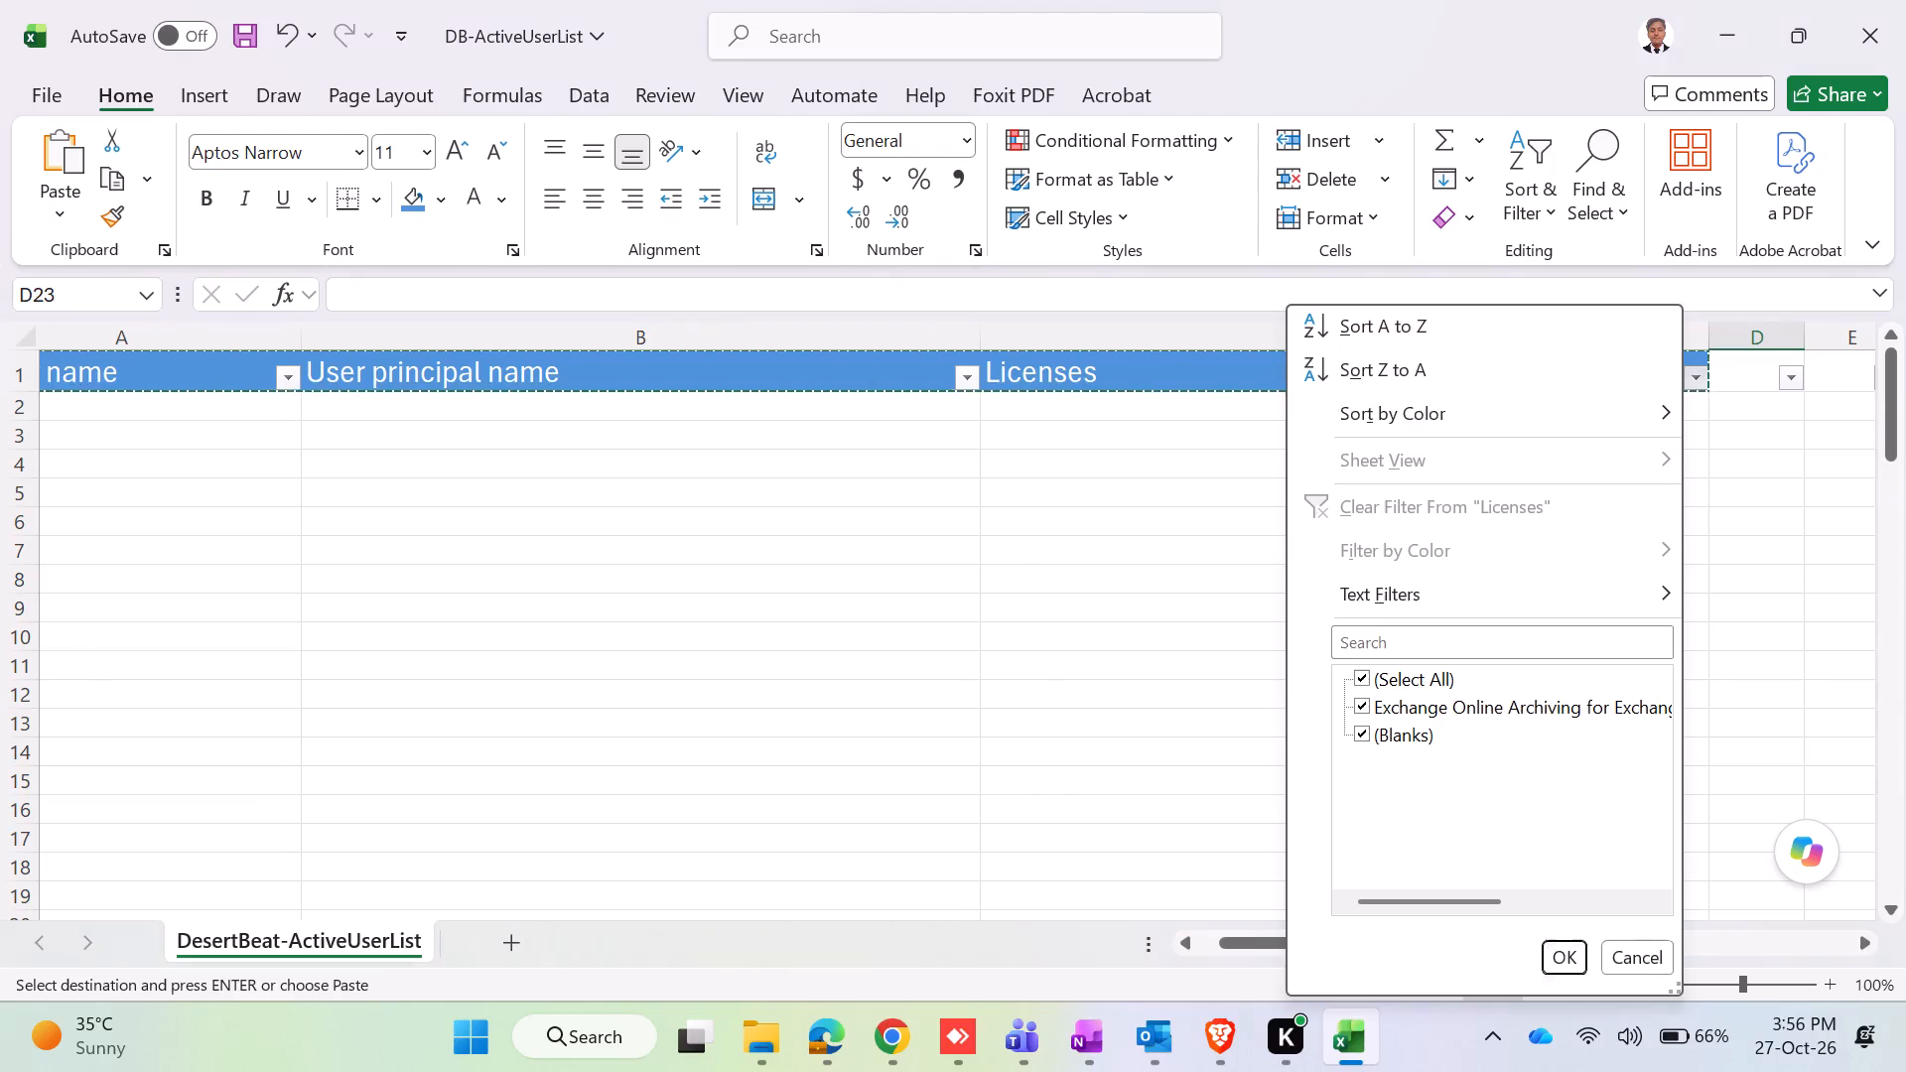
{"action": "left_click", "coordinate": [1641, 957]}
Undo the filter reset, the header paste at F1, the column autofit and the move of the Business Basic users to columns F to H.
{"action": "key", "text": "ctrl+z"}
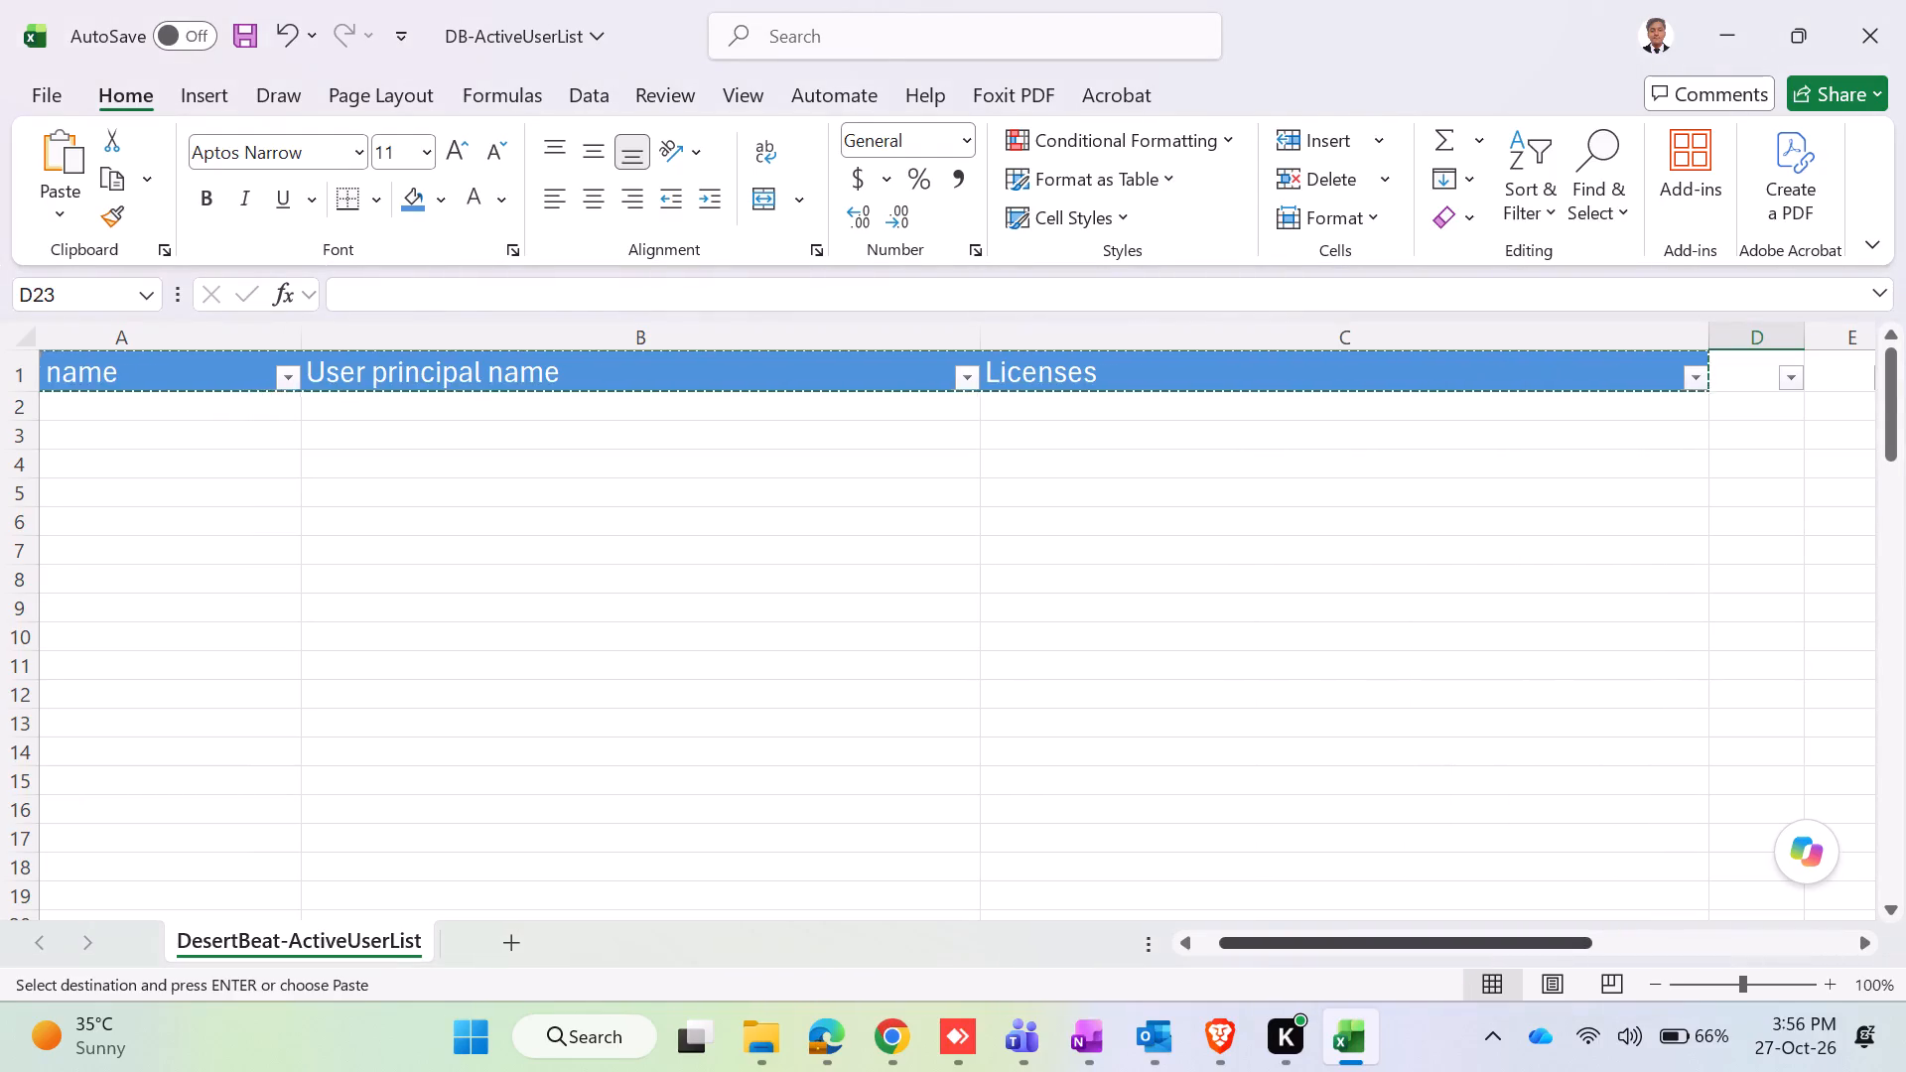
{"action": "left_click", "coordinate": [1362, 936]}
{"action": "left_click_drag", "start_coordinate": [1342, 937], "coordinate": [1157, 919]}
{"action": "left_click_drag", "start_coordinate": [1123, 918], "coordinate": [1534, 943]}
{"action": "left_click_drag", "start_coordinate": [1483, 954], "coordinate": [1674, 950]}
{"action": "left_click_drag", "start_coordinate": [1672, 950], "coordinate": [1401, 938]}
{"action": "scroll", "coordinate": [1397, 813], "scroll_direction": "up", "scroll_amount": 8}
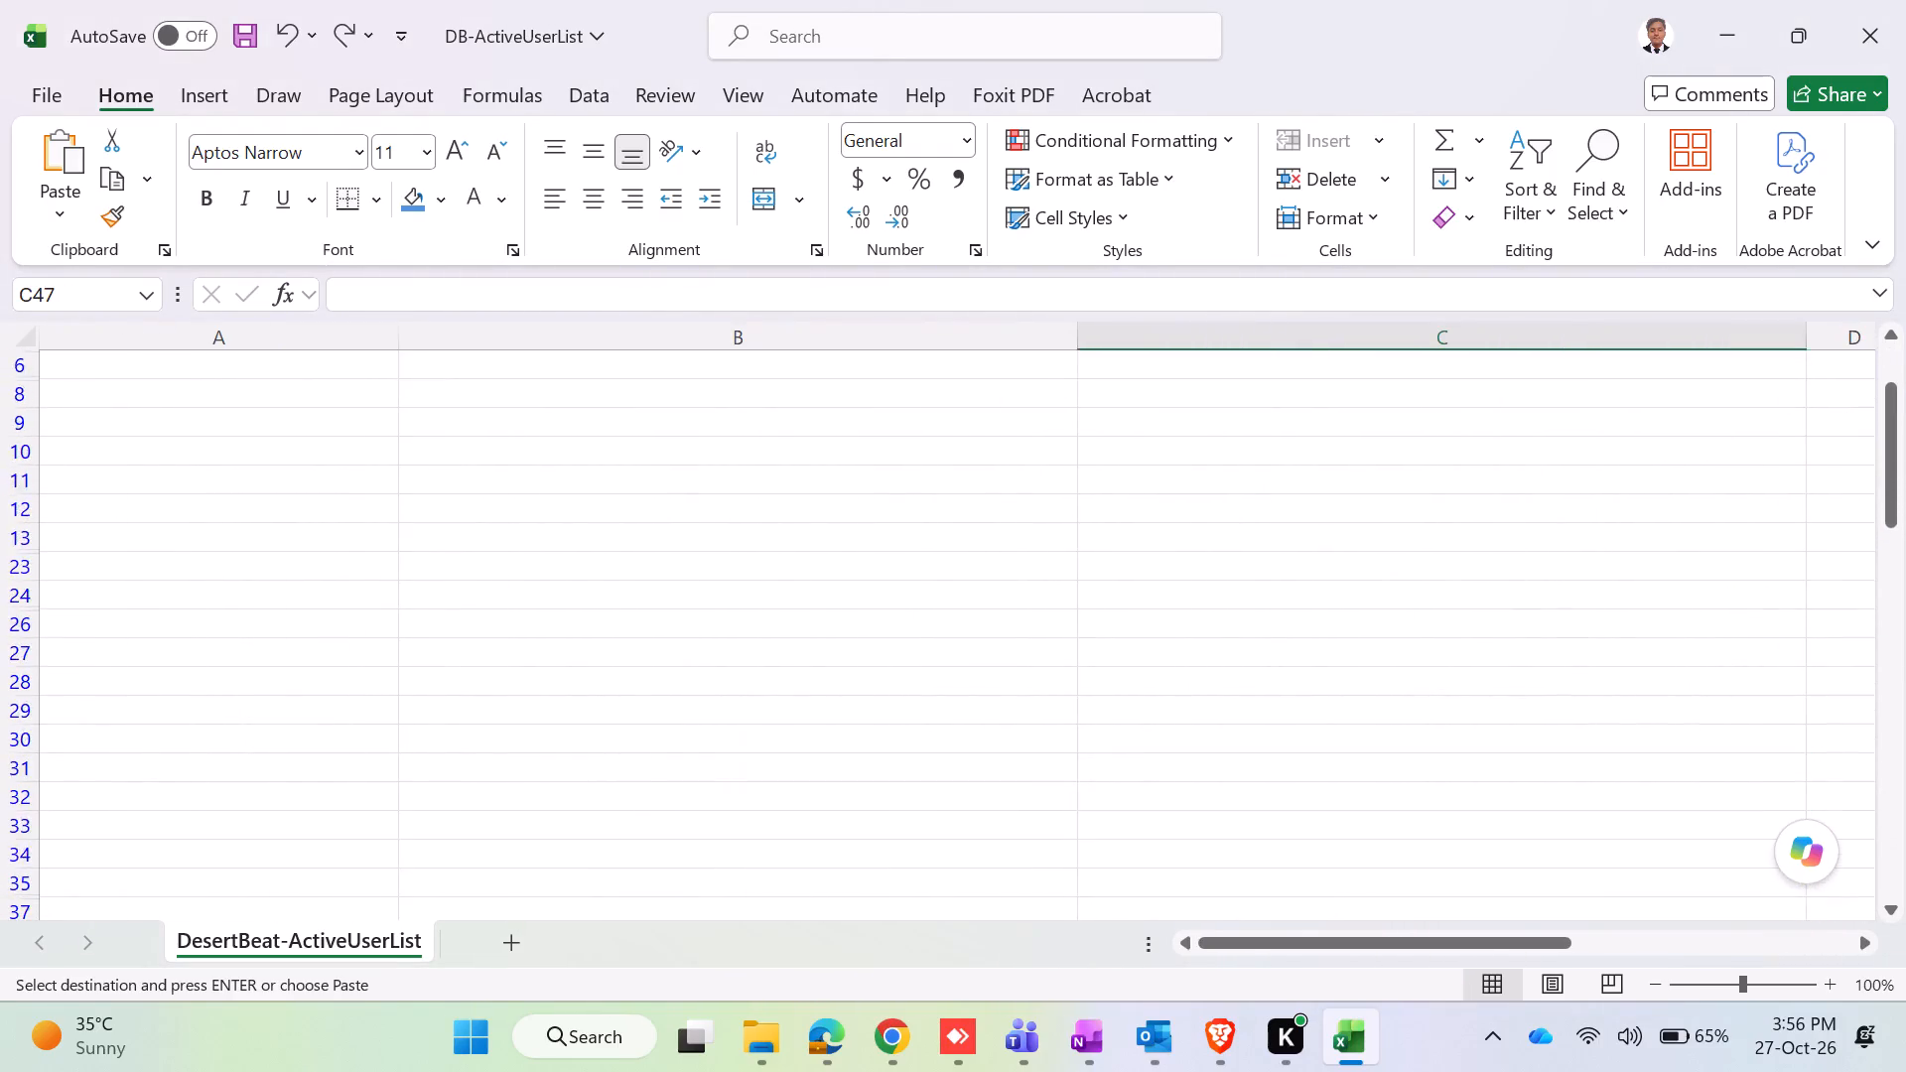
{"action": "scroll", "coordinate": [1397, 810], "scroll_direction": "up", "scroll_amount": 8}
{"action": "key", "text": "ctrl+z"}
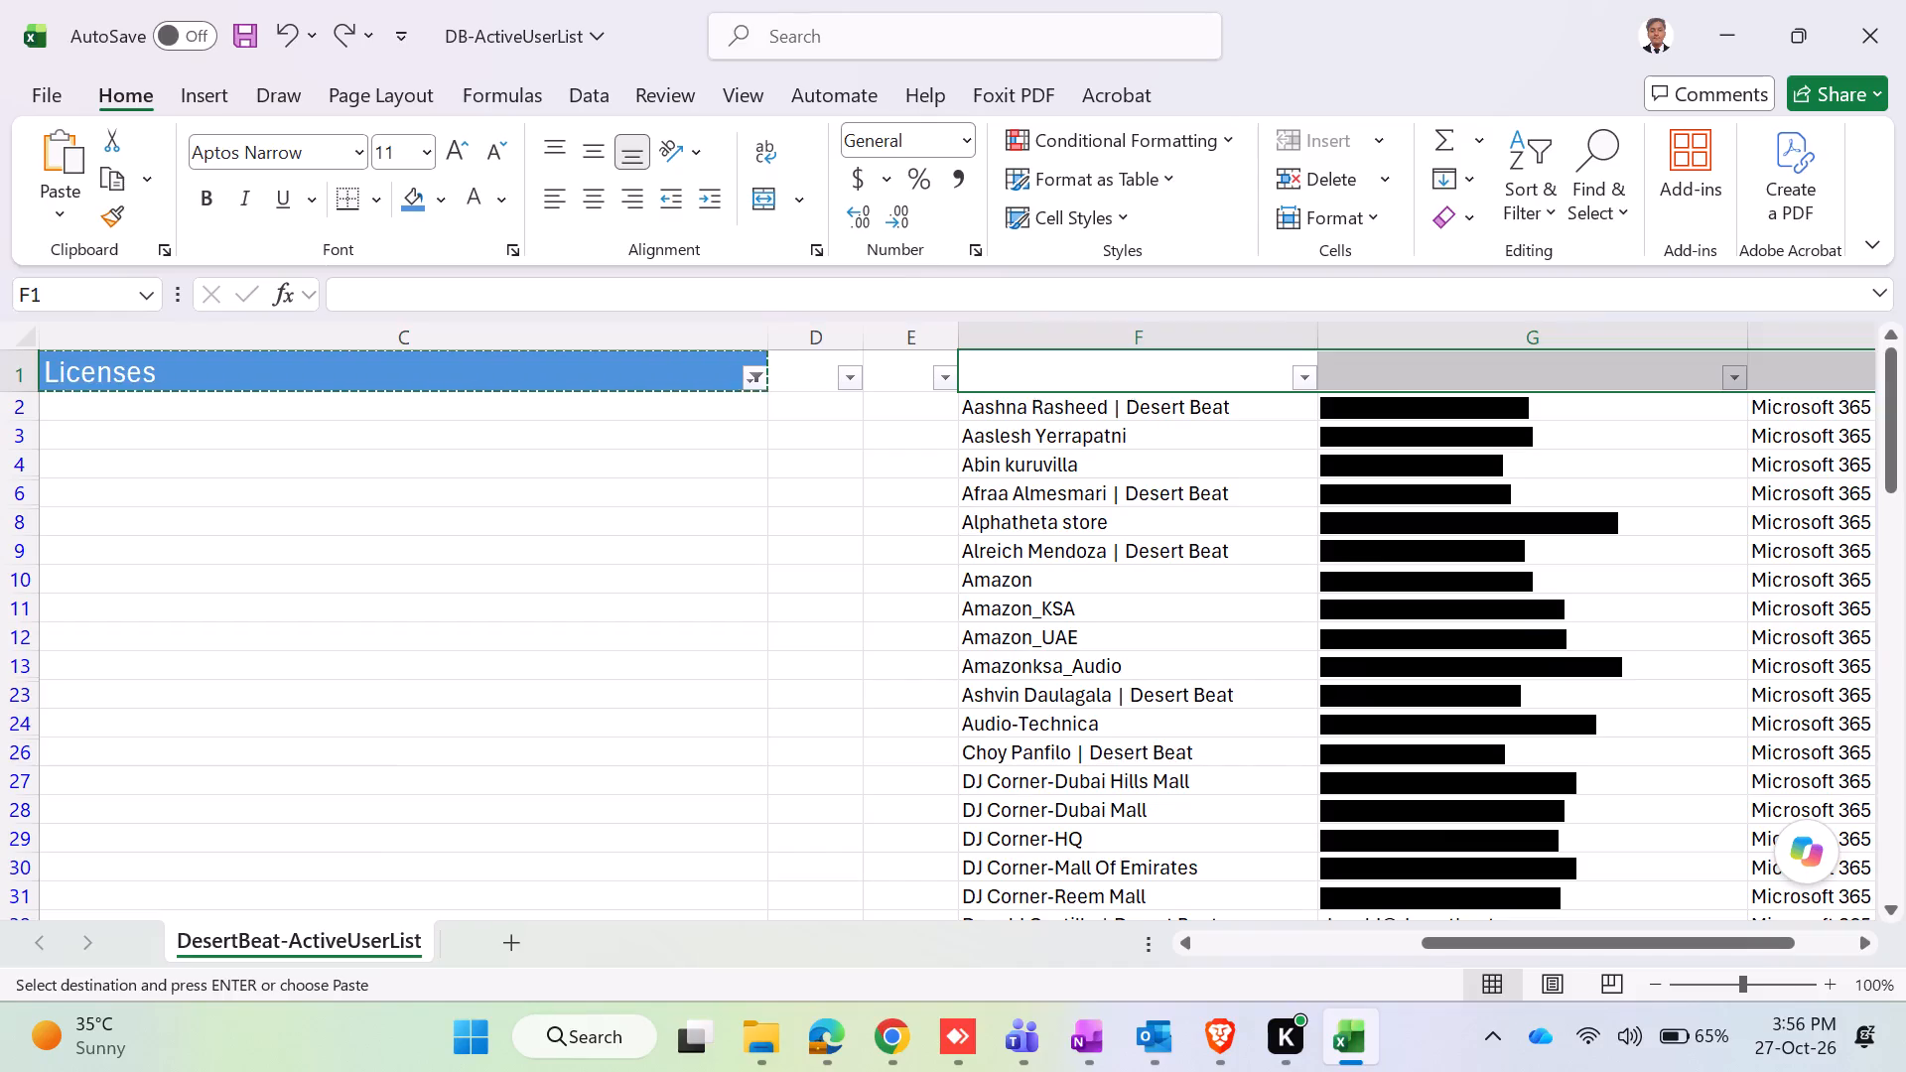
{"action": "key", "text": "ctrl+z"}
{"action": "key", "text": "ctrl+z"}
{"action": "key", "text": "ctrl+z"}
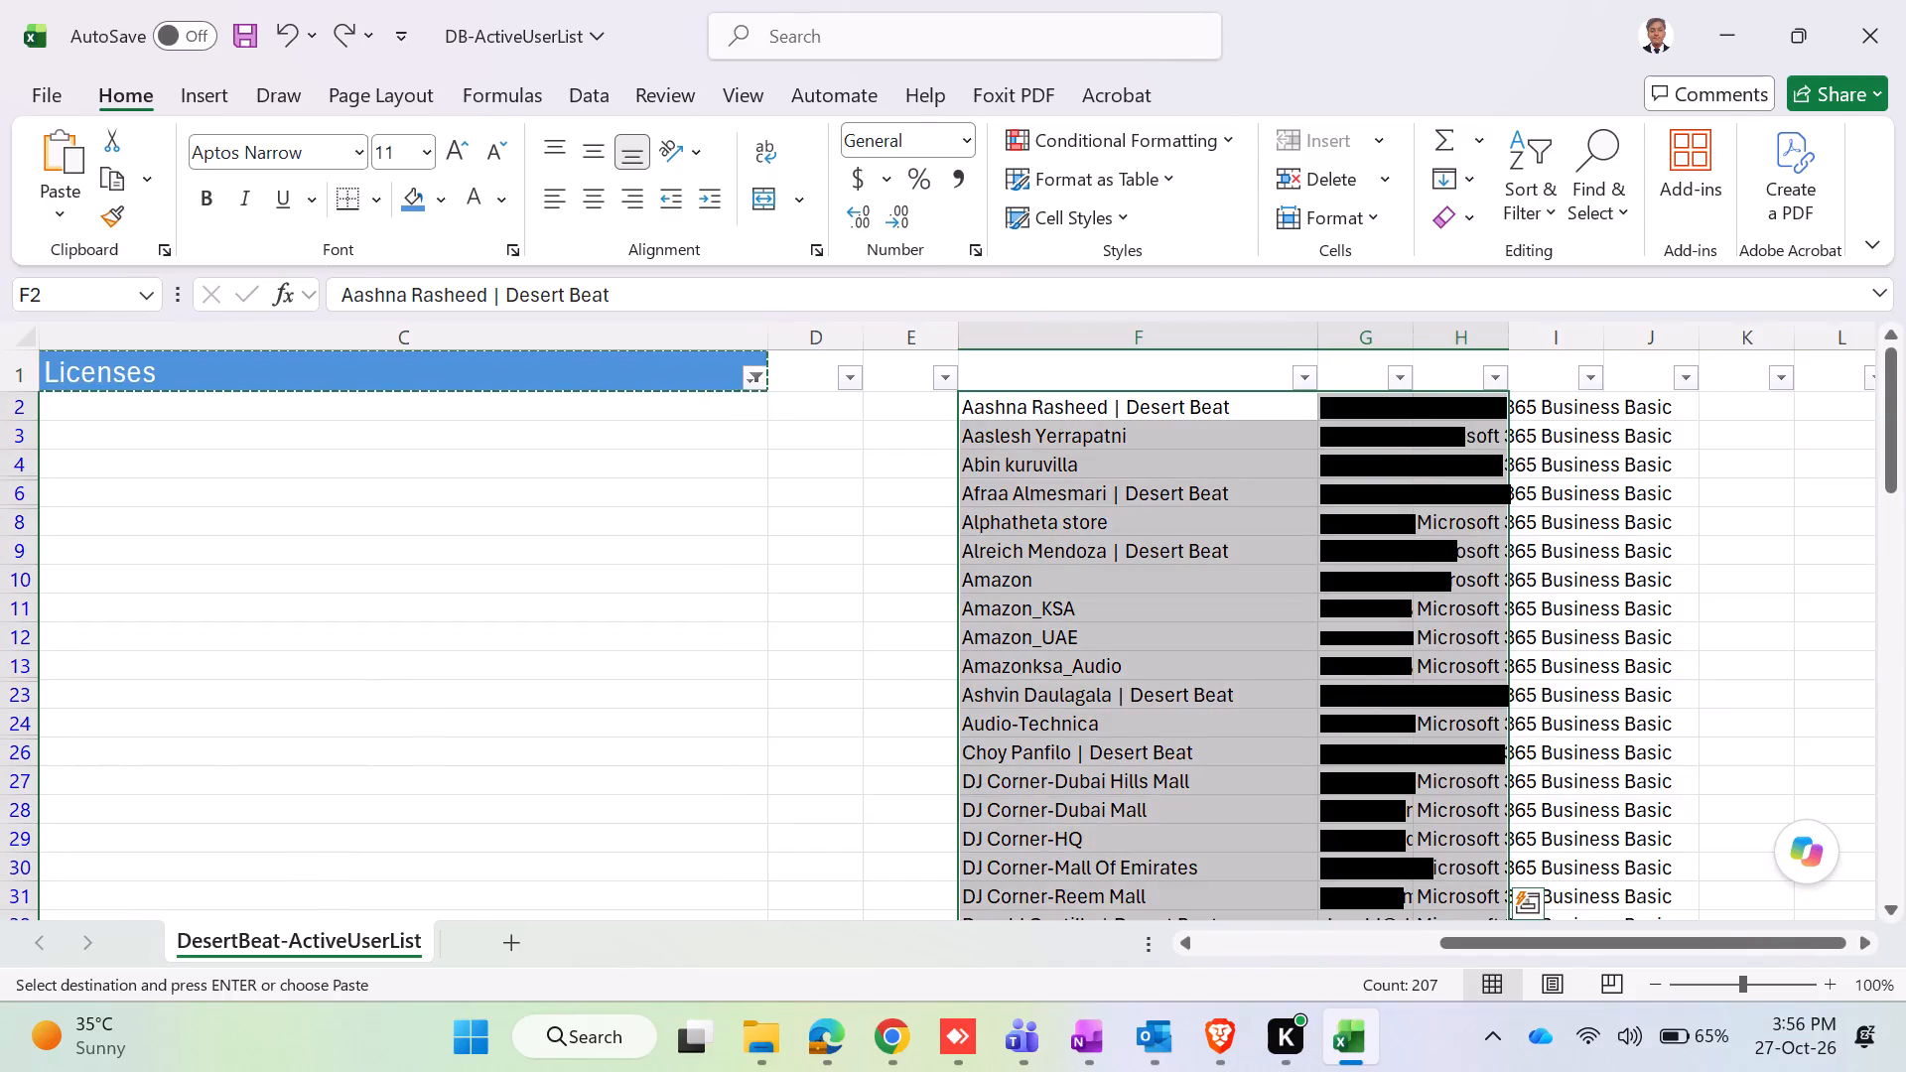
{"action": "key", "text": "ctrl+z"}
{"action": "key", "text": "ctrl+z"}
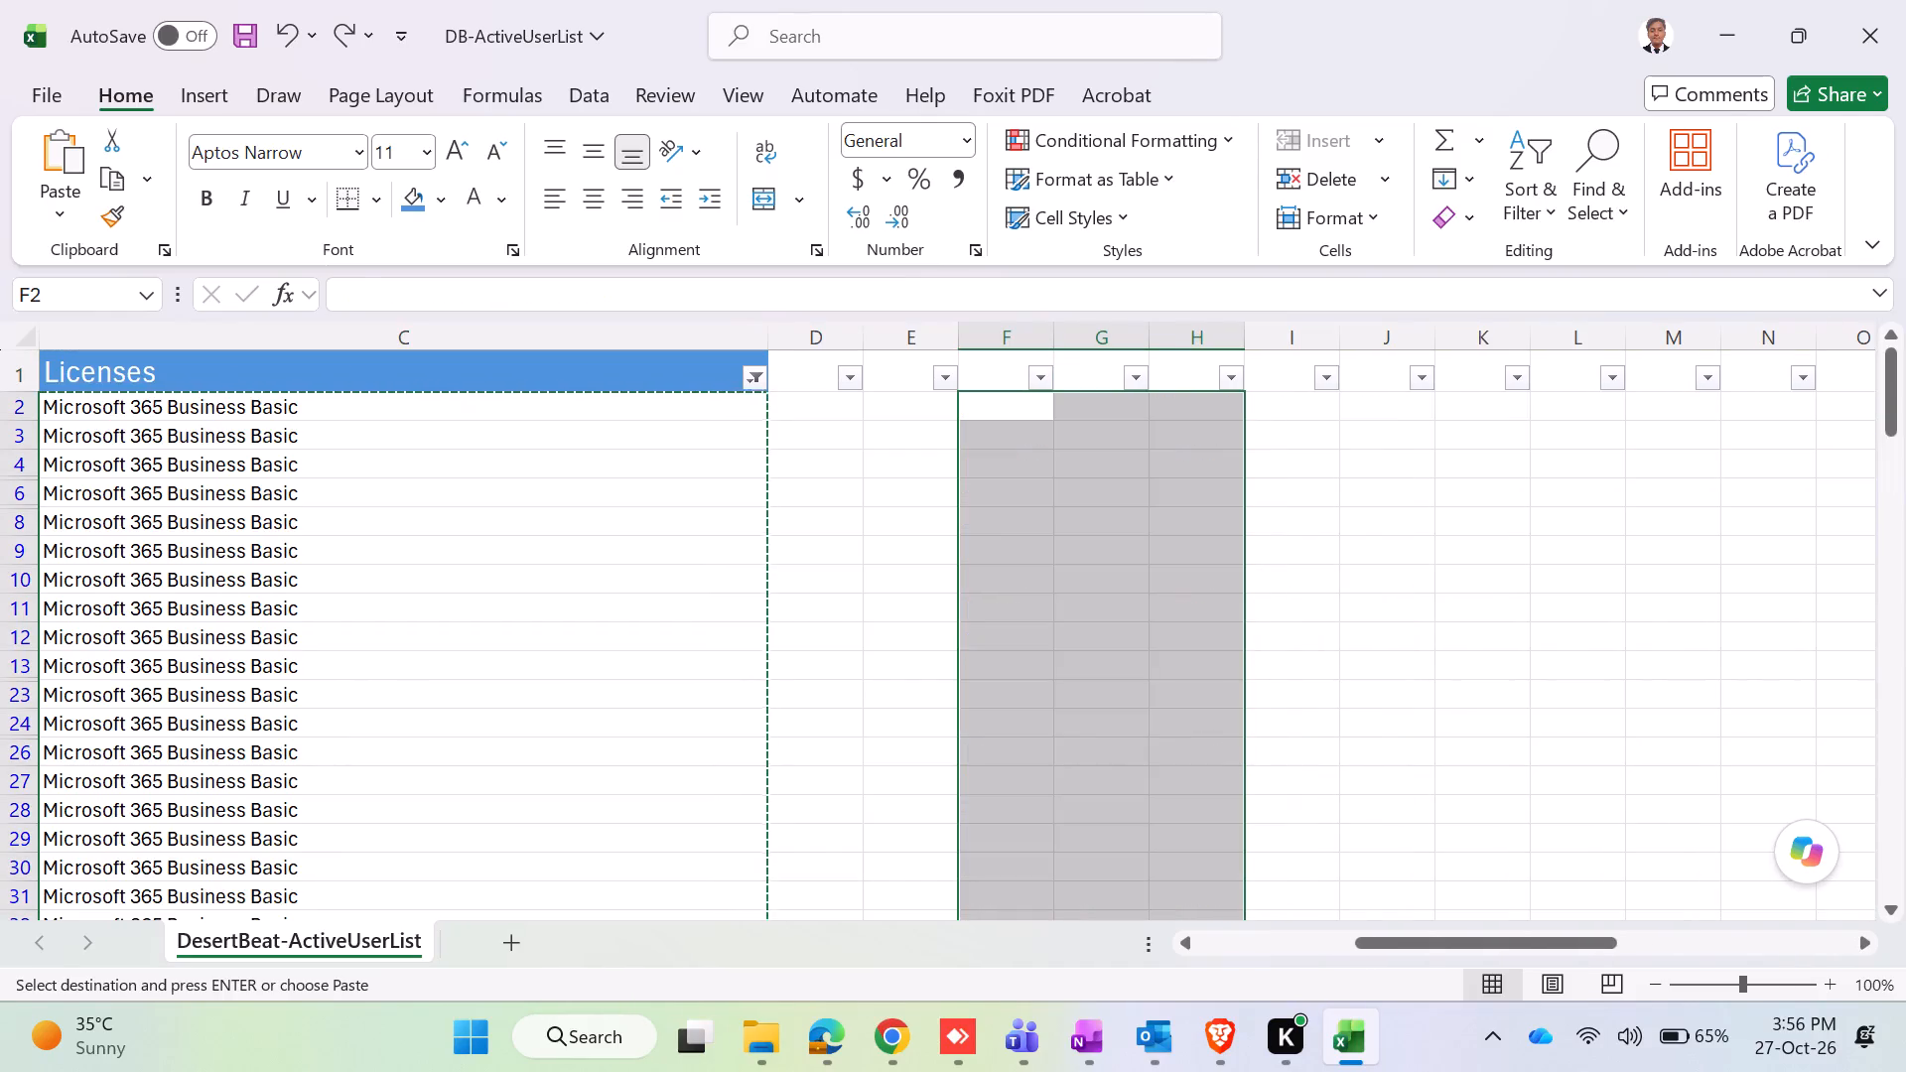
Review the Business Basic users in columns A to C and the license types in the column C Licenses filter.
{"action": "left_click", "coordinate": [1552, 940]}
{"action": "left_click_drag", "start_coordinate": [1514, 943], "coordinate": [1371, 943]}
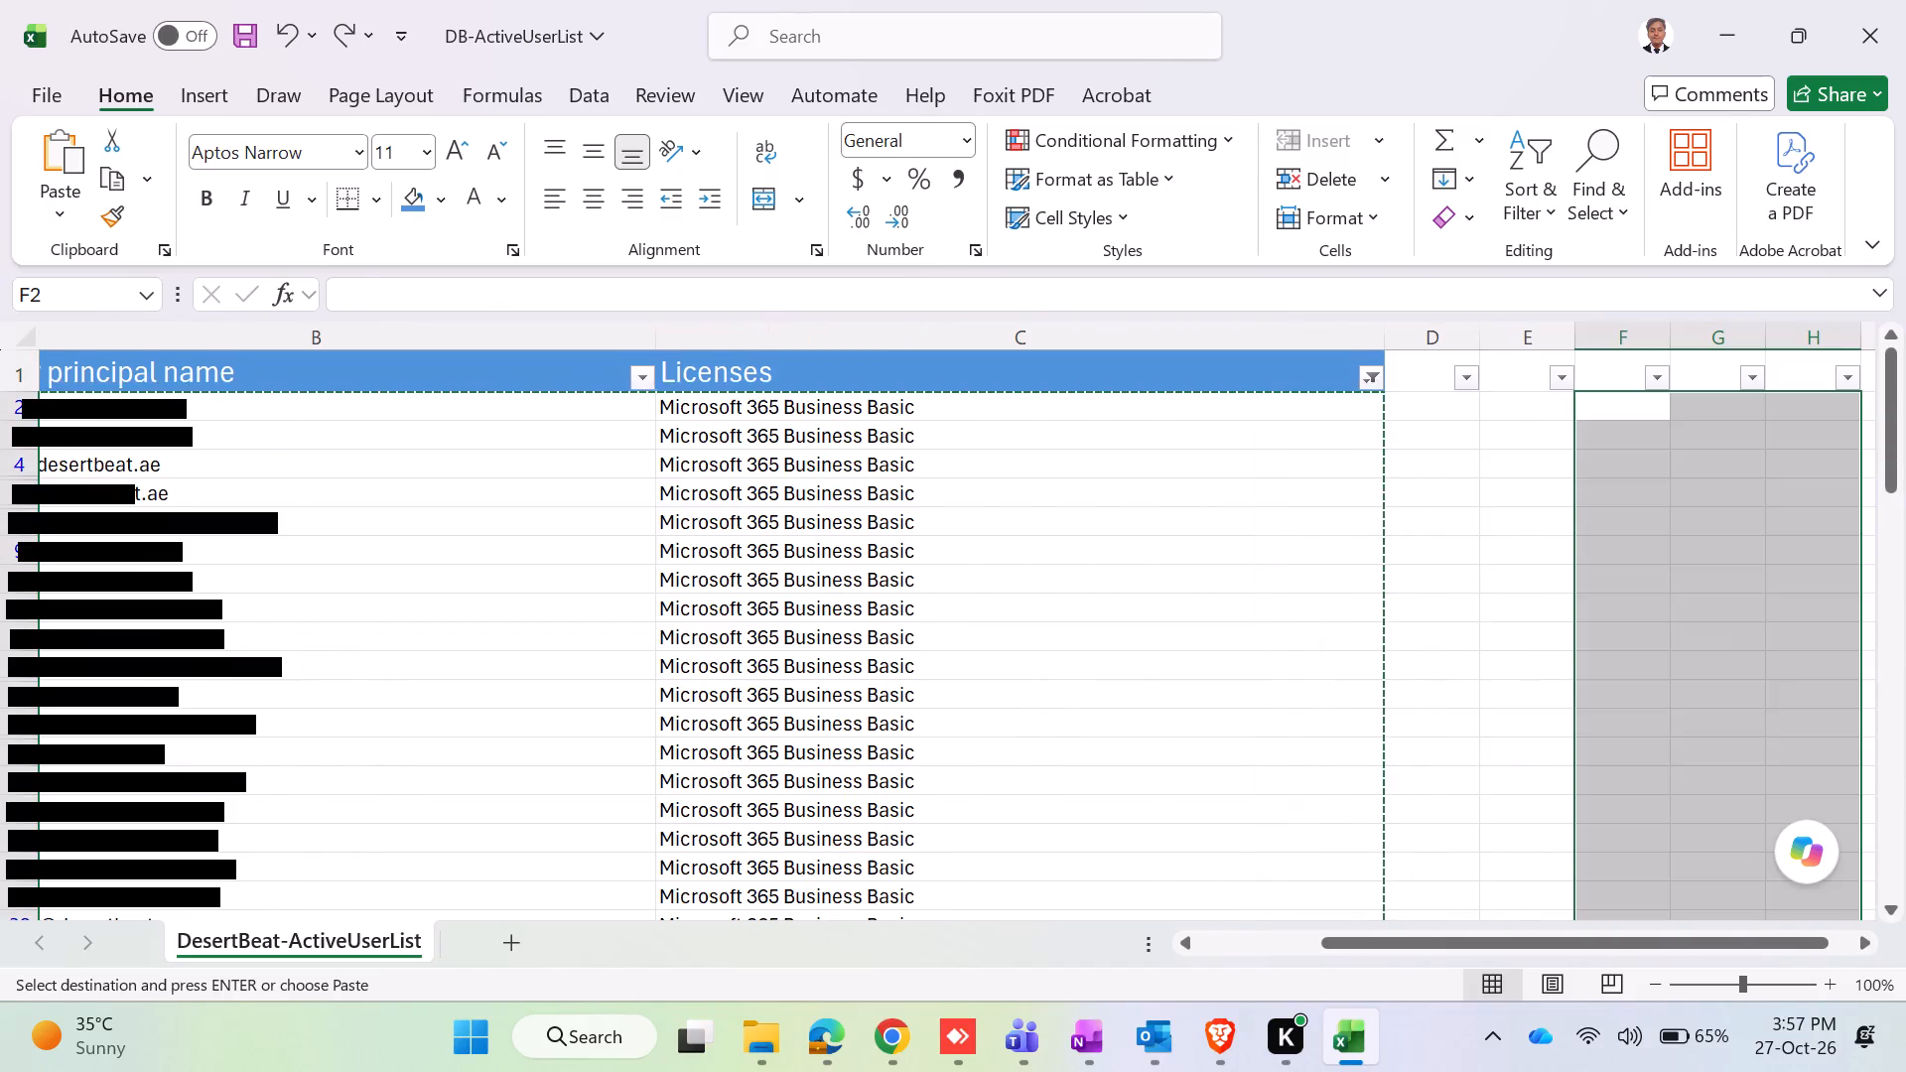
{"action": "left_click", "coordinate": [1095, 931]}
{"action": "double_click", "coordinate": [1371, 376]}
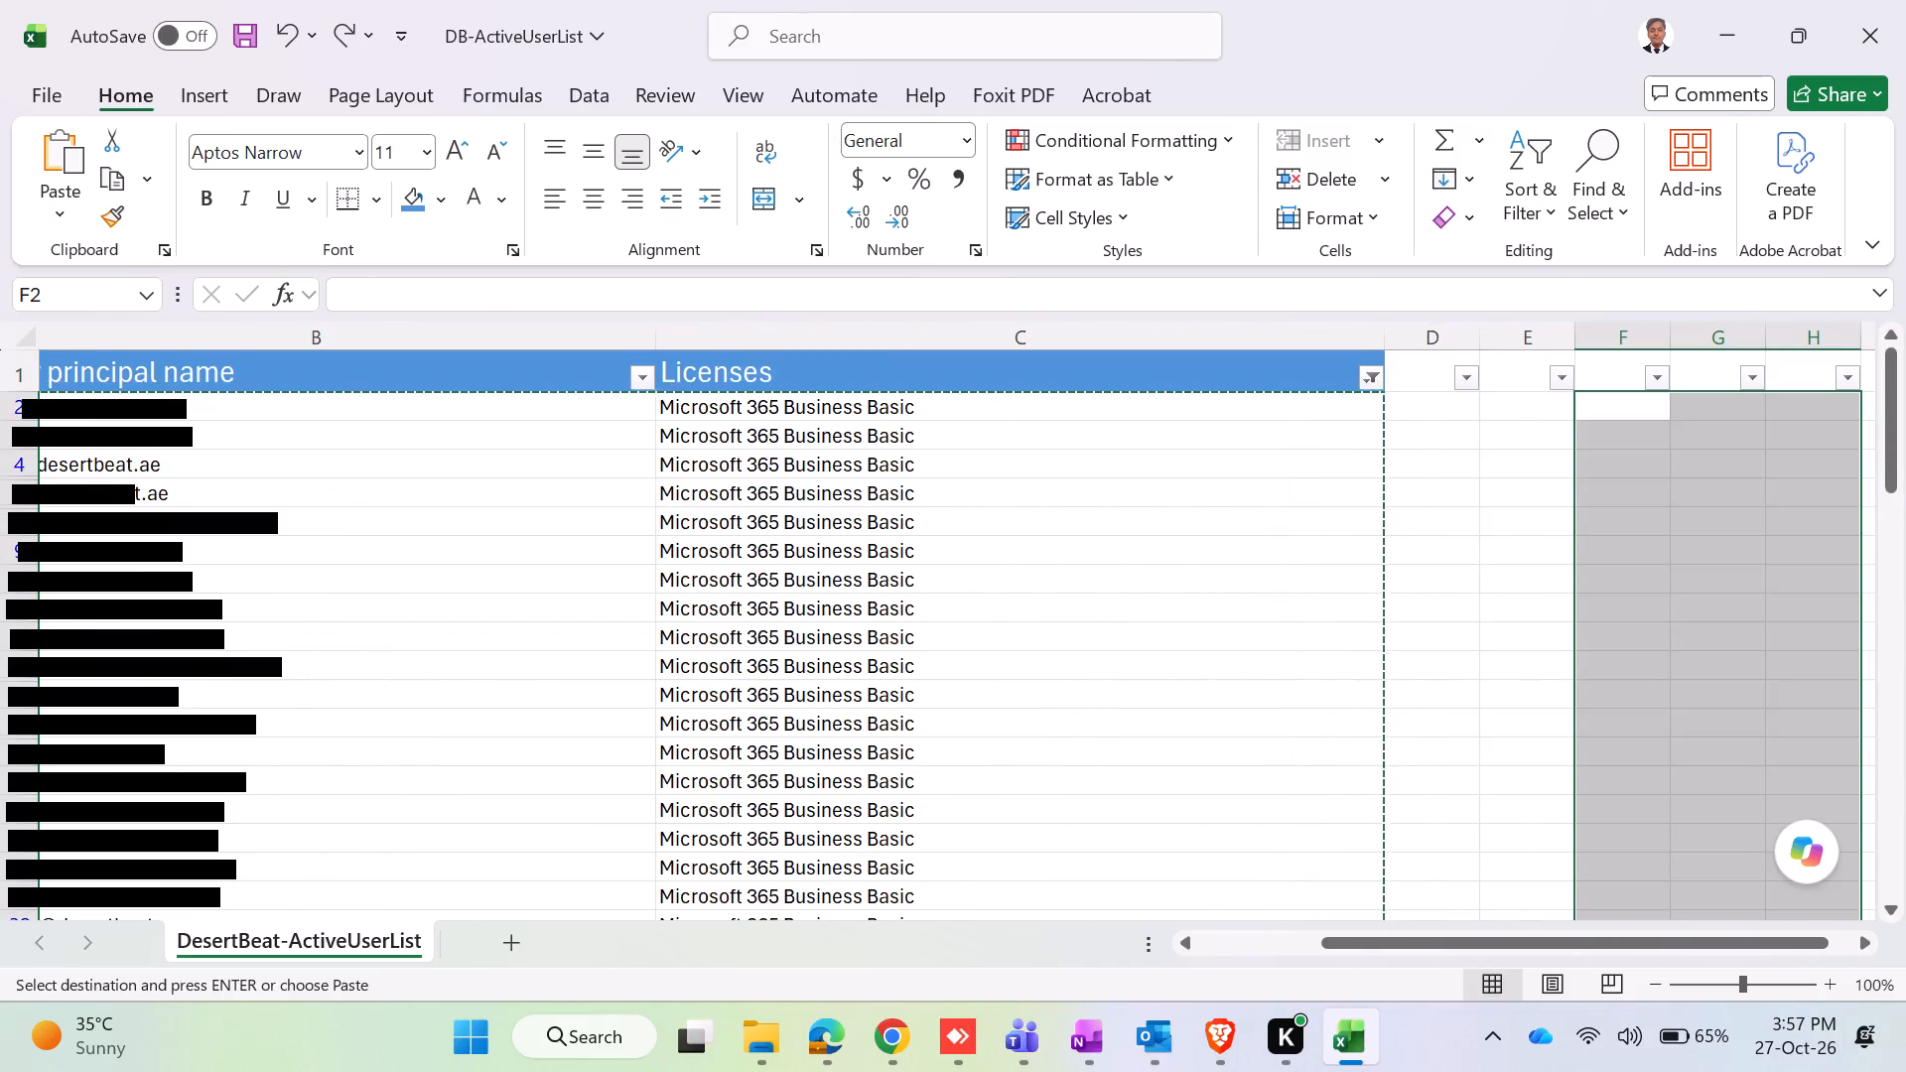
{"action": "left_click", "coordinate": [1370, 374]}
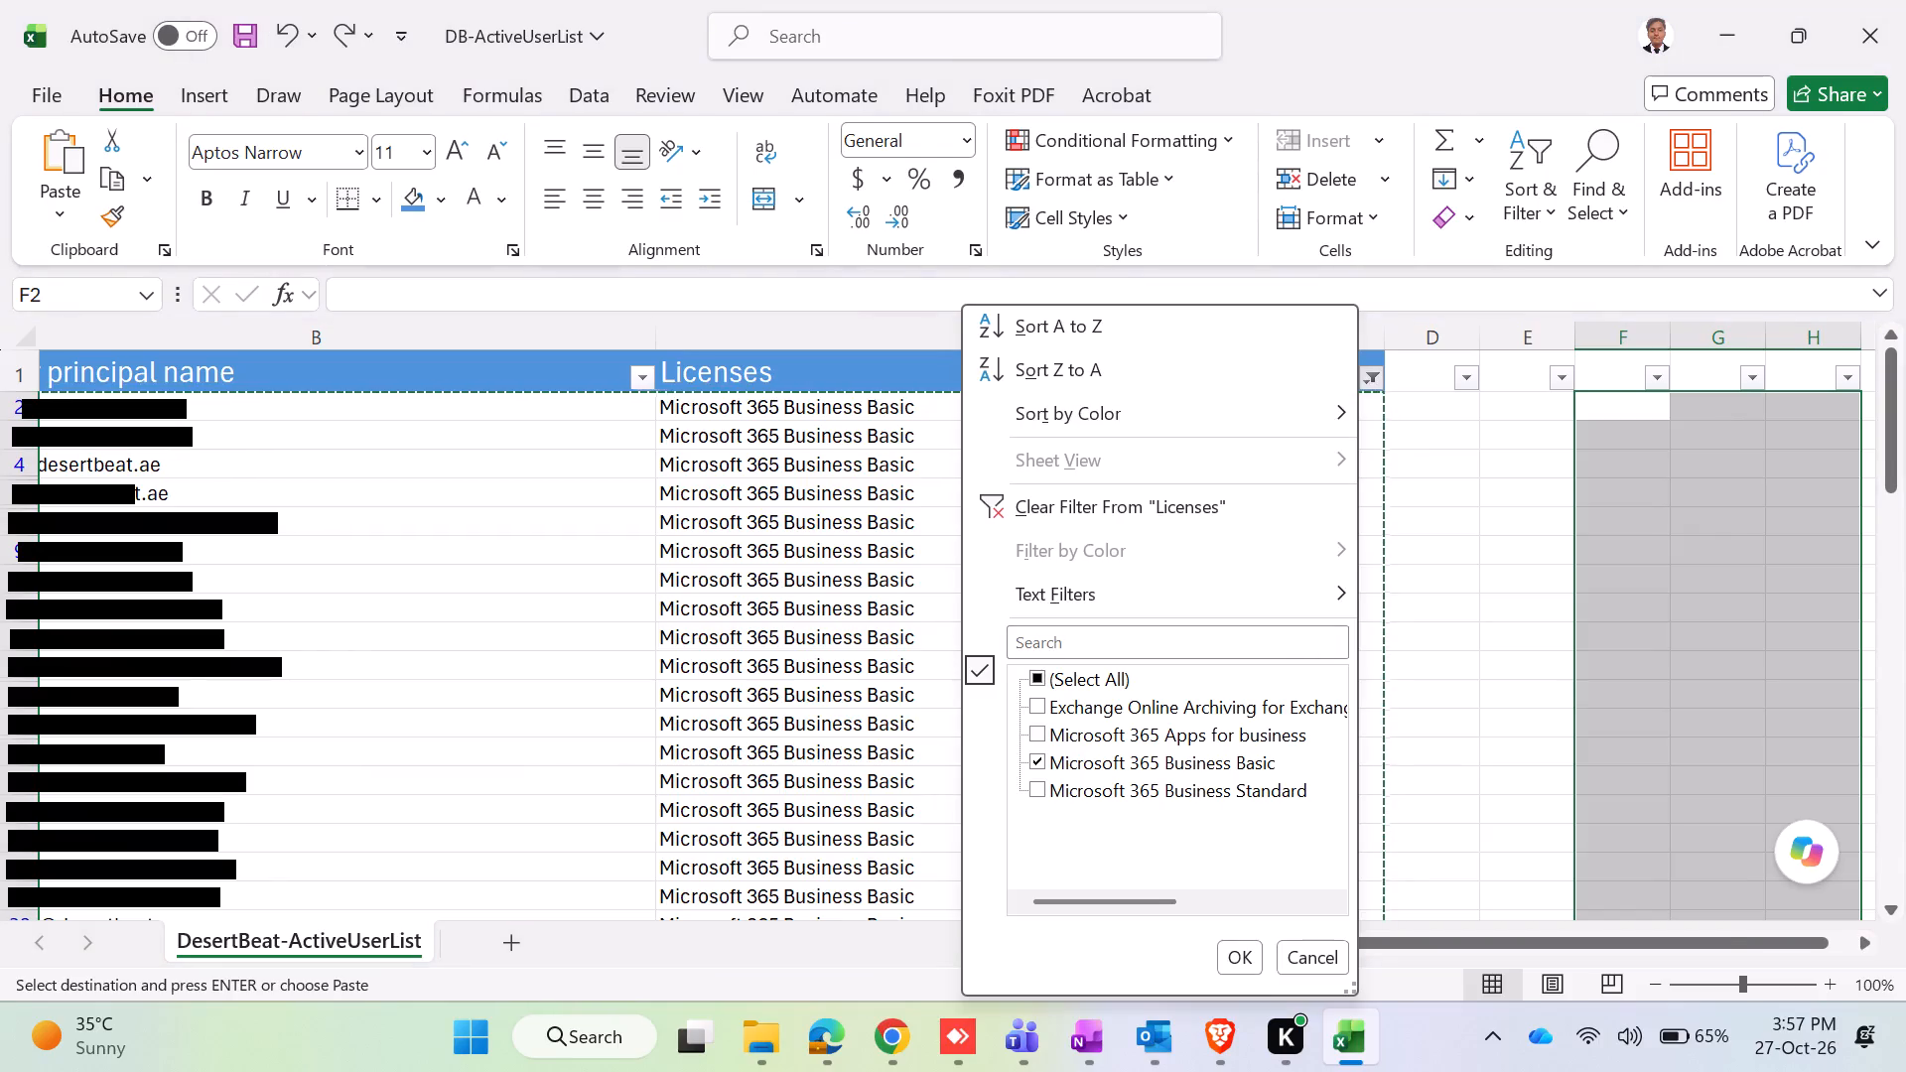
{"action": "left_click", "coordinate": [1298, 953]}
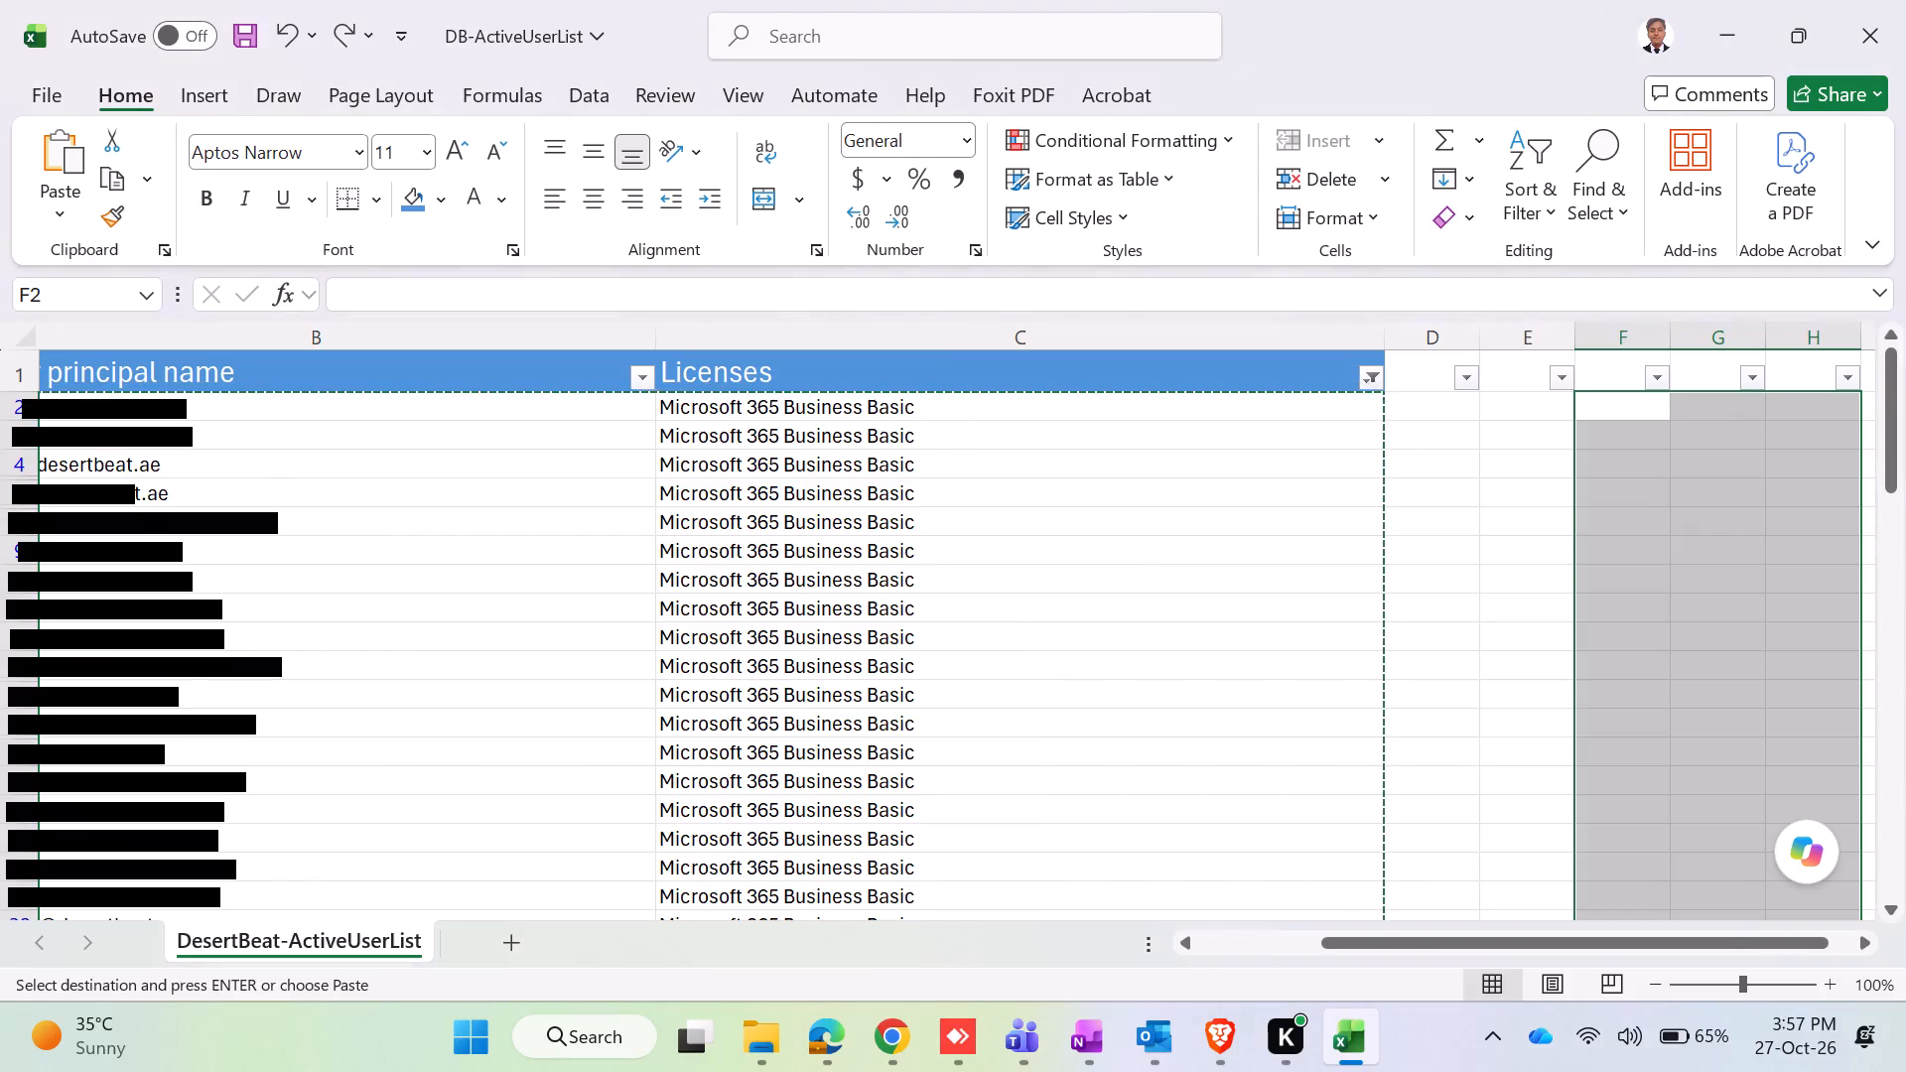
{"action": "left_click", "coordinate": [1539, 534]}
{"action": "scroll", "coordinate": [1064, 496], "scroll_direction": "up", "scroll_amount": 4}
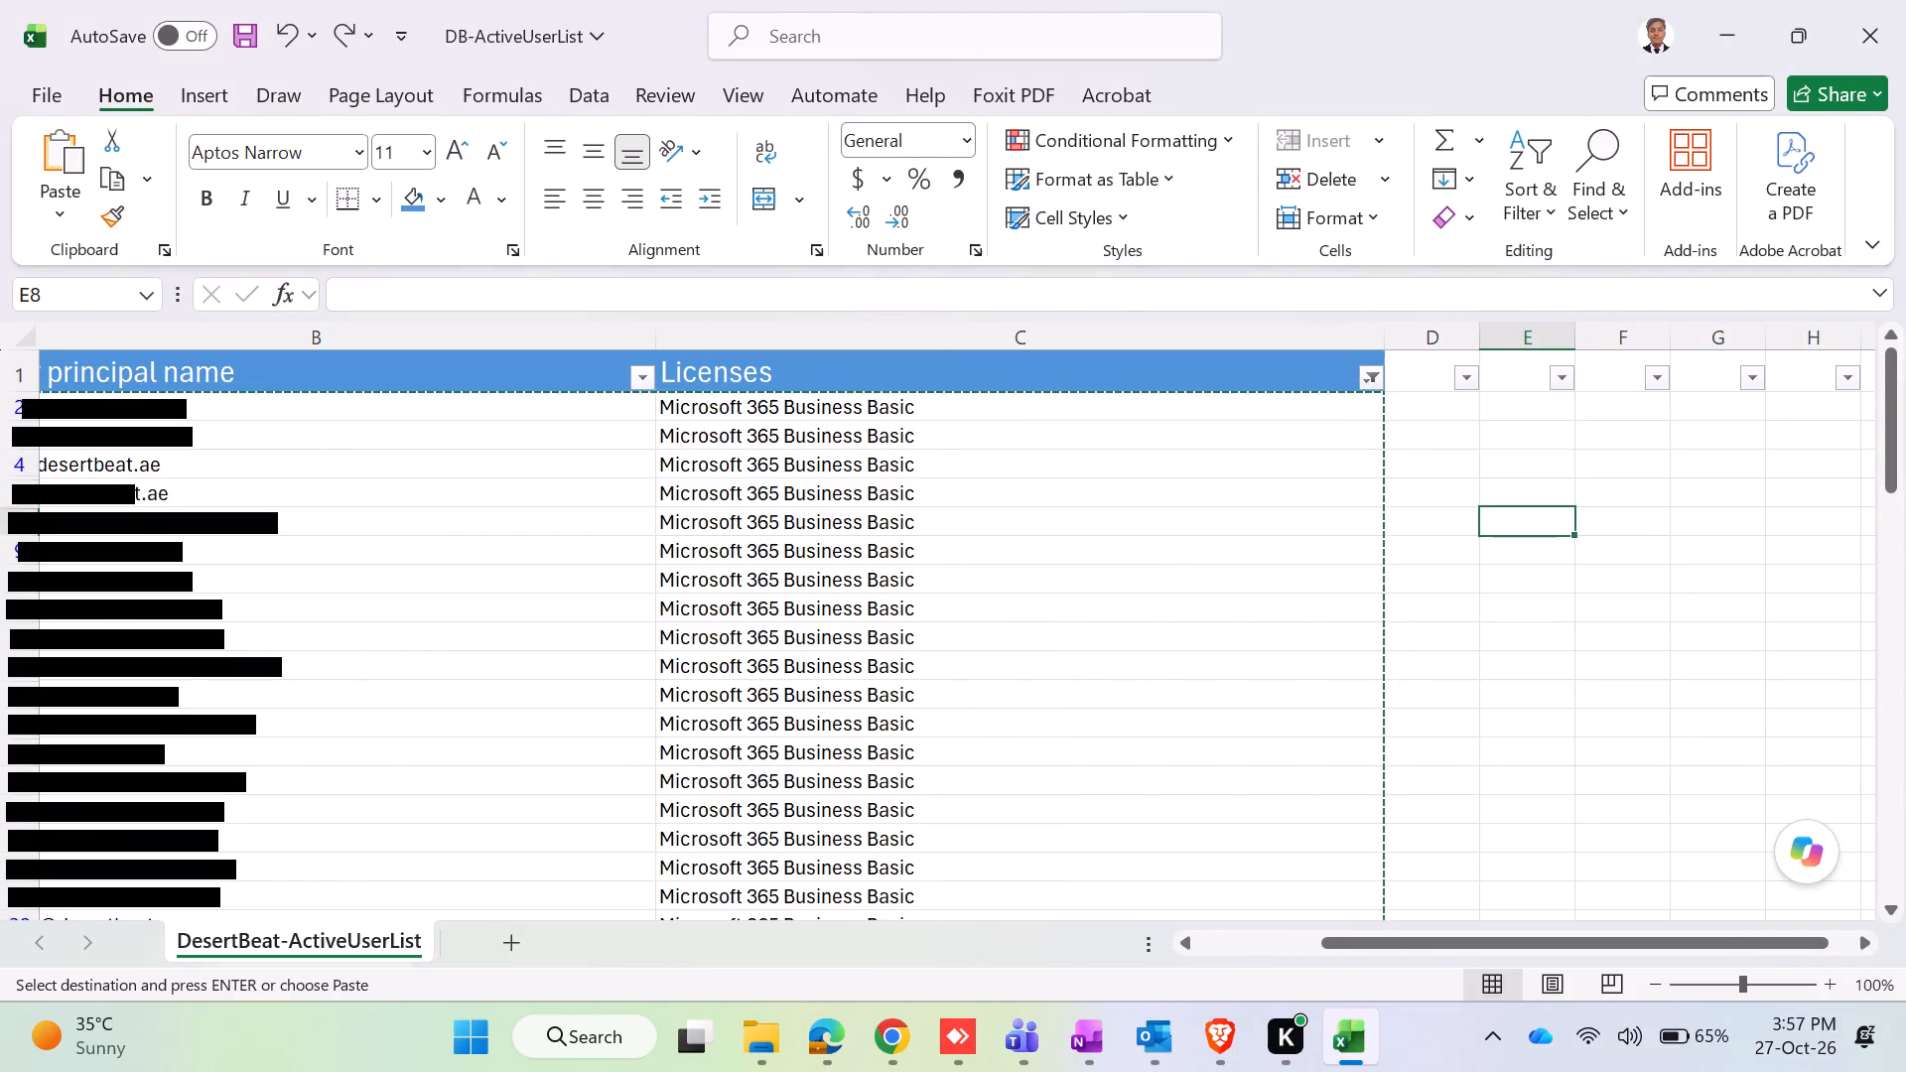
{"action": "left_click_drag", "start_coordinate": [1457, 944], "coordinate": [1247, 949]}
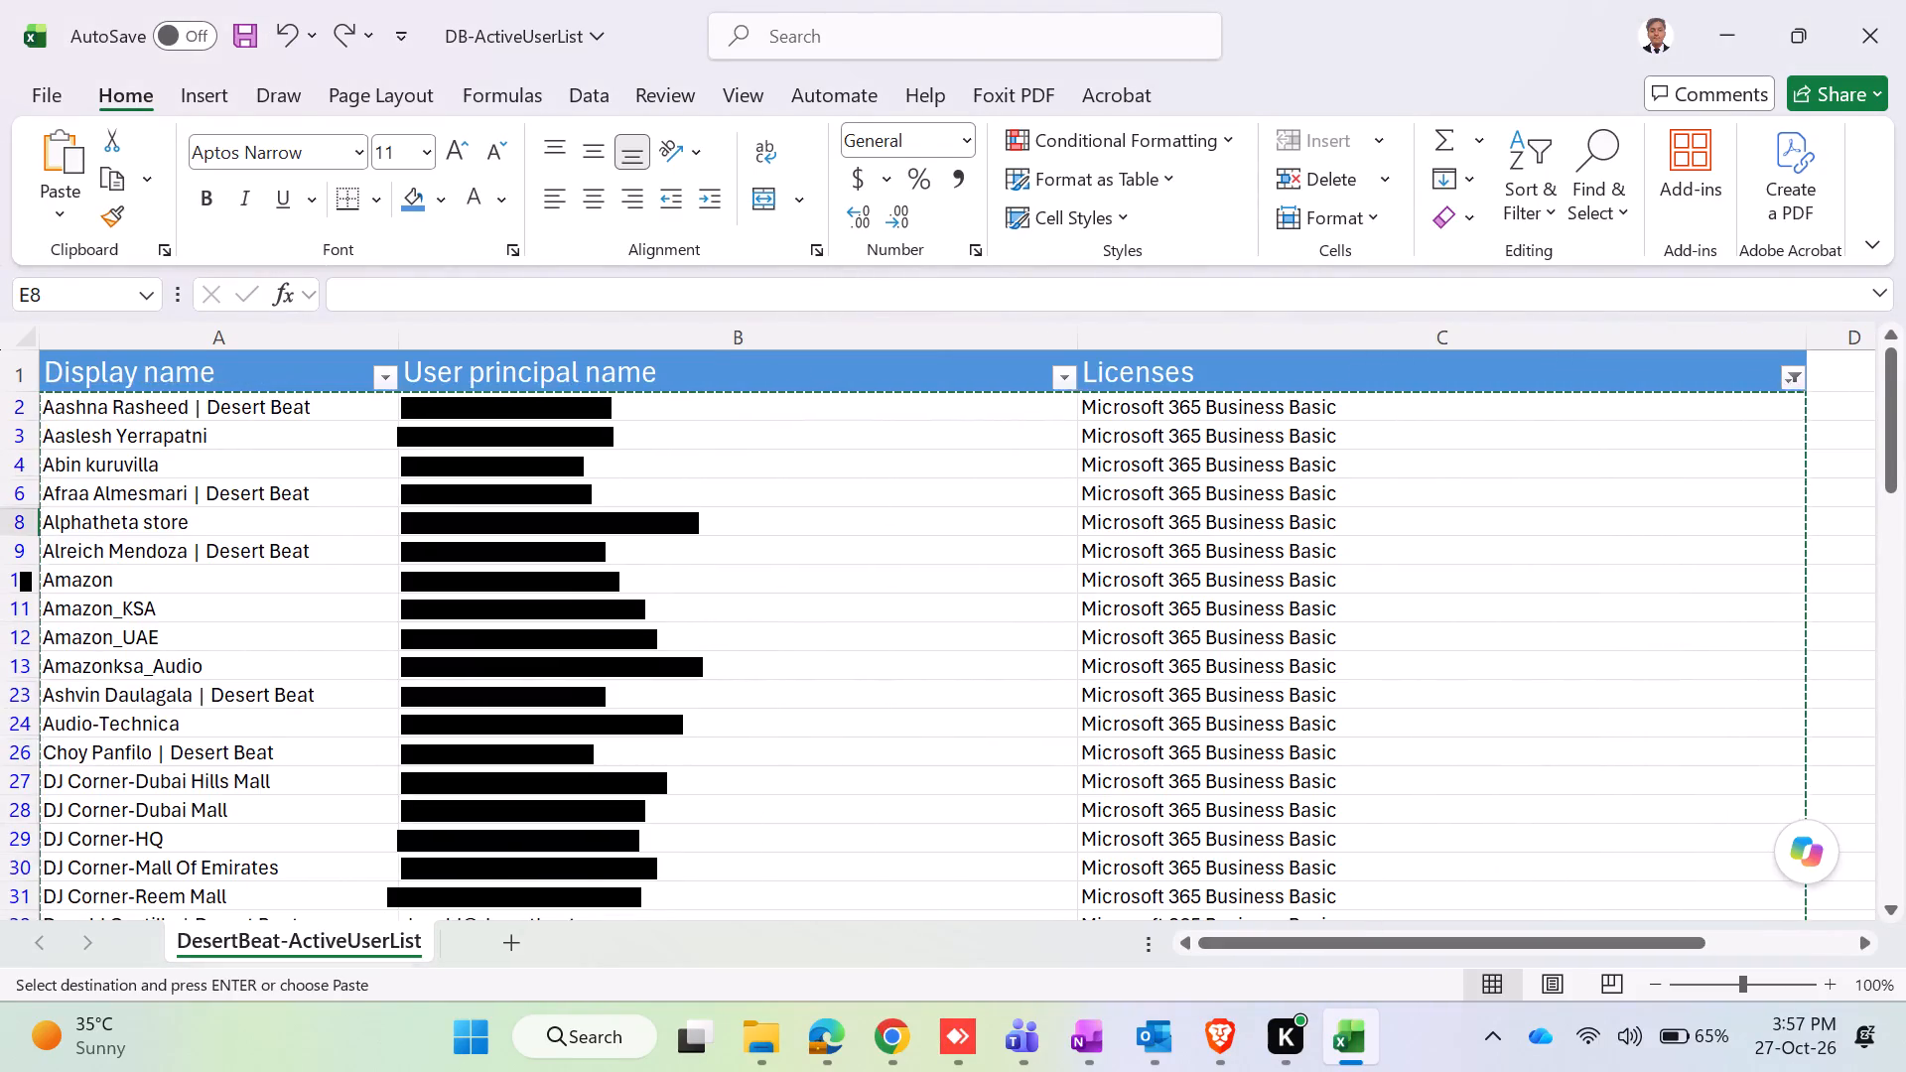
{"action": "left_click", "coordinate": [264, 421]}
{"action": "scroll", "coordinate": [891, 543], "scroll_direction": "down", "scroll_amount": 12}
{"action": "scroll", "coordinate": [951, 541], "scroll_direction": "up", "scroll_amount": 6}
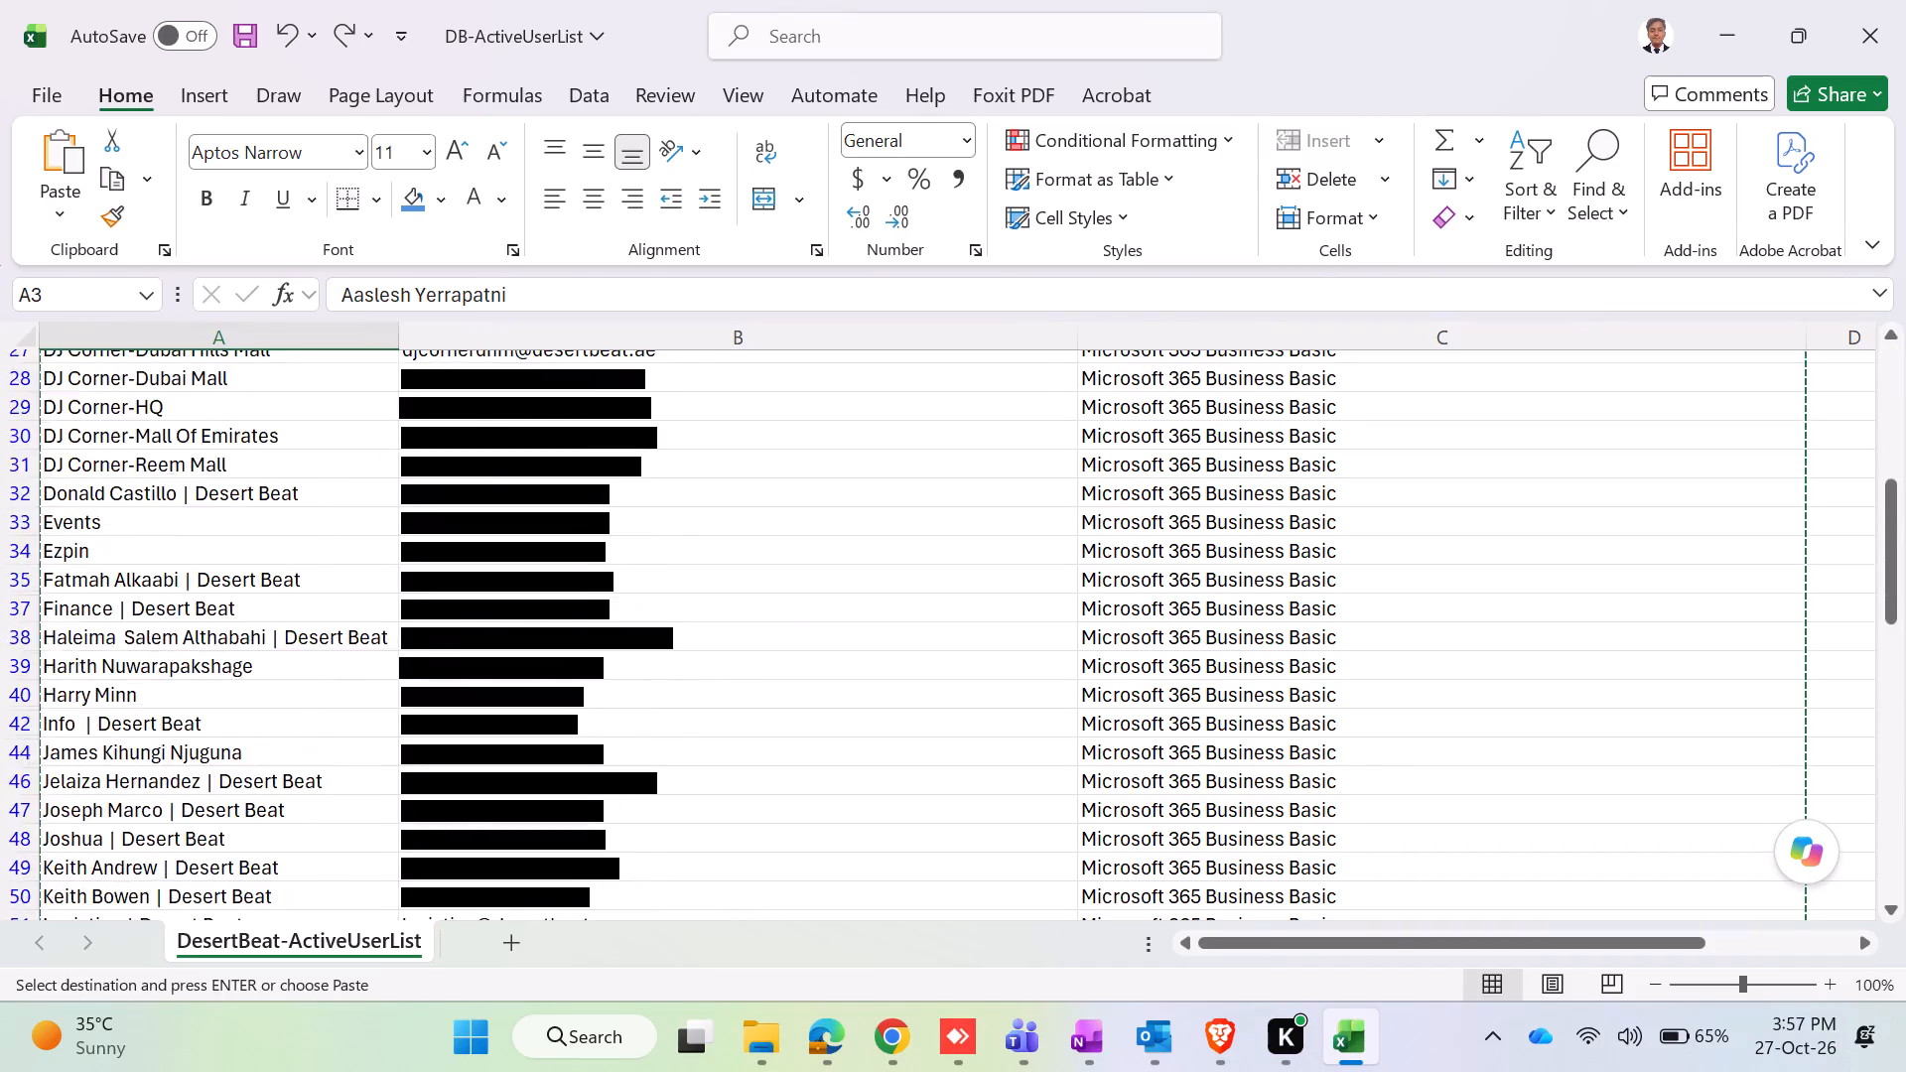
{"action": "scroll", "coordinate": [963, 545], "scroll_direction": "up", "scroll_amount": 14}
Set the column C Licenses filter to select all license types.
{"action": "left_click", "coordinate": [1801, 379]}
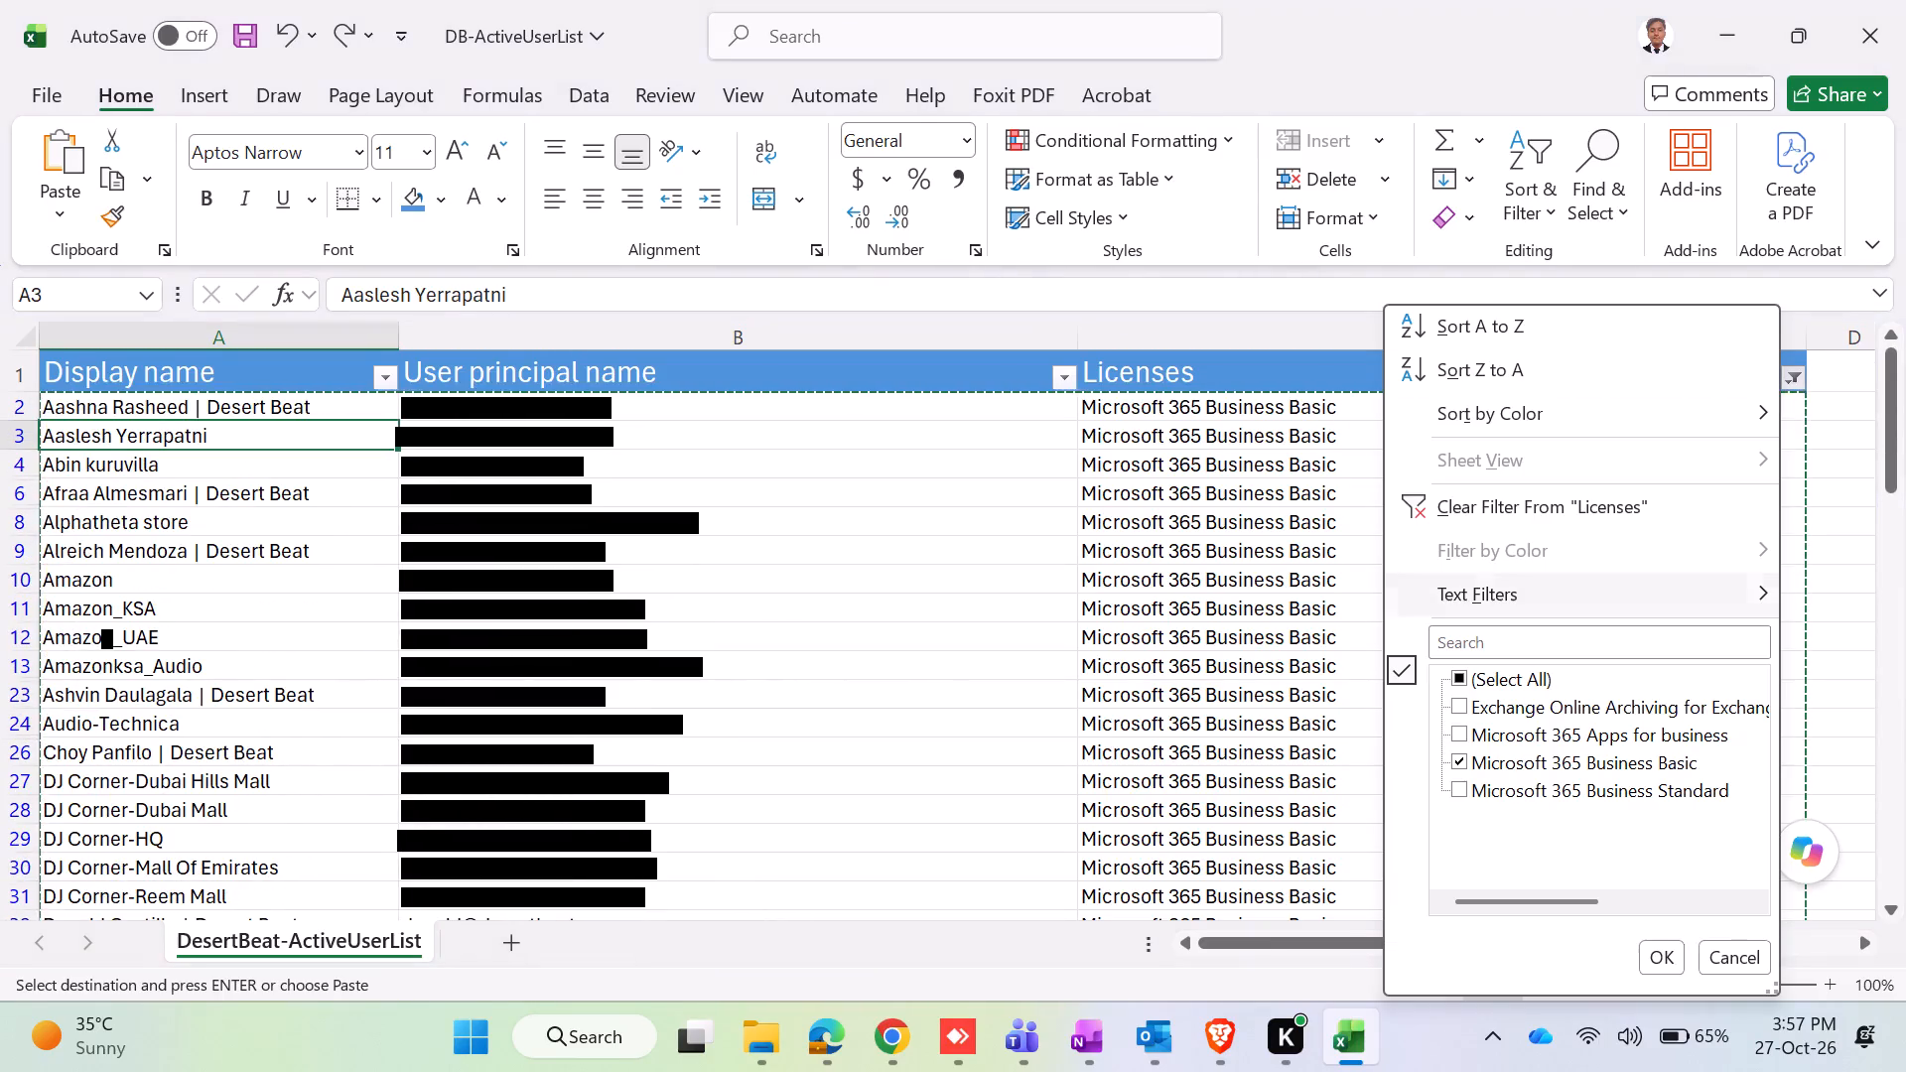
{"action": "left_click", "coordinate": [1458, 675]}
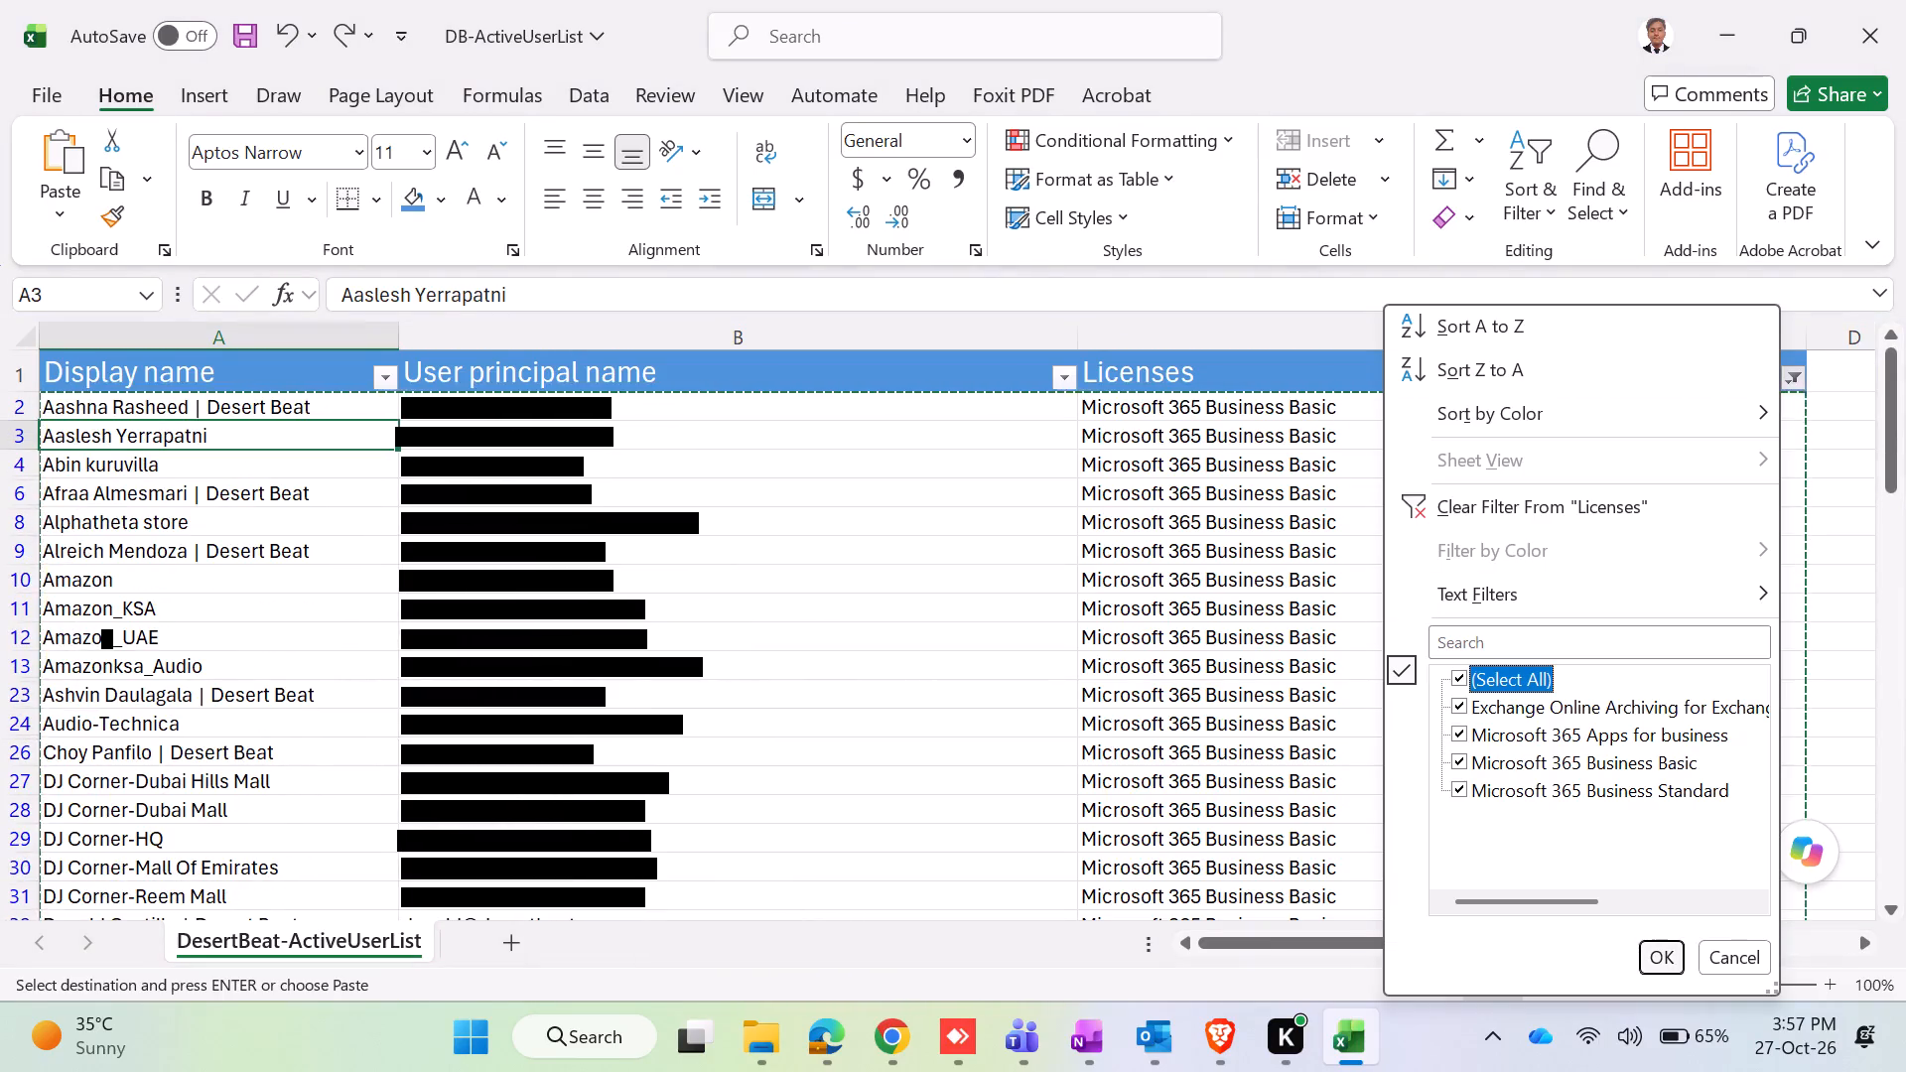
{"action": "left_click", "coordinate": [1662, 963]}
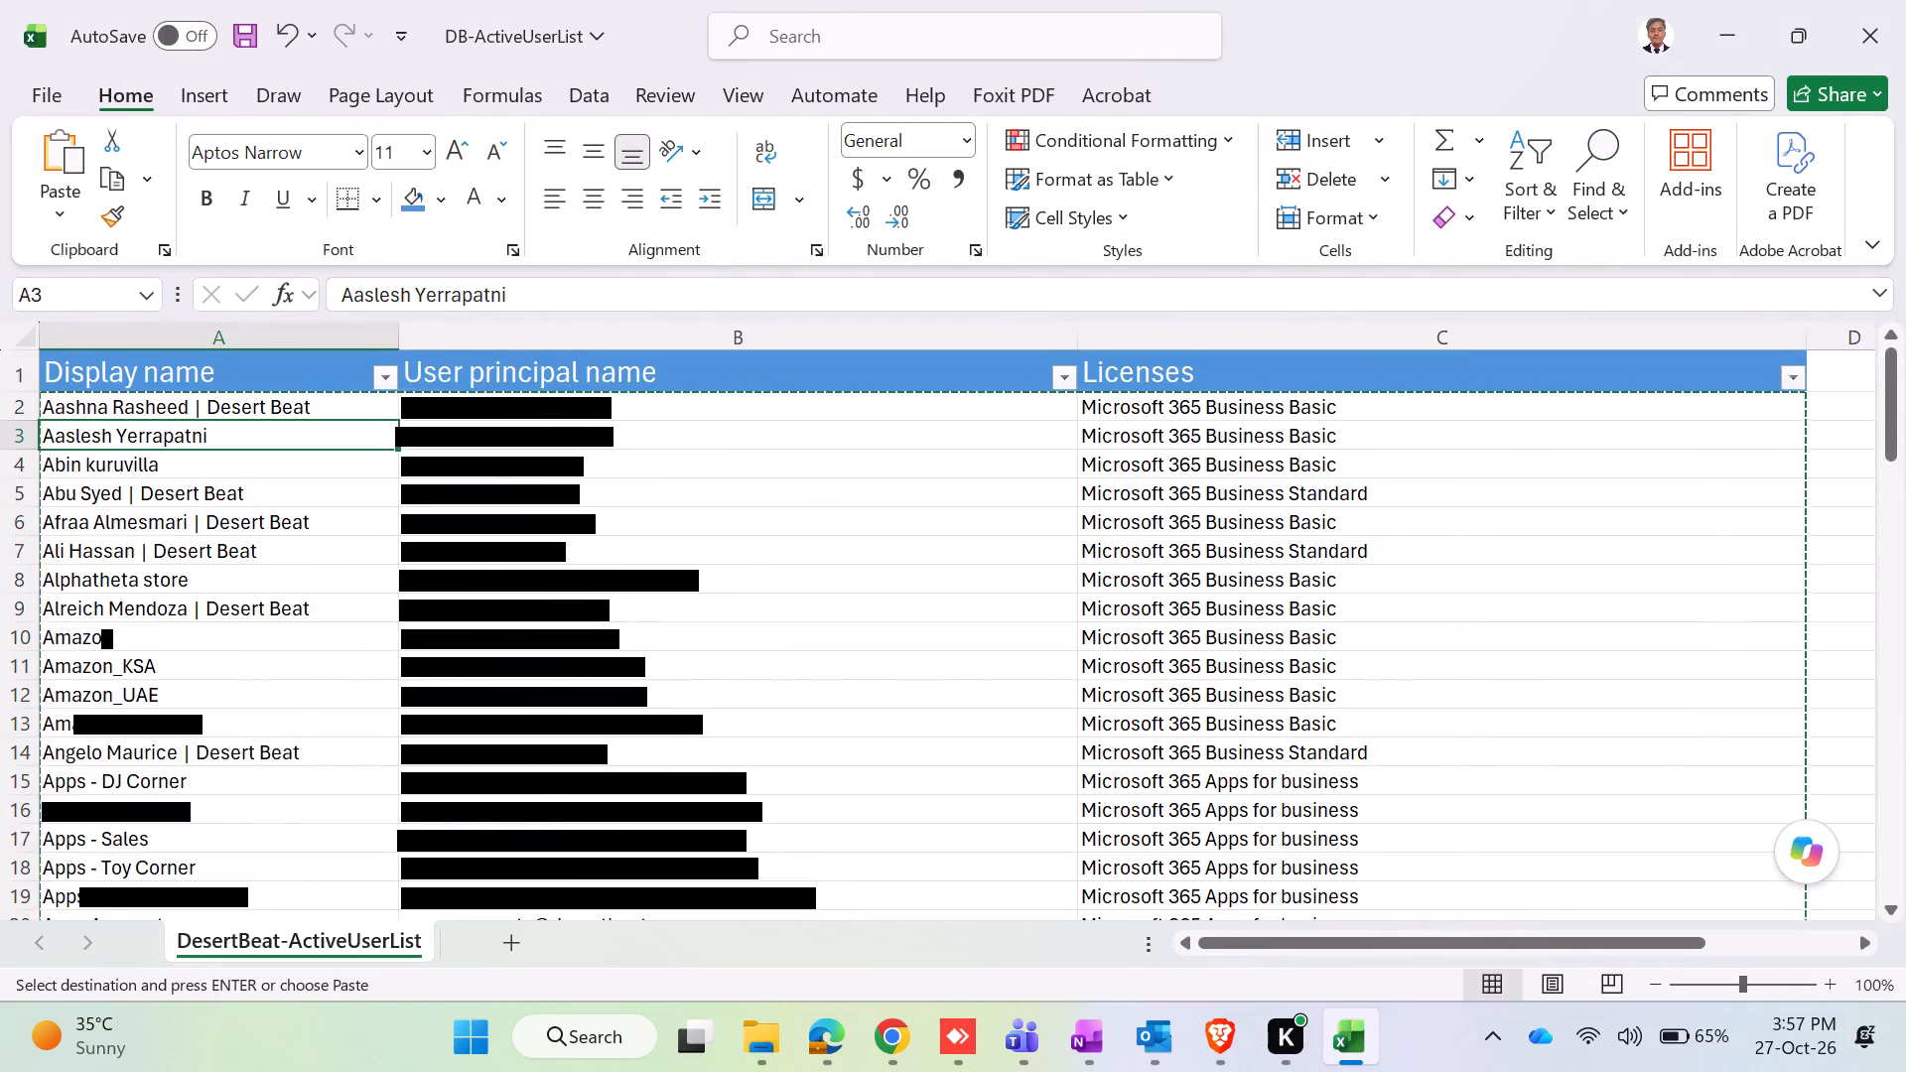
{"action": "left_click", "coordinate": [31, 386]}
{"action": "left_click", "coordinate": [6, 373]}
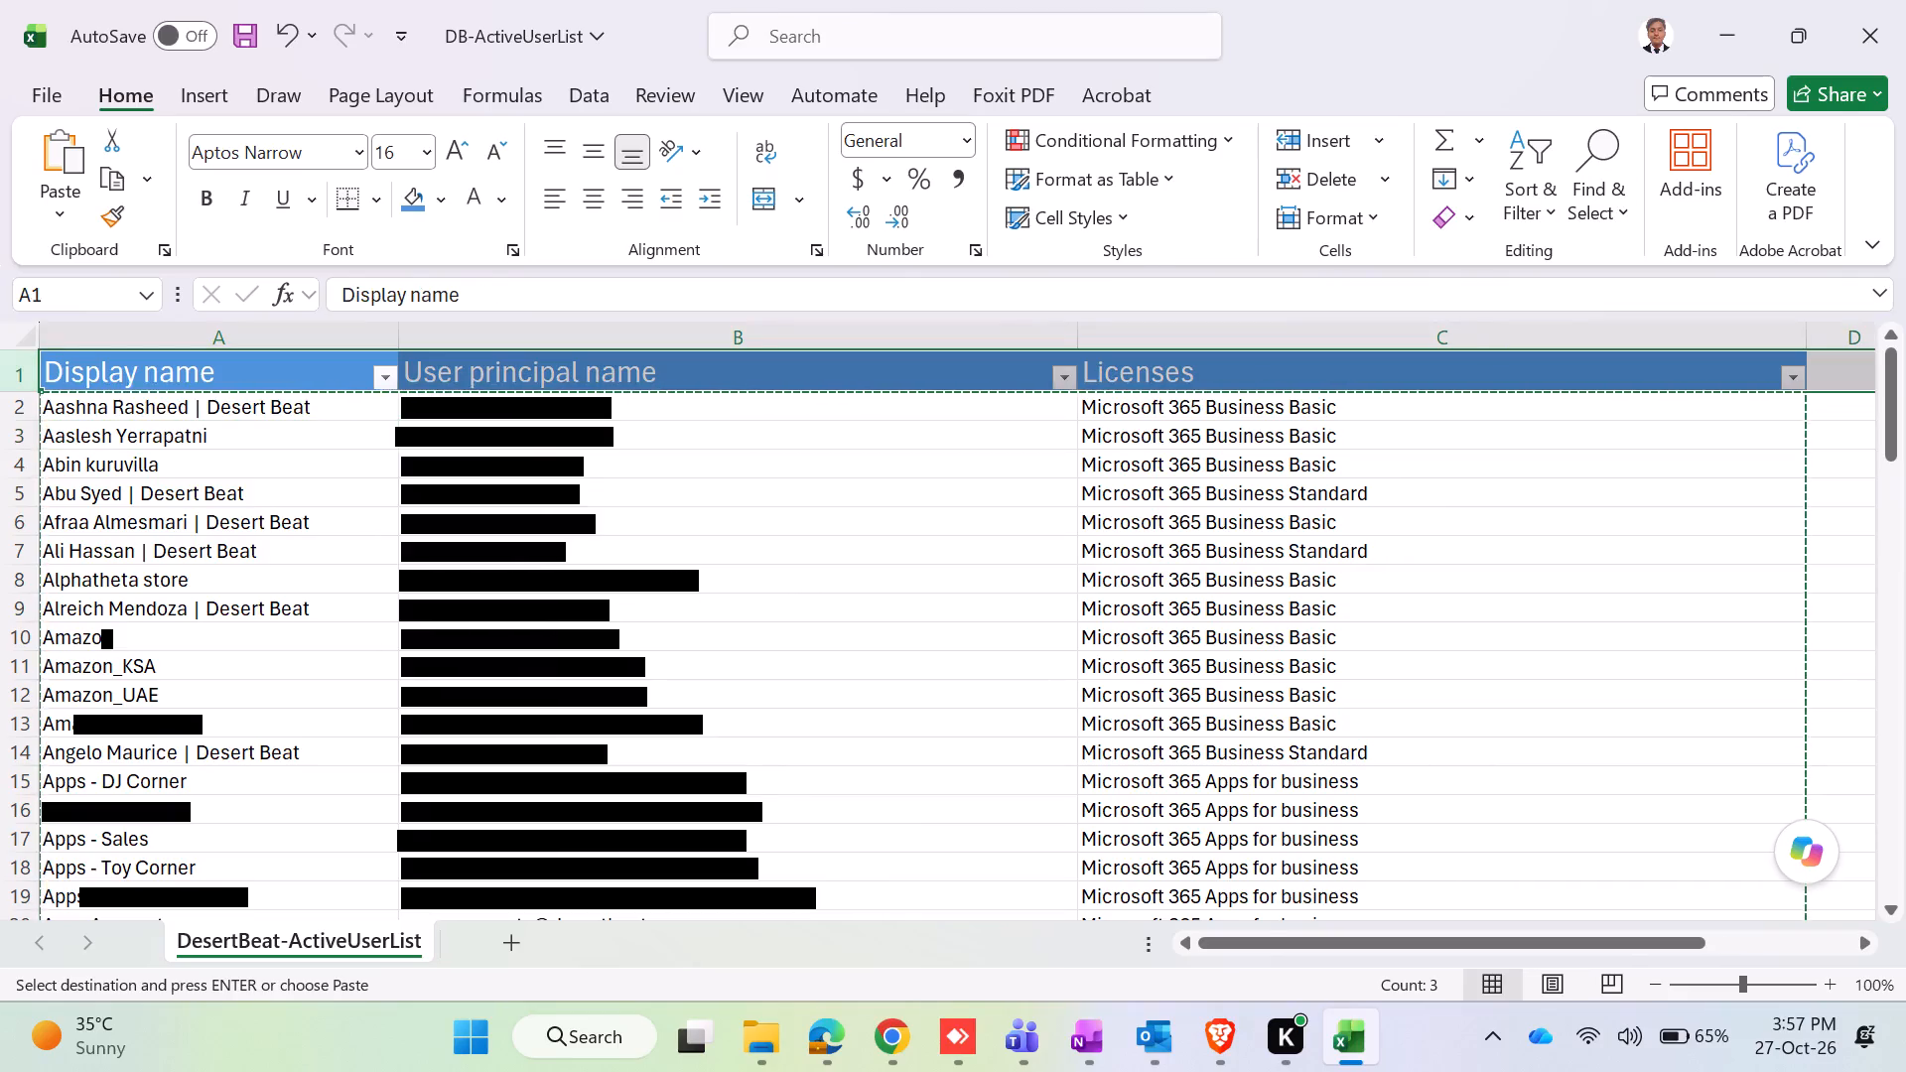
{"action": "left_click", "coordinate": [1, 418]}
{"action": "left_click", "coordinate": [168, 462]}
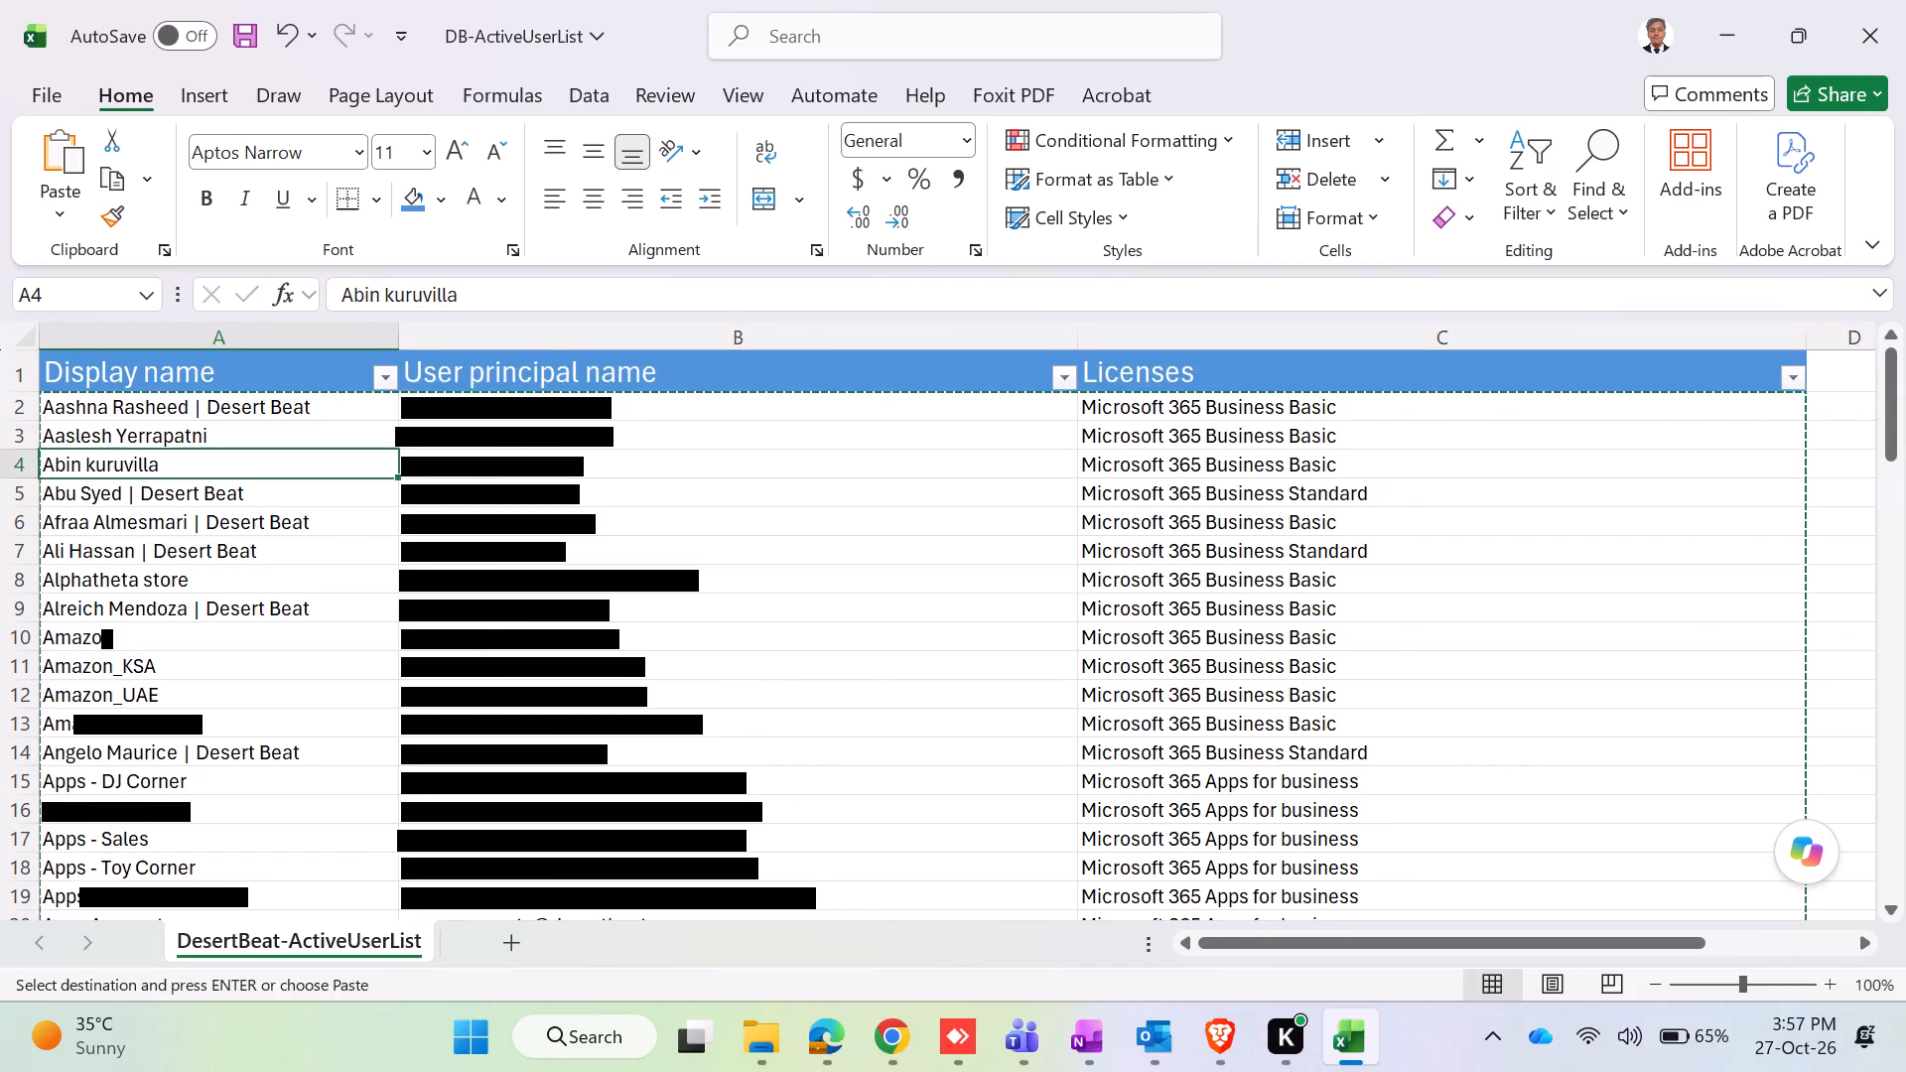
Filter the Licenses column to show only Microsoft 365 Business Basic.
{"action": "left_click", "coordinate": [1454, 383]}
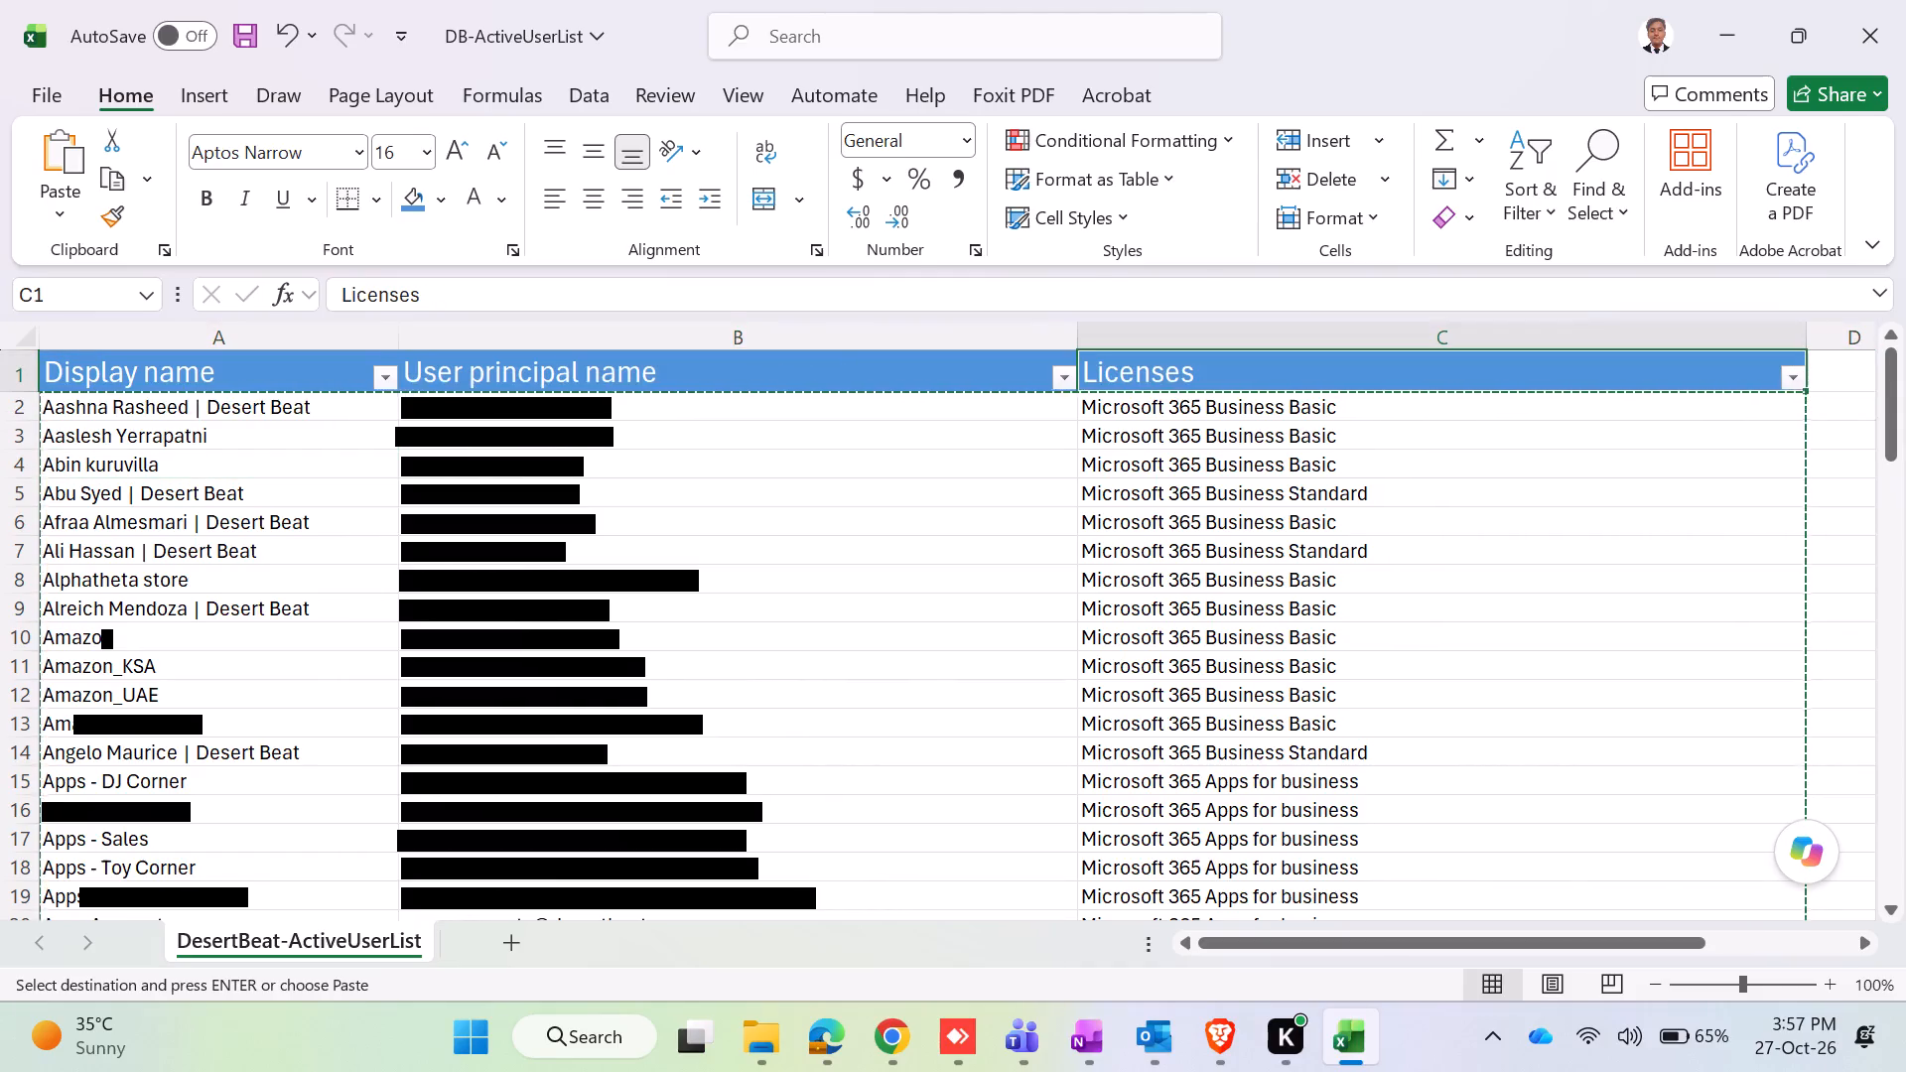
{"action": "double_click", "coordinate": [1858, 375]}
{"action": "left_click", "coordinate": [1295, 381]}
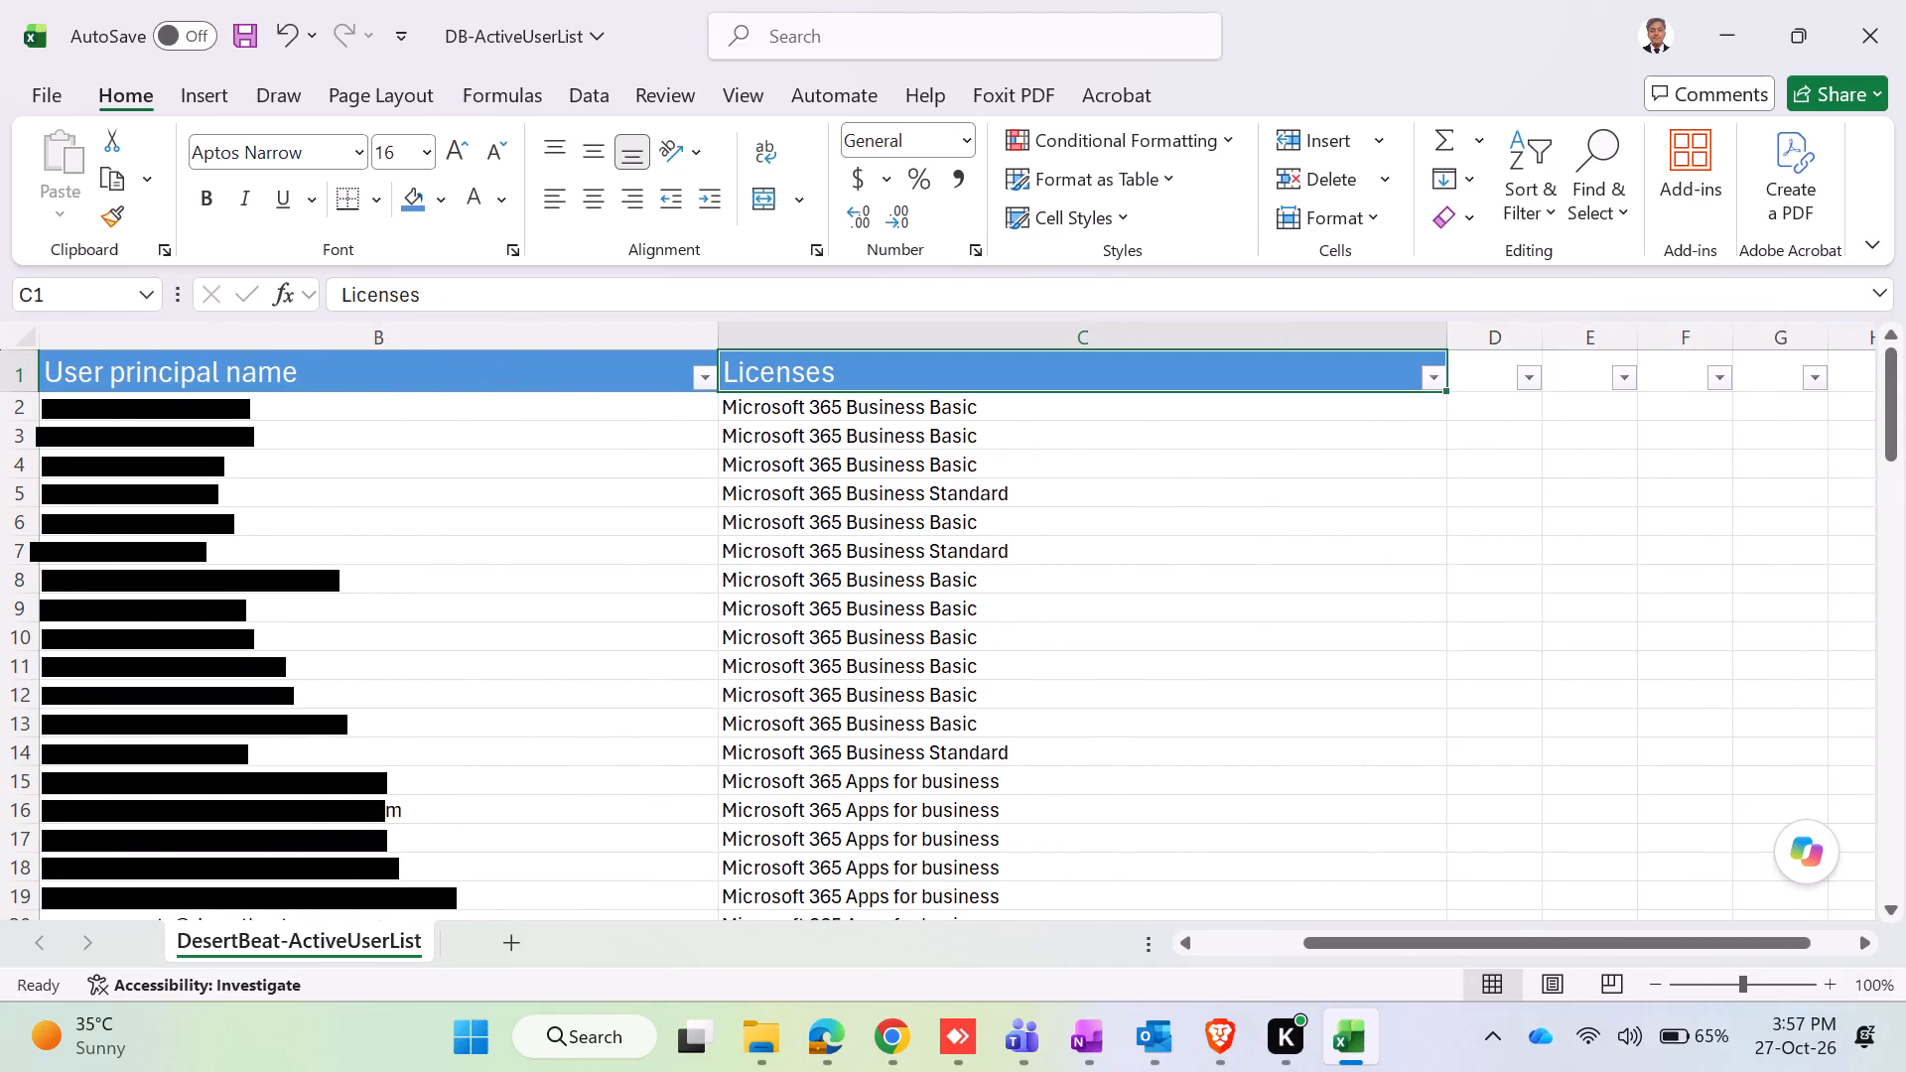
{"action": "left_click", "coordinate": [1442, 379]}
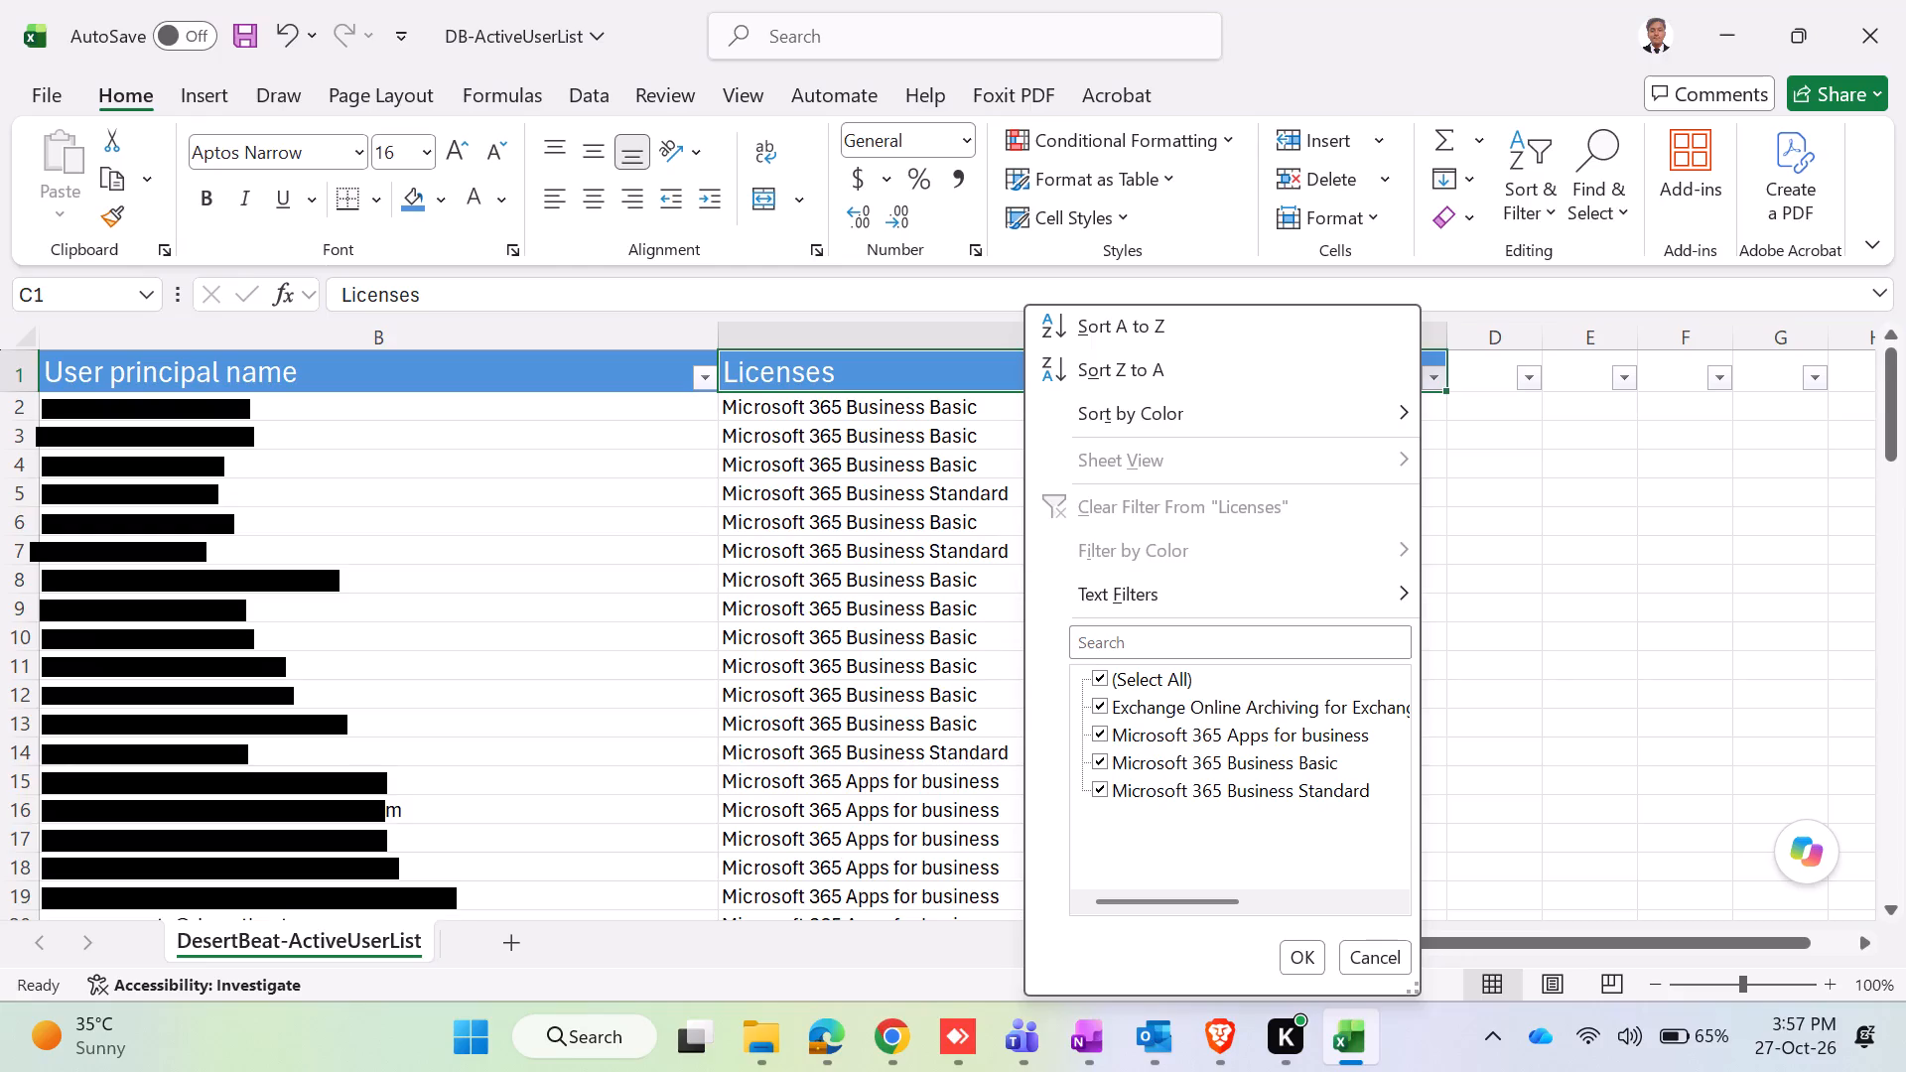
{"action": "double_click", "coordinate": [1104, 676]}
{"action": "left_click", "coordinate": [1111, 759]}
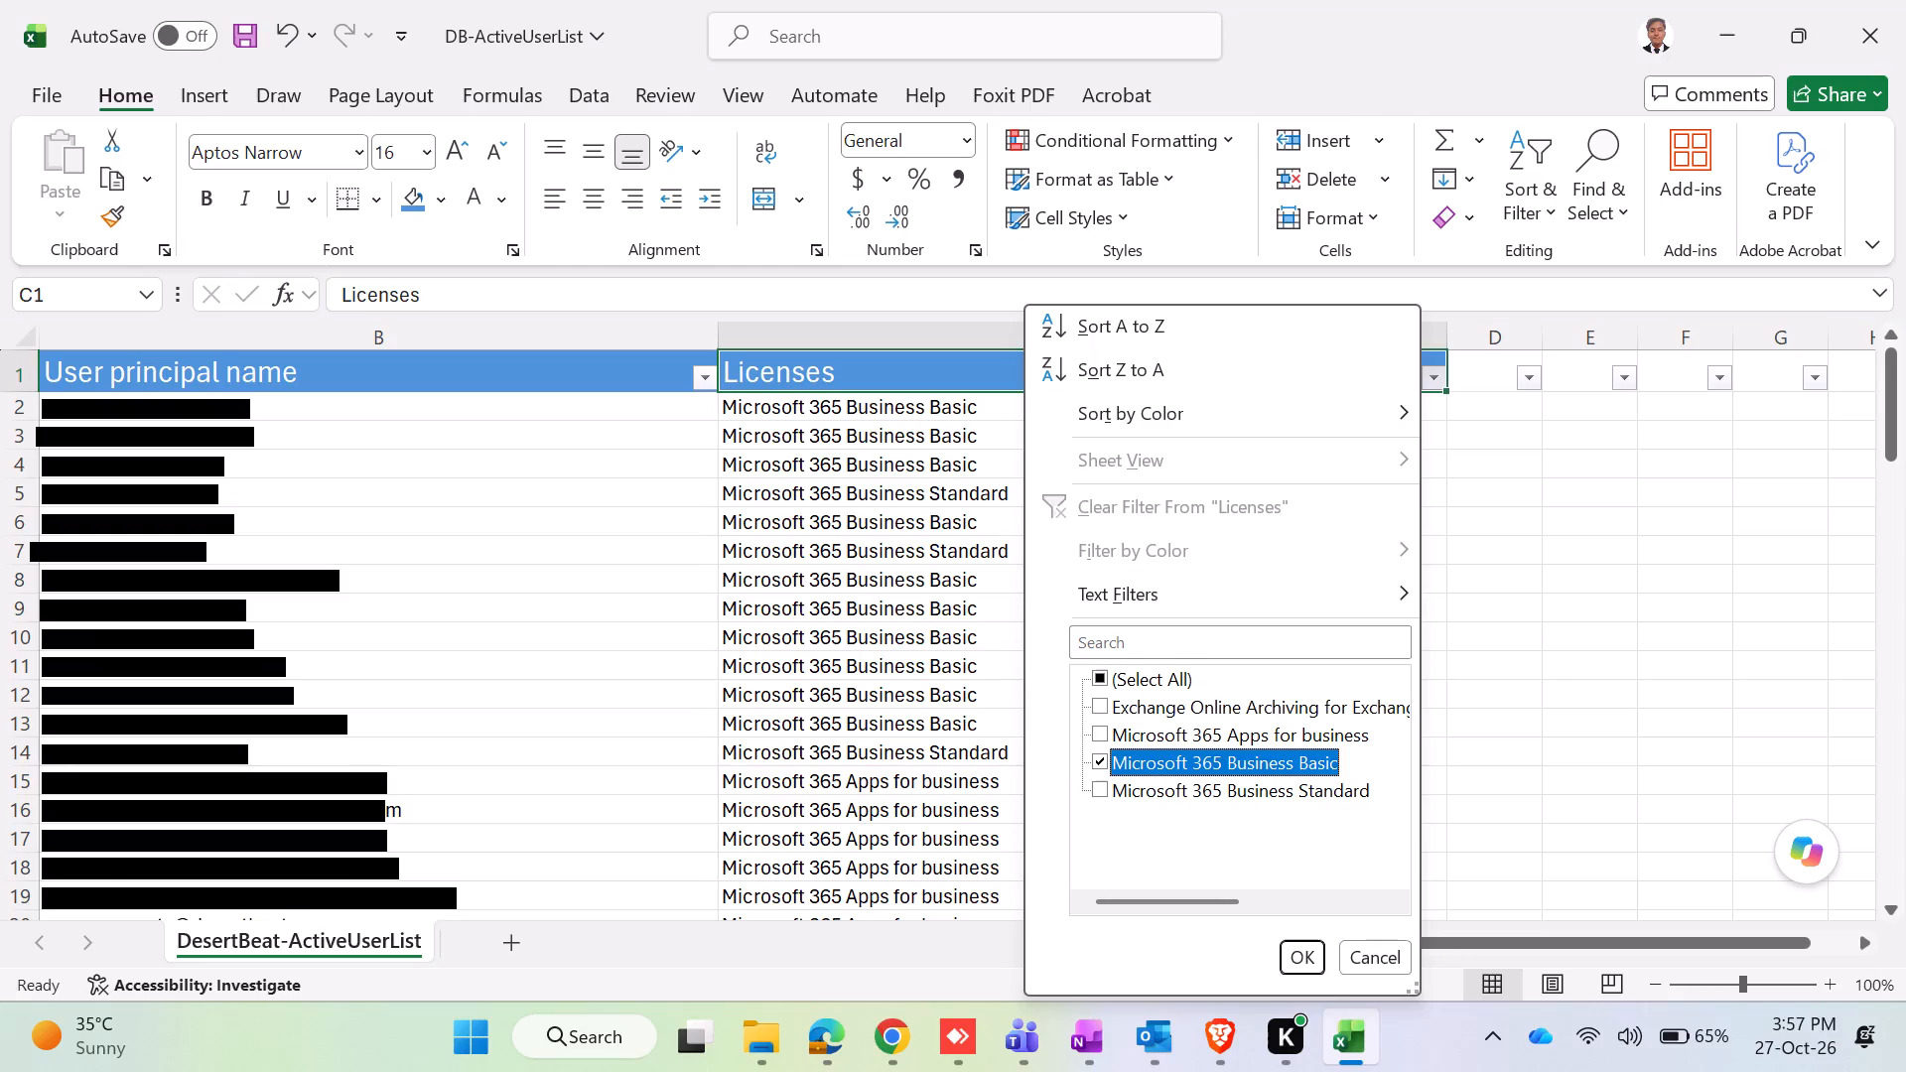
{"action": "left_click", "coordinate": [1301, 952]}
Copy all the filtered Business Basic rows in columns A to C, from row 2 to row 89, without the header.
{"action": "scroll", "coordinate": [1182, 623], "scroll_direction": "down", "scroll_amount": 5}
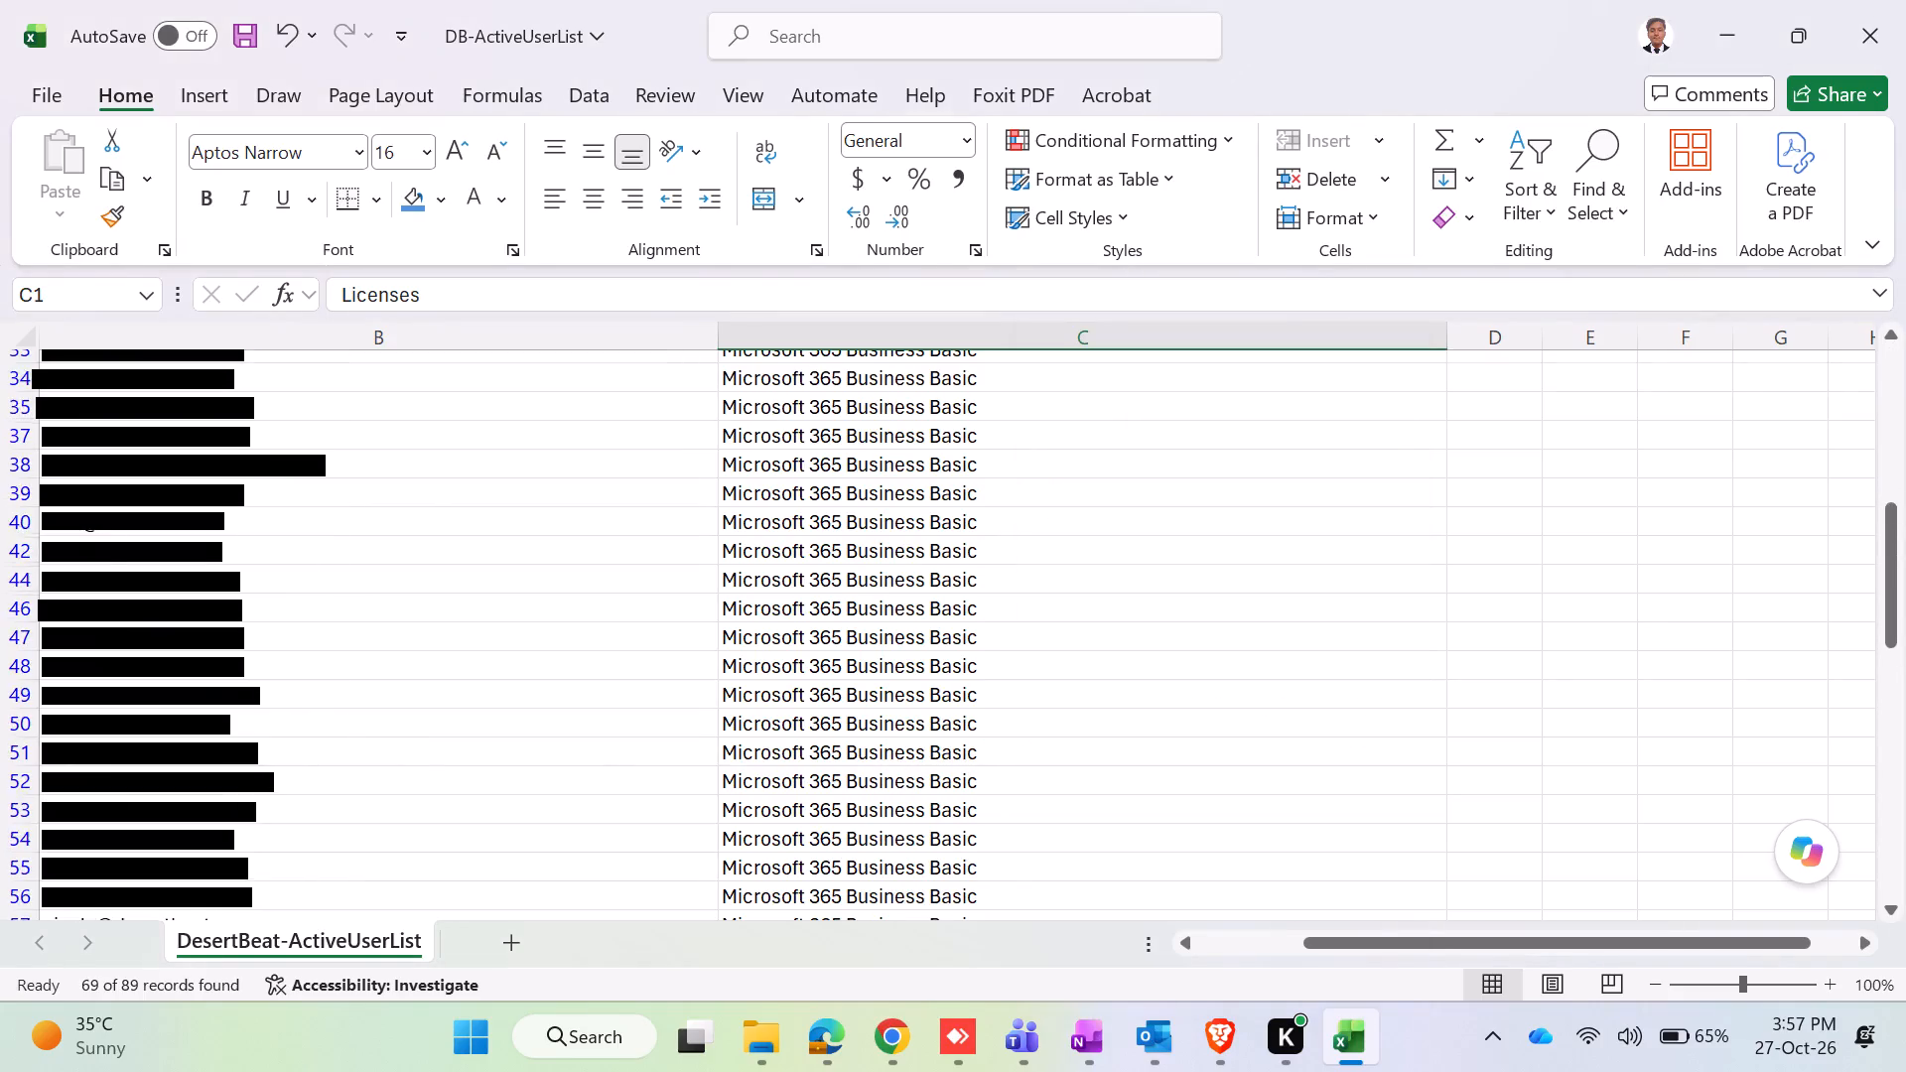
{"action": "scroll", "coordinate": [1190, 623], "scroll_direction": "down", "scroll_amount": 11}
{"action": "scroll", "coordinate": [1191, 626], "scroll_direction": "up", "scroll_amount": 1}
{"action": "scroll", "coordinate": [1191, 626], "scroll_direction": "down", "scroll_amount": 4}
{"action": "scroll", "coordinate": [1191, 627], "scroll_direction": "up", "scroll_amount": 1}
{"action": "scroll", "coordinate": [1191, 627], "scroll_direction": "down", "scroll_amount": 1}
{"action": "left_click", "coordinate": [1090, 722]}
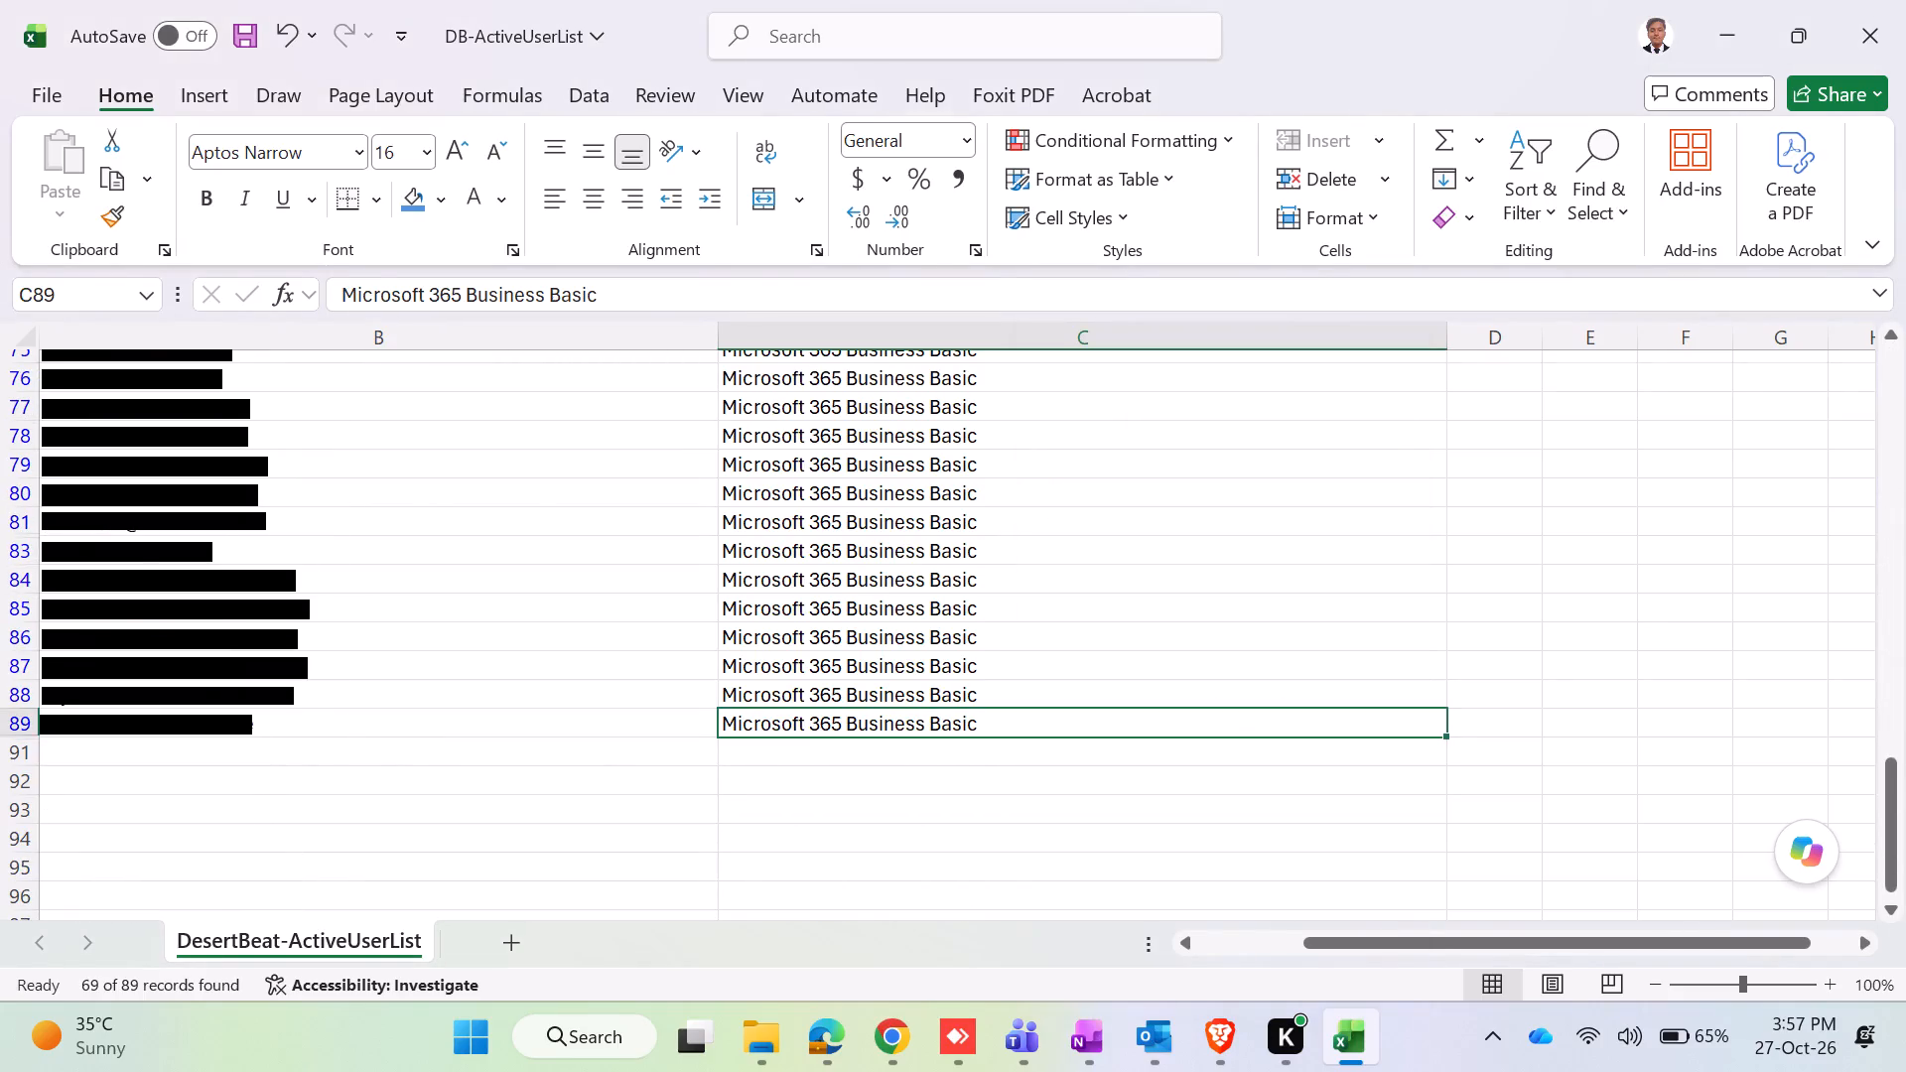
{"action": "key", "text": "shift+Up"}
{"action": "key", "text": "shift+Up"}
{"action": "key", "text": "shift+Up"}
{"action": "key", "text": "shift+Up"}
{"action": "key", "text": "shift+Up"}
{"action": "key", "text": "shift+Up"}
{"action": "key", "text": "shift+Up"}
{"action": "key", "text": "shift+Up"}
{"action": "key", "text": "shift+Up"}
{"action": "key", "text": "shift+Up"}
{"action": "key", "text": "shift+Up"}
{"action": "key", "text": "shift+Up"}
{"action": "key", "text": "shift+Up"}
{"action": "key", "text": "shift+Up"}
{"action": "key", "text": "shift+Up"}
{"action": "key", "text": "shift+Up"}
{"action": "key", "text": "shift+Up"}
{"action": "key", "text": "shift+Up"}
{"action": "key", "text": "shift+Up"}
{"action": "key", "text": "shift+Up"}
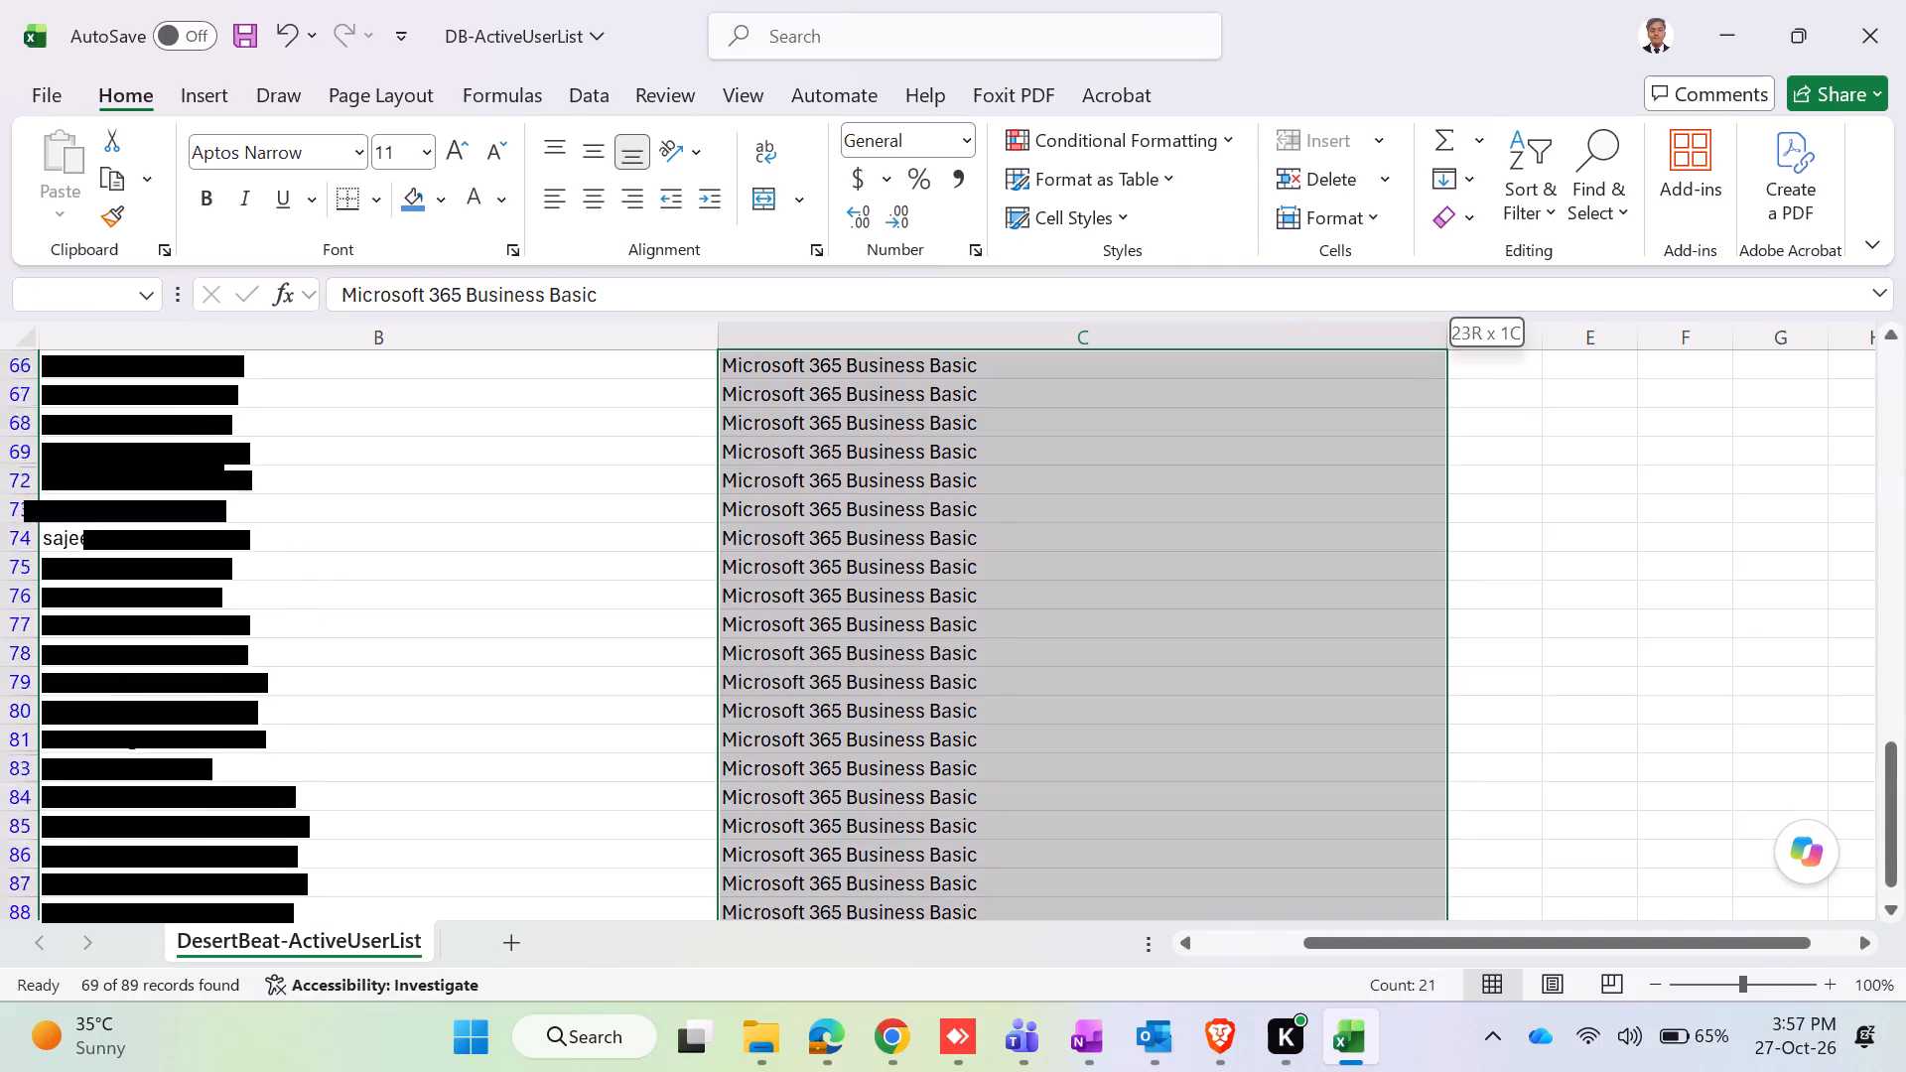
{"action": "key", "text": "shift+Up"}
{"action": "key", "text": "shift+Up"}
{"action": "key", "text": "shift+Up"}
{"action": "key", "text": "shift+Up"}
{"action": "key", "text": "shift+Up"}
{"action": "key", "text": "shift+Up"}
{"action": "key", "text": "shift+Up"}
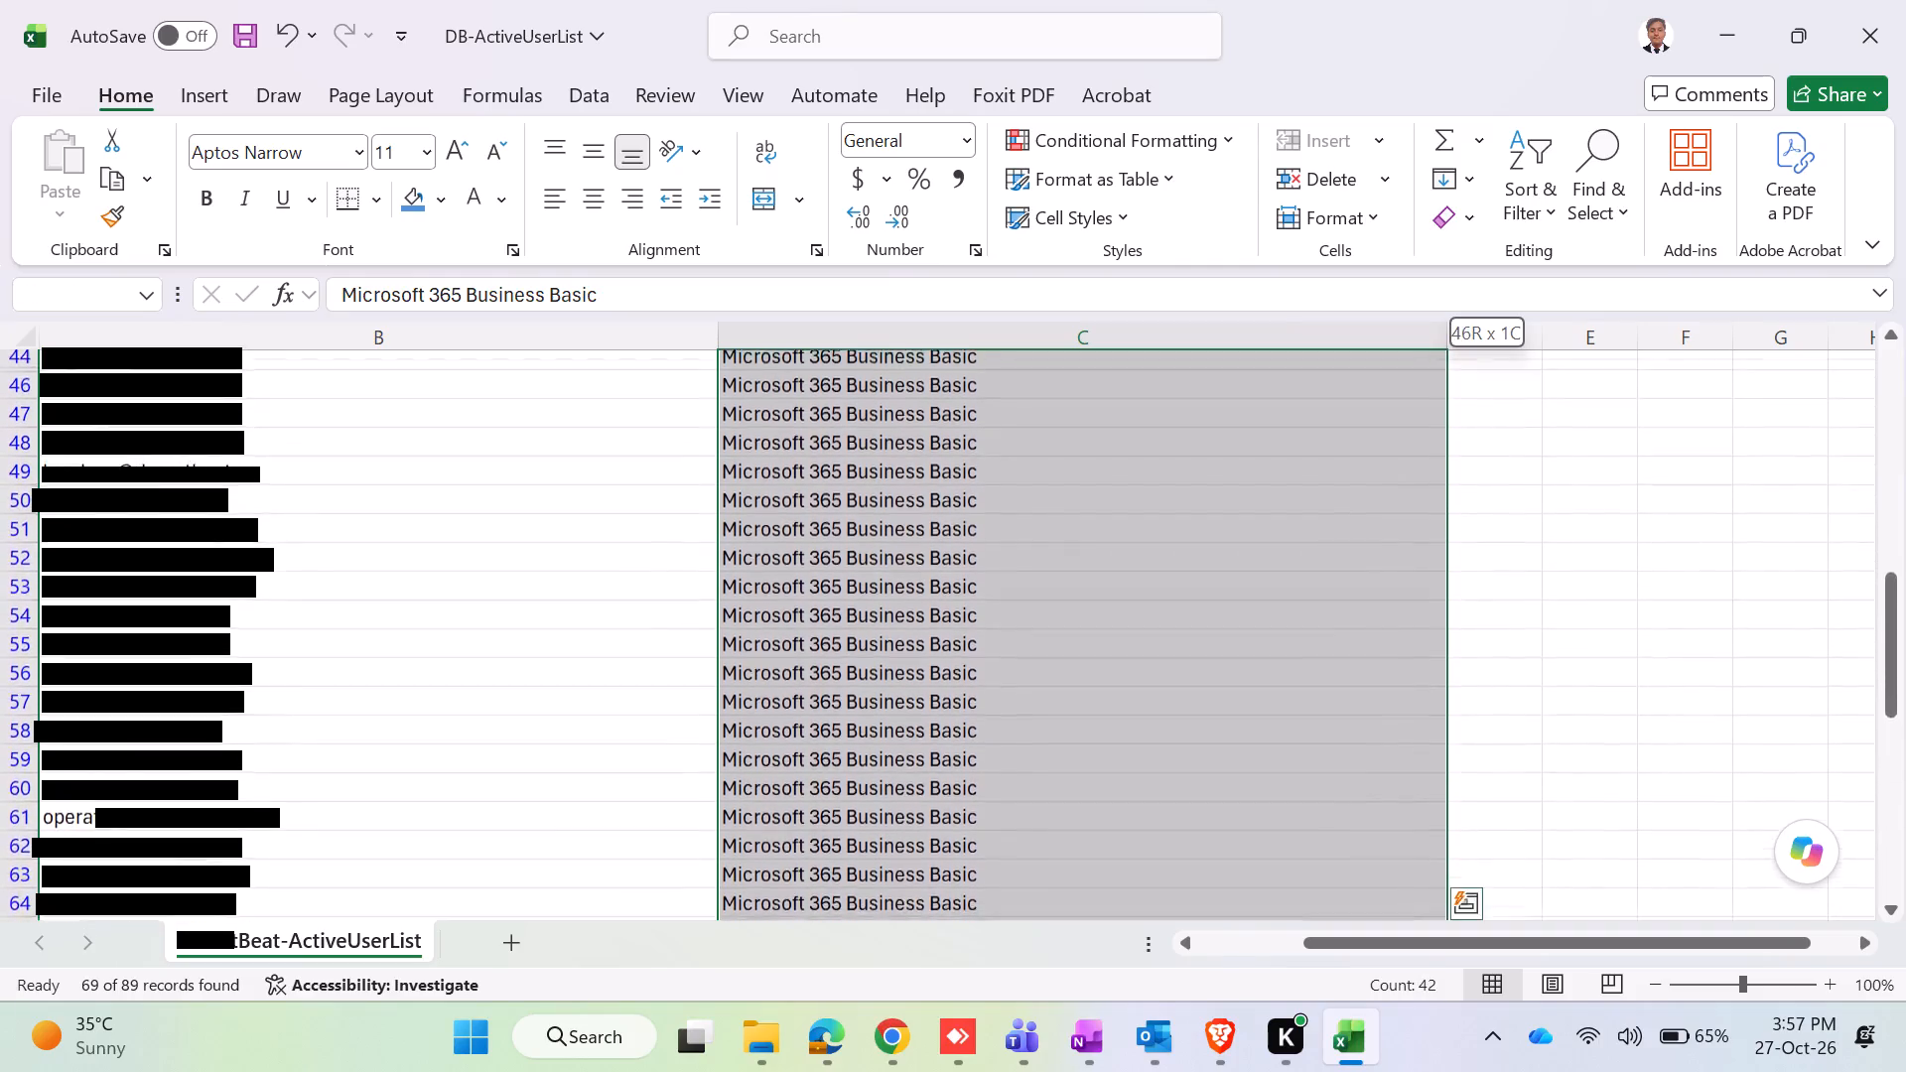
{"action": "key", "text": "shift+Up"}
{"action": "key", "text": "shift+Up"}
{"action": "key", "text": "shift+Up"}
{"action": "key", "text": "shift+Up"}
{"action": "key", "text": "shift+Up"}
{"action": "key", "text": "shift+Up"}
{"action": "key", "text": "shift+Up"}
{"action": "key", "text": "shift+Up"}
{"action": "key", "text": "shift+Up"}
{"action": "key", "text": "shift+Up"}
{"action": "key", "text": "shift+Up"}
{"action": "key", "text": "shift+Up"}
{"action": "key", "text": "shift+Up"}
{"action": "key", "text": "shift+Up"}
{"action": "key", "text": "shift+Up"}
{"action": "key", "text": "shift+Up"}
{"action": "key", "text": "shift+Up"}
{"action": "key", "text": "shift+Up"}
{"action": "key", "text": "shift+Up"}
{"action": "key", "text": "shift+Up"}
{"action": "key", "text": "shift+Up"}
{"action": "key", "text": "shift+Up"}
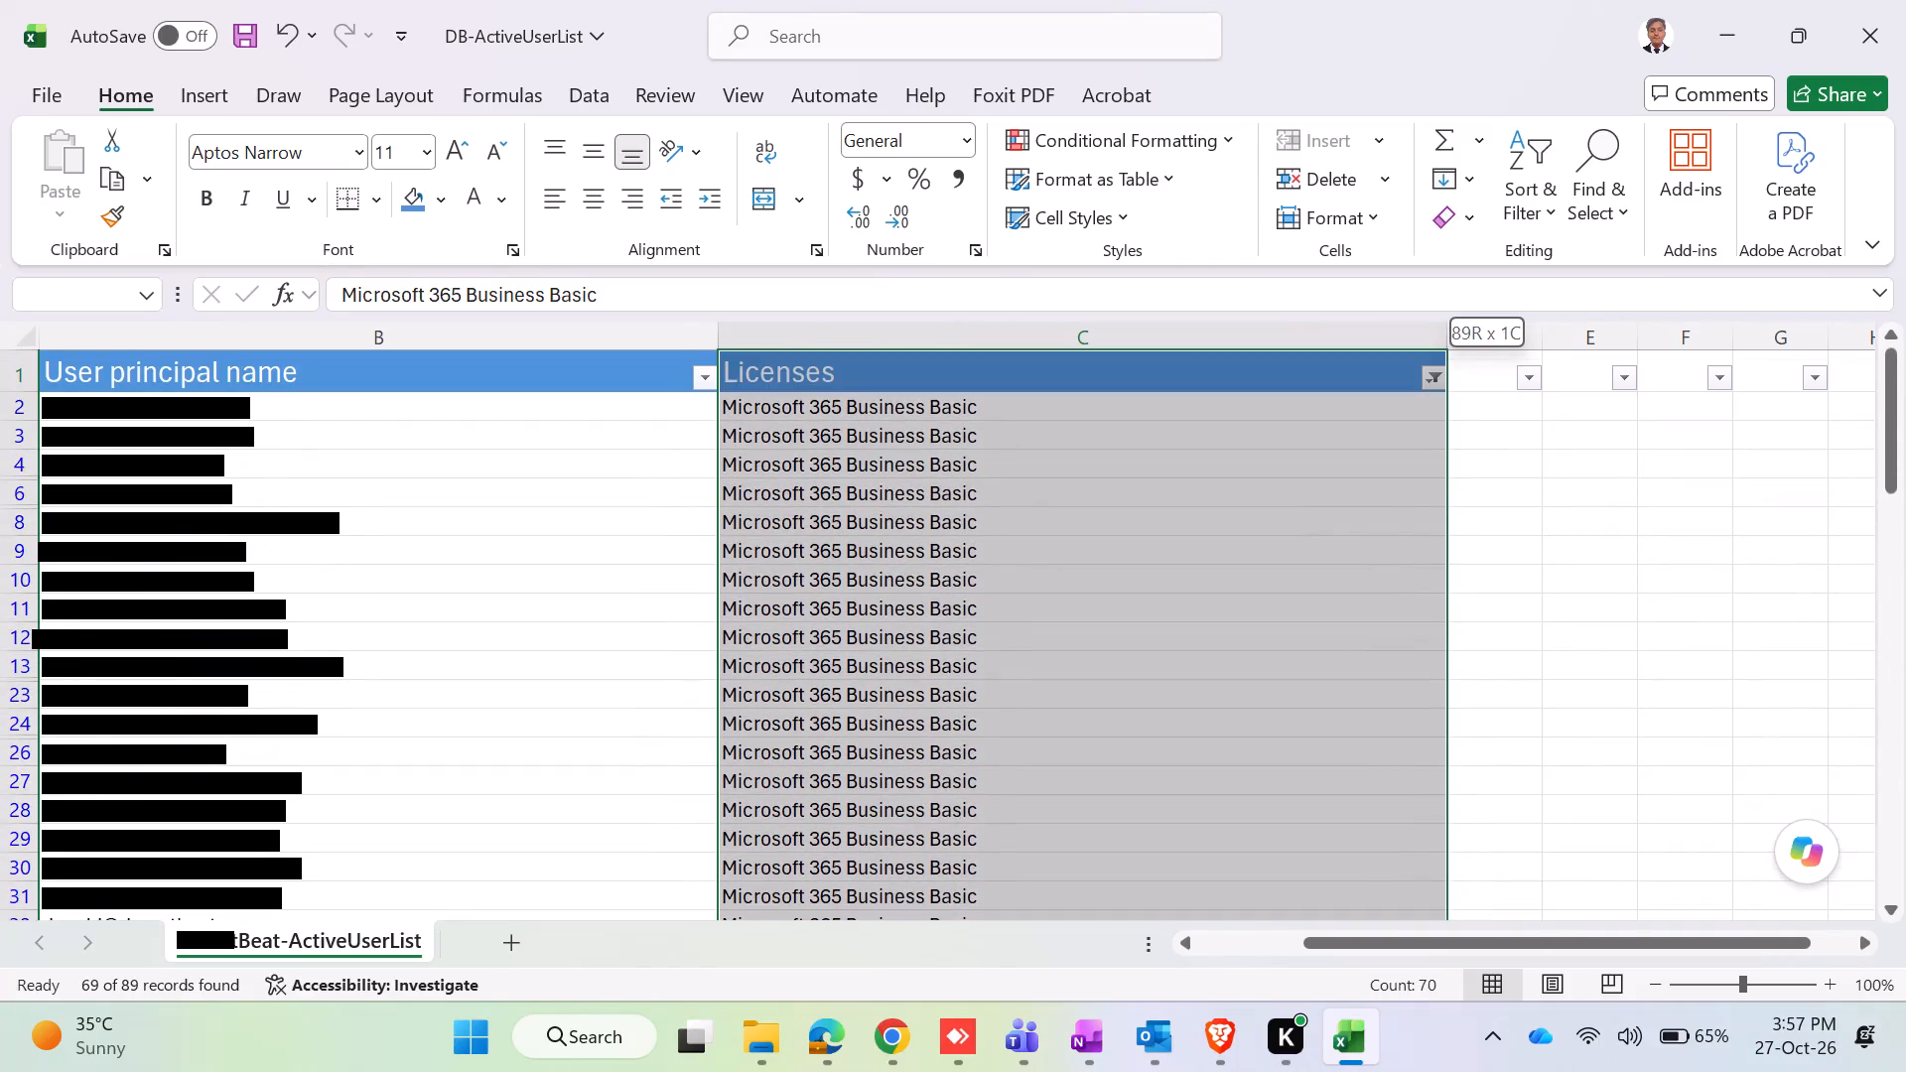
{"action": "key", "text": "shift+Down"}
{"action": "key", "text": "shift+Left"}
{"action": "key", "text": "shift+Left"}
{"action": "key", "text": "shift+Left"}
{"action": "key", "text": "shift+Left"}
{"action": "key", "text": "shift+Left"}
{"action": "key", "text": "shift+Left"}
{"action": "key", "text": "shift+Left"}
{"action": "key", "text": "shift+Left"}
{"action": "key", "text": "shift+Left"}
{"action": "key", "text": "shift+Left"}
{"action": "key", "text": "shift+Left"}
{"action": "key", "text": "shift+Left"}
{"action": "key", "text": "shift+Left"}
{"action": "key", "text": "shift+Left"}
{"action": "key", "text": "shift+Left"}
{"action": "key", "text": "shift+Left"}
{"action": "key", "text": "shift+Left"}
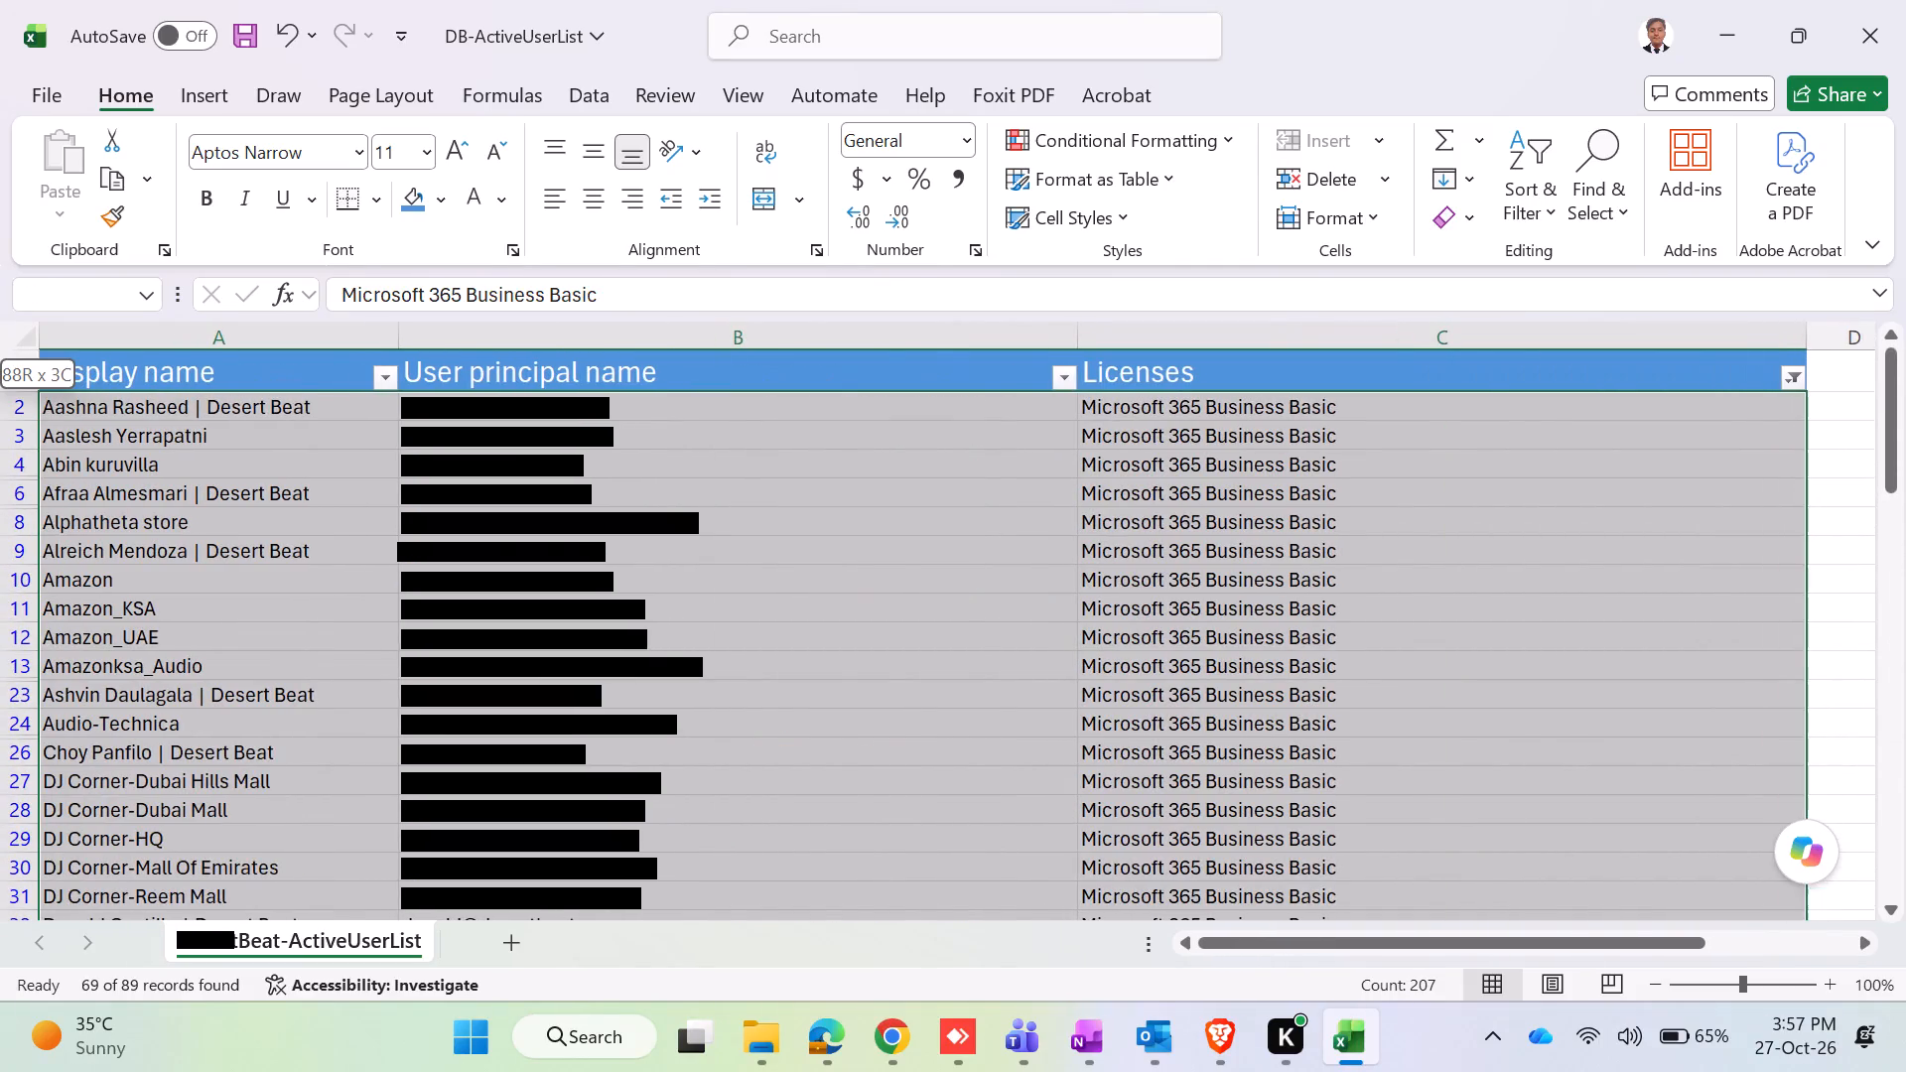
{"action": "key", "text": "ctrl+c"}
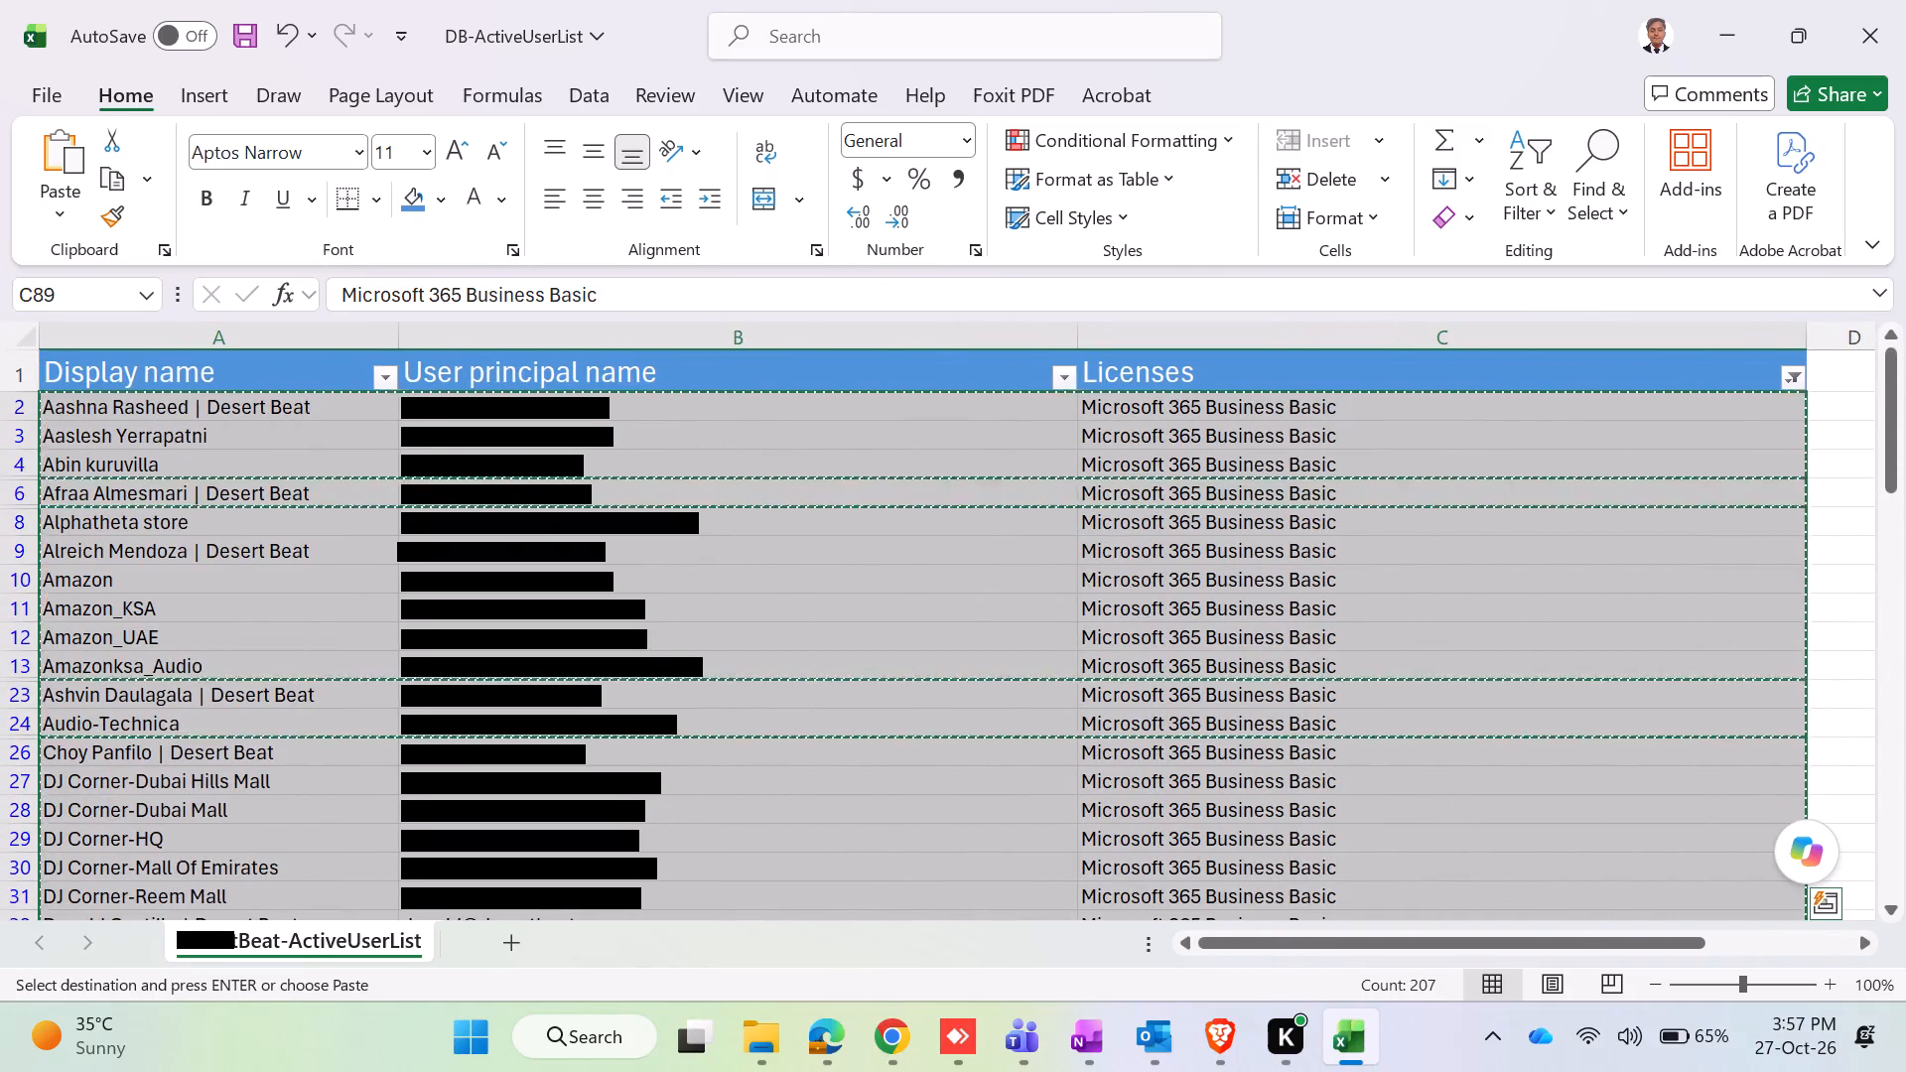
{"action": "left_click", "coordinate": [1579, 971]}
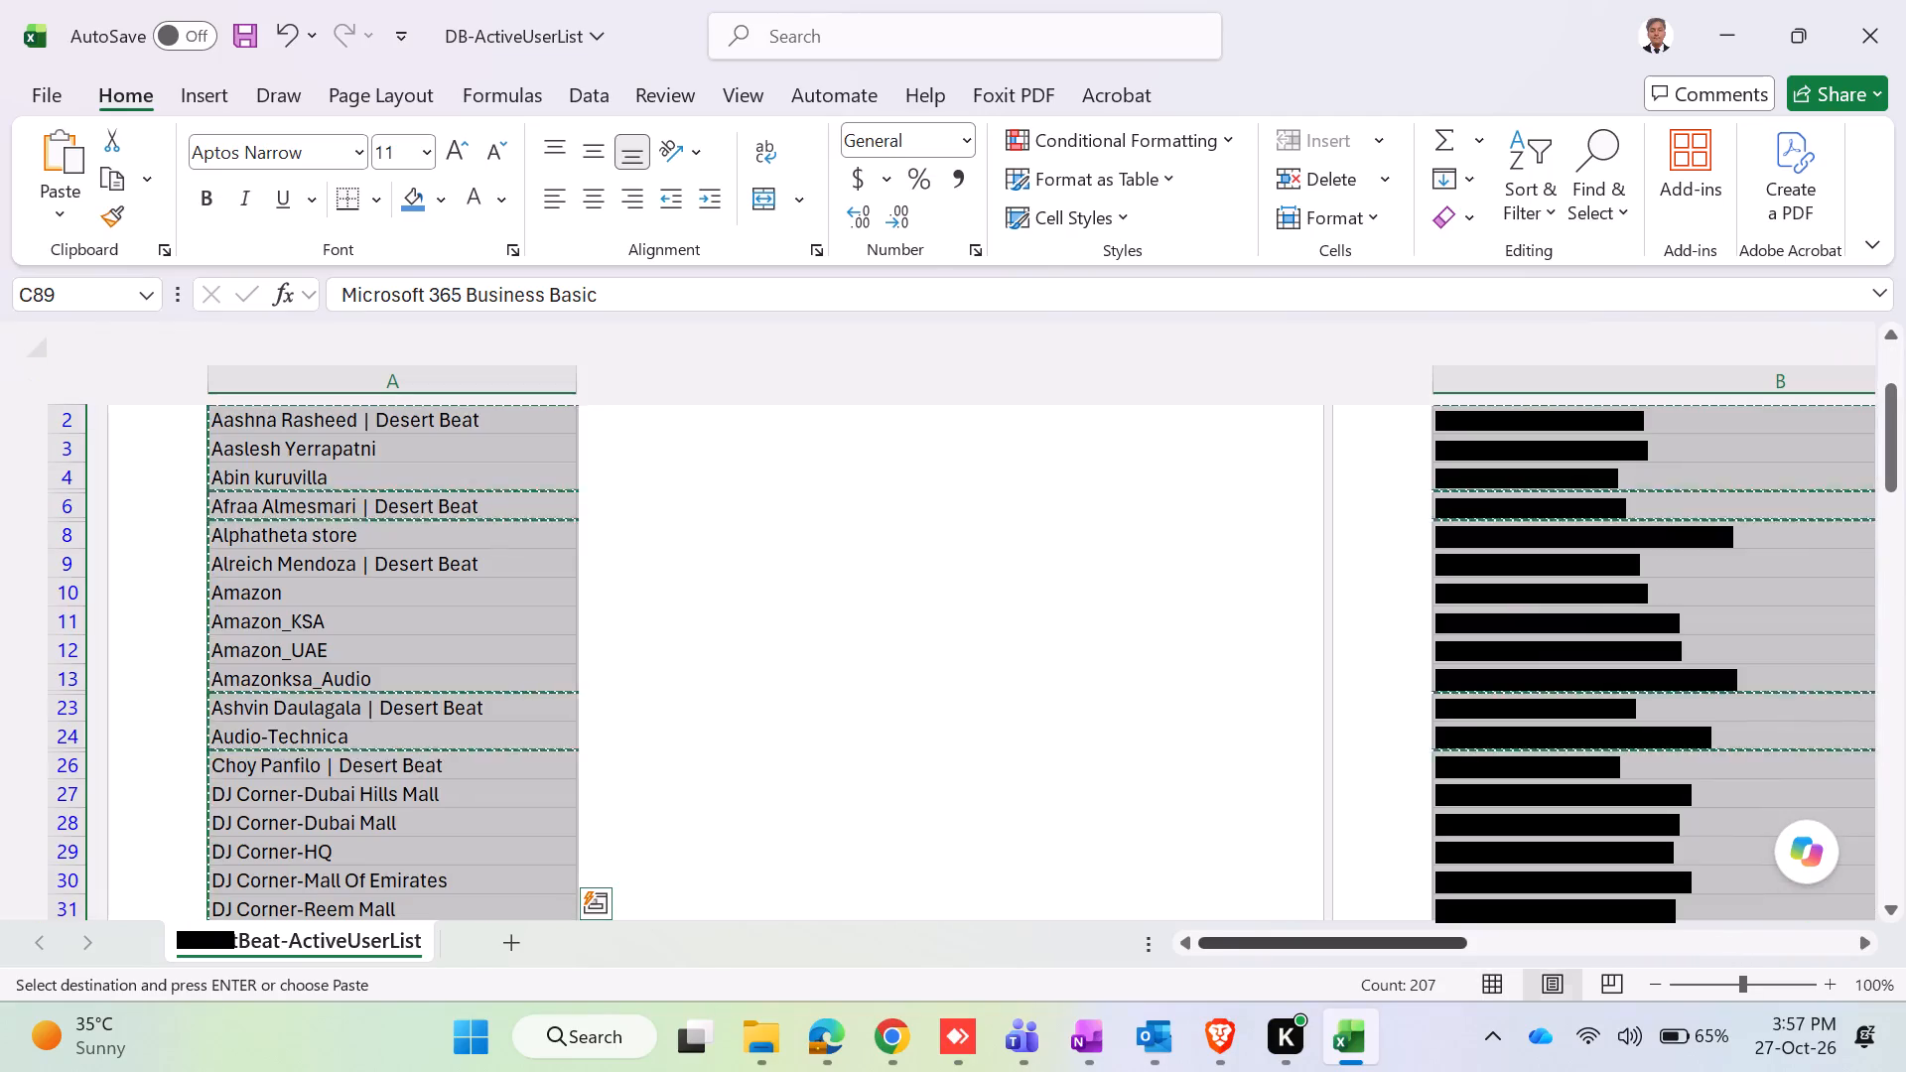
{"action": "key", "text": "ctrl+z"}
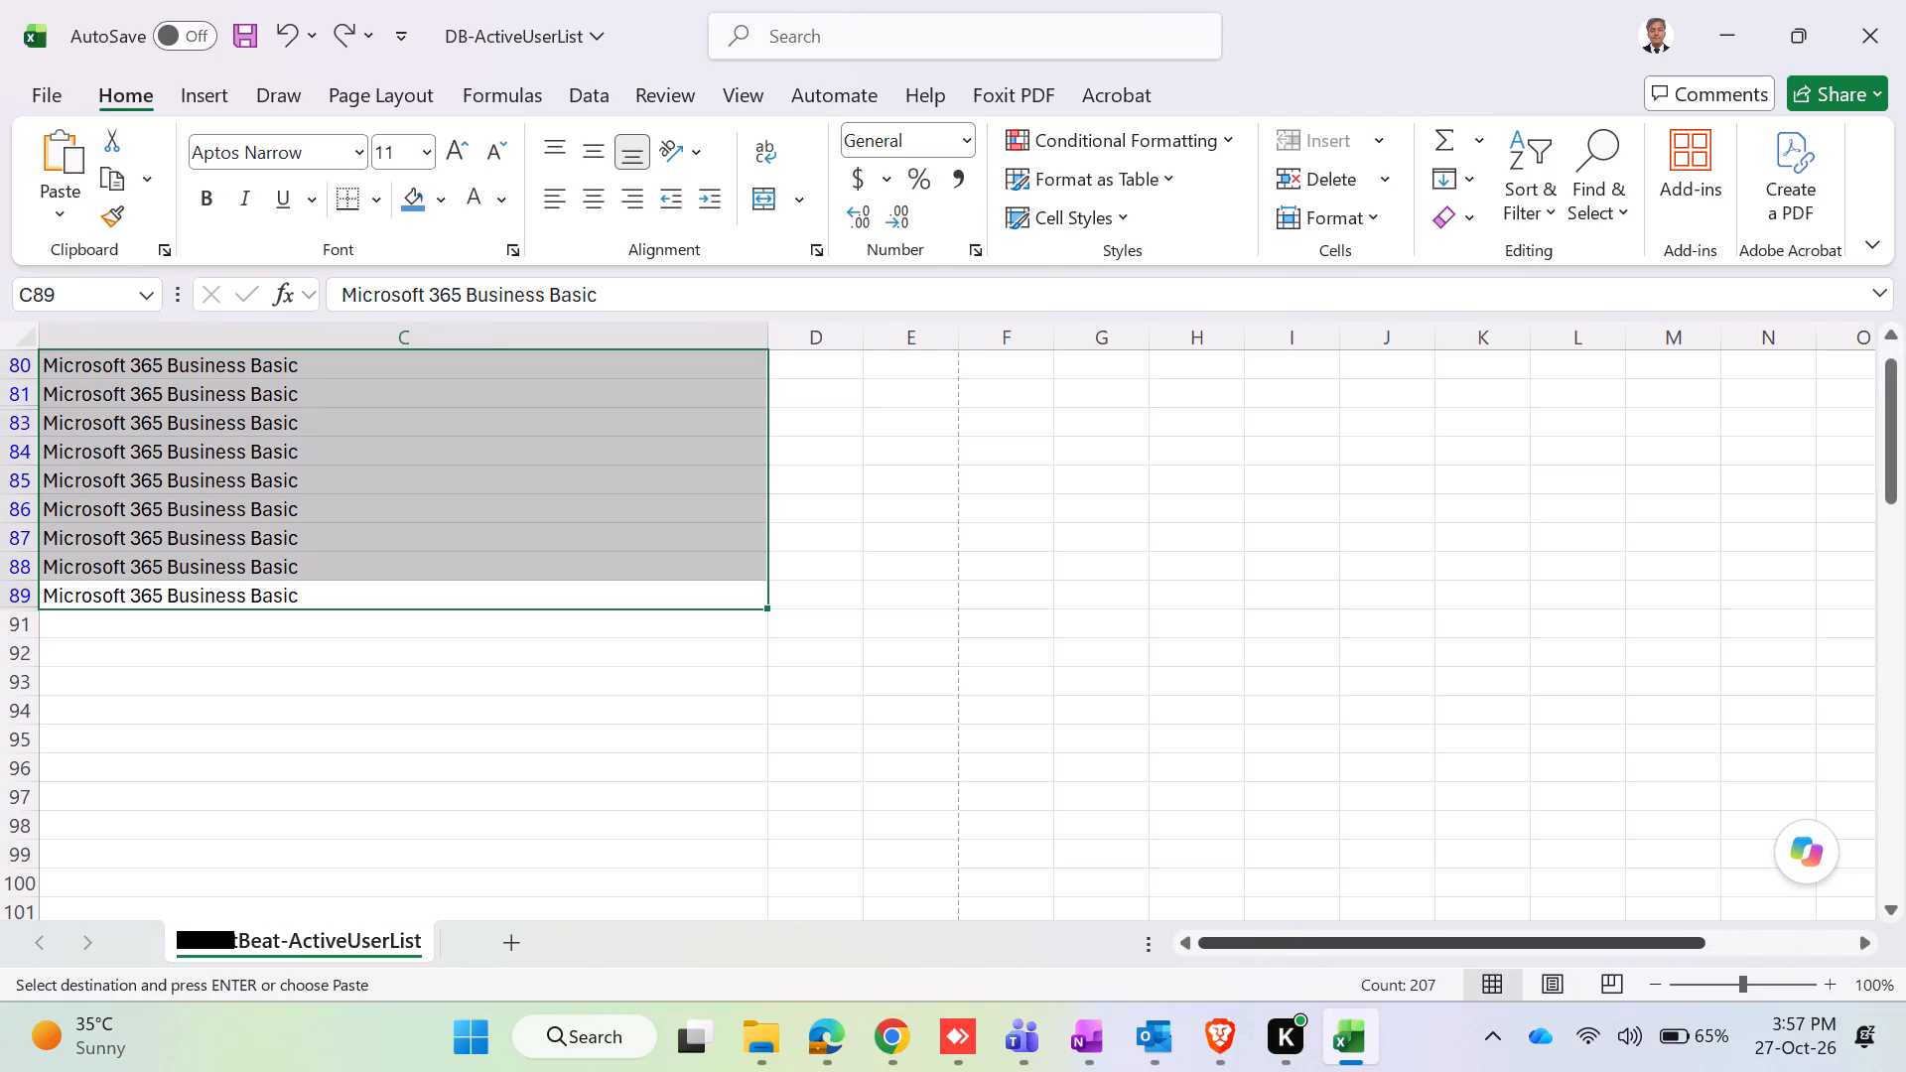
{"action": "scroll", "coordinate": [884, 682], "scroll_direction": "up", "scroll_amount": 14}
{"action": "scroll", "coordinate": [885, 681], "scroll_direction": "down", "scroll_amount": 6}
{"action": "scroll", "coordinate": [885, 678], "scroll_direction": "up", "scroll_amount": 13}
{"action": "key", "text": "ctrl+c"}
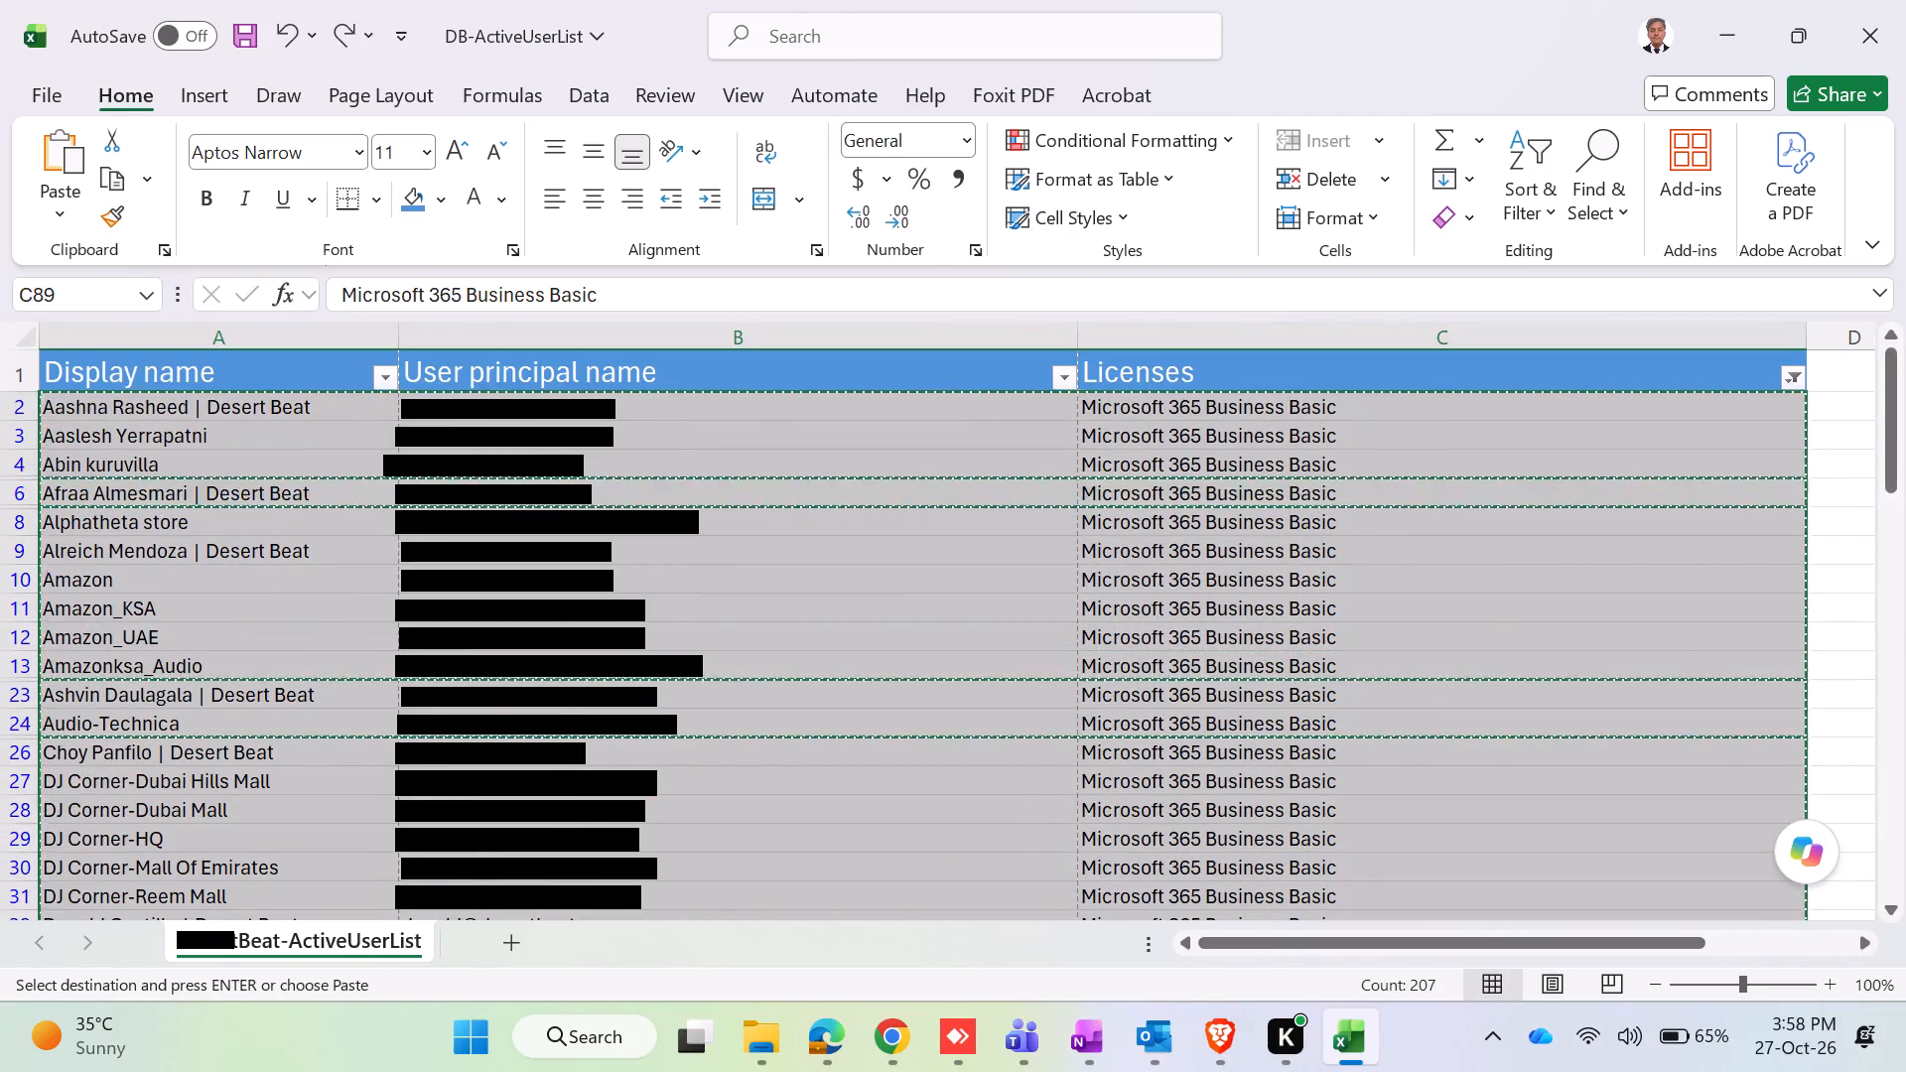
Add a new worksheet and paste the copied Business Basic rows into it starting at cell A2.
{"action": "left_click_drag", "start_coordinate": [1301, 939], "coordinate": [1497, 930]}
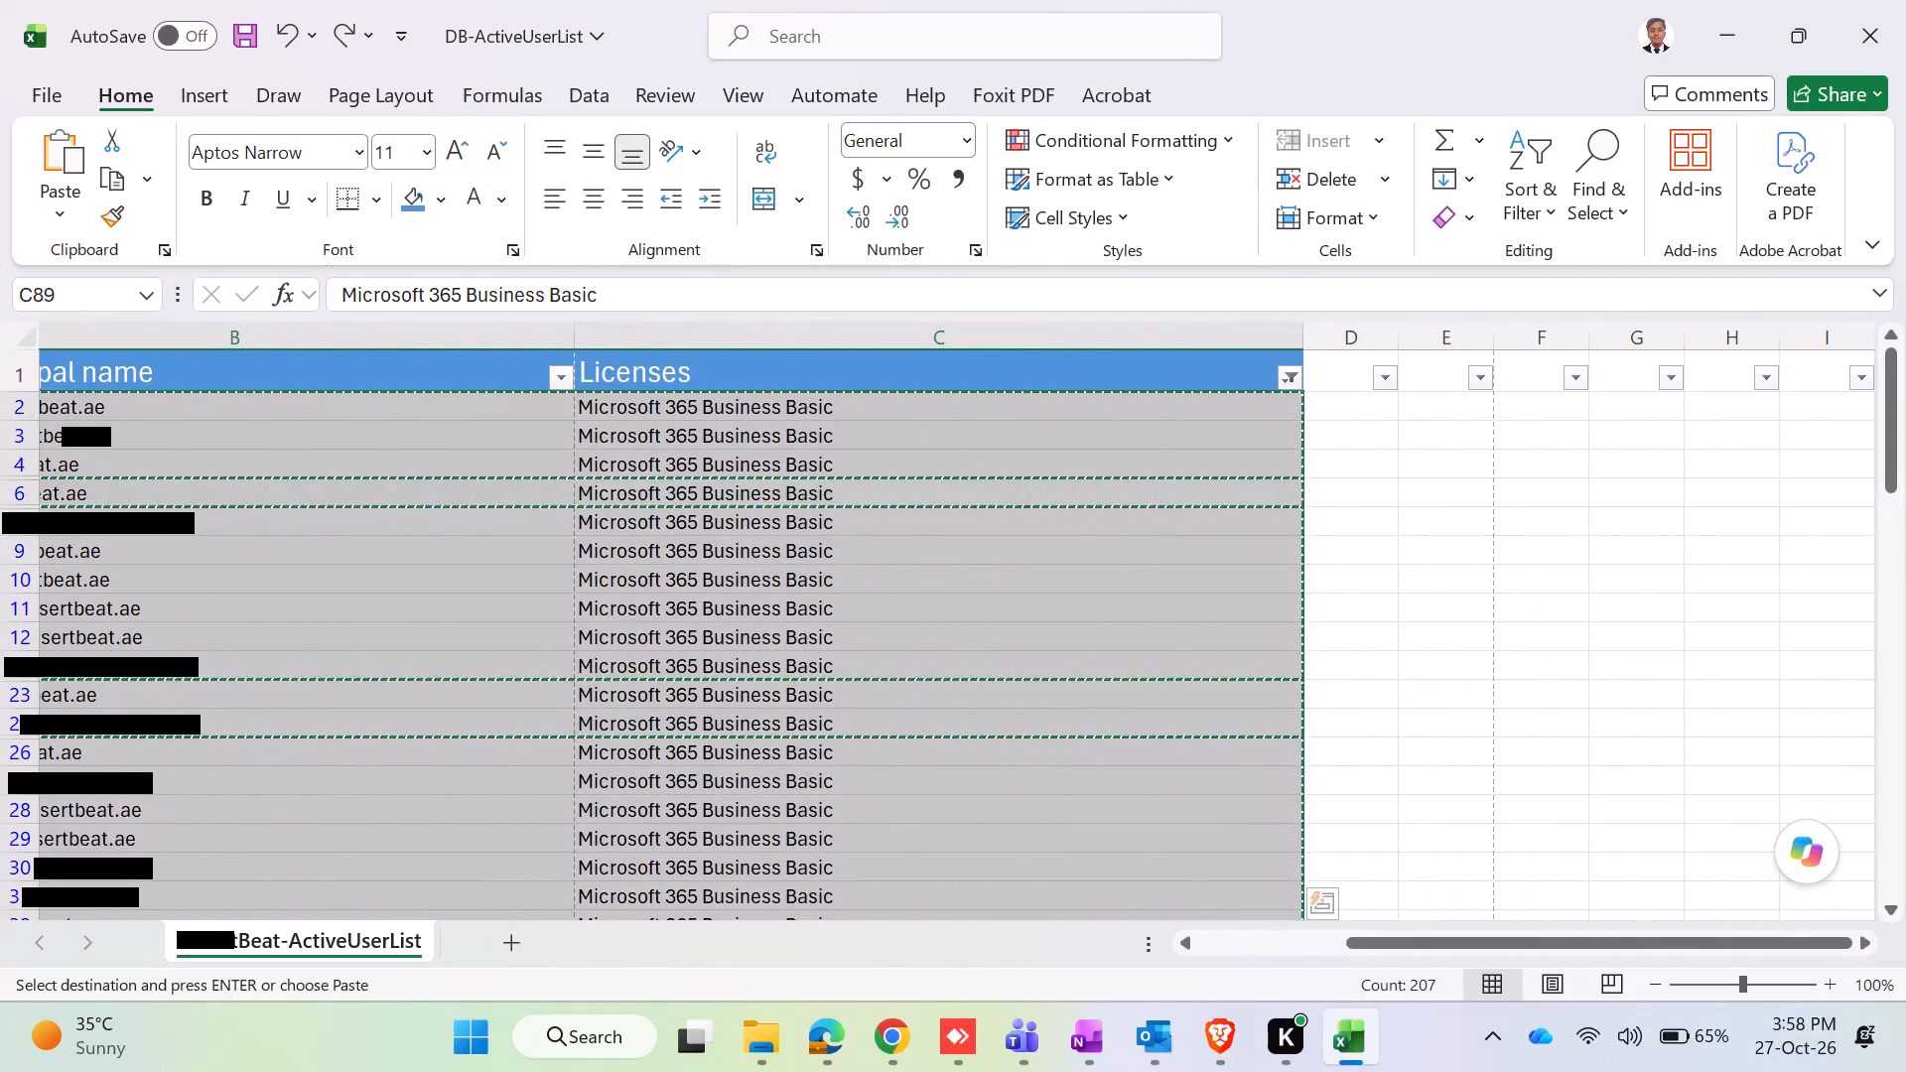
{"action": "left_click", "coordinate": [1481, 944]}
{"action": "left_click_drag", "start_coordinate": [1492, 944], "coordinate": [1506, 944]}
{"action": "left_click_drag", "start_coordinate": [1506, 944], "coordinate": [1535, 942]}
{"action": "left_click_drag", "start_coordinate": [1535, 942], "coordinate": [1401, 963]}
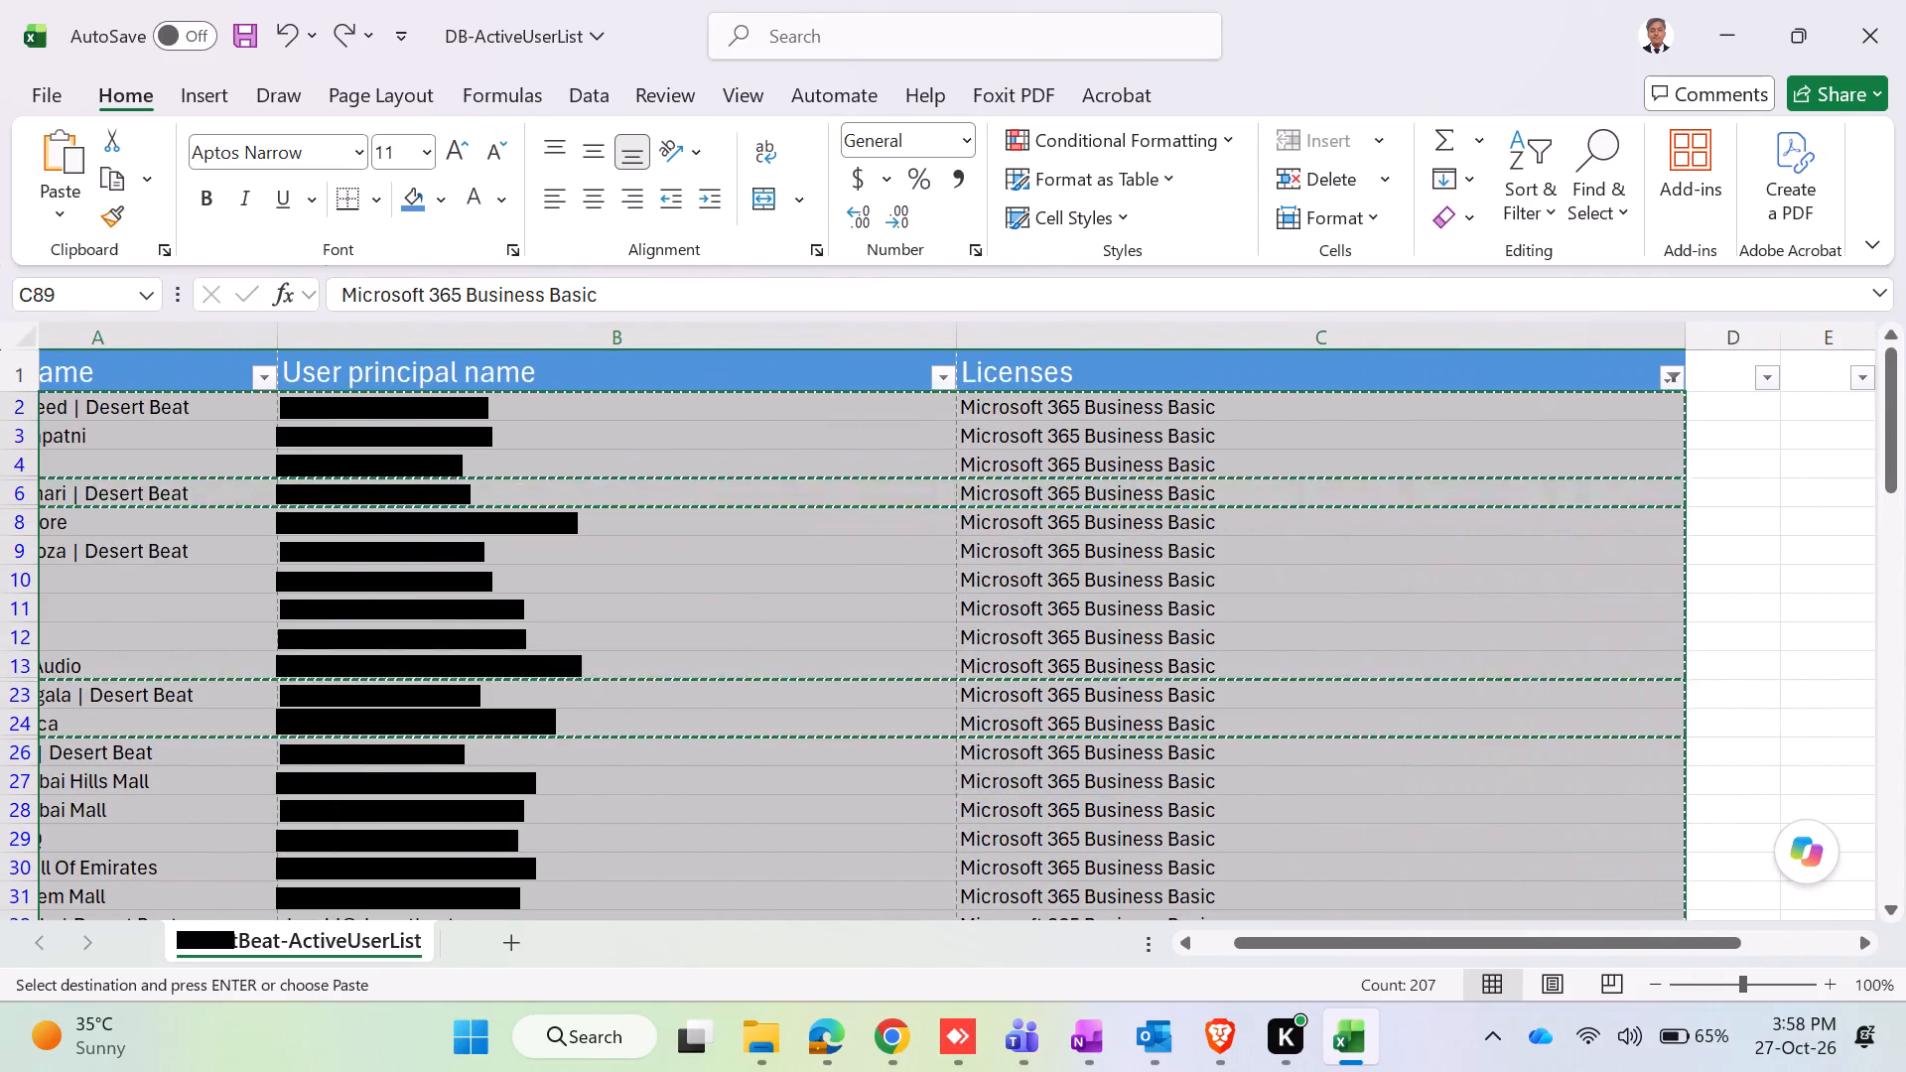
{"action": "left_click", "coordinate": [504, 937]}
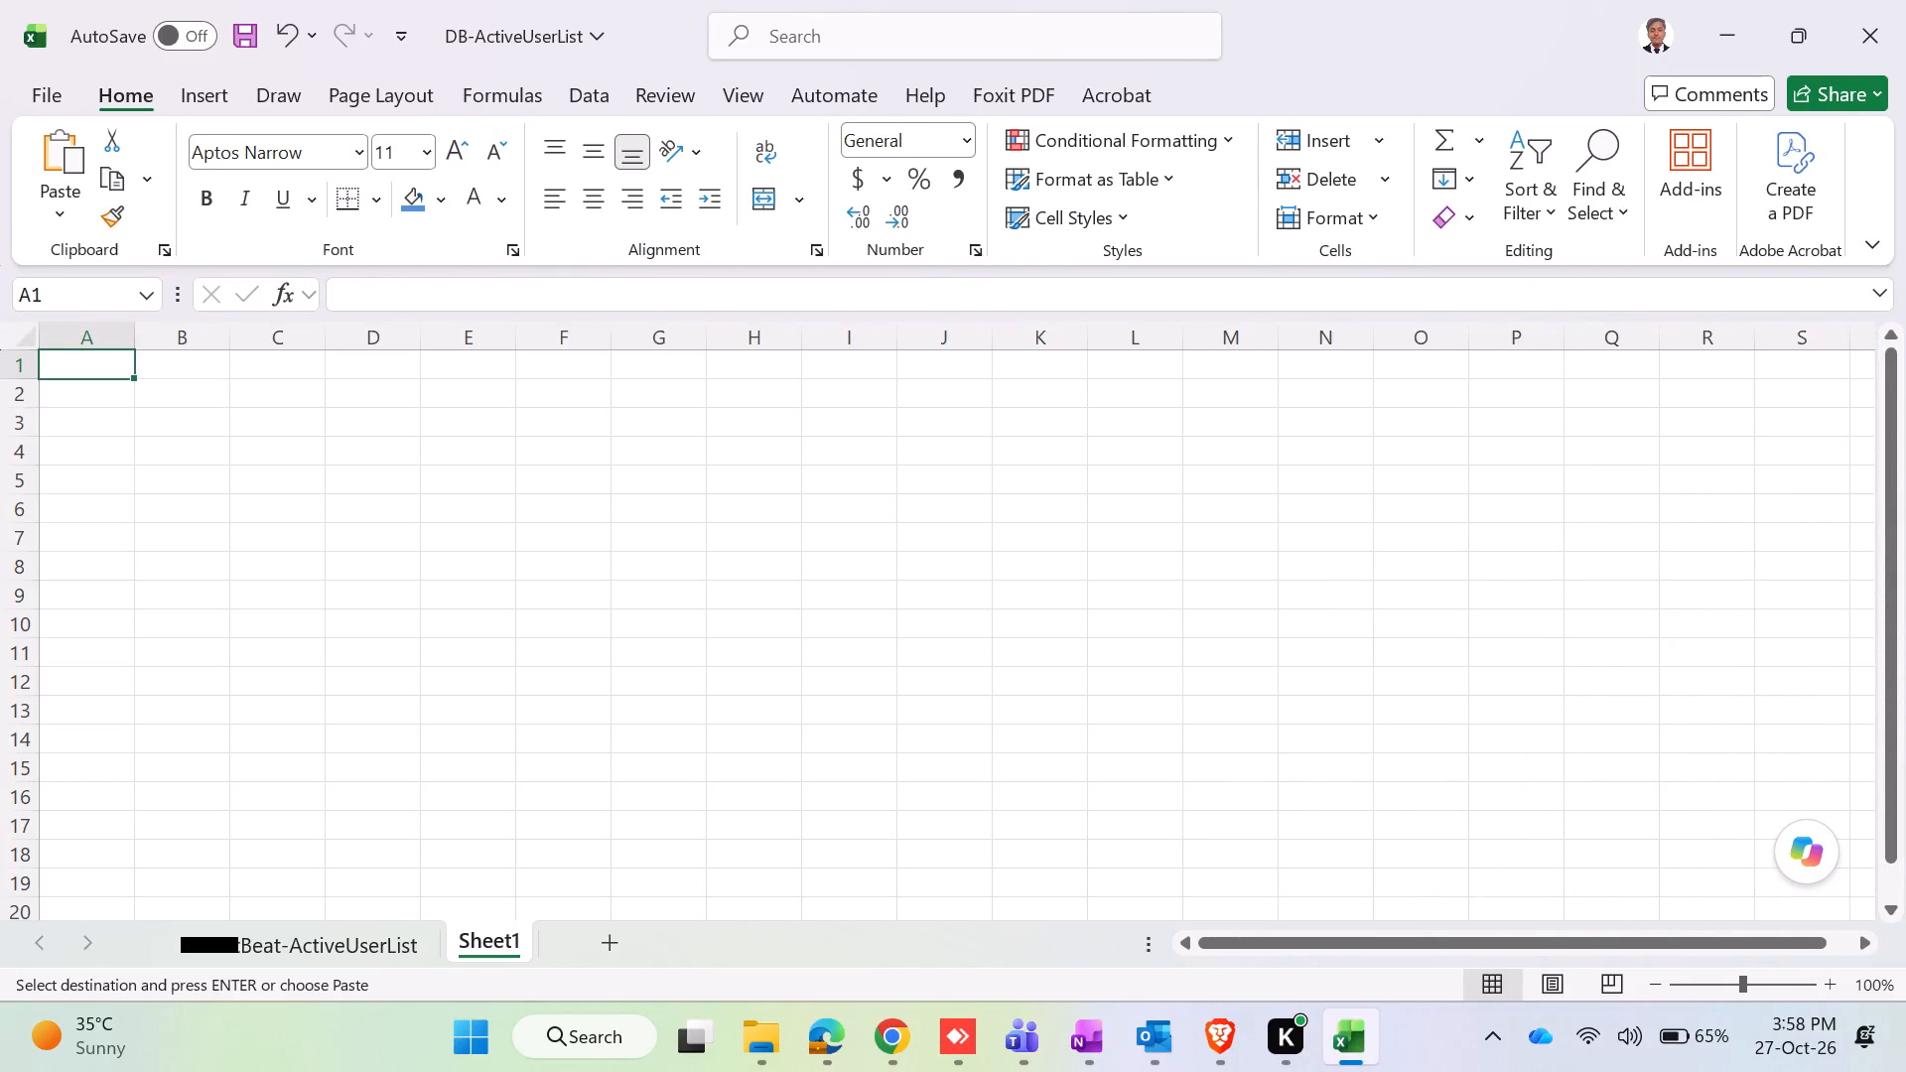
{"action": "left_click", "coordinate": [105, 397]}
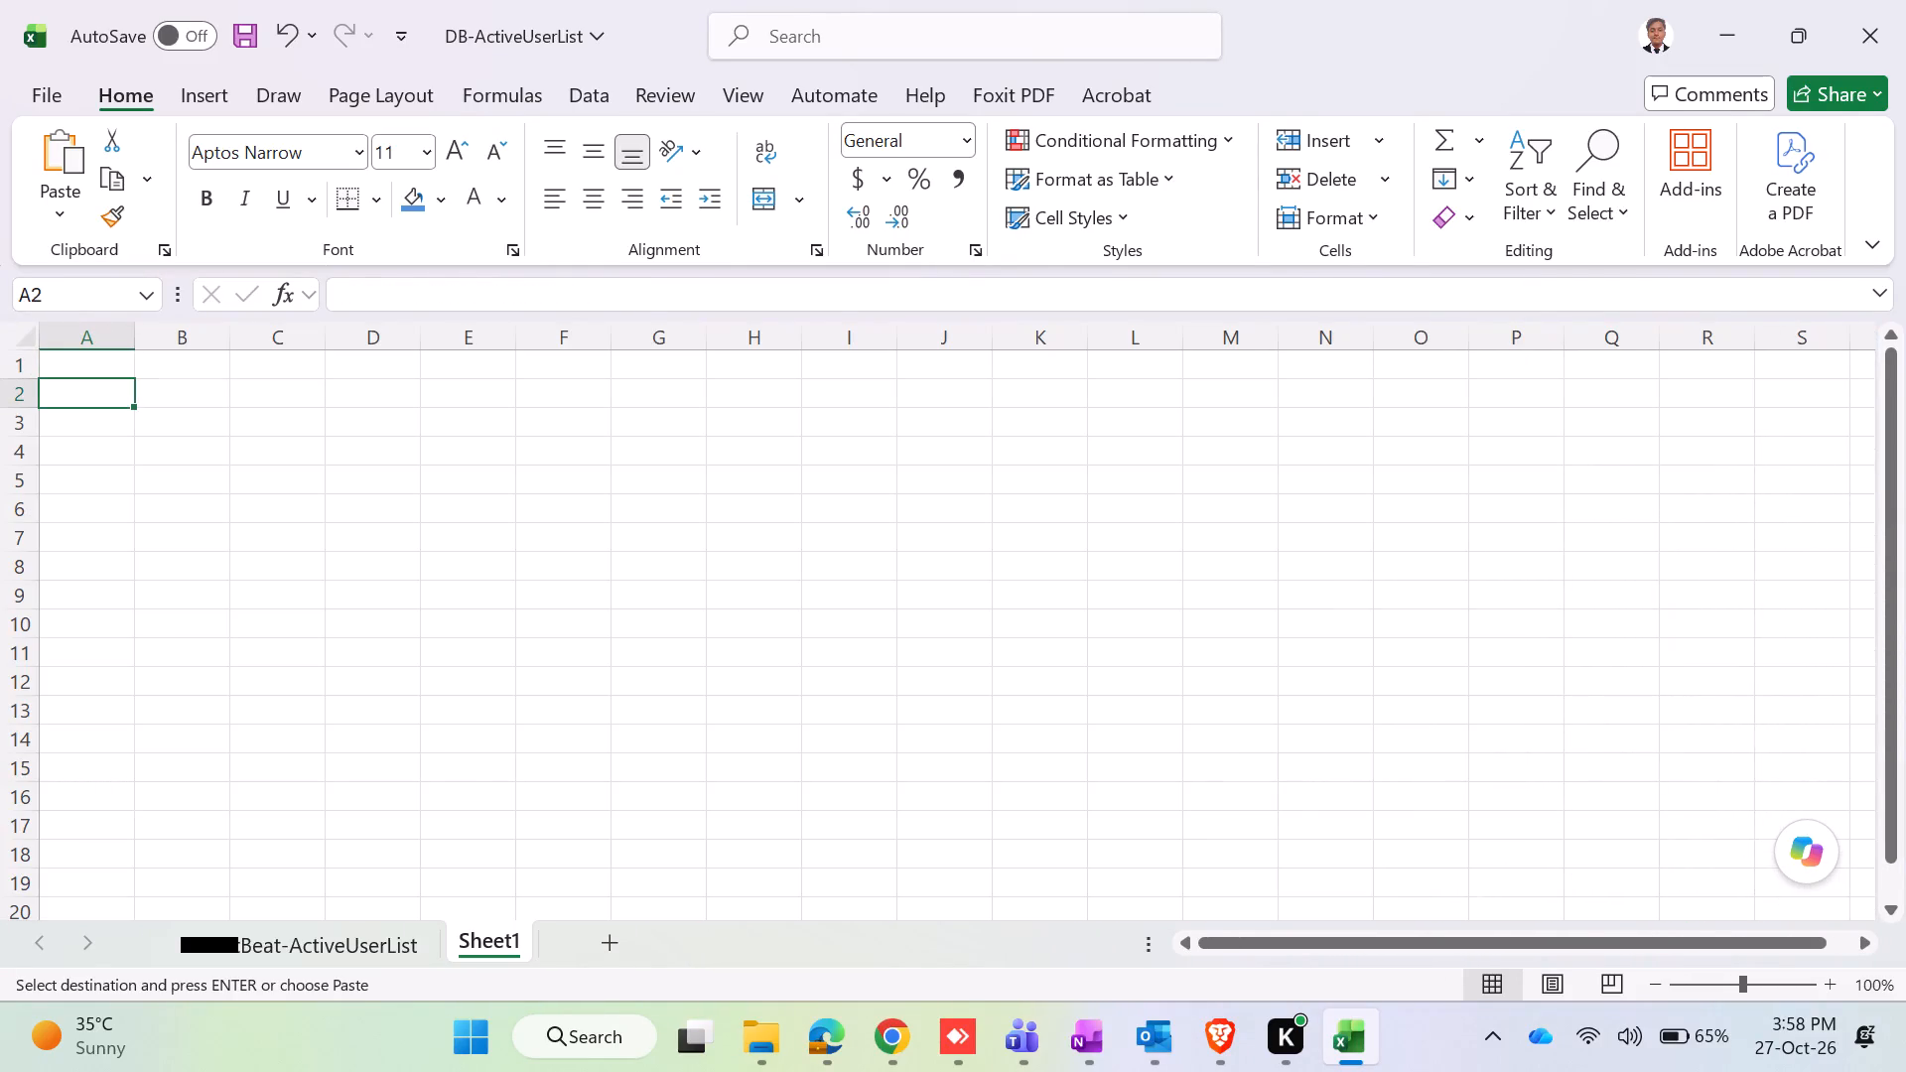
{"action": "key", "text": "ctrl+v"}
{"action": "key", "text": "alt+Tab"}
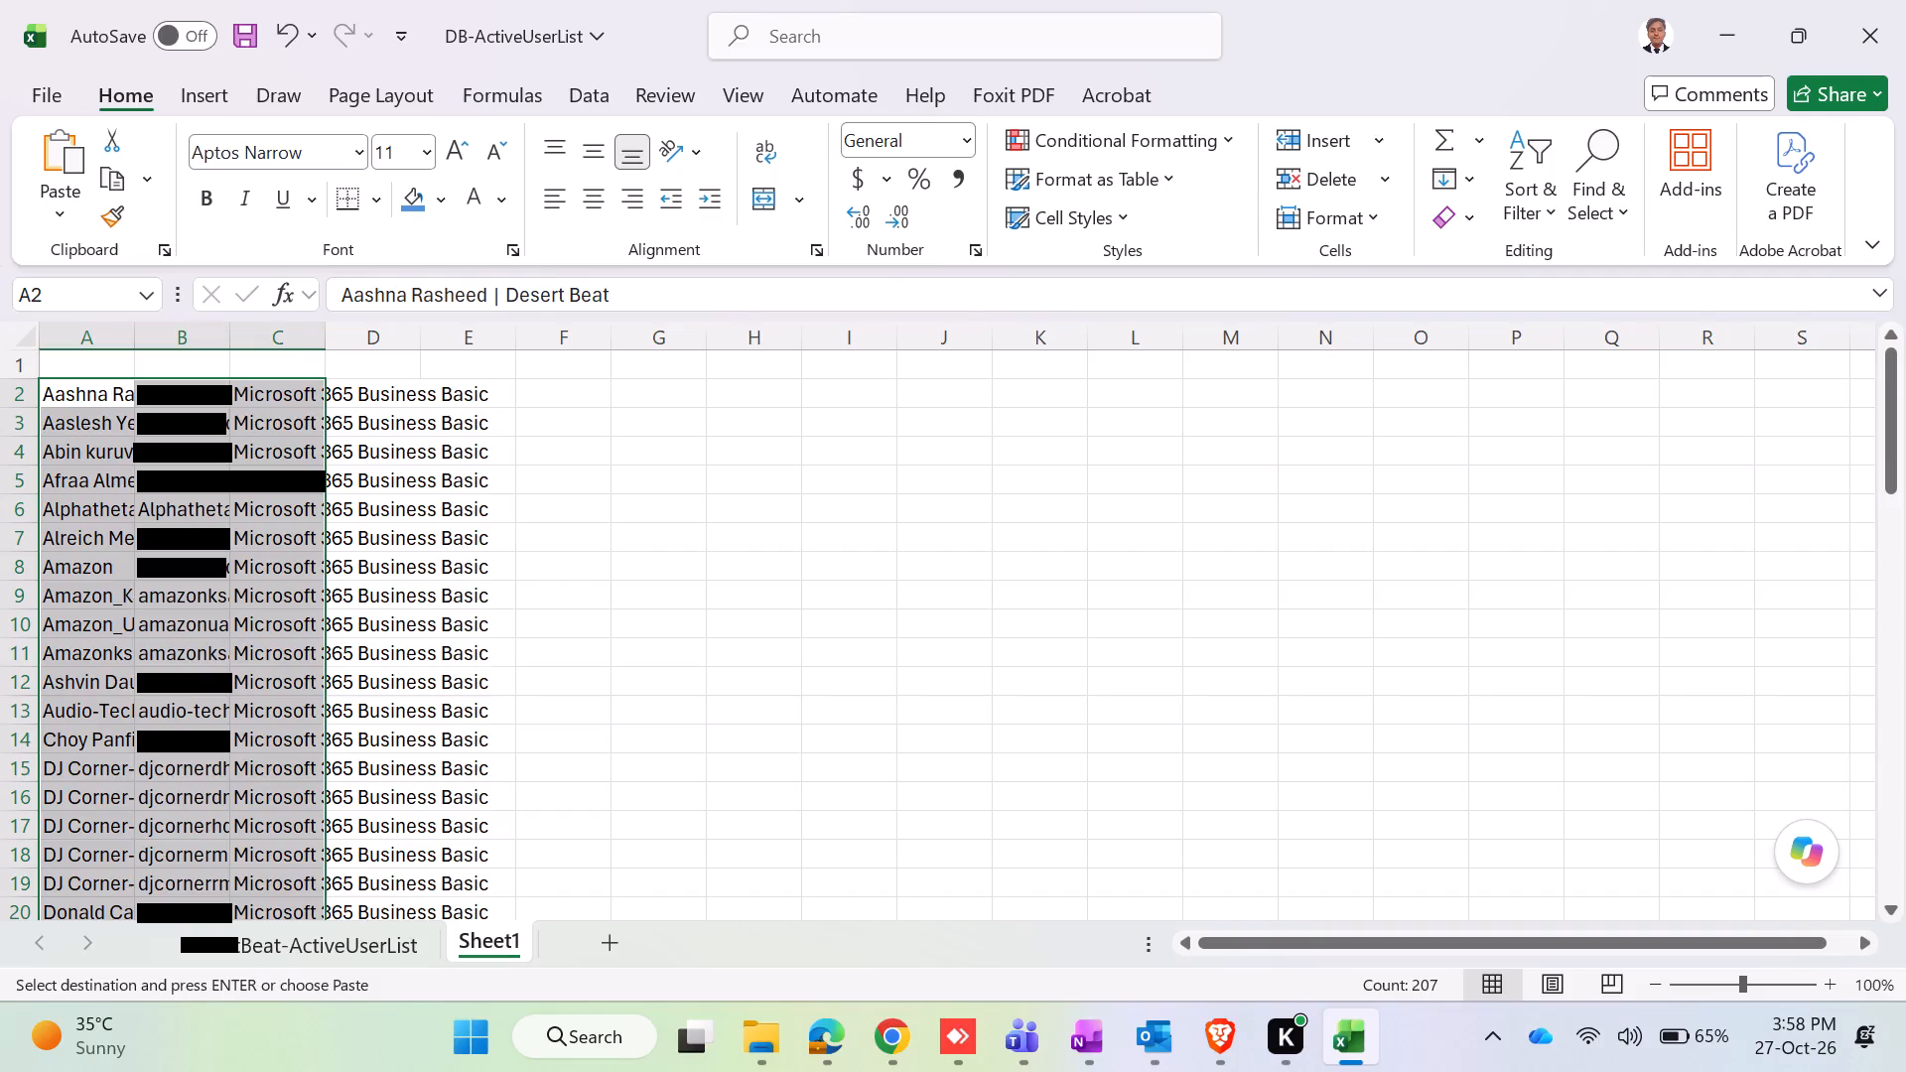
{"action": "key", "text": "alt+Tab"}
Copy the headers in A1:C1 of the DesertBeat-ActiveUserList sheet to cell A1 of Sheet1.
{"action": "left_click", "coordinate": [351, 939]}
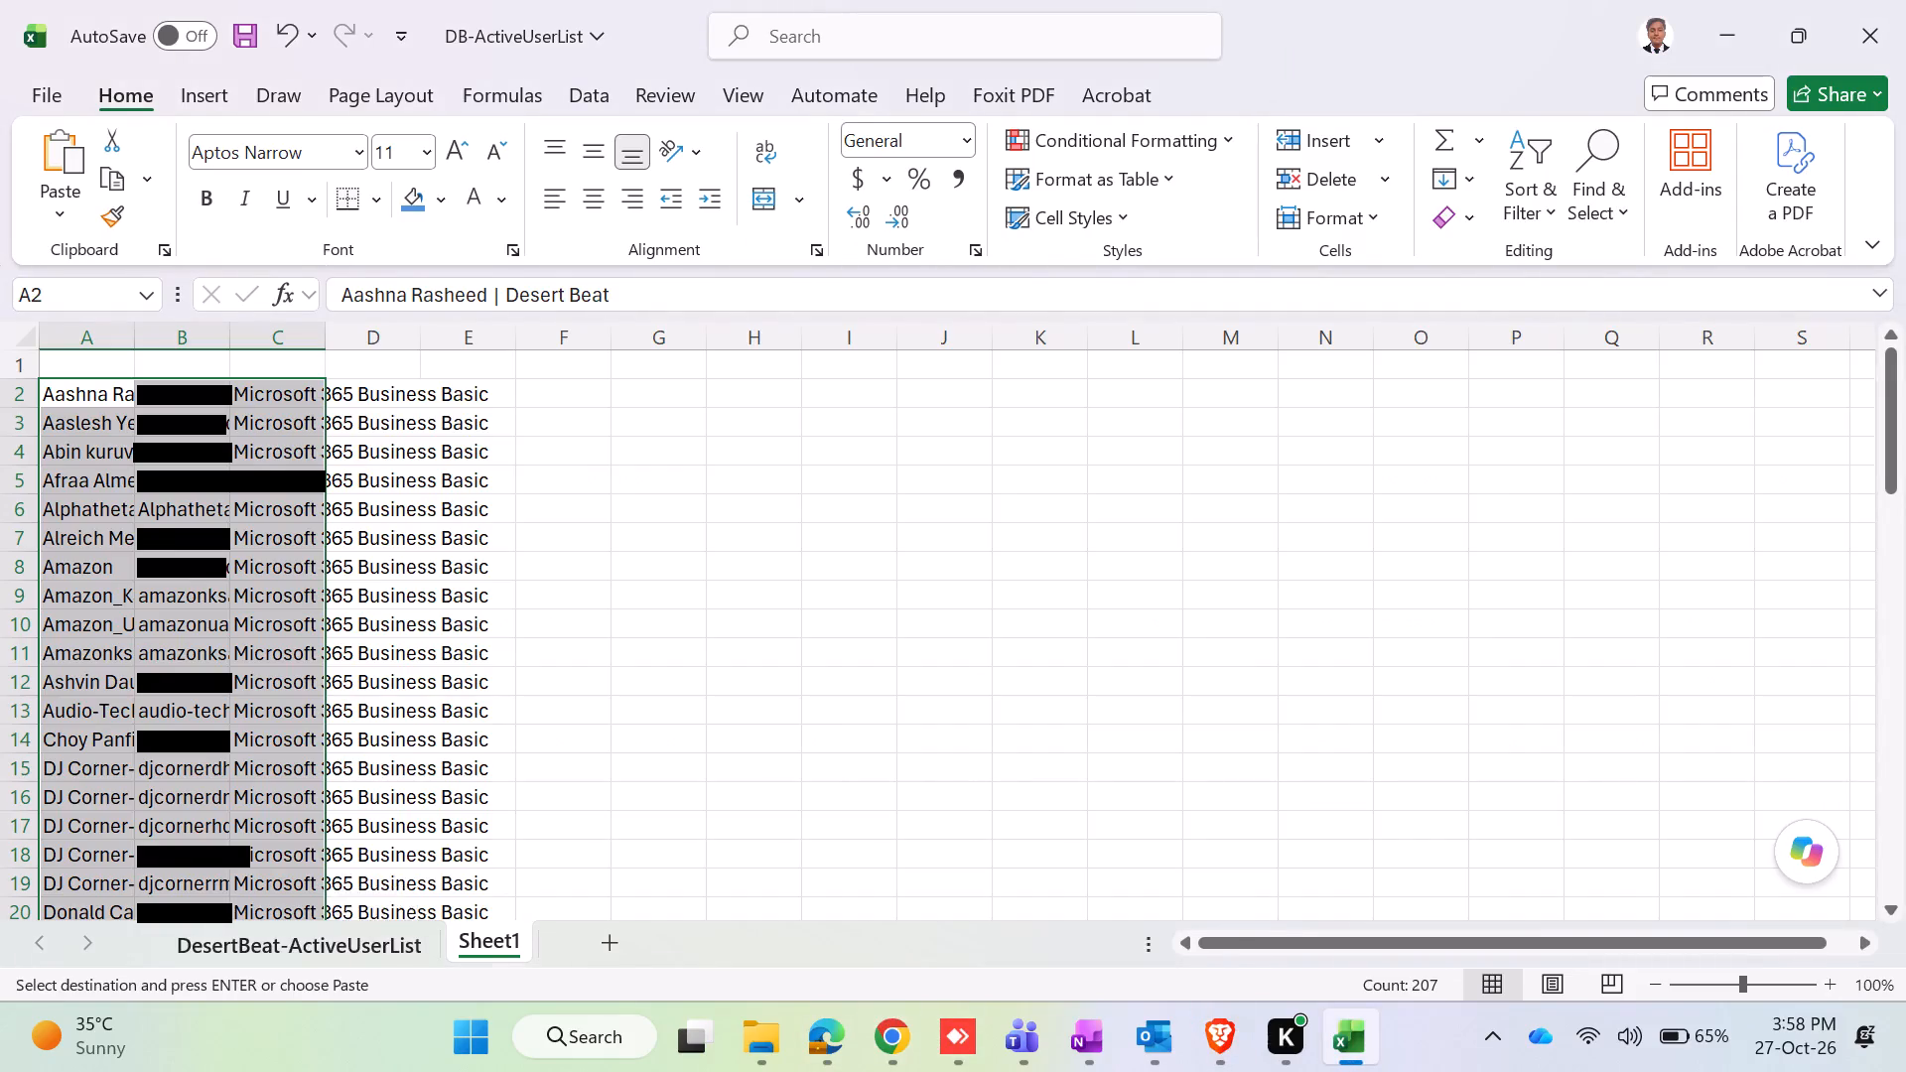
{"action": "left_click", "coordinate": [156, 358]}
{"action": "key", "text": "shift+Right"}
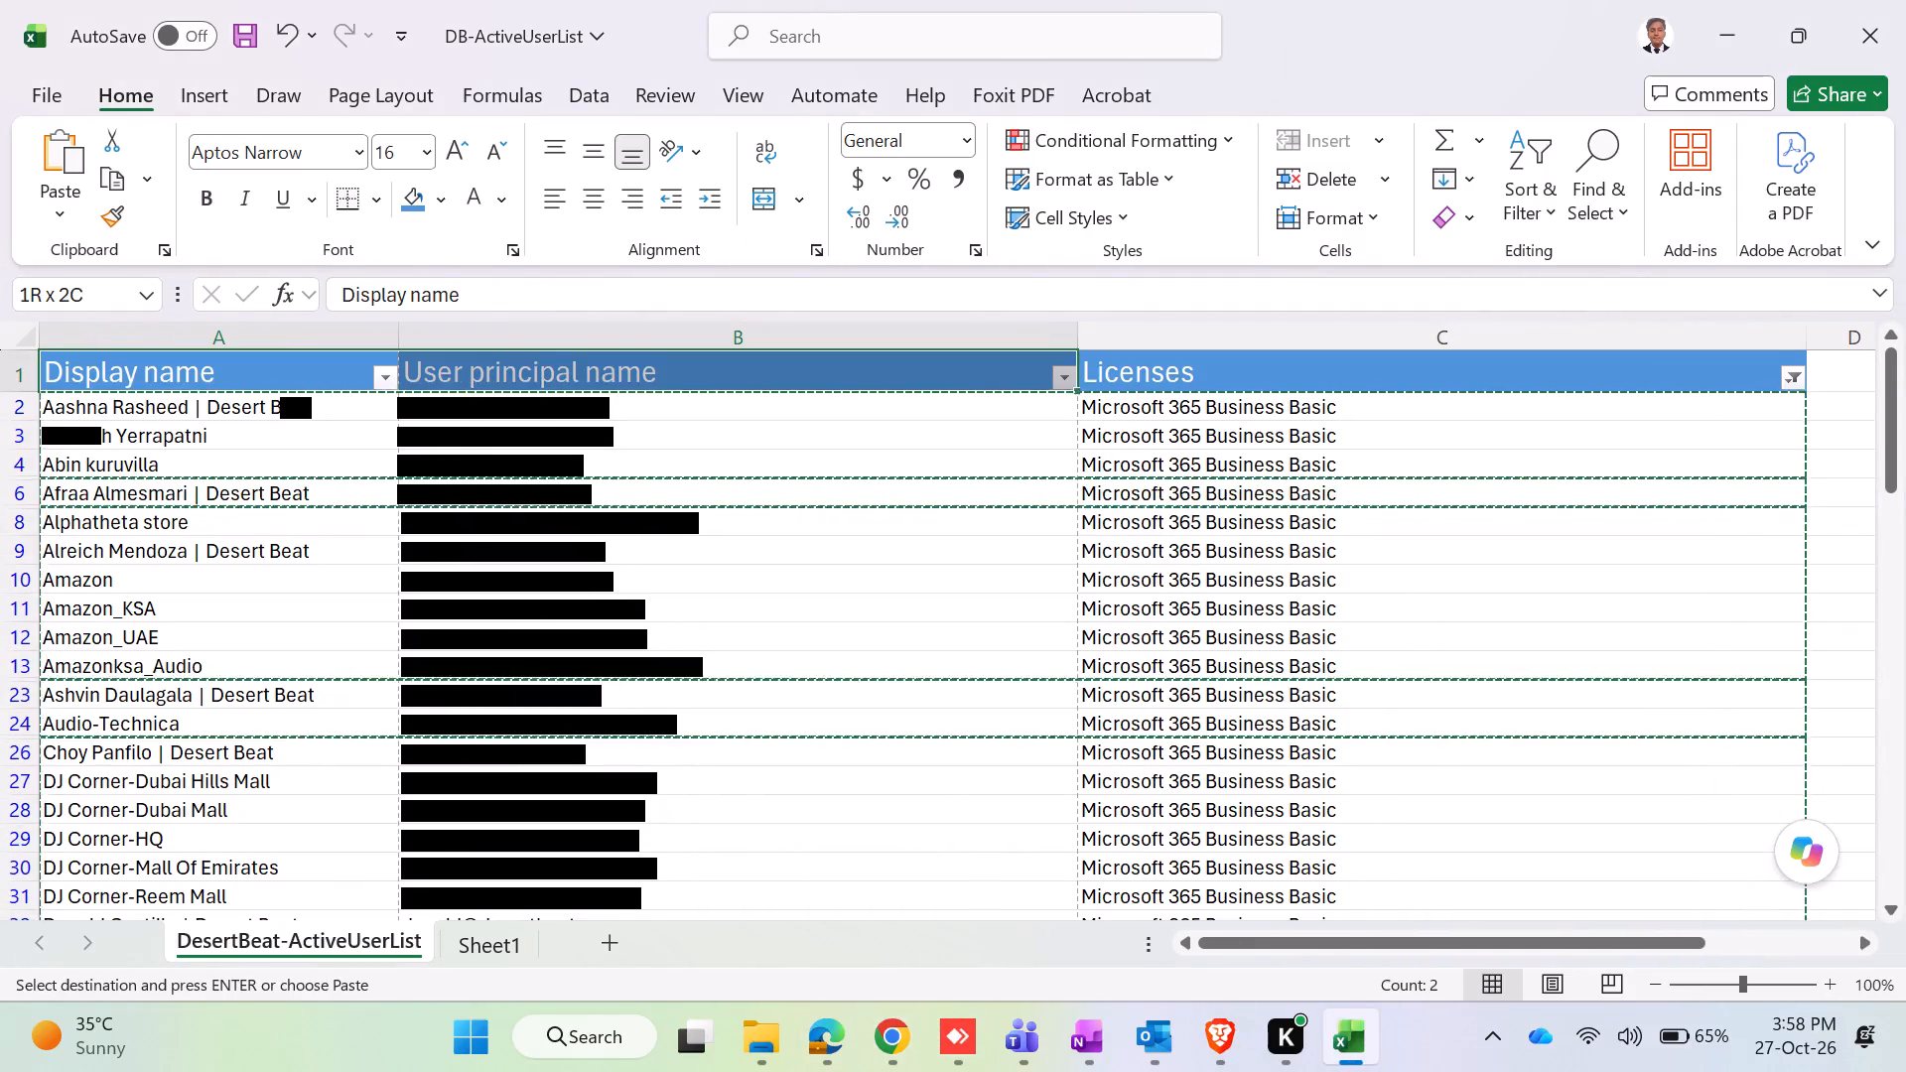
{"action": "key", "text": "shift+Right"}
{"action": "key", "text": "ctrl+c"}
{"action": "left_click", "coordinate": [473, 948]}
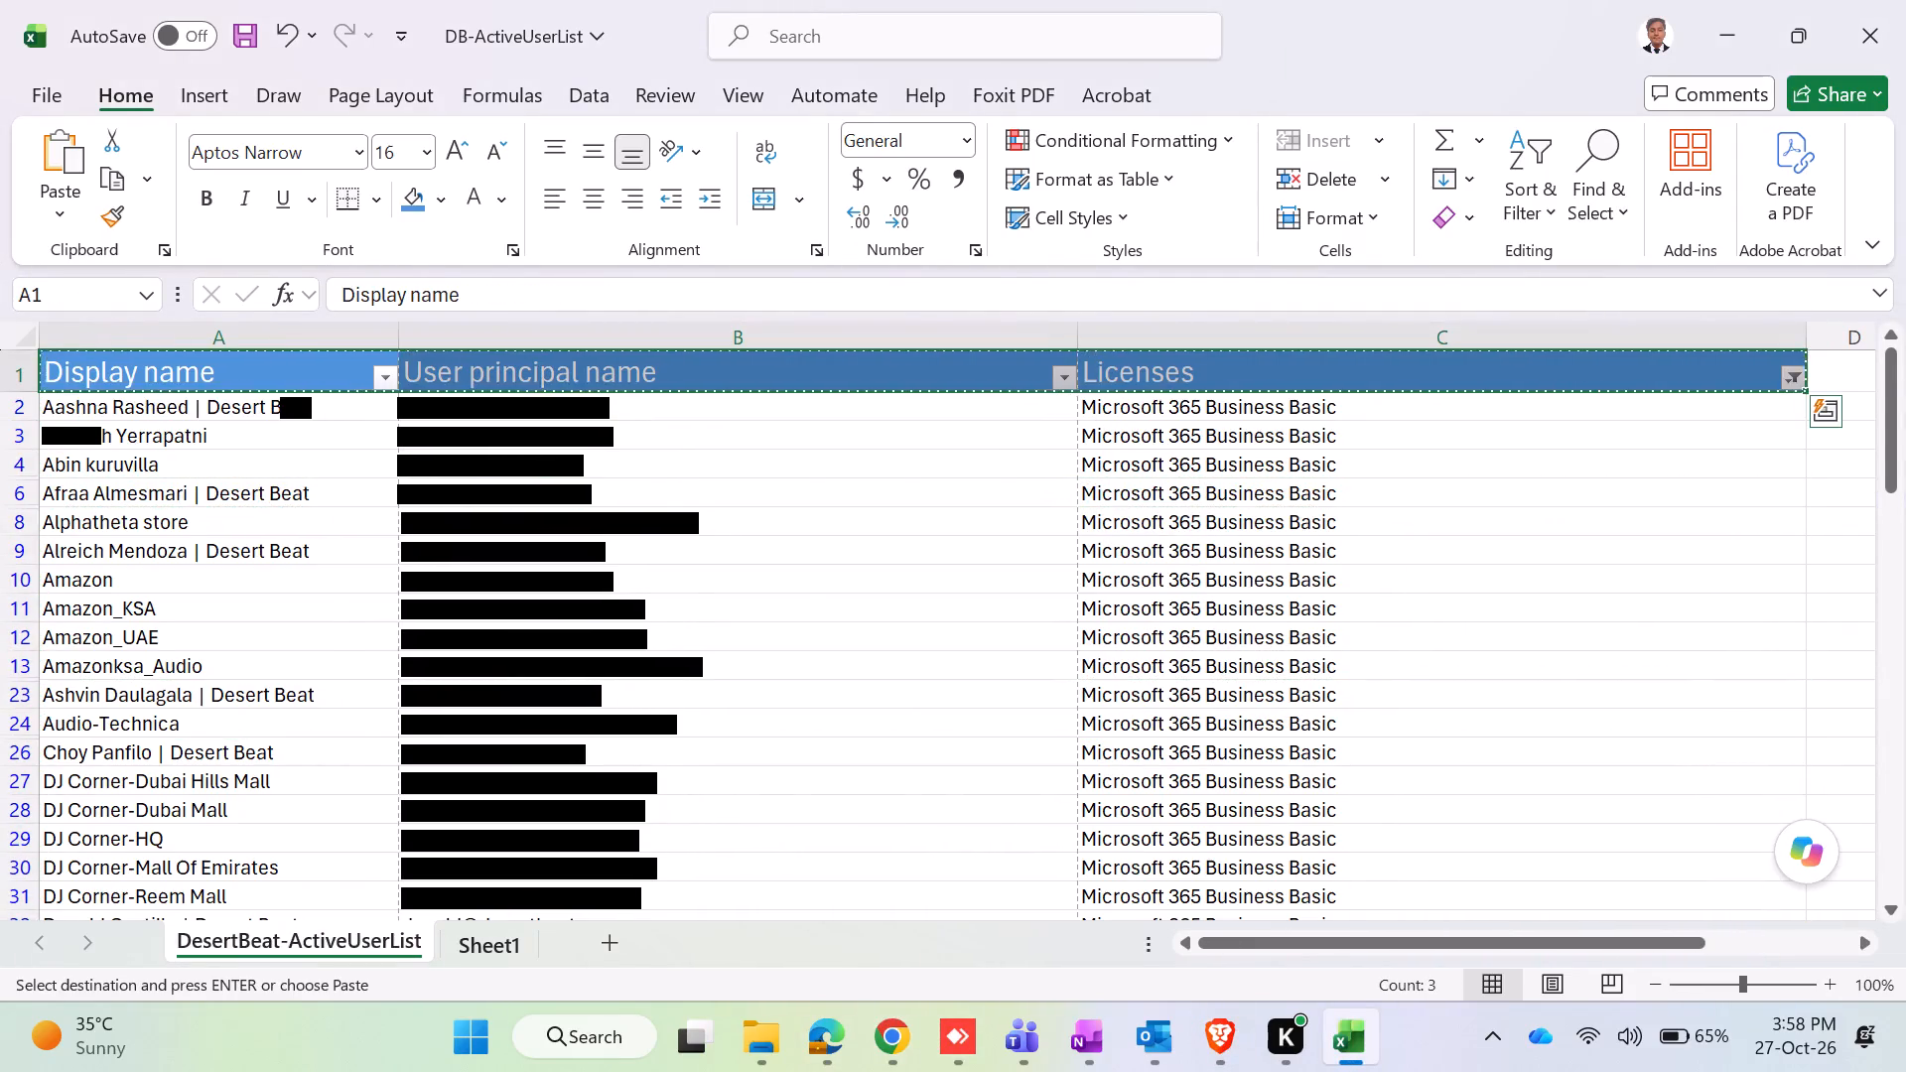
{"action": "left_click", "coordinate": [68, 361]}
{"action": "key", "text": "ctrl+v"}
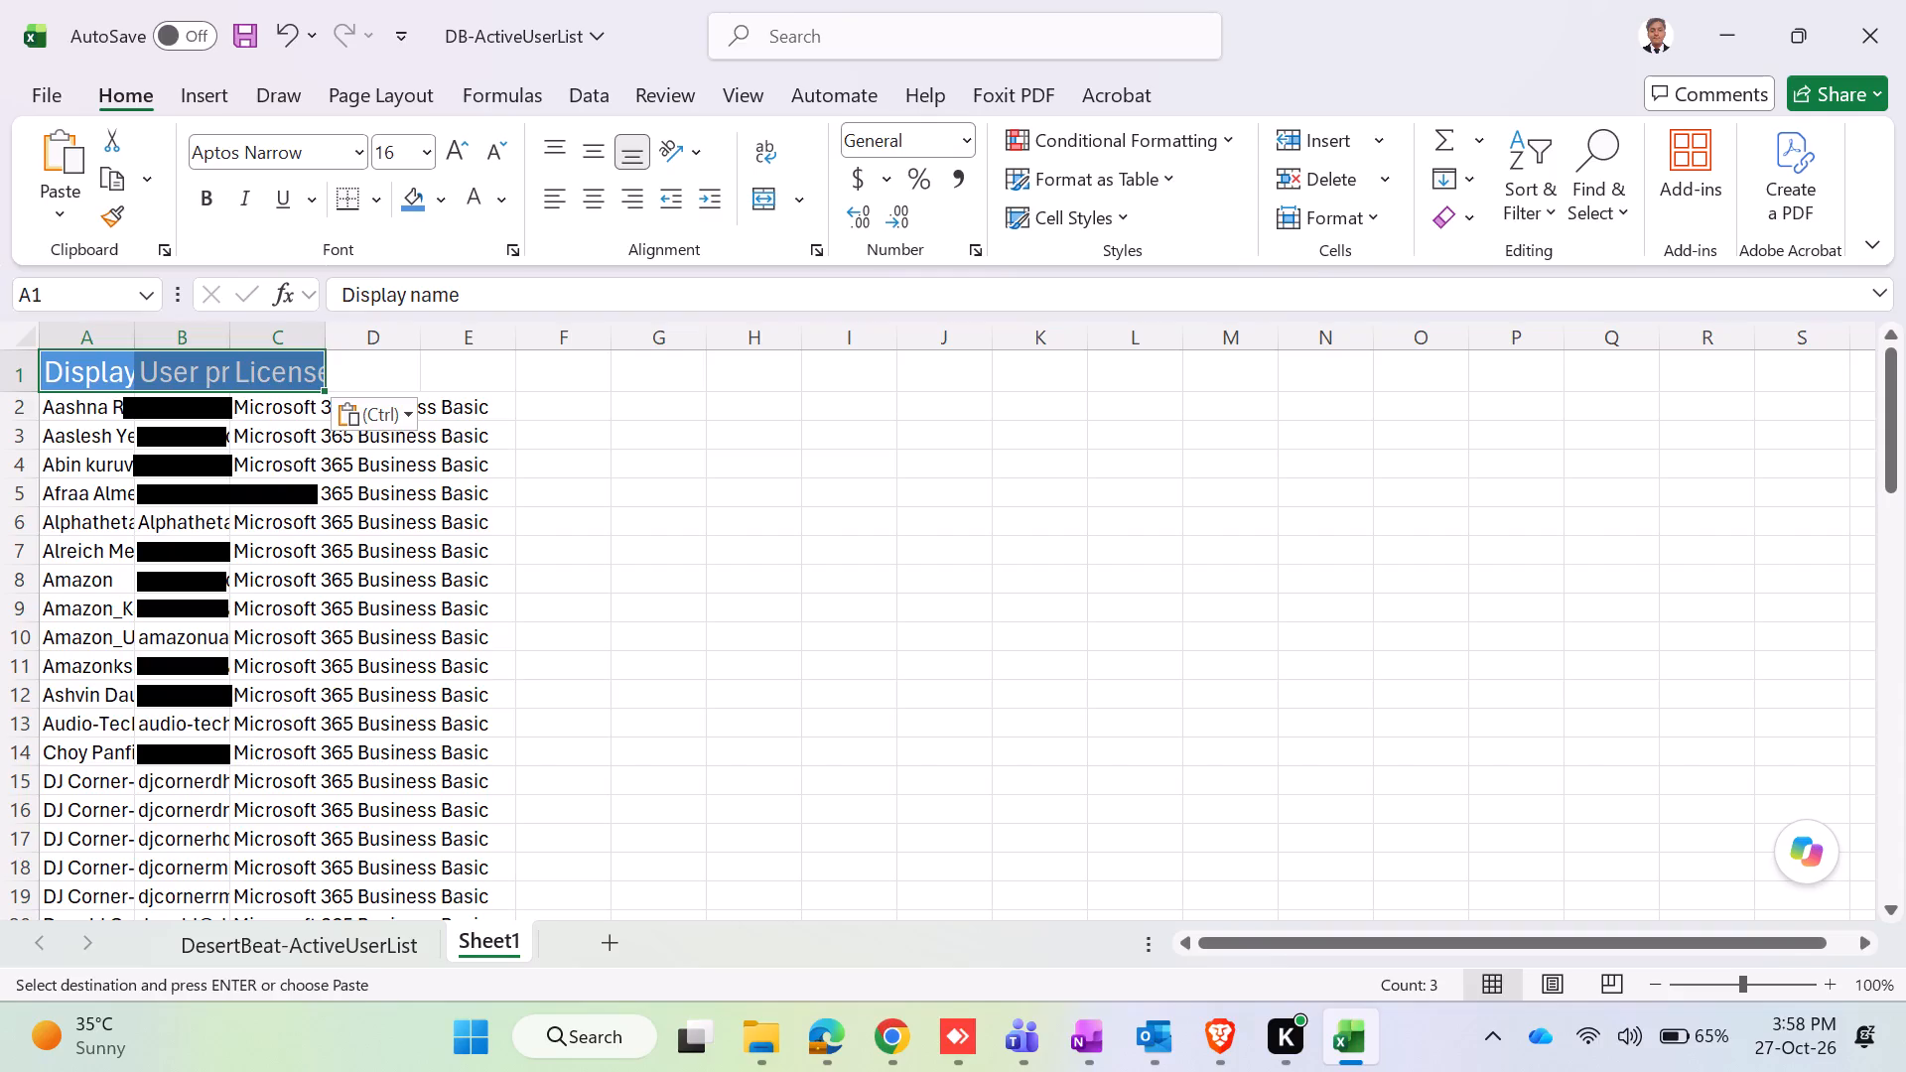
{"action": "left_click", "coordinate": [500, 382]}
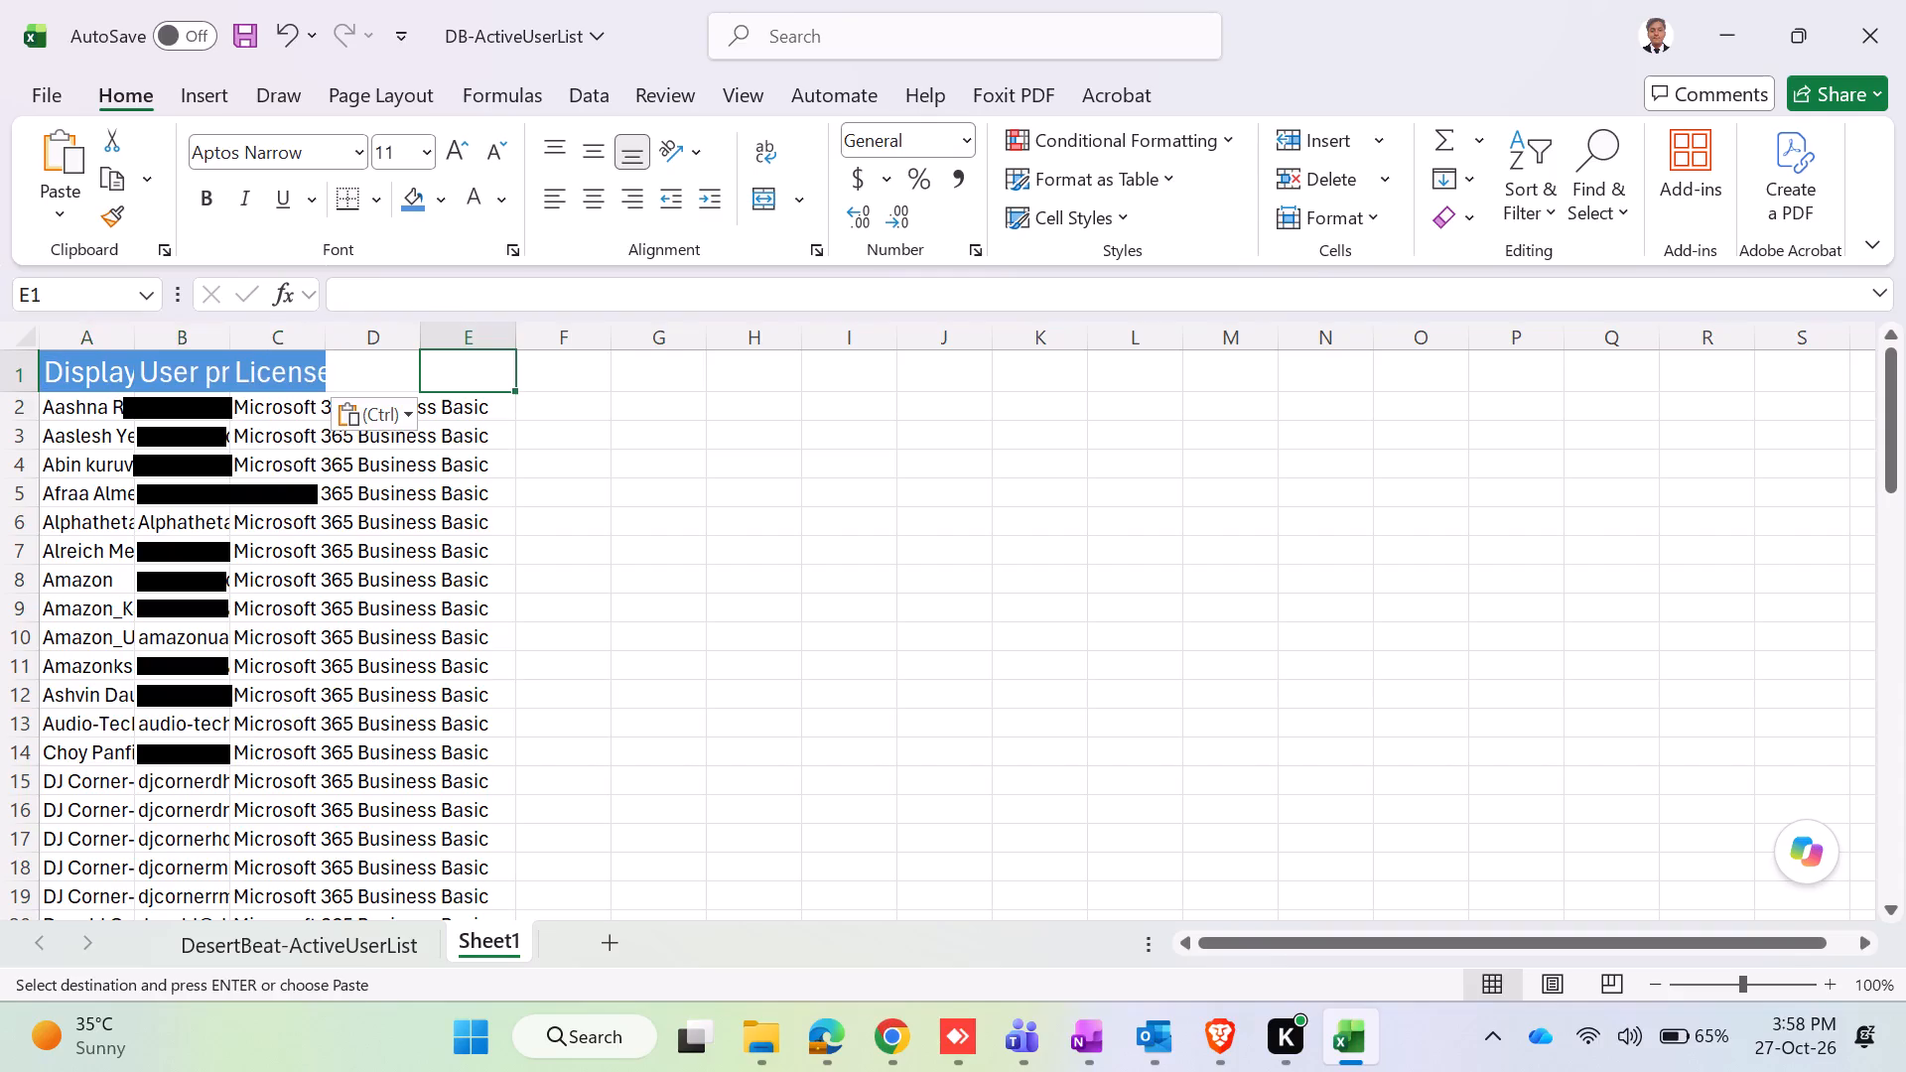
Autofit the widths of columns A, B and C on Sheet1 to their contents.
{"action": "double_click", "coordinate": [137, 336]}
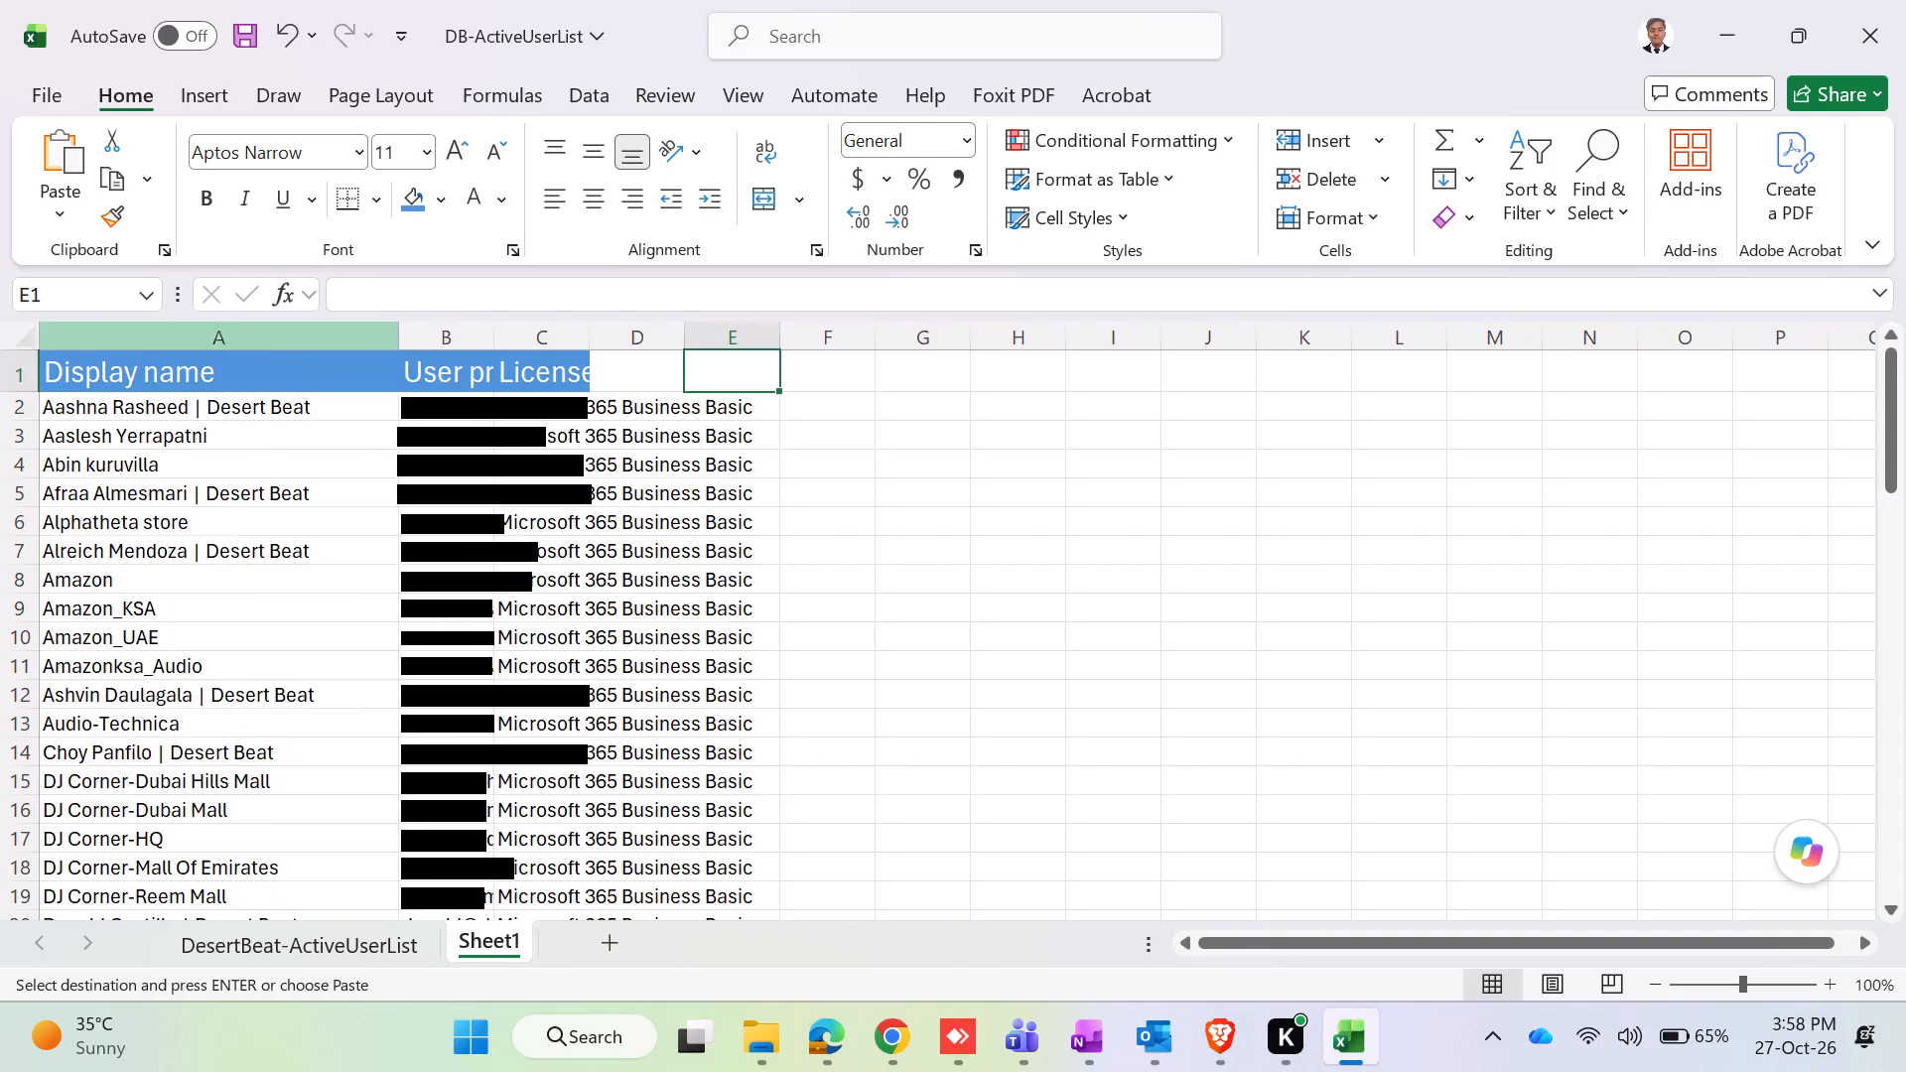
{"action": "double_click", "coordinate": [490, 337]}
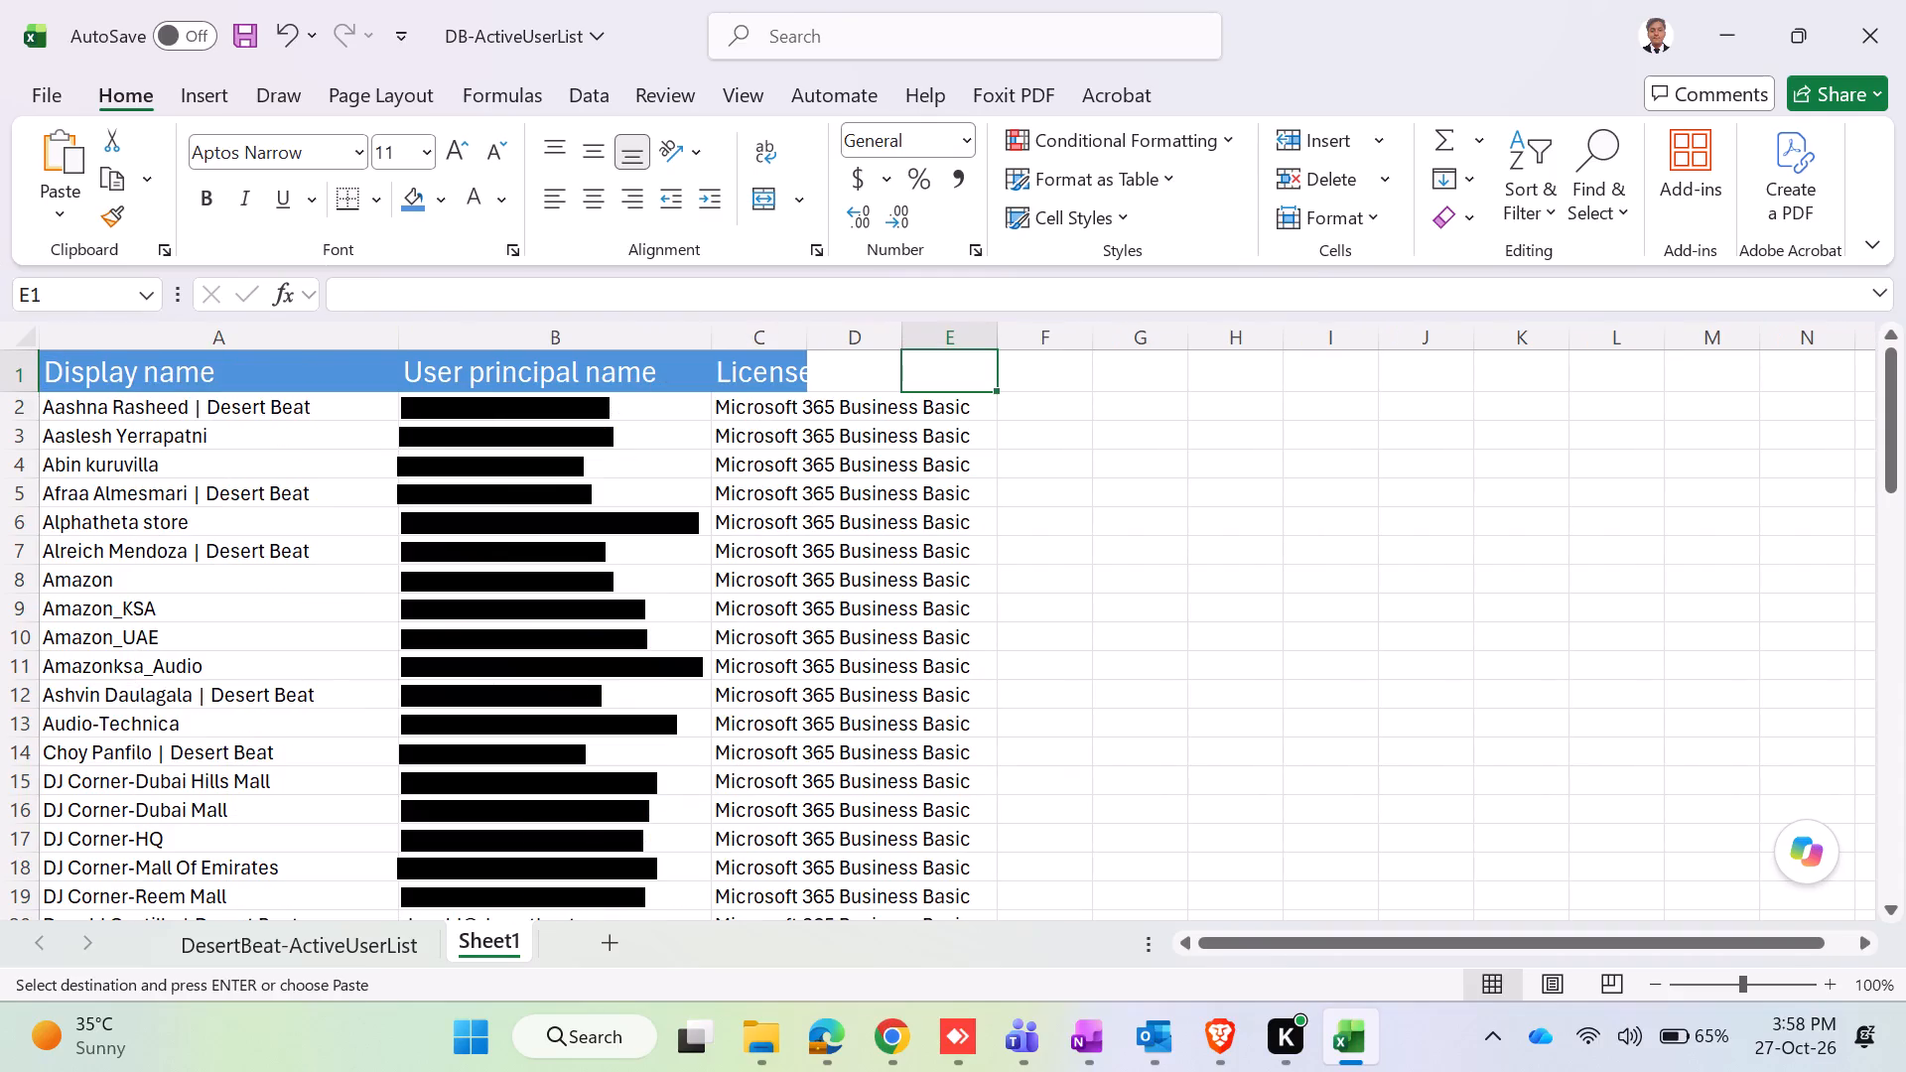
{"action": "double_click", "coordinate": [803, 339]}
{"action": "left_click", "coordinate": [1065, 569]}
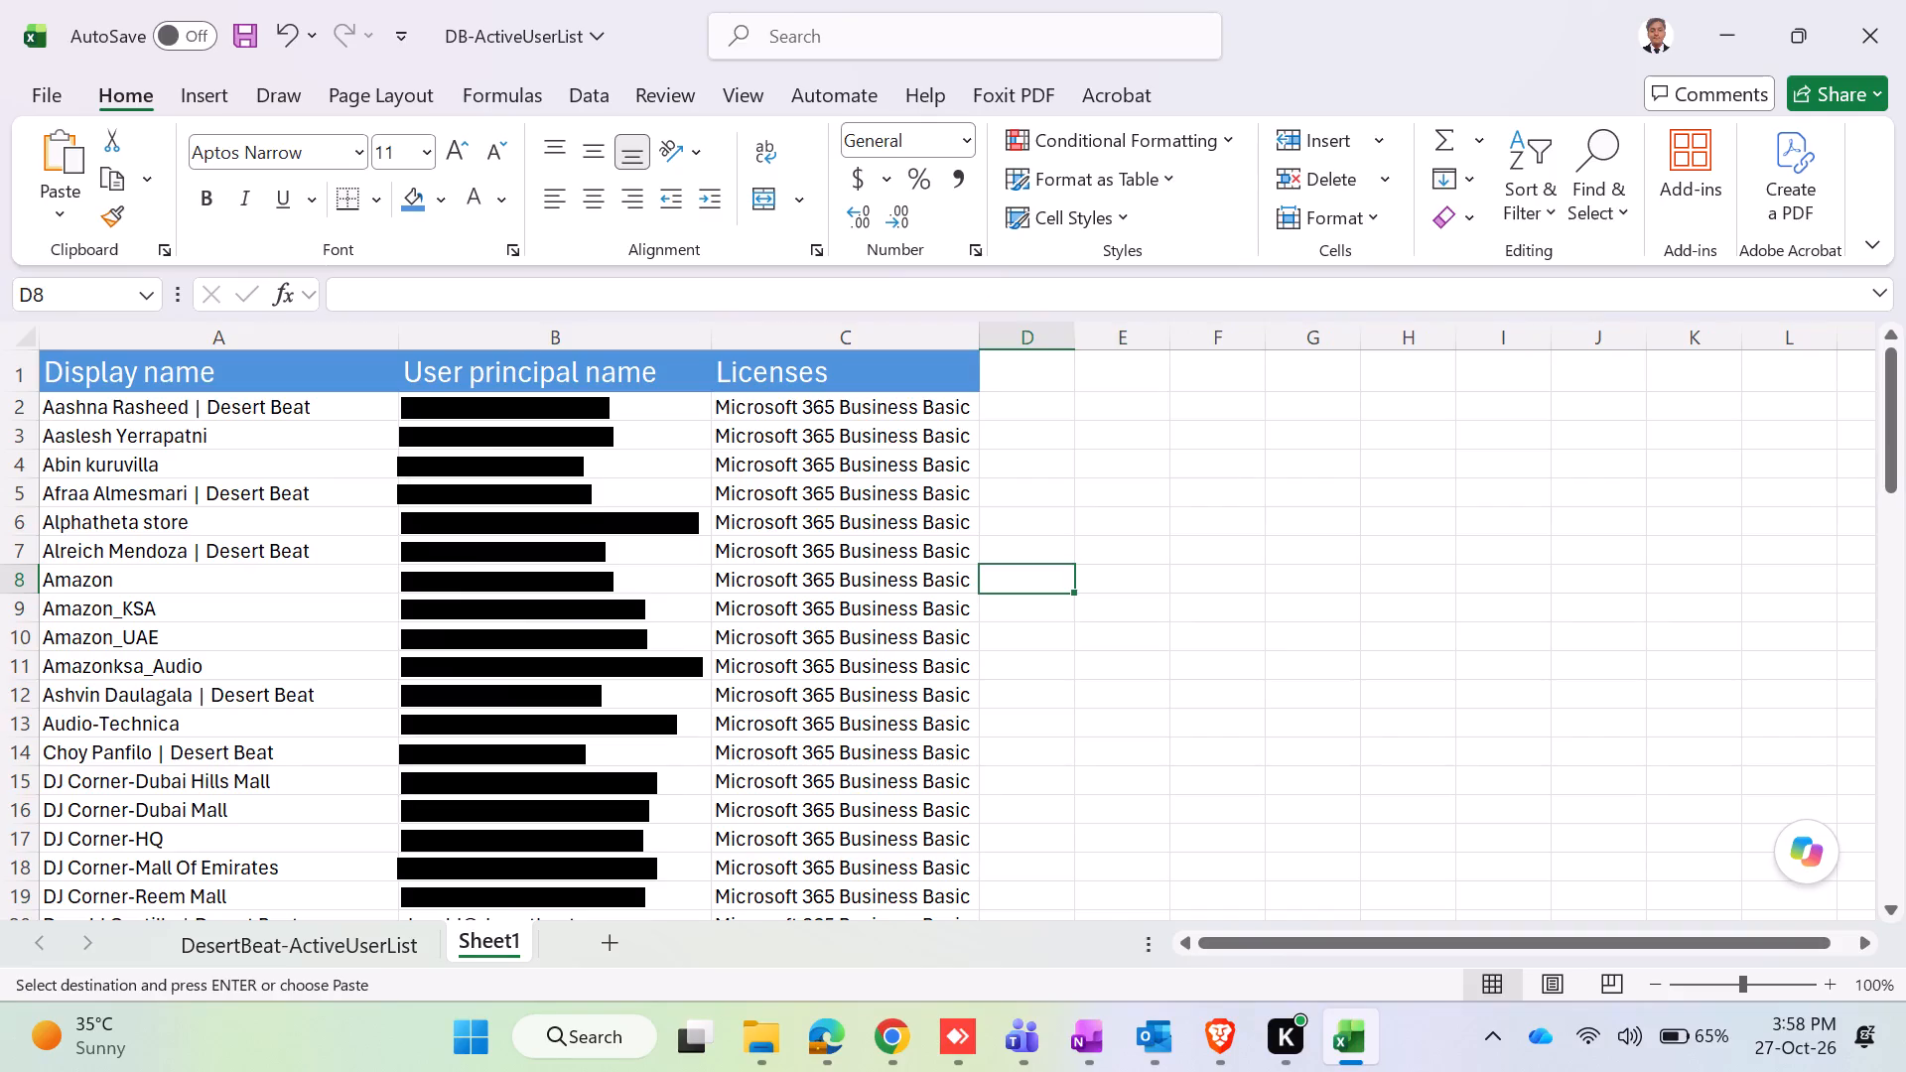
On the DesertBeat-ActiveUserList sheet, change the Licenses filter to show only Microsoft 365 Business Standard.
{"action": "left_click", "coordinate": [293, 947]}
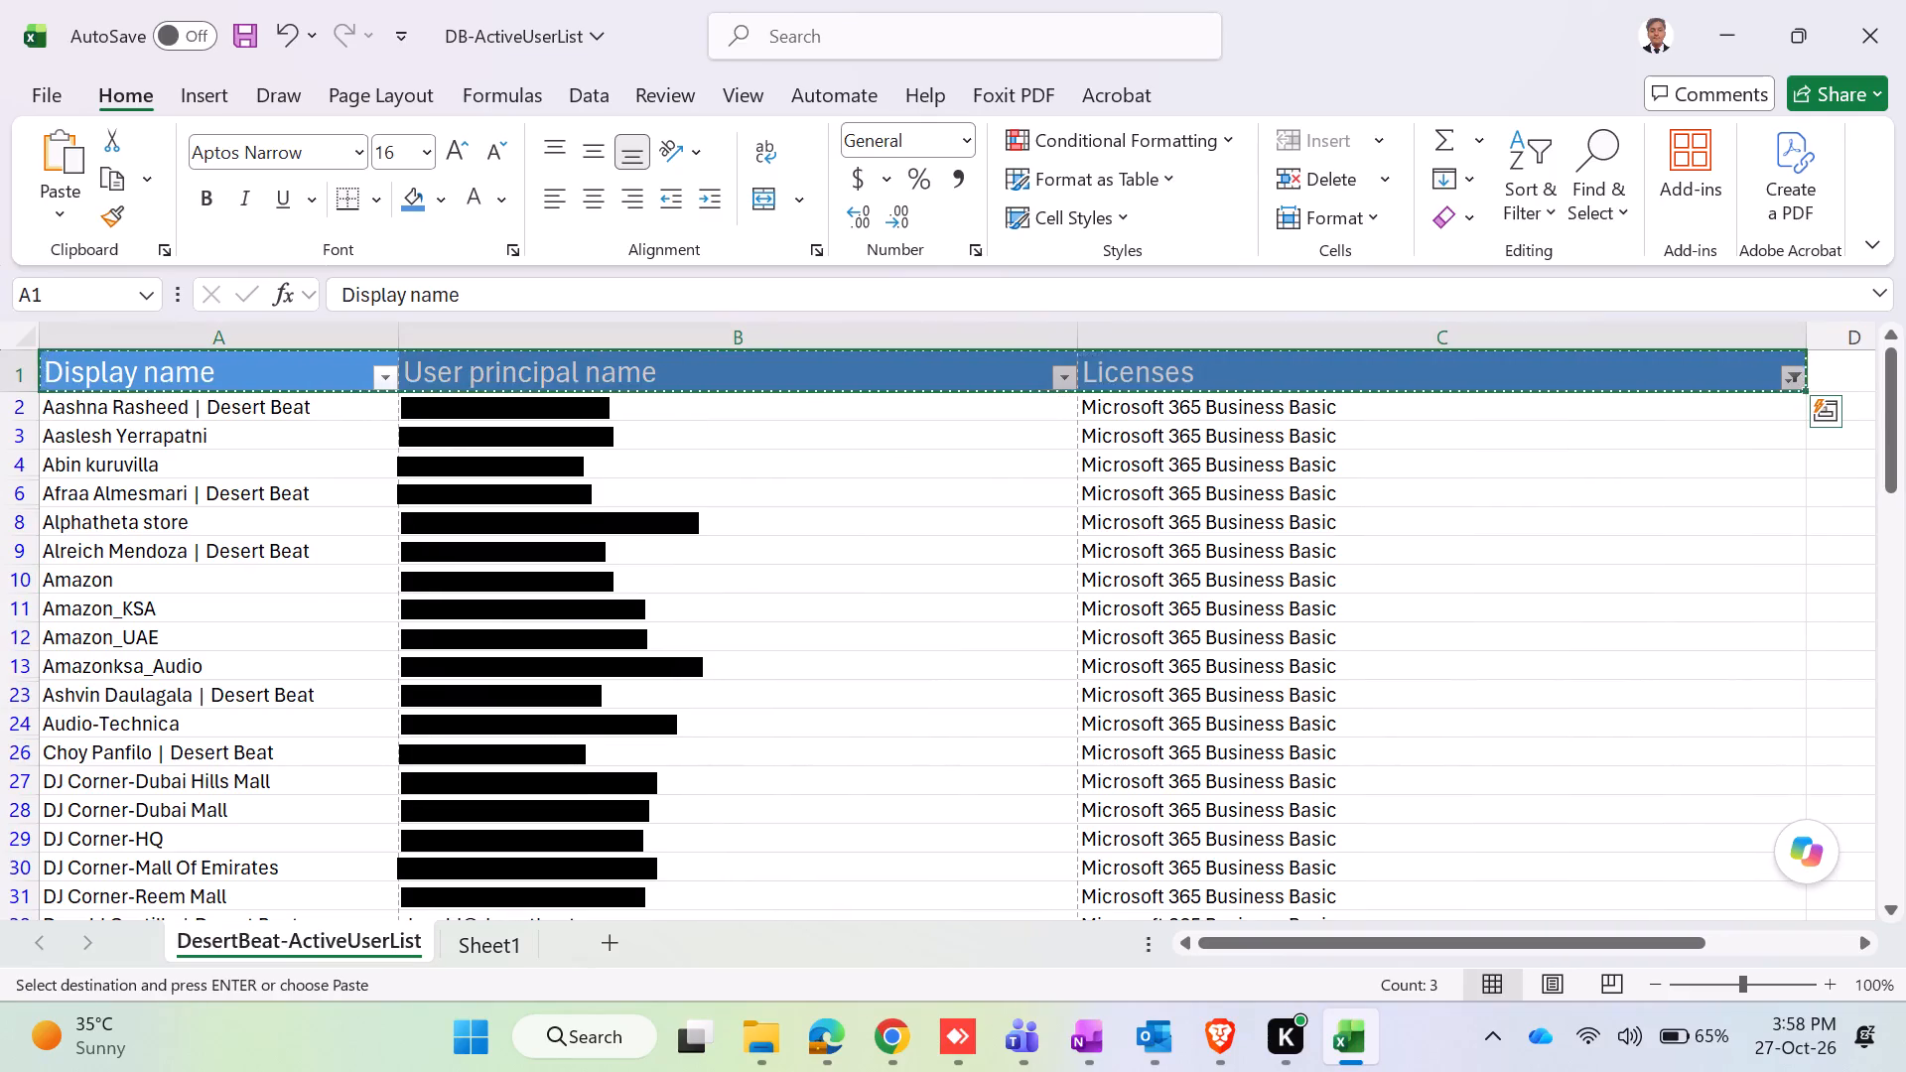
{"action": "scroll", "coordinate": [1702, 516], "scroll_direction": "down", "scroll_amount": 12}
{"action": "scroll", "coordinate": [1698, 531], "scroll_direction": "up", "scroll_amount": 1}
{"action": "scroll", "coordinate": [1698, 531], "scroll_direction": "down", "scroll_amount": 12}
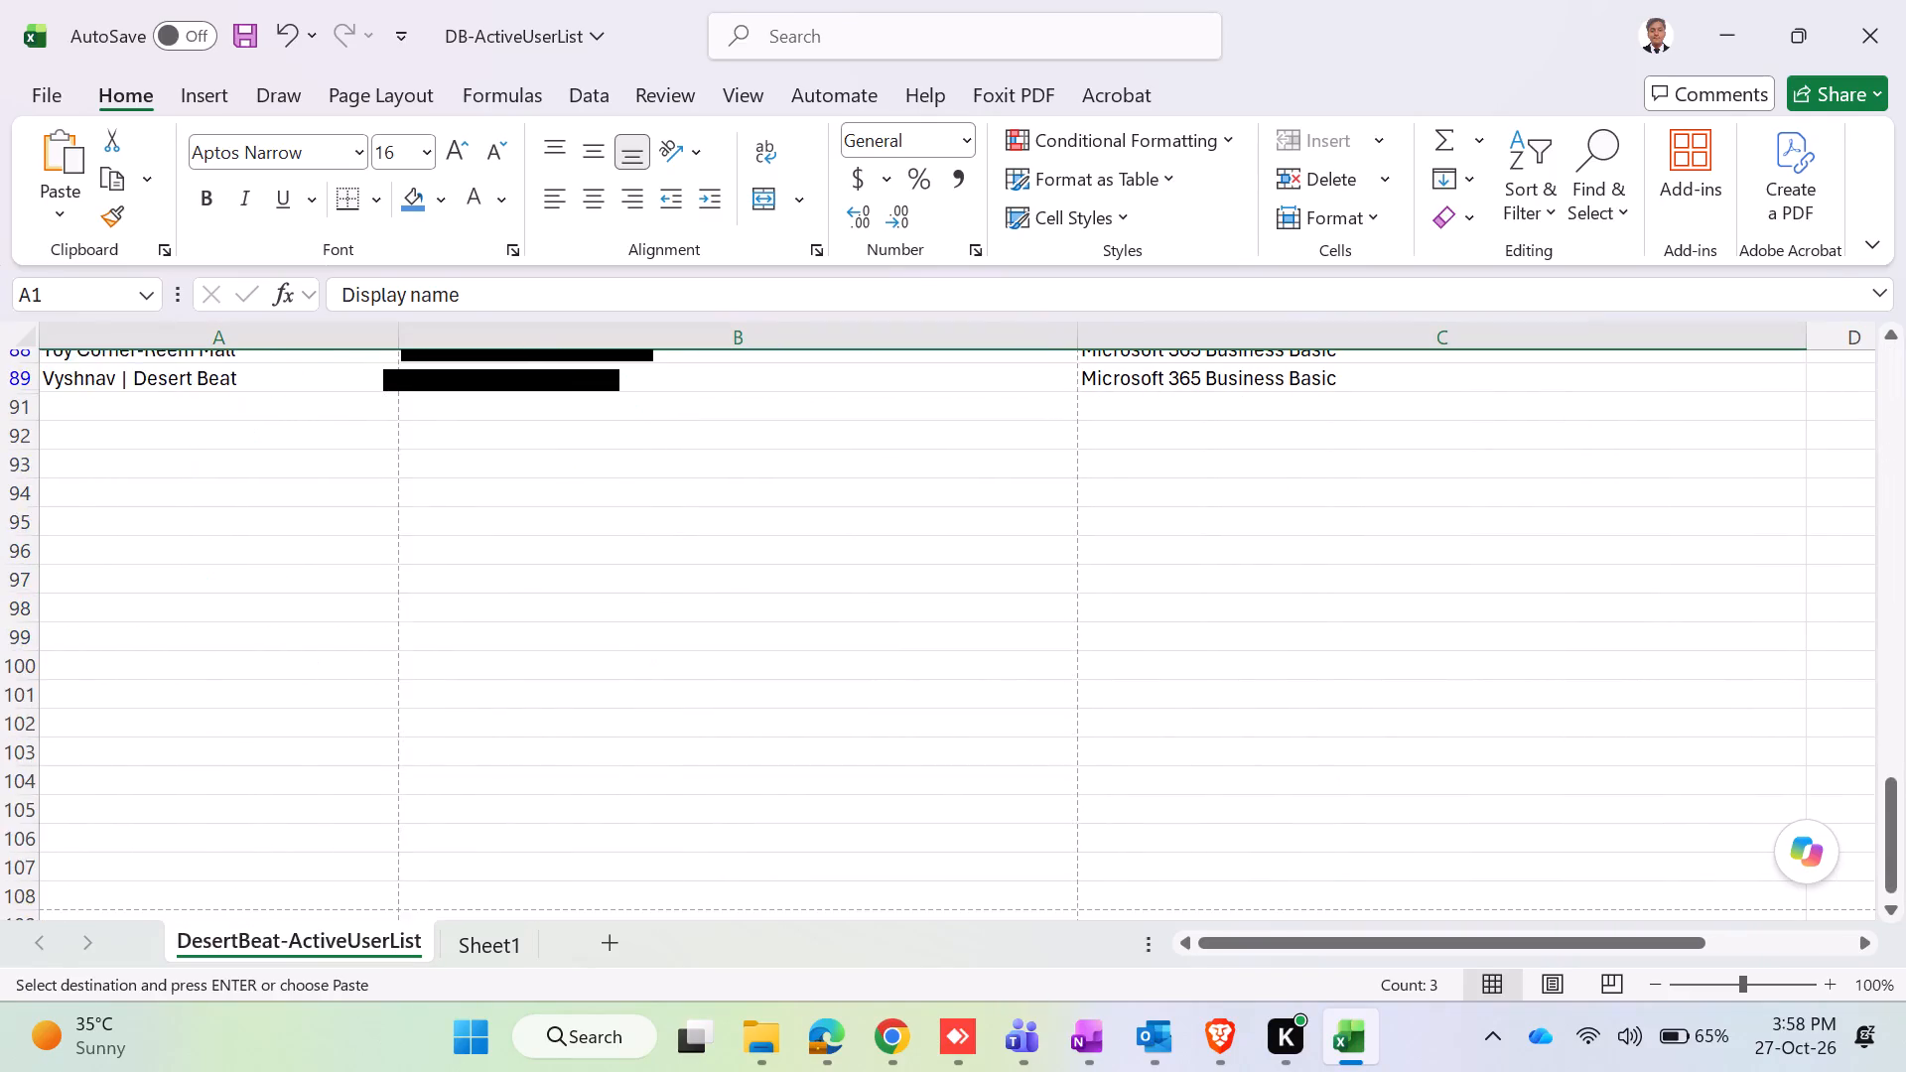
{"action": "scroll", "coordinate": [1698, 531], "scroll_direction": "up", "scroll_amount": 20}
{"action": "scroll", "coordinate": [1698, 531], "scroll_direction": "up", "scroll_amount": 13}
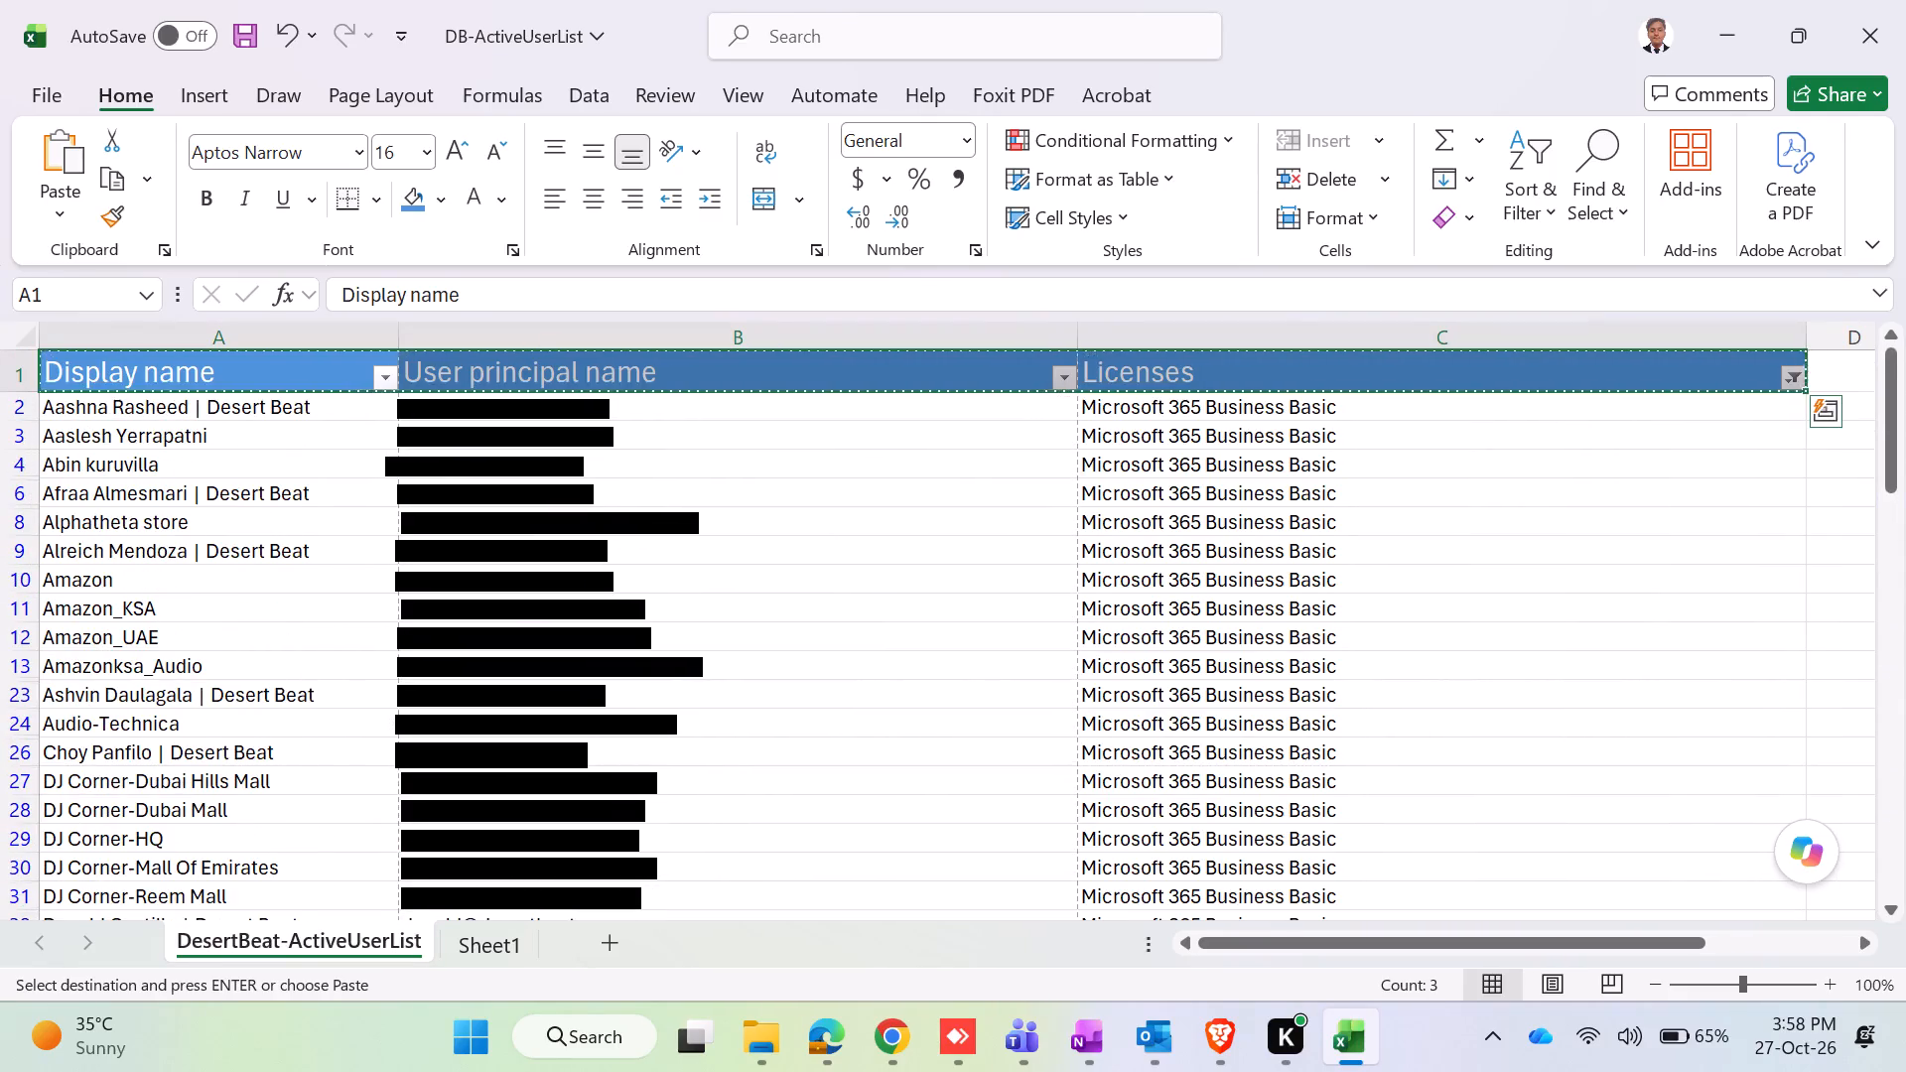
{"action": "left_click", "coordinate": [1795, 378]}
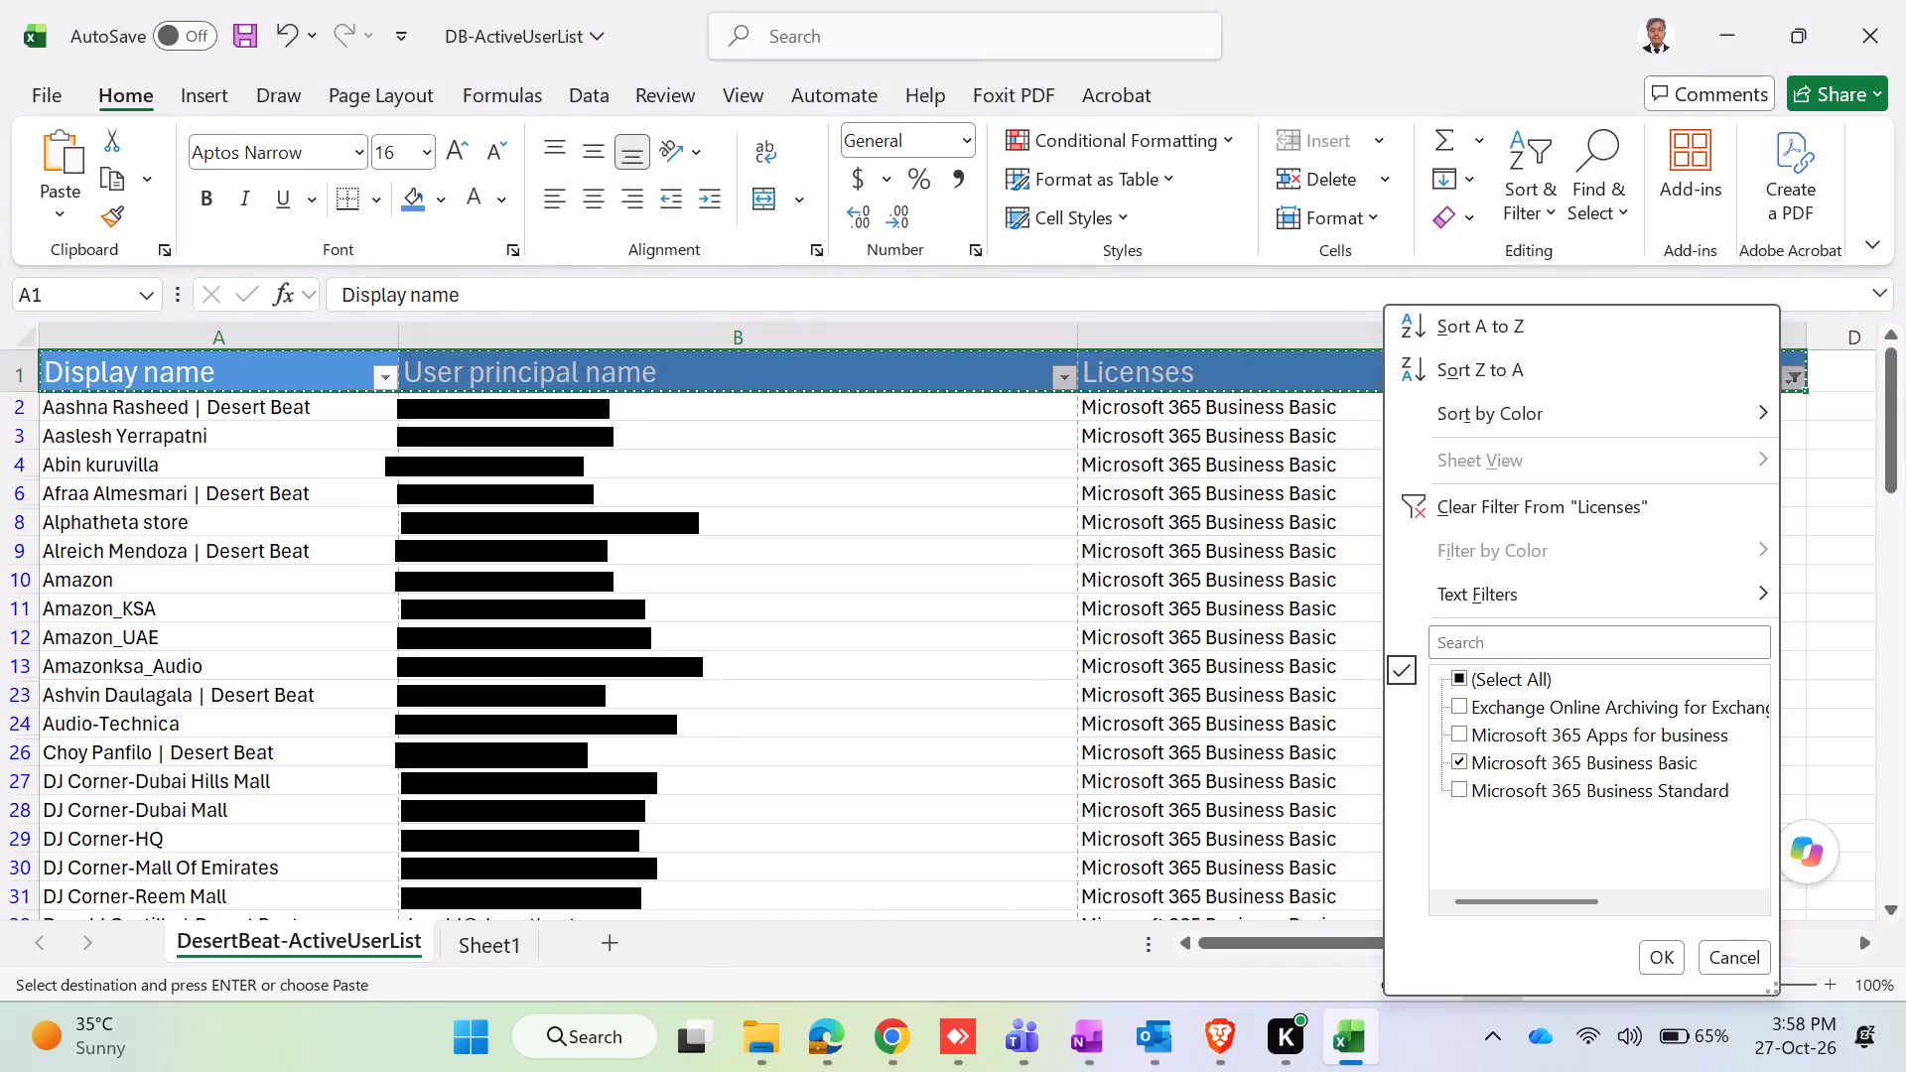
{"action": "left_click", "coordinate": [1453, 784]}
{"action": "left_click", "coordinate": [1459, 757]}
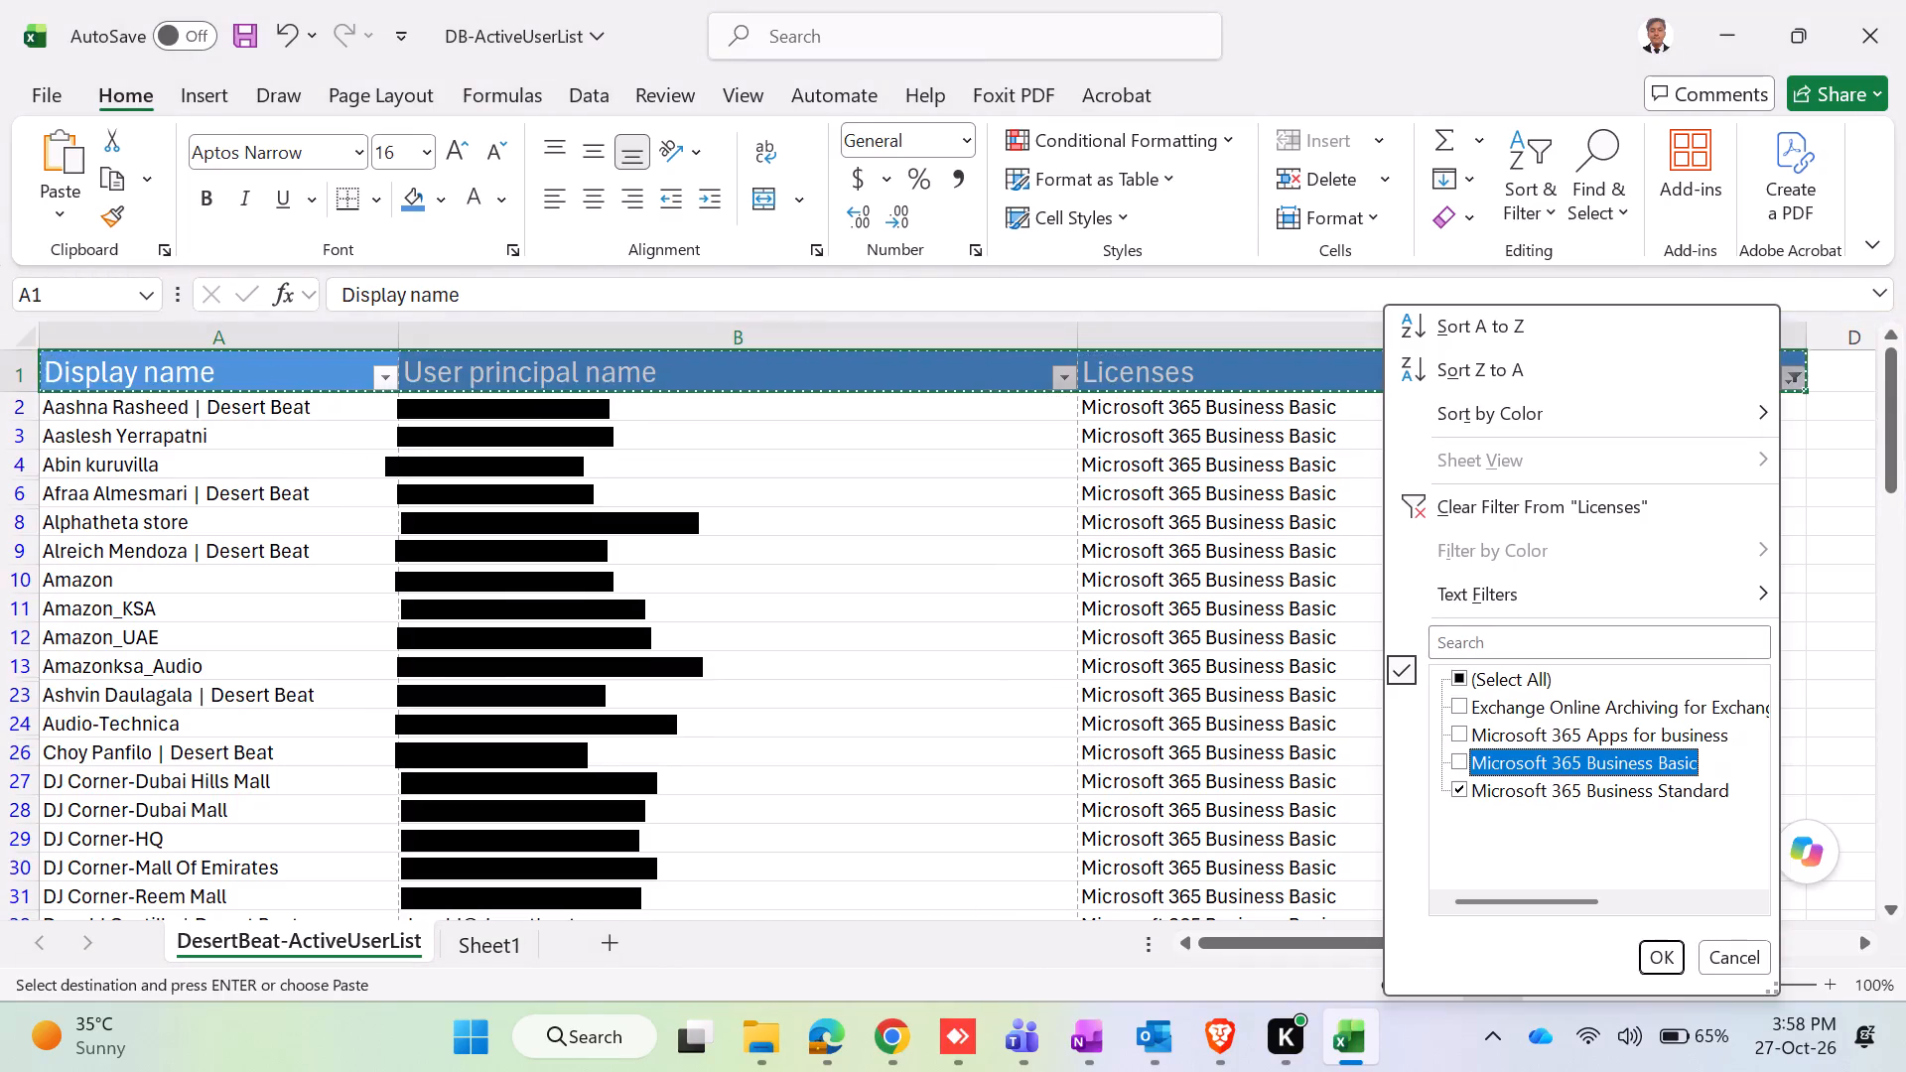
{"action": "left_click", "coordinate": [1670, 955]}
{"action": "scroll", "coordinate": [1359, 808], "scroll_direction": "up", "scroll_amount": 4}
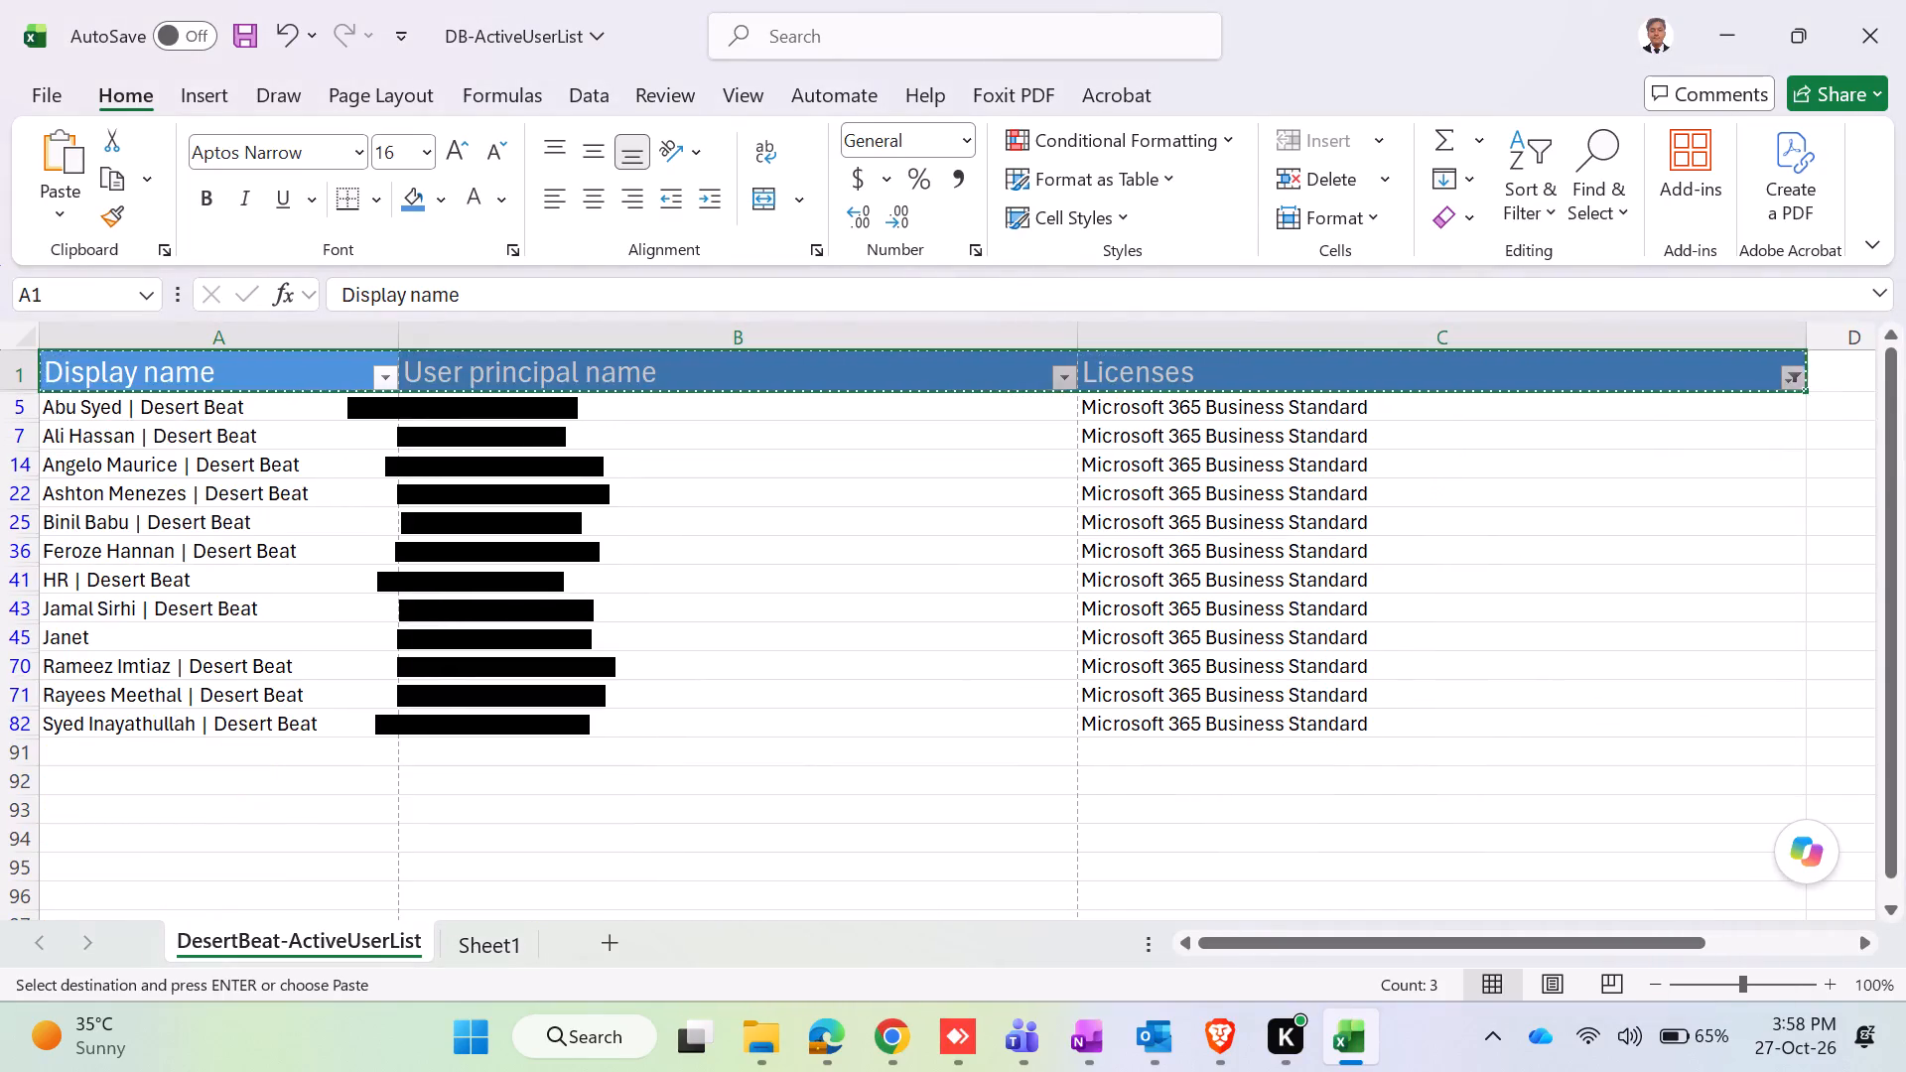
Copy the headers and all filtered Microsoft 365 Business Standard rows from DesertBeat-ActiveUserList to cell E1 of Sheet1.
{"action": "left_click", "coordinate": [1497, 739]}
{"action": "left_click", "coordinate": [1491, 715]}
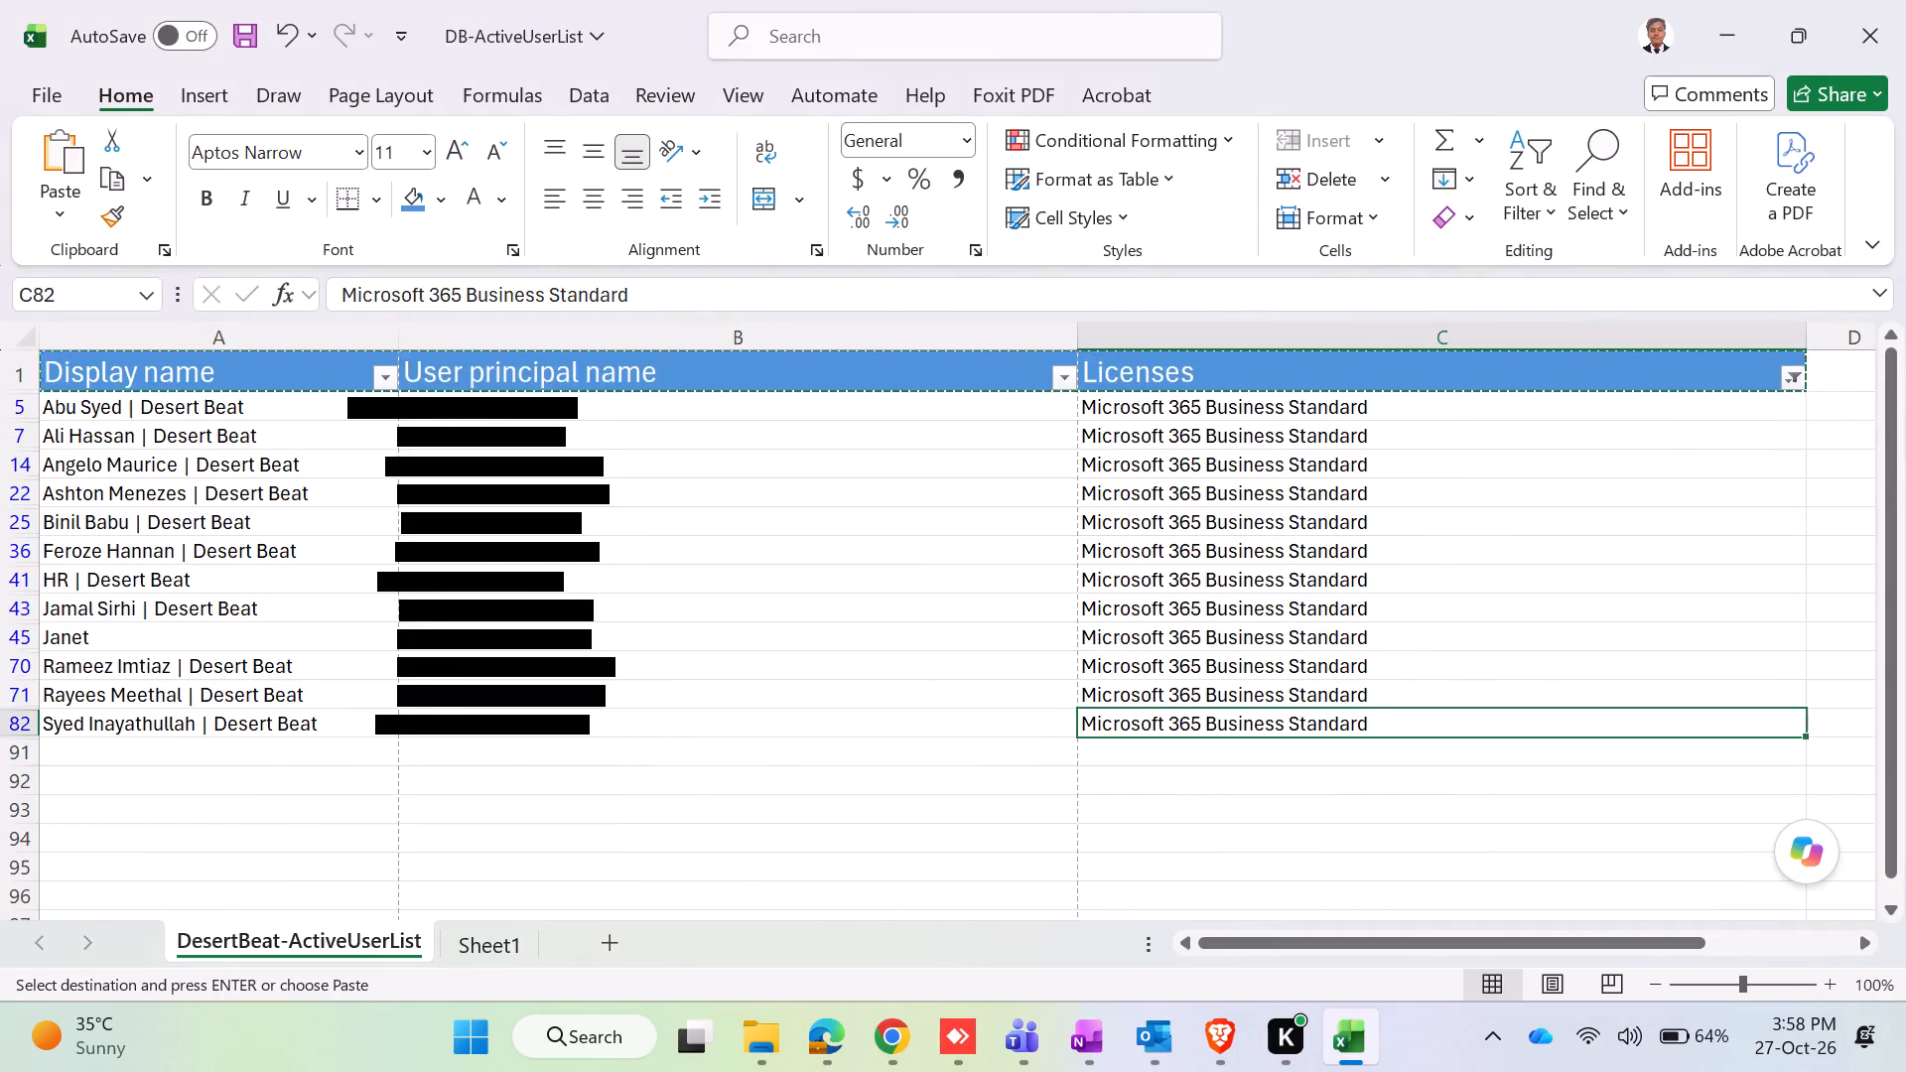
{"action": "key", "text": "shift+Up"}
{"action": "key", "text": "shift+Up"}
{"action": "key", "text": "shift+Up"}
{"action": "key", "text": "shift+Up"}
{"action": "key", "text": "shift+Up"}
{"action": "key", "text": "shift+Up"}
{"action": "key", "text": "shift+Up"}
{"action": "key", "text": "shift+Up"}
{"action": "key", "text": "shift+Up"}
{"action": "key", "text": "shift+Up"}
{"action": "key", "text": "shift+Up"}
{"action": "key", "text": "shift+Up"}
{"action": "key", "text": "shift+Up"}
{"action": "key", "text": "shift+Up"}
{"action": "key", "text": "shift+Up"}
{"action": "key", "text": "shift+Up"}
{"action": "key", "text": "shift+Up"}
{"action": "key", "text": "shift+Up"}
{"action": "key", "text": "shift+Up"}
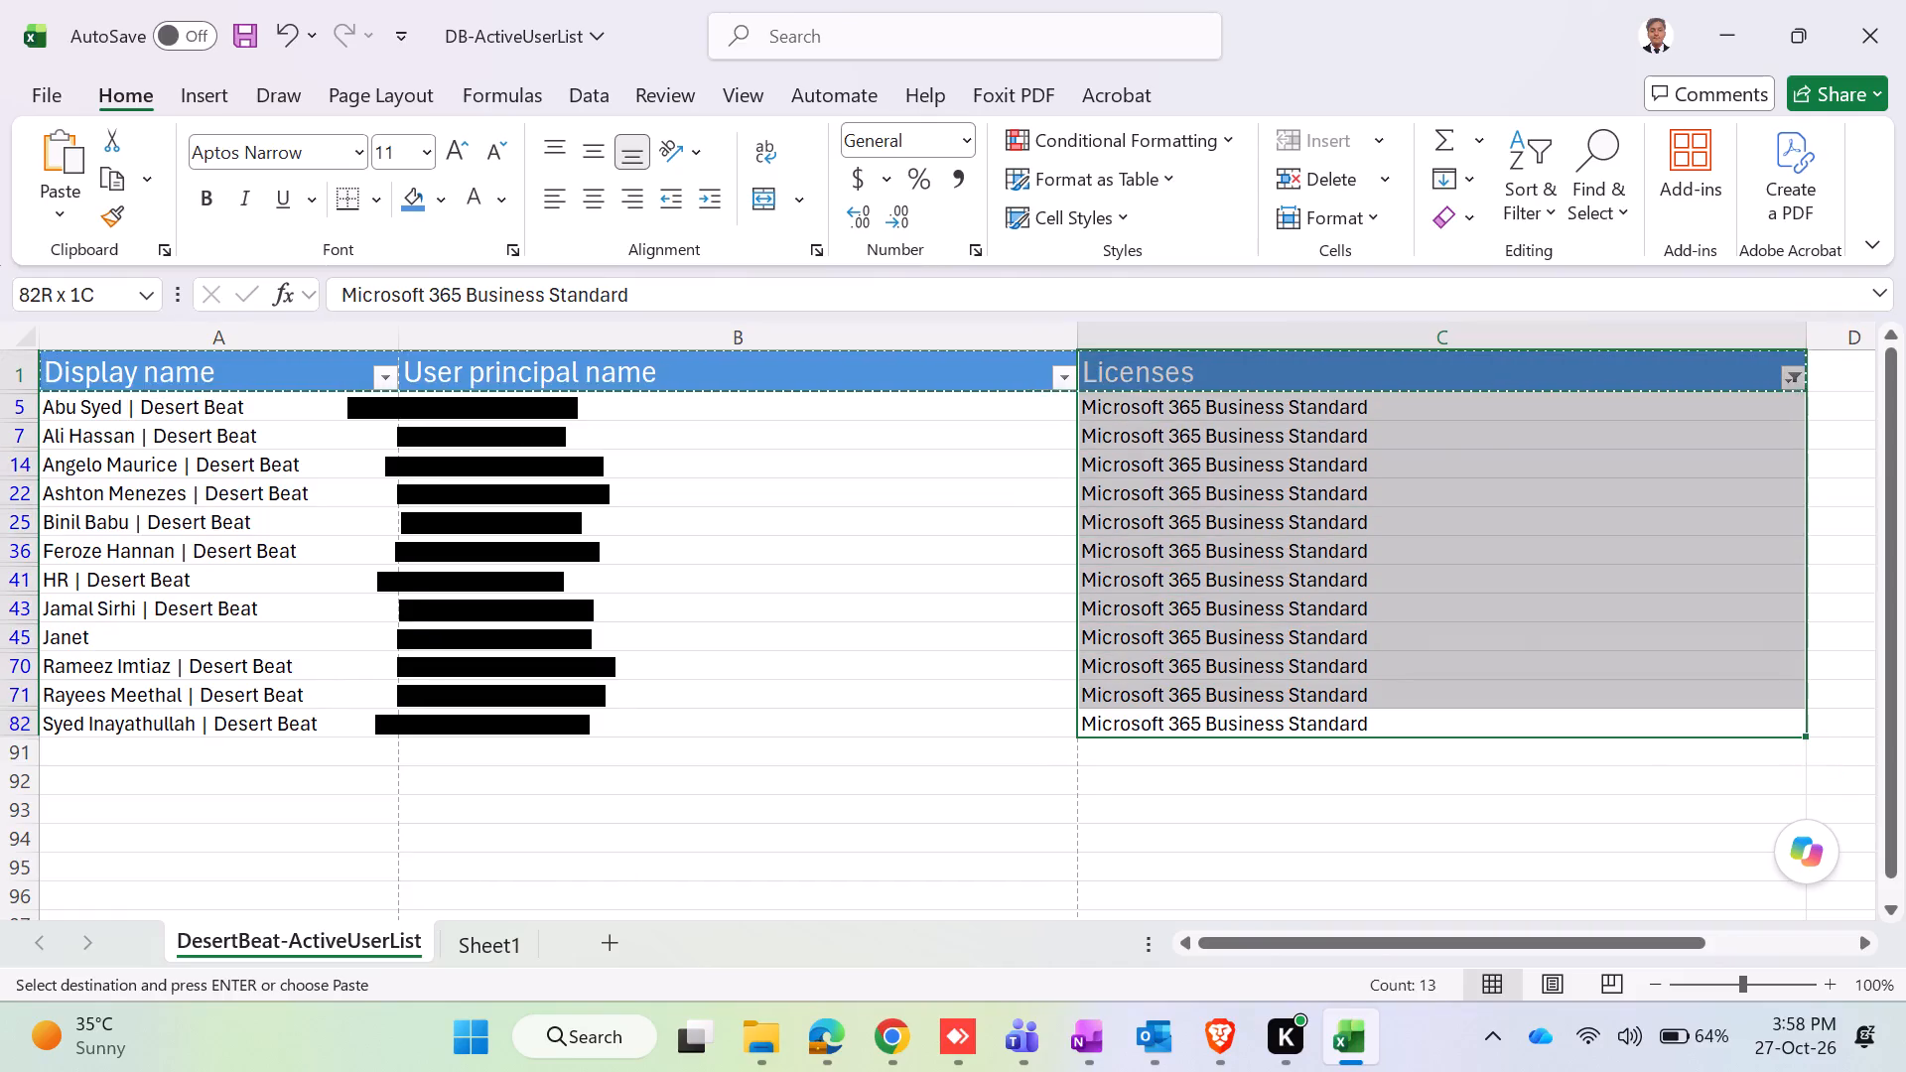
{"action": "key", "text": "shift+Left"}
{"action": "key", "text": "shift+Left"}
{"action": "key", "text": "shift+Left"}
{"action": "key", "text": "shift+Left"}
{"action": "key", "text": "shift+Left"}
{"action": "key", "text": "shift+Left"}
{"action": "key", "text": "shift+Left"}
{"action": "key", "text": "shift+Left"}
{"action": "key", "text": "shift+Left"}
{"action": "key", "text": "shift+Left"}
{"action": "key", "text": "shift+Left"}
{"action": "key", "text": "shift+Left"}
{"action": "key", "text": "ctrl+c"}
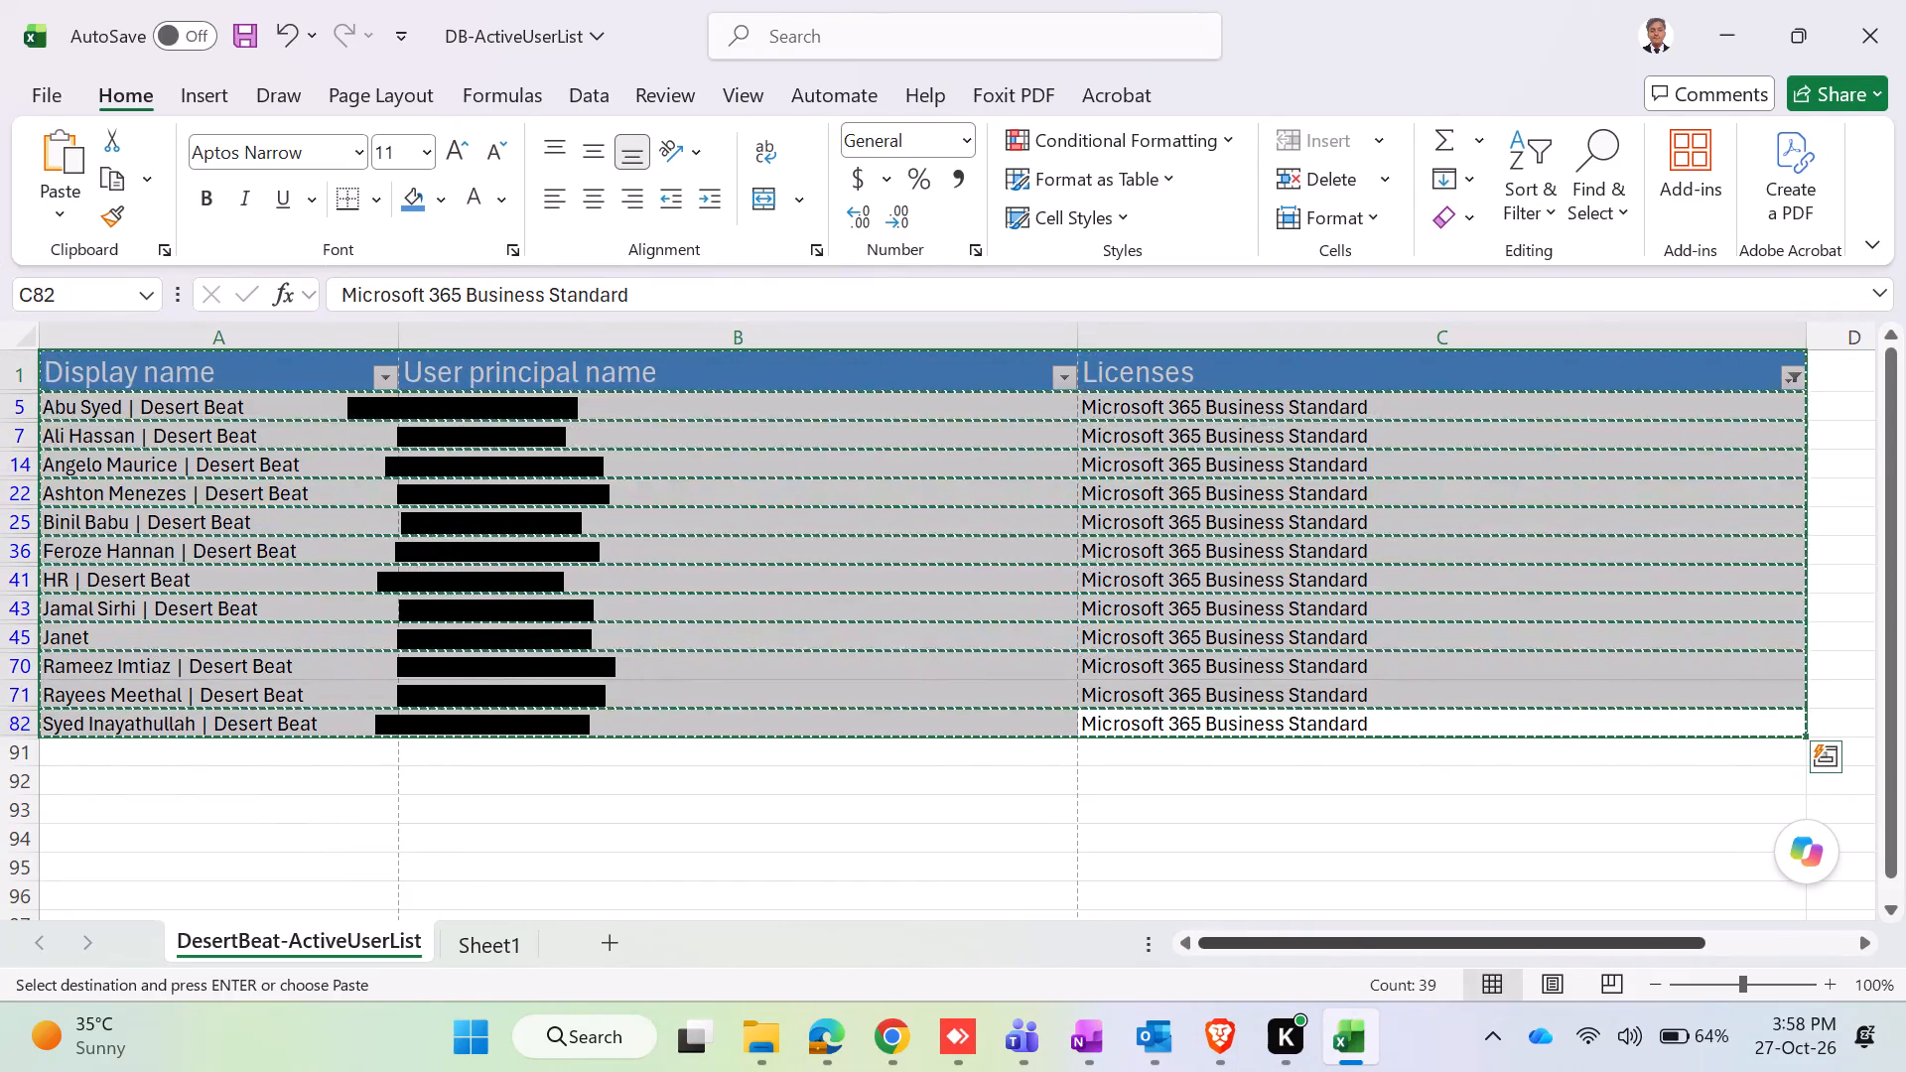
{"action": "left_click", "coordinate": [750, 829]}
{"action": "scroll", "coordinate": [628, 826], "scroll_direction": "up", "scroll_amount": 1}
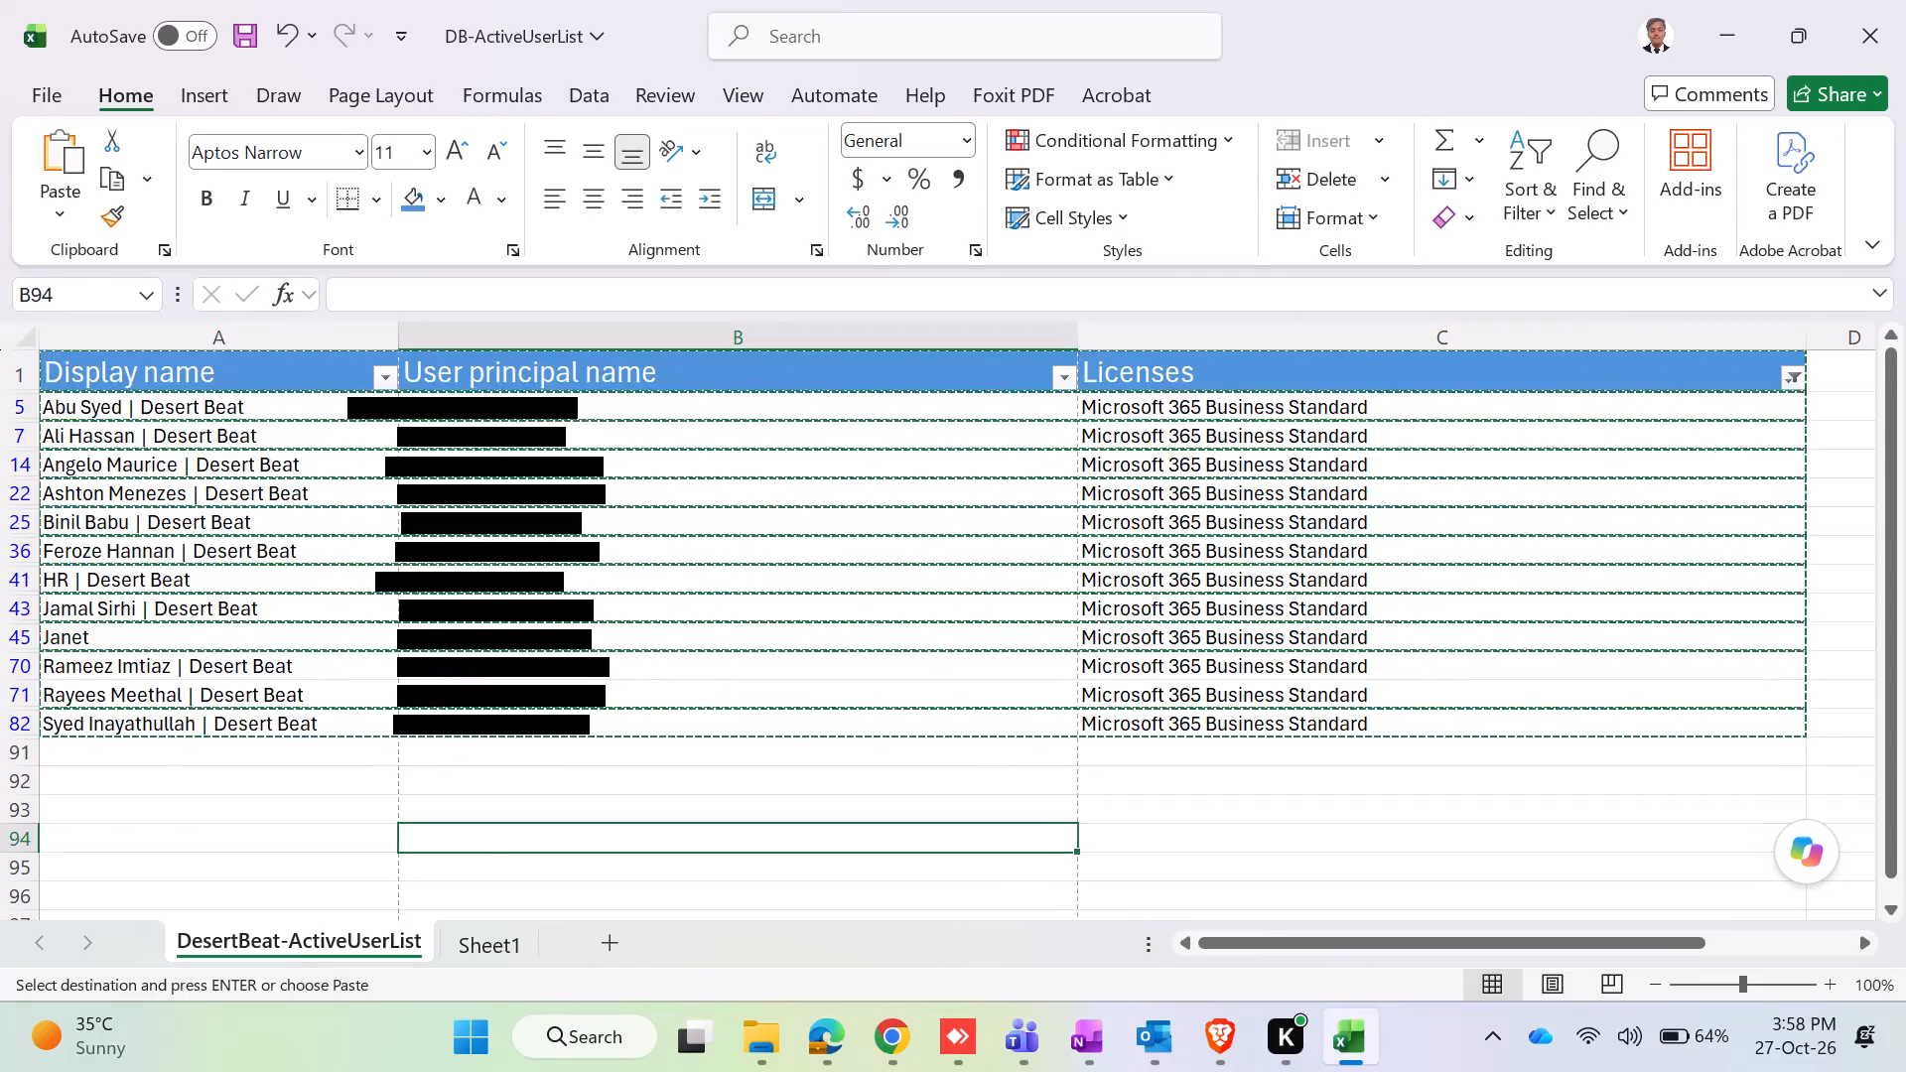
{"action": "left_click", "coordinate": [489, 947]}
{"action": "scroll", "coordinate": [1038, 771], "scroll_direction": "down", "scroll_amount": 3}
{"action": "scroll", "coordinate": [1044, 771], "scroll_direction": "up", "scroll_amount": 1}
{"action": "scroll", "coordinate": [1046, 771], "scroll_direction": "down", "scroll_amount": 1}
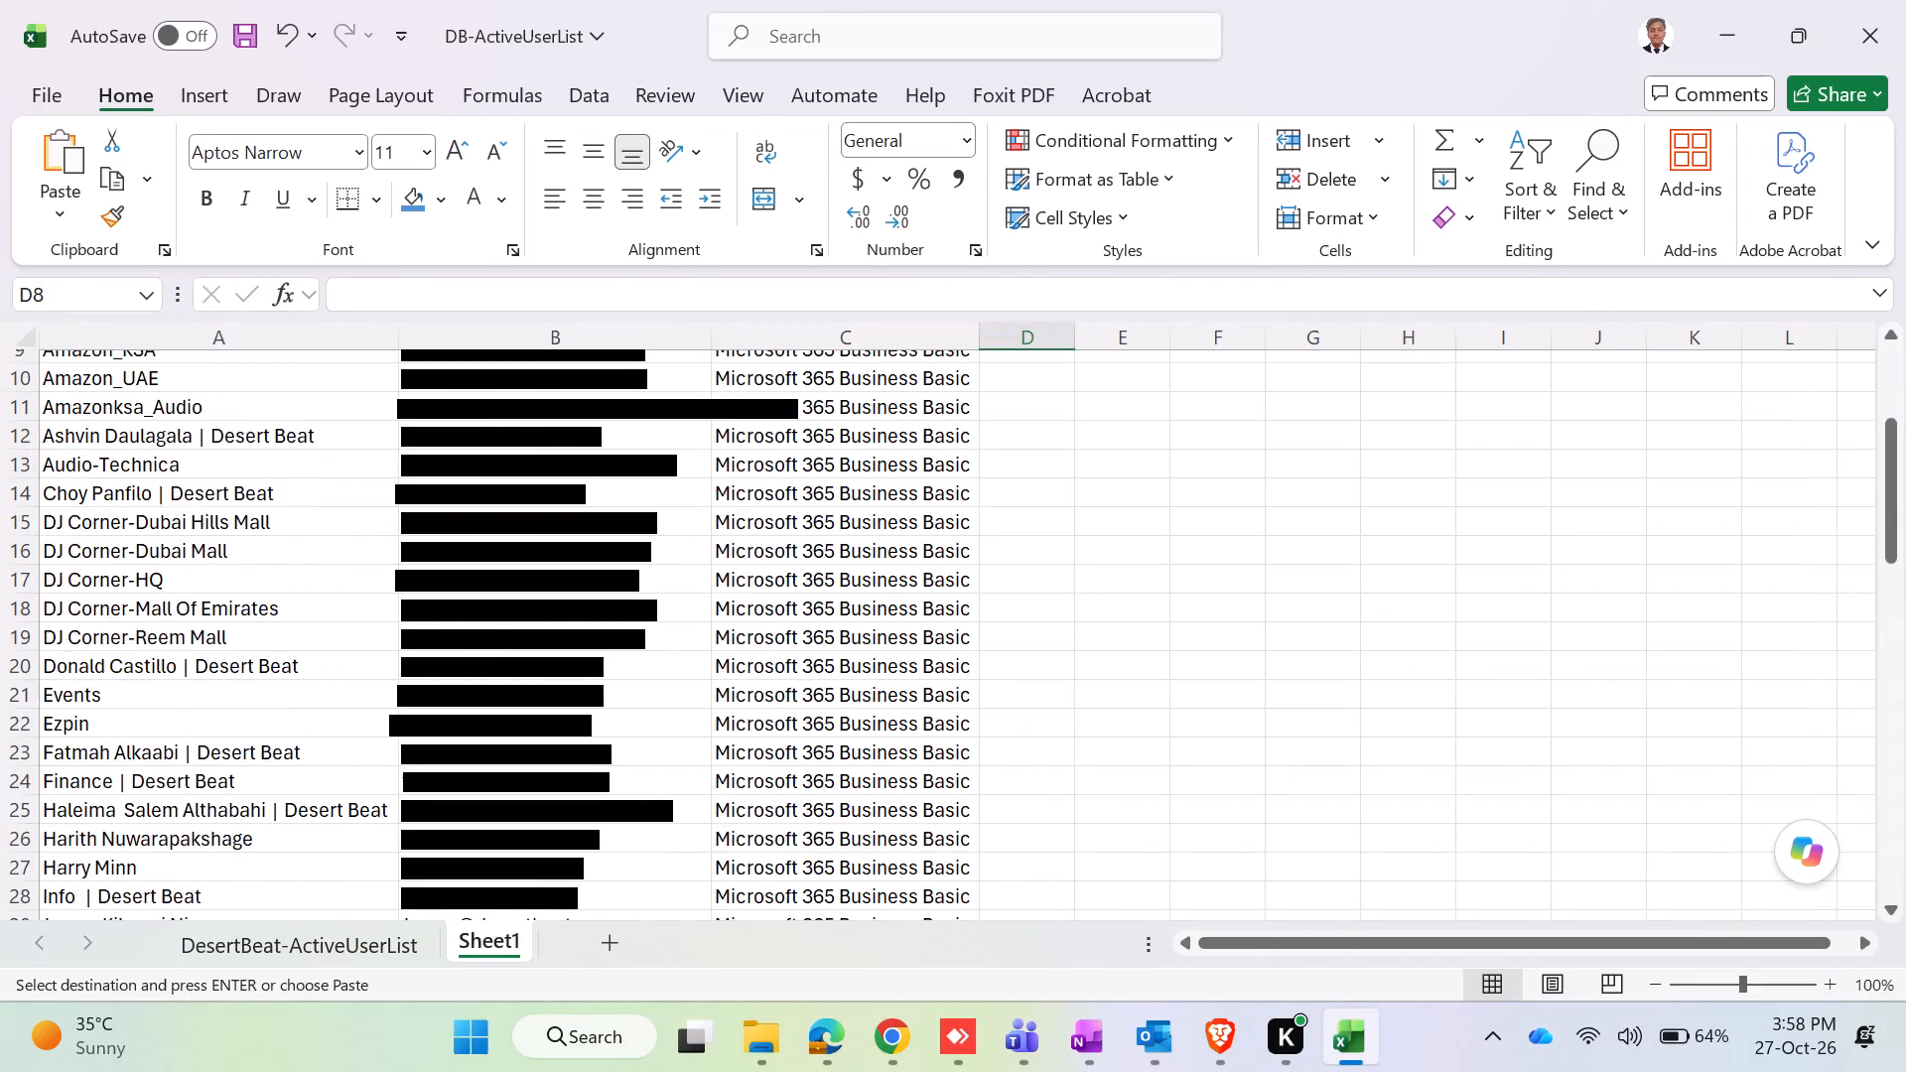
{"action": "scroll", "coordinate": [1104, 757], "scroll_direction": "up", "scroll_amount": 12}
{"action": "left_click", "coordinate": [1133, 380]}
{"action": "key", "text": "ctrl+v"}
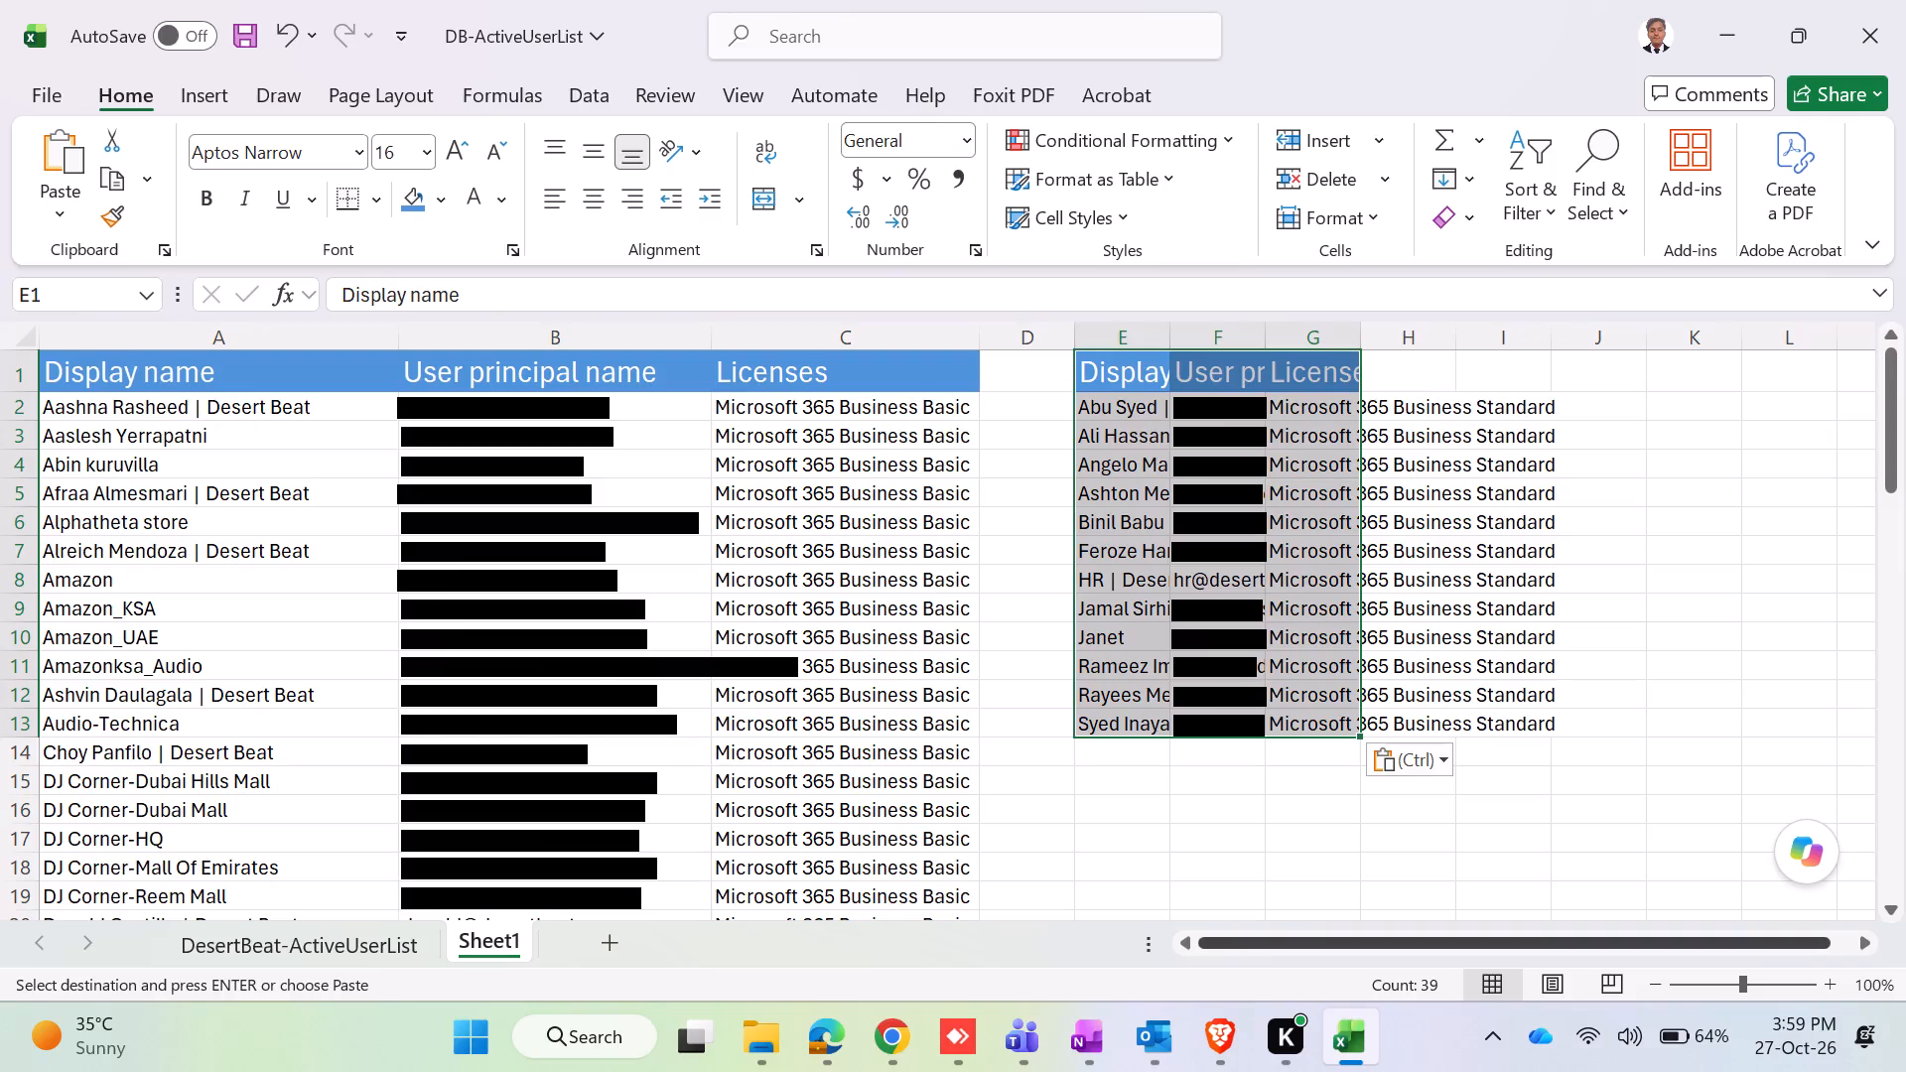
On the DesertBeat-ActiveUserList sheet, change the Licenses filter to show only Microsoft 365 Apps for business.
{"action": "left_click", "coordinate": [394, 952], "text": "alt"}
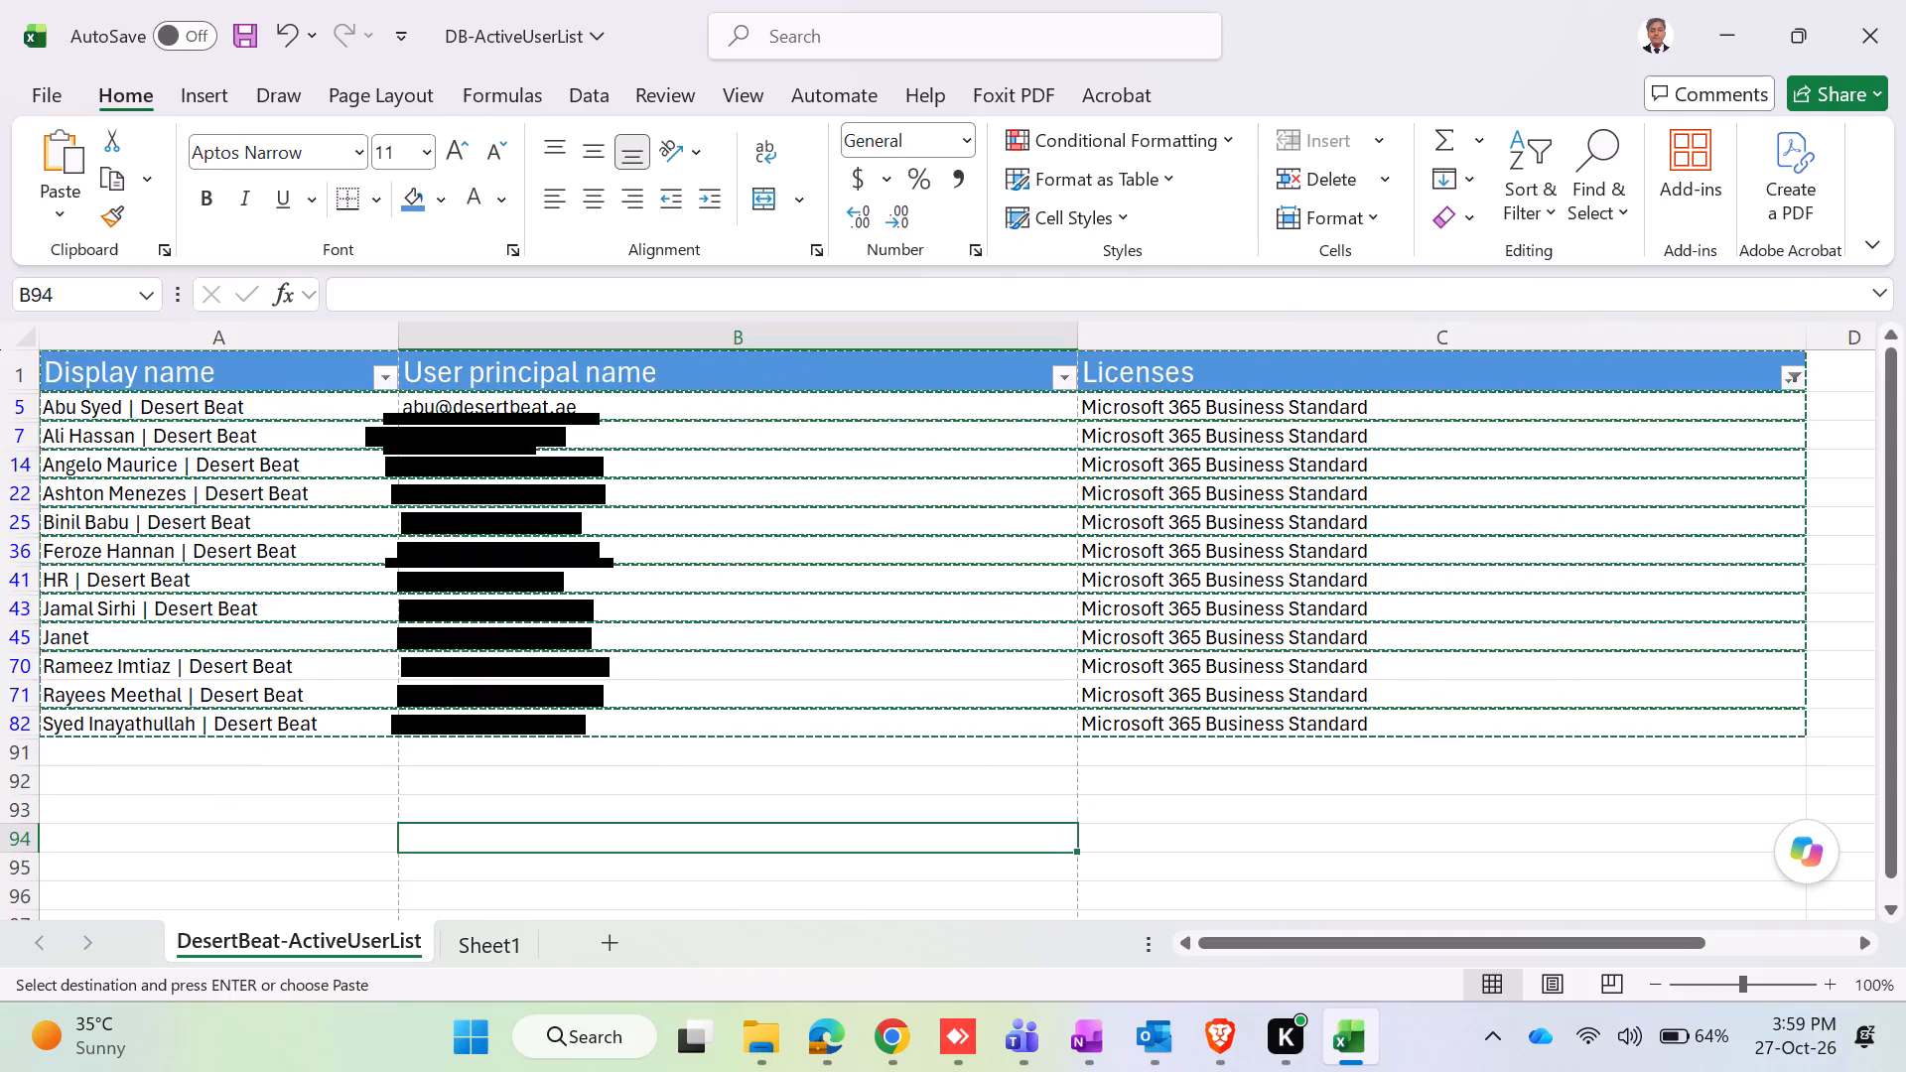
{"action": "left_click", "coordinate": [1788, 377]}
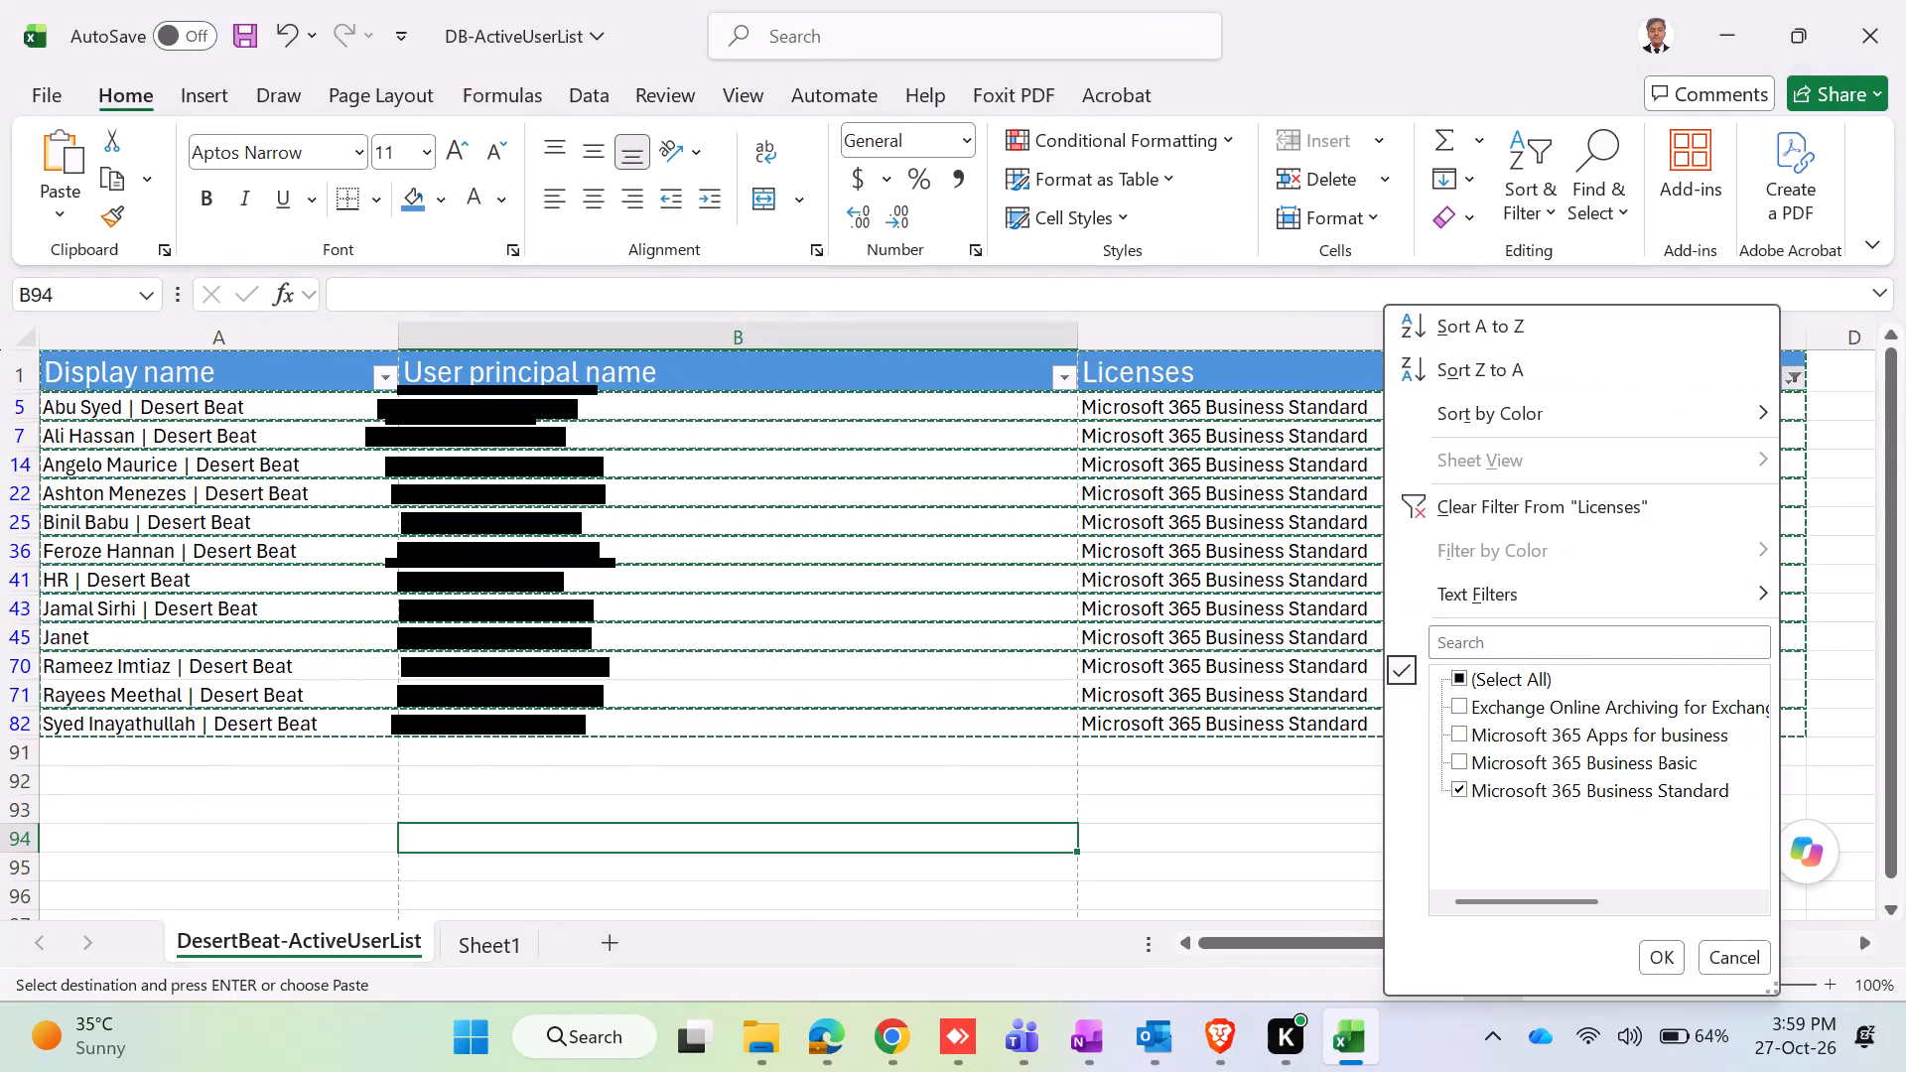
{"action": "left_click", "coordinate": [1459, 731]}
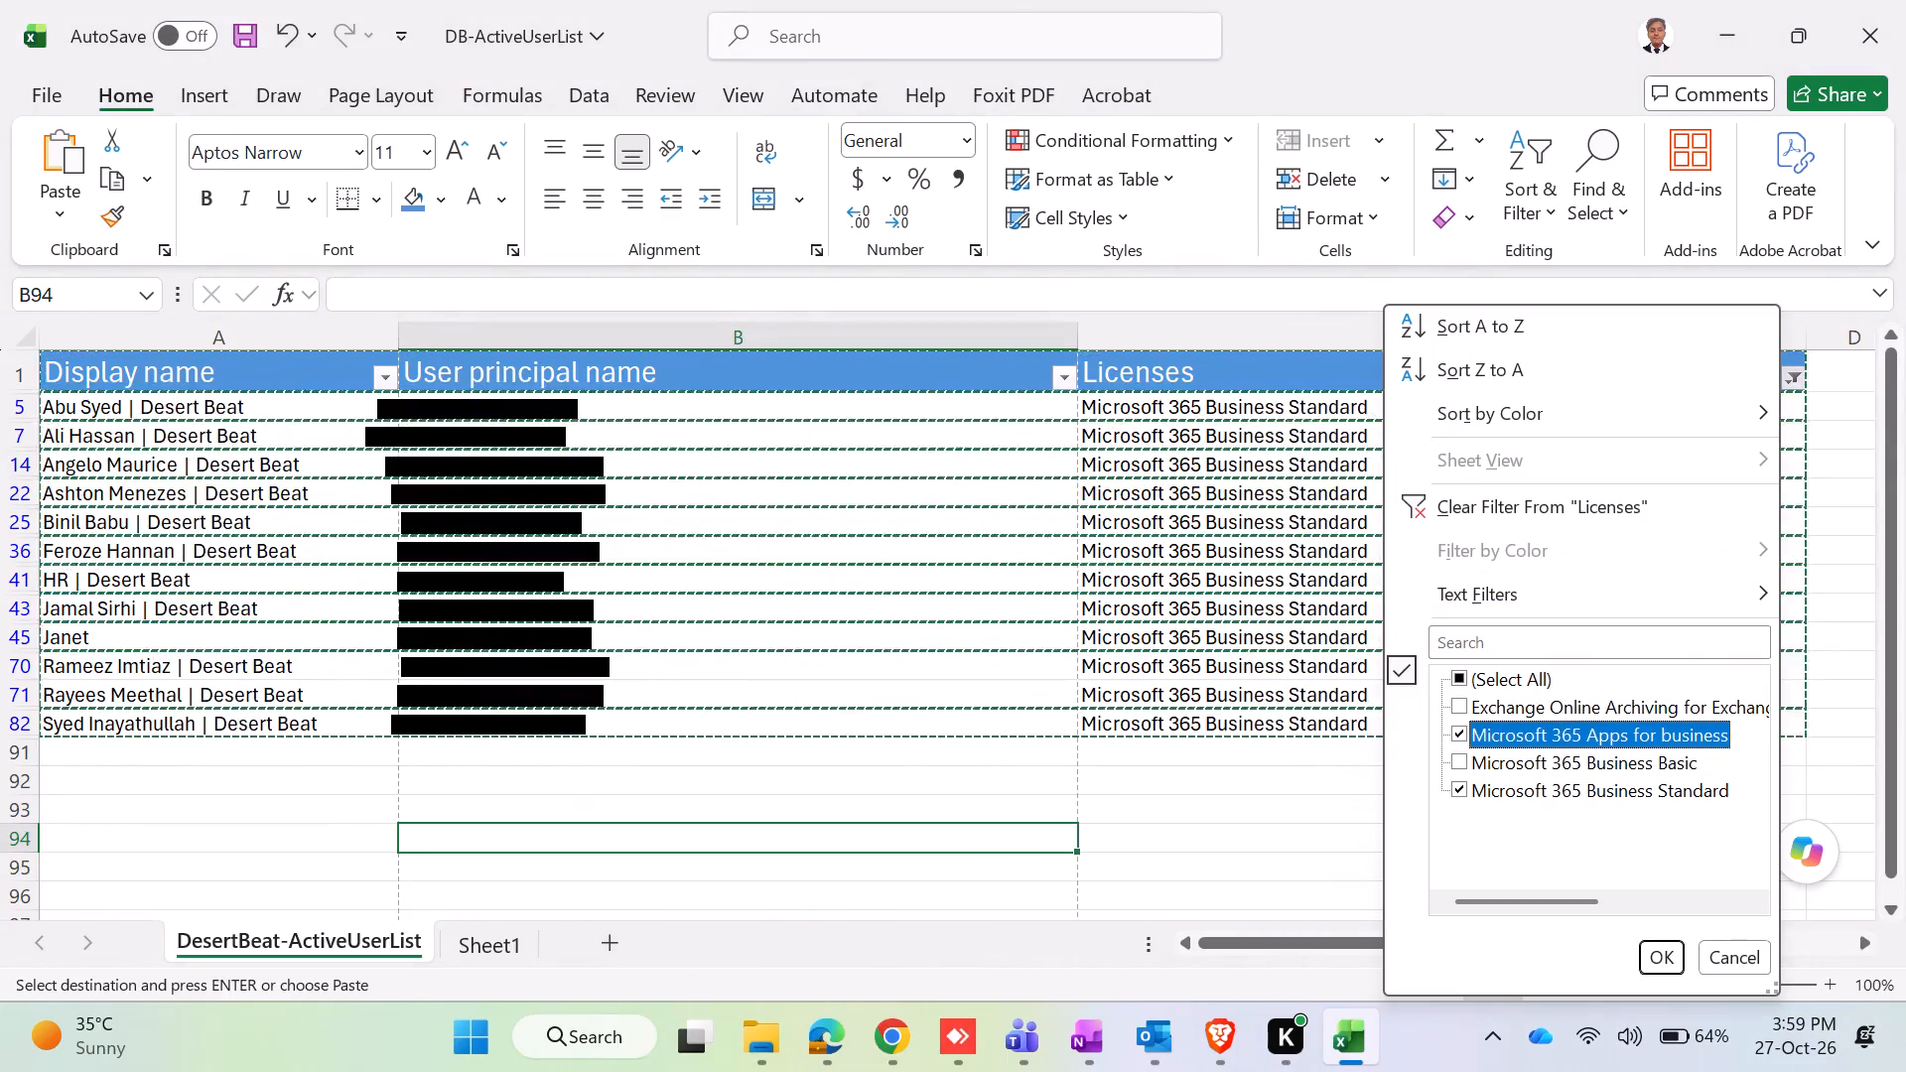
{"action": "left_click", "coordinate": [1466, 783]}
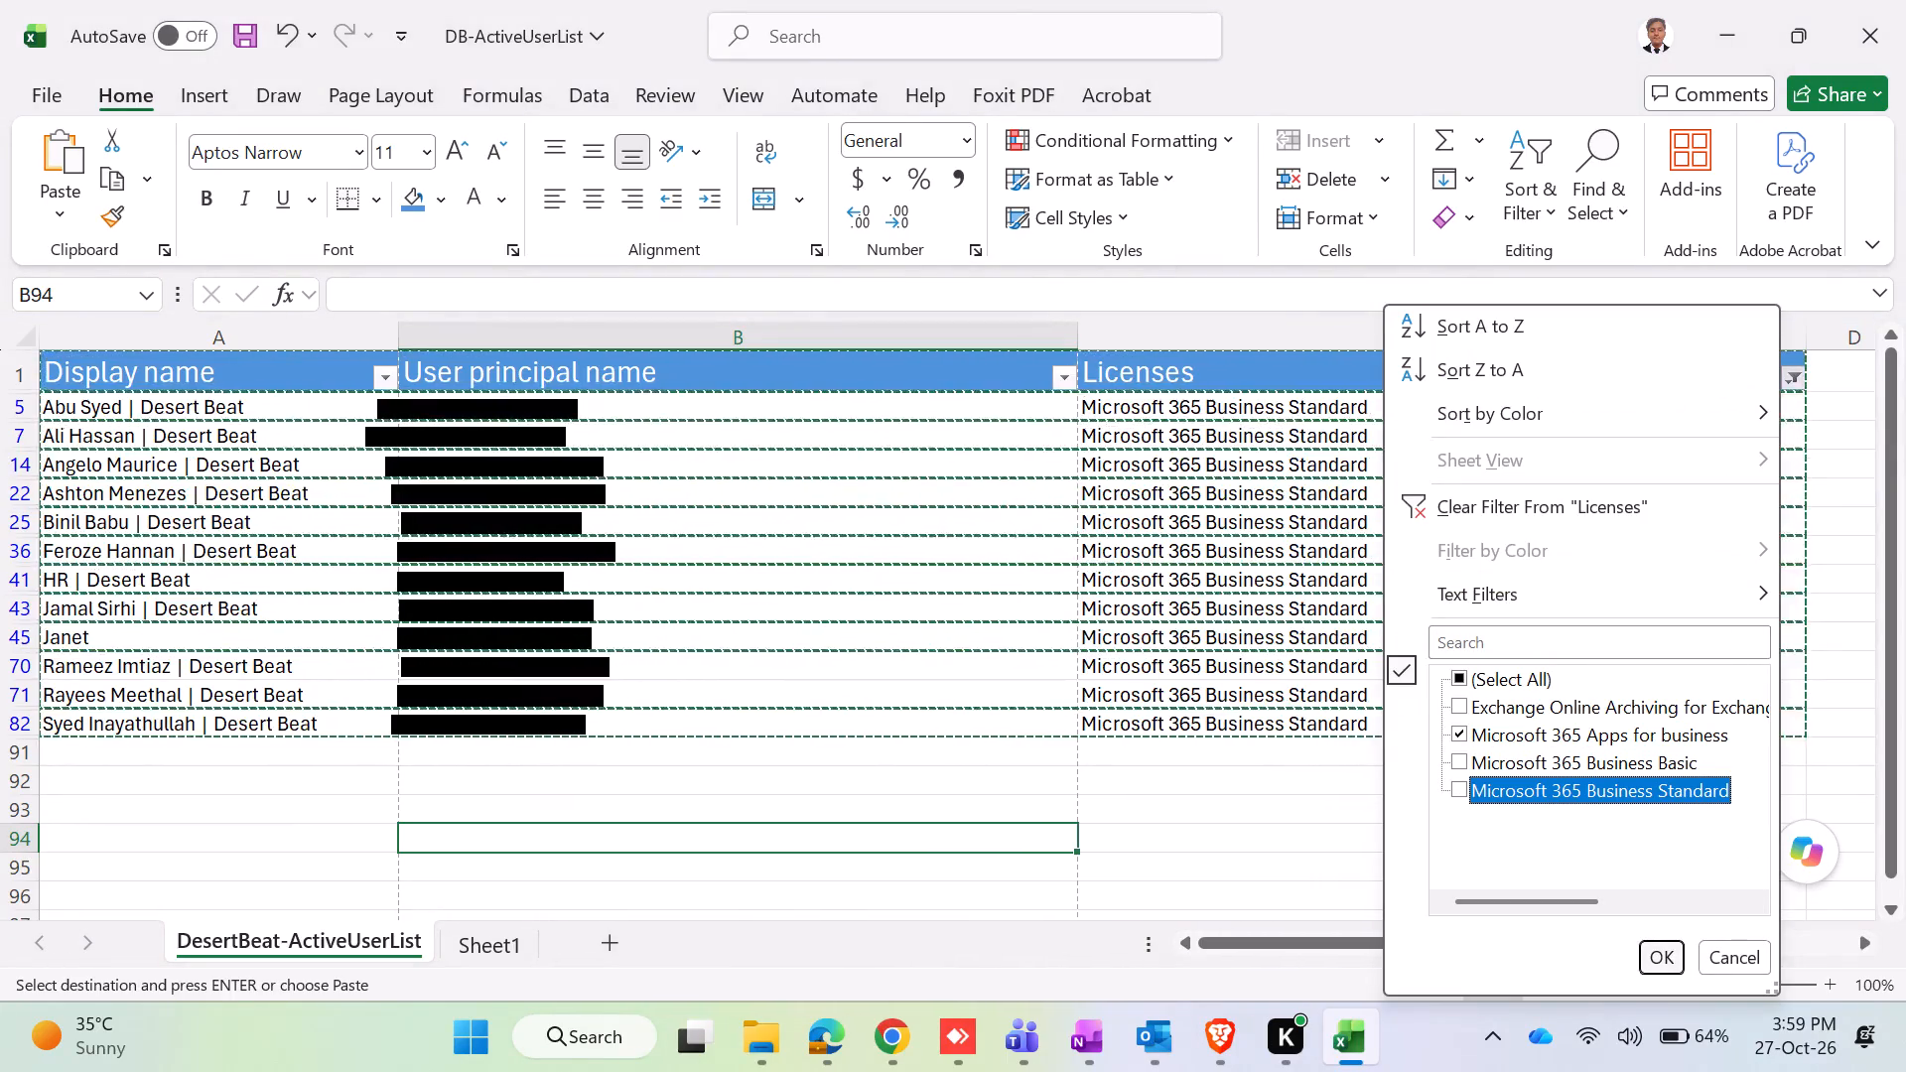
{"action": "left_click", "coordinate": [1655, 966]}
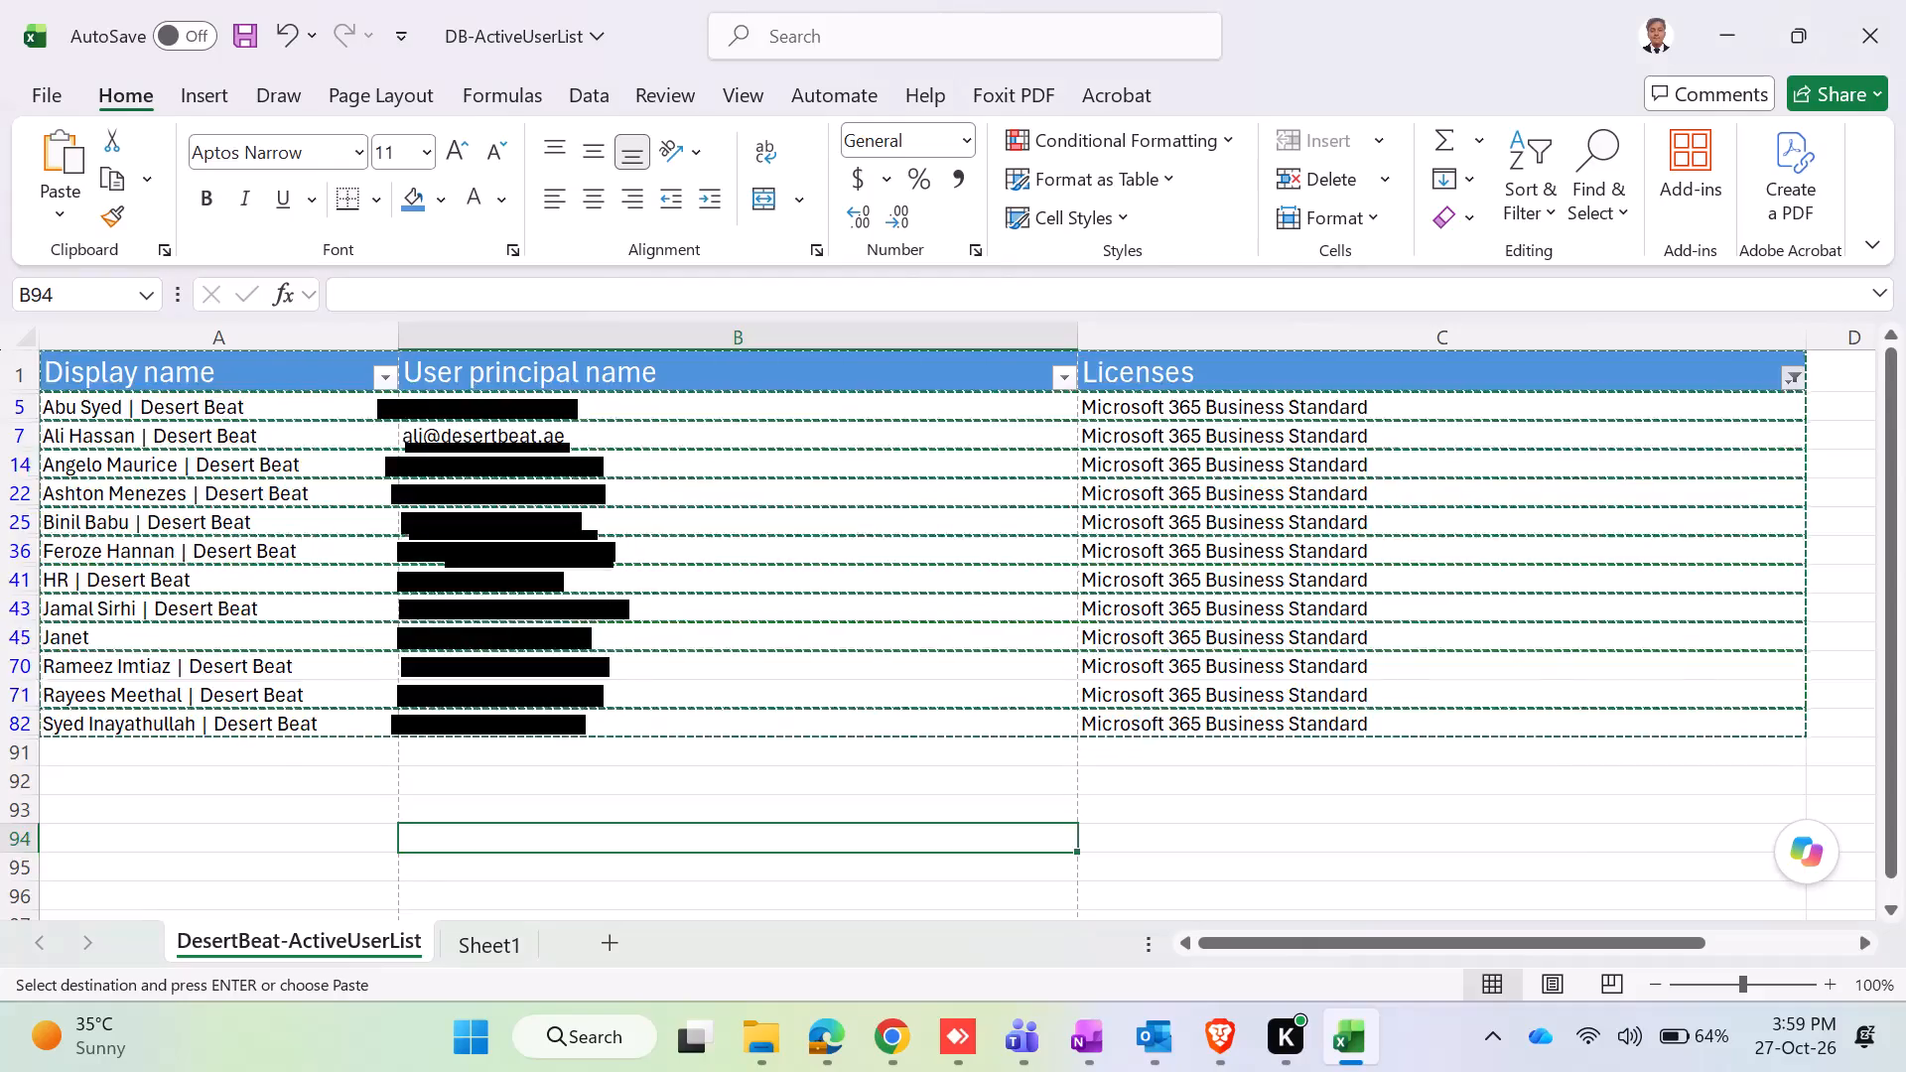
Copy the headers and all filtered Microsoft 365 Apps for business rows to cell E16 of Sheet1.
{"action": "left_click", "coordinate": [1511, 581]}
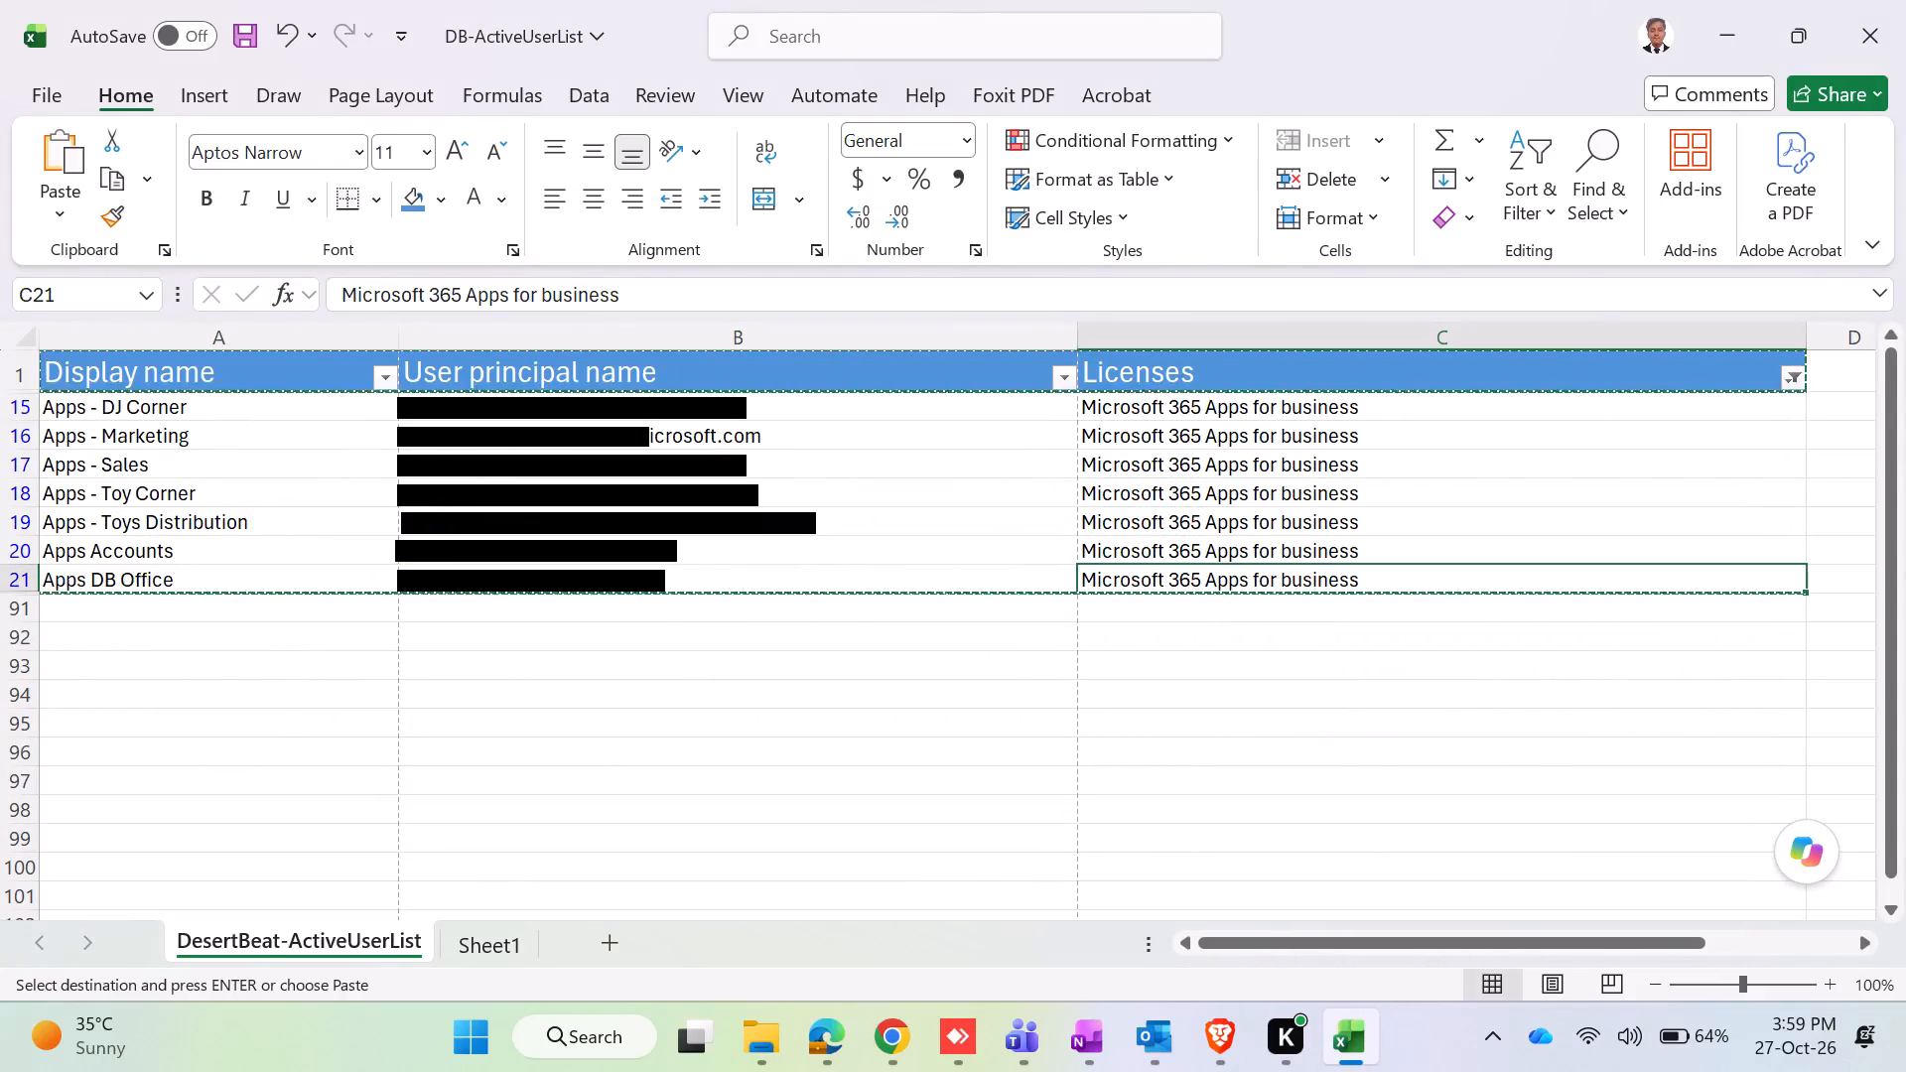
{"action": "key", "text": "shift+Up"}
{"action": "key", "text": "shift+Up"}
{"action": "key", "text": "shift+Up"}
{"action": "key", "text": "shift+Up"}
{"action": "key", "text": "shift+Up"}
{"action": "key", "text": "shift+Up"}
{"action": "key", "text": "shift+Up"}
{"action": "key", "text": "shift+Up"}
{"action": "key", "text": "shift+Up"}
{"action": "key", "text": "shift+Up"}
{"action": "key", "text": "shift+Left"}
{"action": "key", "text": "shift+Left"}
{"action": "key", "text": "shift+Left"}
{"action": "key", "text": "shift+Left"}
{"action": "key", "text": "shift+Left"}
{"action": "key", "text": "shift+Left"}
{"action": "key", "text": "shift+Left"}
{"action": "key", "text": "shift+Left"}
{"action": "key", "text": "shift+Left"}
{"action": "key", "text": "shift+Left"}
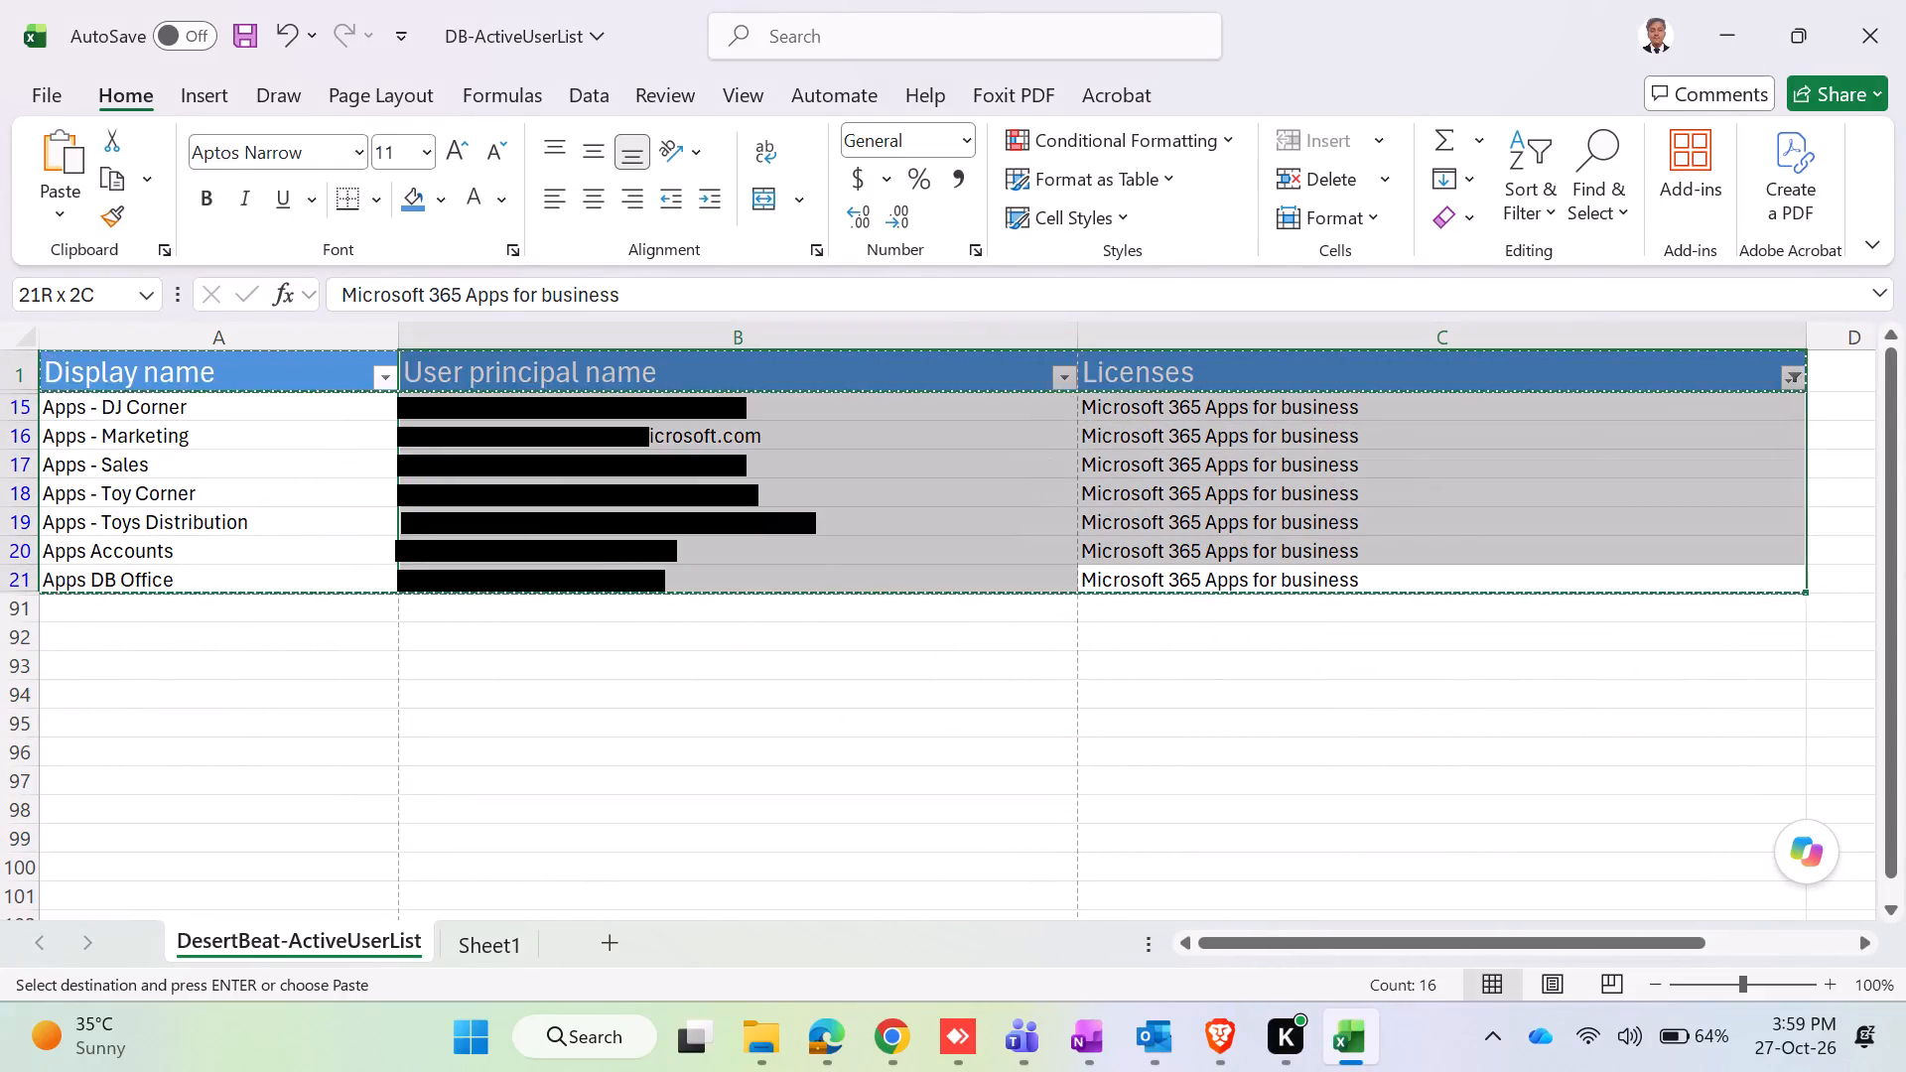
{"action": "key", "text": "ctrl+c"}
{"action": "left_click", "coordinate": [497, 941]}
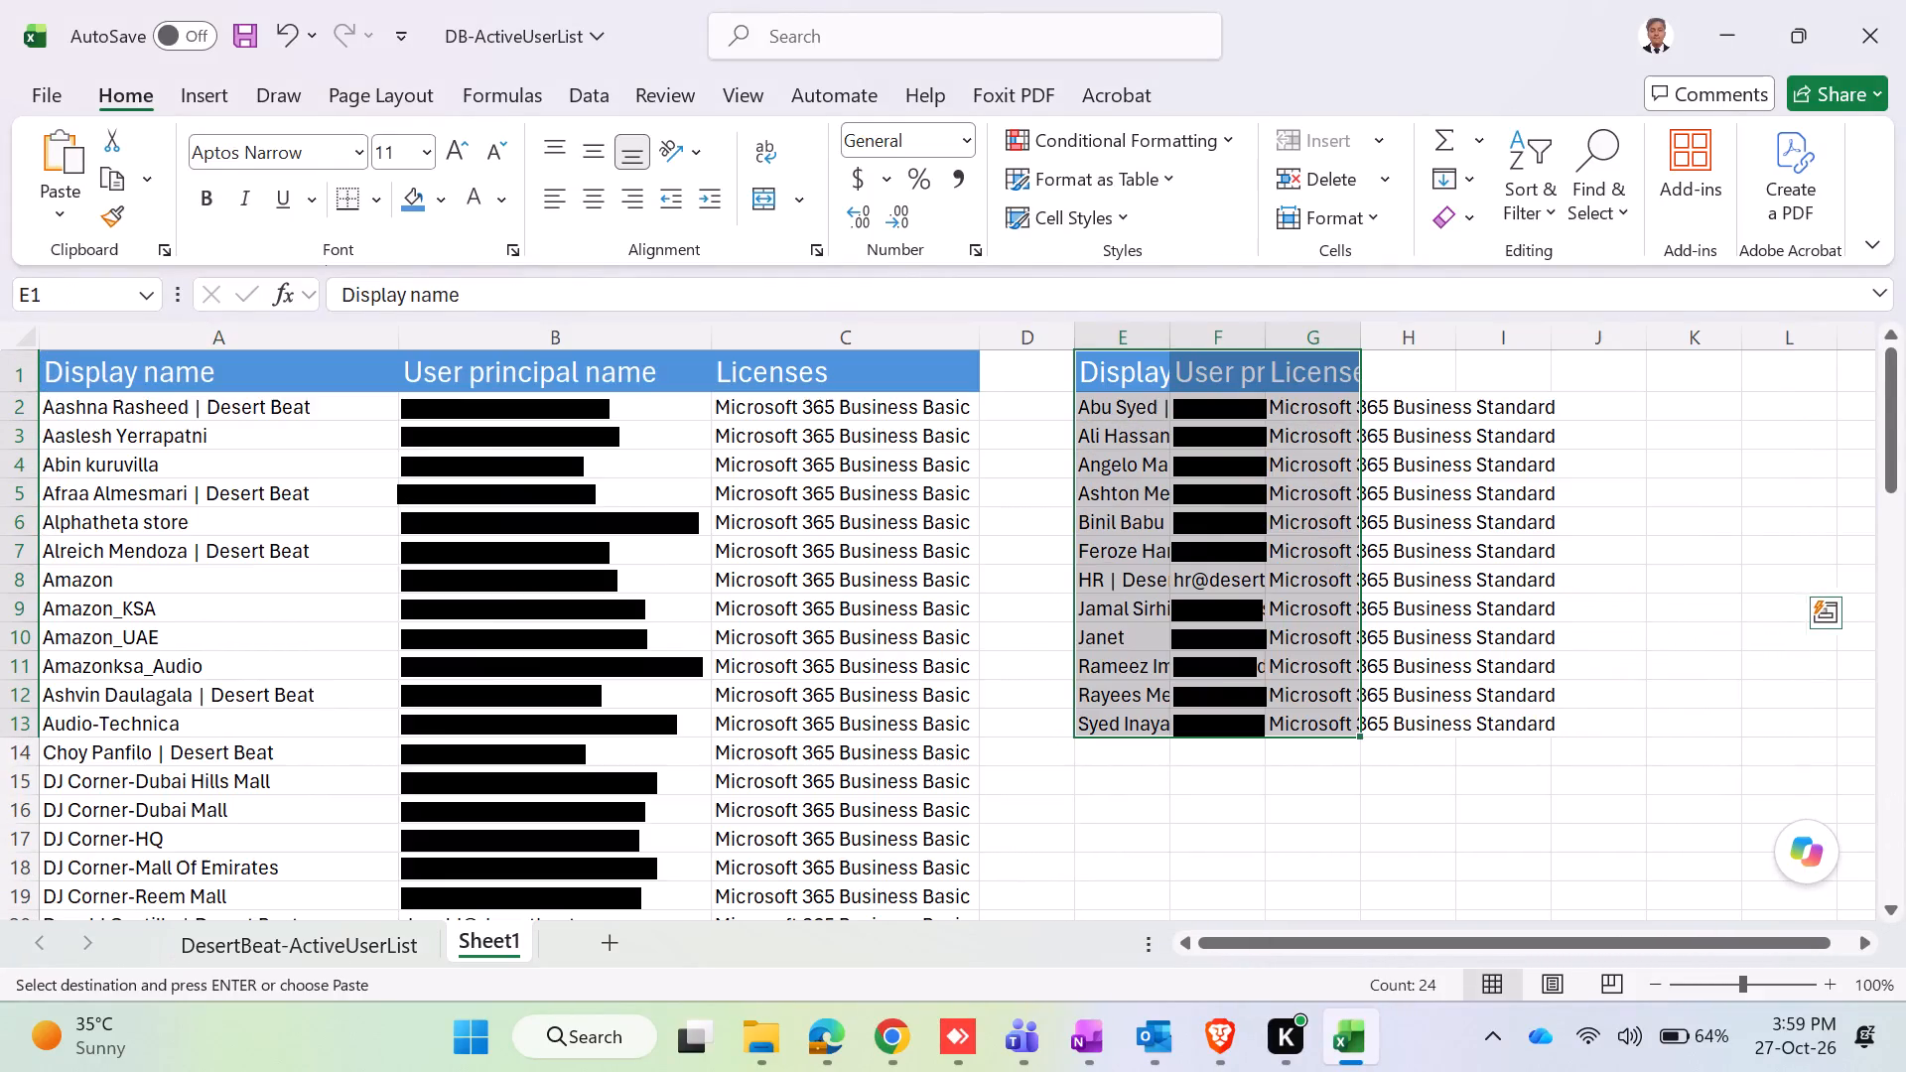
{"action": "left_click", "coordinate": [1110, 823]}
{"action": "key", "text": "ctrl+v"}
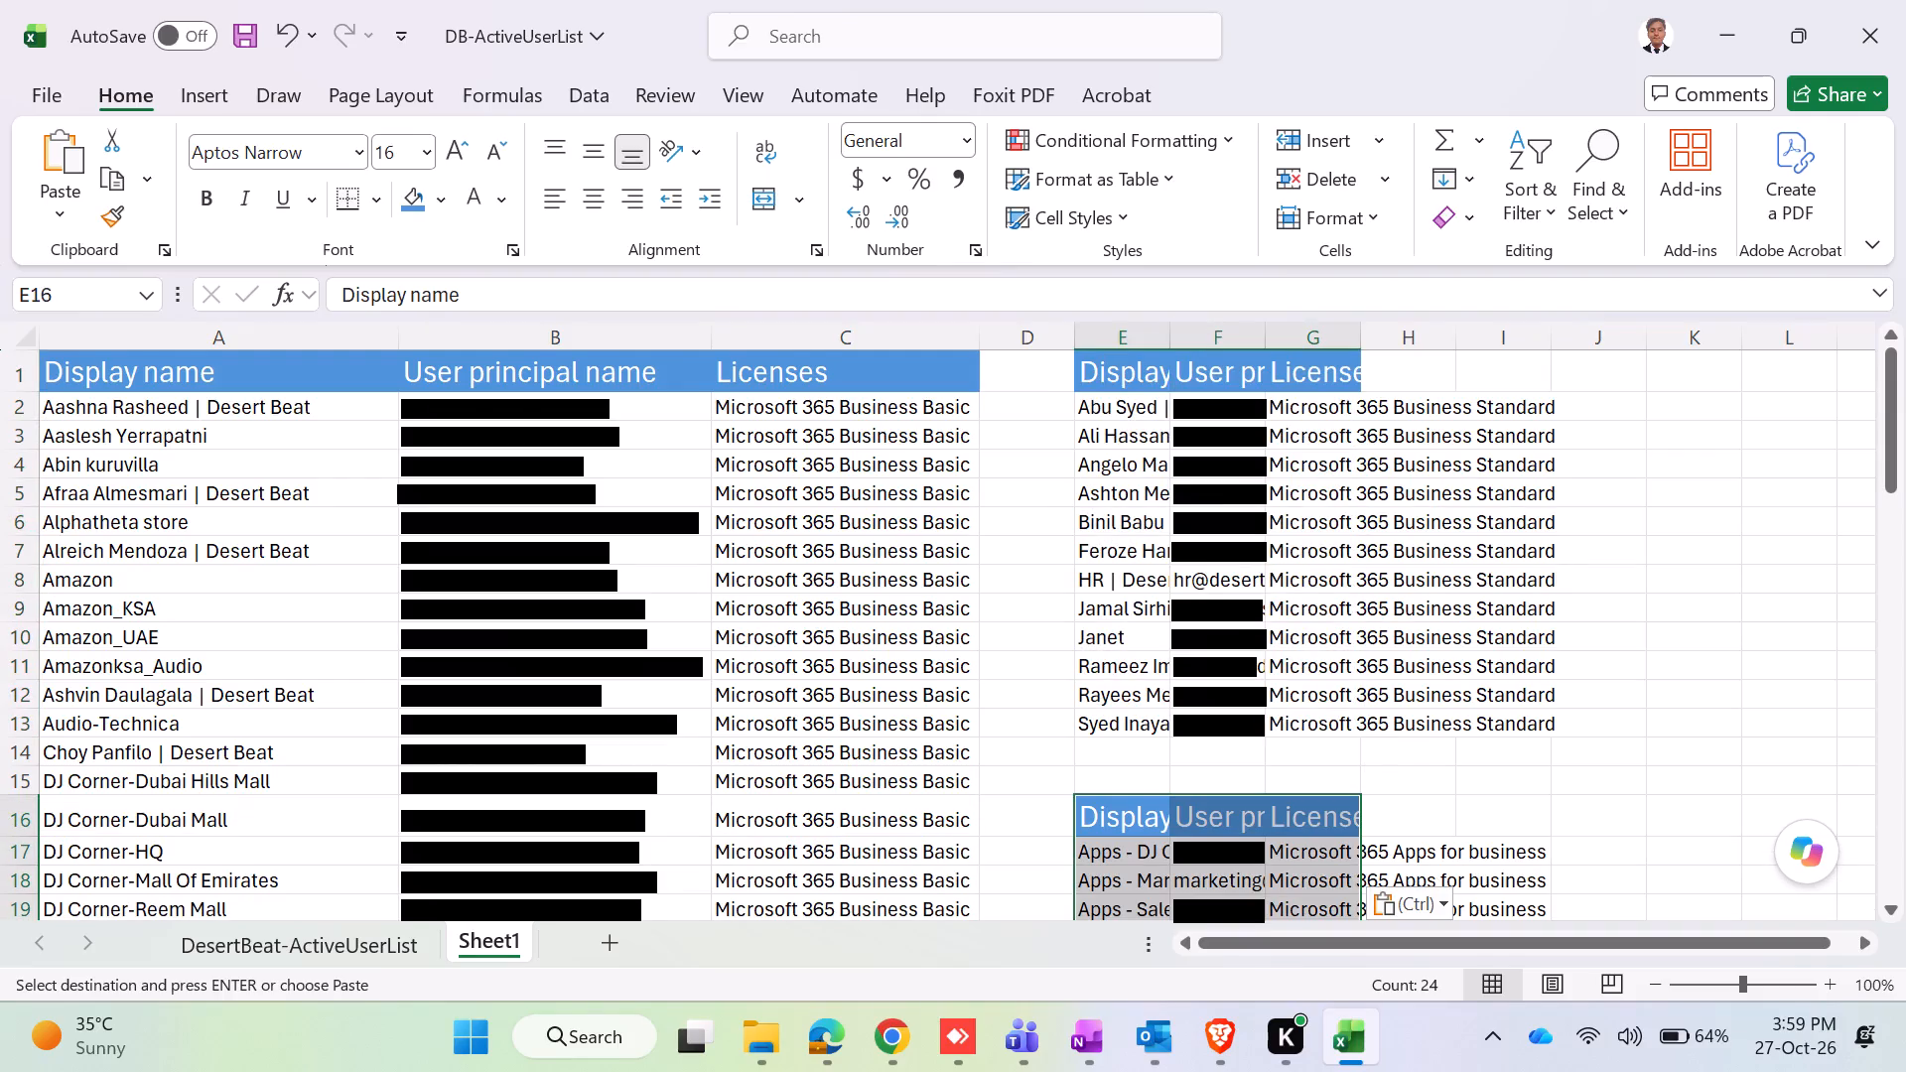
On the DesertBeat-ActiveUserList sheet, change the Licenses filter to show only Exchange Online Archiving for Exchange Online+Microsoft 365 Business Standard.
{"action": "left_click", "coordinate": [387, 941]}
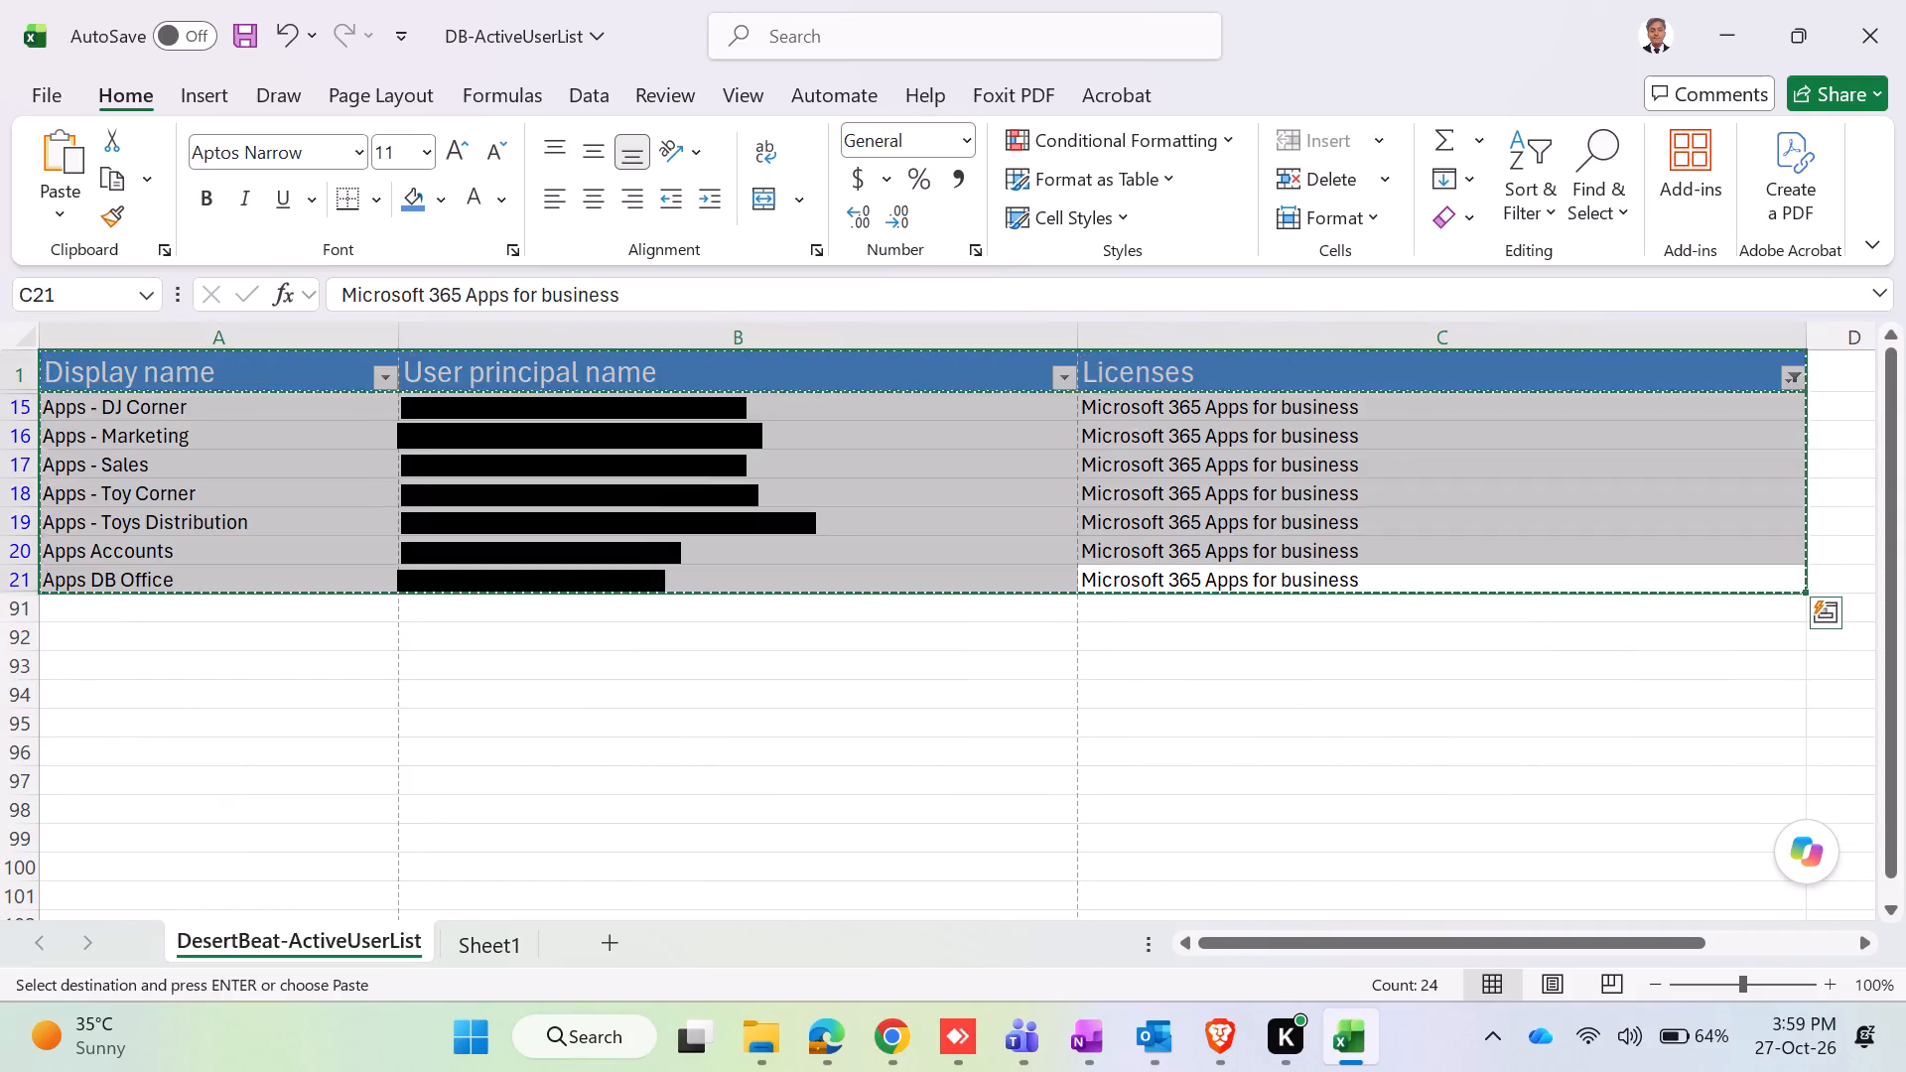
{"action": "left_click", "coordinate": [1791, 382]}
{"action": "left_click", "coordinate": [1461, 704]}
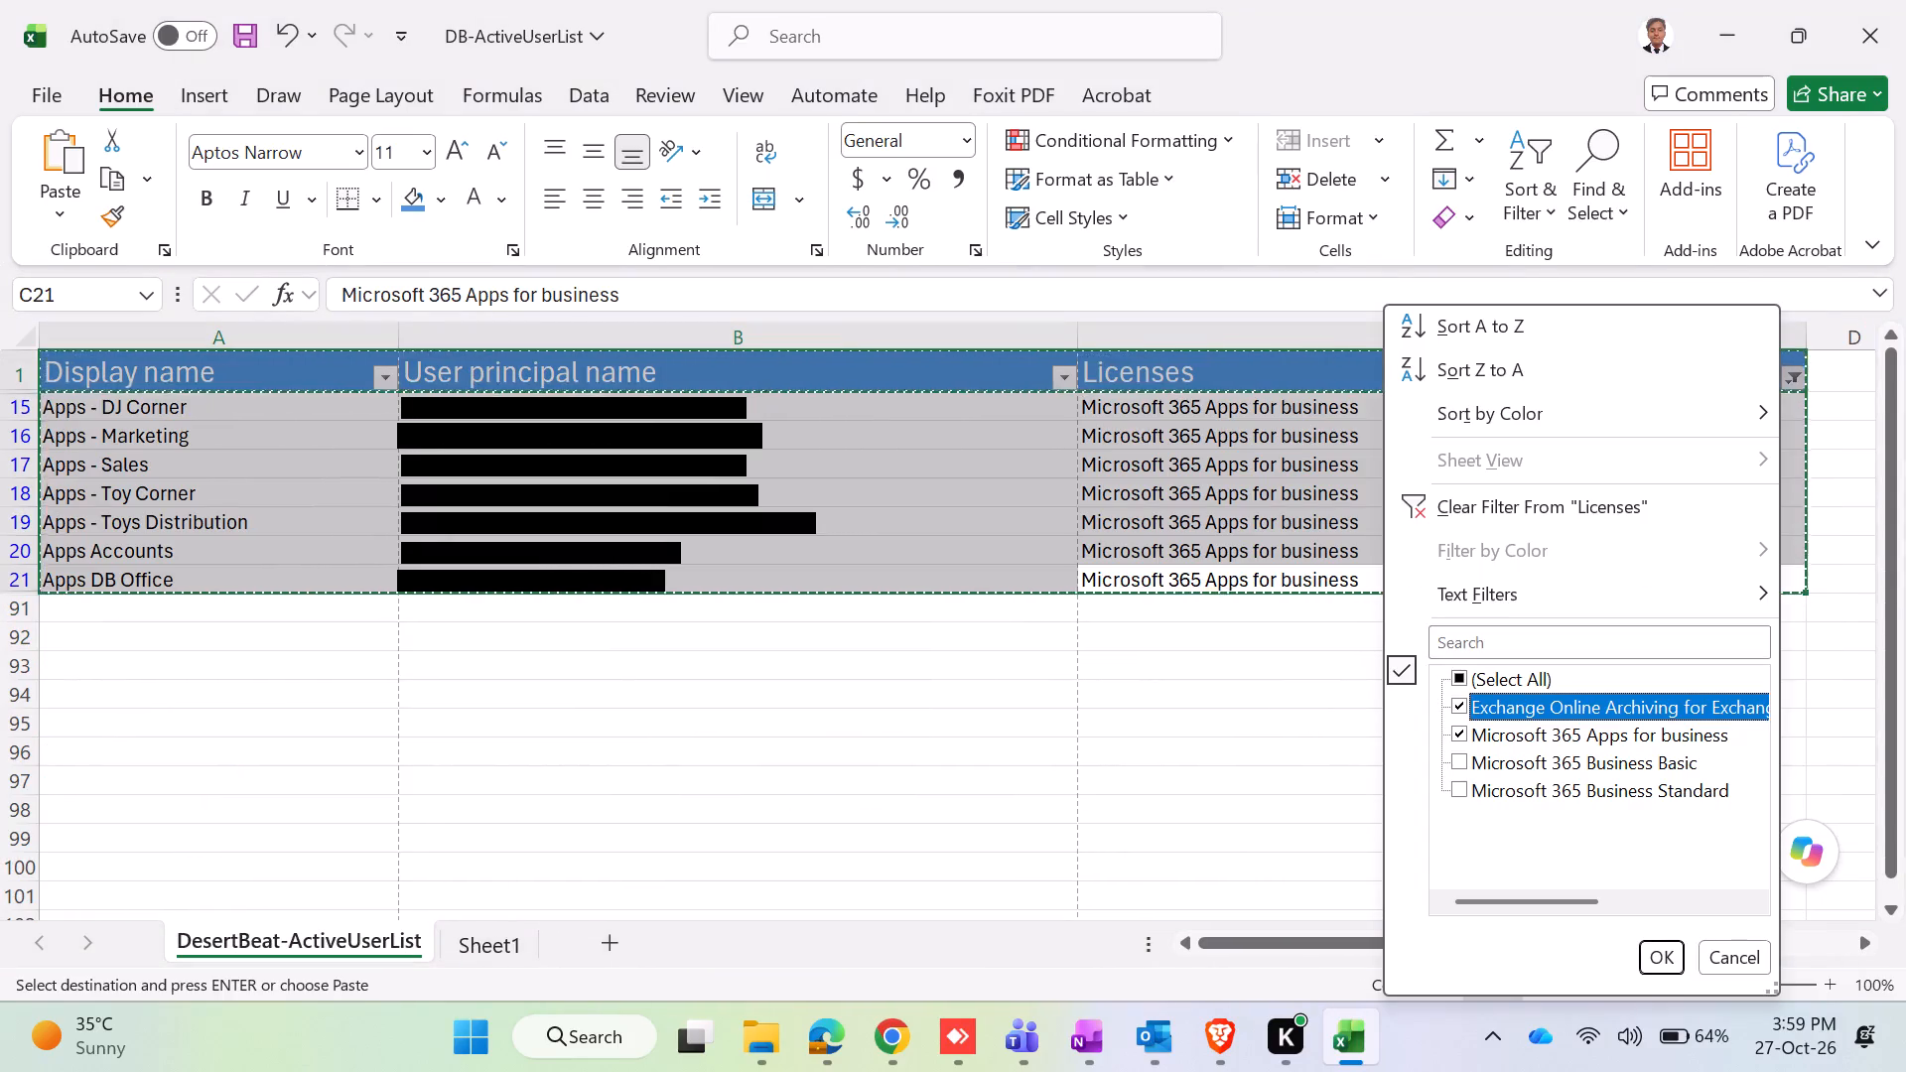
{"action": "left_click", "coordinate": [1454, 724]}
{"action": "left_click", "coordinate": [1660, 962]}
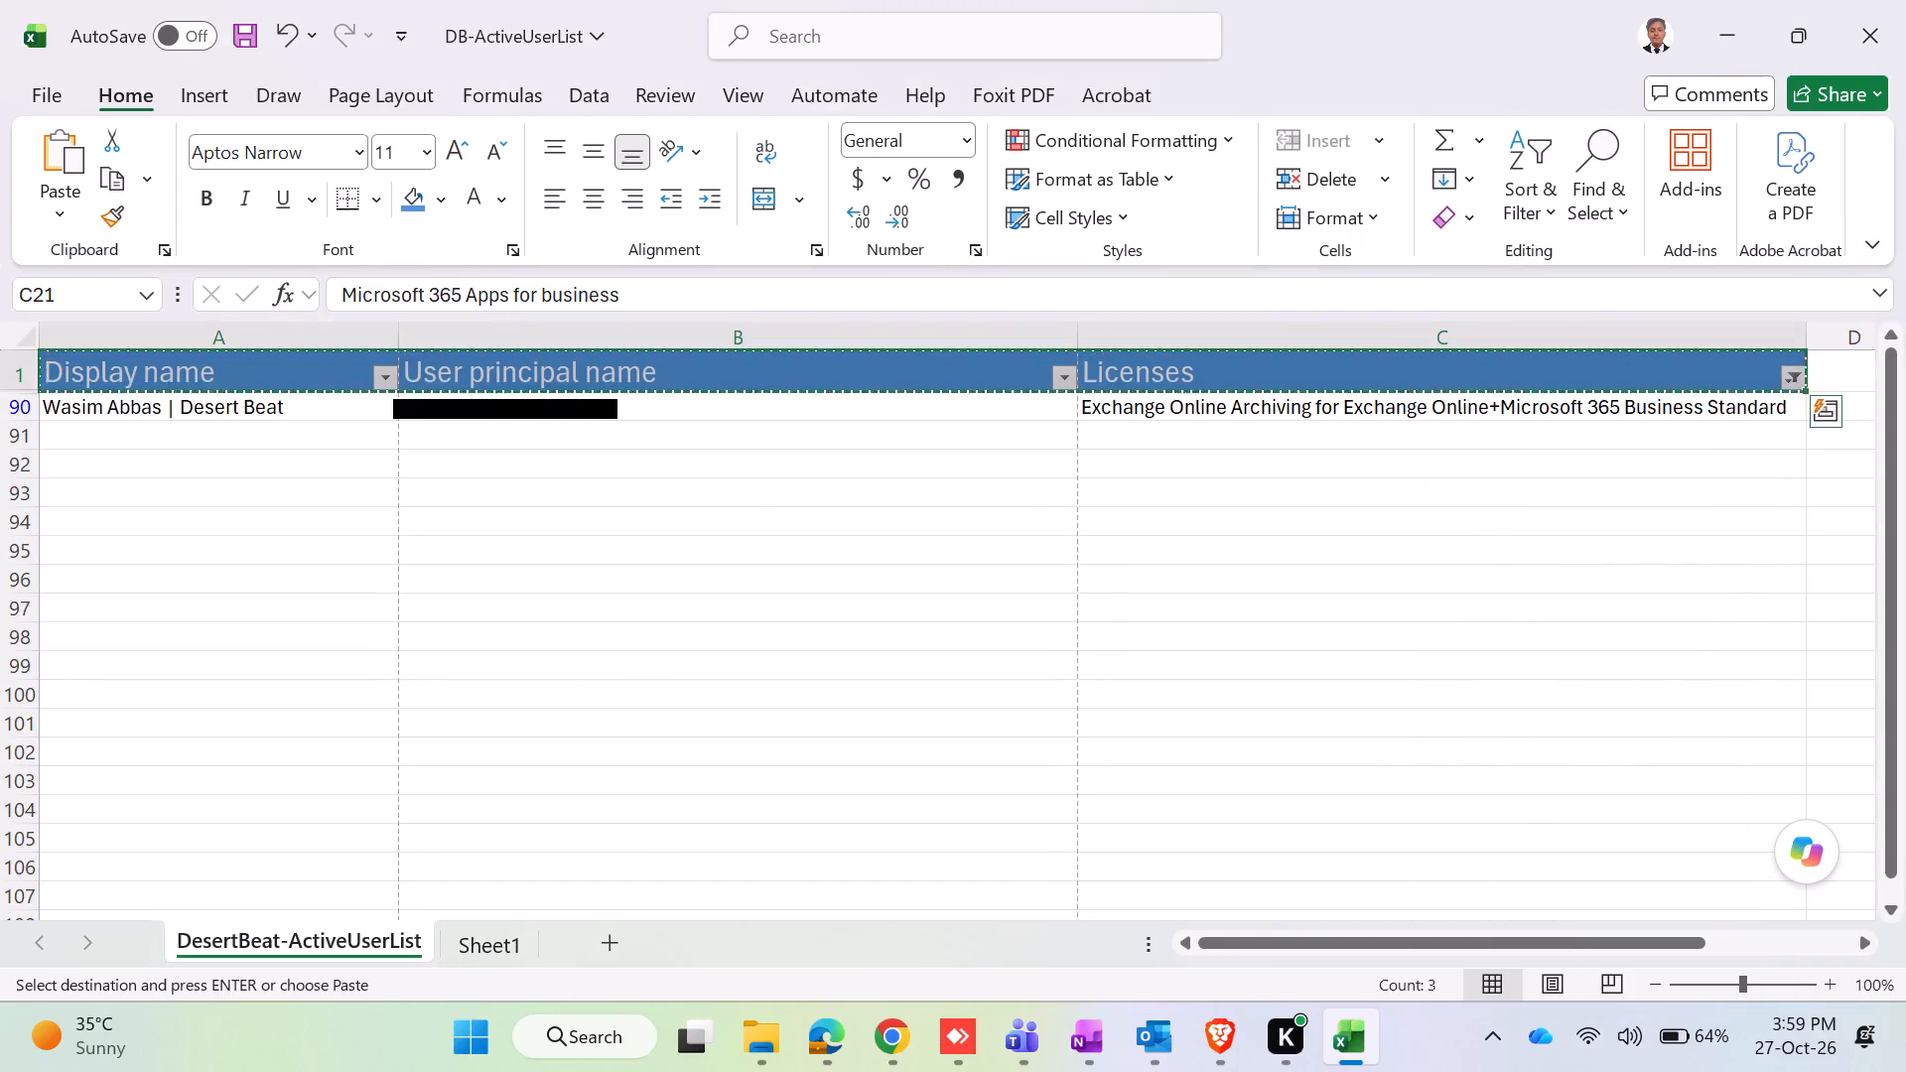
Copy the headers and the filtered Exchange Online Archiving row to cell E26 of Sheet1.
{"action": "left_click", "coordinate": [1276, 419]}
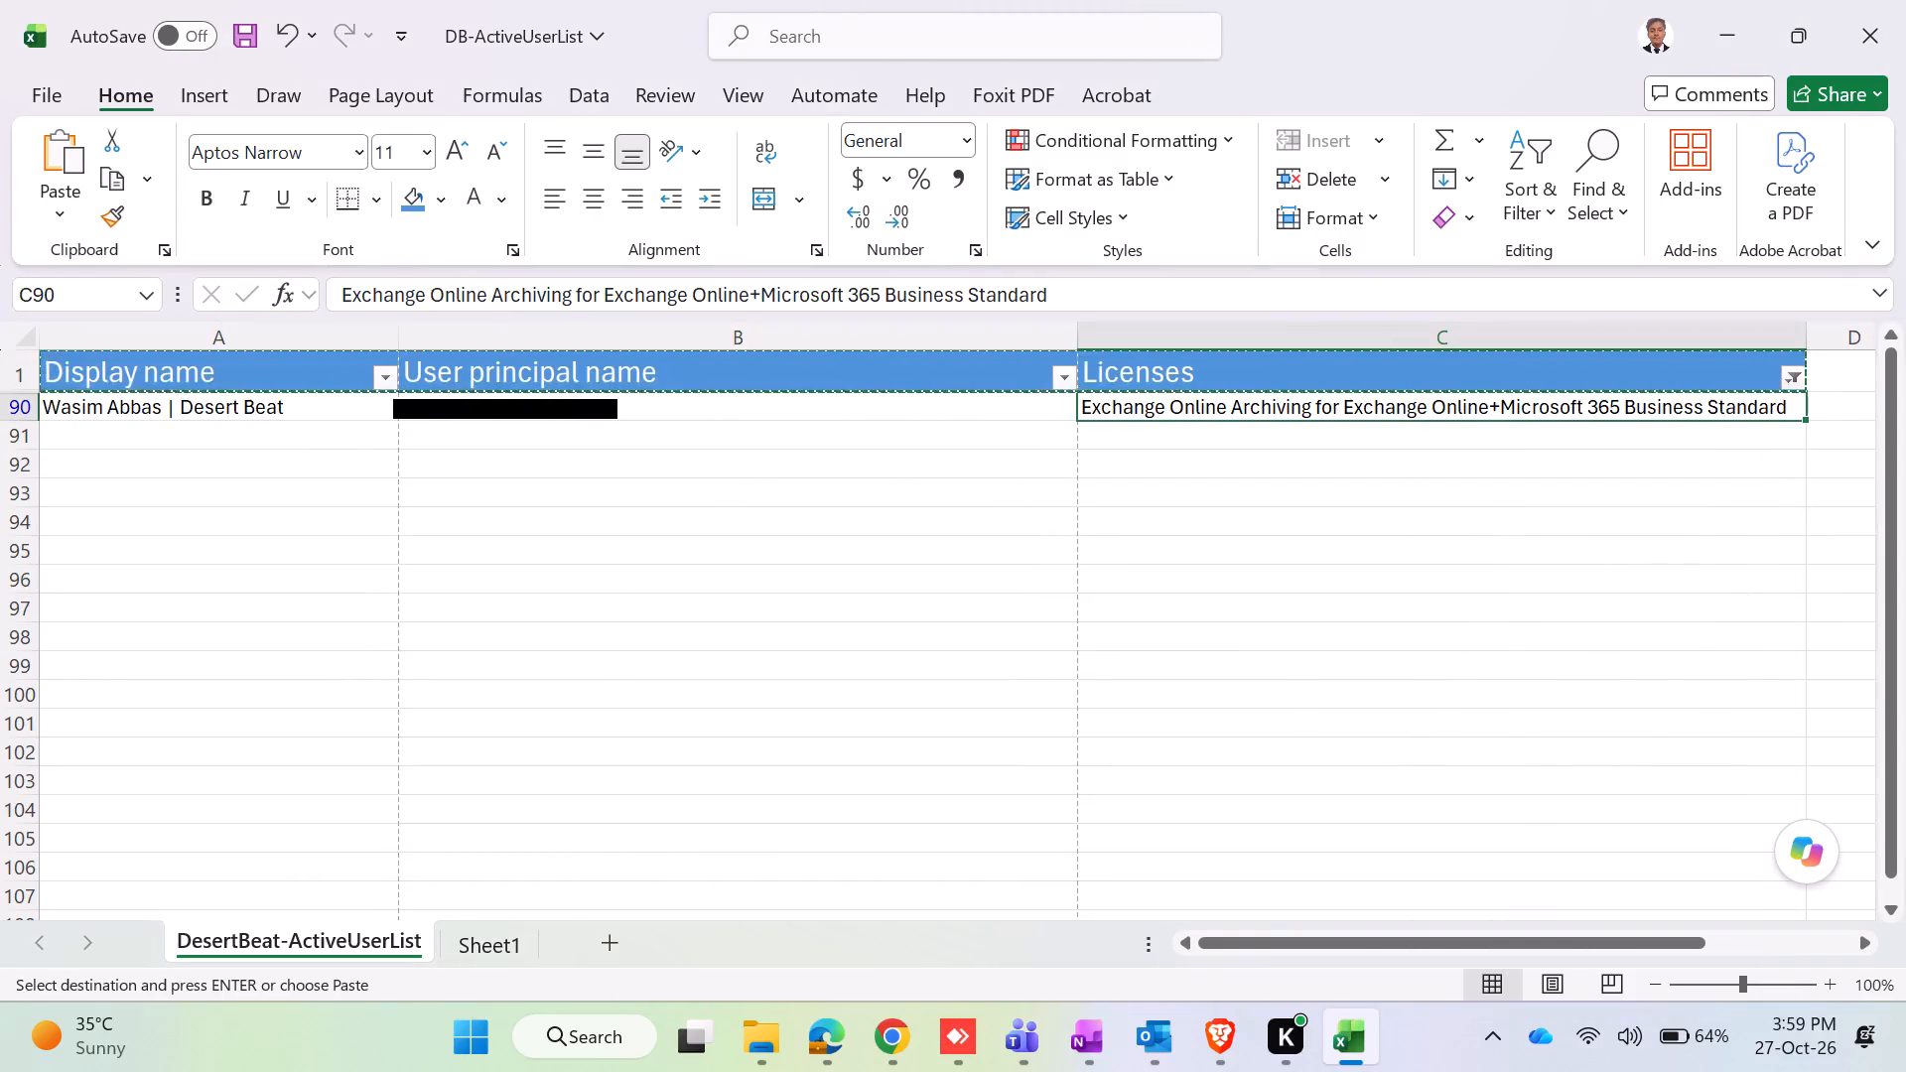
{"action": "key", "text": "shift+Up"}
{"action": "key", "text": "shift+Left"}
{"action": "key", "text": "shift+Left"}
{"action": "key", "text": "shift+Left"}
{"action": "key", "text": "shift+Left"}
{"action": "key", "text": "shift+Left"}
{"action": "key", "text": "shift+Left"}
{"action": "key", "text": "shift+Left"}
{"action": "key", "text": "shift+Left"}
{"action": "key", "text": "shift+Left"}
{"action": "key", "text": "ctrl+c"}
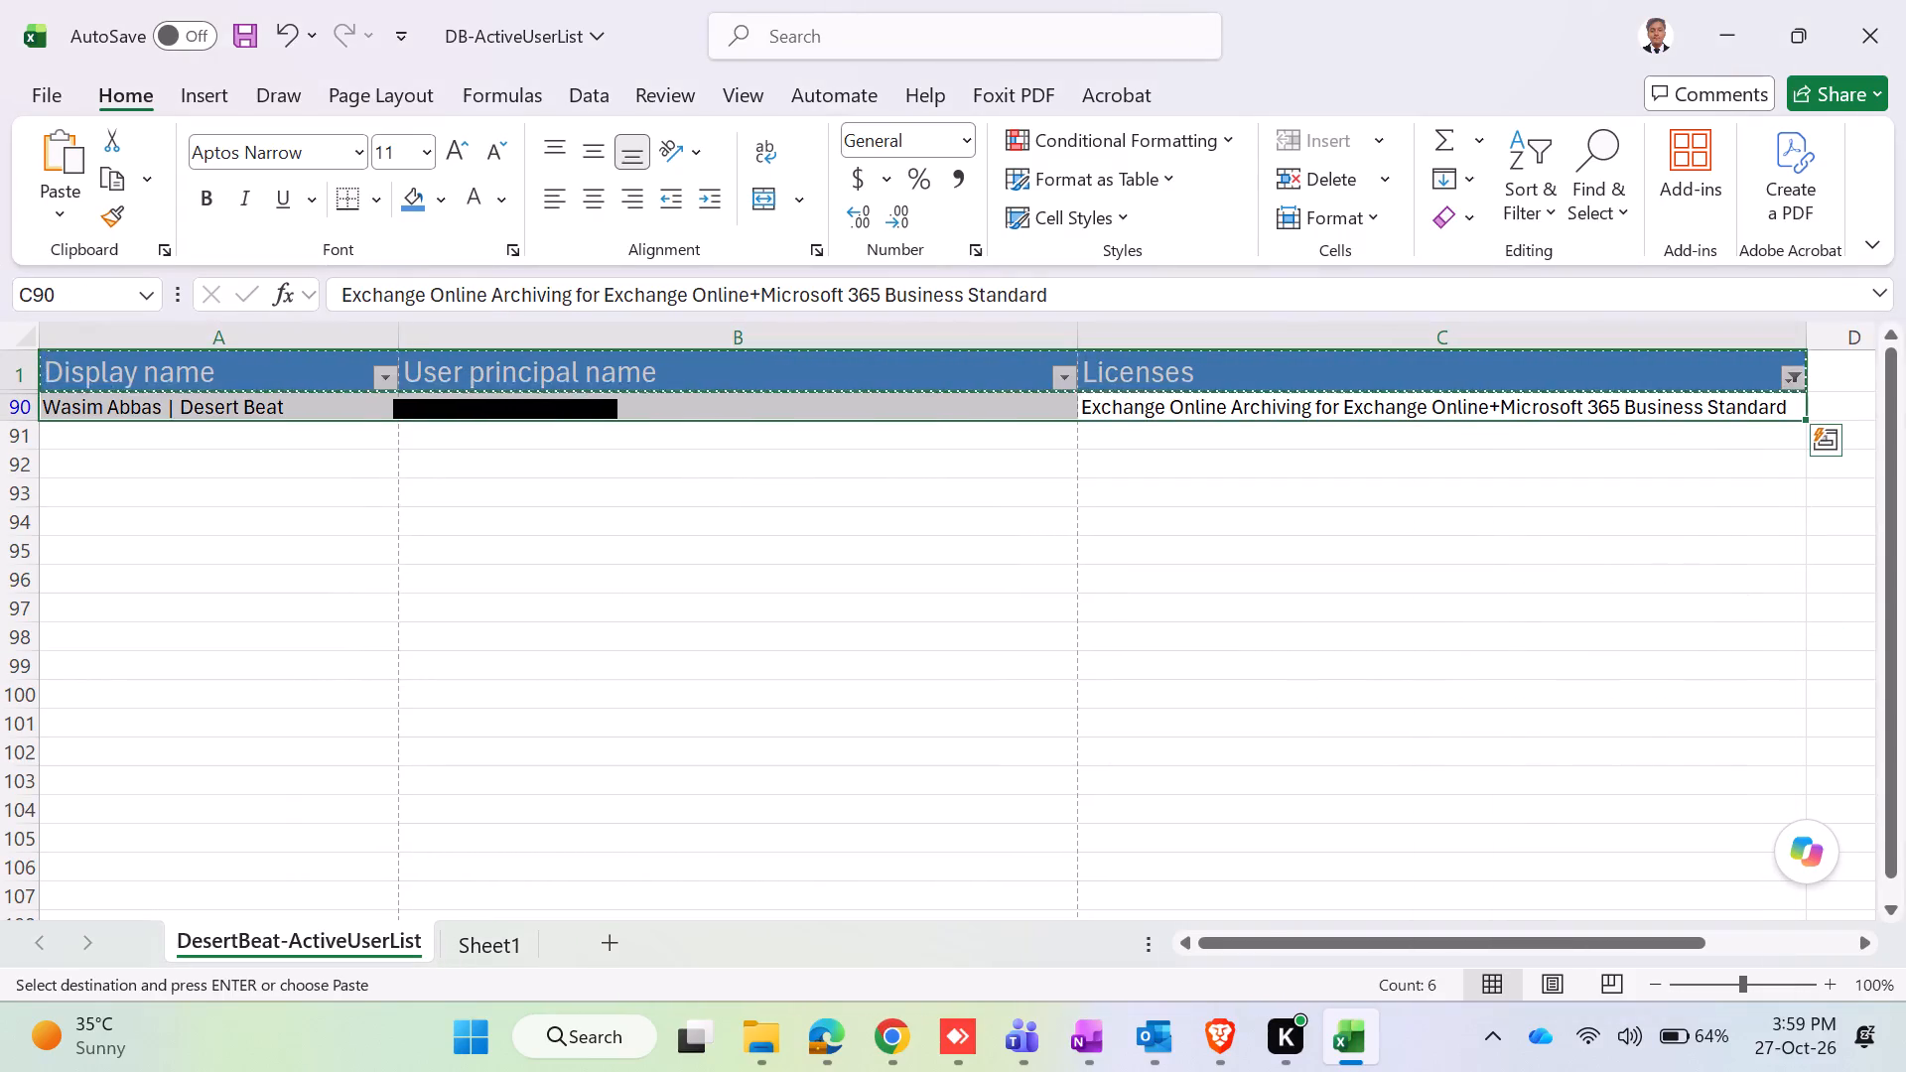
{"action": "left_click", "coordinate": [505, 958]}
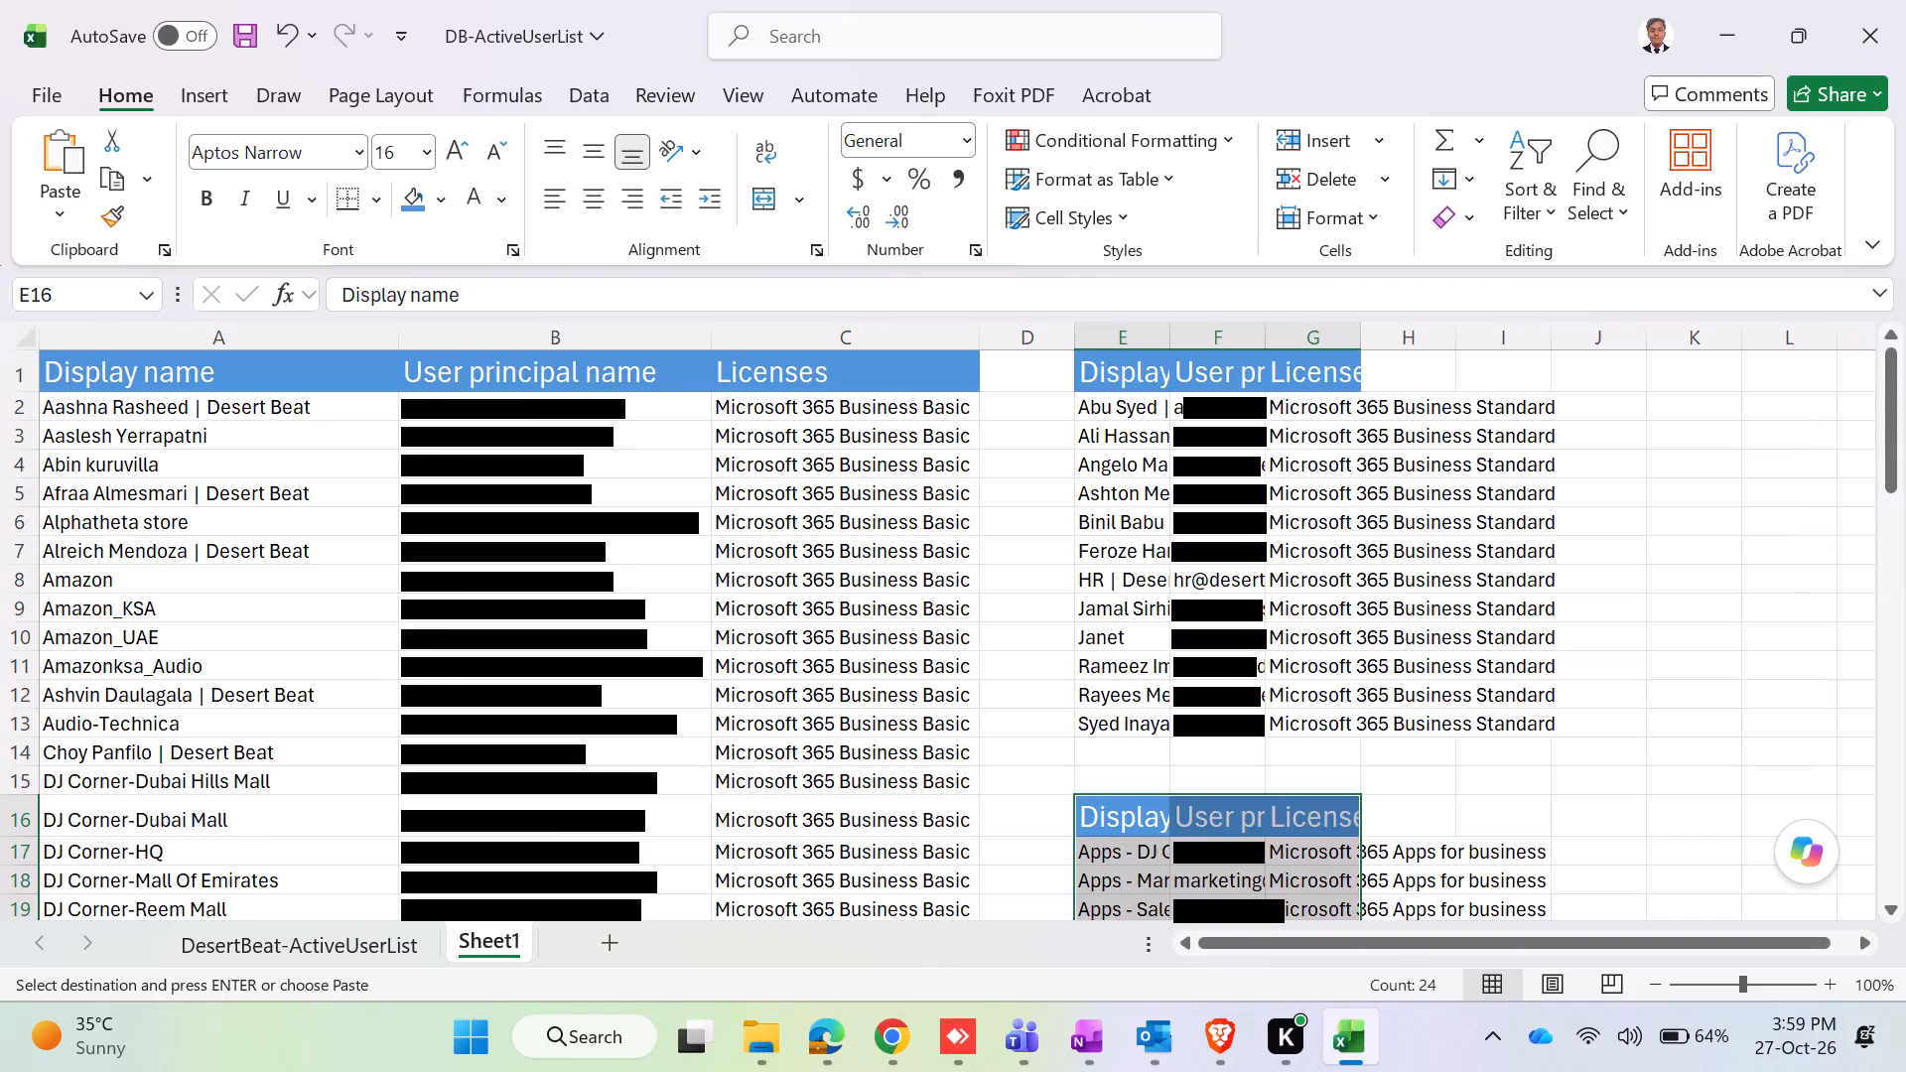
{"action": "scroll", "coordinate": [1546, 603], "scroll_direction": "down", "scroll_amount": 7}
{"action": "left_click", "coordinate": [1110, 484]}
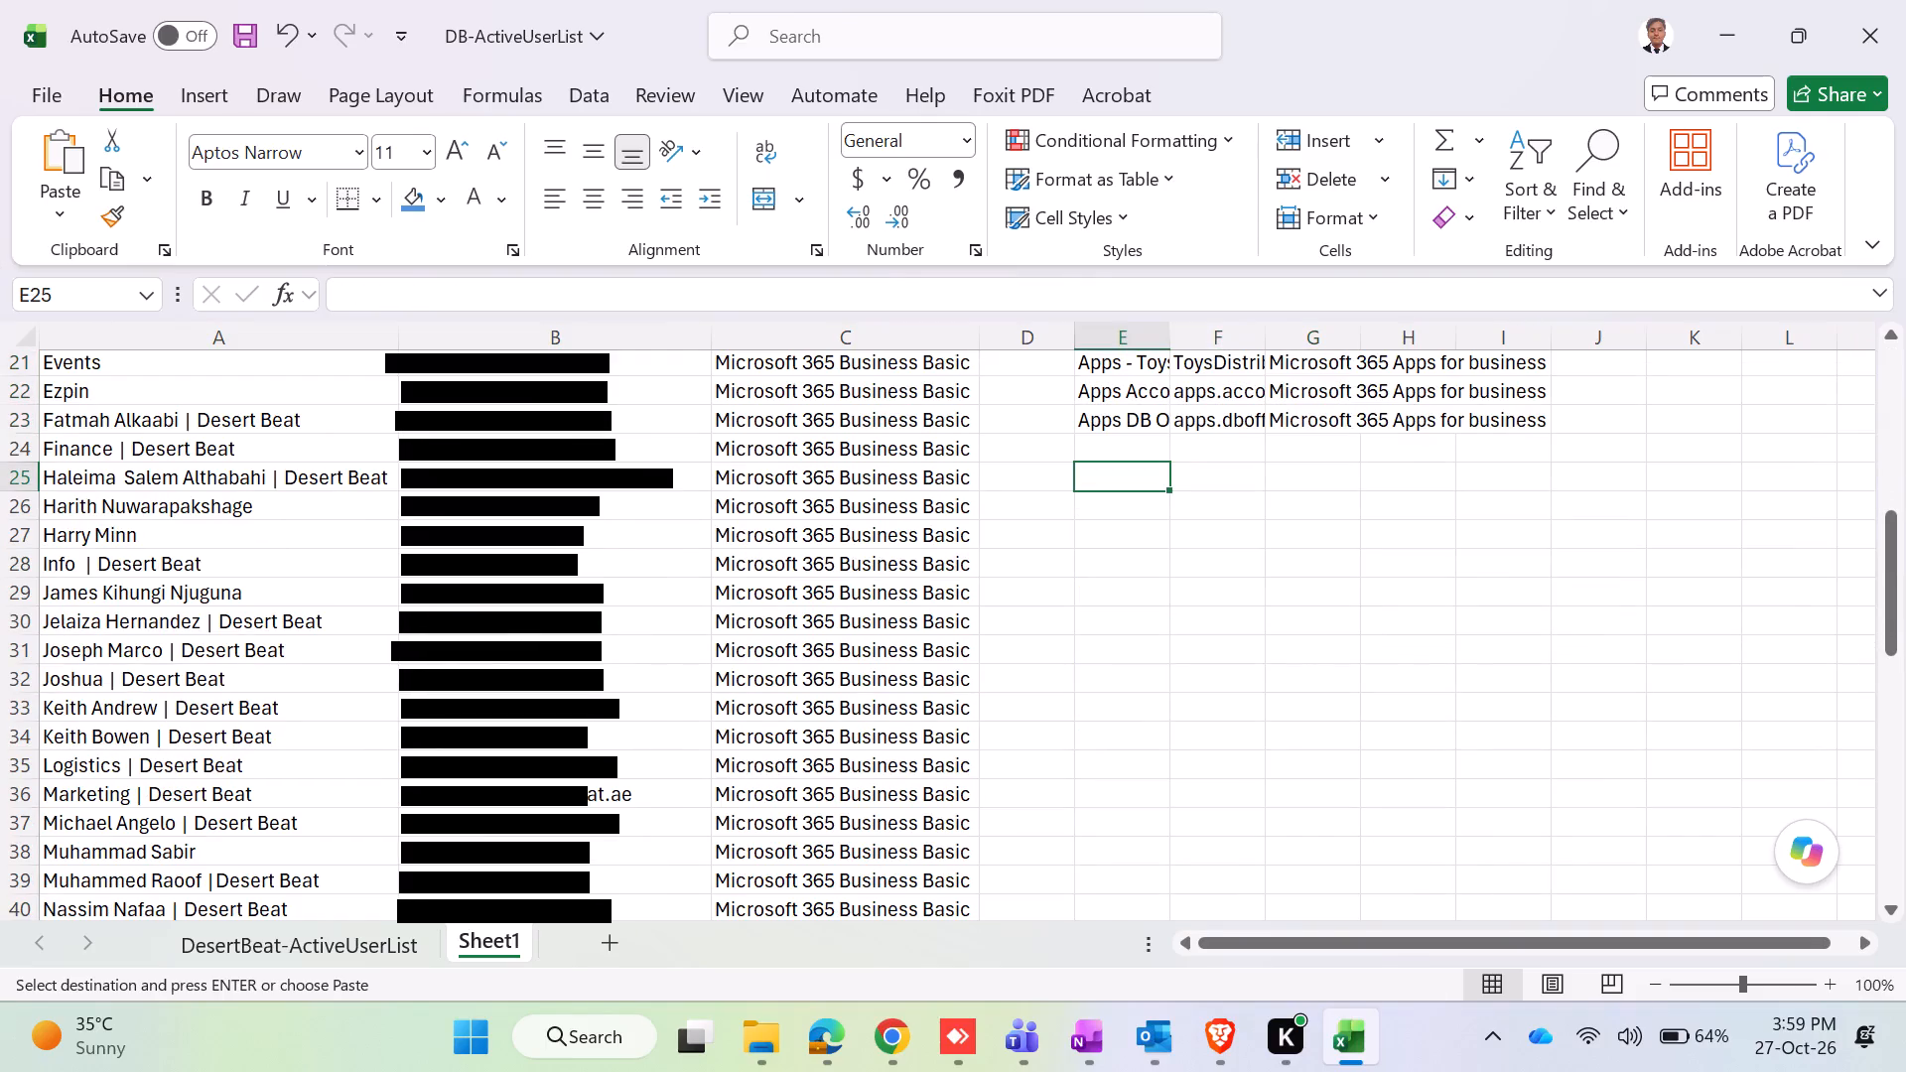
{"action": "left_click", "coordinate": [1127, 536]}
{"action": "left_click", "coordinate": [1128, 506]}
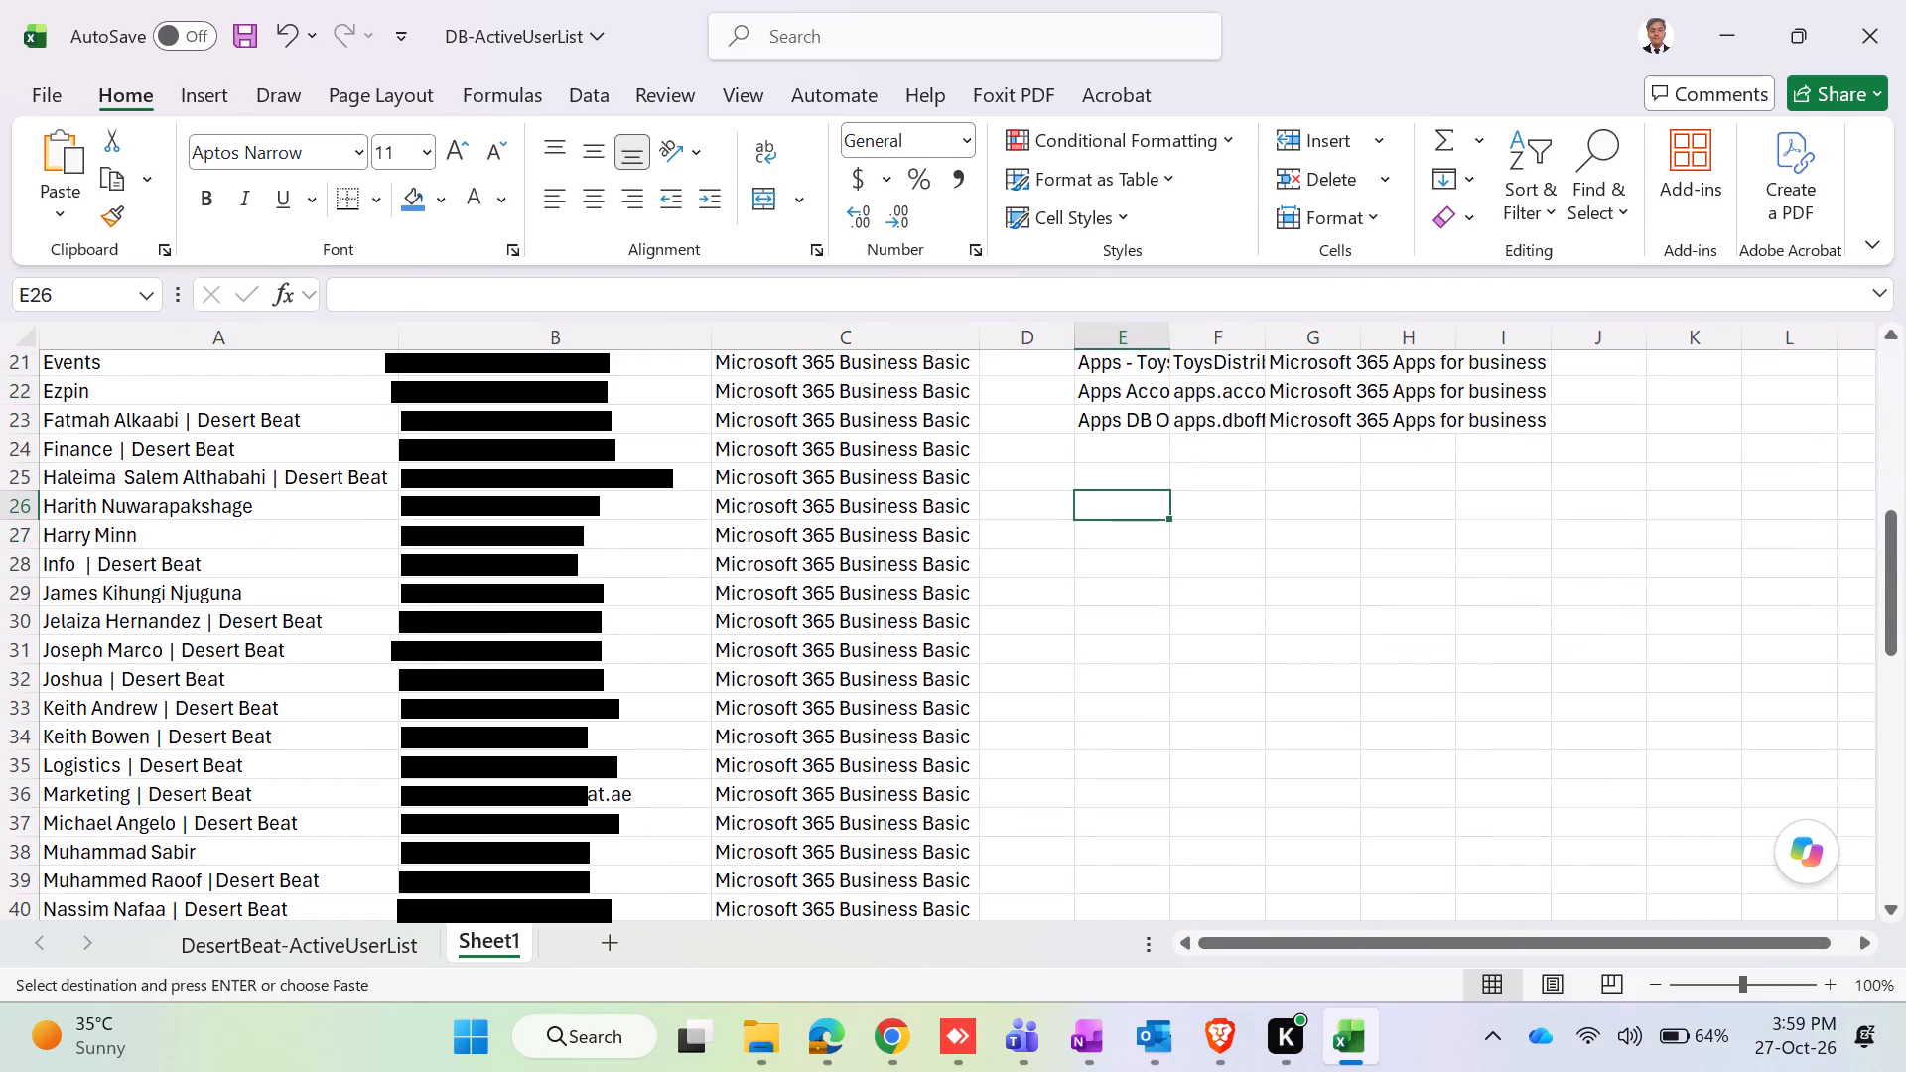
{"action": "key", "text": "ctrl+v"}
Autofit the widths of columns E, F and G on Sheet1 to their contents.
{"action": "scroll", "coordinate": [1193, 514], "scroll_direction": "up", "scroll_amount": 2}
{"action": "scroll", "coordinate": [951, 641], "scroll_direction": "up", "scroll_amount": 18}
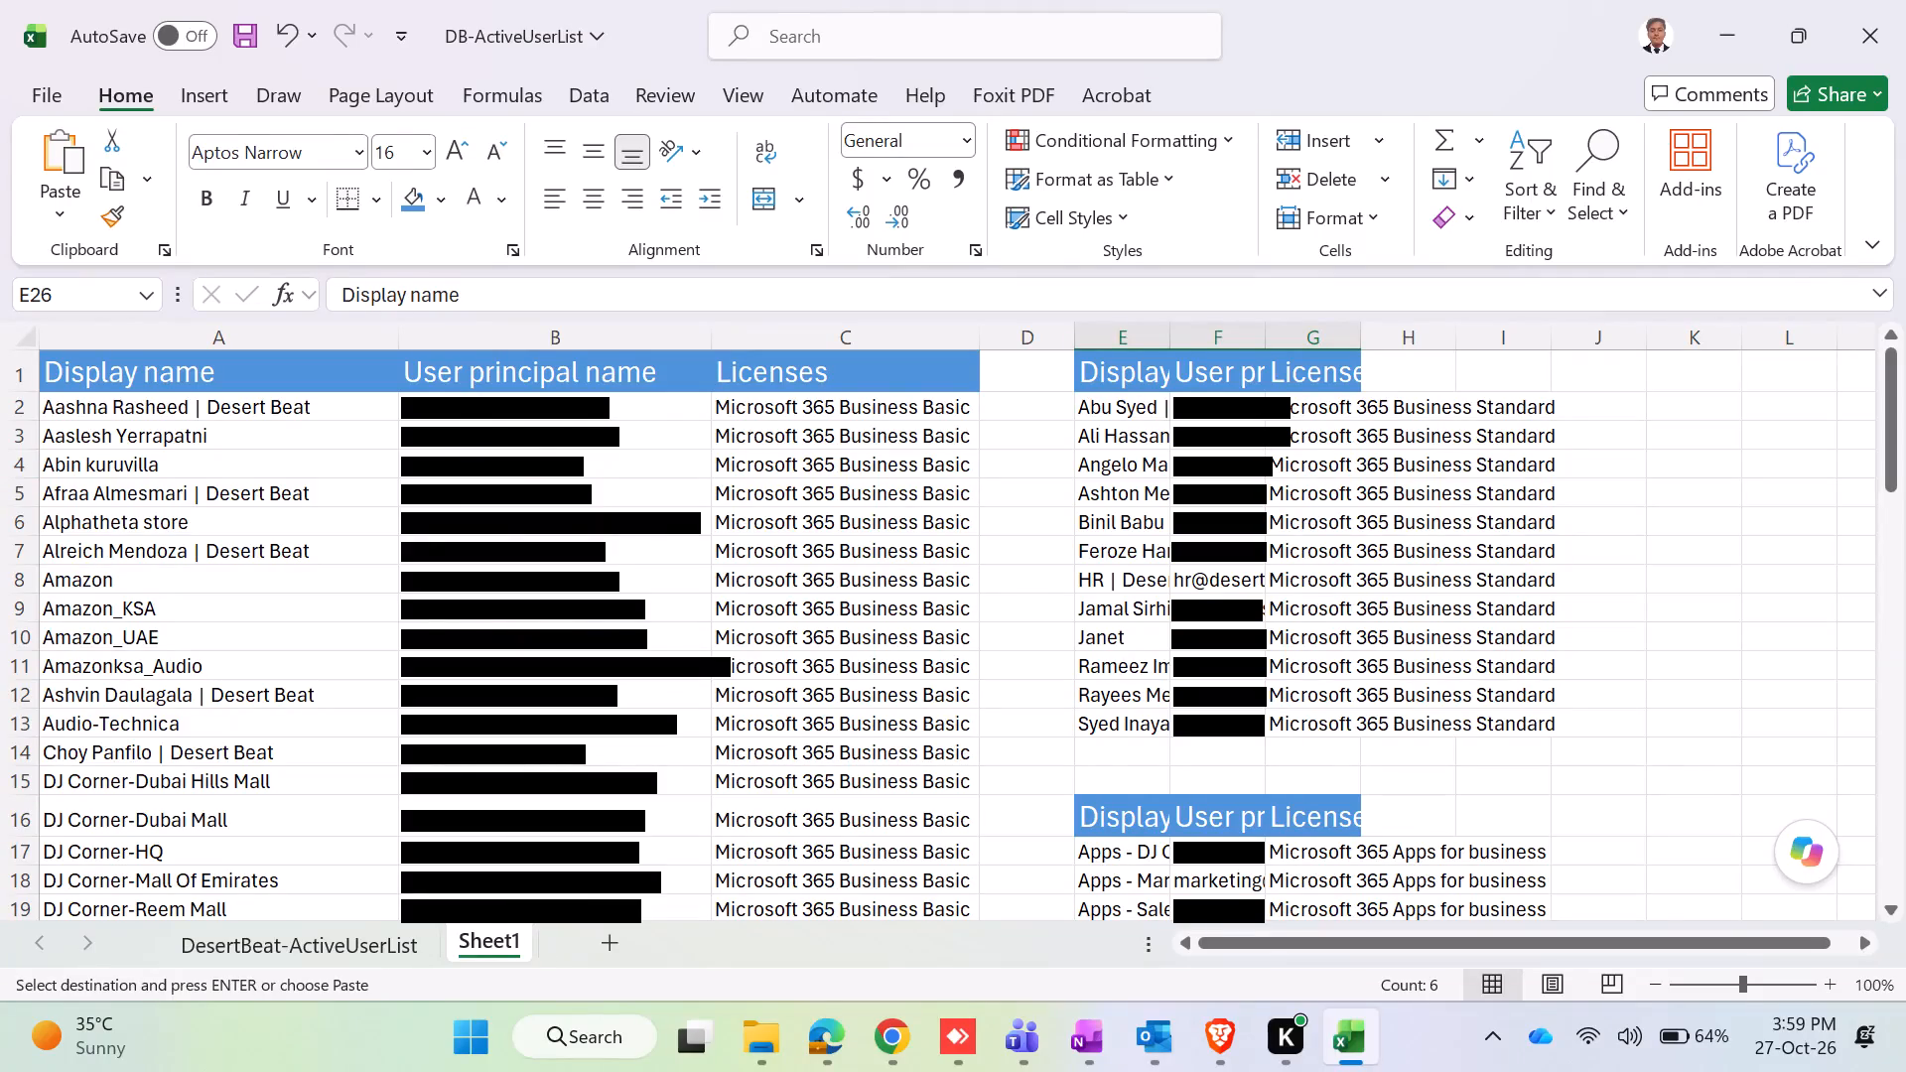
{"action": "left_click", "coordinate": [1170, 341]}
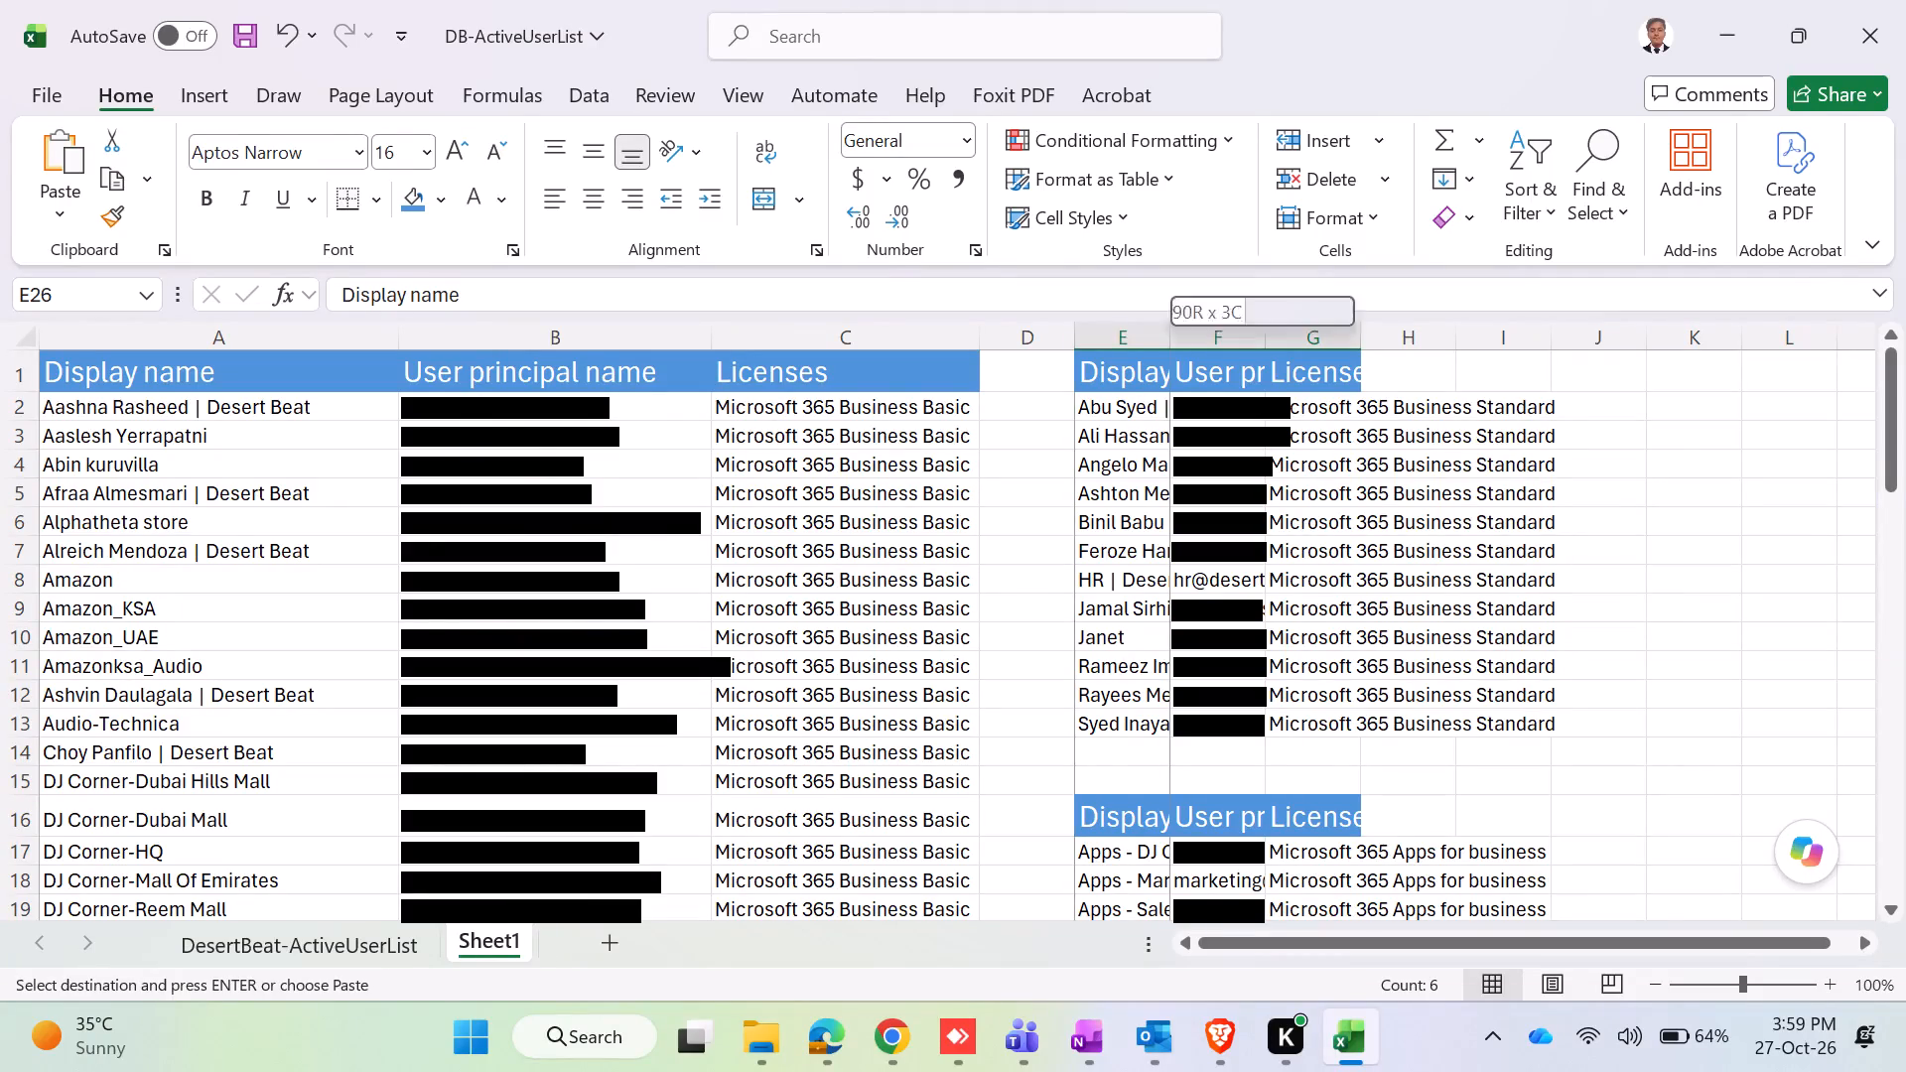
{"action": "left_click", "coordinate": [1170, 341]}
{"action": "scroll", "coordinate": [1562, 516], "scroll_direction": "down", "scroll_amount": 7}
{"action": "scroll", "coordinate": [1546, 605], "scroll_direction": "up", "scroll_amount": 6}
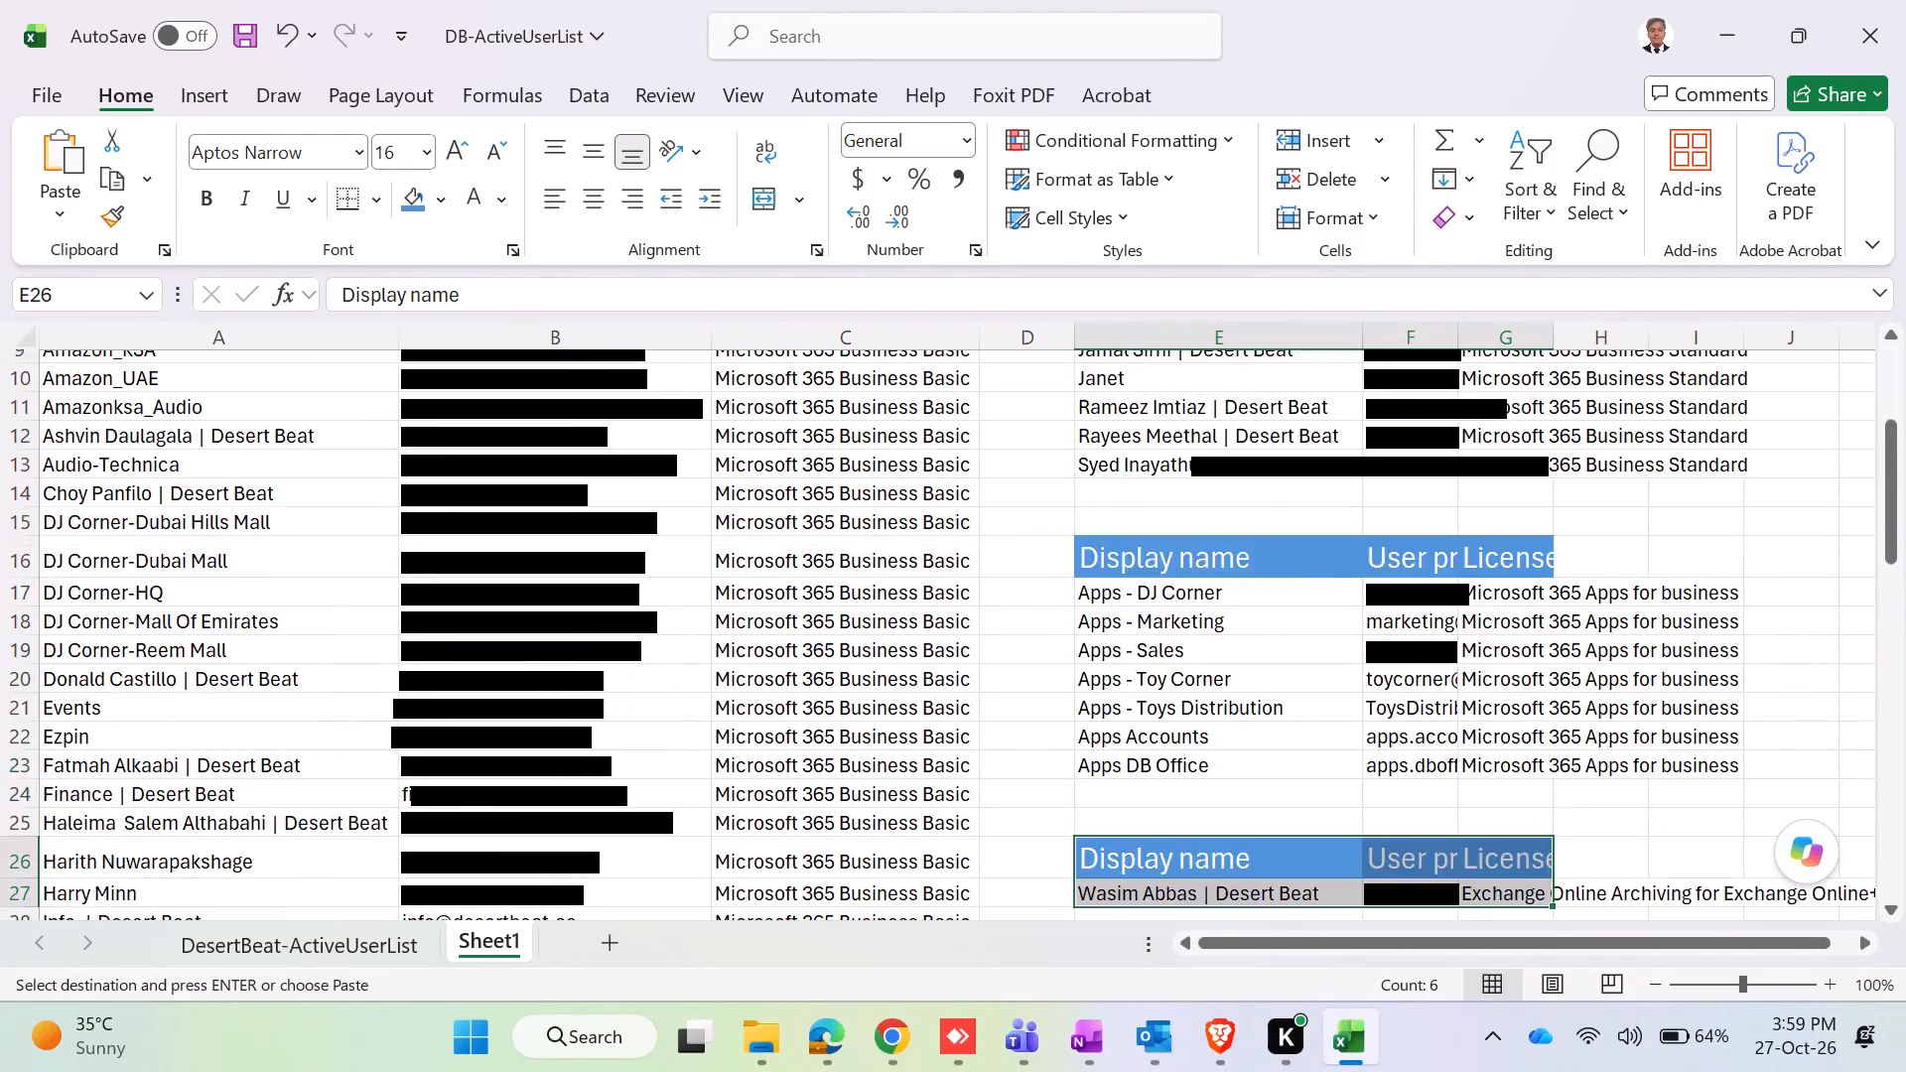
{"action": "scroll", "coordinate": [1546, 608], "scroll_direction": "up", "scroll_amount": 7}
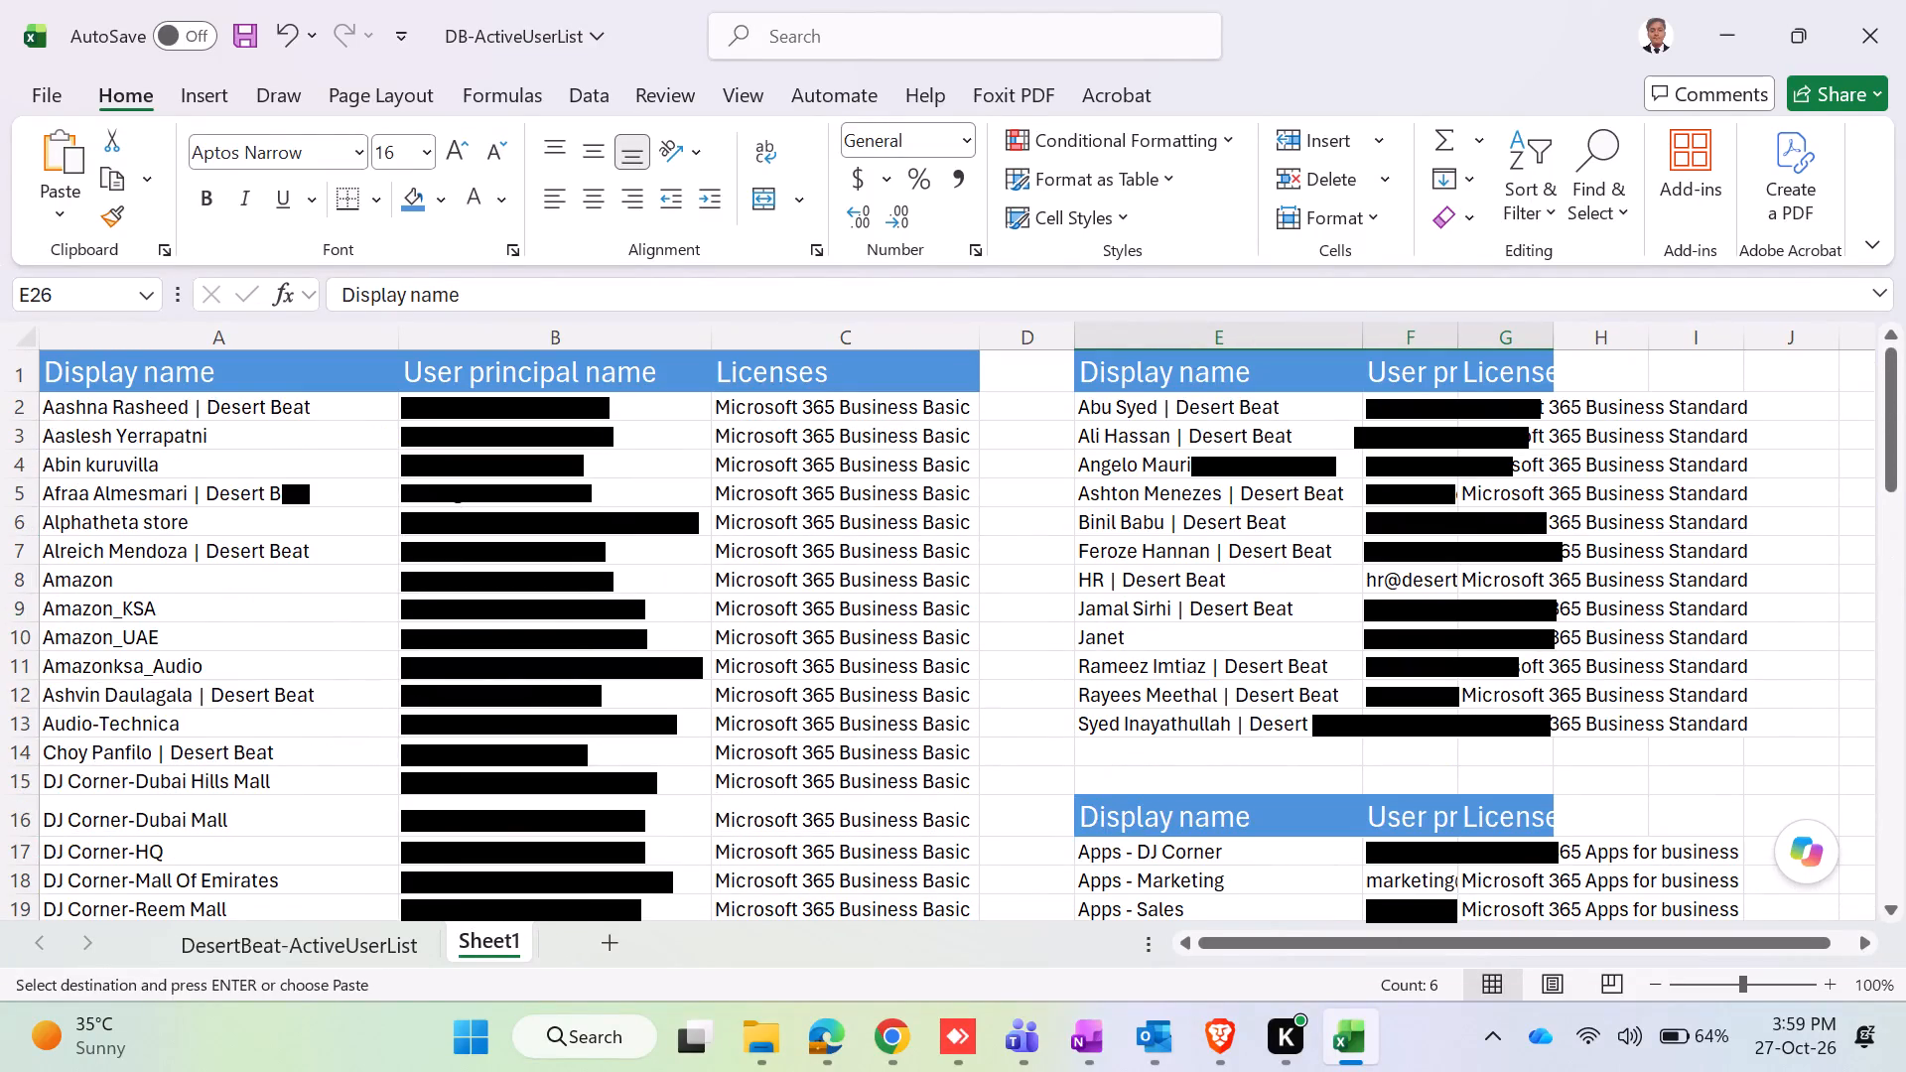
{"action": "double_click", "coordinate": [1462, 335]}
{"action": "scroll", "coordinate": [1694, 378], "scroll_direction": "up", "scroll_amount": 3}
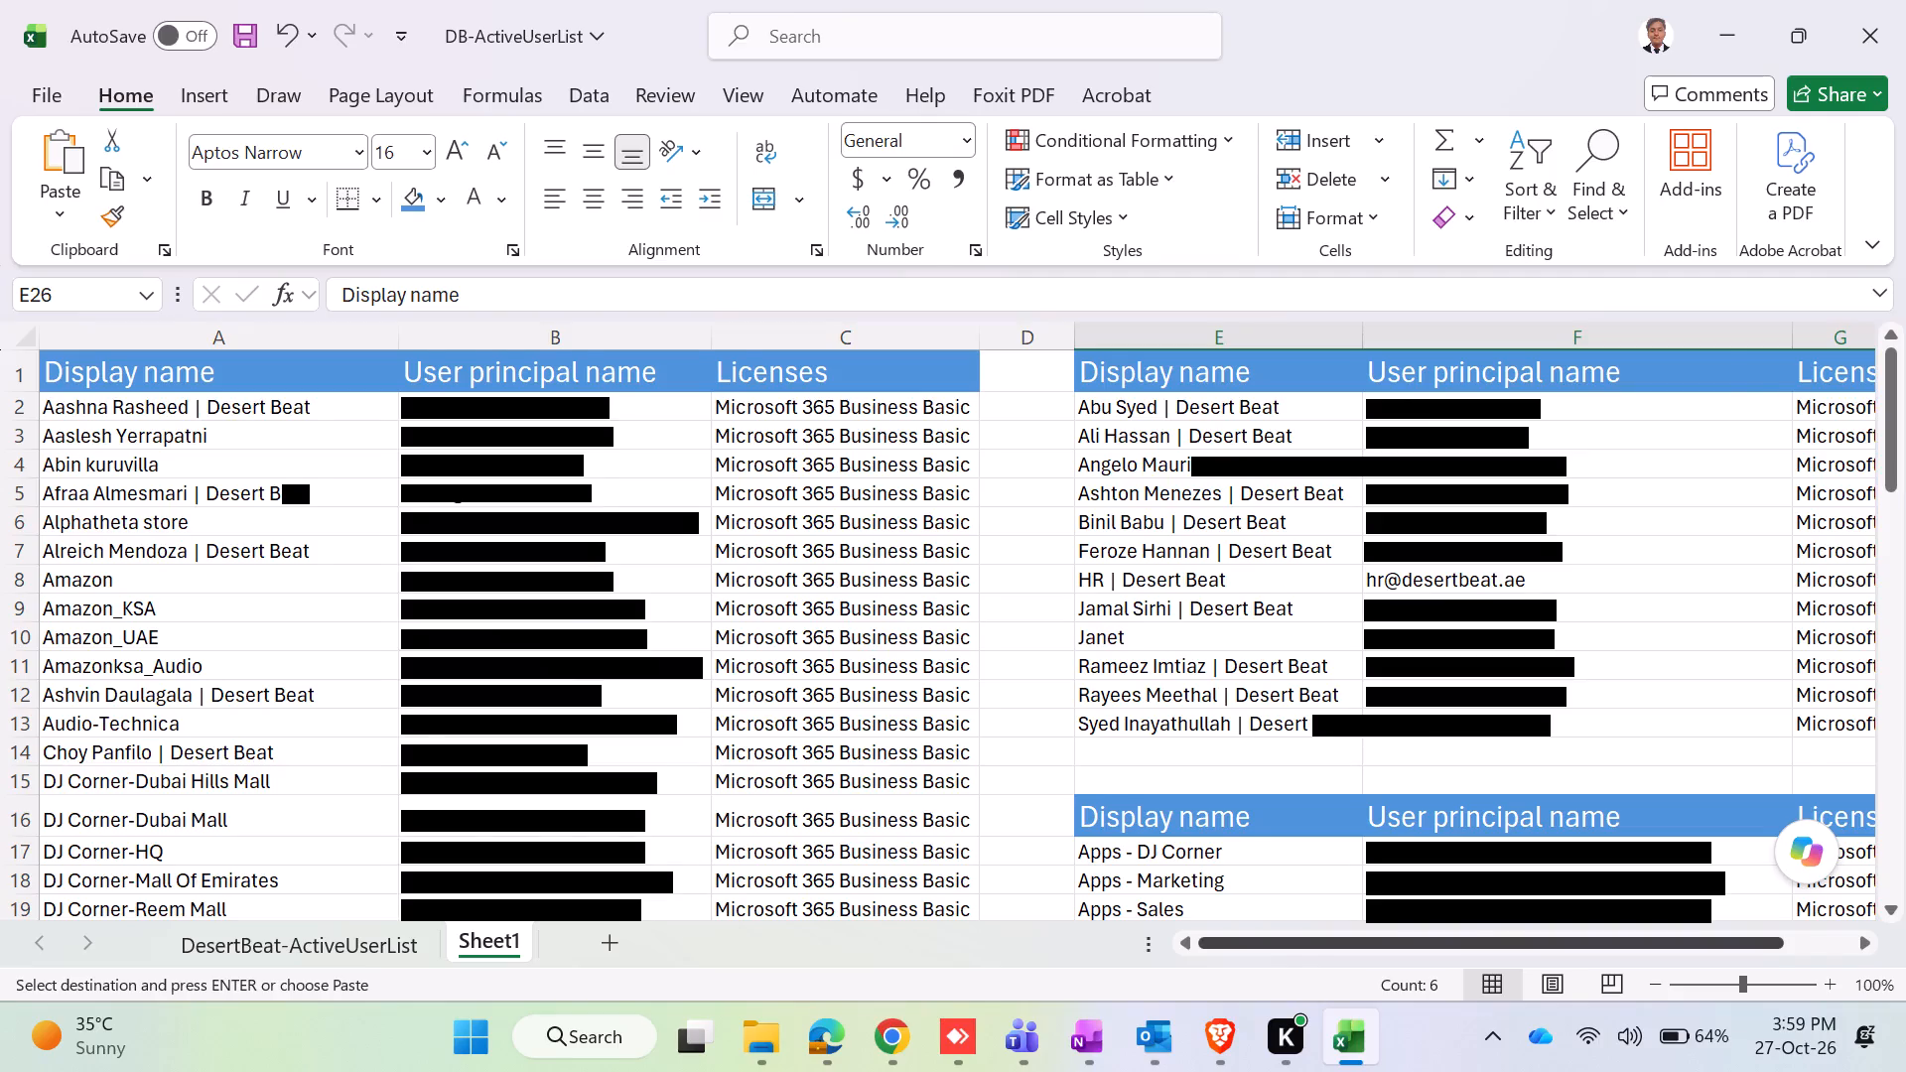
{"action": "left_click", "coordinate": [1406, 943]}
{"action": "left_click_drag", "start_coordinate": [1408, 943], "coordinate": [1531, 931]}
{"action": "left_click", "coordinate": [1531, 931]}
{"action": "left_click", "coordinate": [1683, 336]}
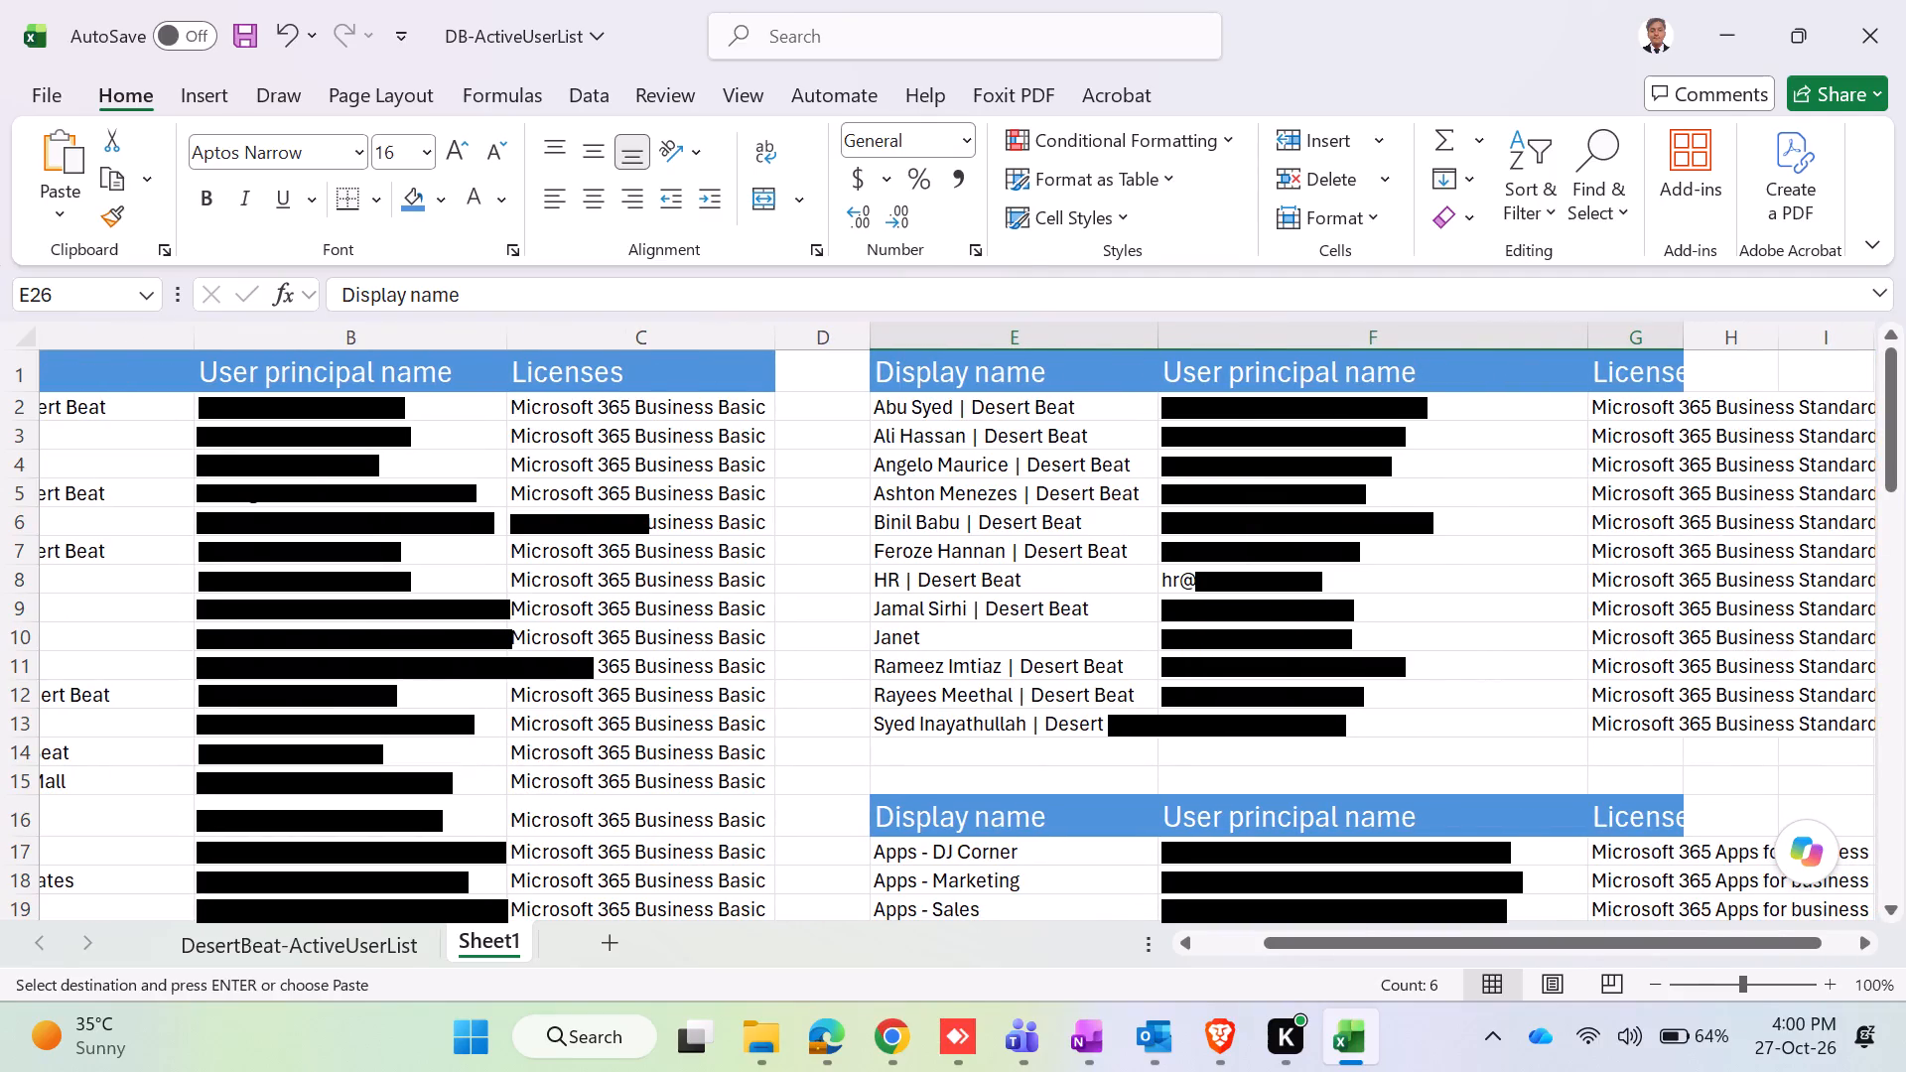
{"action": "double_click", "coordinate": [1683, 336]}
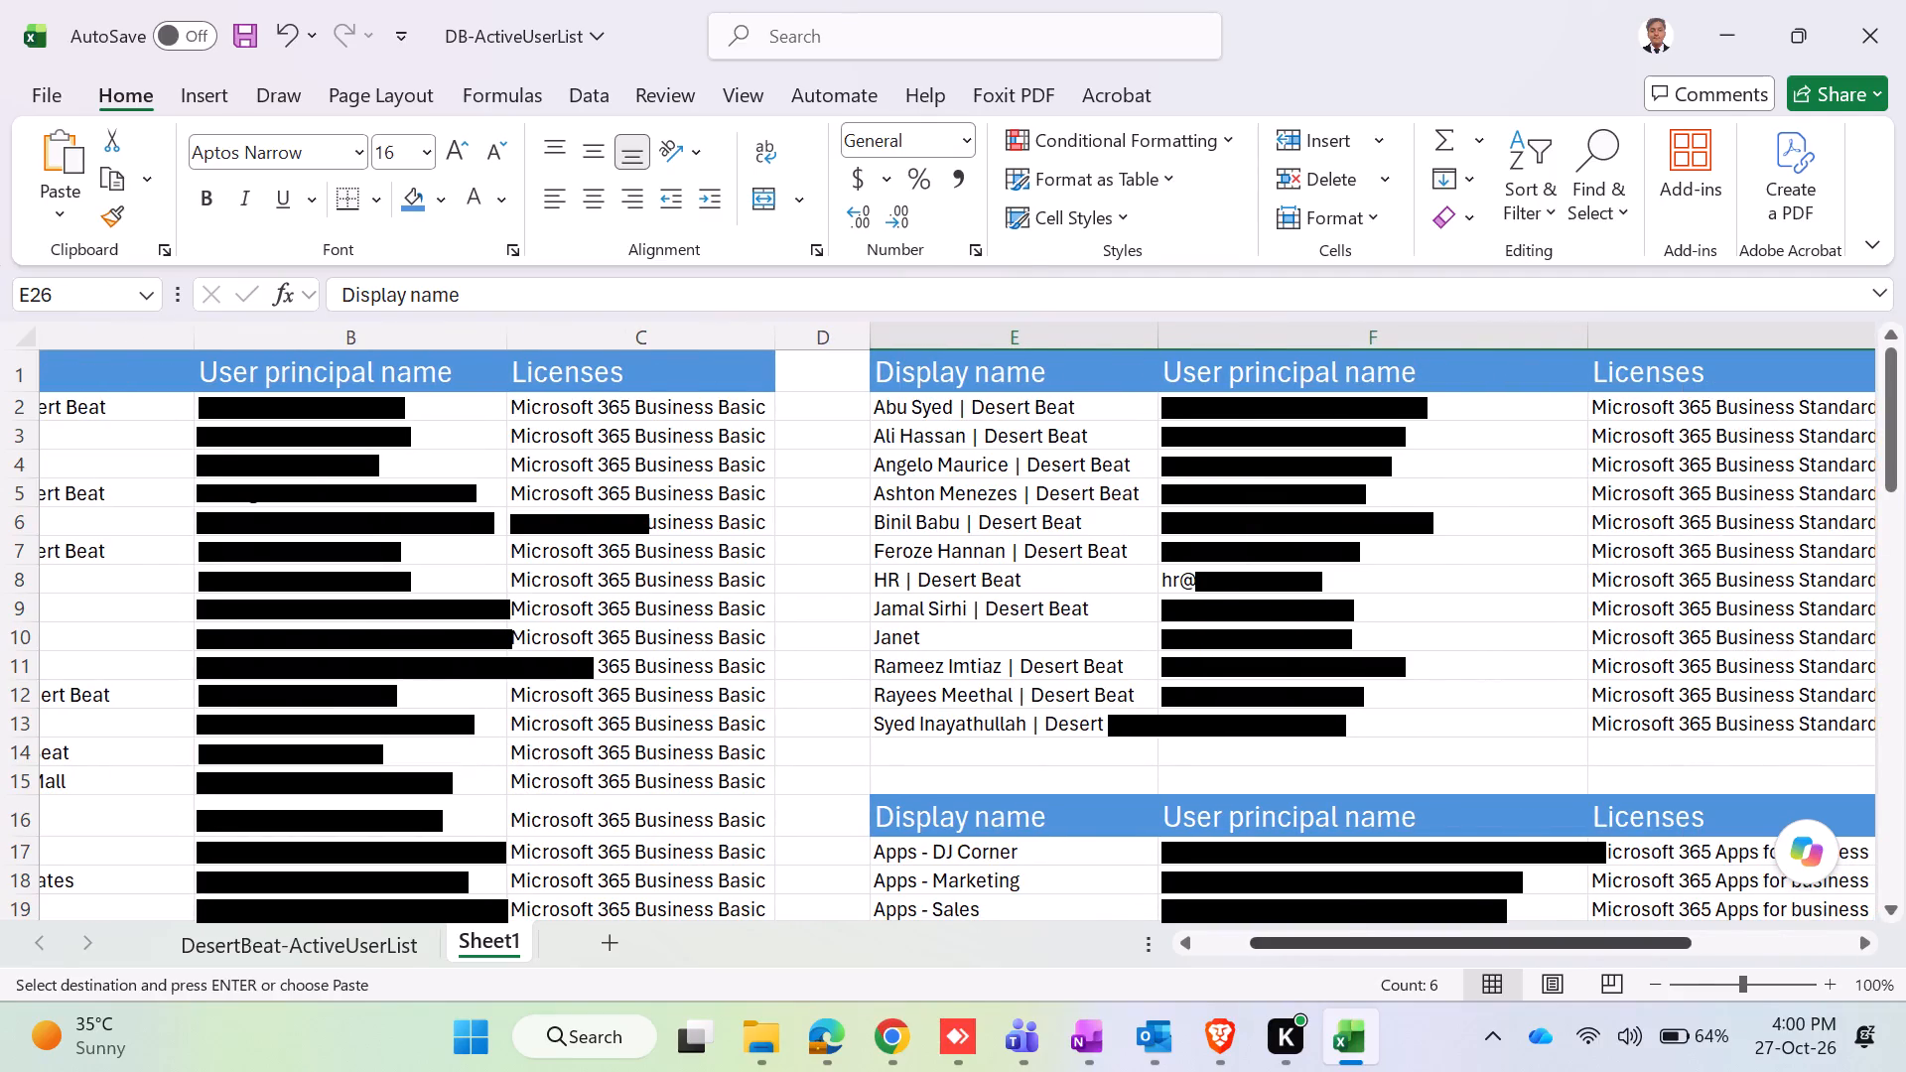
Insert a blank row above the header row on Sheet1.
{"action": "left_click_drag", "start_coordinate": [1413, 950], "coordinate": [1377, 944]}
{"action": "left_click_drag", "start_coordinate": [1308, 939], "coordinate": [1288, 939]}
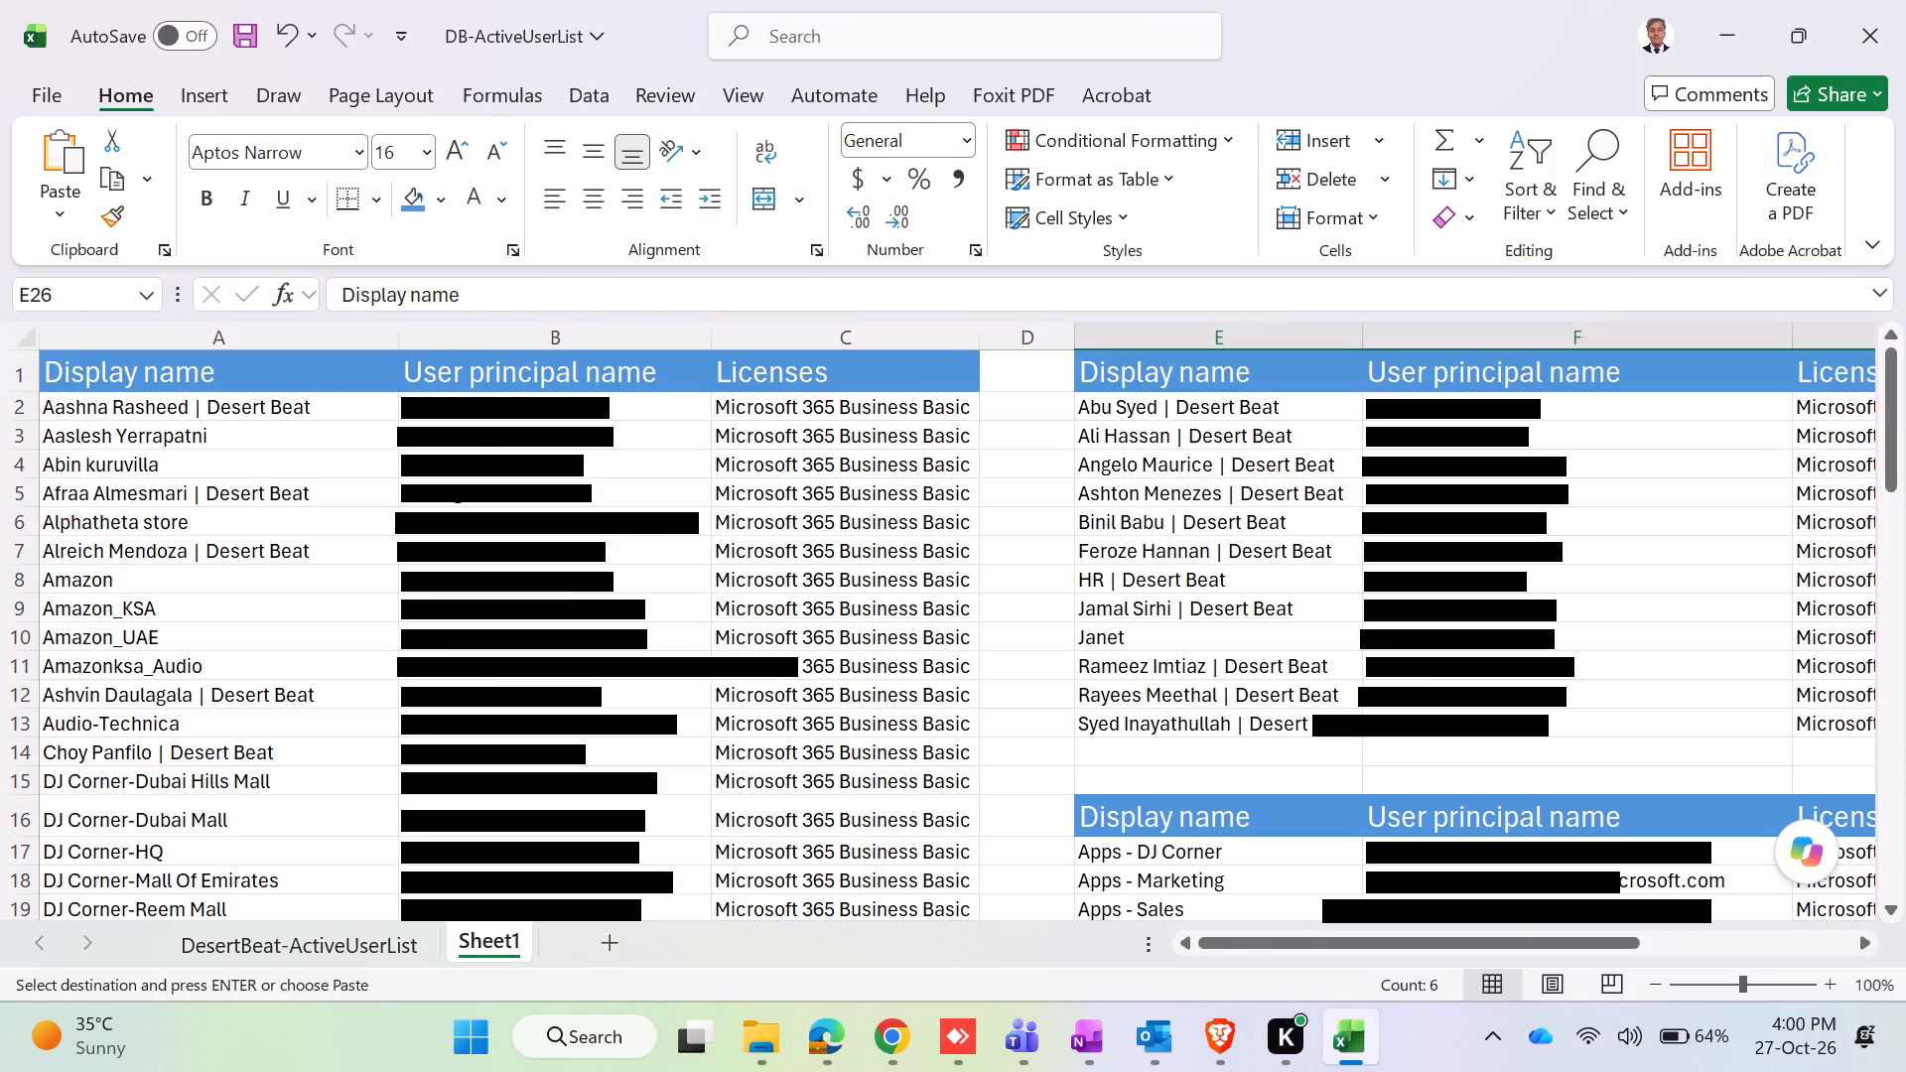
{"action": "scroll", "coordinate": [820, 405], "scroll_direction": "up", "scroll_amount": 3}
{"action": "scroll", "coordinate": [593, 680], "scroll_direction": "up", "scroll_amount": 3}
{"action": "scroll", "coordinate": [420, 550], "scroll_direction": "up", "scroll_amount": 4}
{"action": "right_click", "coordinate": [27, 376]}
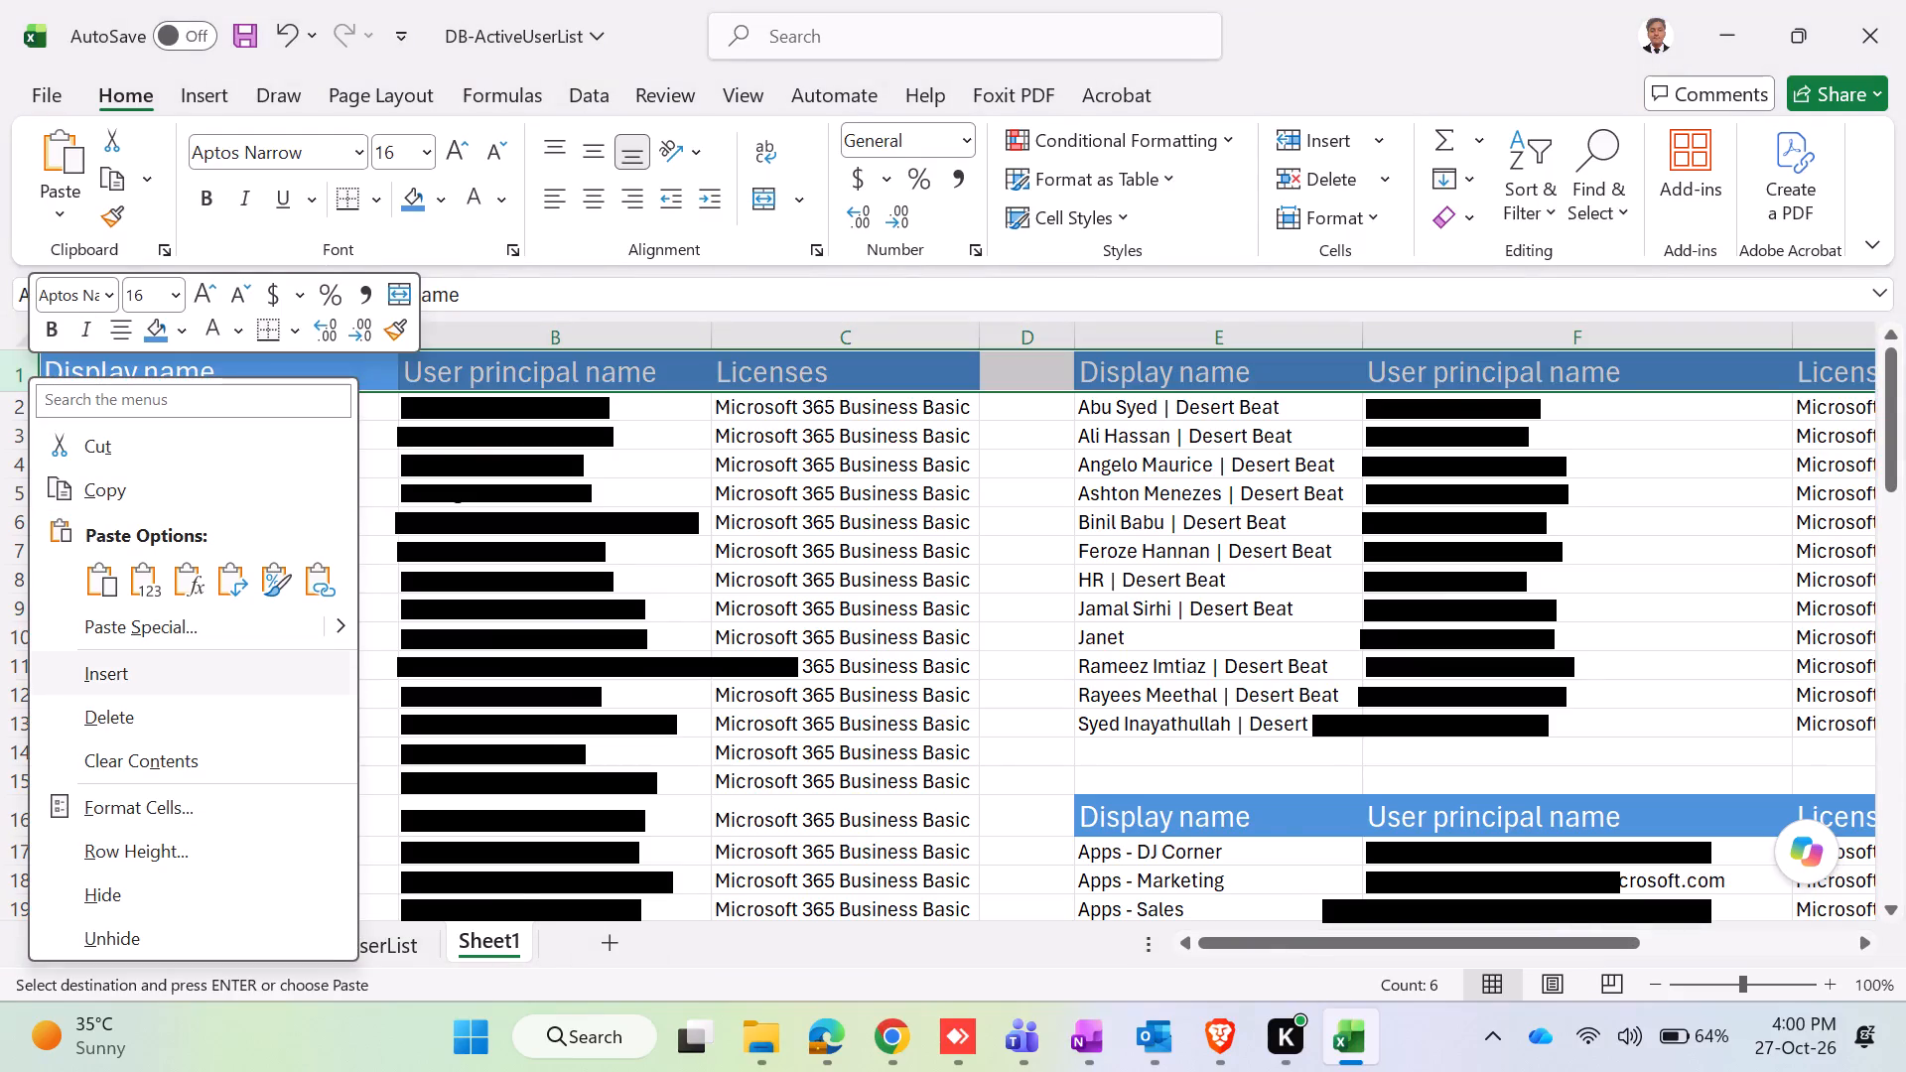
{"action": "left_click", "coordinate": [140, 669]}
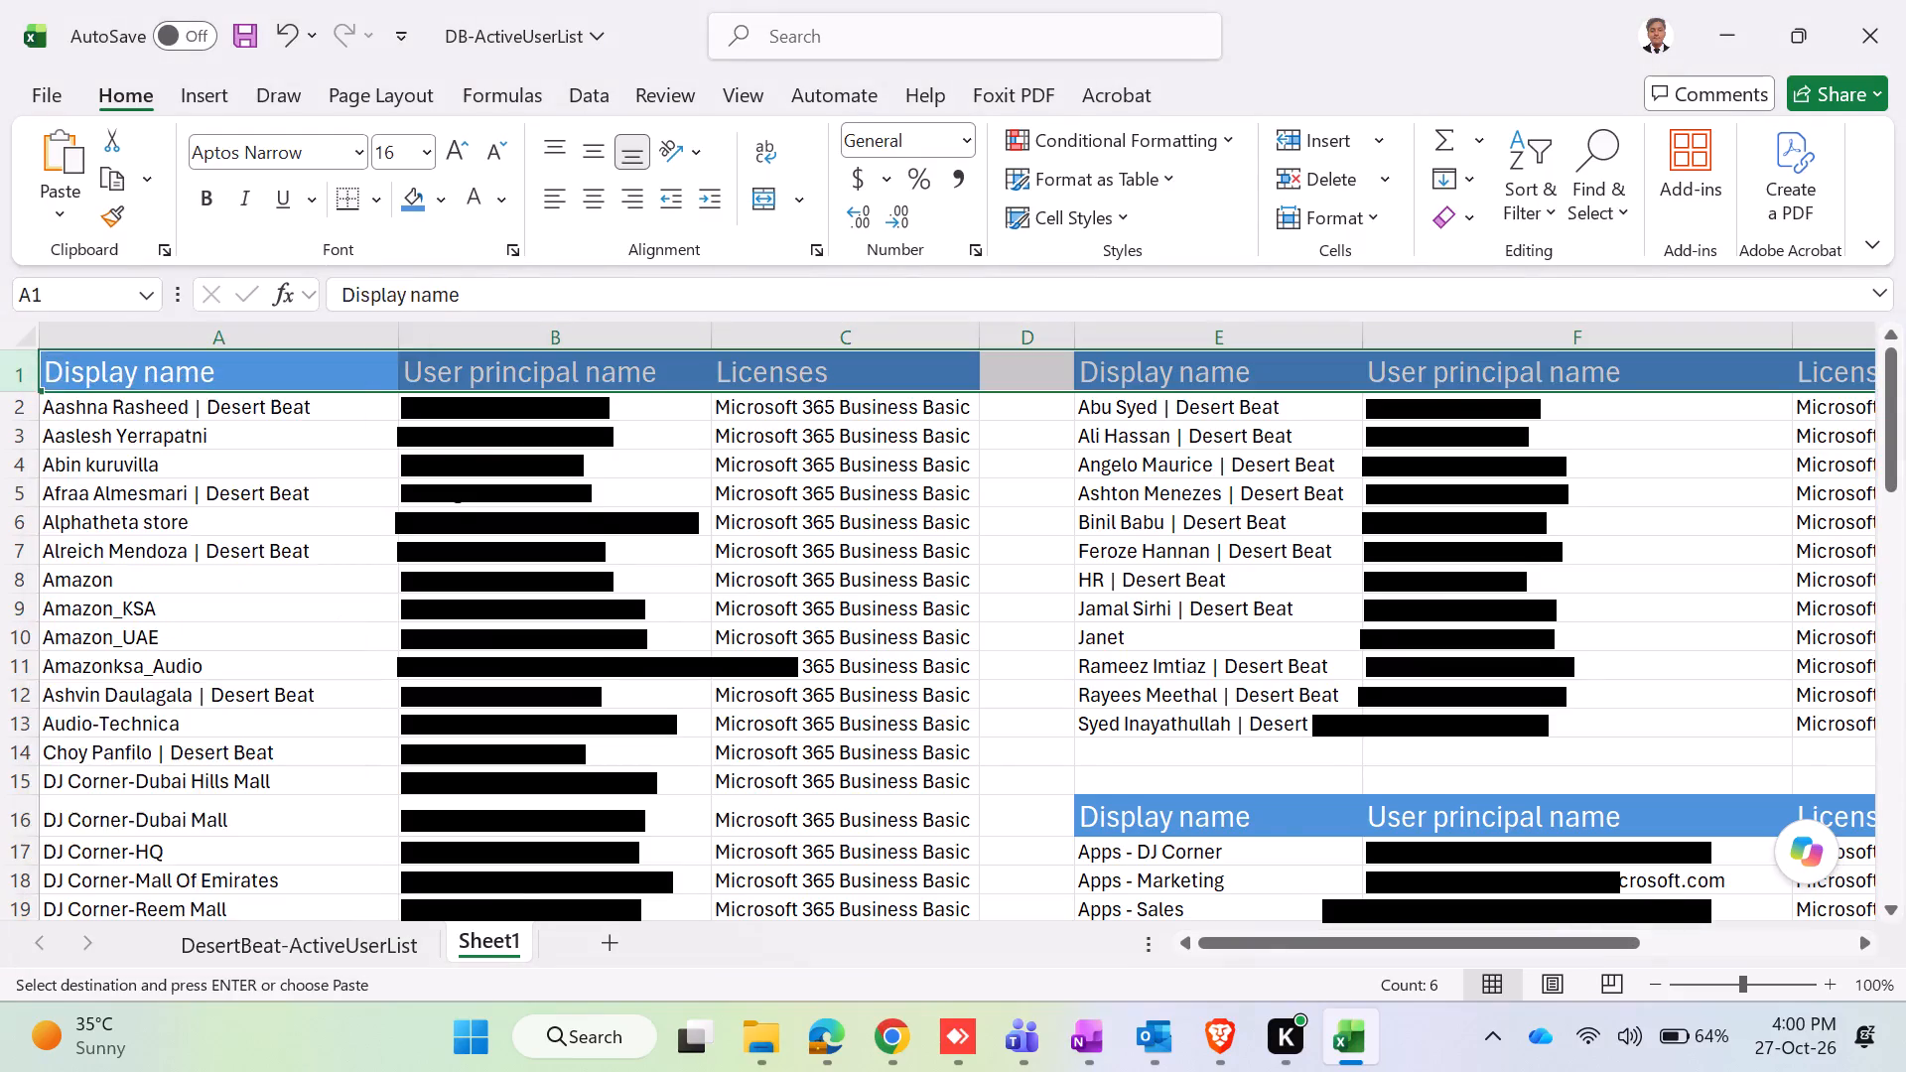
Copy the license name Microsoft 365 Business Basic from C3 to B1 as the group's title.
{"action": "left_click", "coordinate": [393, 373]}
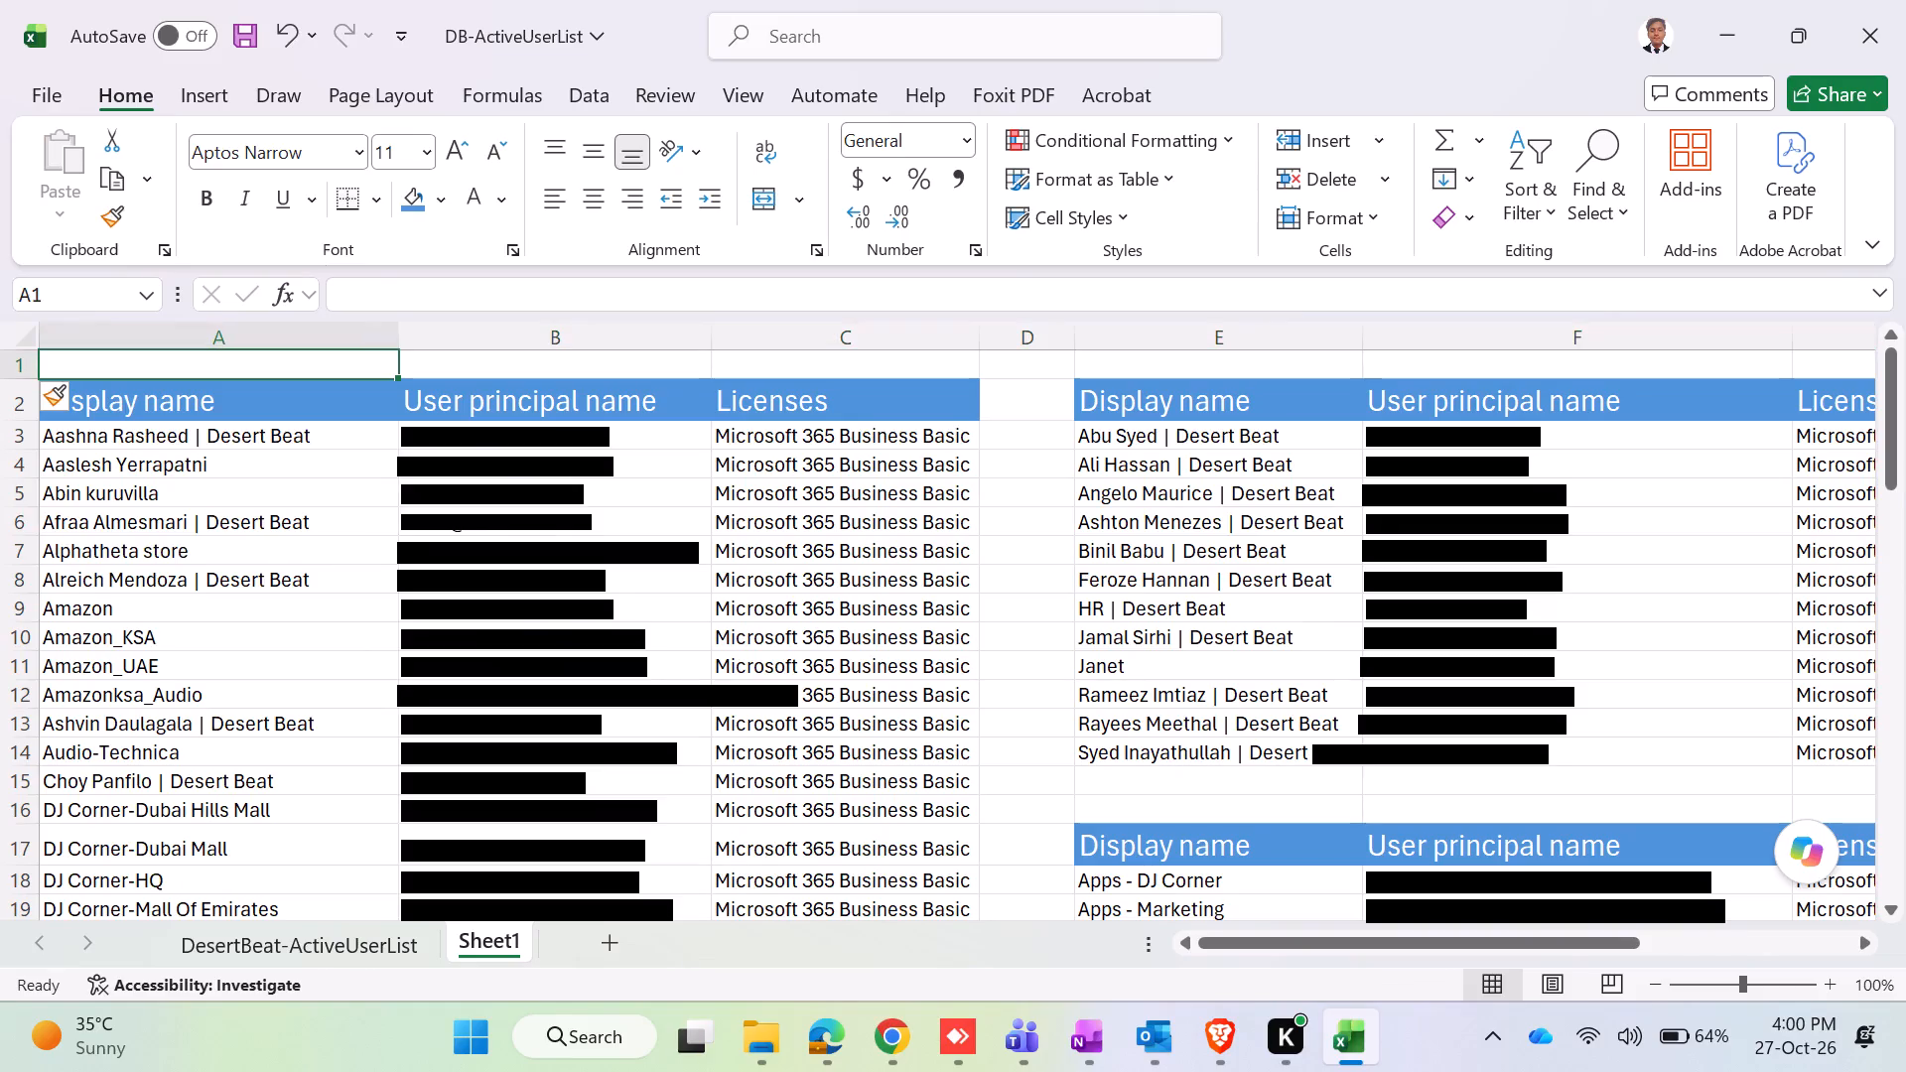
{"action": "key", "text": "shift+Right"}
{"action": "key", "text": "shift+Right"}
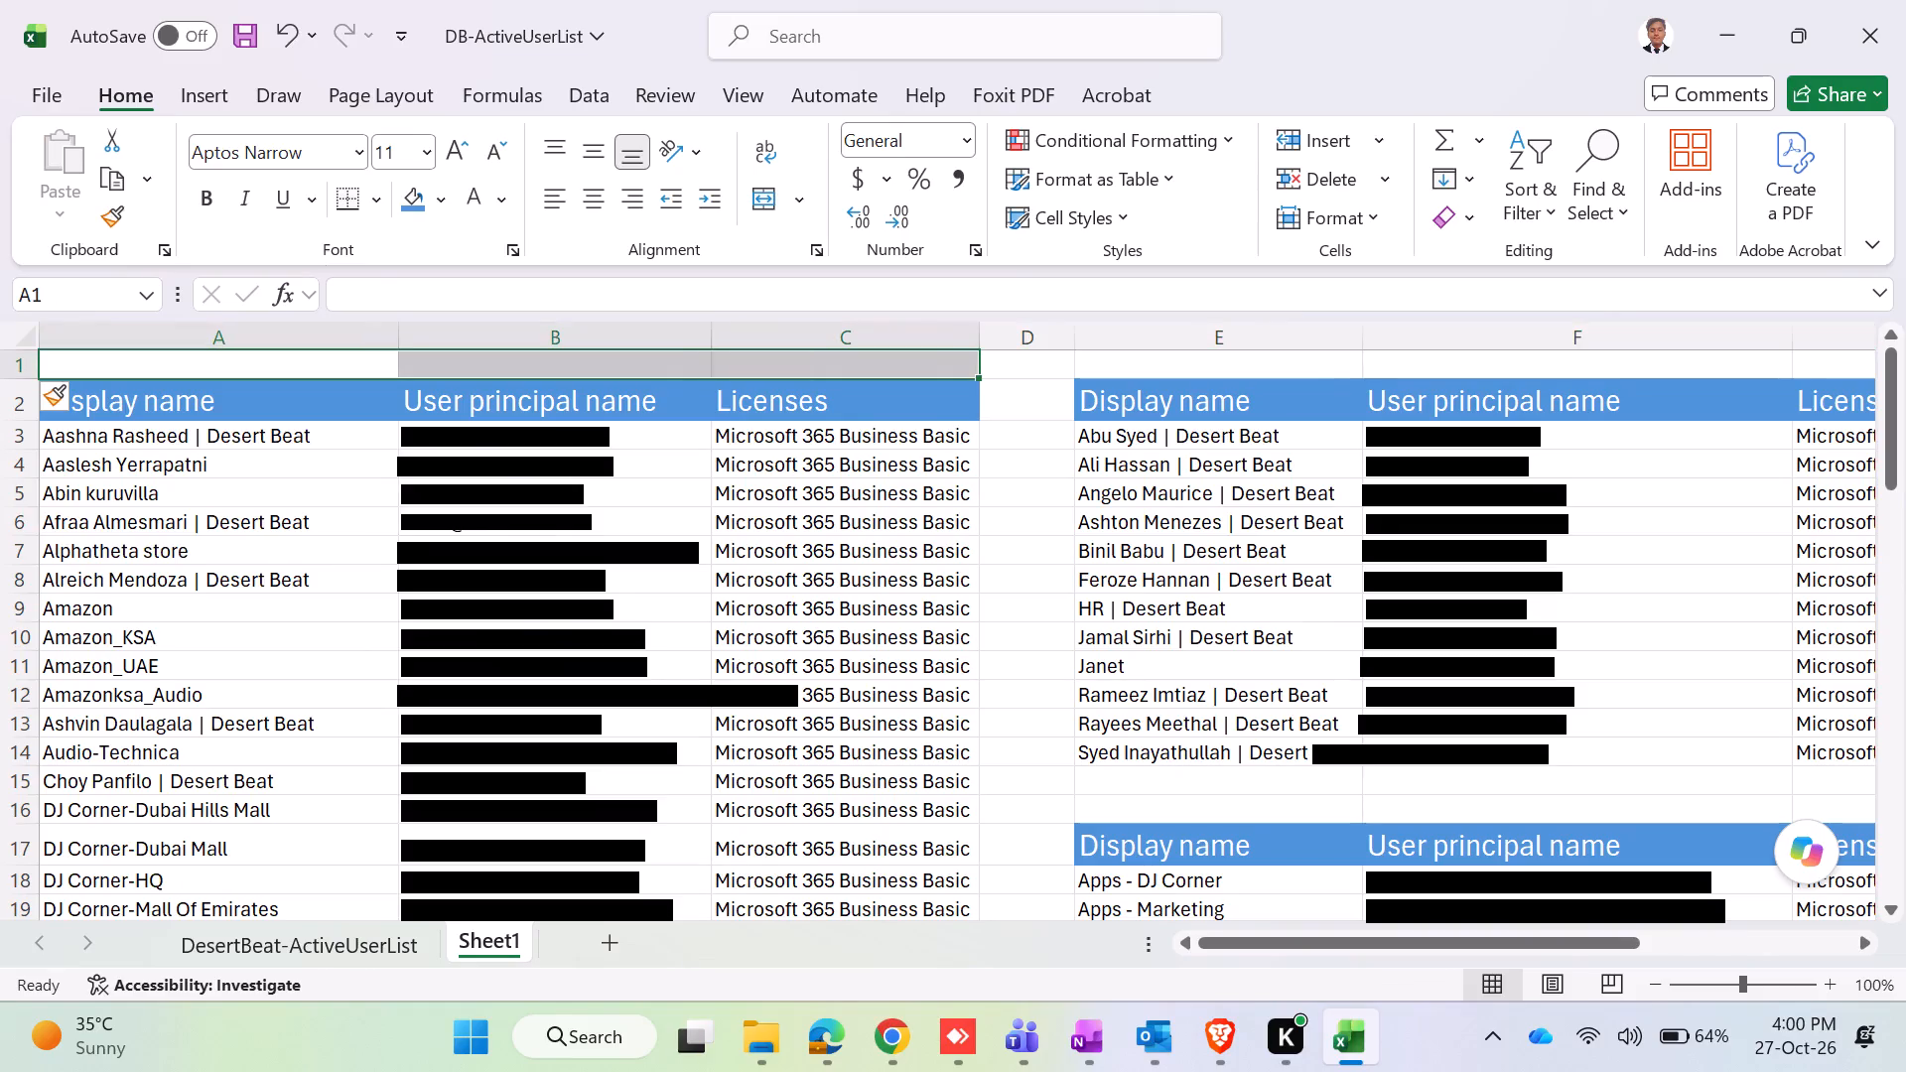
{"action": "left_click", "coordinate": [791, 438]}
{"action": "key", "text": "ctrl+c"}
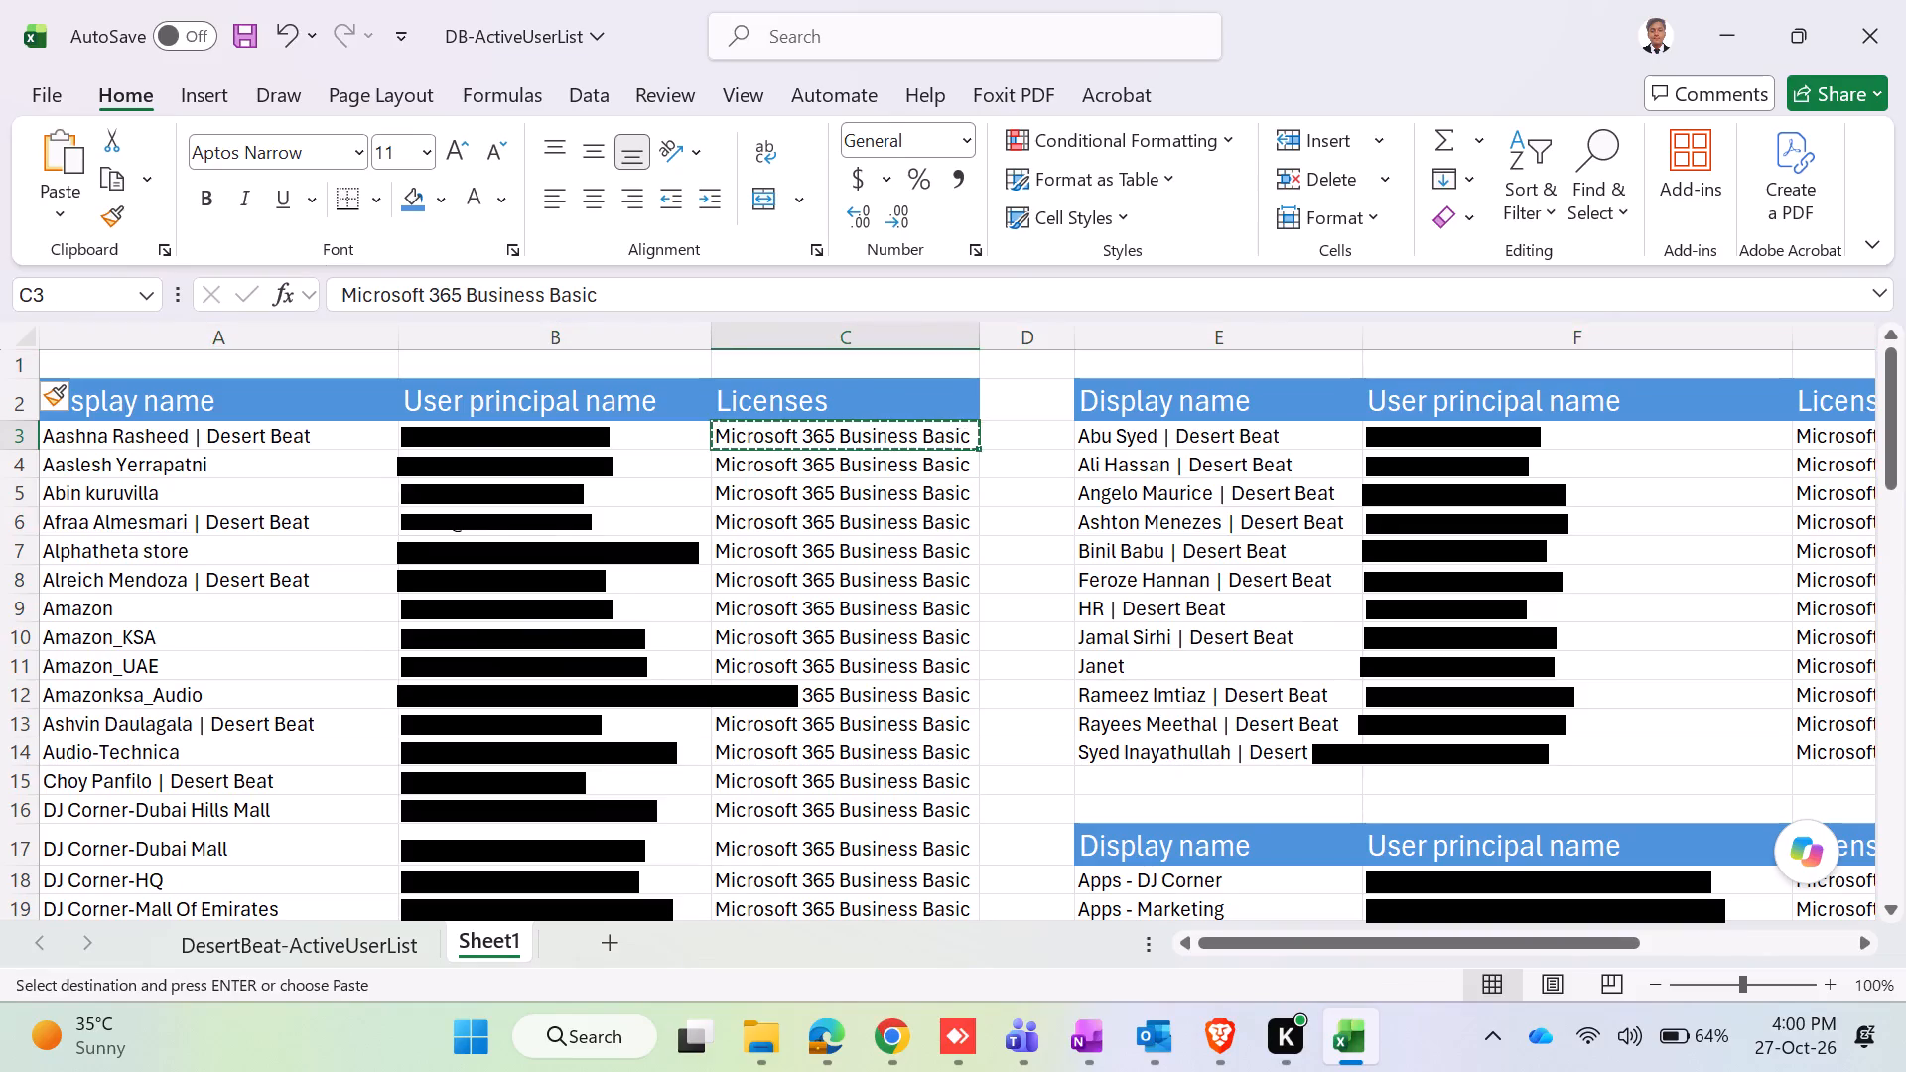
{"action": "left_click", "coordinate": [501, 383]}
{"action": "left_click", "coordinate": [504, 358]}
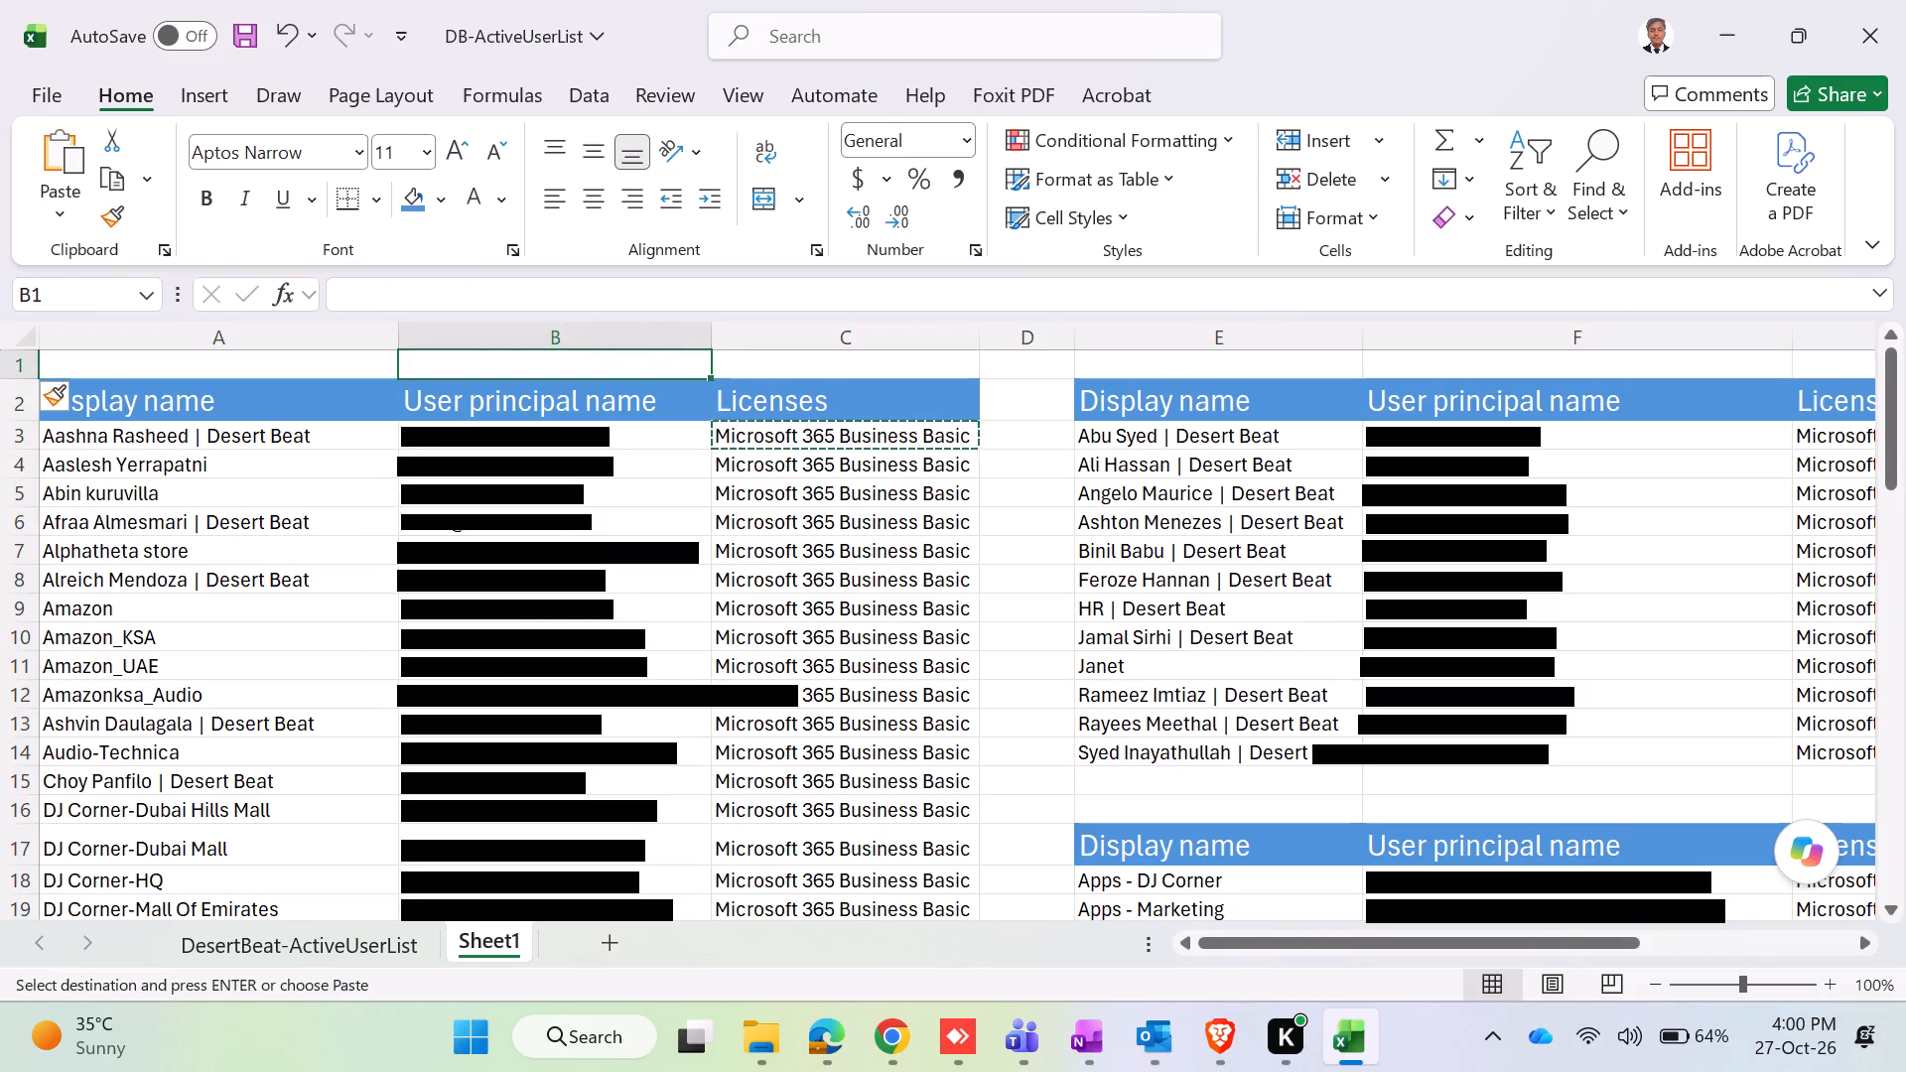
{"action": "key", "text": "ctrl+v"}
Merge cells A1 to C1 and centre the Microsoft 365 Business Basic title horizontally and vertically.
{"action": "left_click", "coordinate": [343, 370]}
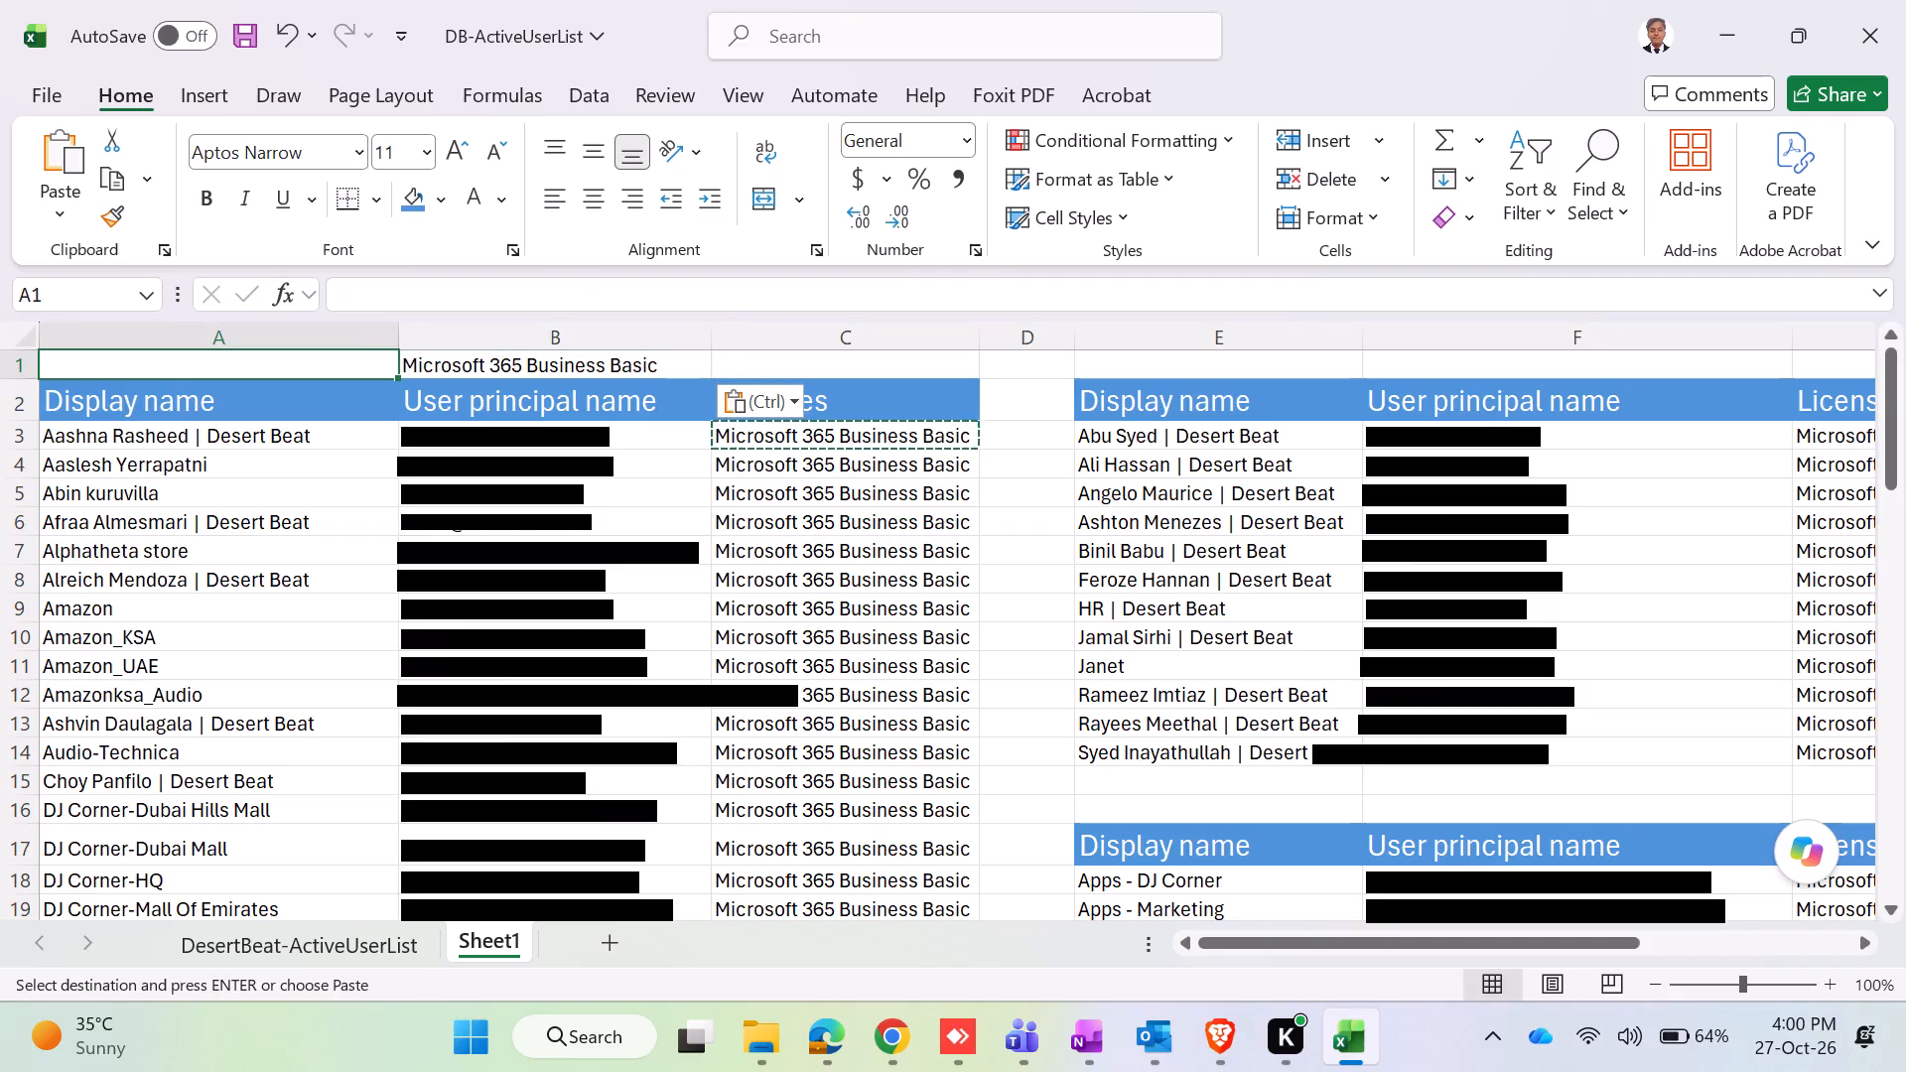
{"action": "key", "text": "shift+Right"}
{"action": "key", "text": "shift+Right"}
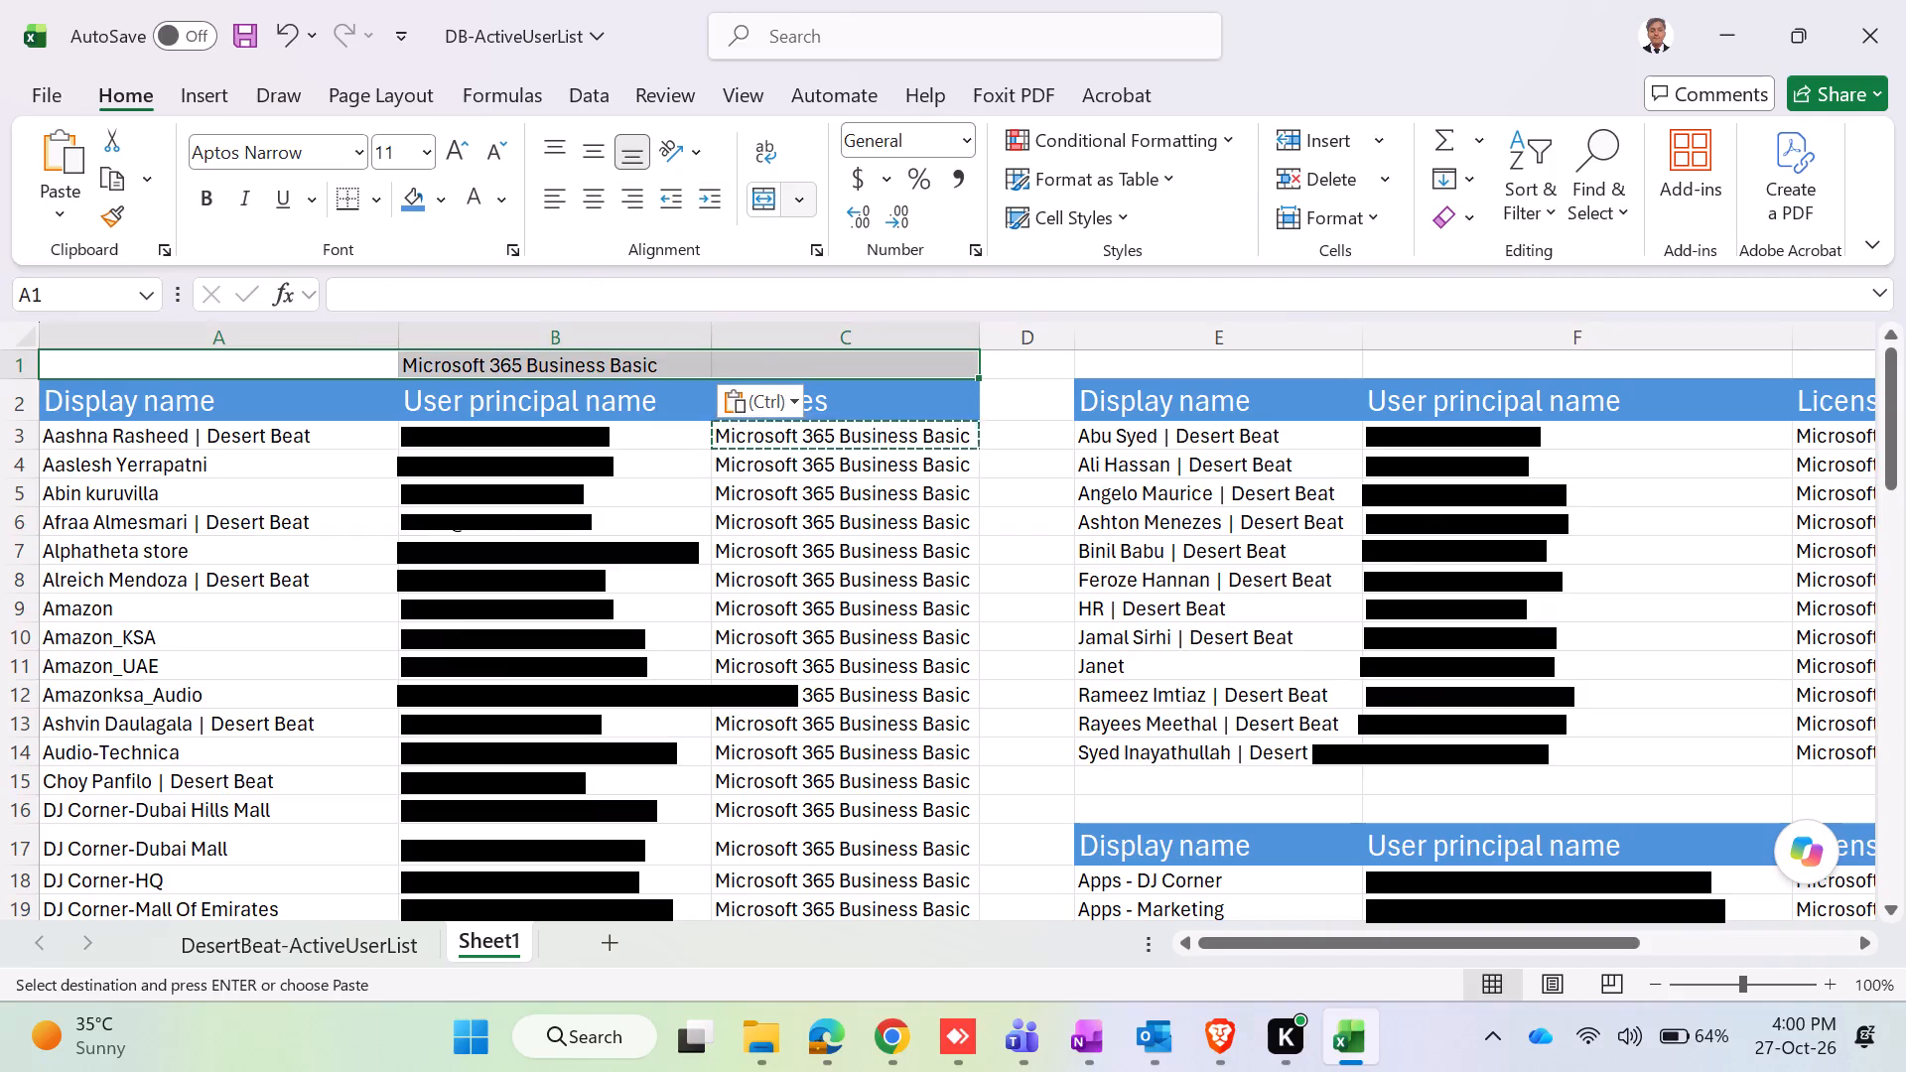
{"action": "left_click", "coordinate": [816, 203]}
{"action": "left_click", "coordinate": [836, 339]}
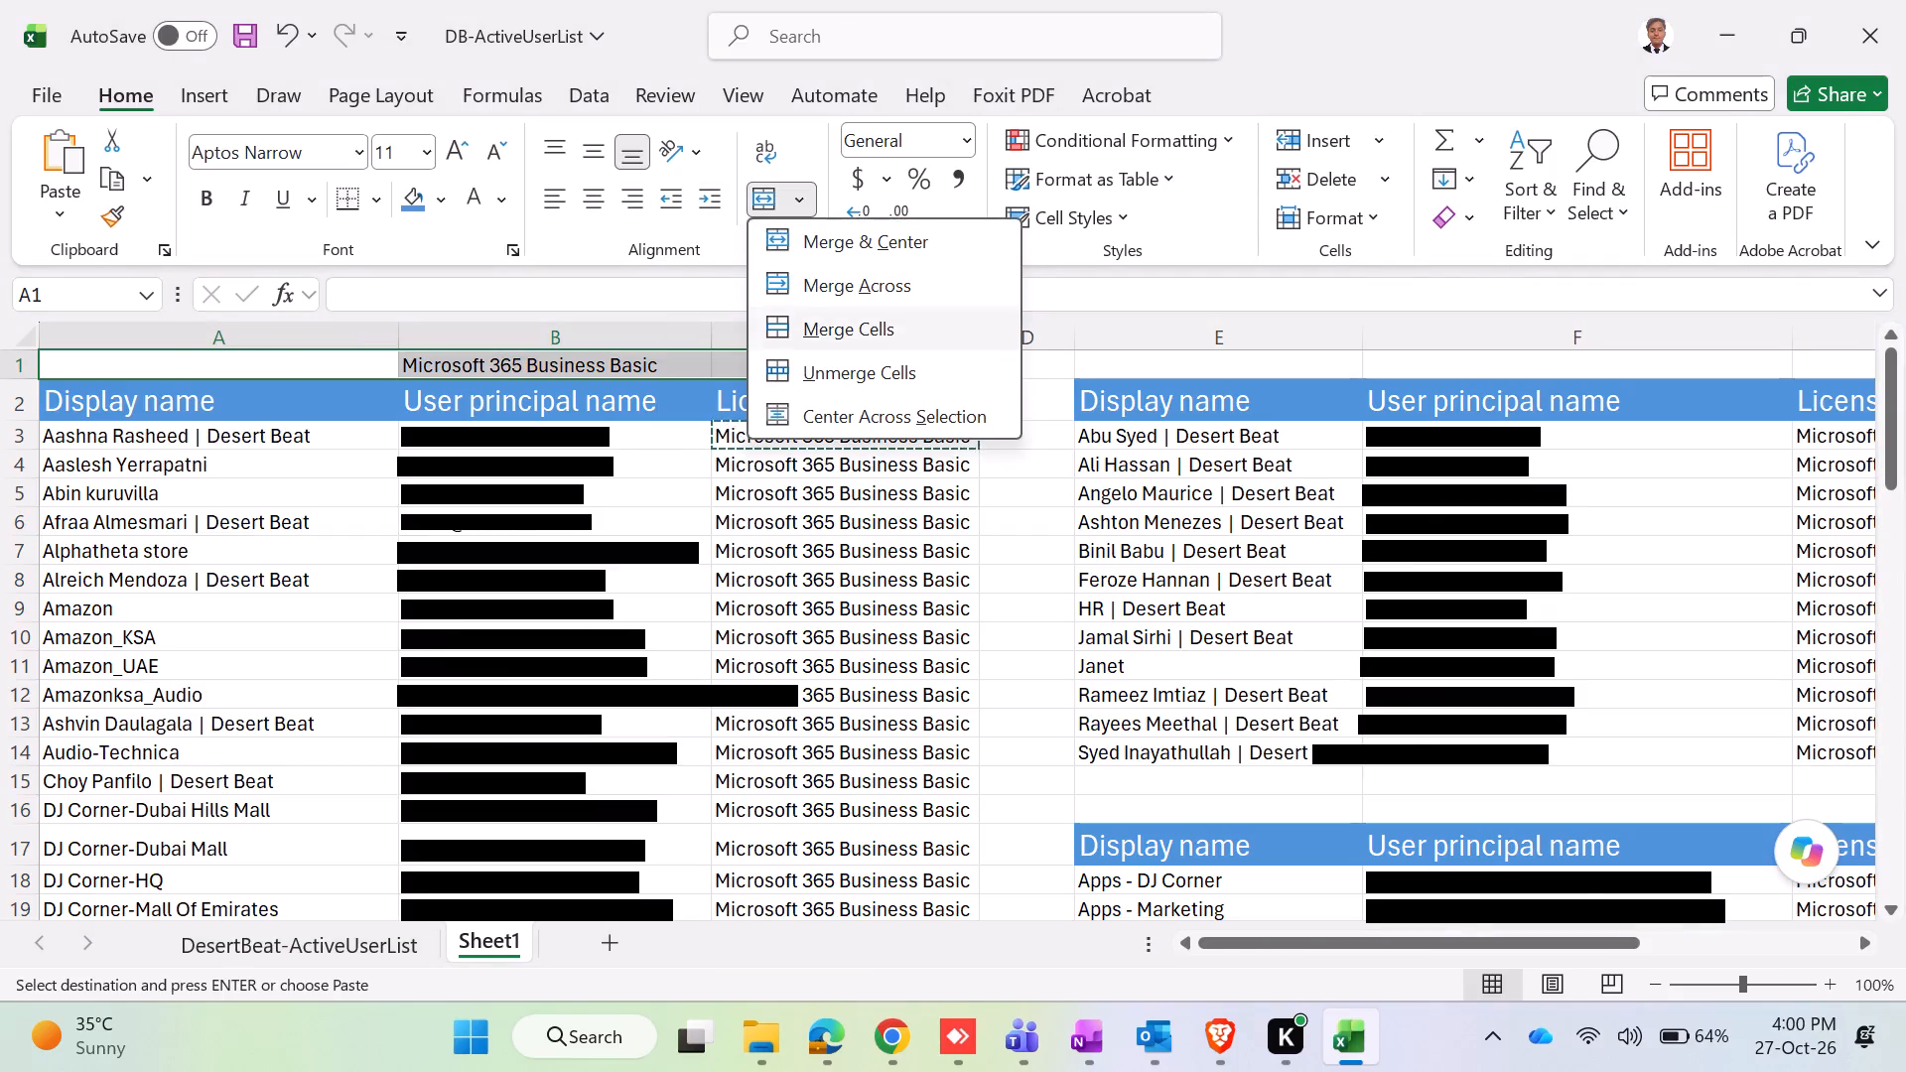
{"action": "left_click", "coordinate": [598, 140]}
{"action": "left_click", "coordinate": [599, 190]}
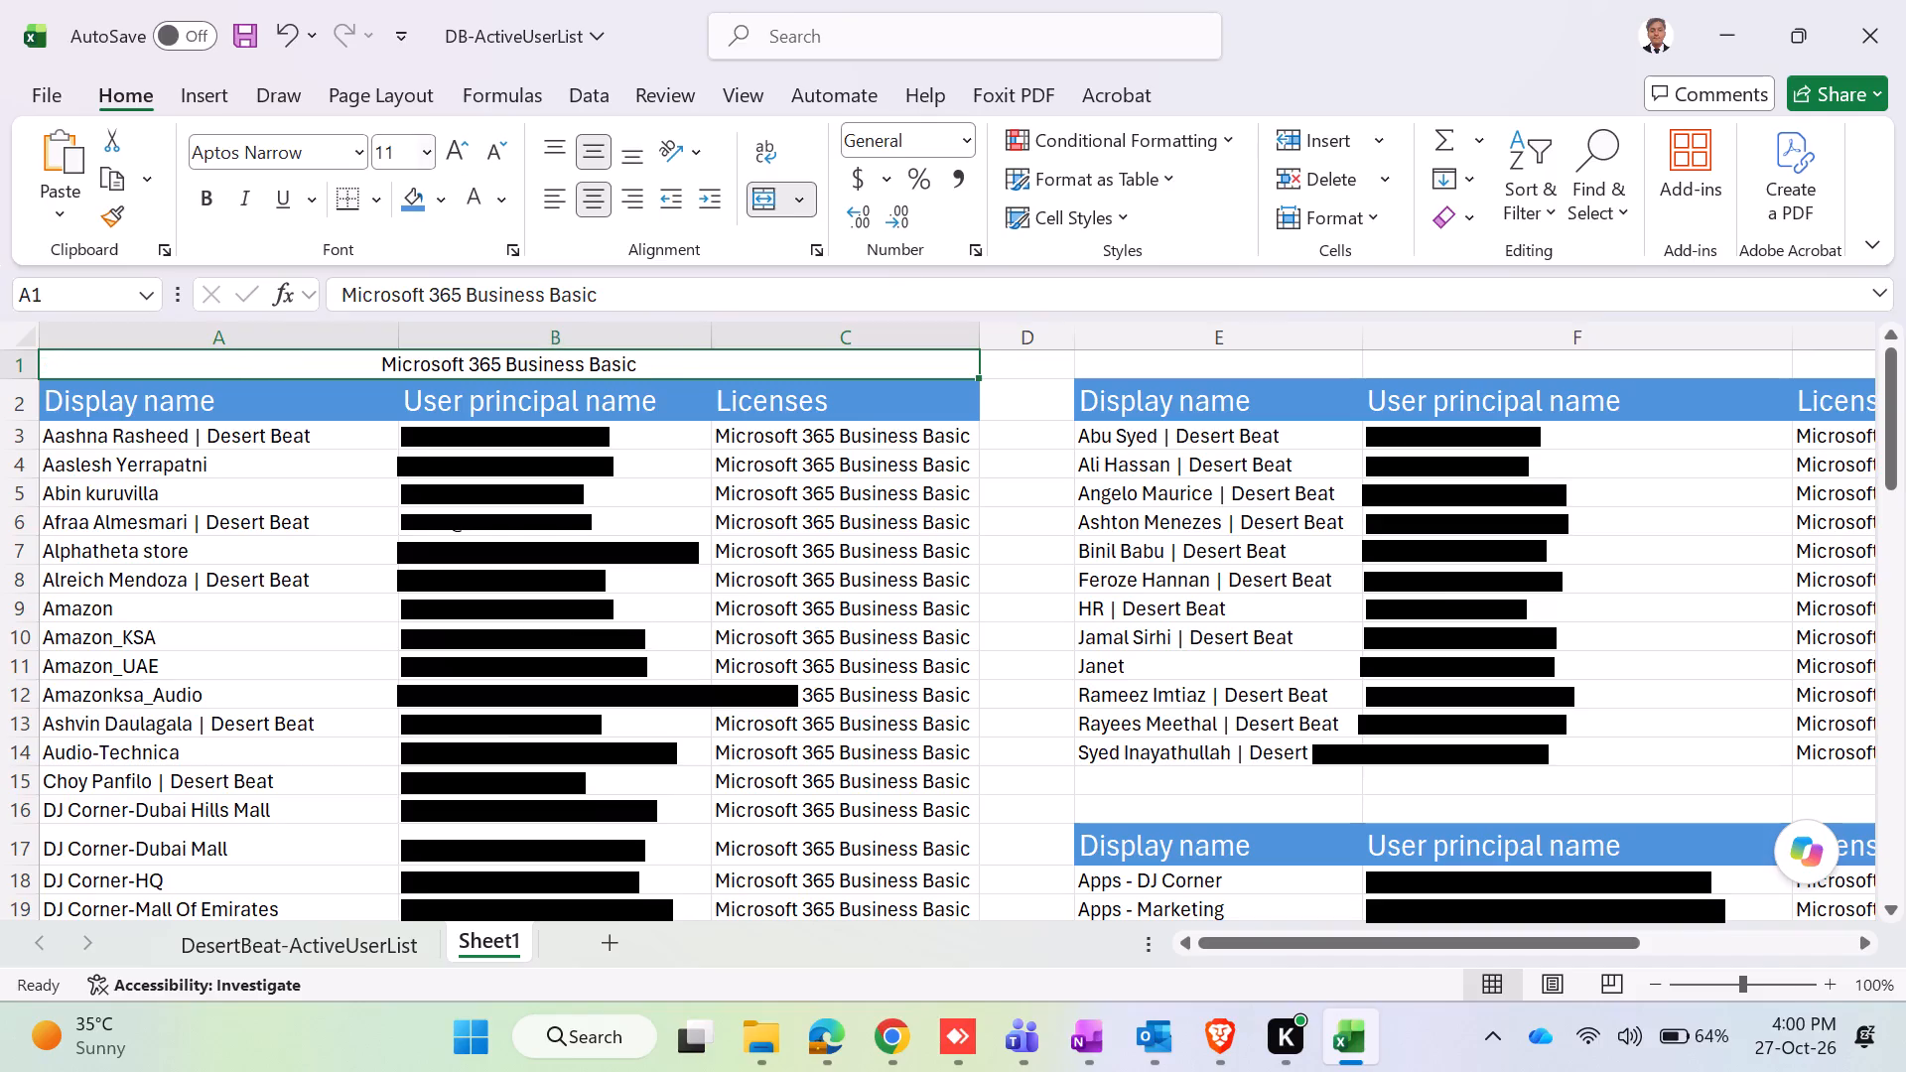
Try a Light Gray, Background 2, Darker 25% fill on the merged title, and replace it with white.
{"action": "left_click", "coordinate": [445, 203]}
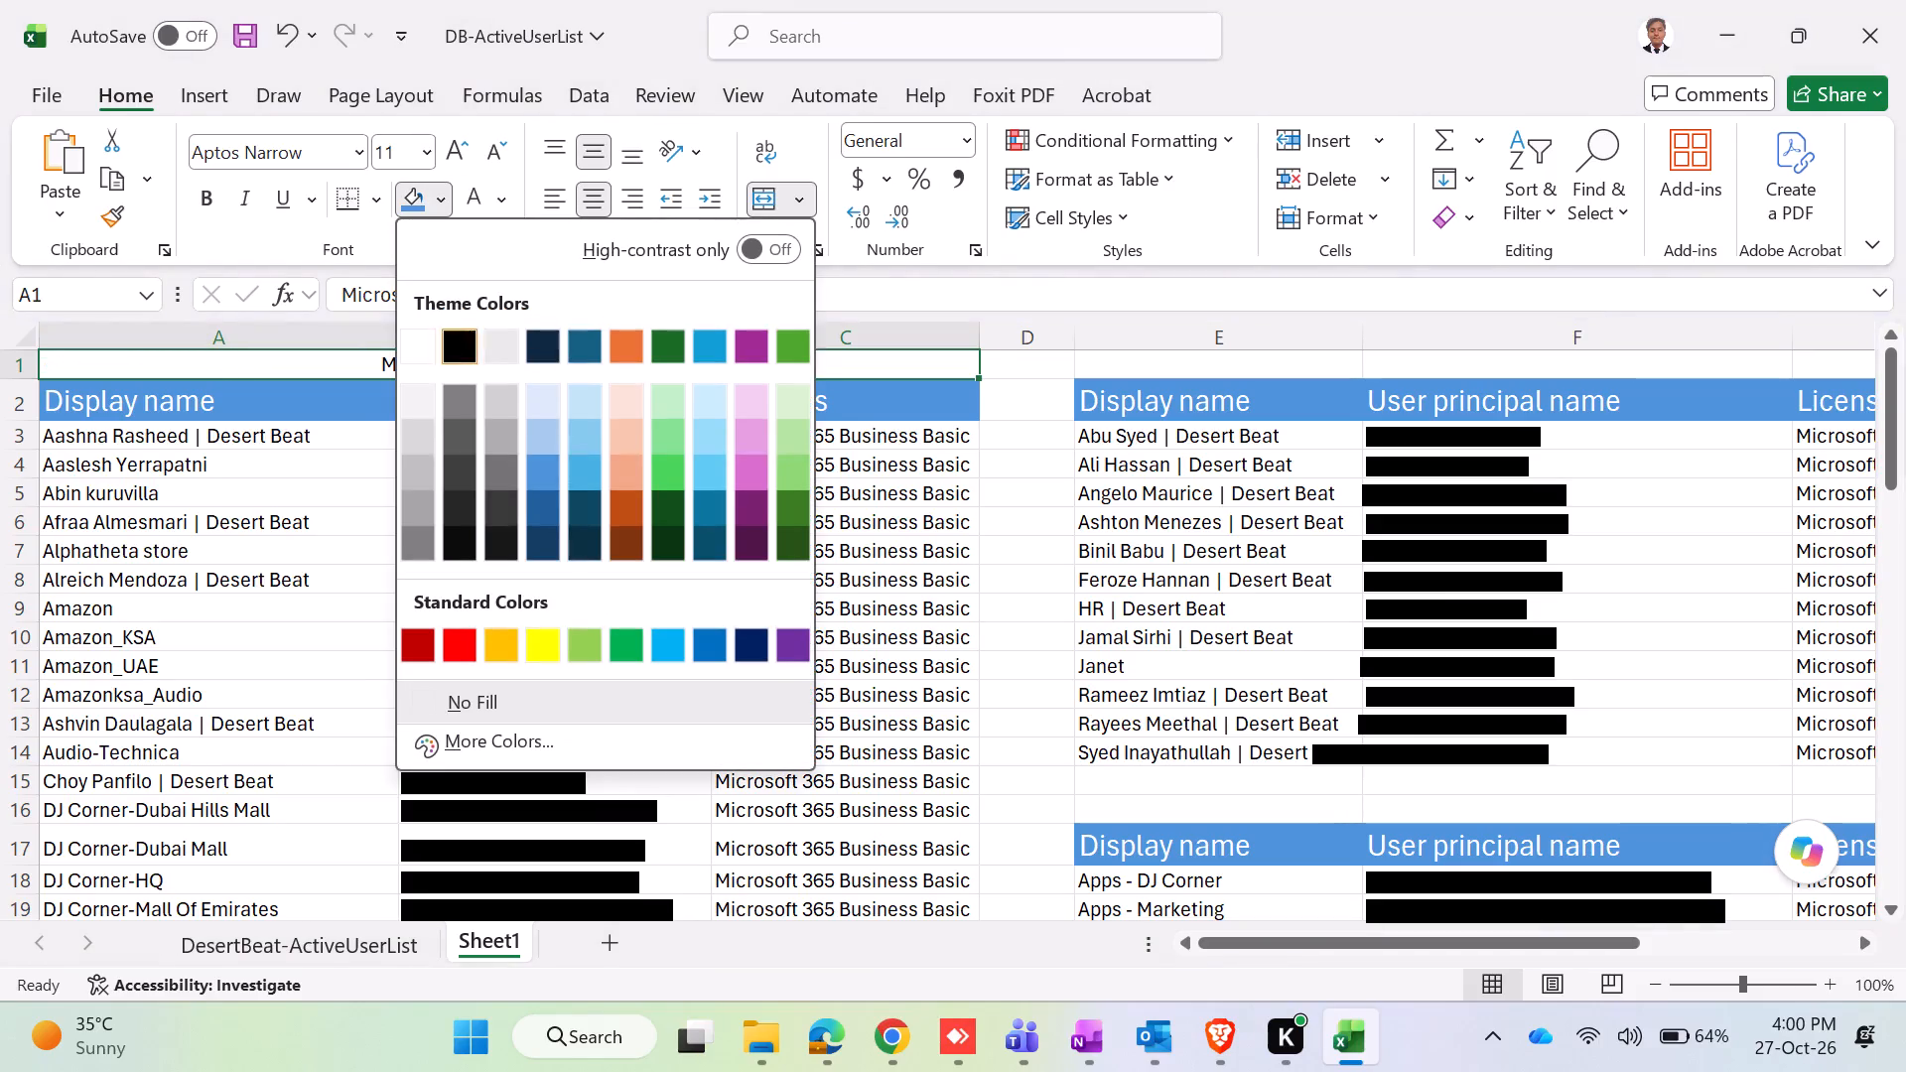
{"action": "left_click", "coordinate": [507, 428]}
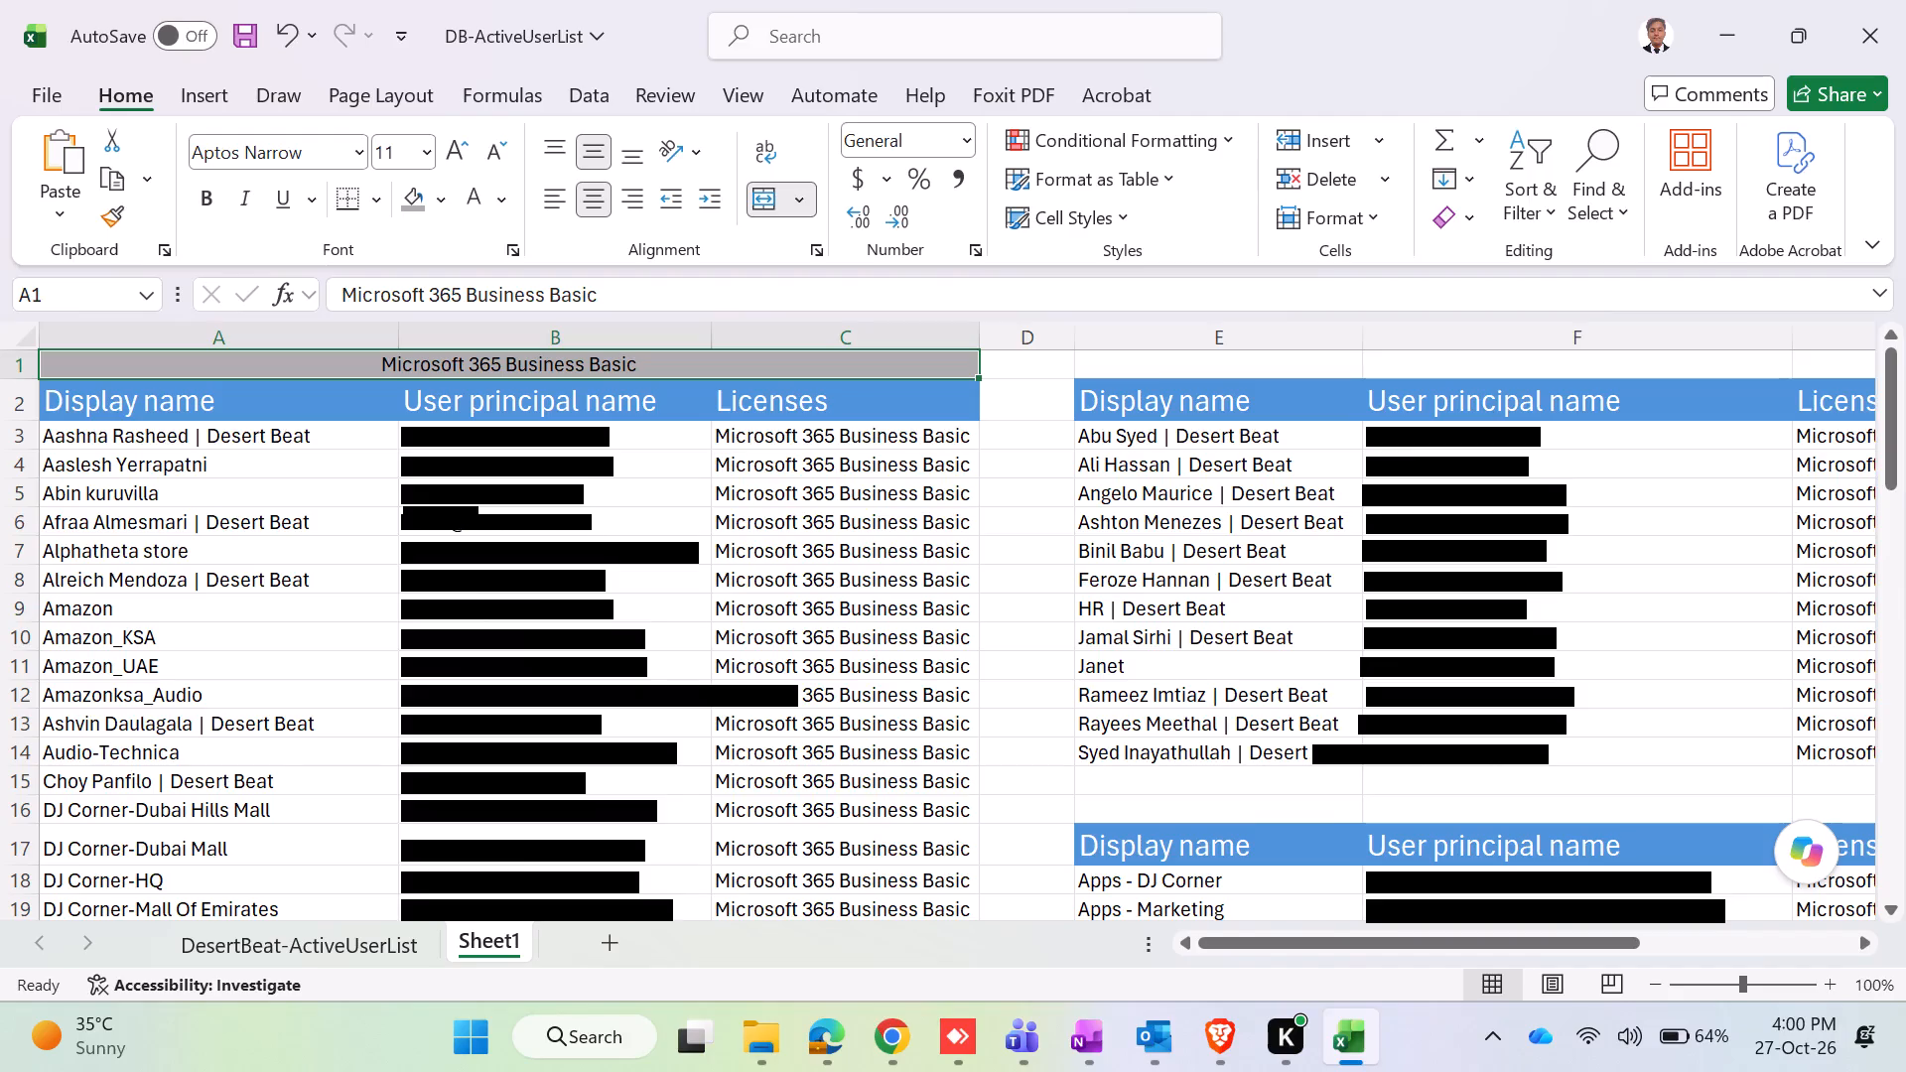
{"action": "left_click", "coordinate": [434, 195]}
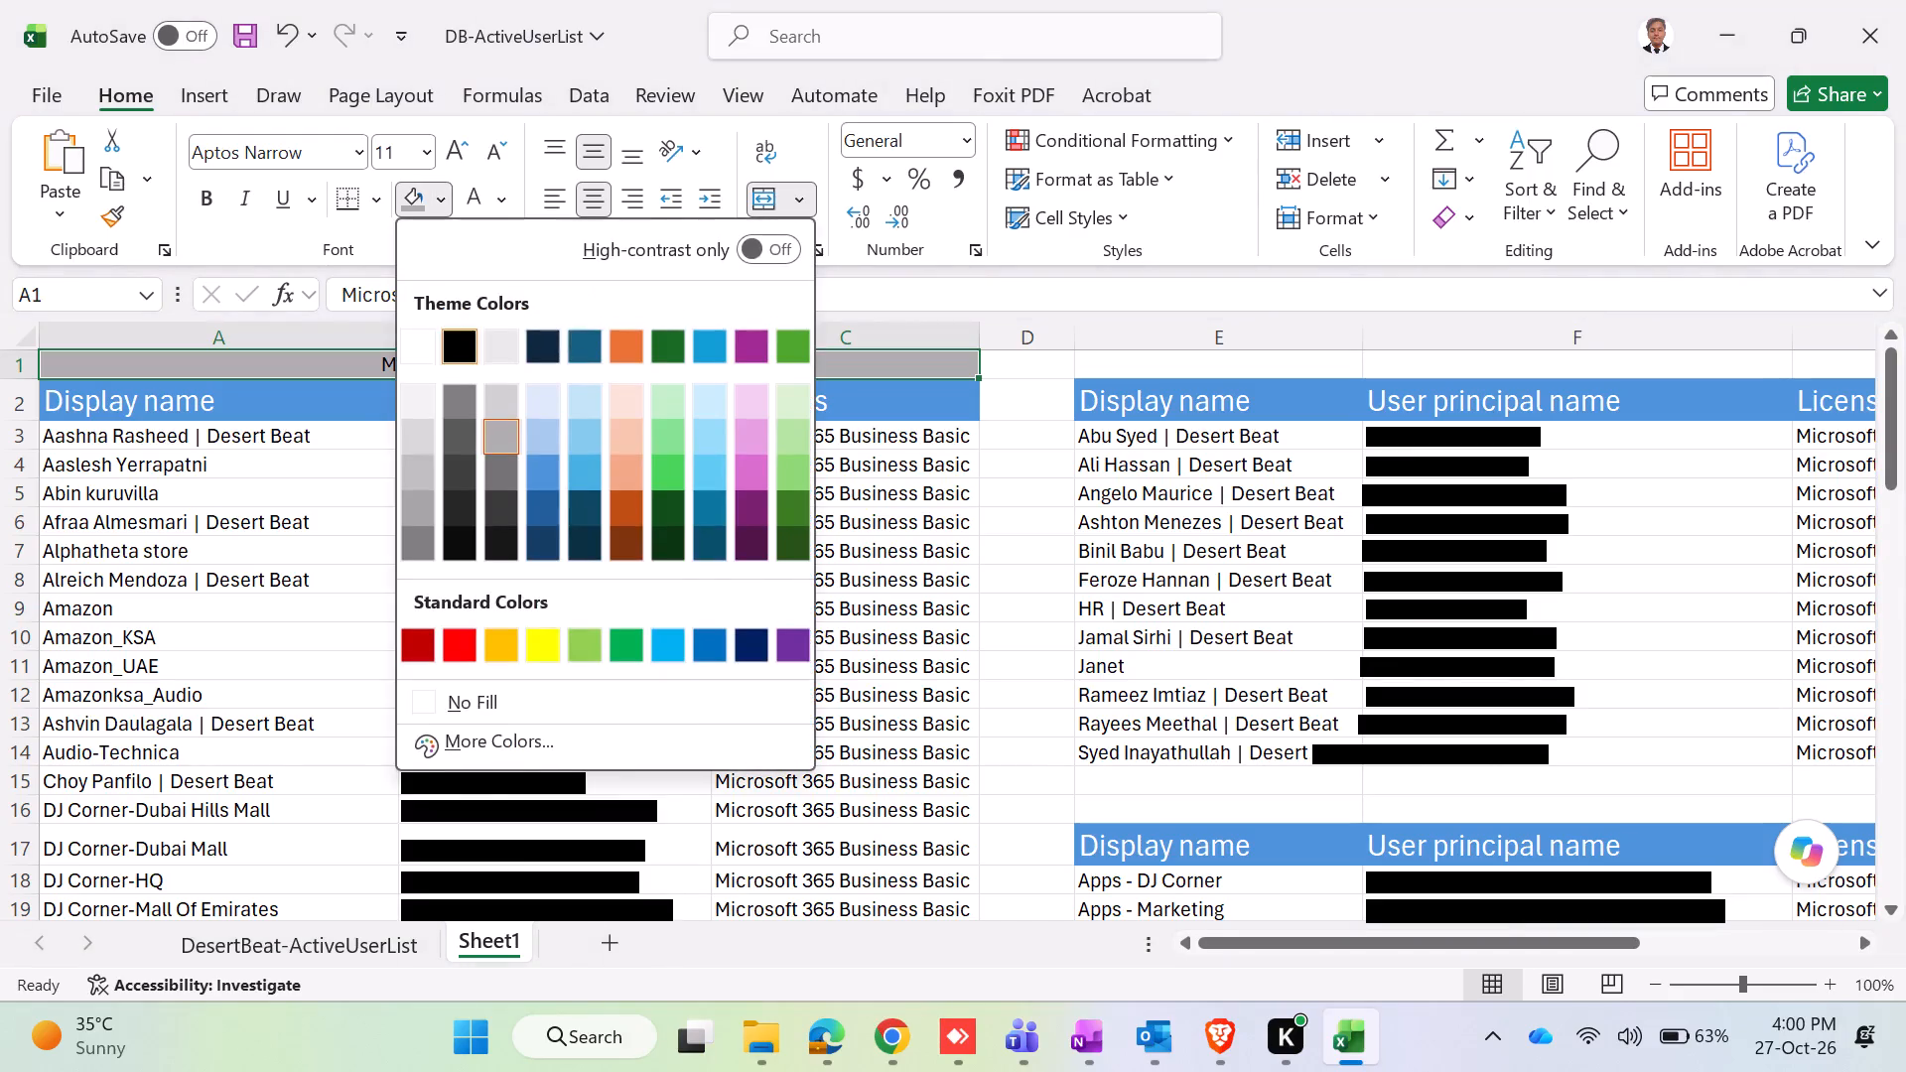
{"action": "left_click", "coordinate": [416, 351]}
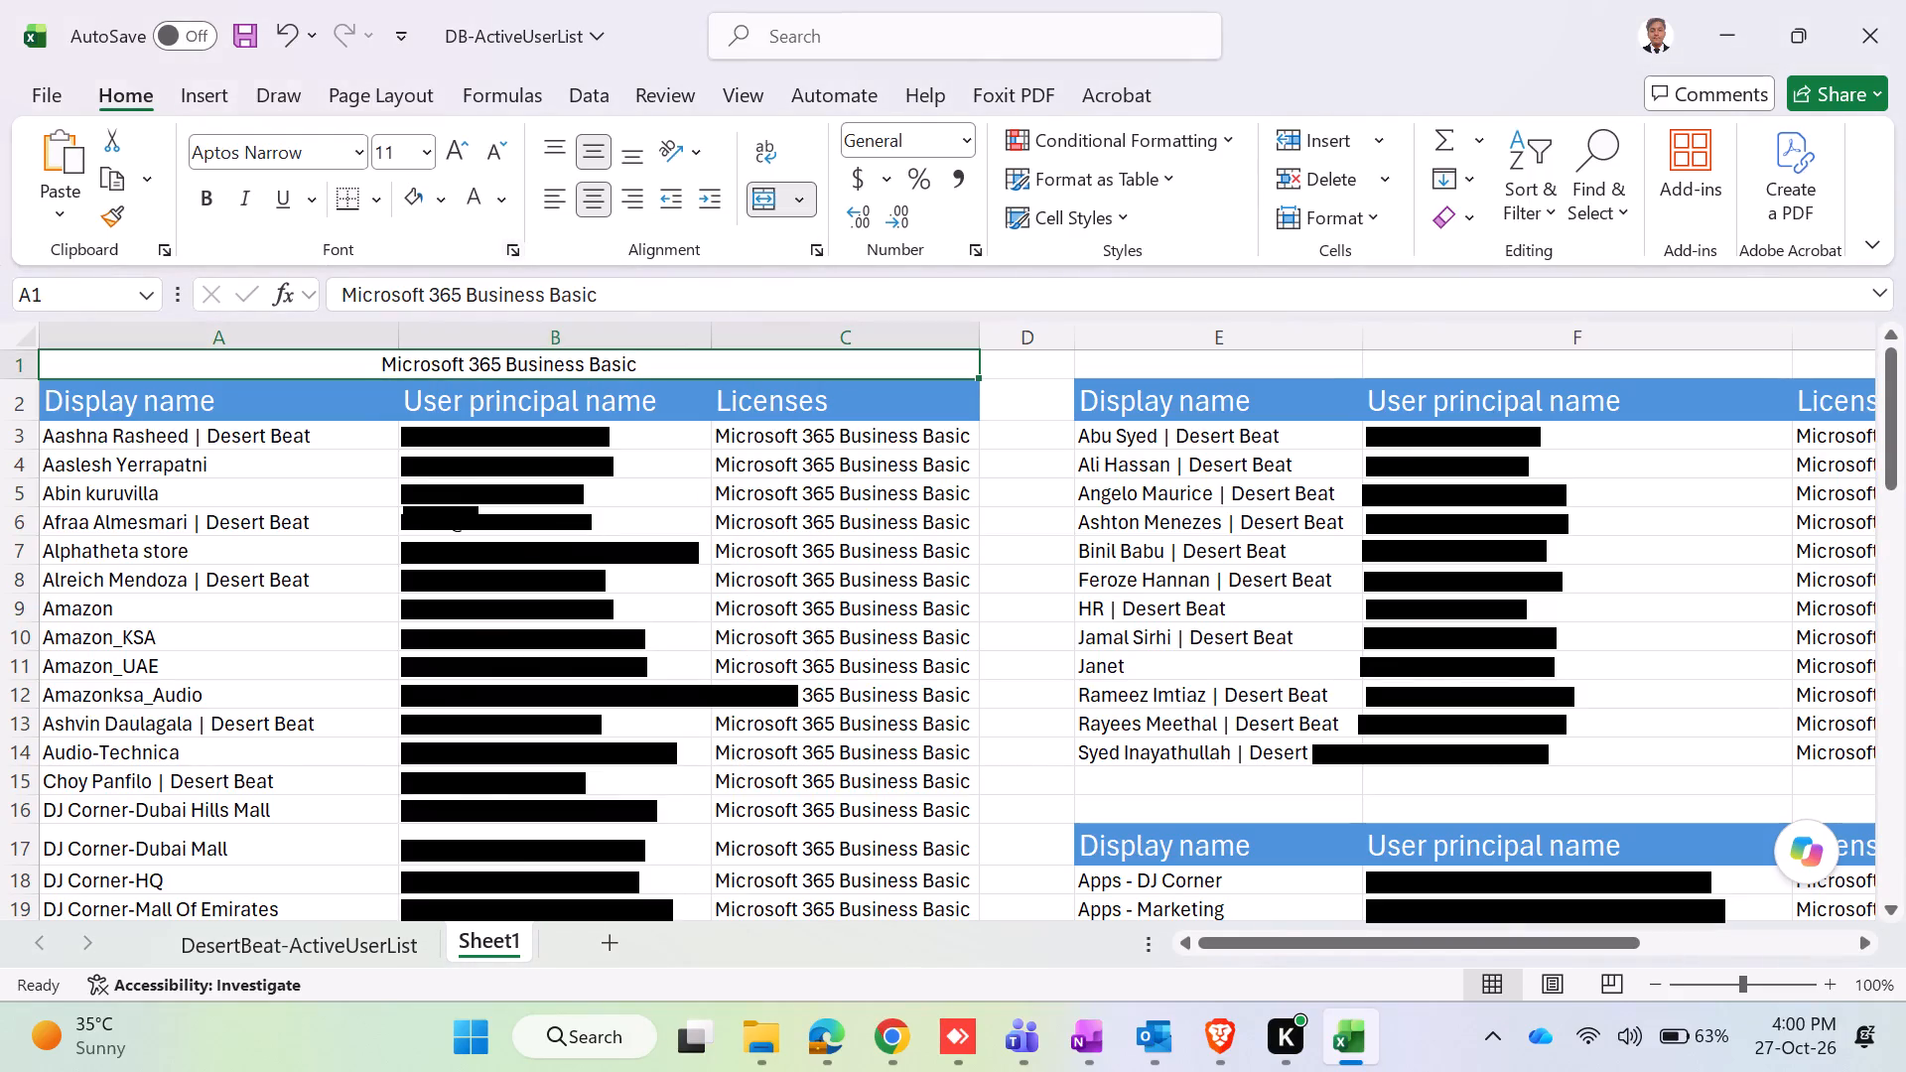
Format the Microsoft 365 Business Basic title with Light Gray, Background 2, Darker 25% fill, white text and font size 16.
{"action": "left_click", "coordinate": [430, 187]}
{"action": "left_click", "coordinate": [435, 192]}
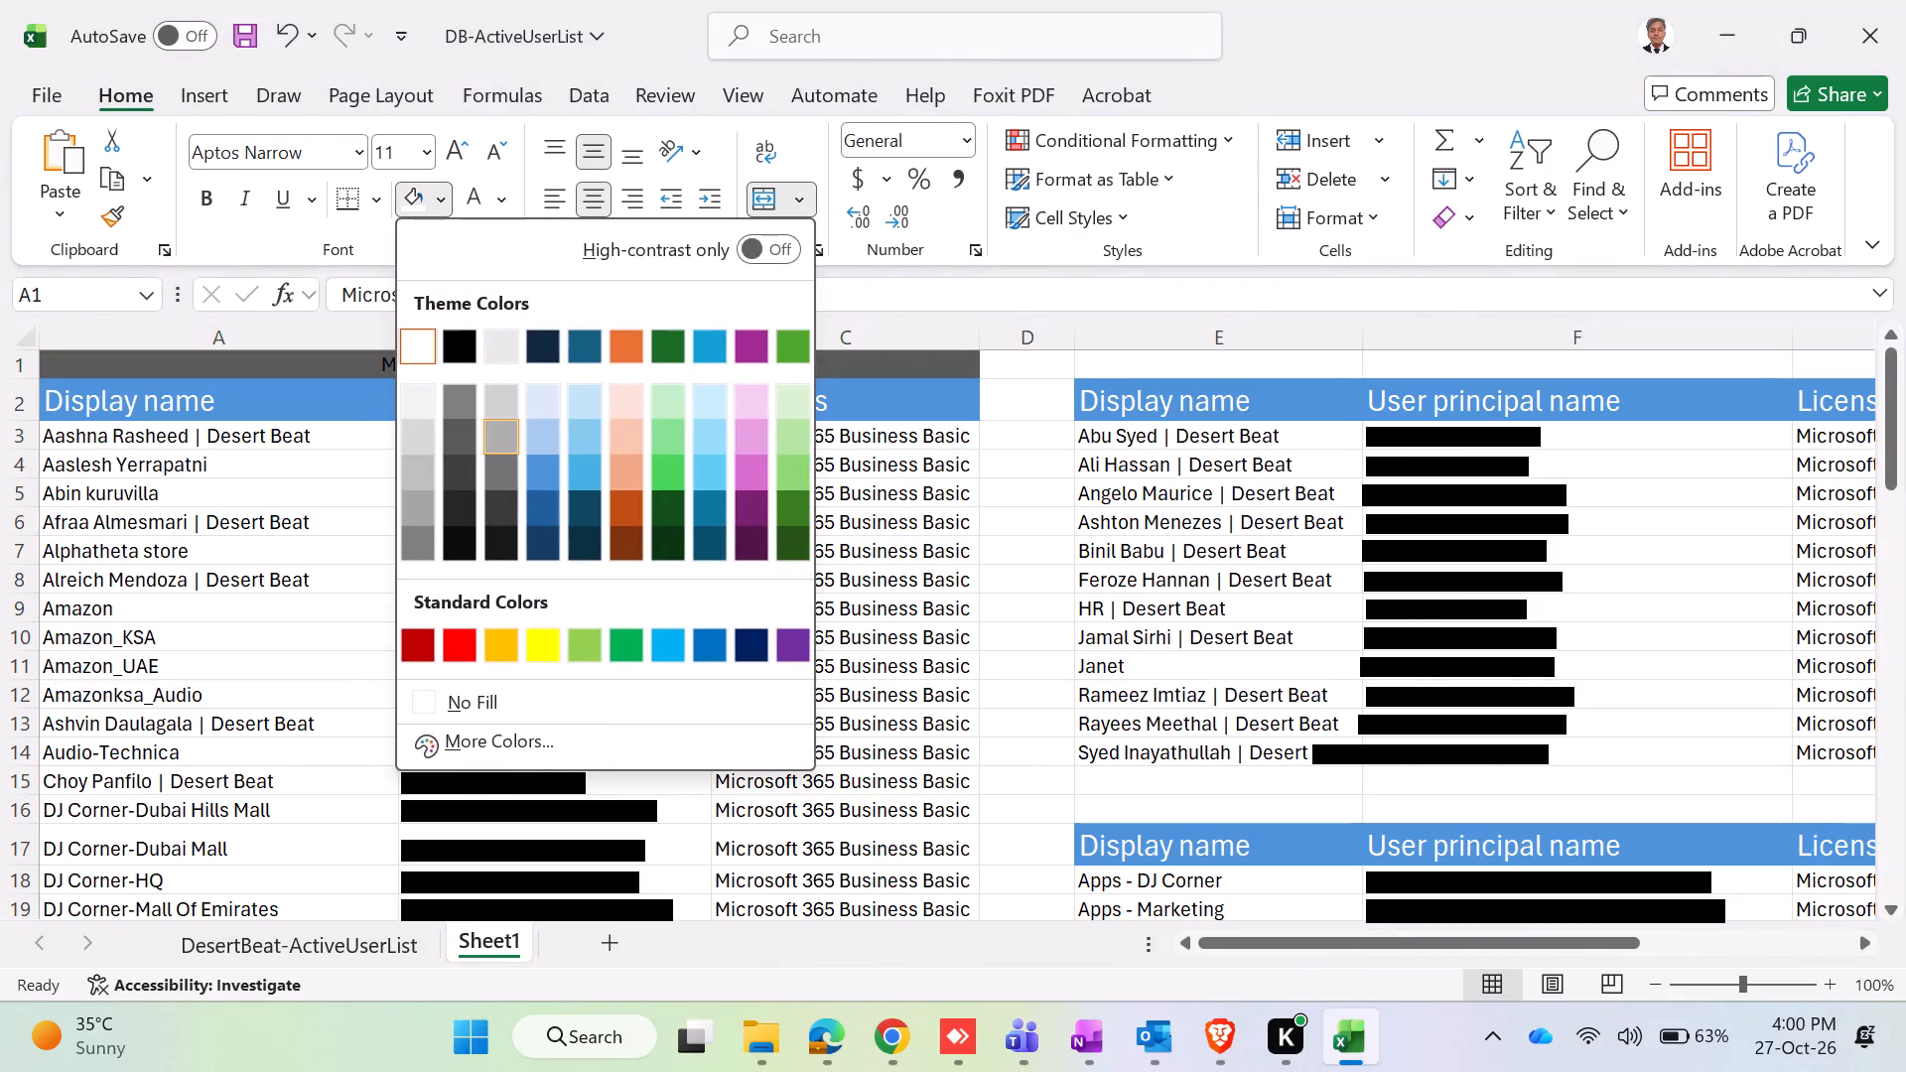
{"action": "left_click", "coordinate": [496, 424]}
{"action": "left_click", "coordinate": [500, 201]}
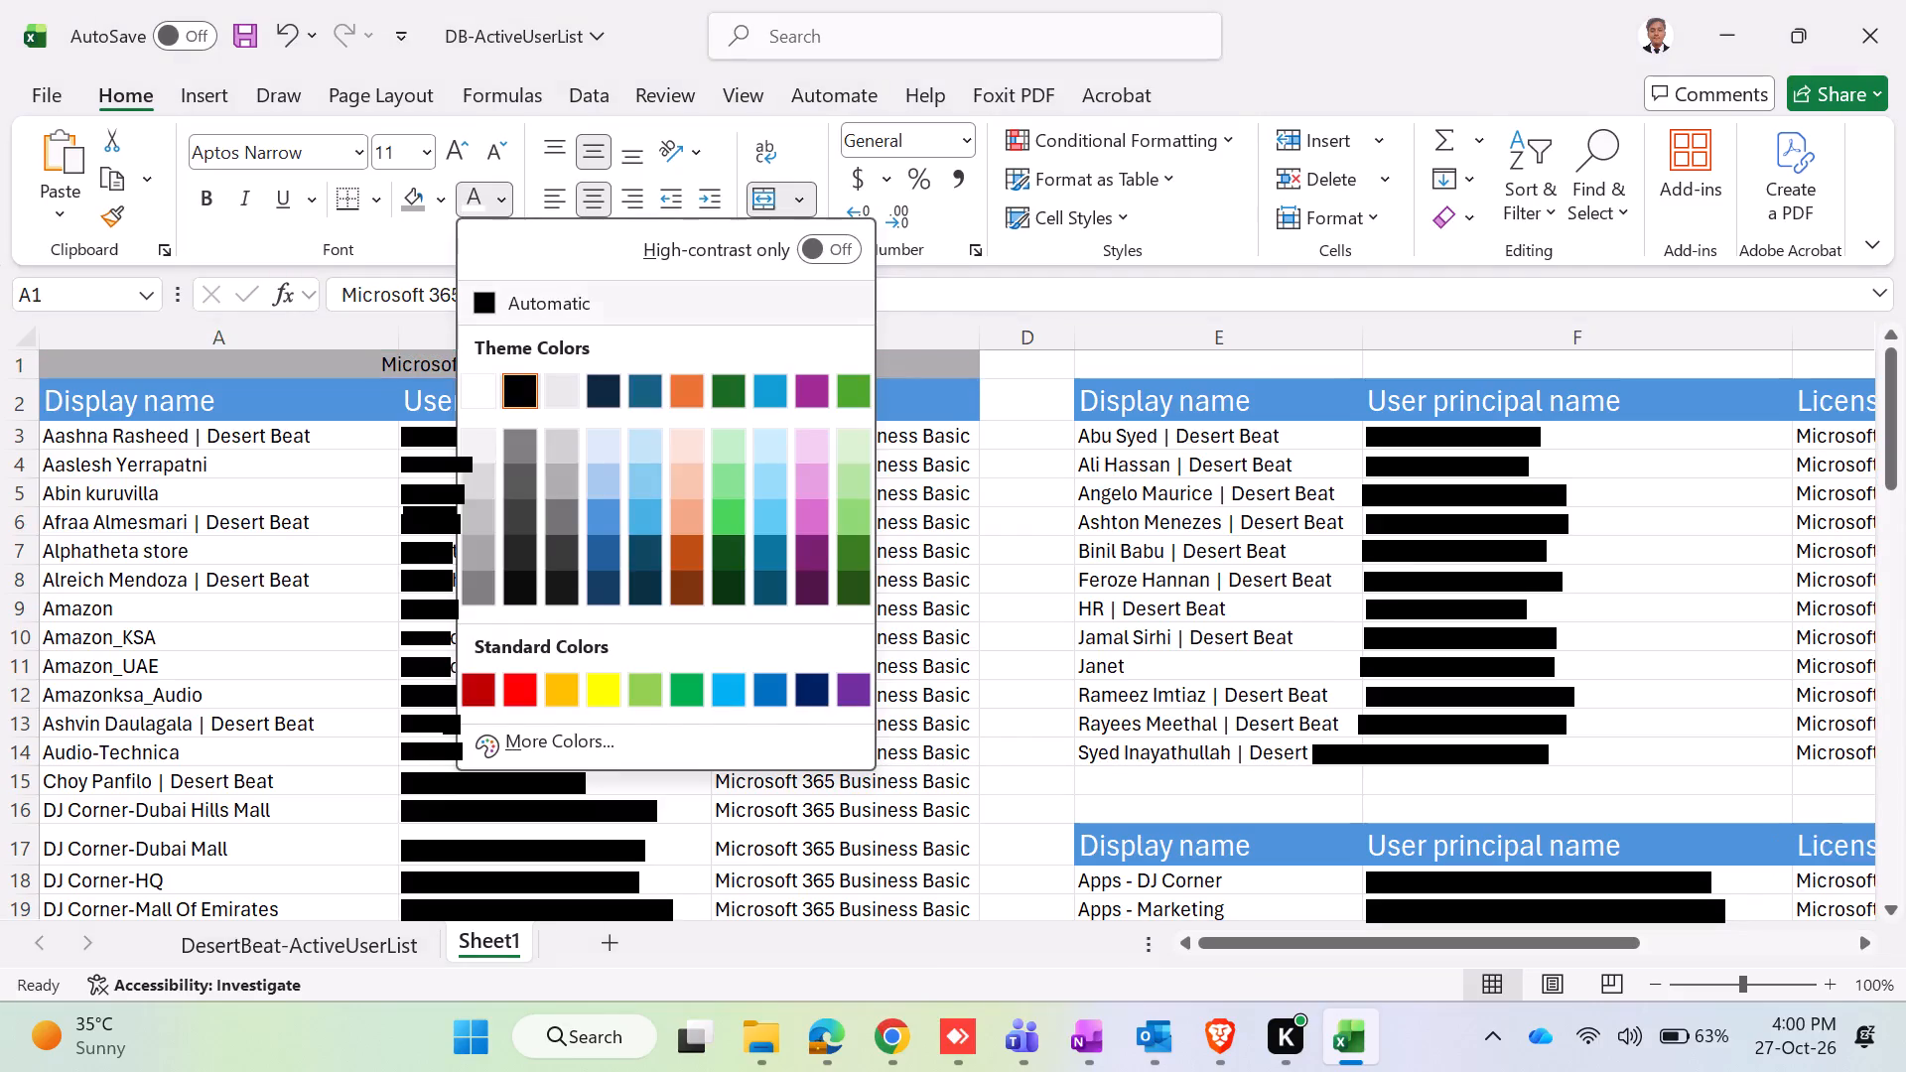
{"action": "left_click", "coordinate": [483, 379]}
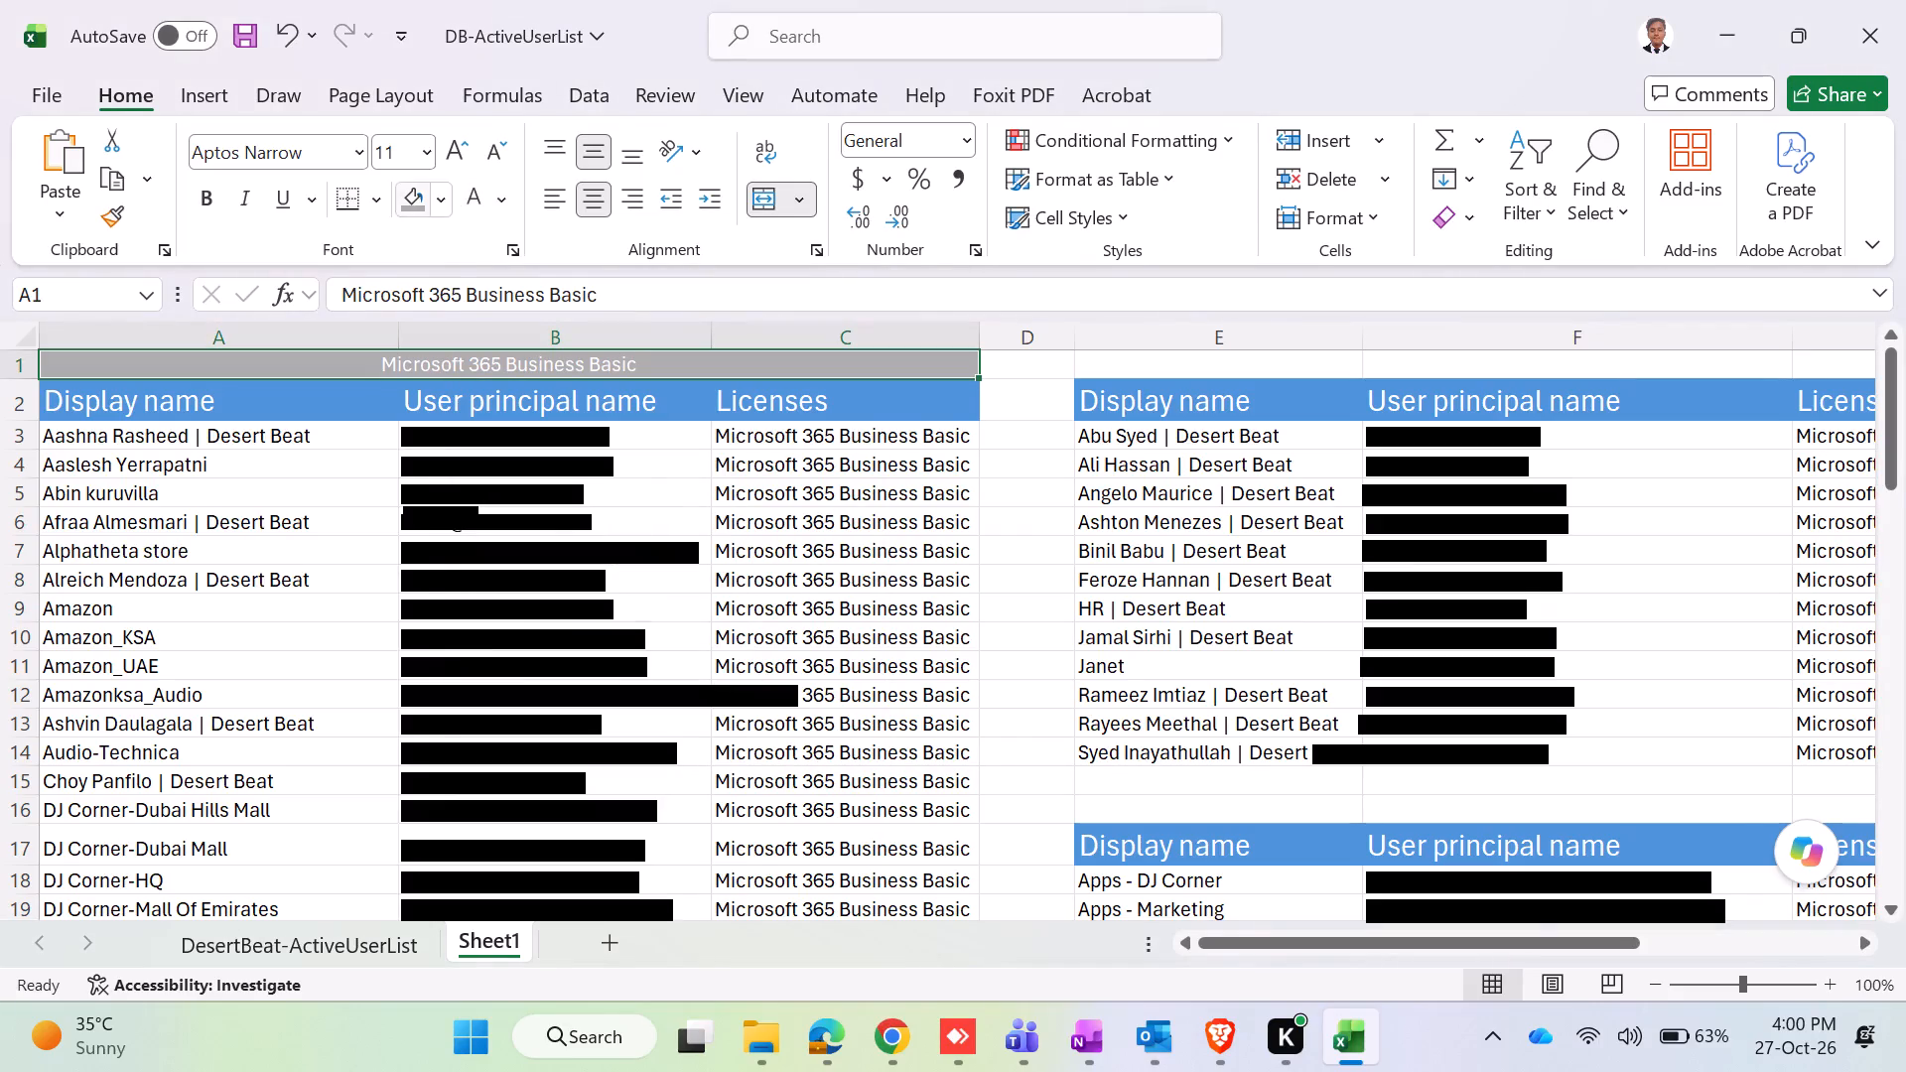
{"action": "left_click", "coordinate": [417, 139]}
{"action": "left_click", "coordinate": [403, 401]}
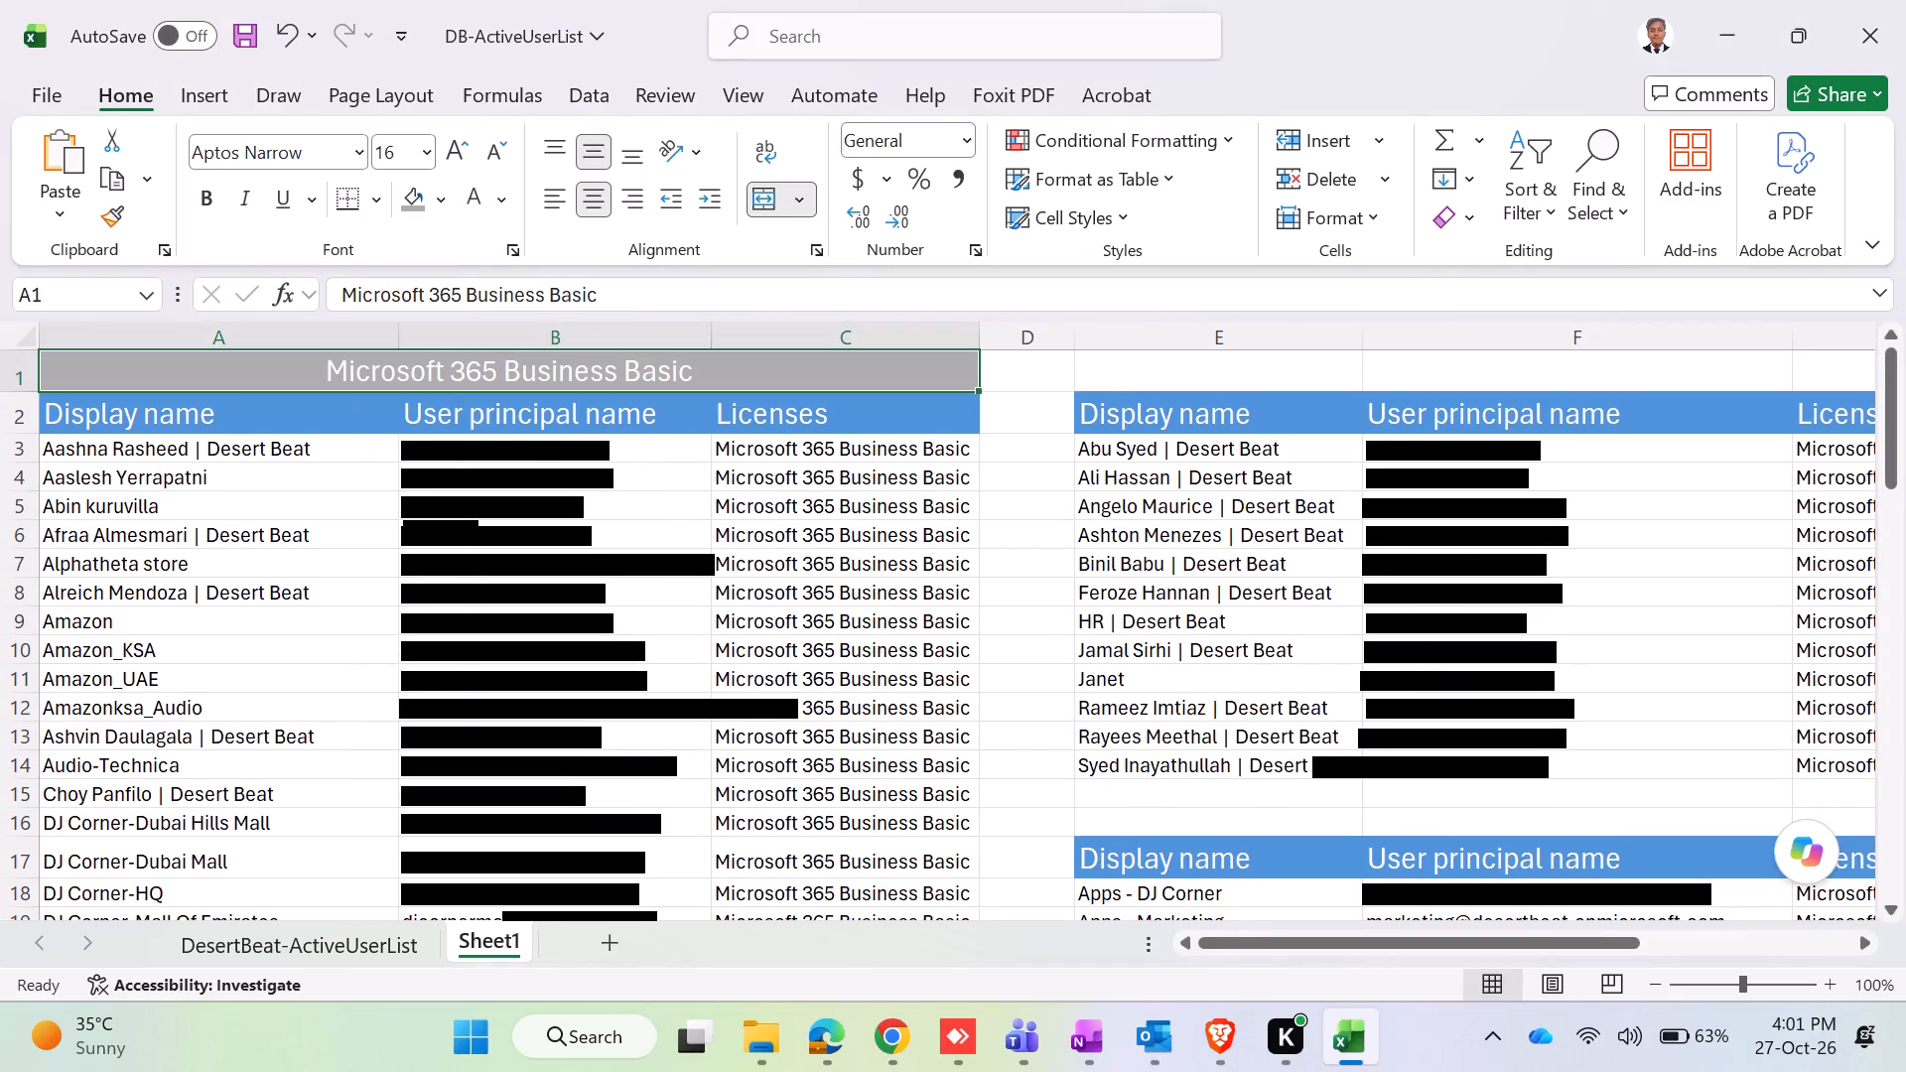
Set the font size of the column headers in A2 to C2 to 14.
{"action": "left_click", "coordinate": [259, 418]}
{"action": "key", "text": "shift+Right"}
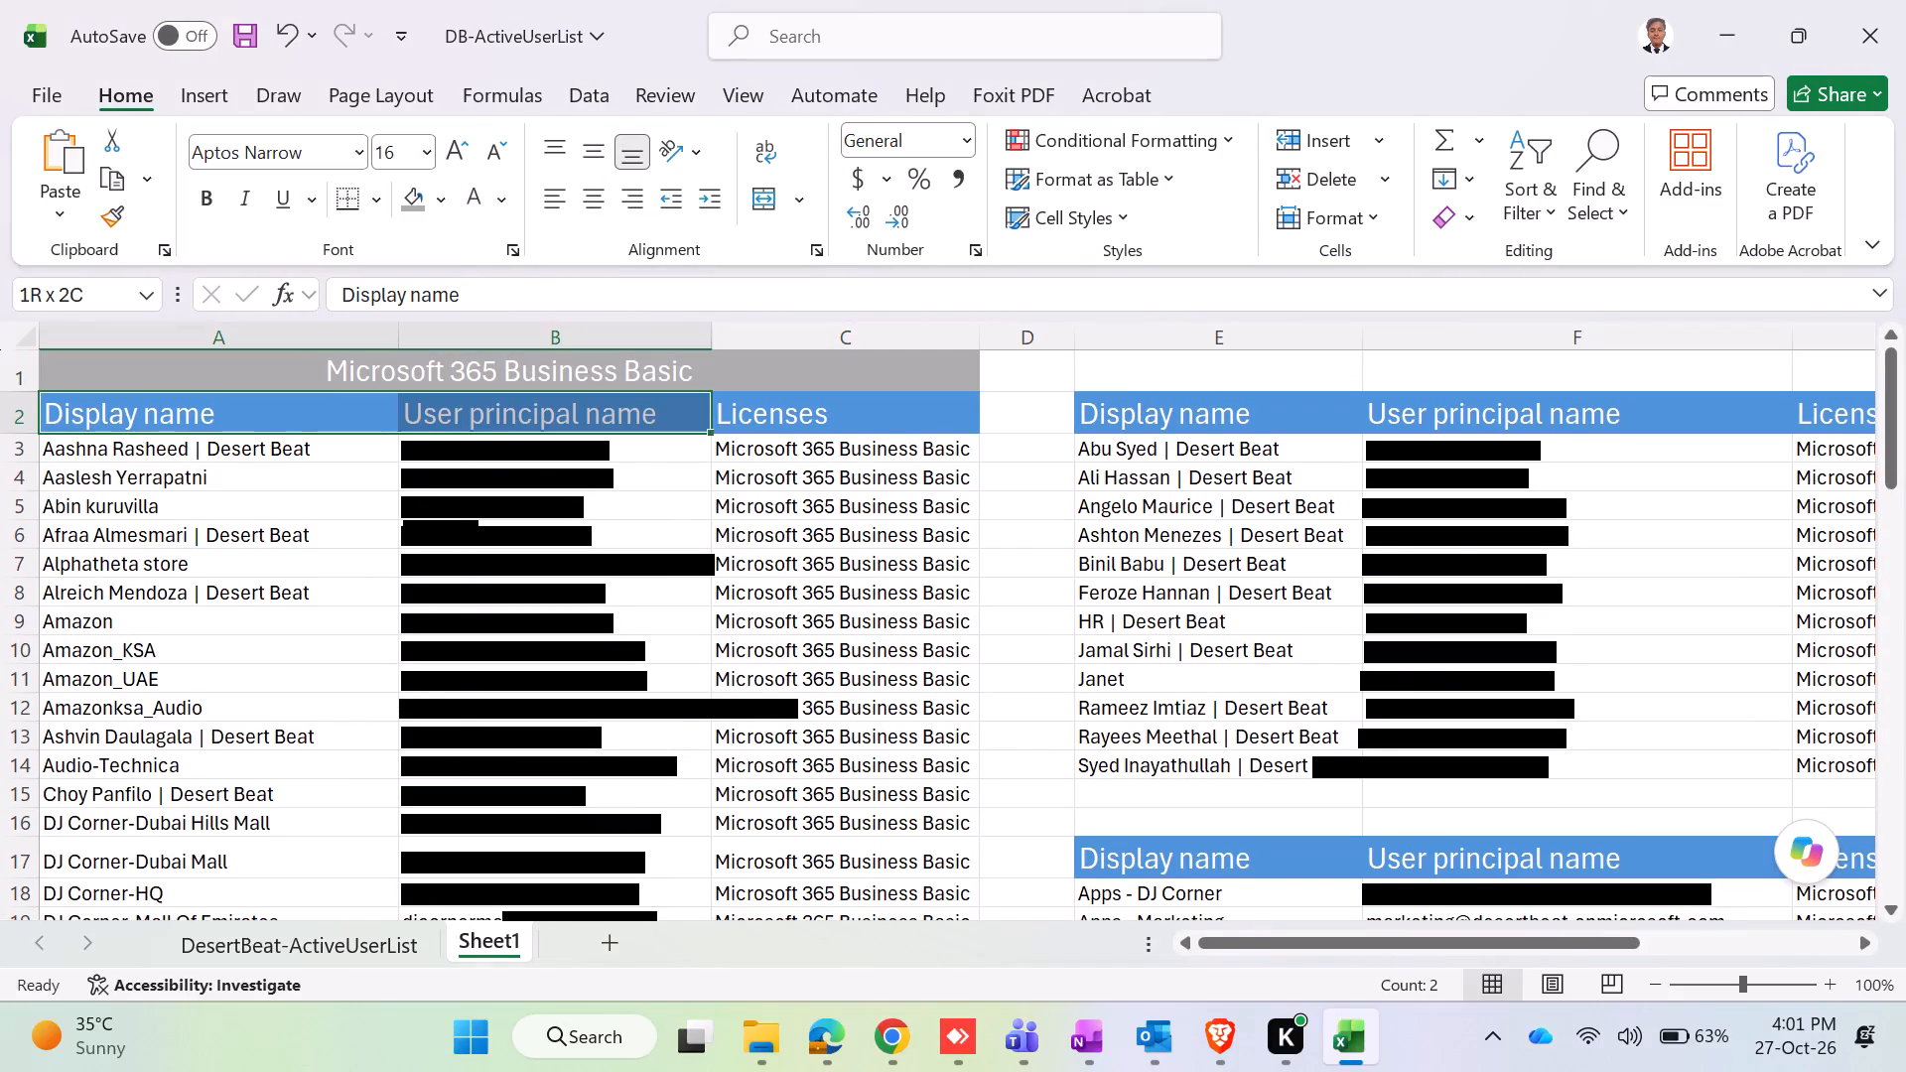
{"action": "key", "text": "shift+Right"}
{"action": "left_click", "coordinate": [428, 146]}
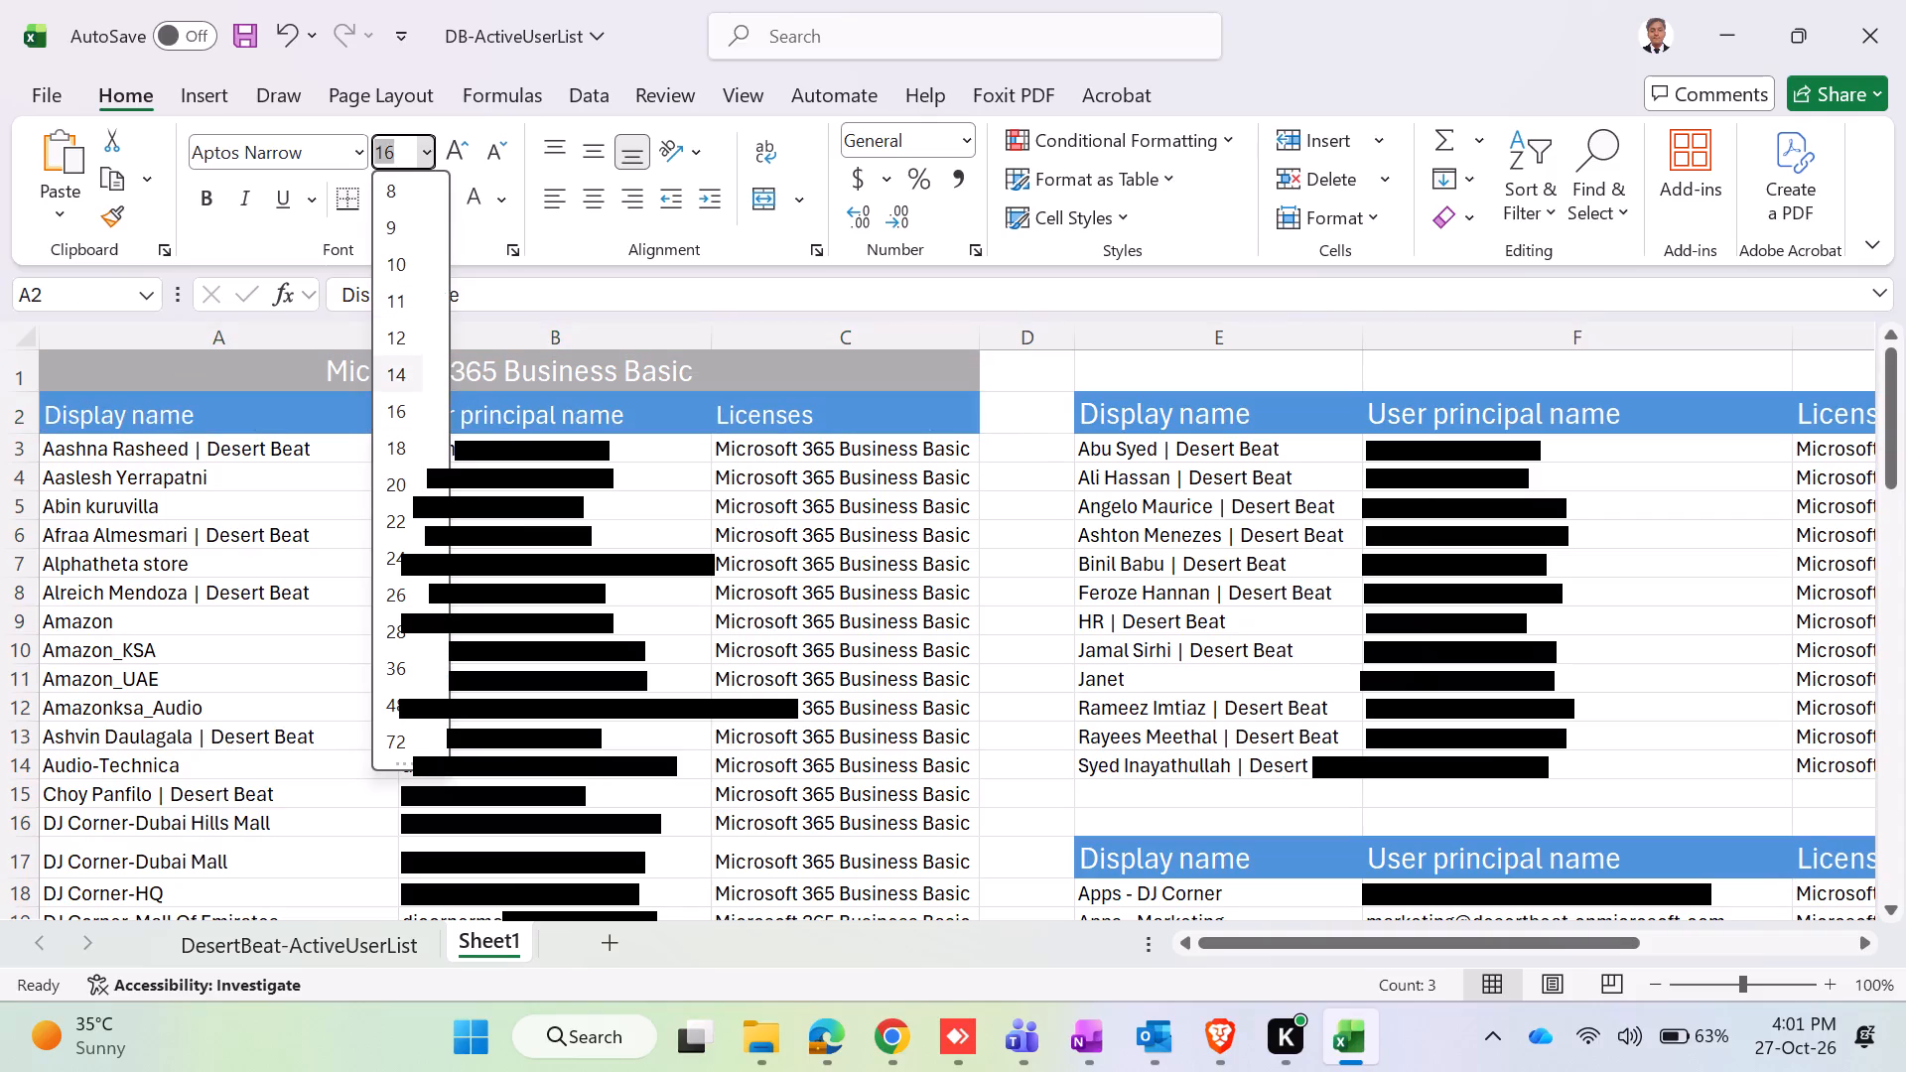
{"action": "left_click", "coordinate": [403, 368]}
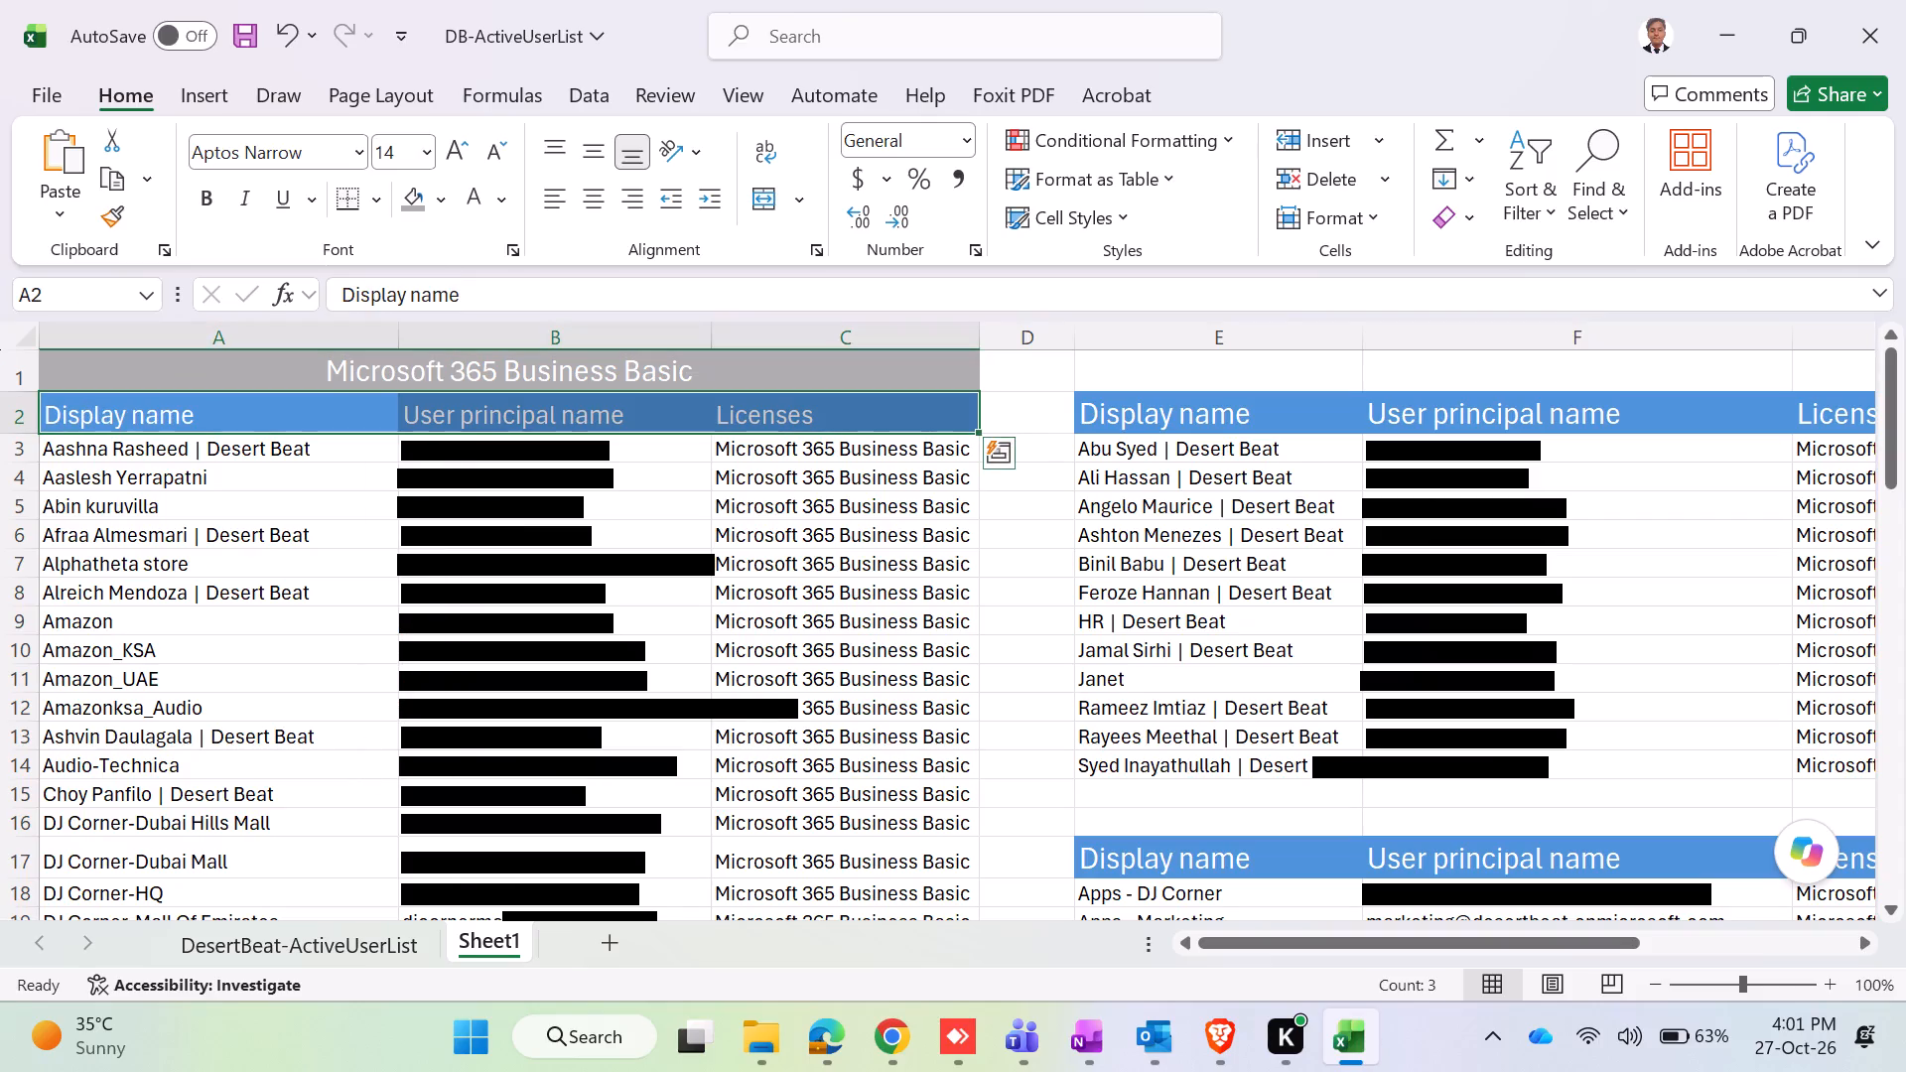
Copy the license name Microsoft 365 Business Standard from G3 to F1 as the second group's title.
{"action": "left_click_drag", "start_coordinate": [1400, 941], "coordinate": [1445, 945]}
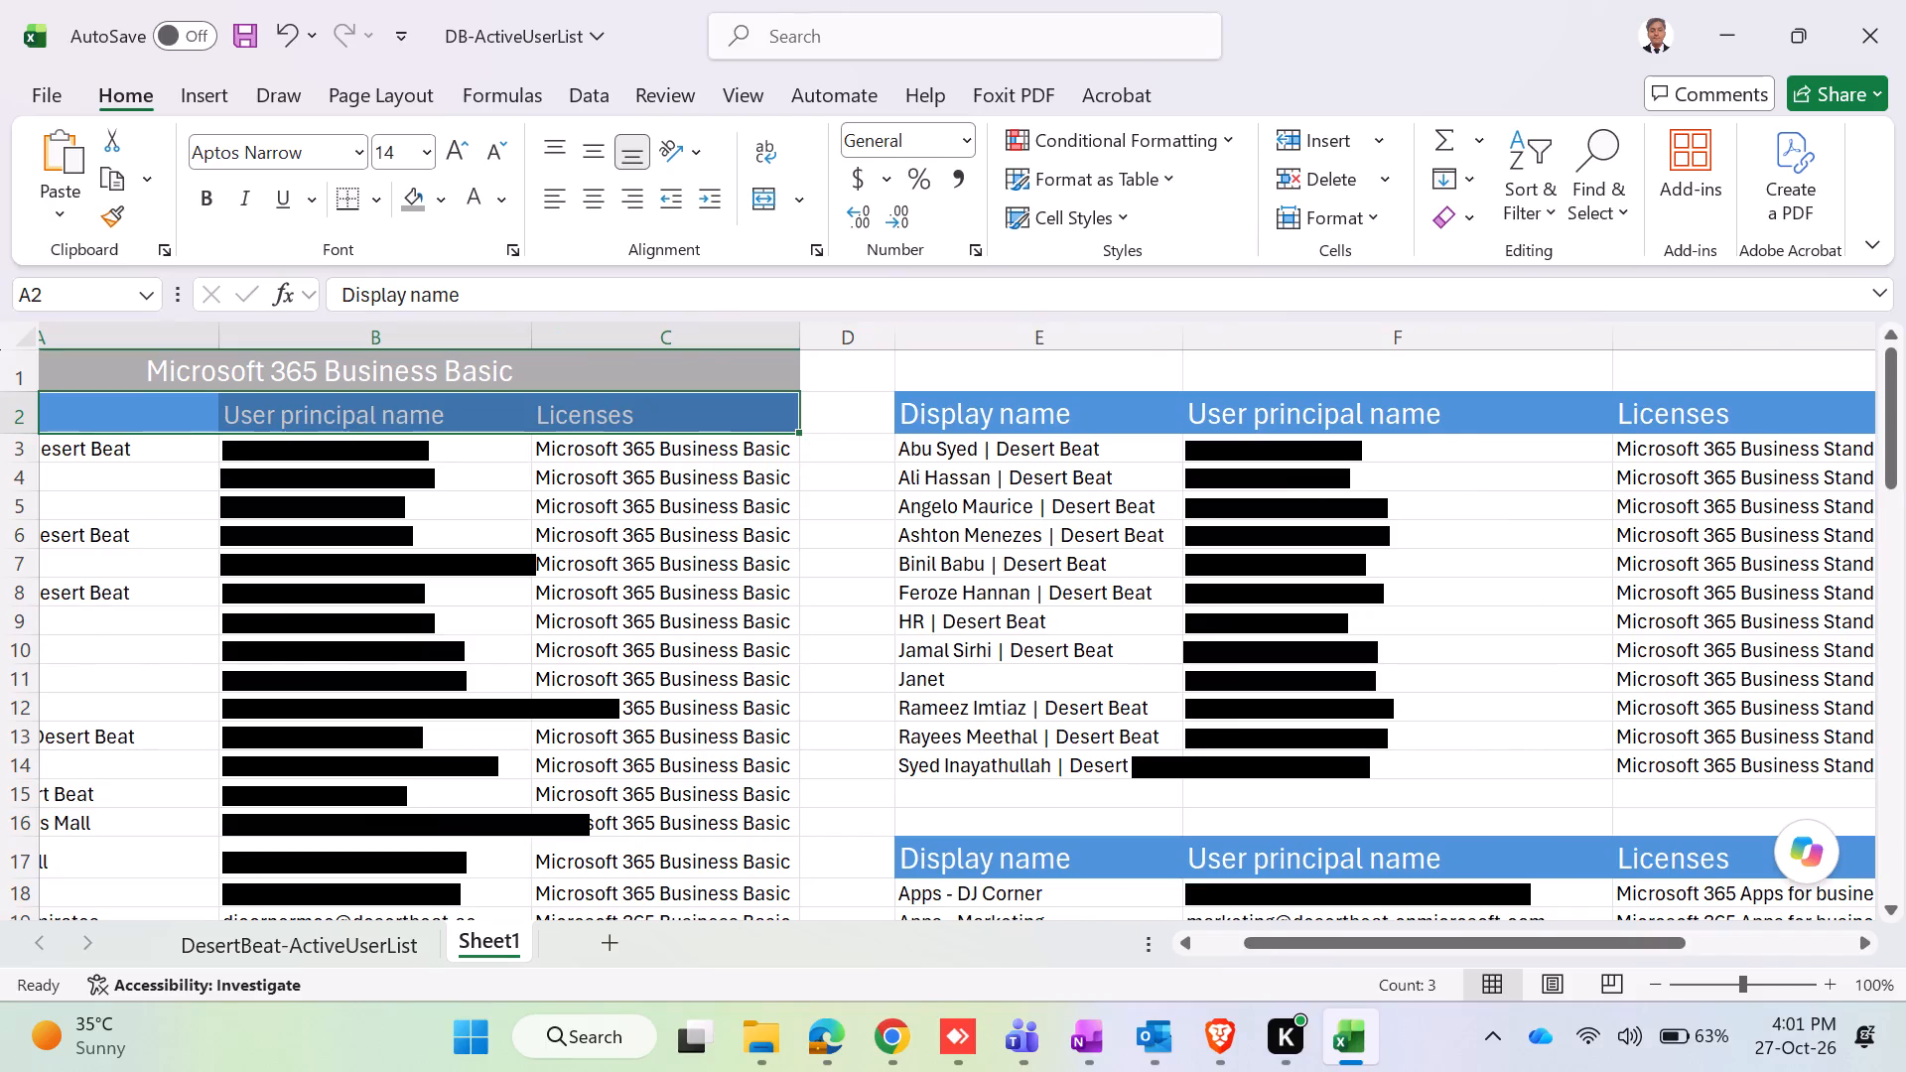
{"action": "left_click", "coordinate": [1741, 452]}
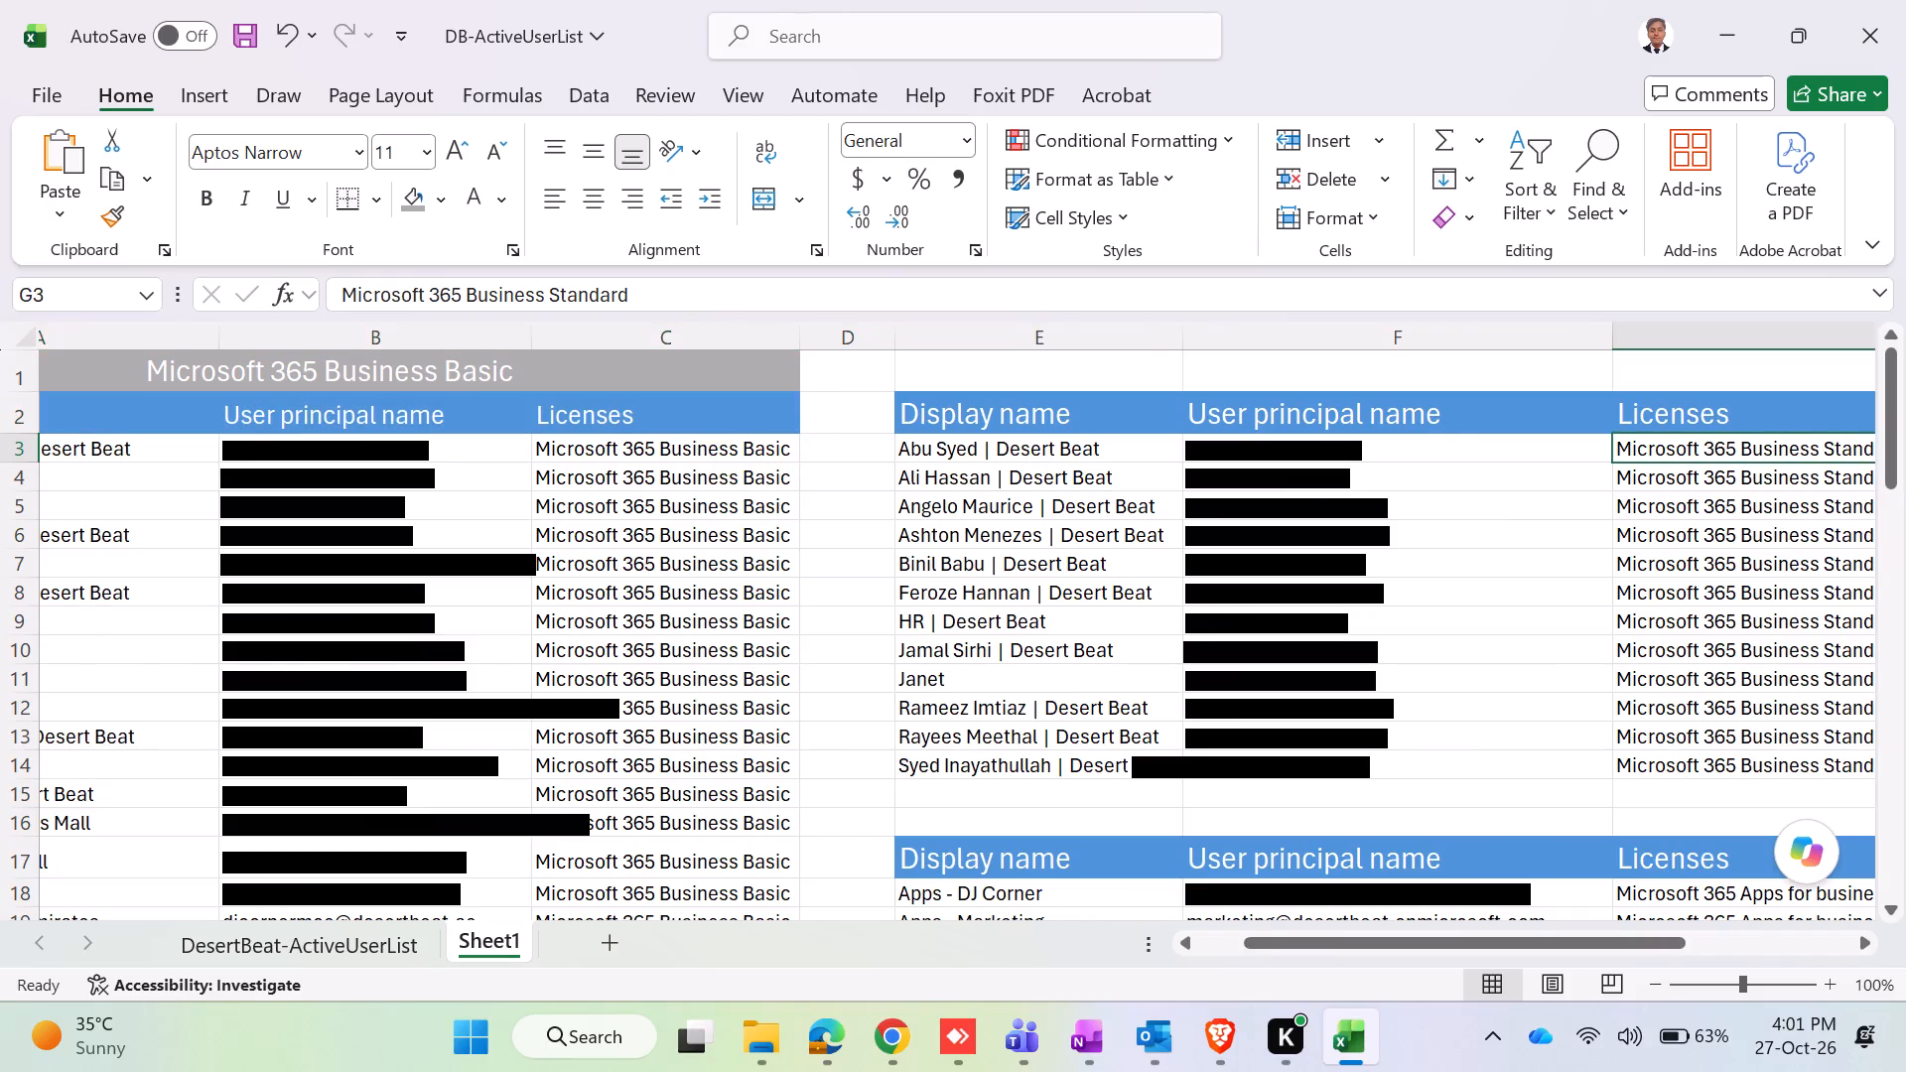
{"action": "key", "text": "ctrl+c"}
{"action": "left_click", "coordinate": [1346, 377]}
{"action": "key", "text": "ctrl+v"}
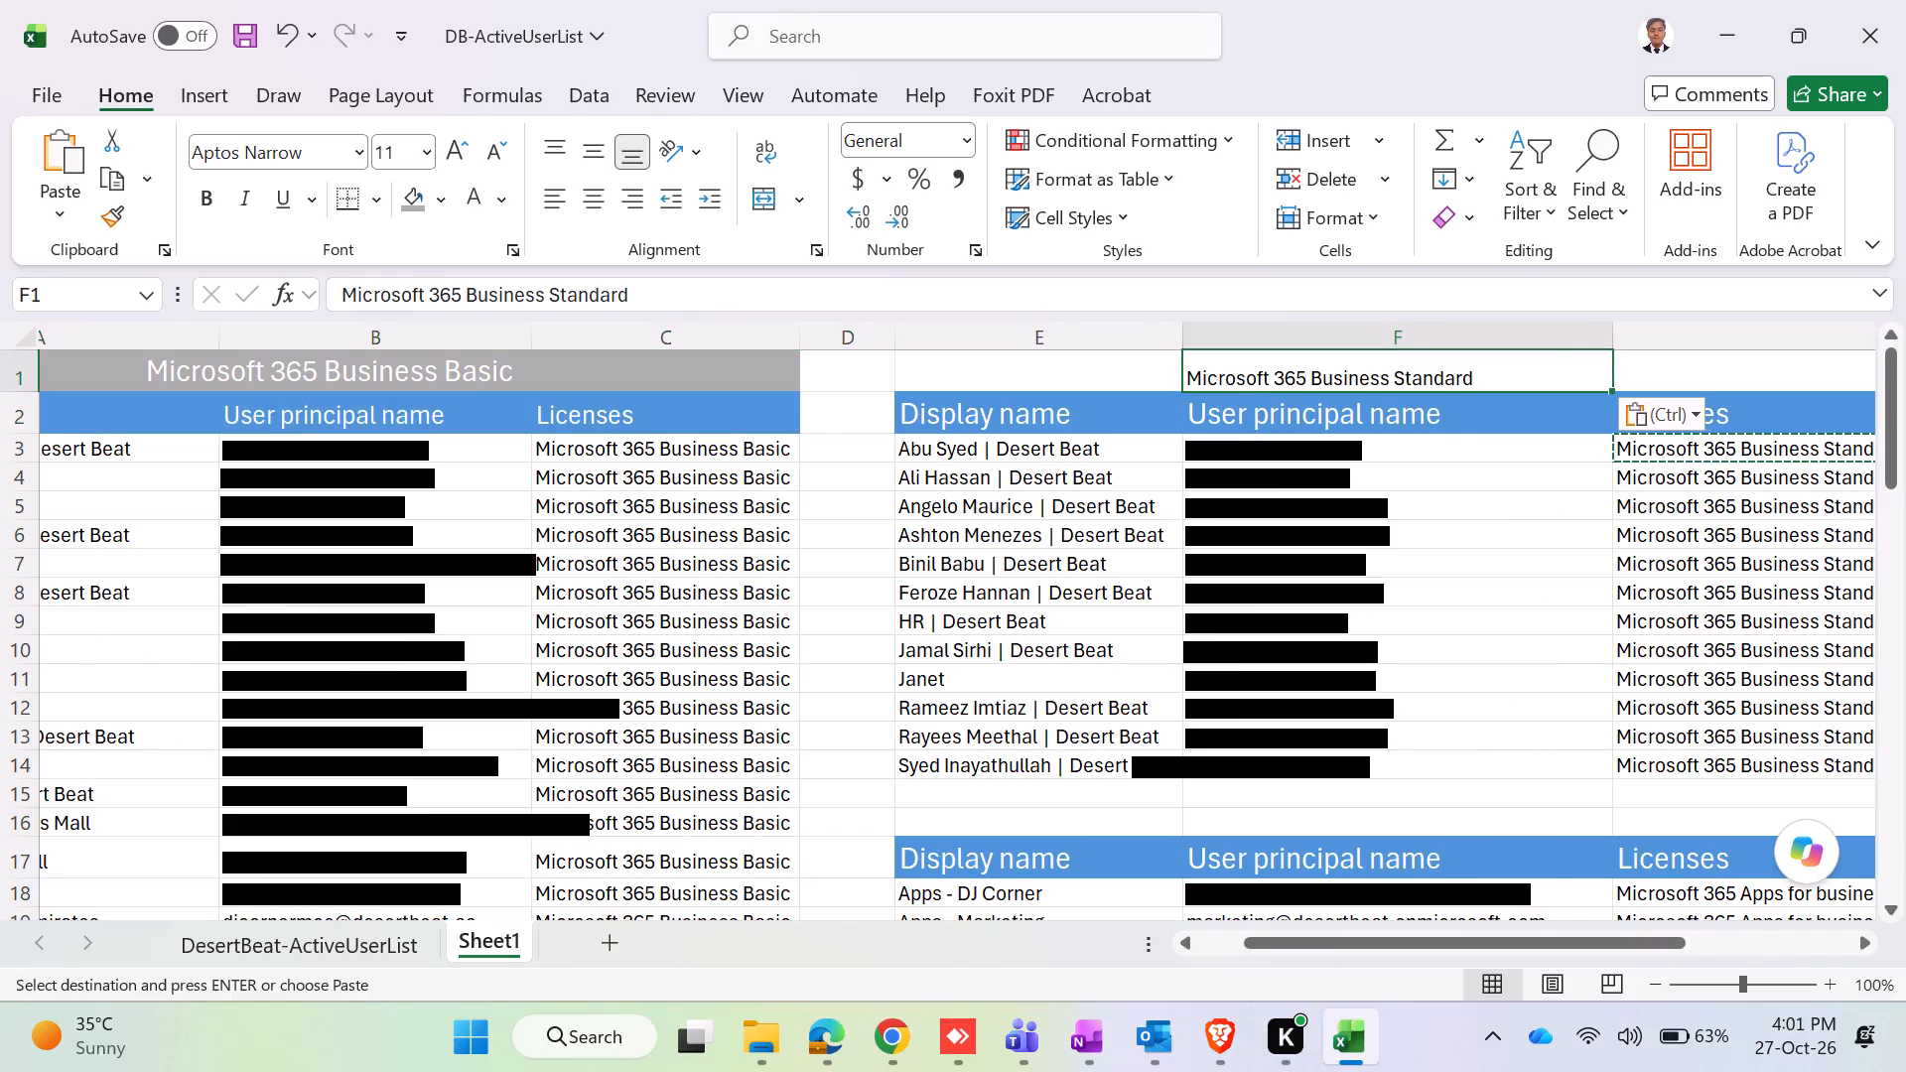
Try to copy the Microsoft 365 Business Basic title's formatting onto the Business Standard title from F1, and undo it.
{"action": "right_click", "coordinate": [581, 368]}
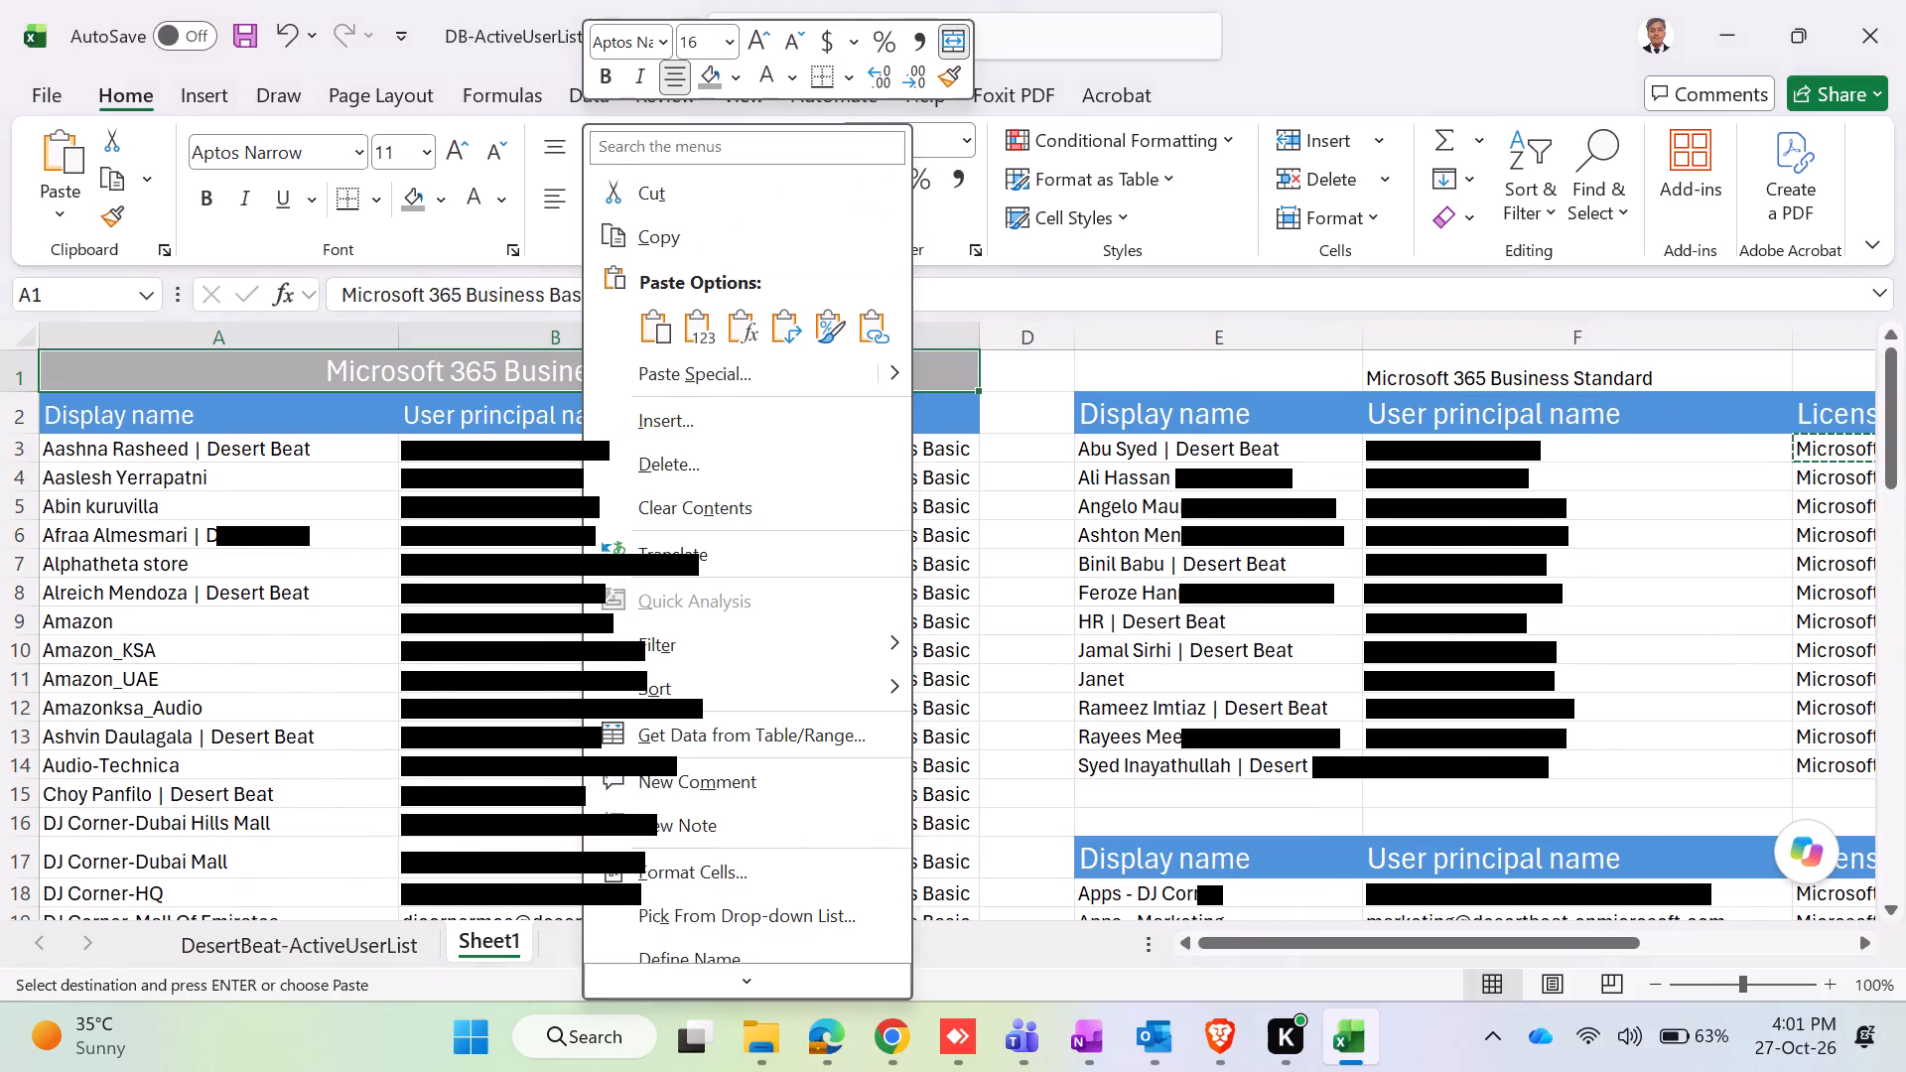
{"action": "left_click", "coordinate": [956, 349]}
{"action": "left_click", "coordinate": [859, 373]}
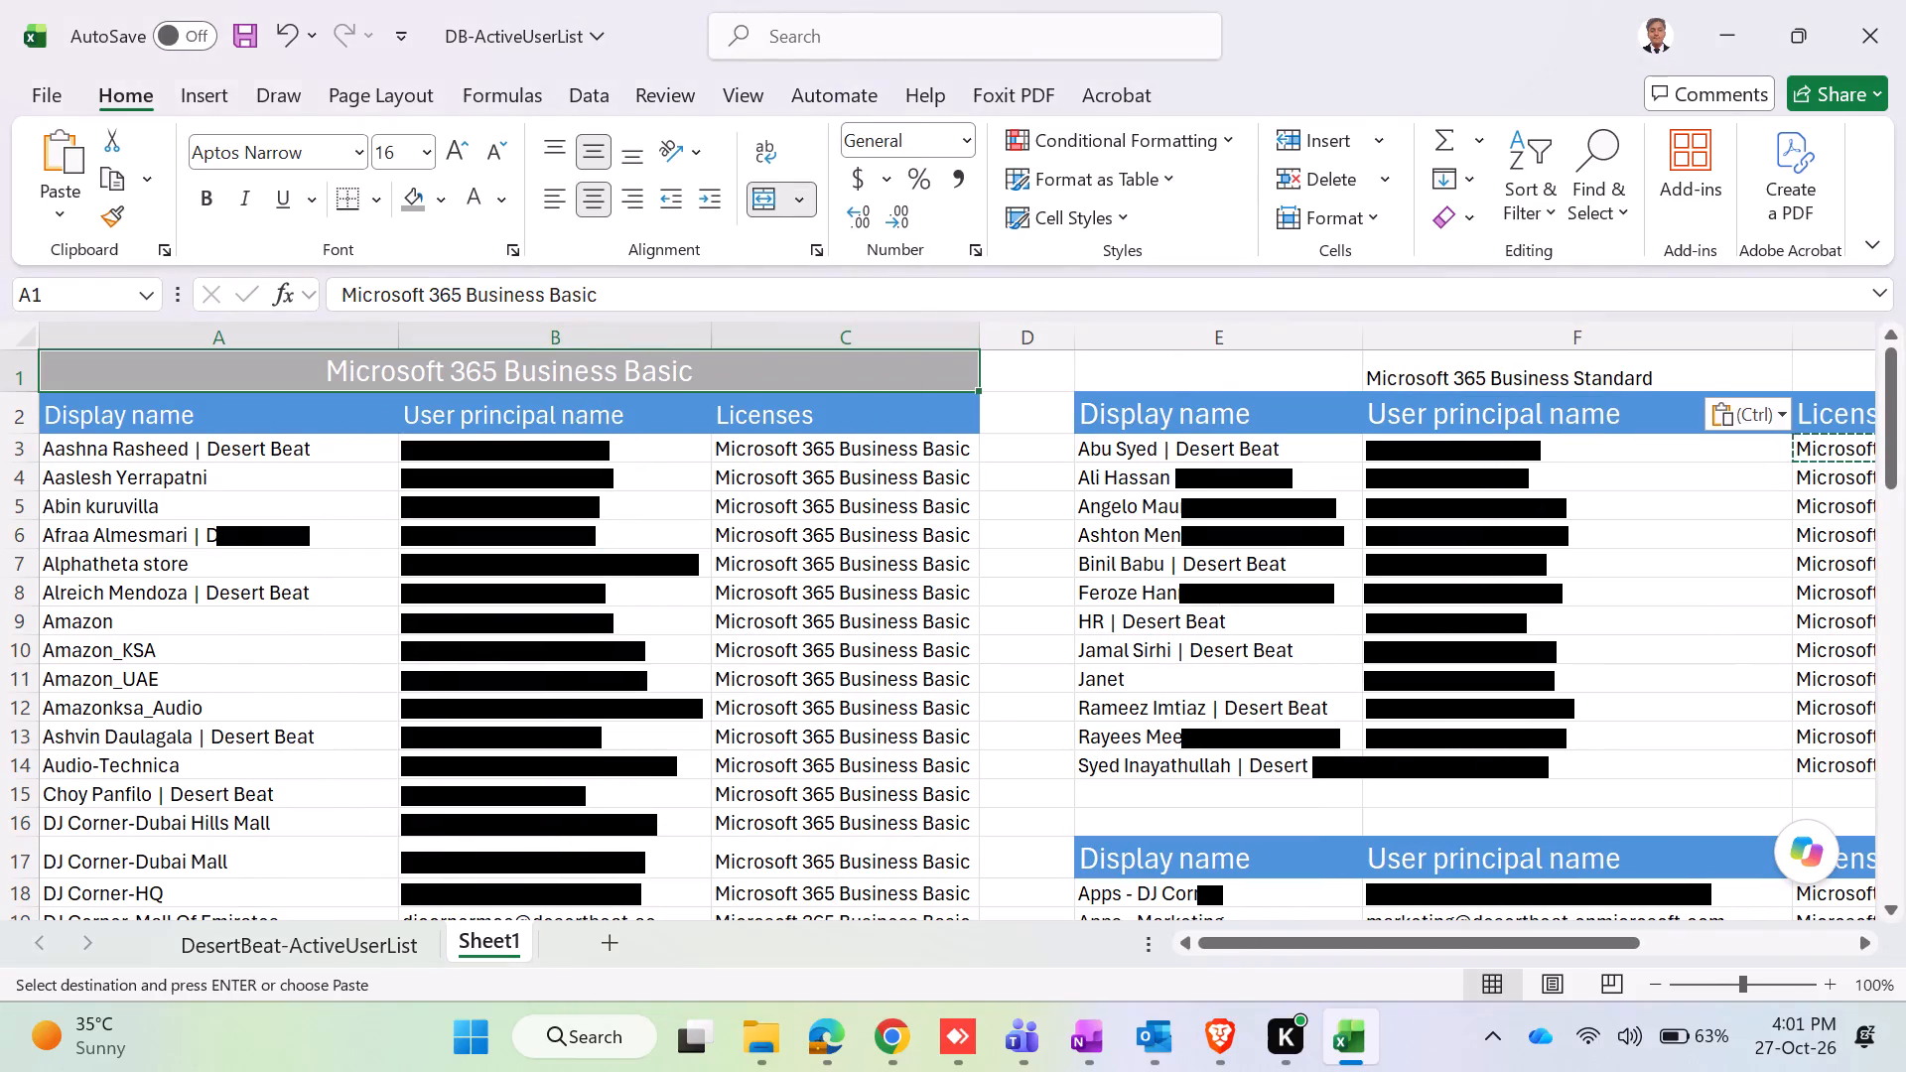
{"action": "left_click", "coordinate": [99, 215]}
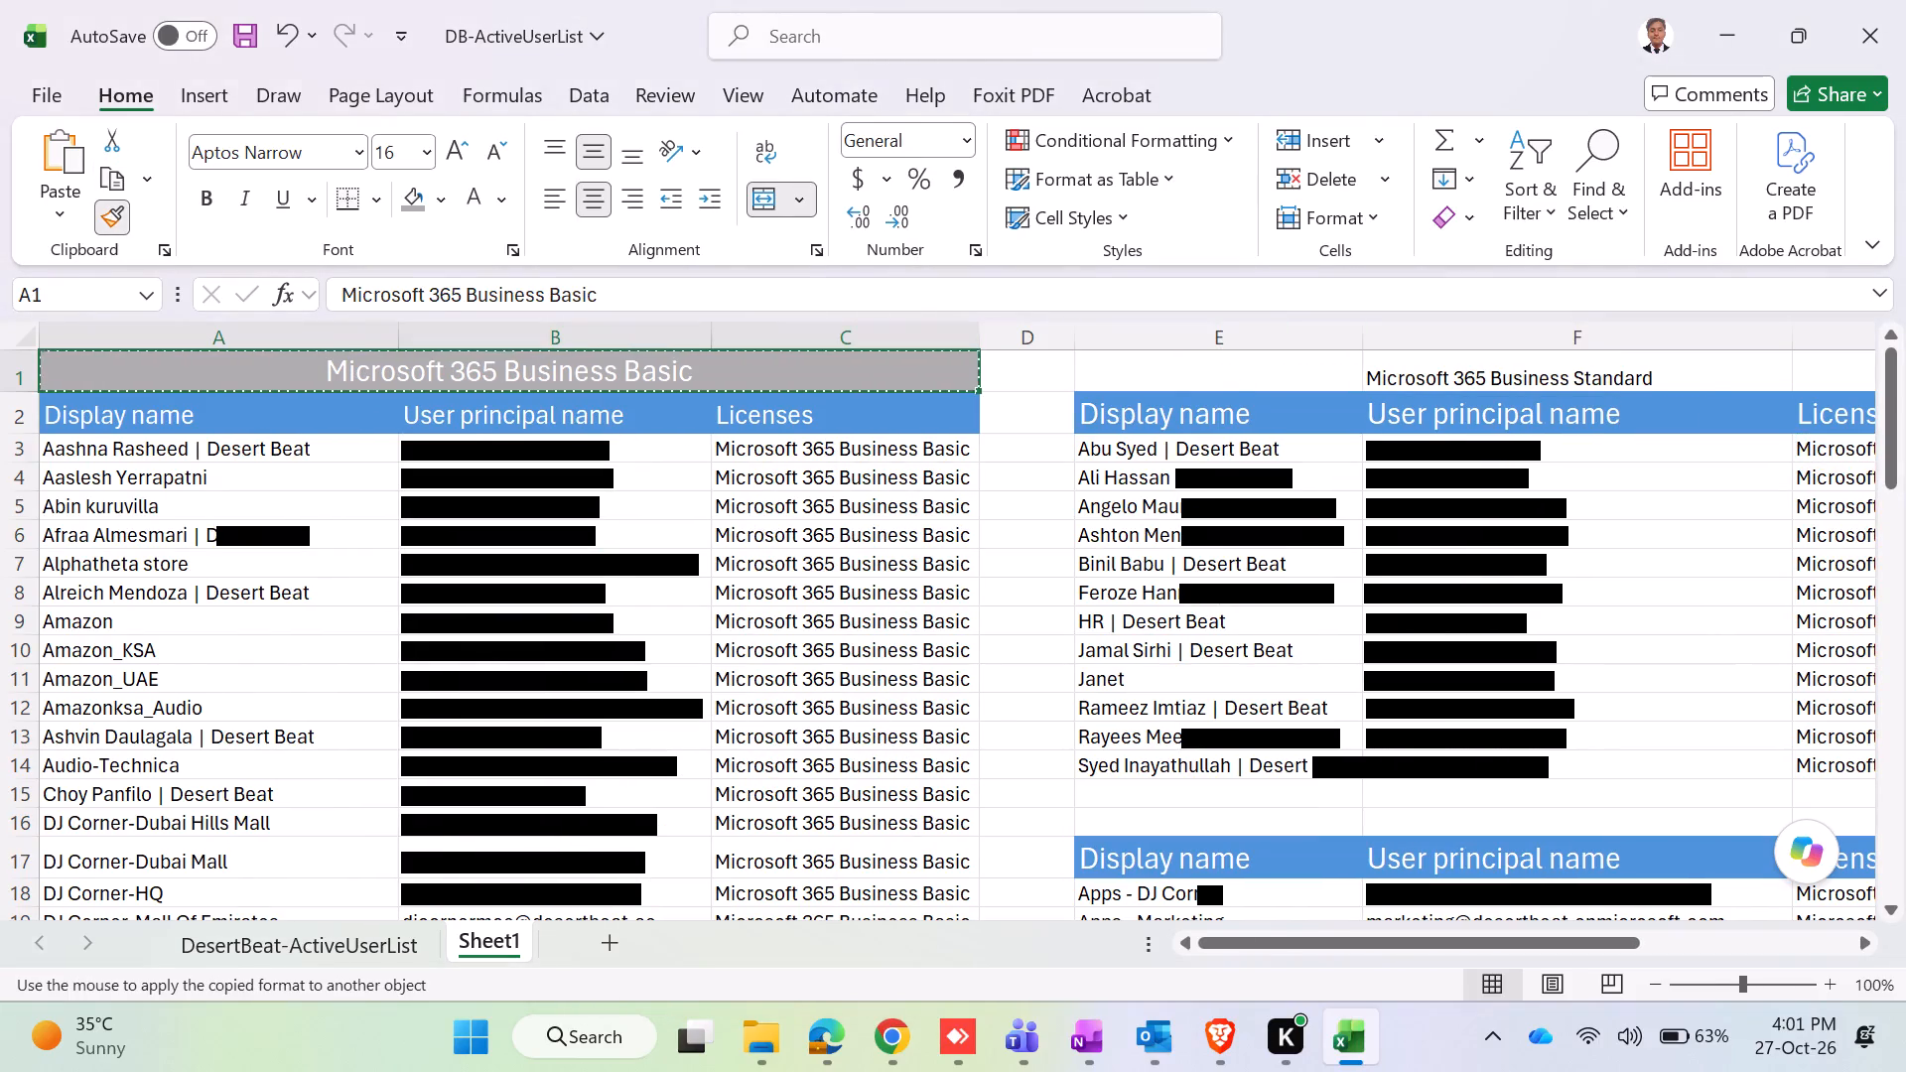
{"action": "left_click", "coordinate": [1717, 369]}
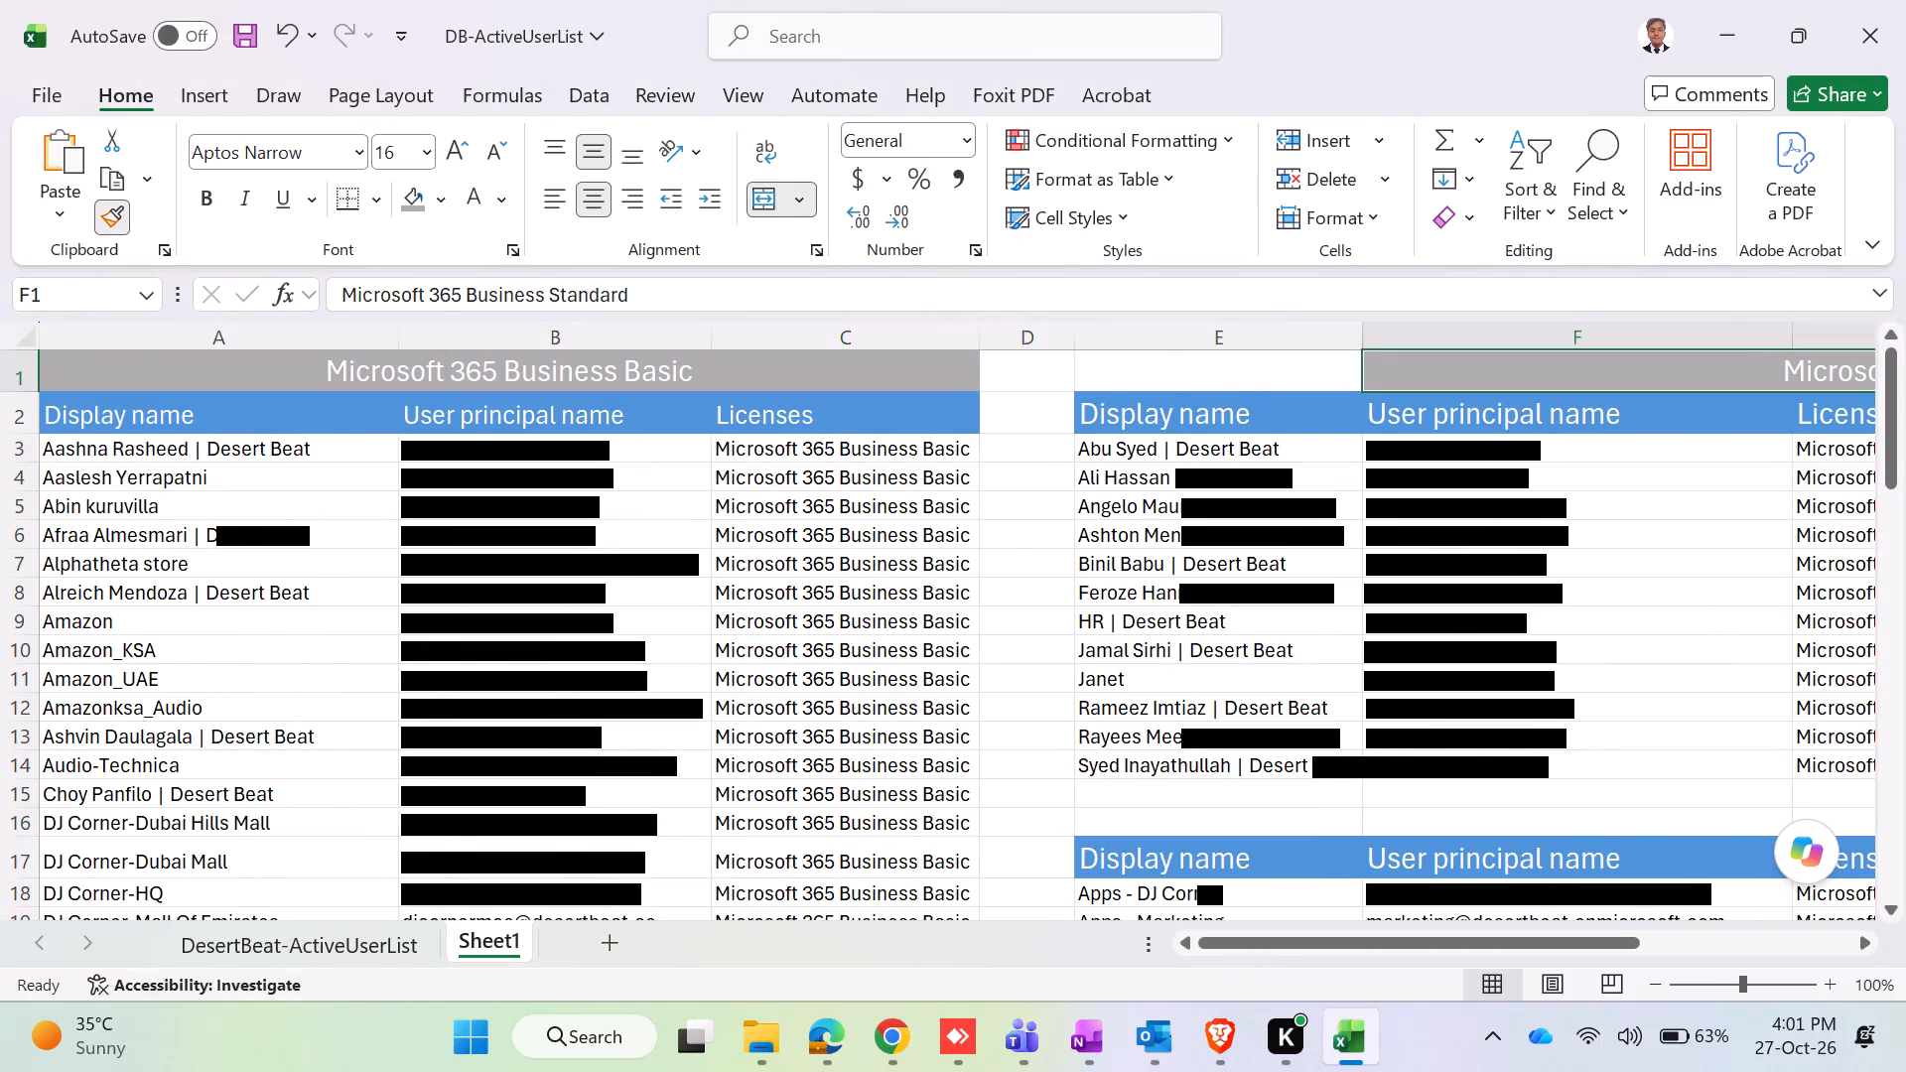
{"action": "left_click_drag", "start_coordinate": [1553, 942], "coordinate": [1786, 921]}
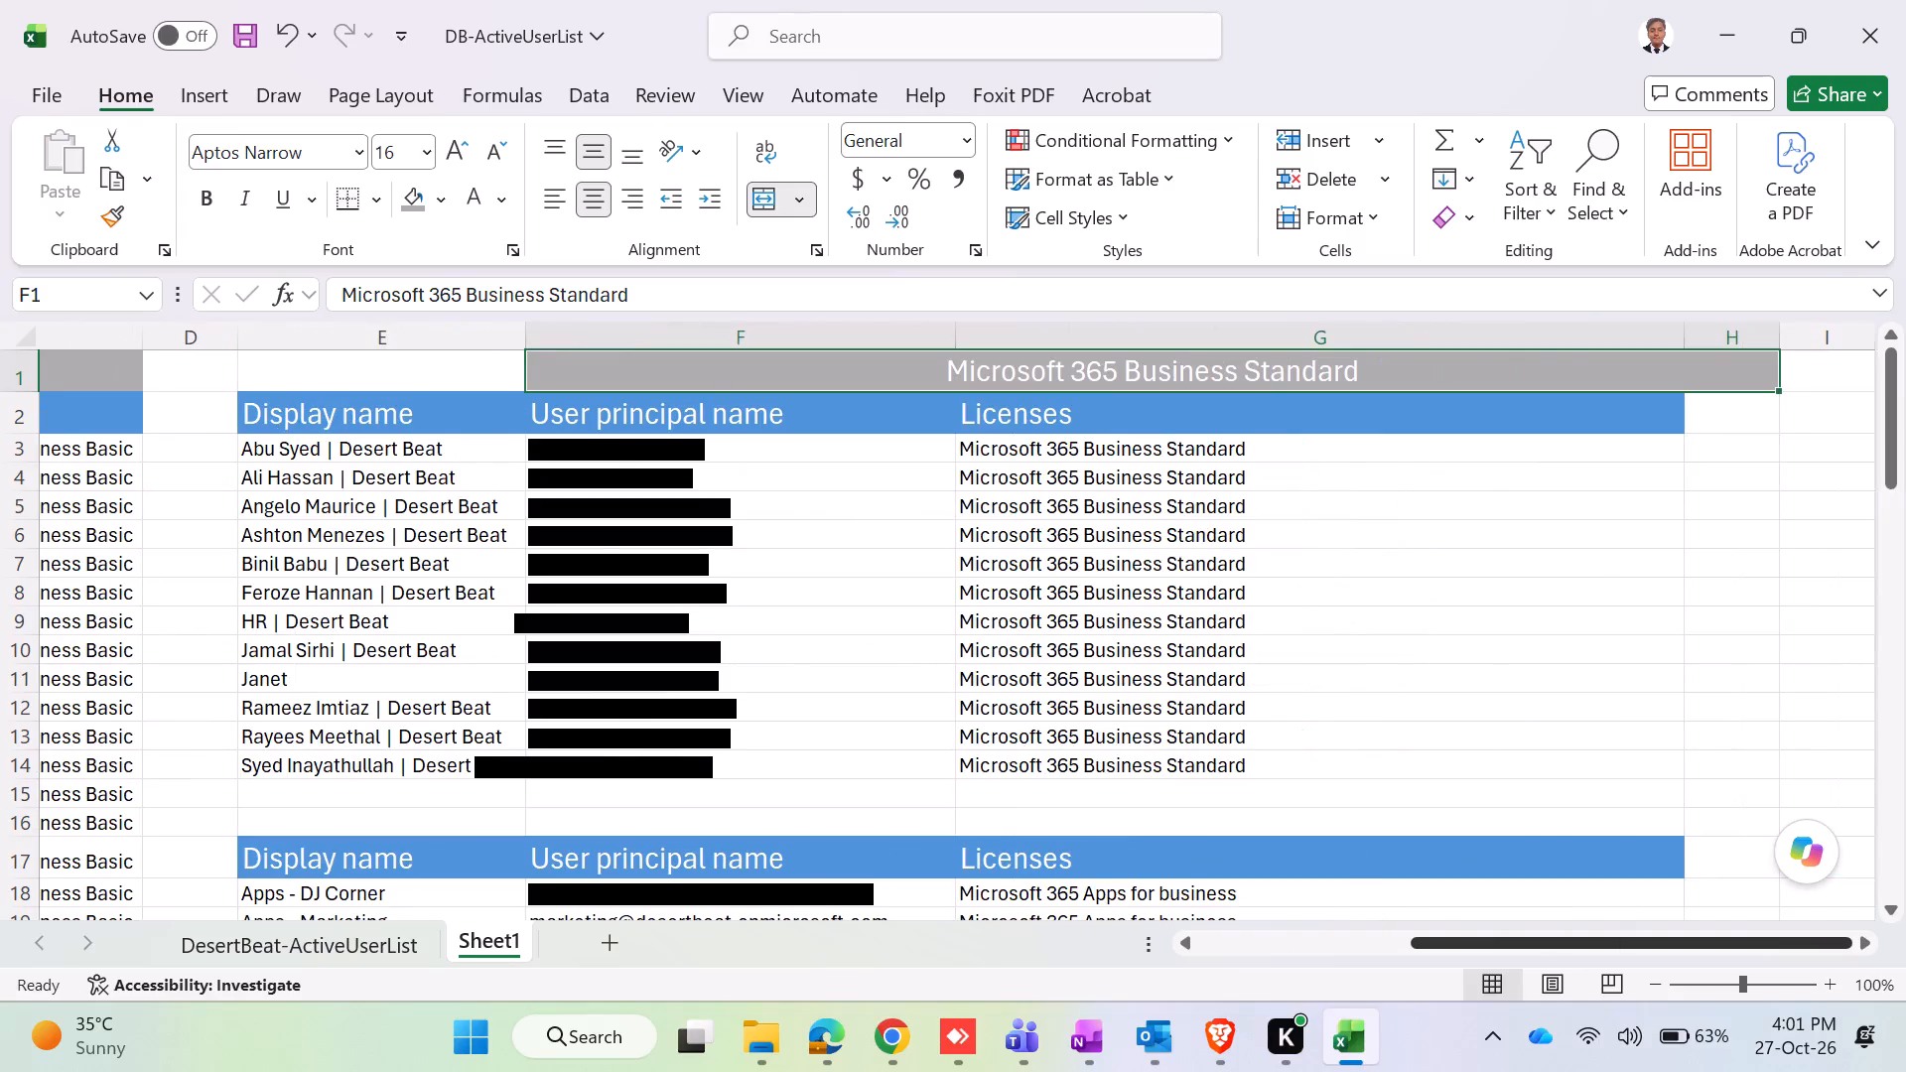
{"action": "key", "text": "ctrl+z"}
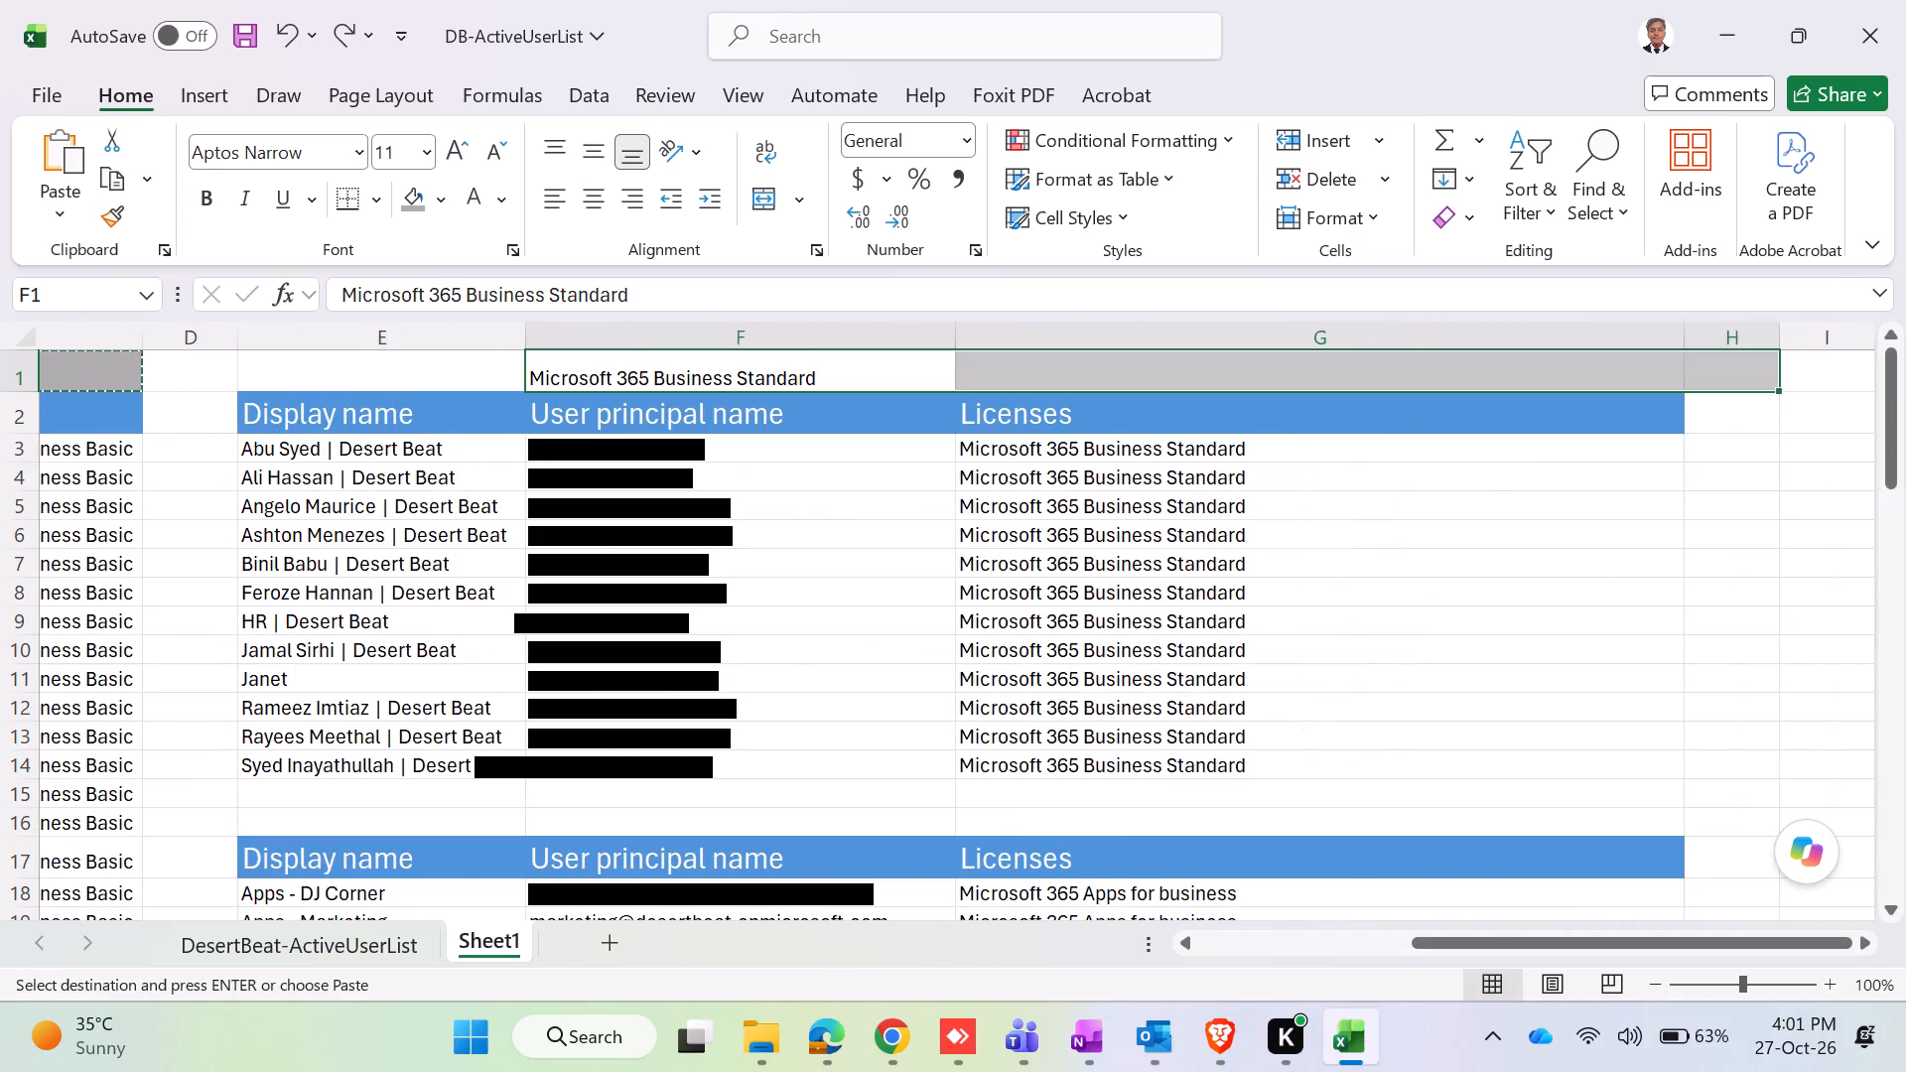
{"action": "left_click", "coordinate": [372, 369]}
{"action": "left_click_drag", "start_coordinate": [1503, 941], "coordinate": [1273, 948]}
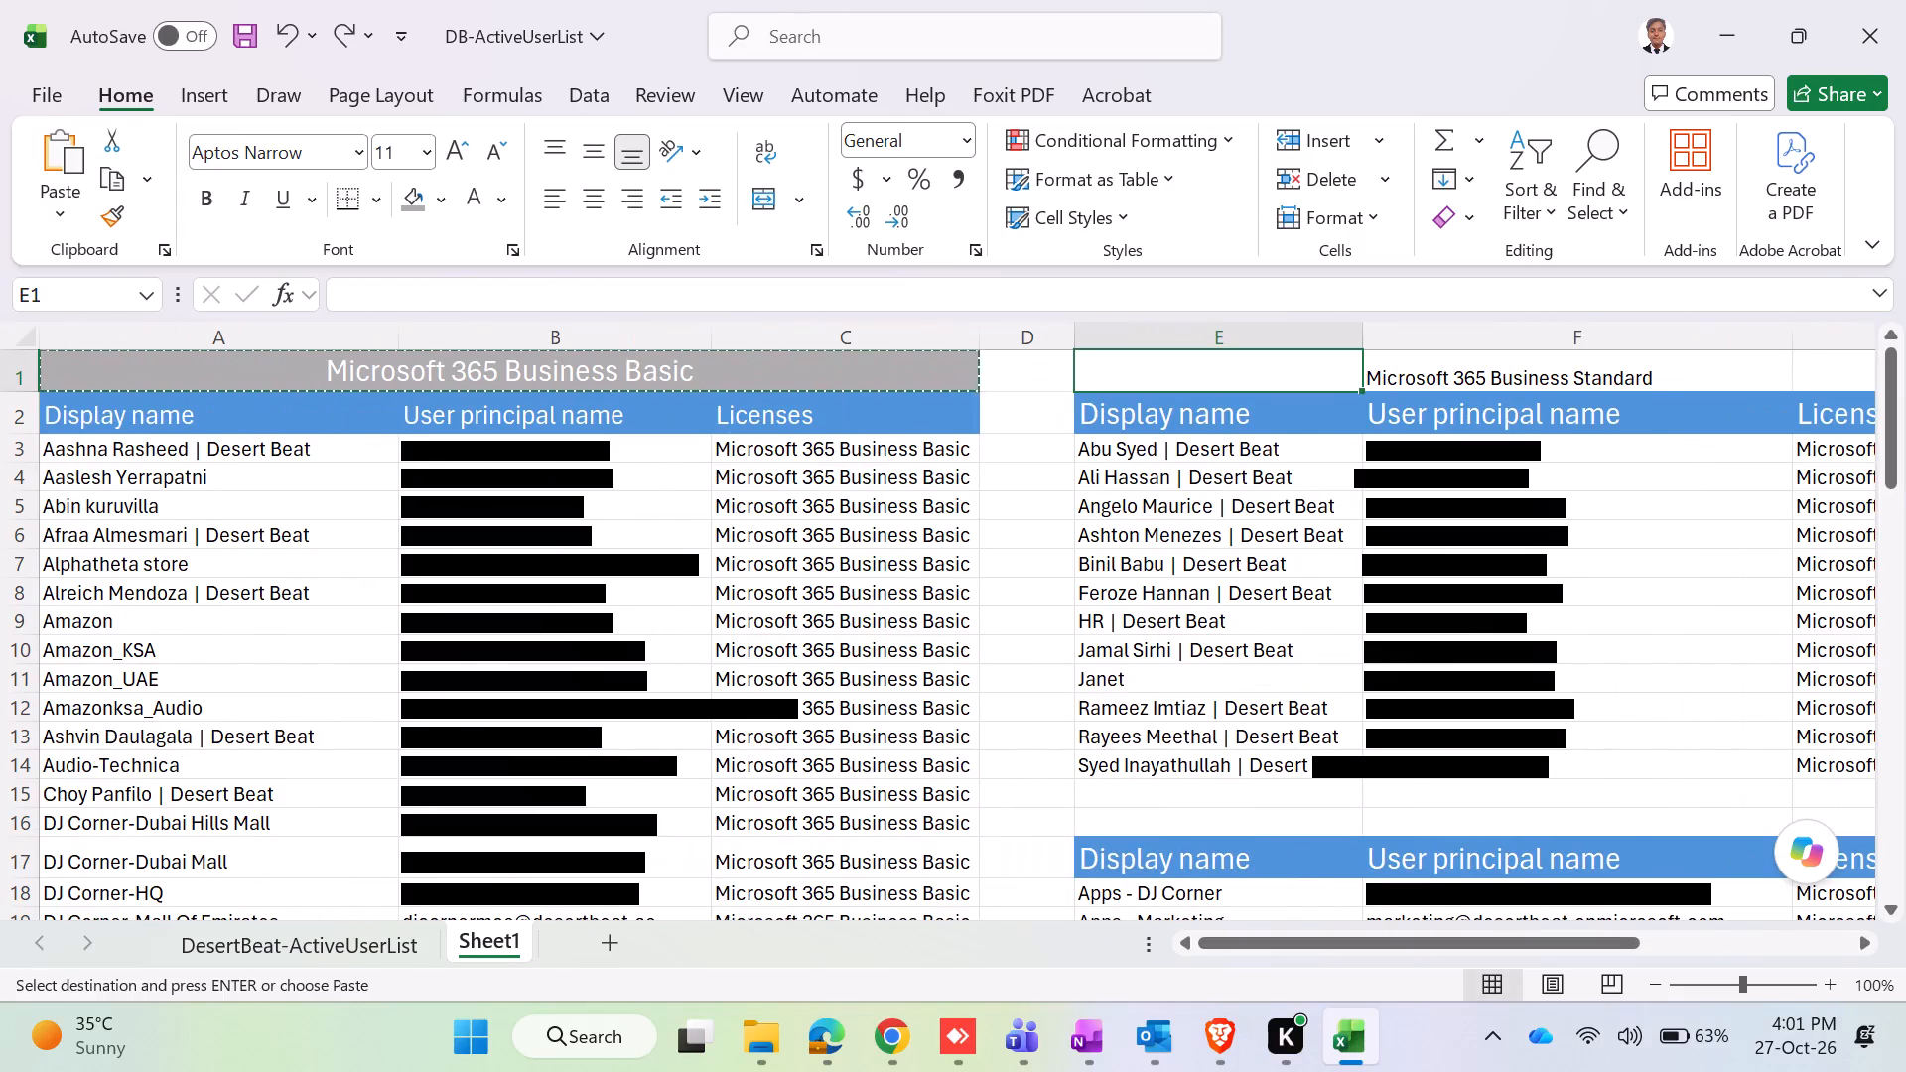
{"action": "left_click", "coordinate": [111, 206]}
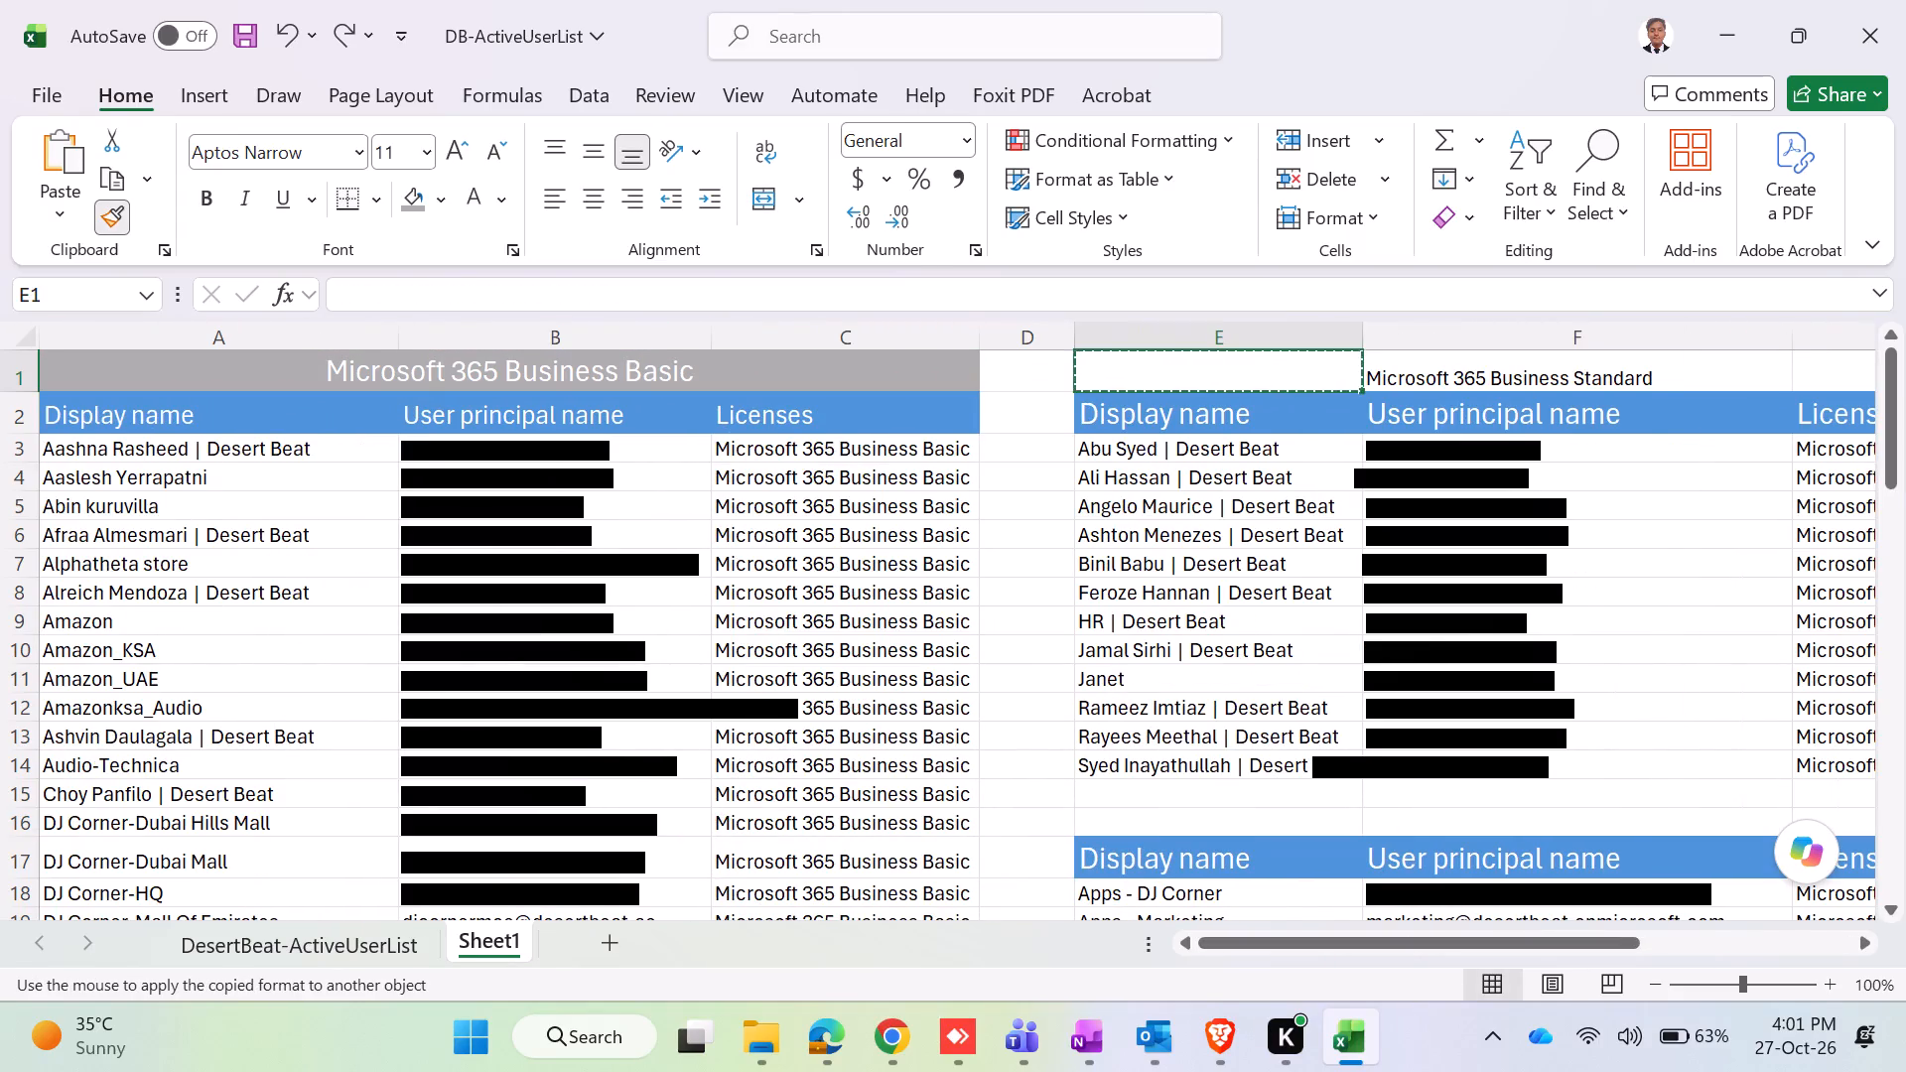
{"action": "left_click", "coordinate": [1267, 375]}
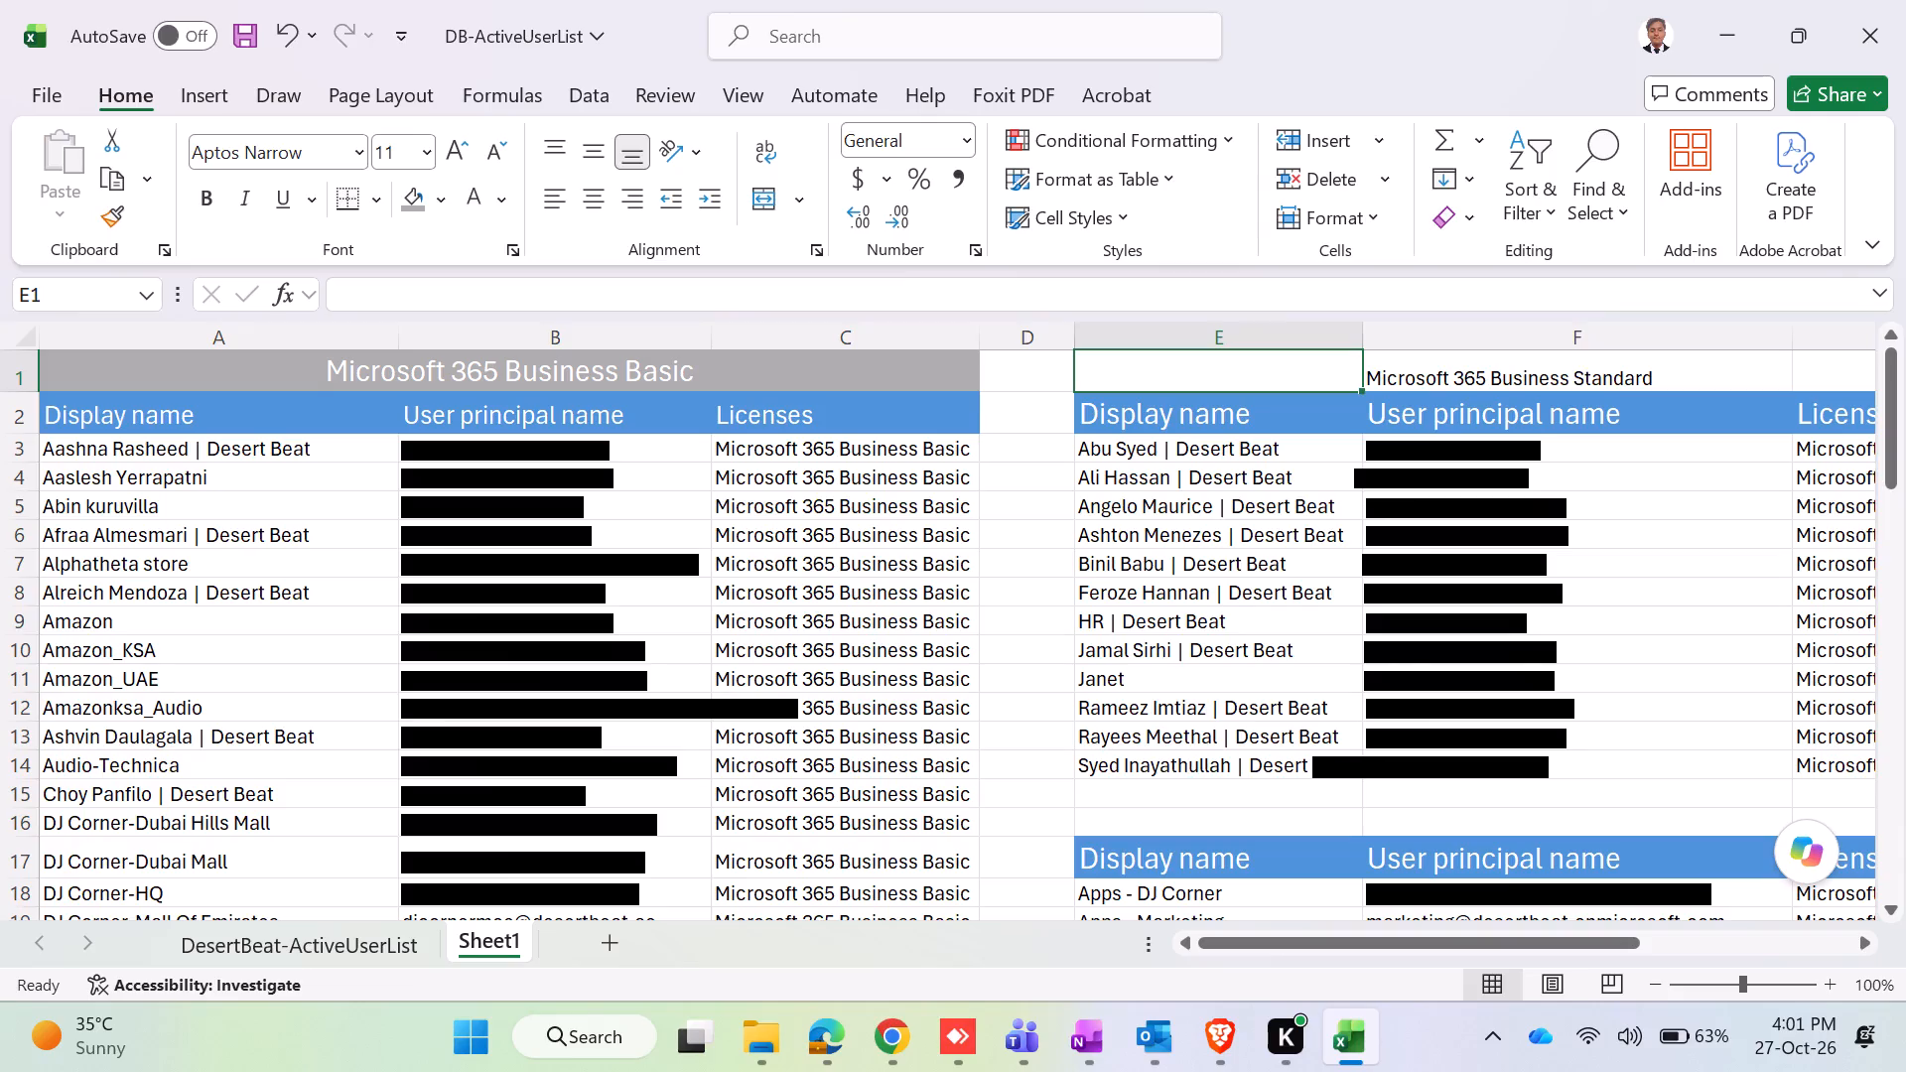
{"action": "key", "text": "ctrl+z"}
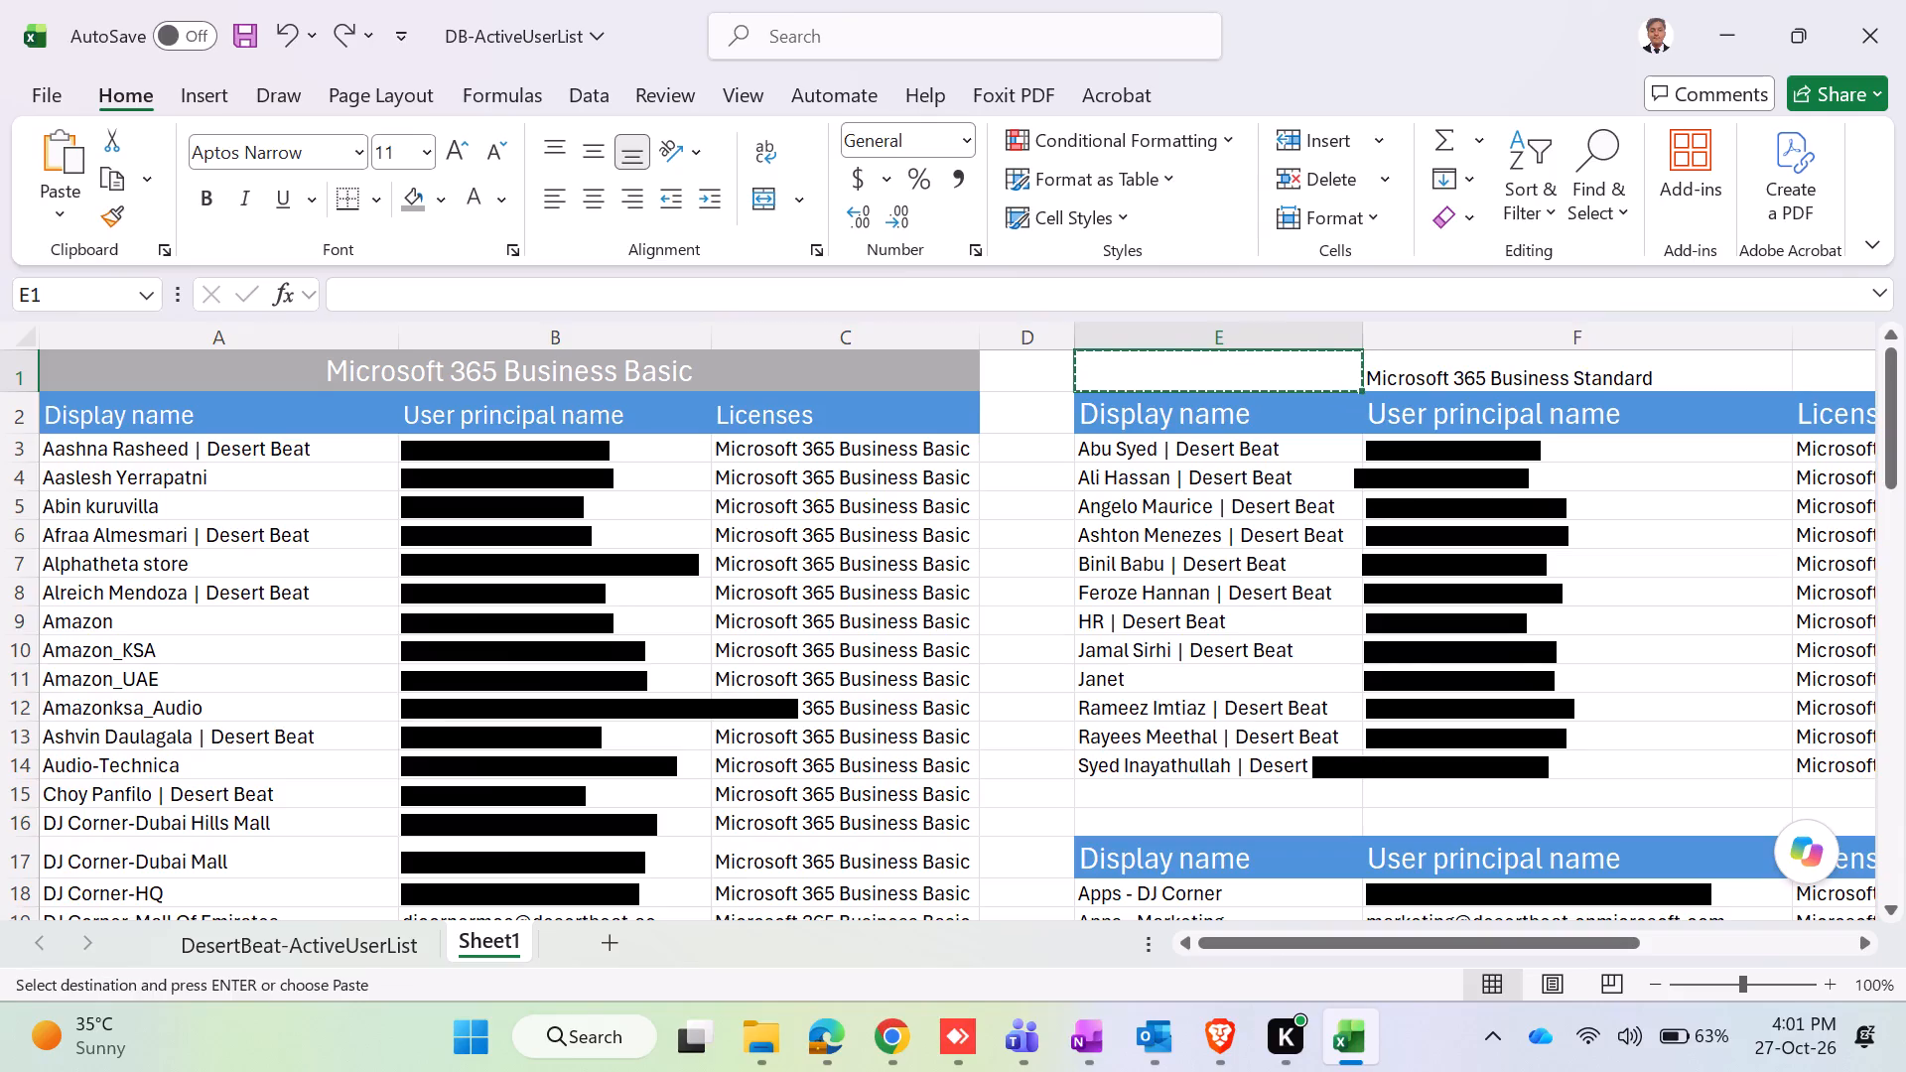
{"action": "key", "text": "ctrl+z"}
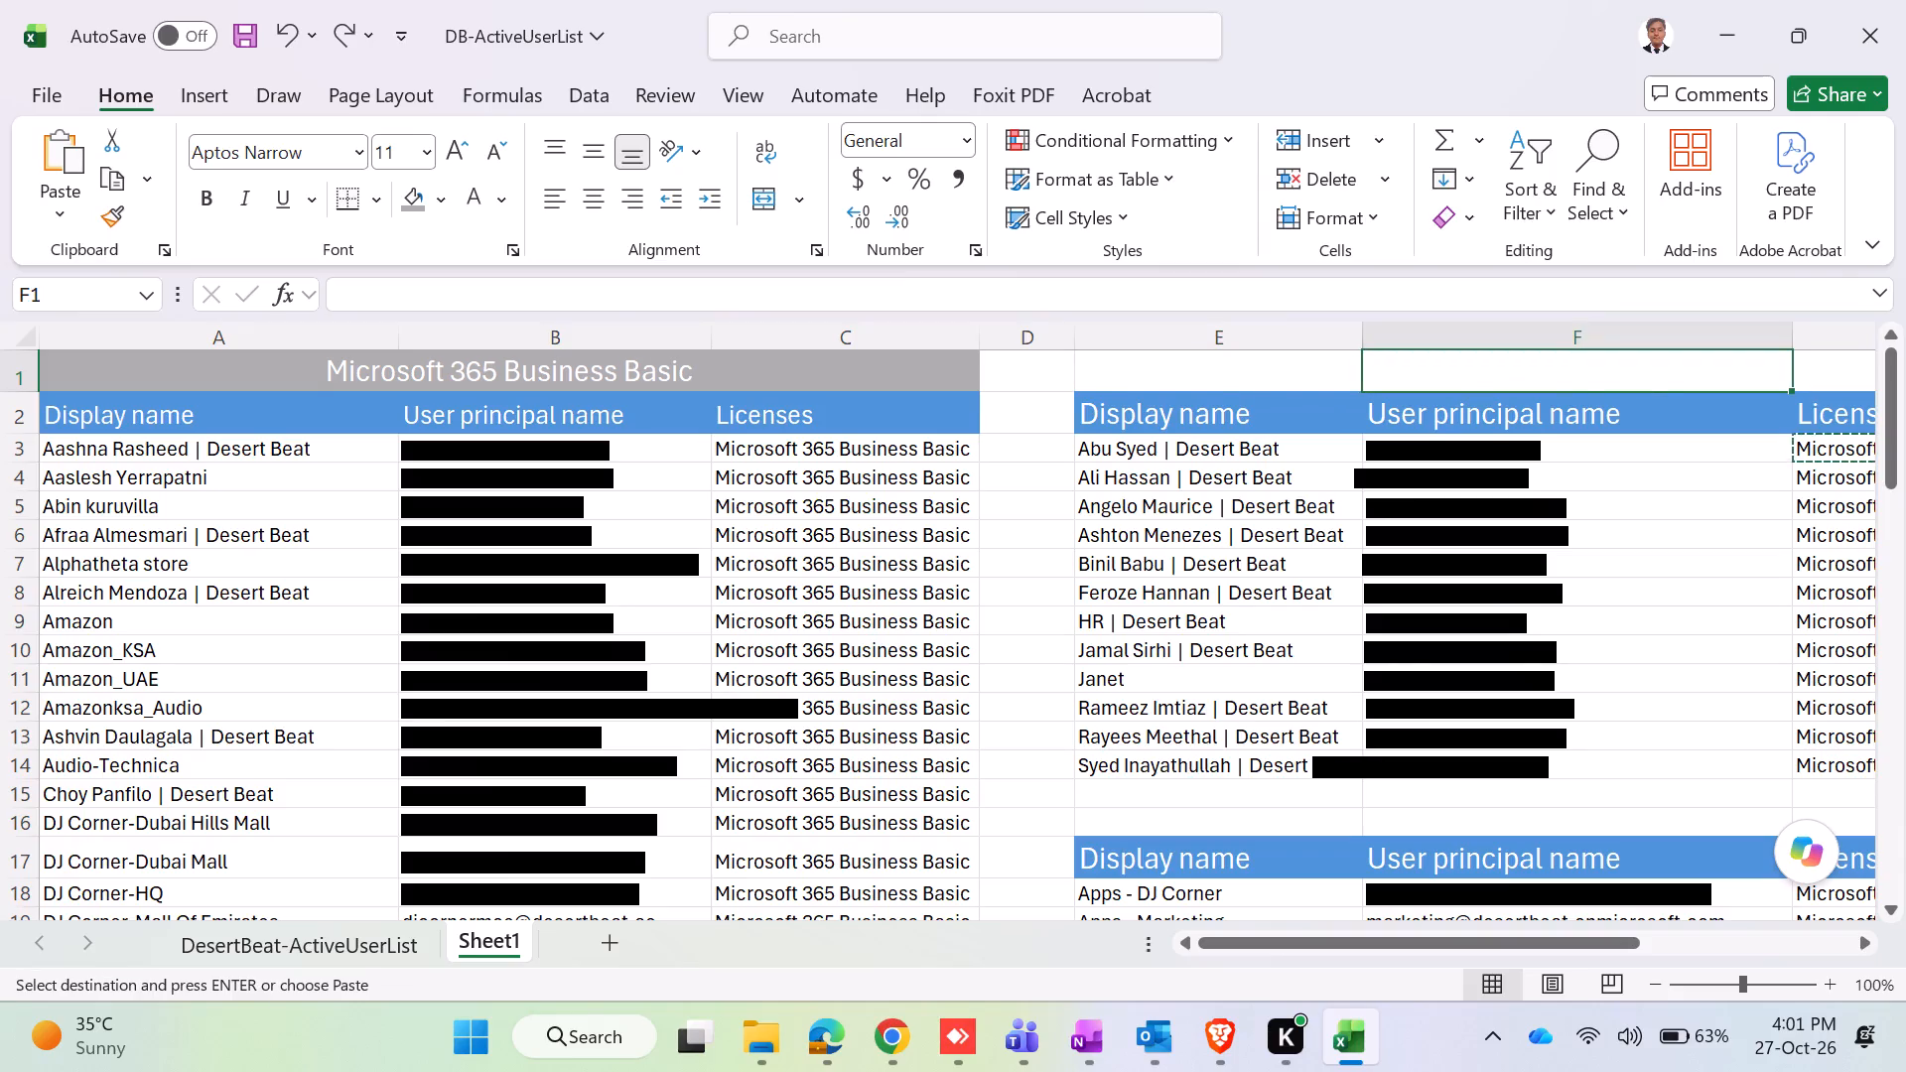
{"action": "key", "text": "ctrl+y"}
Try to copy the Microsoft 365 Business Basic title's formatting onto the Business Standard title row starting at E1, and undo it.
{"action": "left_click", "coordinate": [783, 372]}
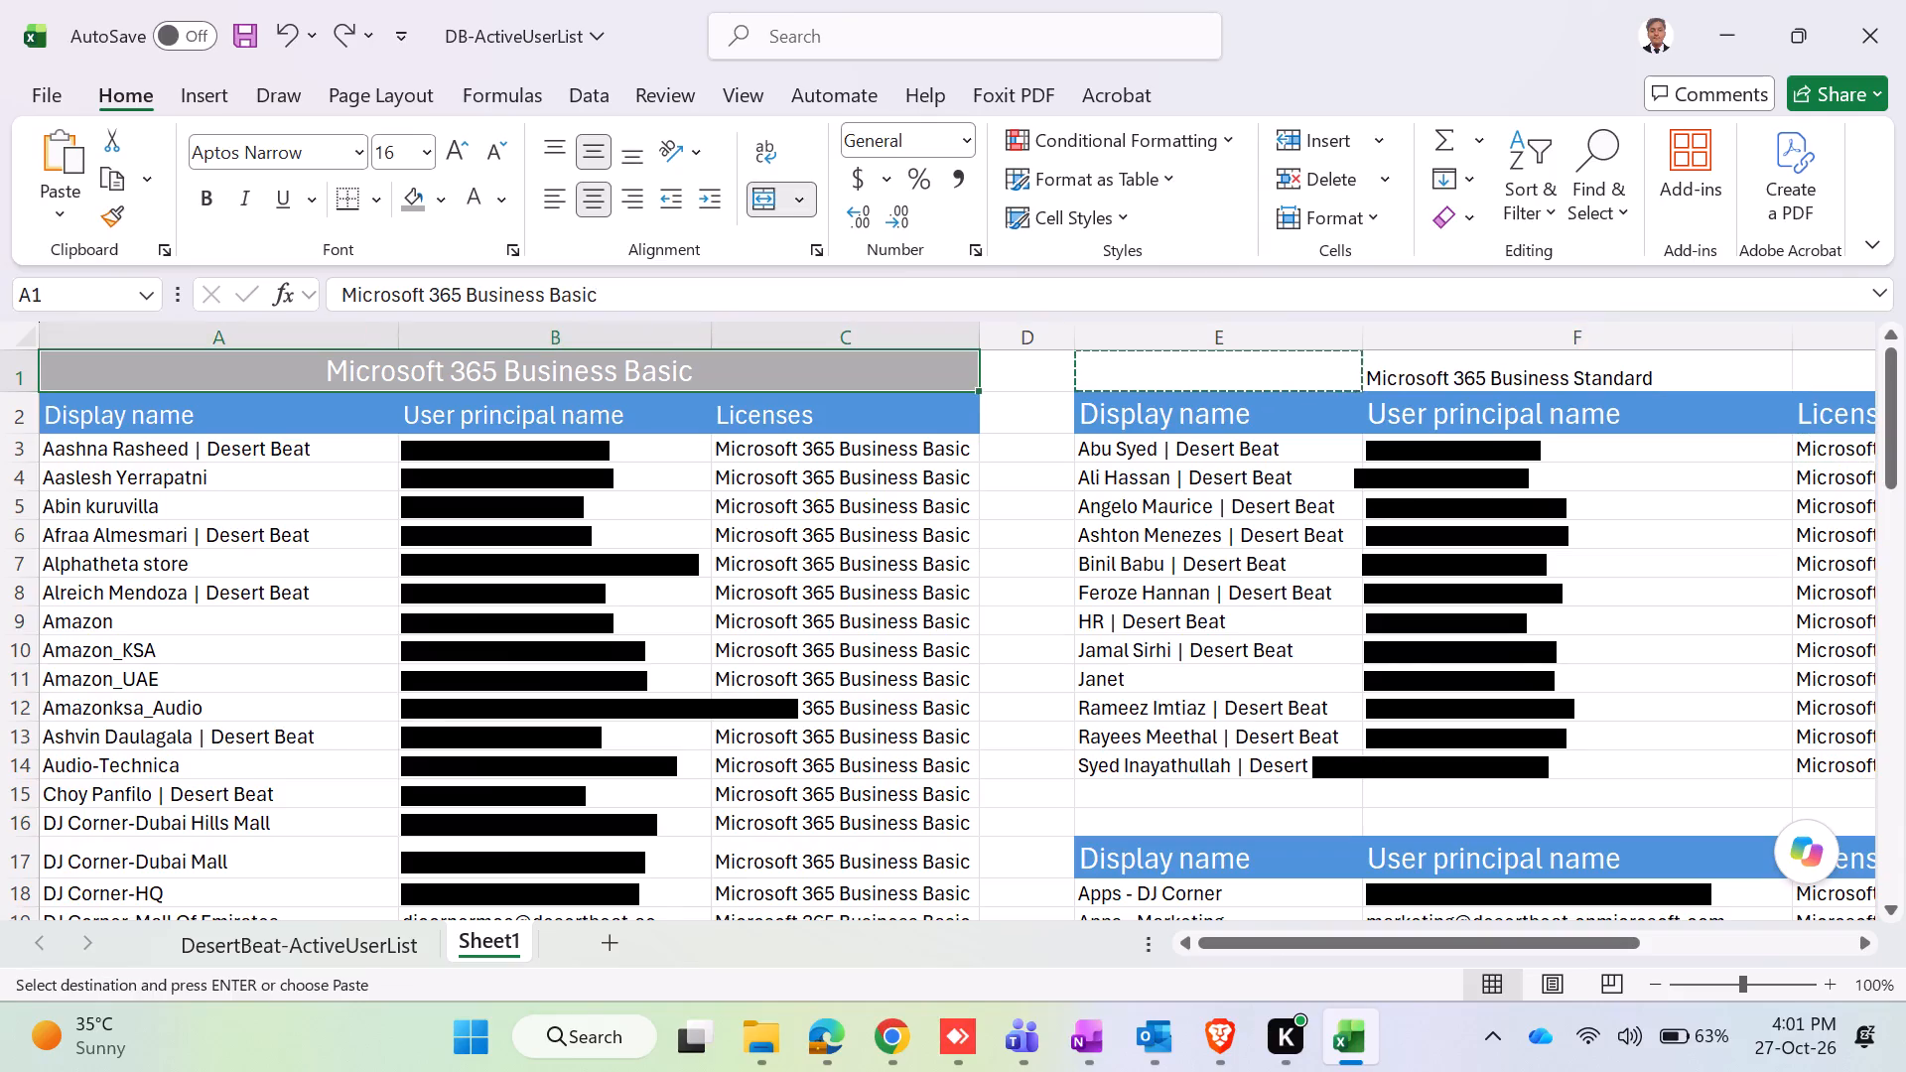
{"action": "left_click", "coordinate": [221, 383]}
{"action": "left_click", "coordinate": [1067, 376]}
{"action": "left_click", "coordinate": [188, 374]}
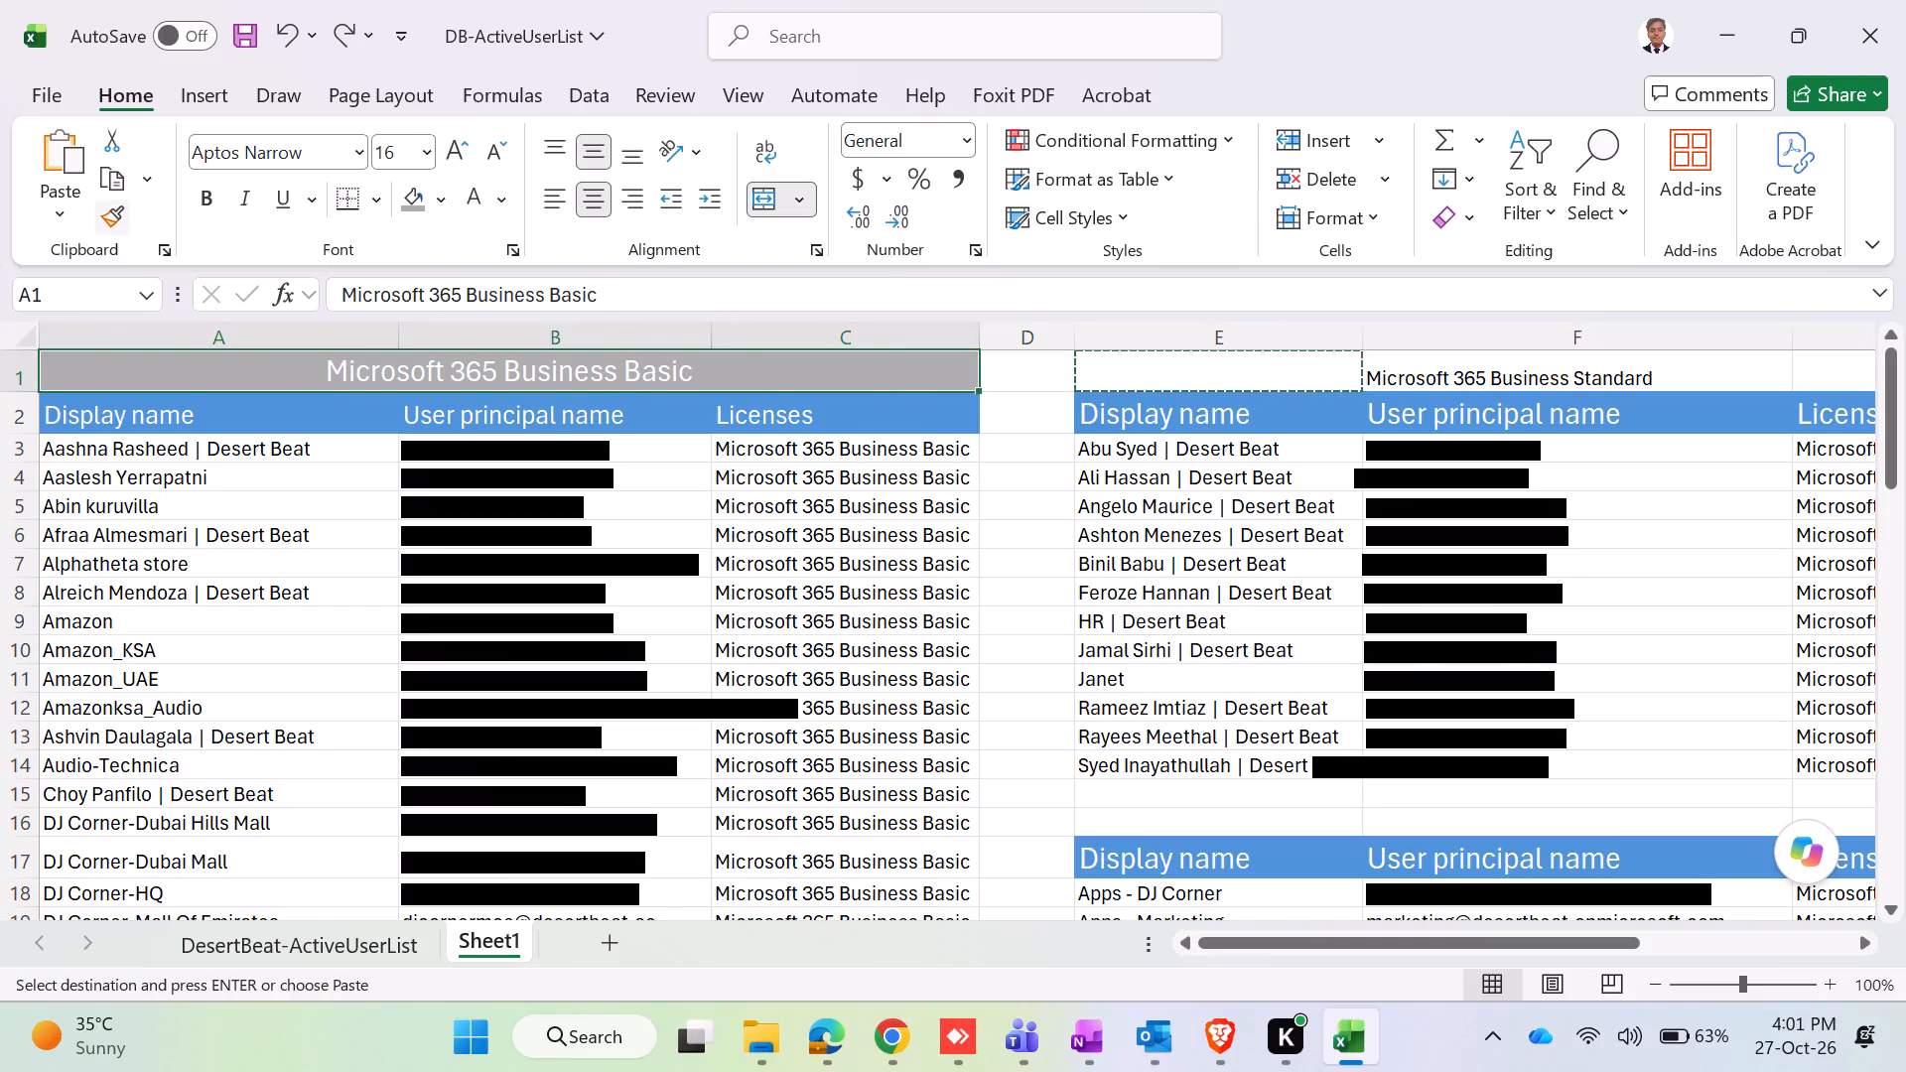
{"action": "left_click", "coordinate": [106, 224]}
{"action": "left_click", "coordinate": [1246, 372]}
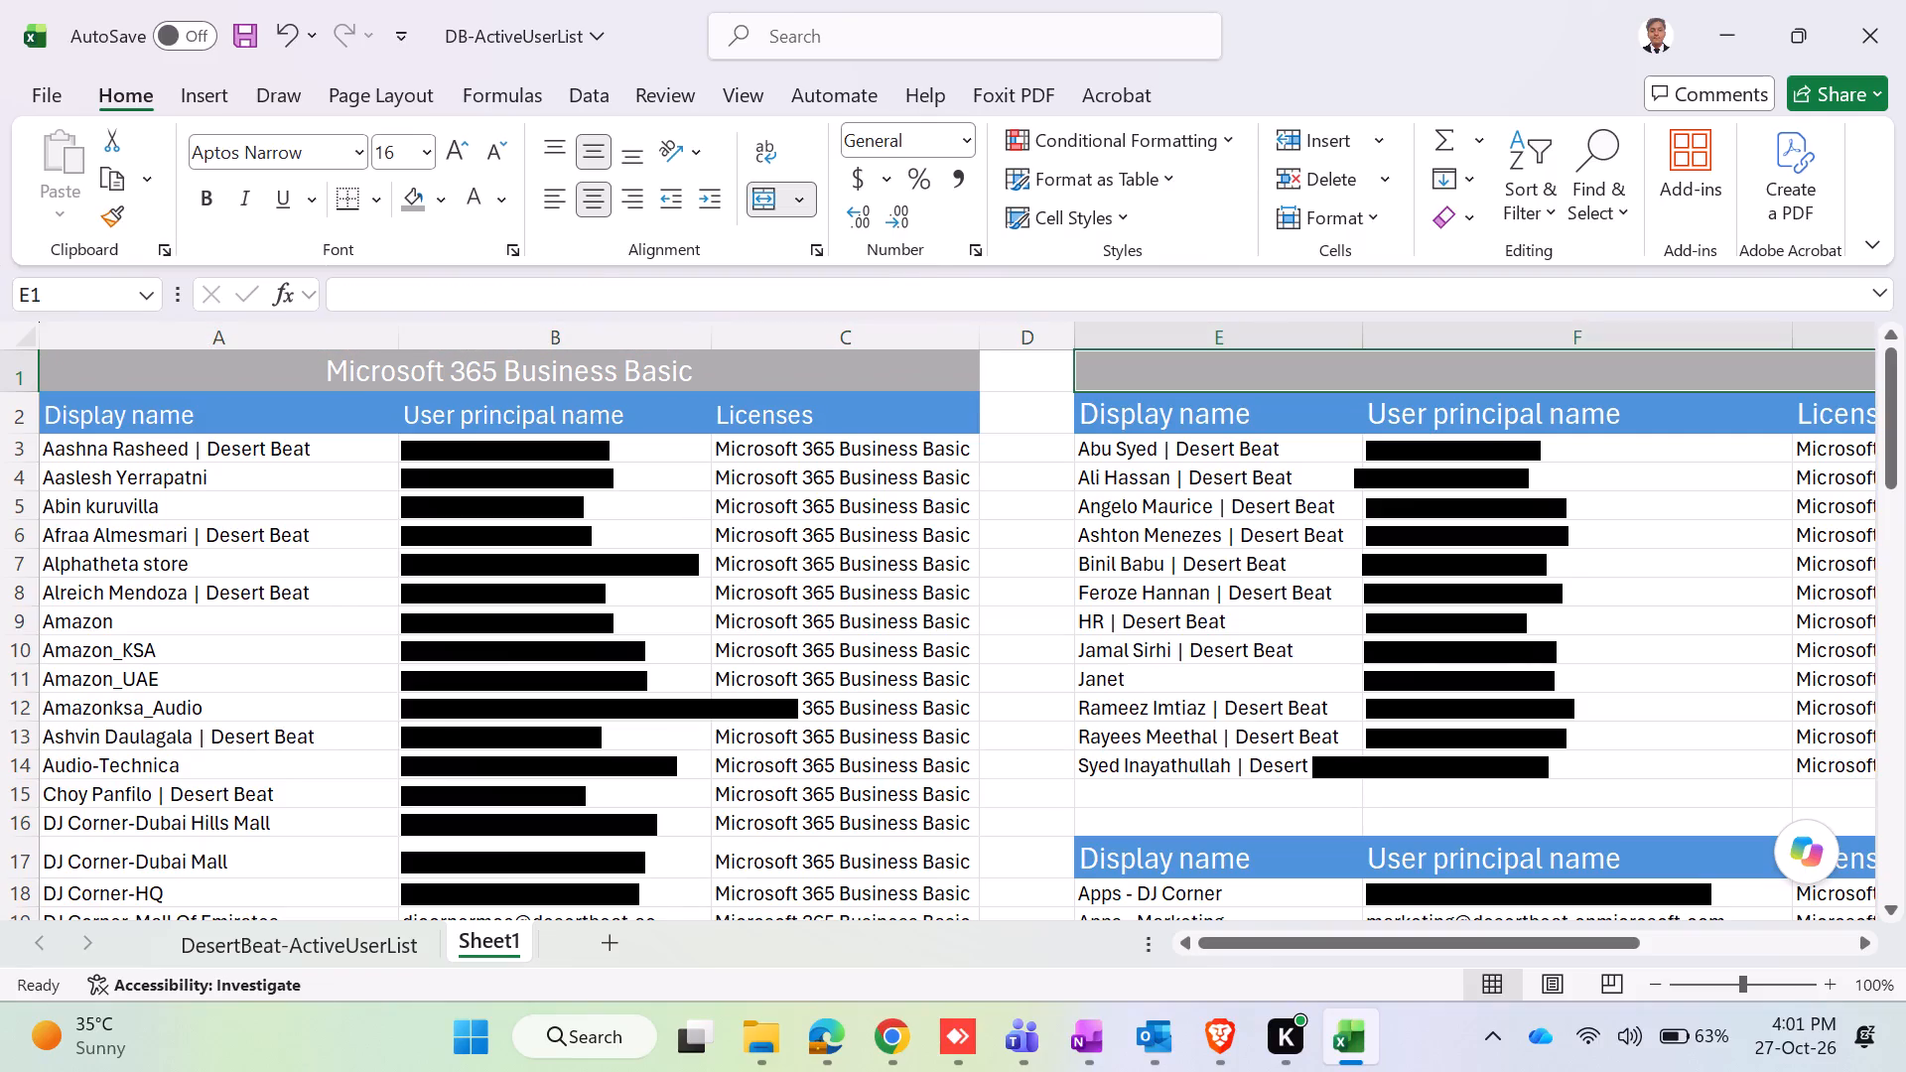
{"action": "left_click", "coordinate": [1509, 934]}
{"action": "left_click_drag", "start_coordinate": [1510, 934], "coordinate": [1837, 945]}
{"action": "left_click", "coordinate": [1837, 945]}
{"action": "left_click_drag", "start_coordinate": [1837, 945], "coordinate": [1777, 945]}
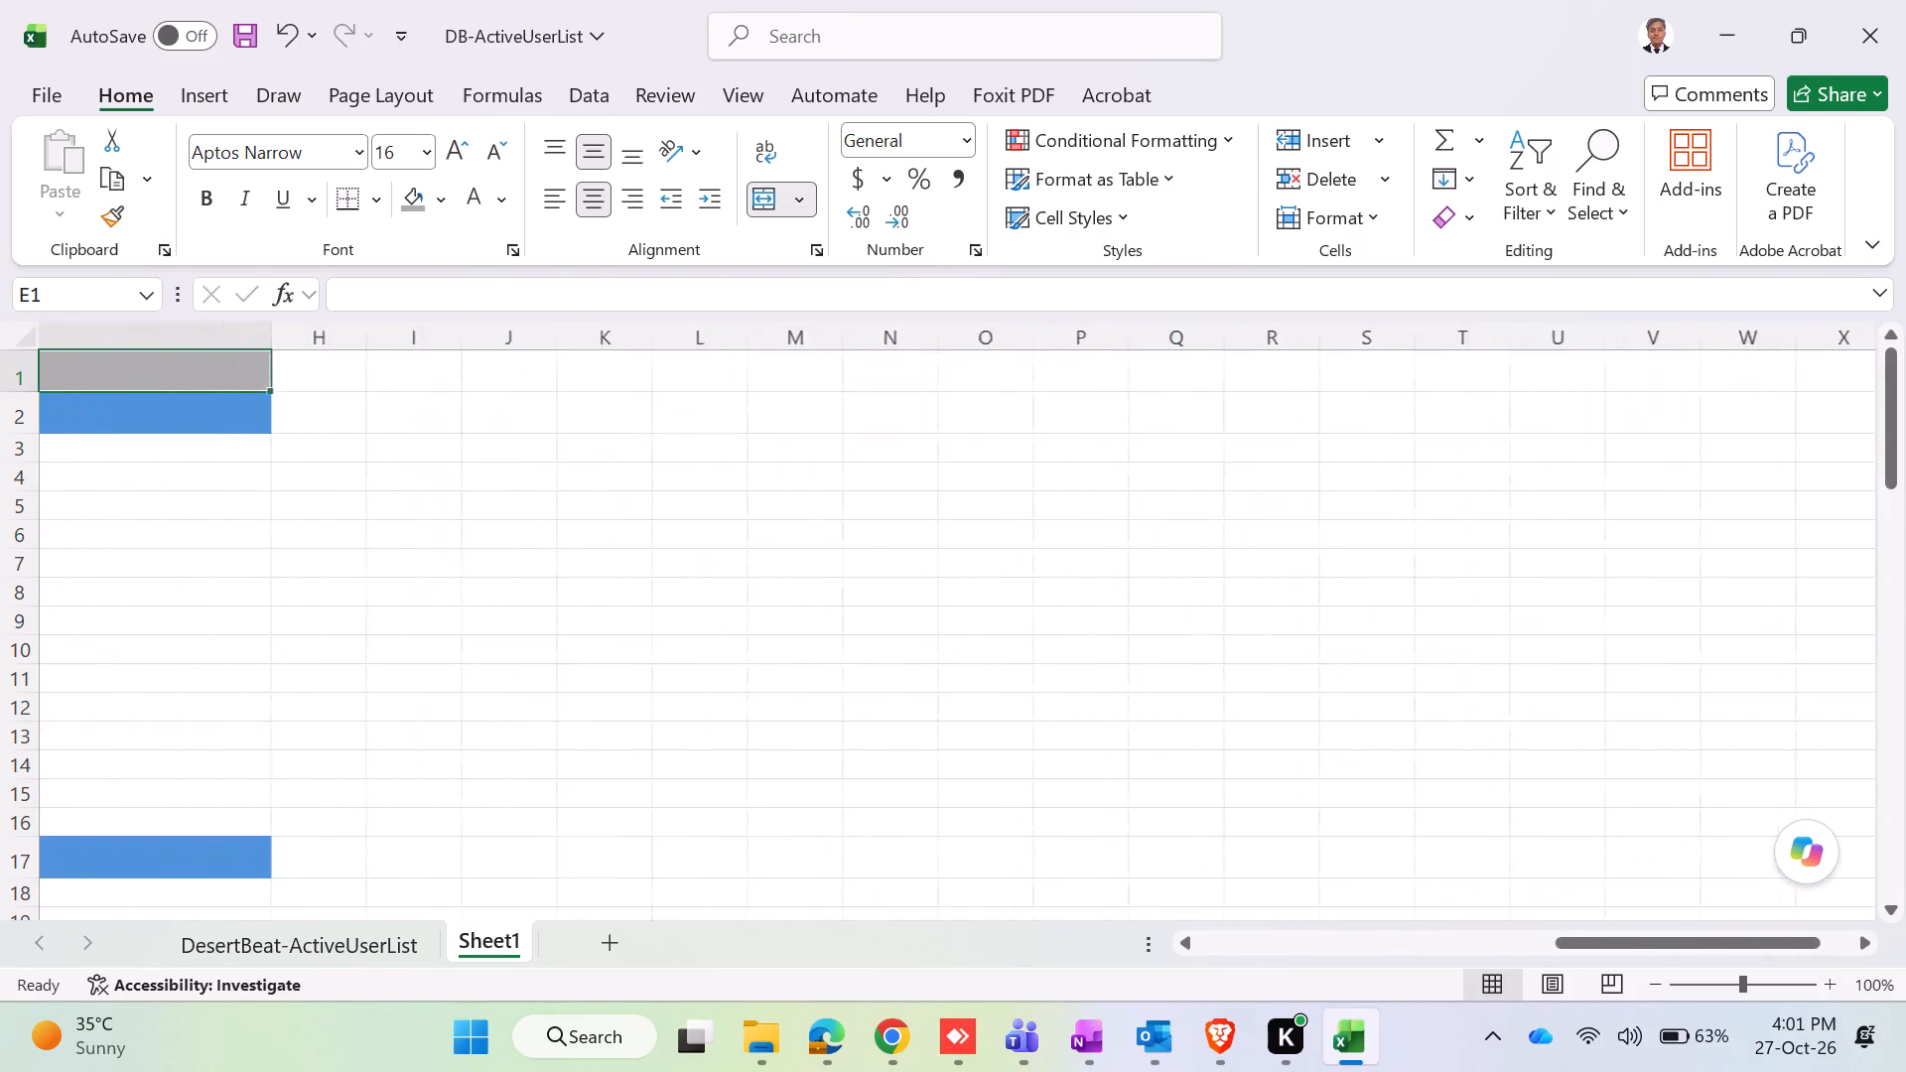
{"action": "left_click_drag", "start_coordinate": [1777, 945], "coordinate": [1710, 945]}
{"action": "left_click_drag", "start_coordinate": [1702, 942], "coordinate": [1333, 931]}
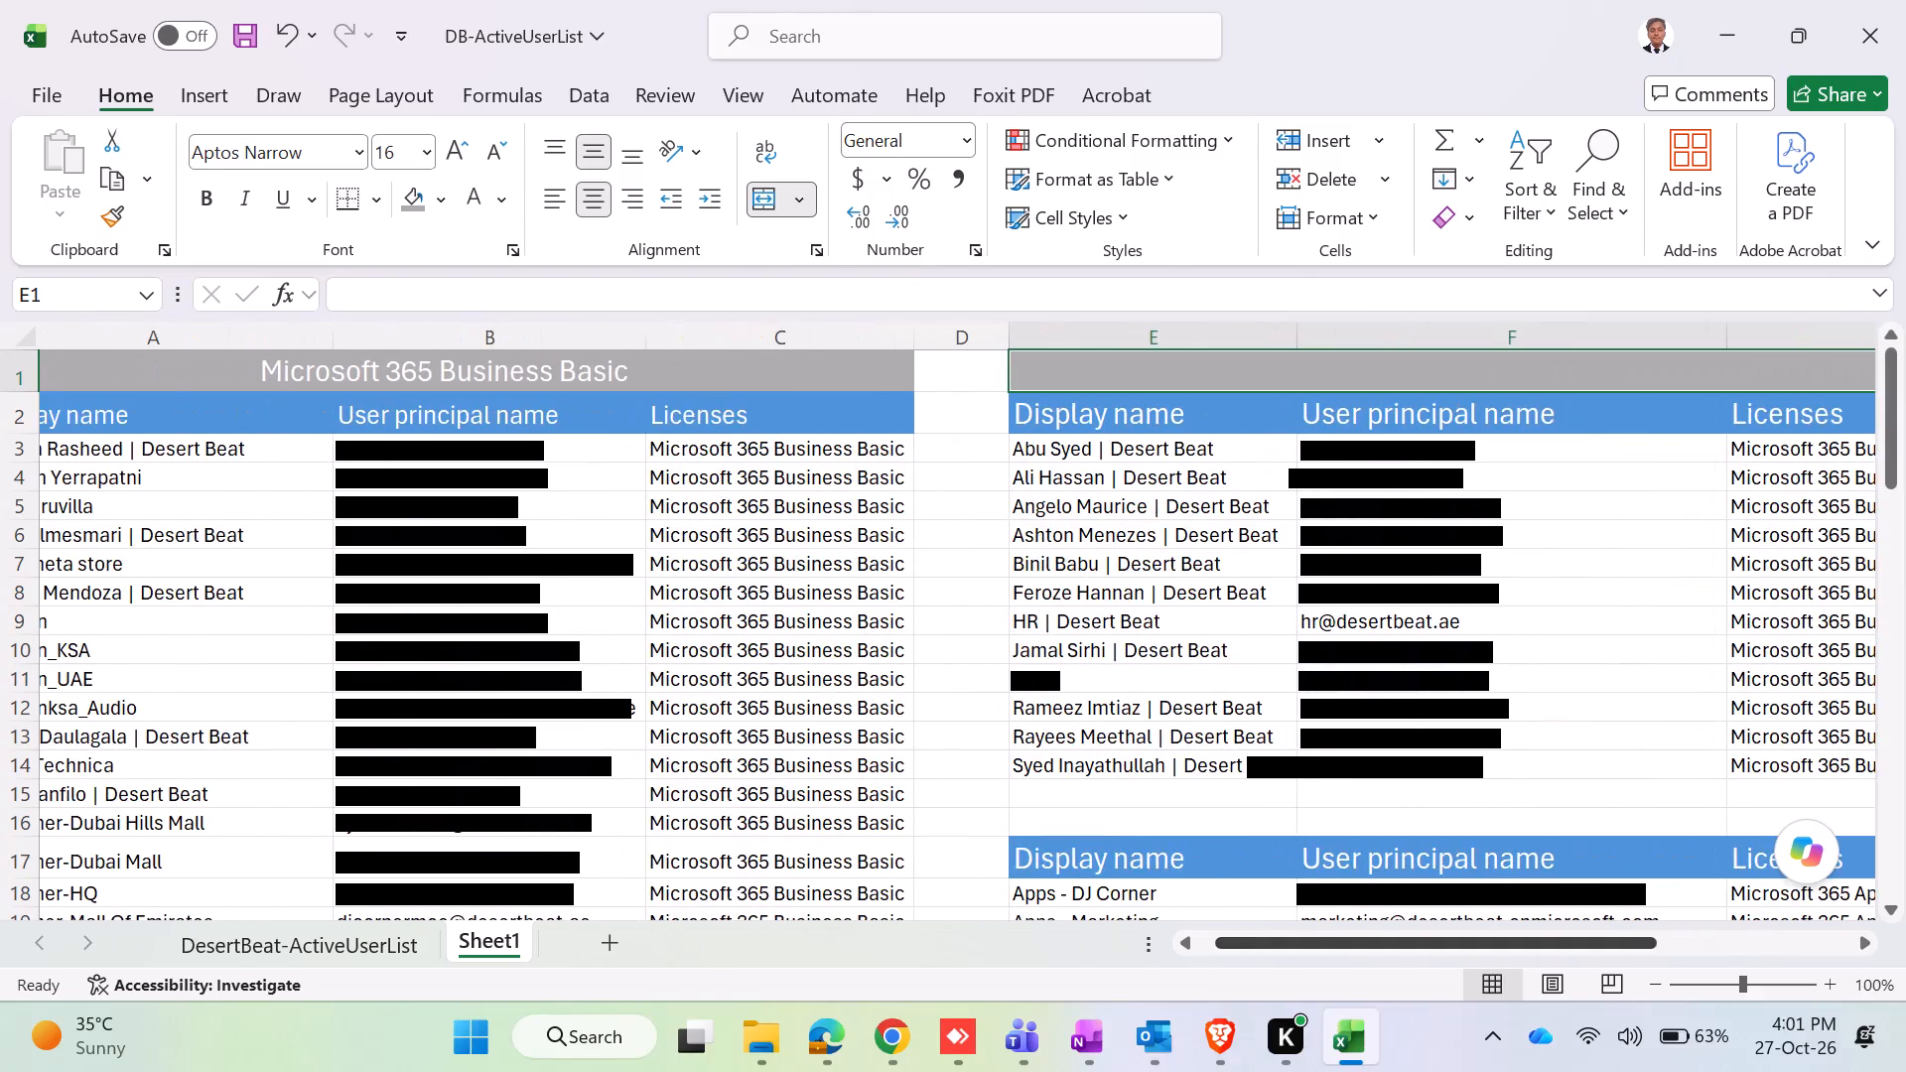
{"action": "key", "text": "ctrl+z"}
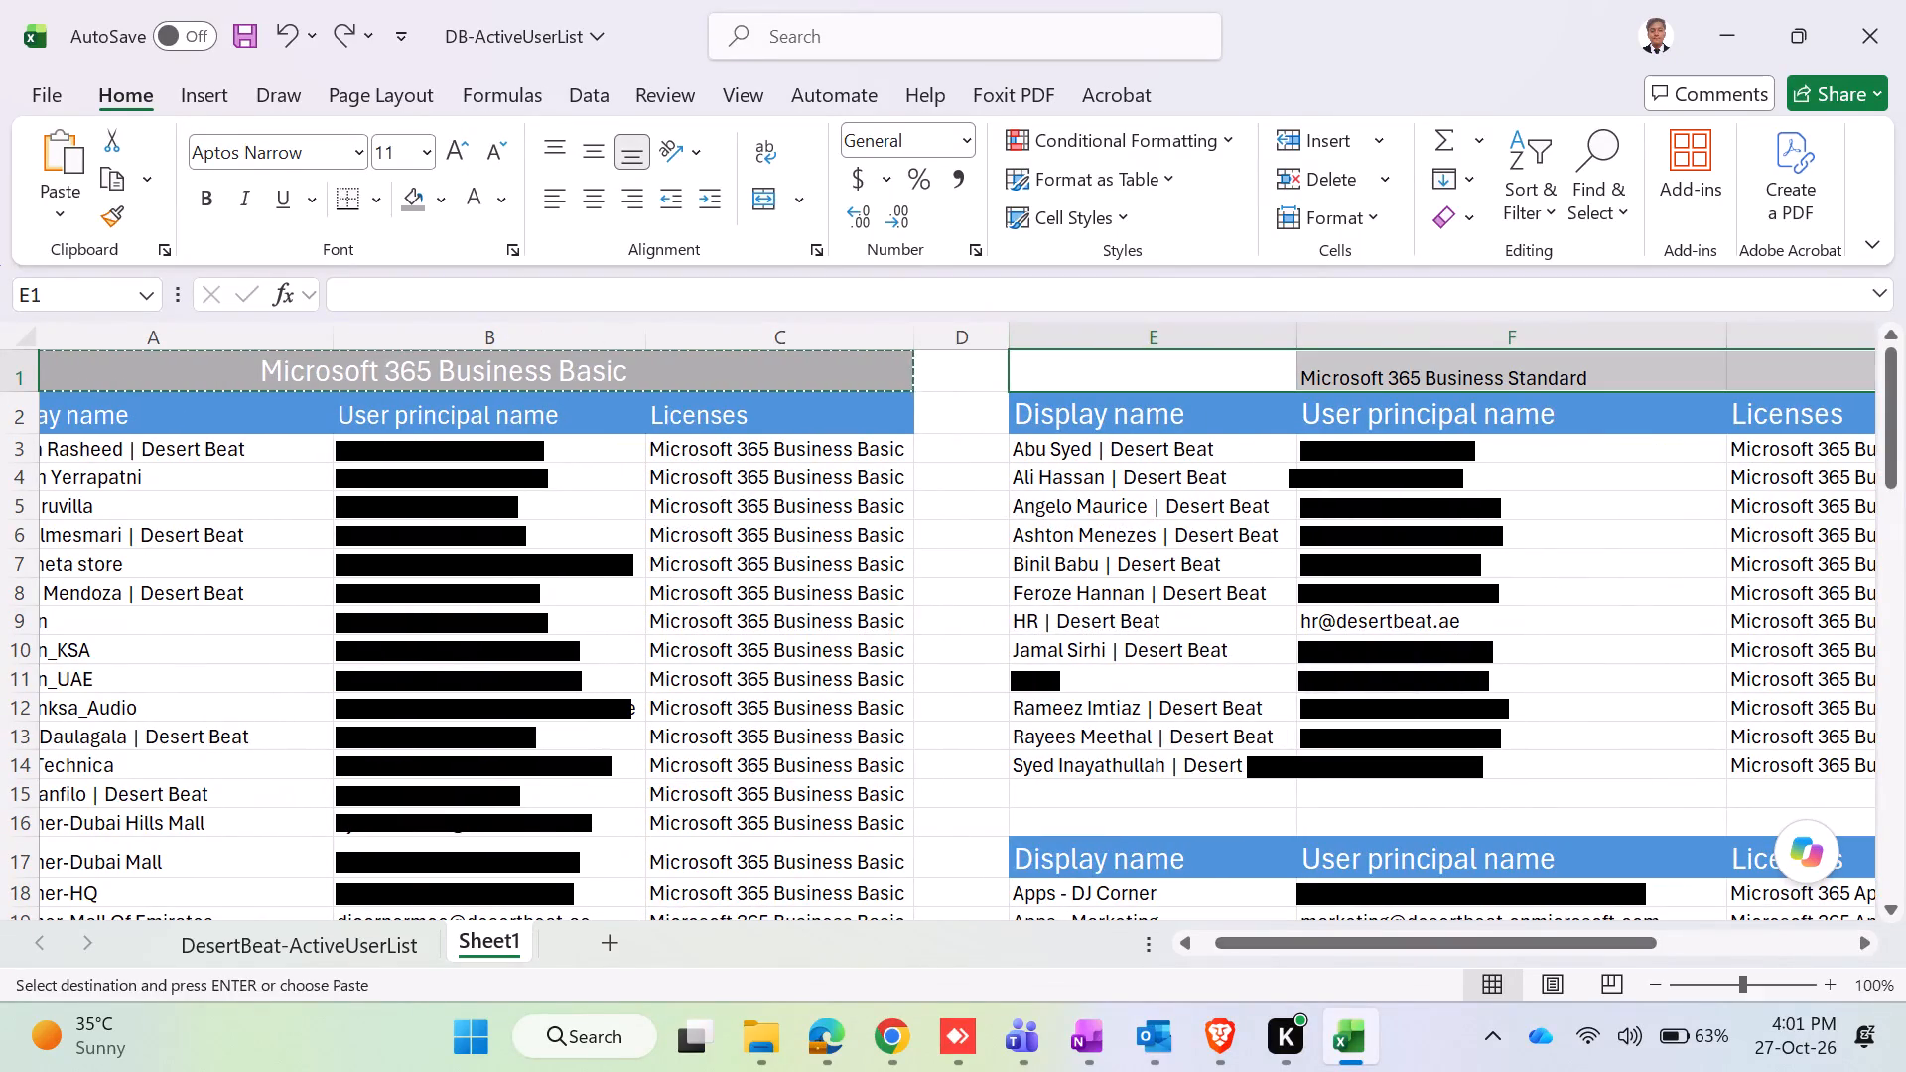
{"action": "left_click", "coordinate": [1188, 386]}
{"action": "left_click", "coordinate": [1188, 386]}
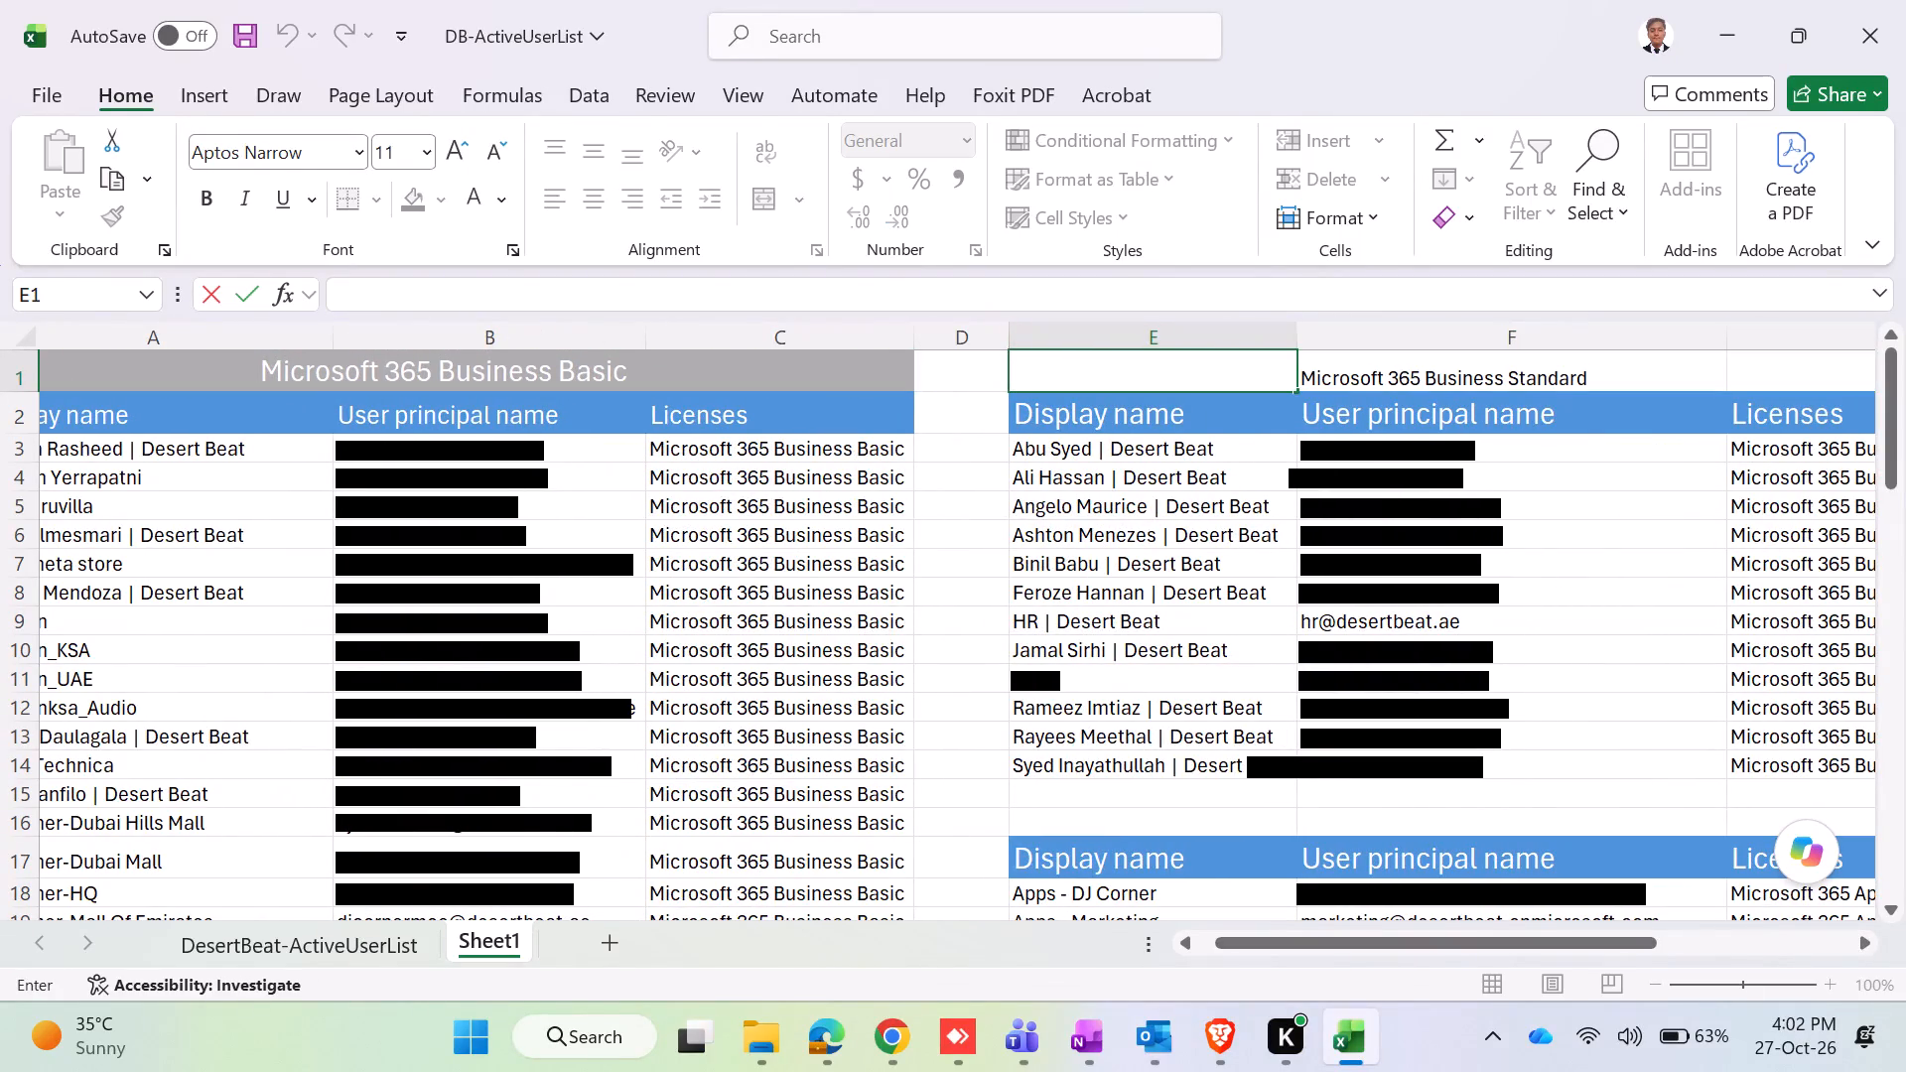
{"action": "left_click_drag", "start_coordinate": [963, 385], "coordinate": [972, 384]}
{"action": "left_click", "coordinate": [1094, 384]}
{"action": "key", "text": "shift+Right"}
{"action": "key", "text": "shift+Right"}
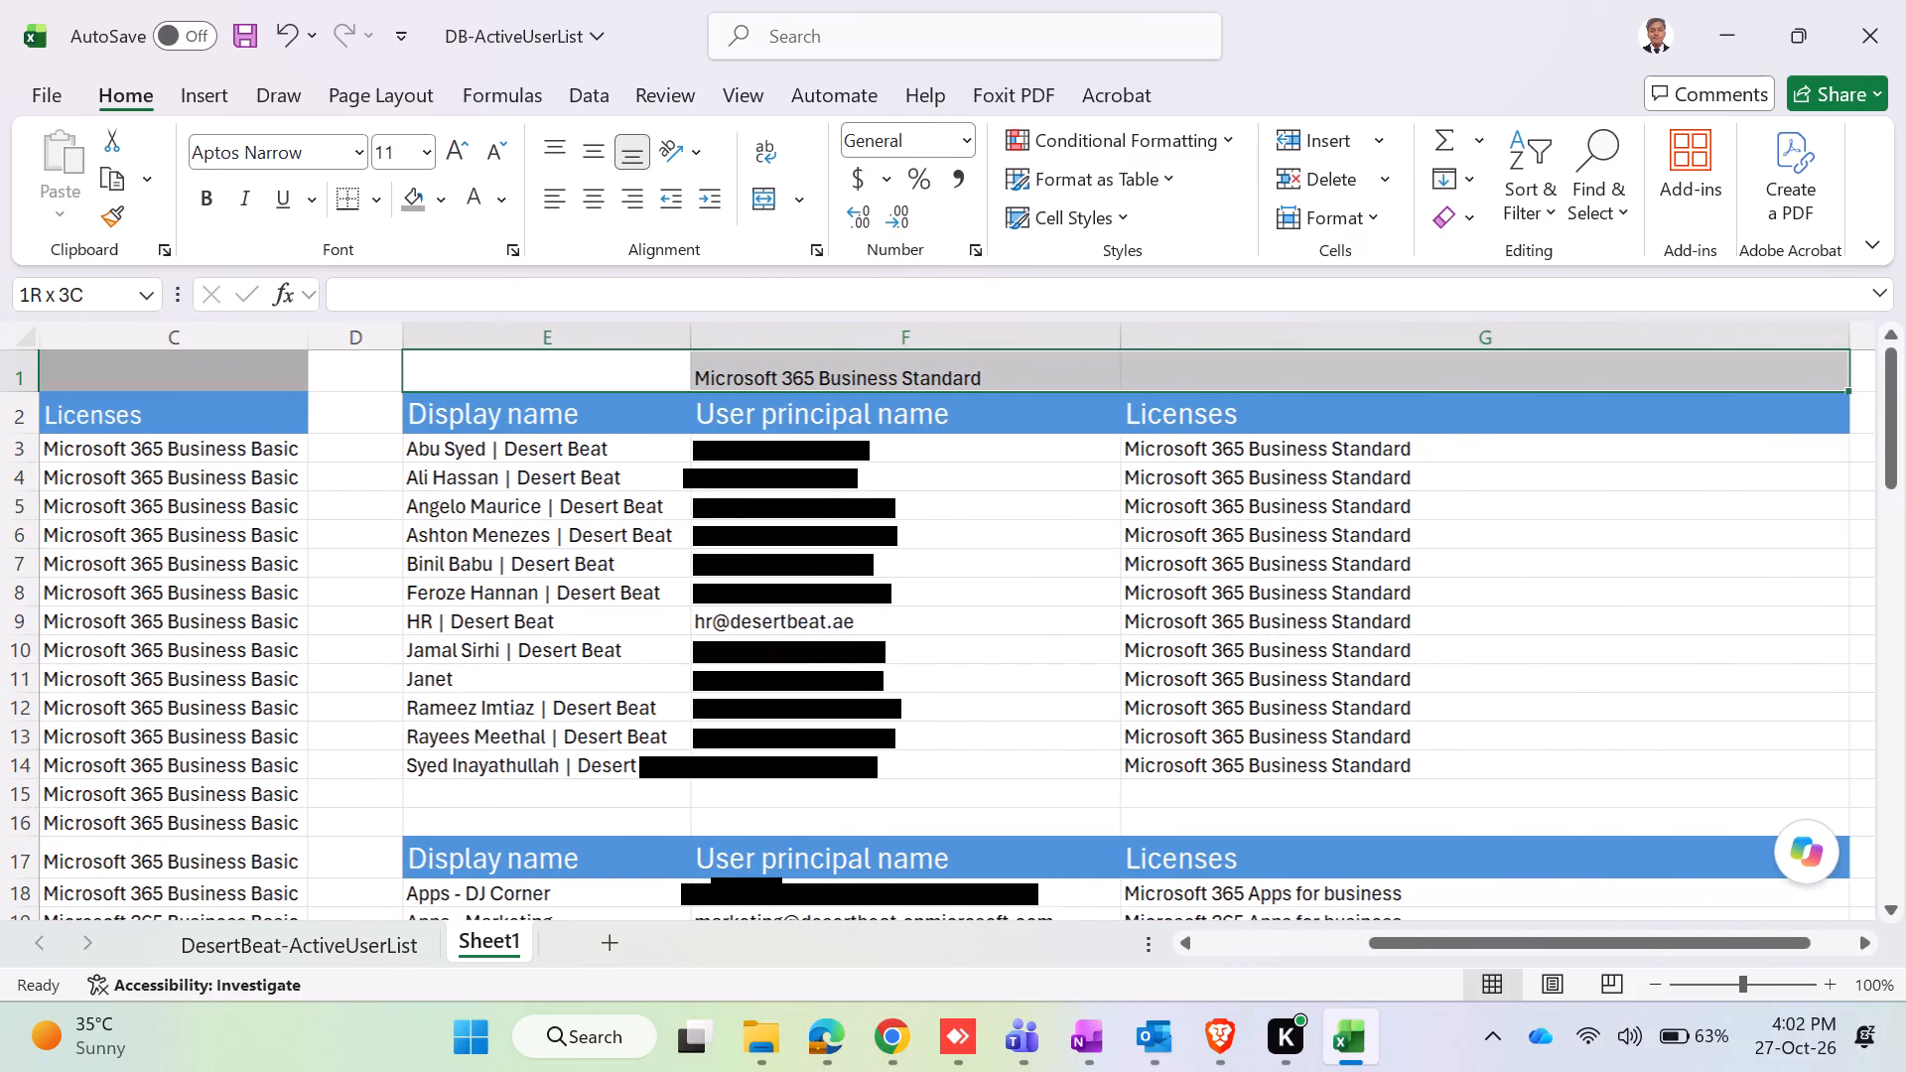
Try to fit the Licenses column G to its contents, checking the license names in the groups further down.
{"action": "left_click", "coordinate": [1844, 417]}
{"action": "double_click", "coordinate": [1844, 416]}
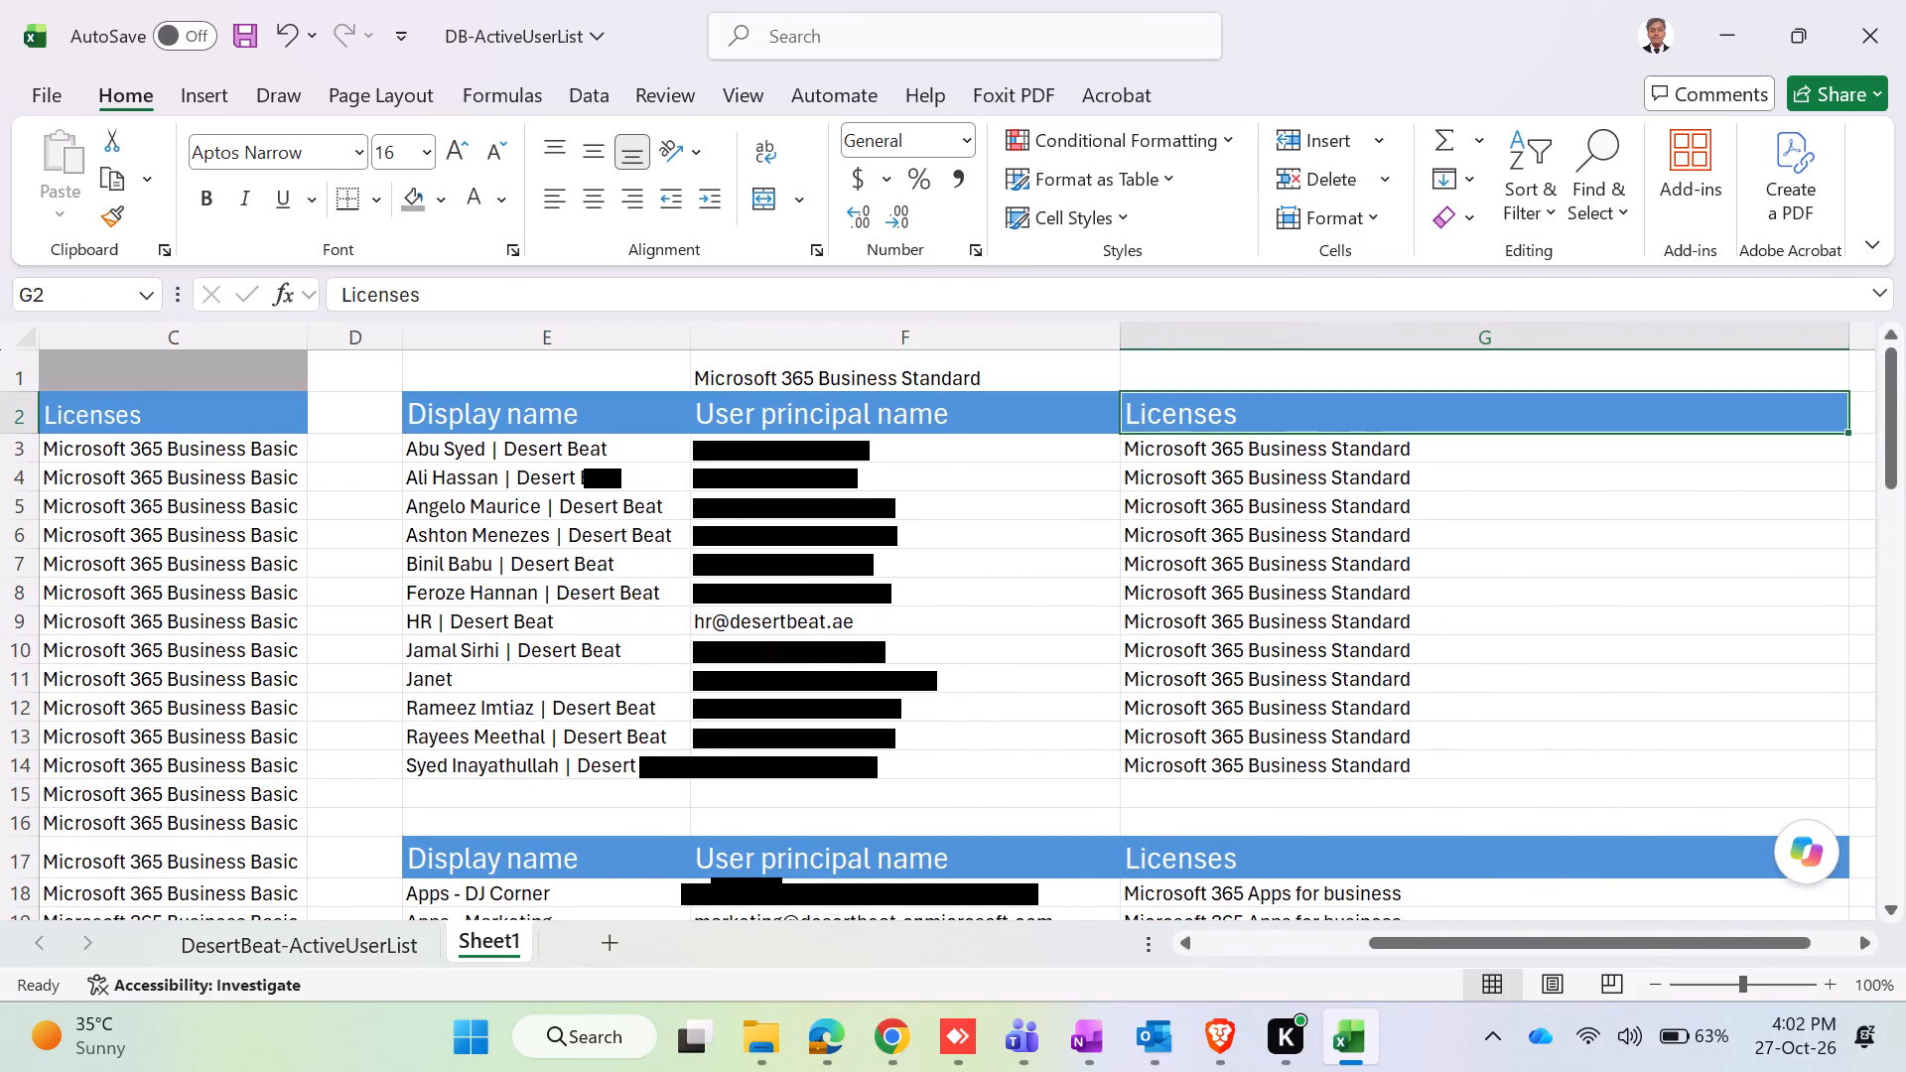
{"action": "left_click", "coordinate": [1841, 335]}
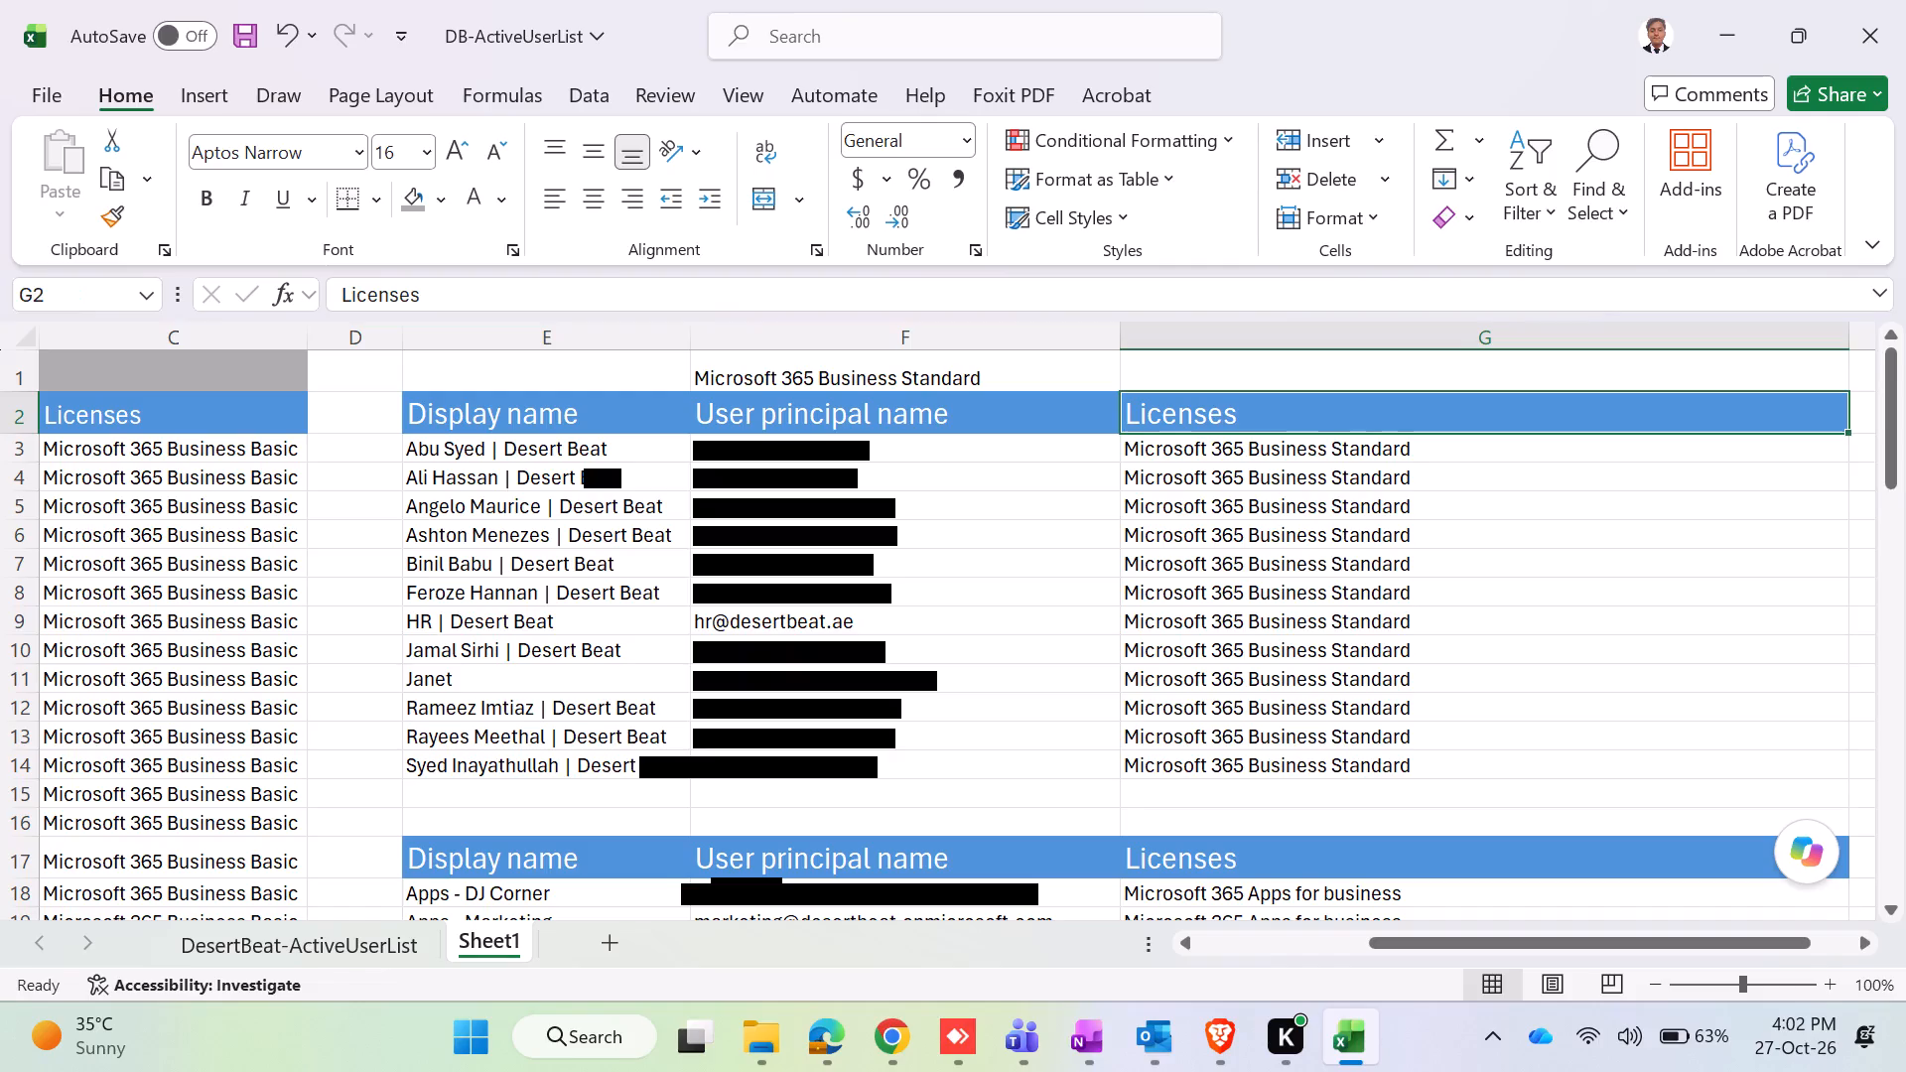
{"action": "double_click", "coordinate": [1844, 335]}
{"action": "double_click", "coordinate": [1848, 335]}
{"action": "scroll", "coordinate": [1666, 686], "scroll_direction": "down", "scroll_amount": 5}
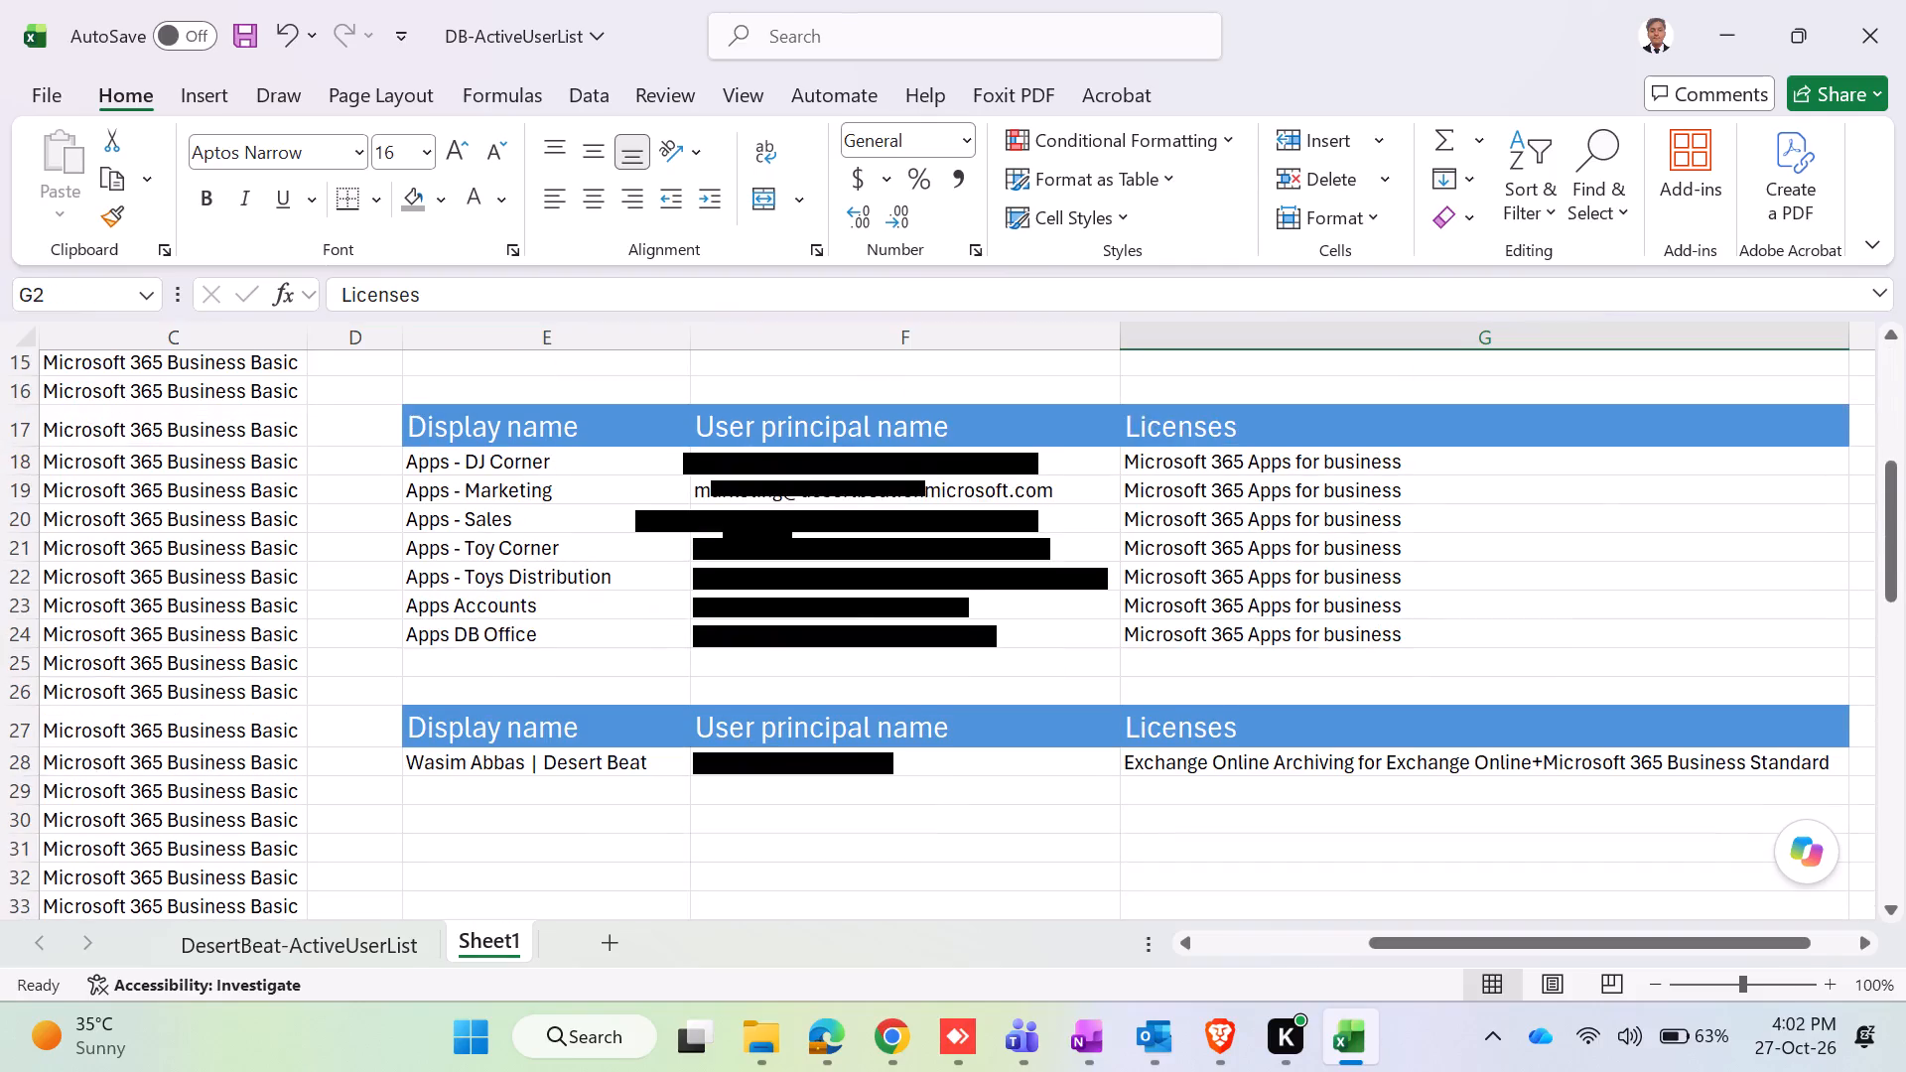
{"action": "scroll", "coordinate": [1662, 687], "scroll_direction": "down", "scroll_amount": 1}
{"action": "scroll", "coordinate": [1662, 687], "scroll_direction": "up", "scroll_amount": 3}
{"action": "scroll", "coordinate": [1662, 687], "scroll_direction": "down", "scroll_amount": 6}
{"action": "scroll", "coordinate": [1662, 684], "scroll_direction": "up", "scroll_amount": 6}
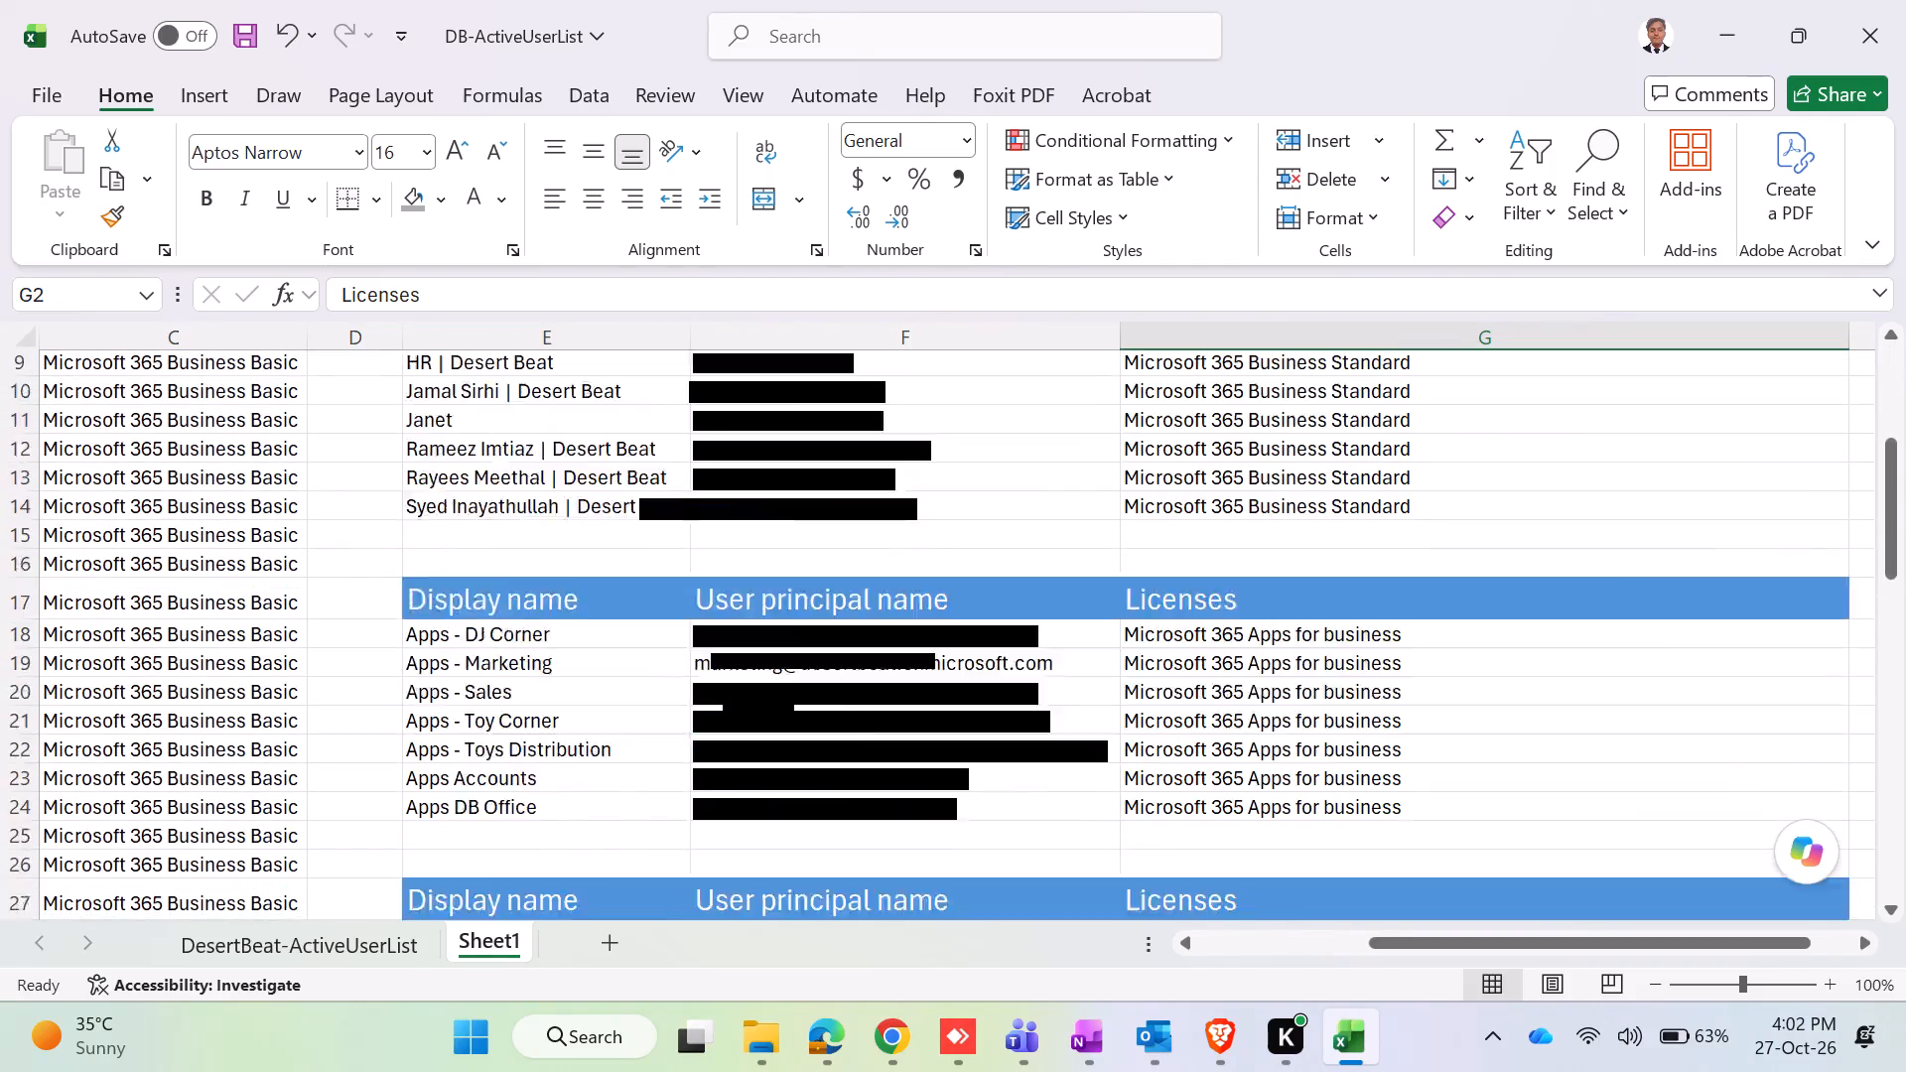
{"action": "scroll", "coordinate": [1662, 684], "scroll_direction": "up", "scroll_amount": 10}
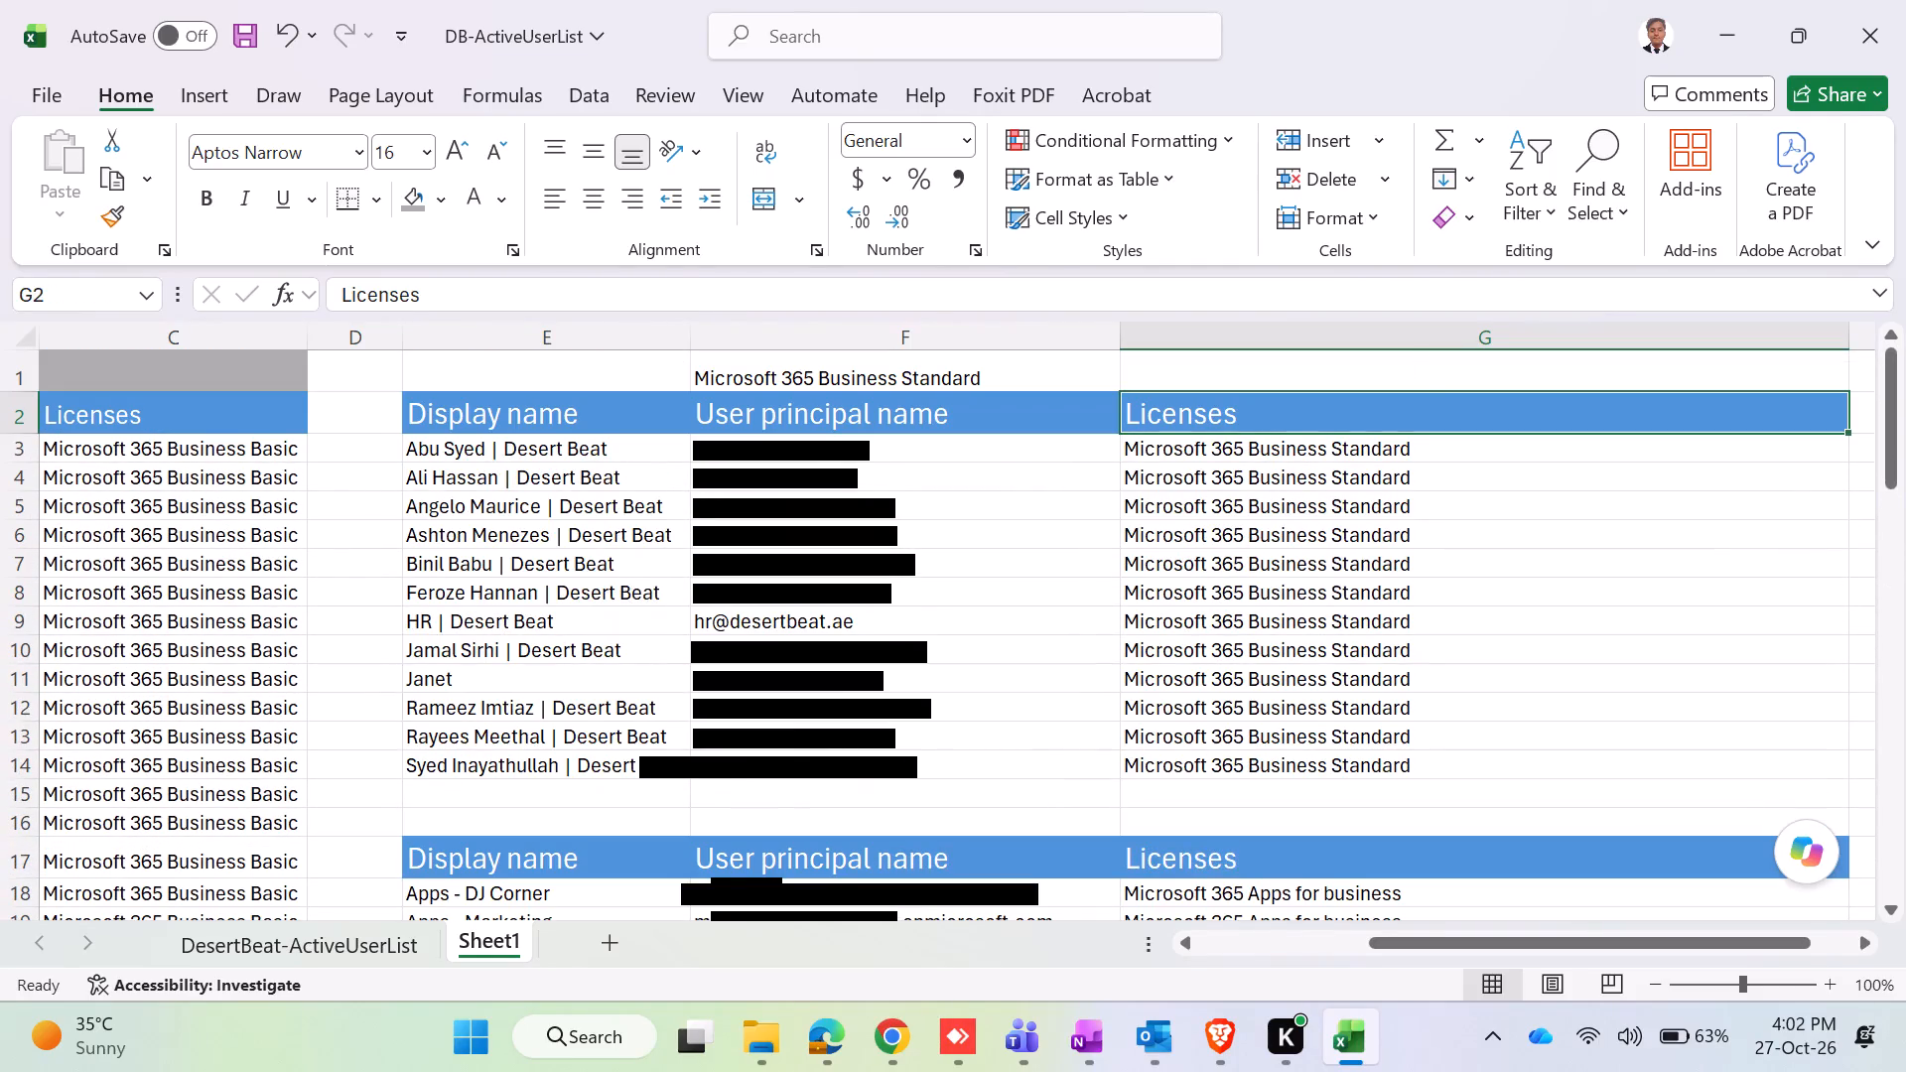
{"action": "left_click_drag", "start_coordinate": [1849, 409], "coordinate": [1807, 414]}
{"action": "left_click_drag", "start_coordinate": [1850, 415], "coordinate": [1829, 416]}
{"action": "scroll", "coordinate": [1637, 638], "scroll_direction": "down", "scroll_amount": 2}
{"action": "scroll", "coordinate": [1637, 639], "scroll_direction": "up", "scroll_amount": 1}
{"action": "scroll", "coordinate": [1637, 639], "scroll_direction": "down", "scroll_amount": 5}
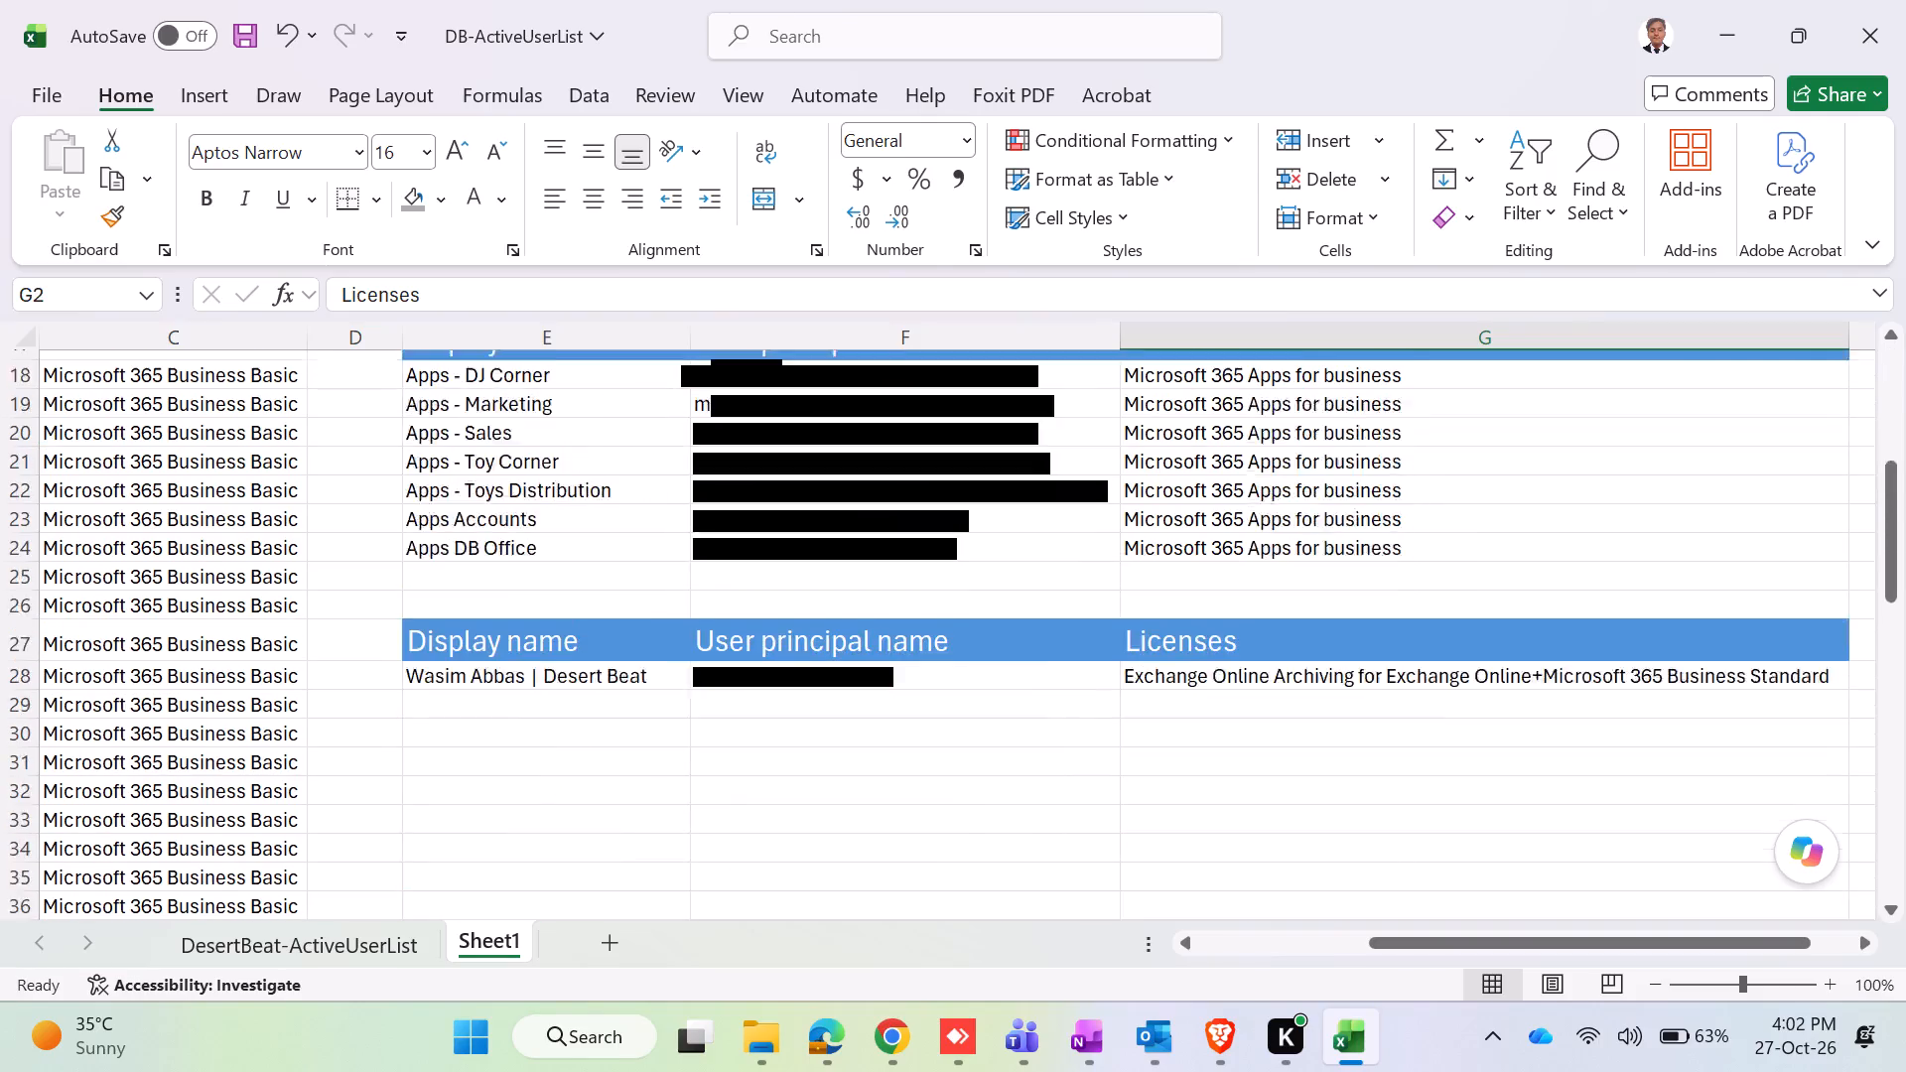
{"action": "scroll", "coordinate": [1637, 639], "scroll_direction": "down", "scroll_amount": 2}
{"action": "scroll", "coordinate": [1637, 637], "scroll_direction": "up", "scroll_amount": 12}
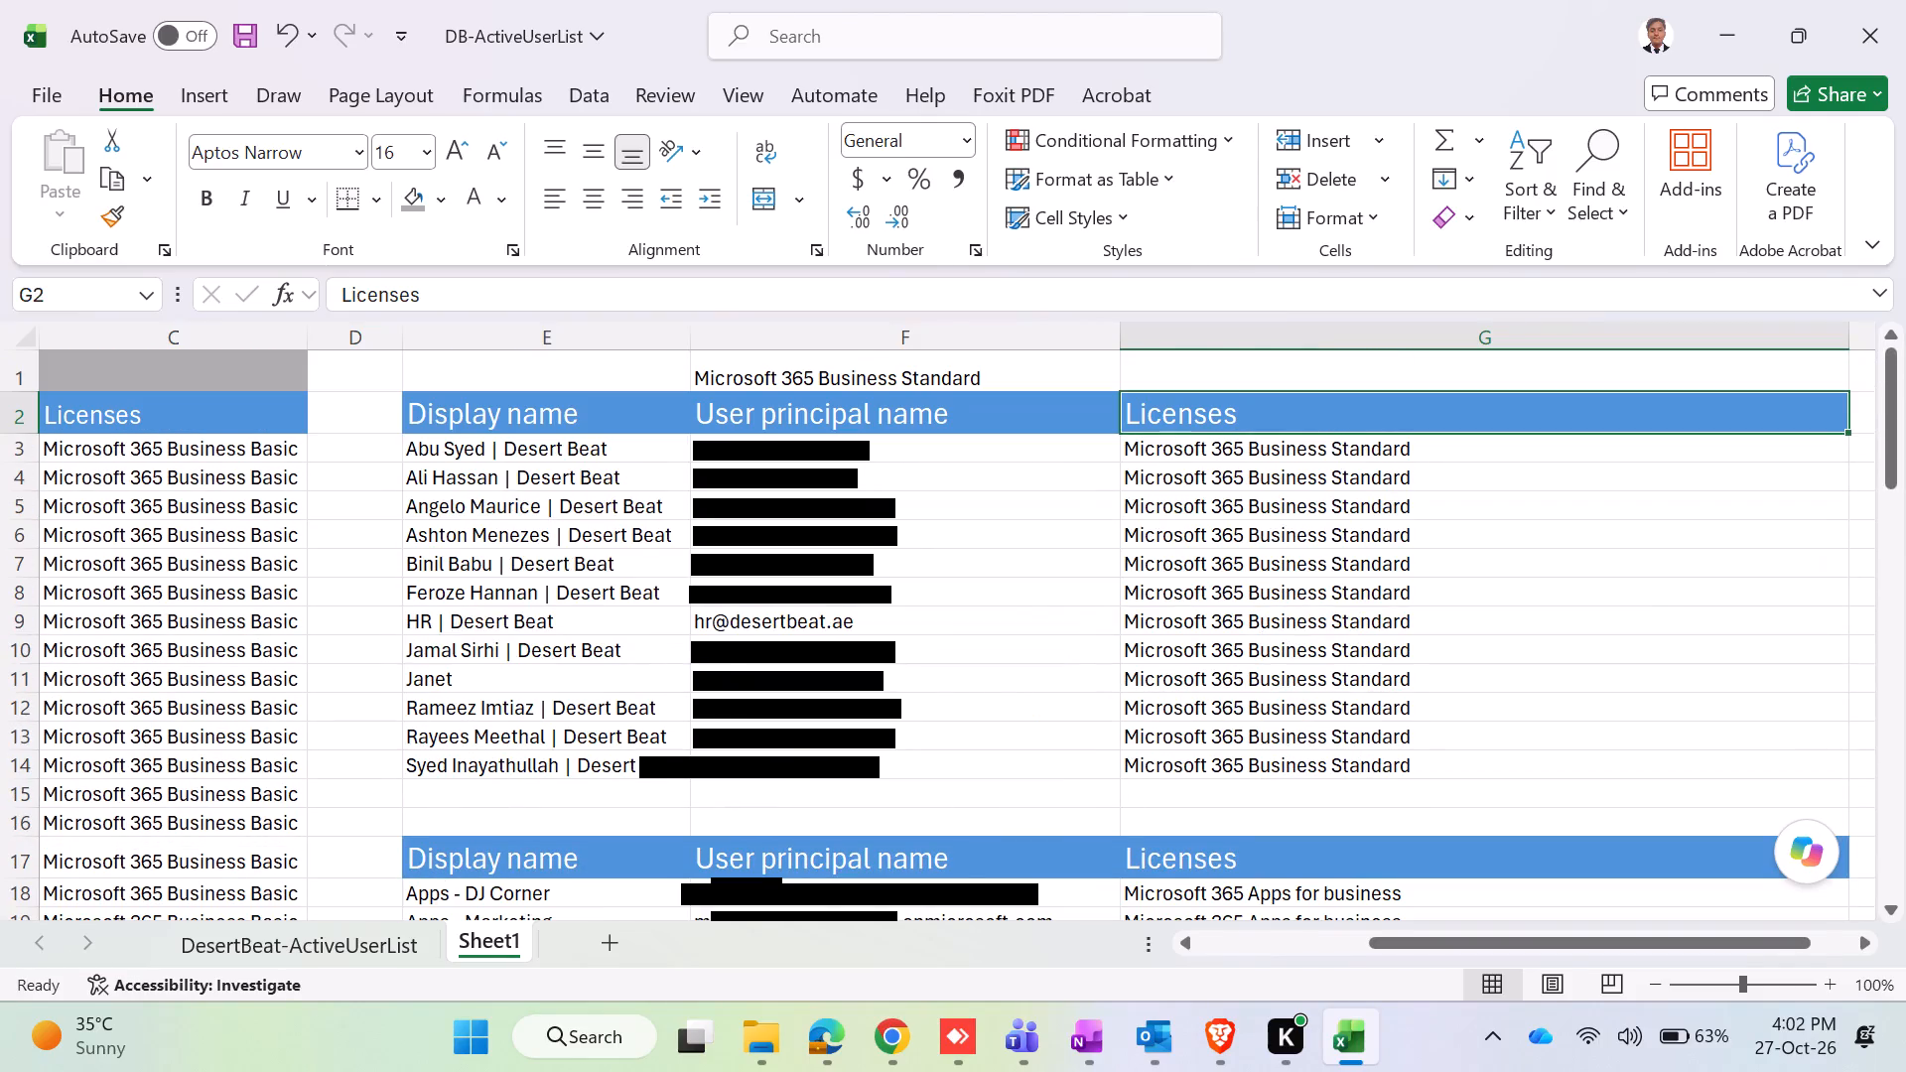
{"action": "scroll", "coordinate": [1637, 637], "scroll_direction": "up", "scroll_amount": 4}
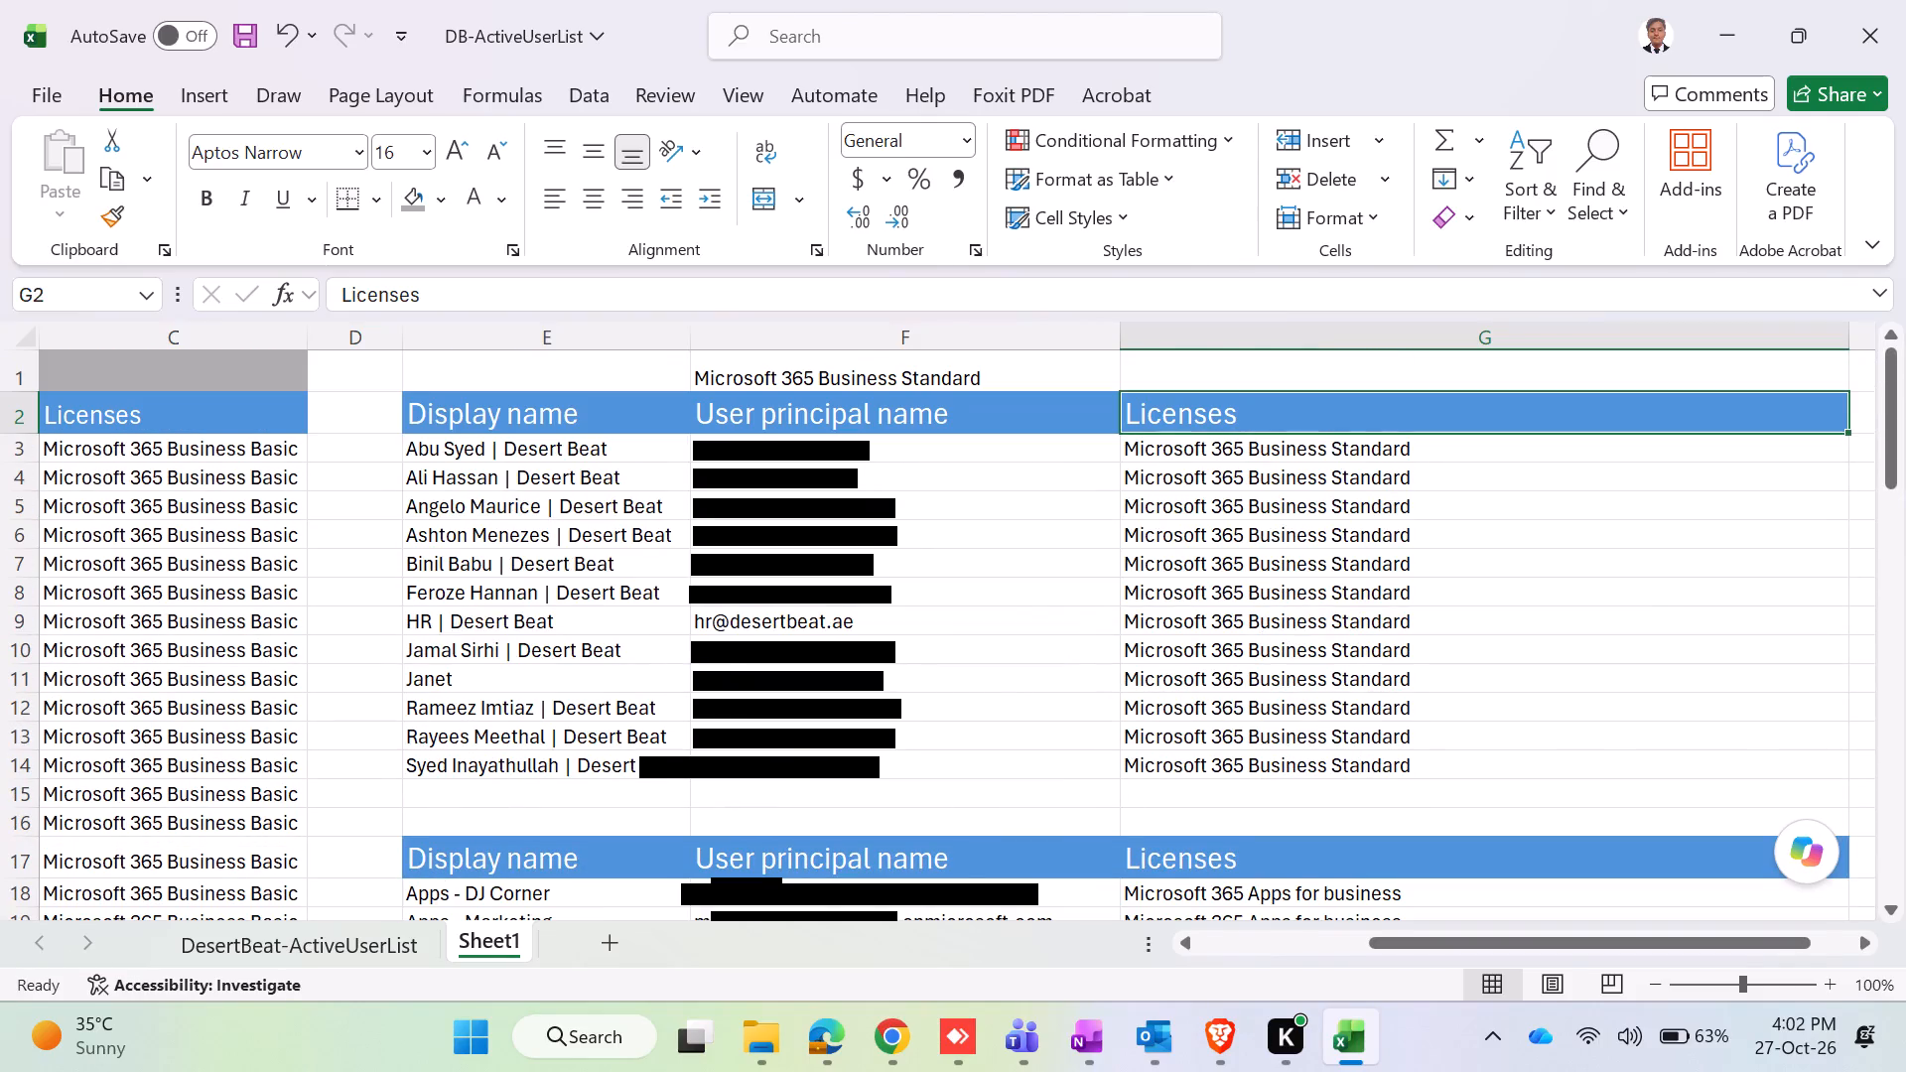
Merge cells E1 to G1 and center the Microsoft 365 Business Standard title horizontally and vertically.
{"action": "left_click", "coordinate": [654, 375]}
{"action": "key", "text": "shift+Right"}
{"action": "key", "text": "shift+Right"}
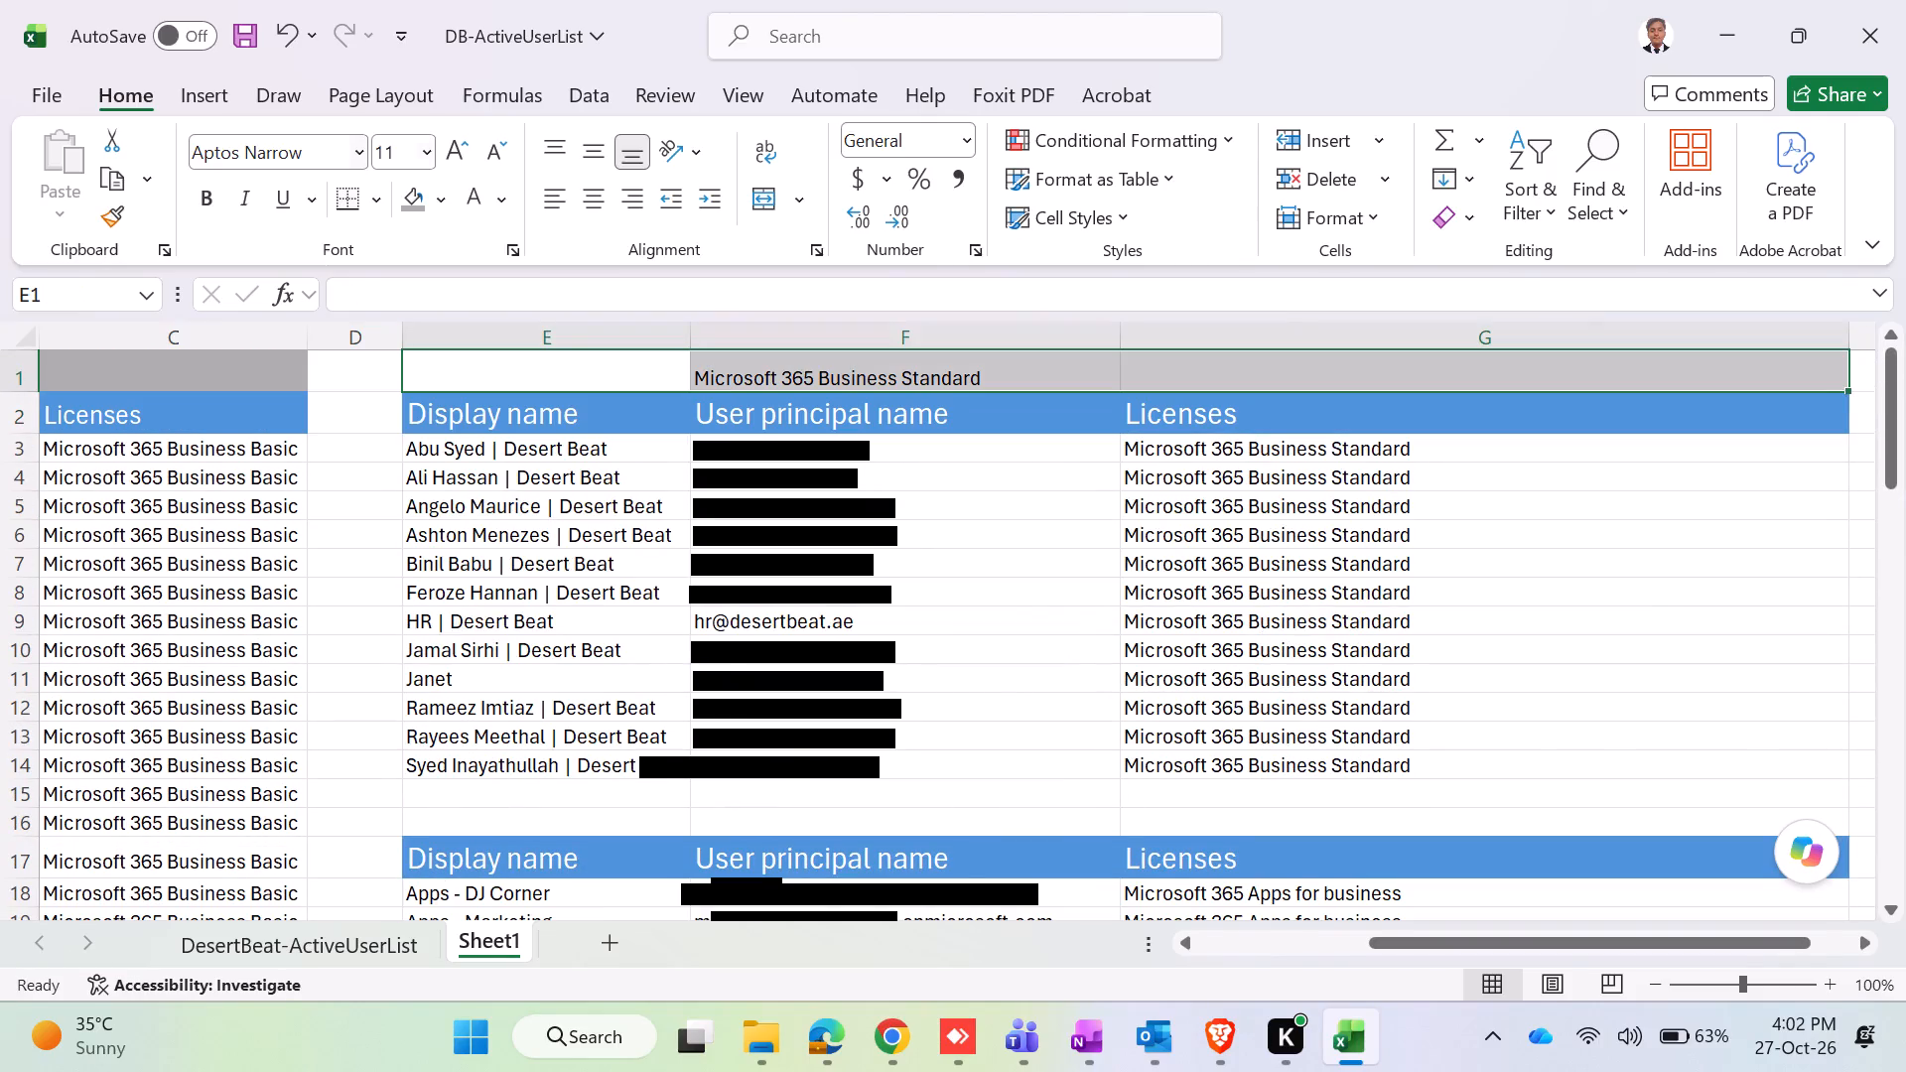
{"action": "left_click", "coordinate": [801, 195]}
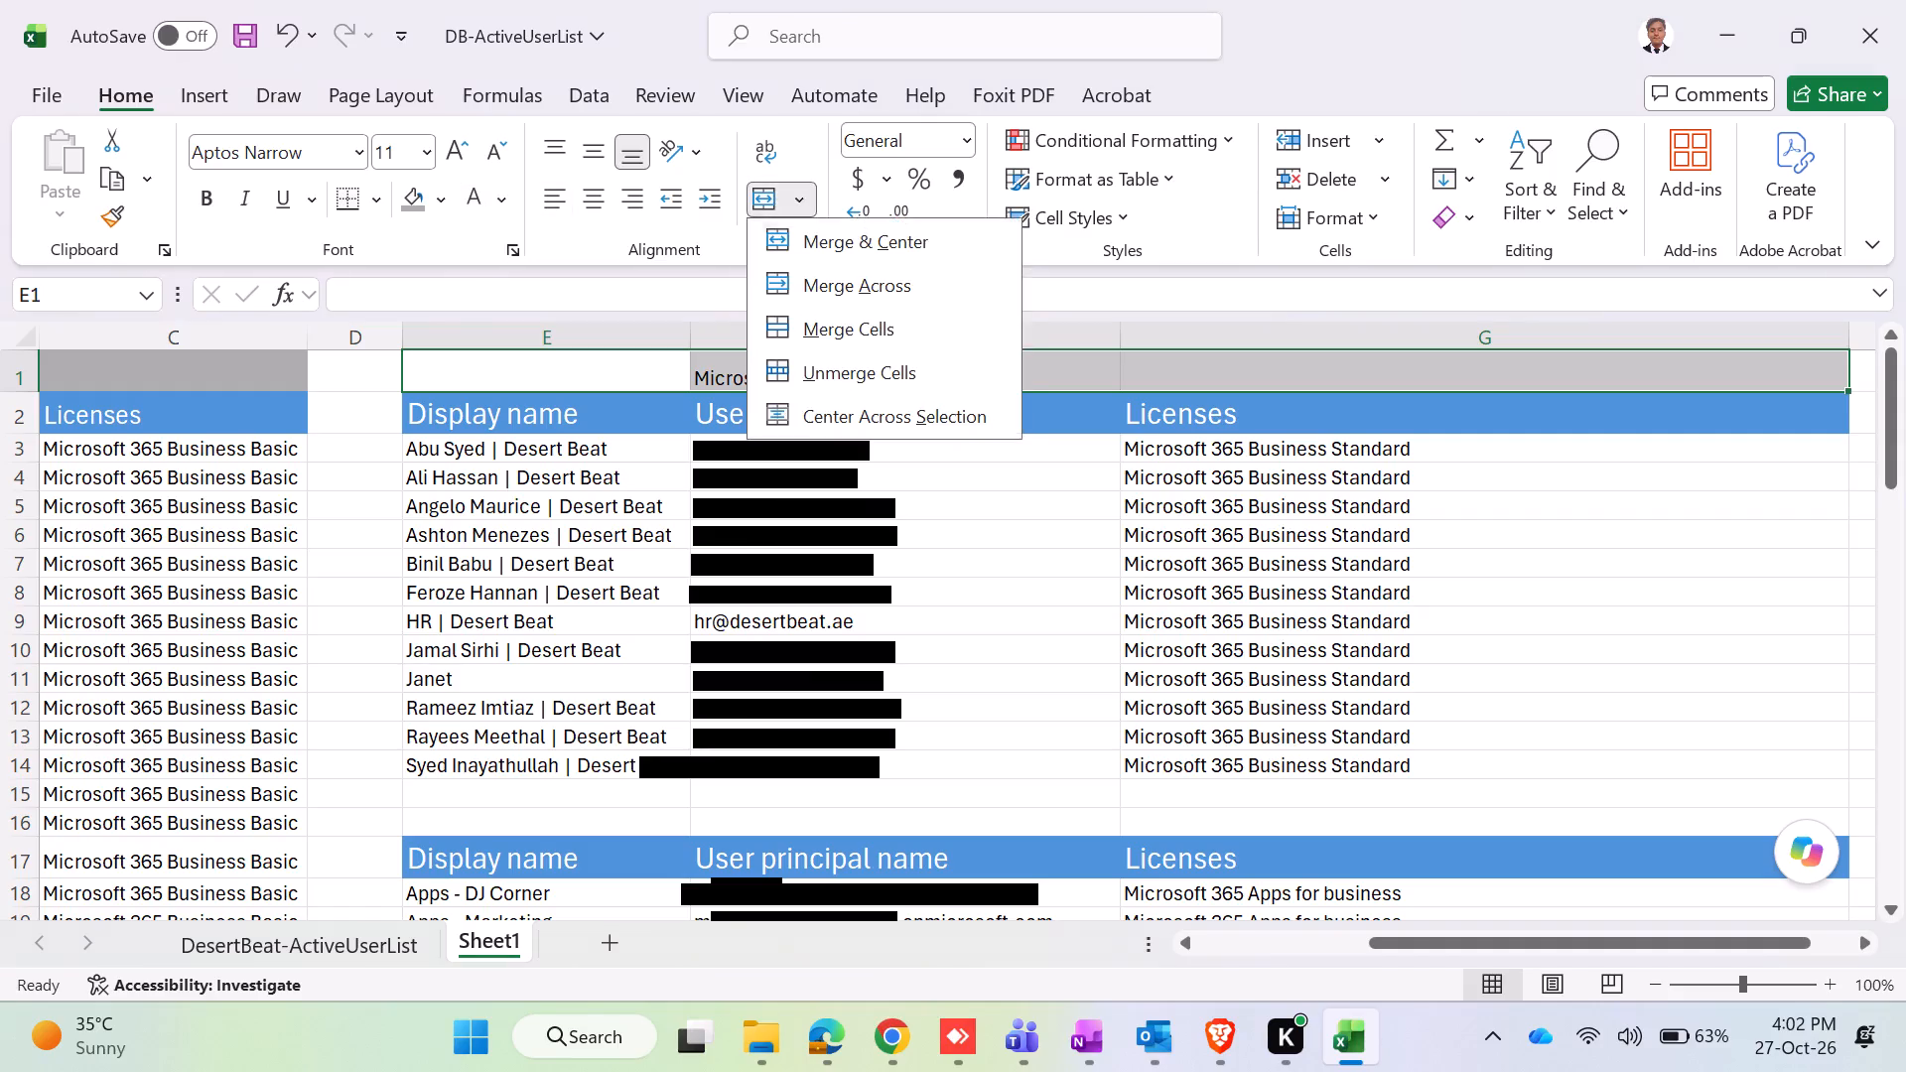
{"action": "left_click", "coordinate": [808, 334]}
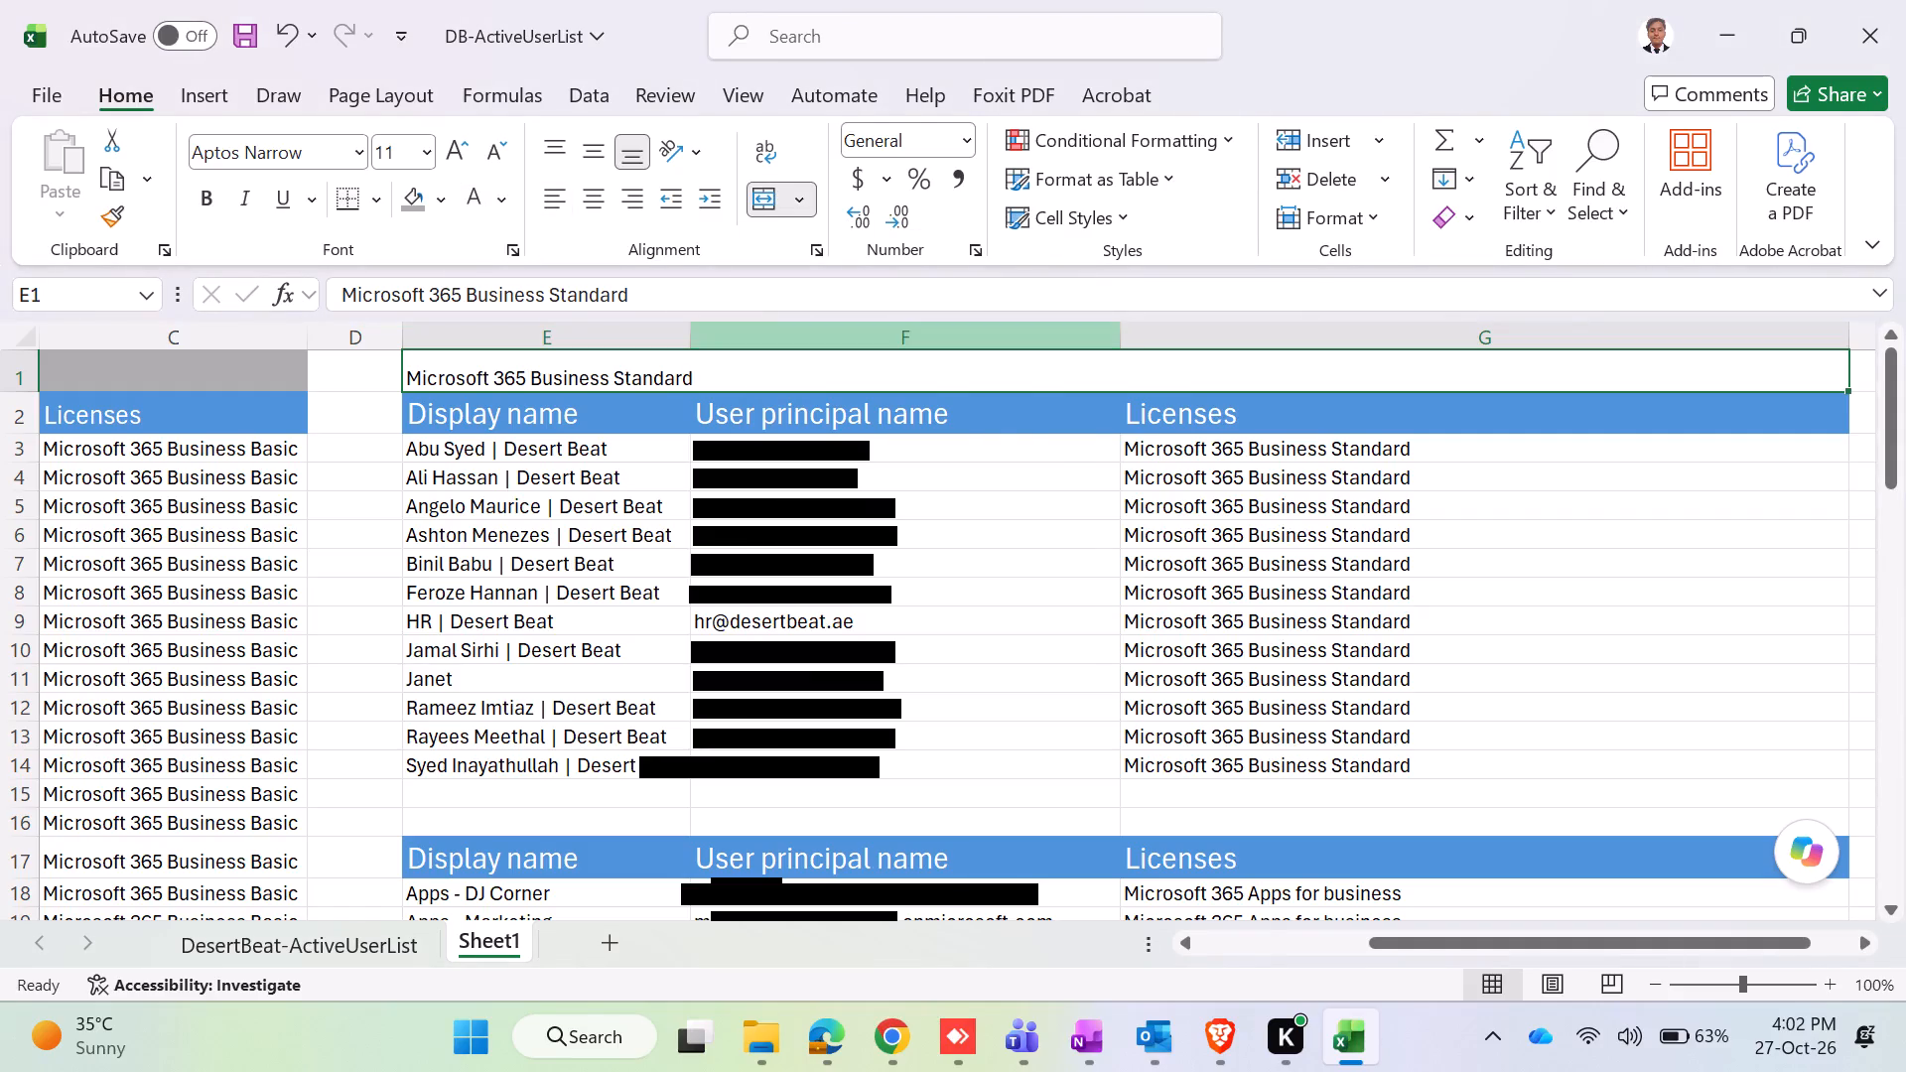
{"action": "left_click", "coordinate": [587, 146]}
{"action": "left_click", "coordinate": [606, 201]}
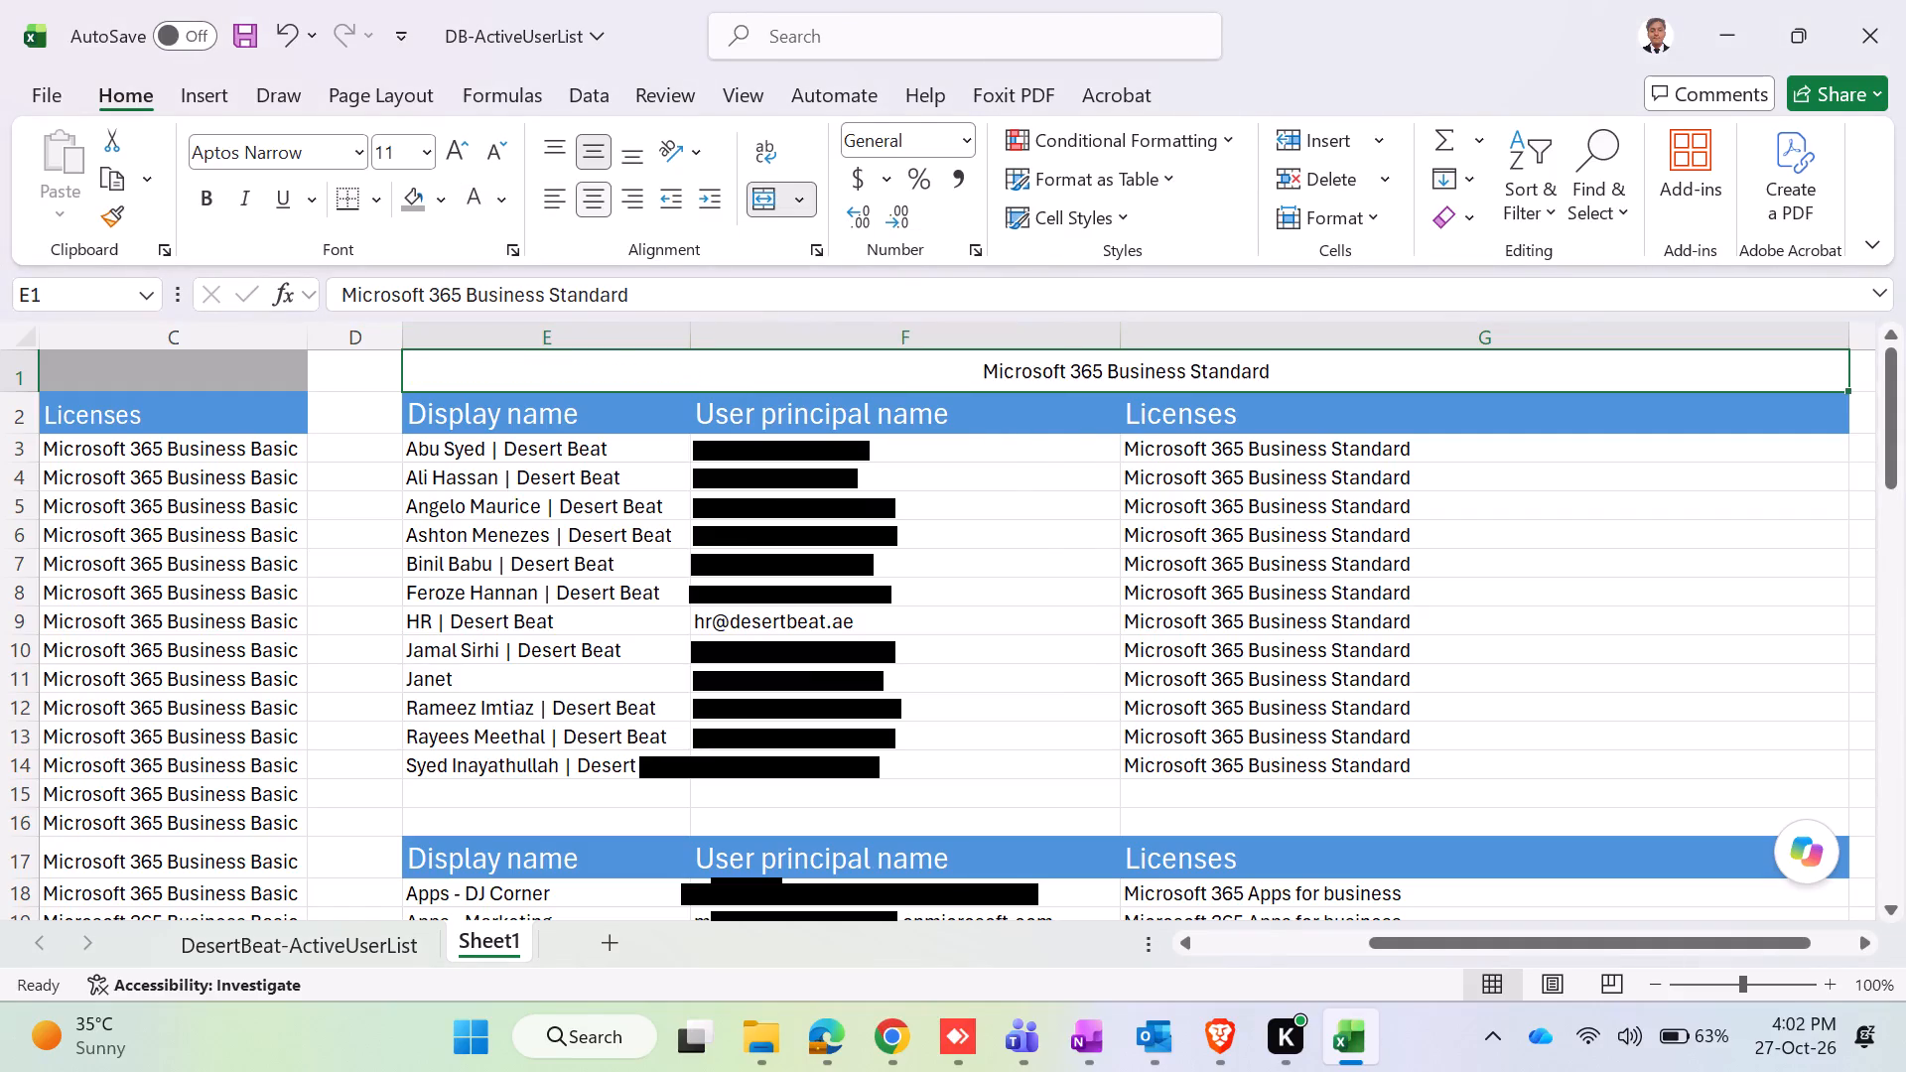
Format the Microsoft 365 Business Standard title with the same gray fill as the Basic title, white text and font size 16.
{"action": "left_click", "coordinate": [417, 193]}
{"action": "left_click", "coordinate": [474, 193]}
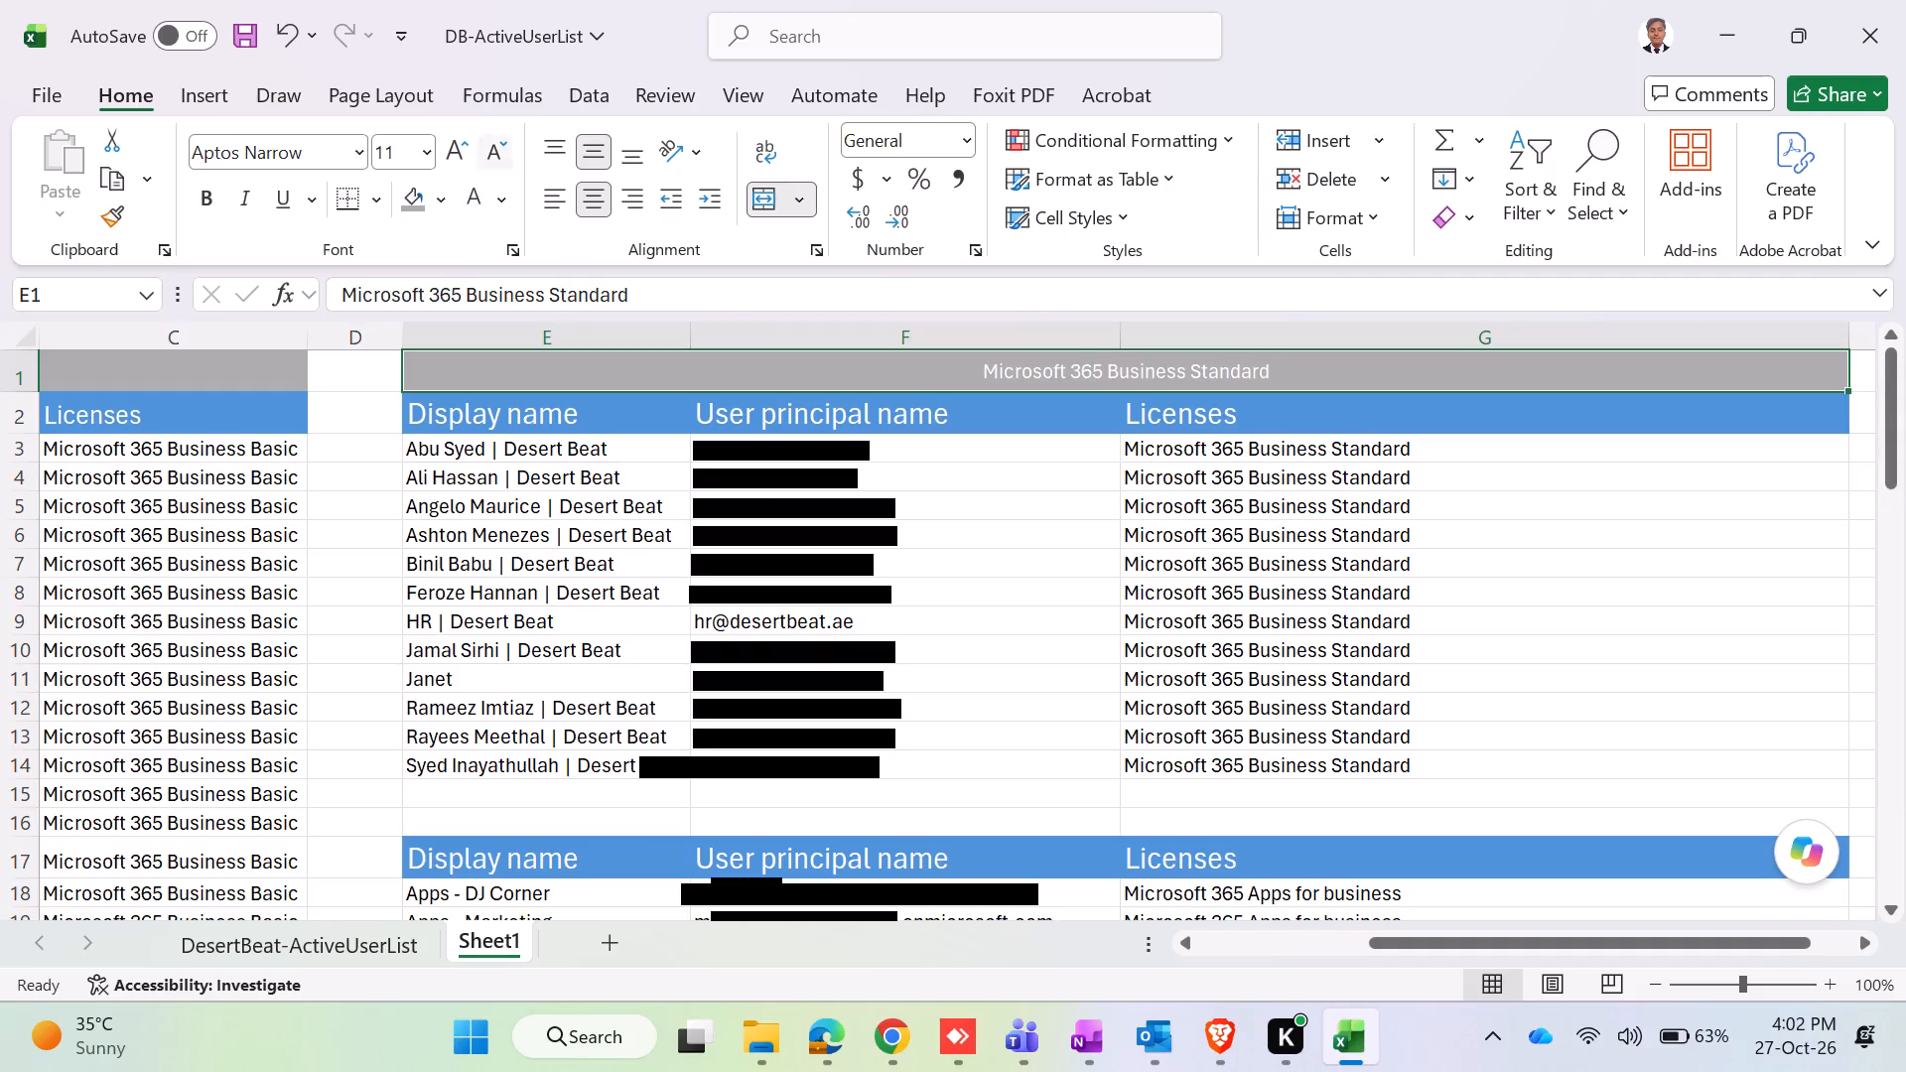
{"action": "left_click", "coordinate": [427, 152]}
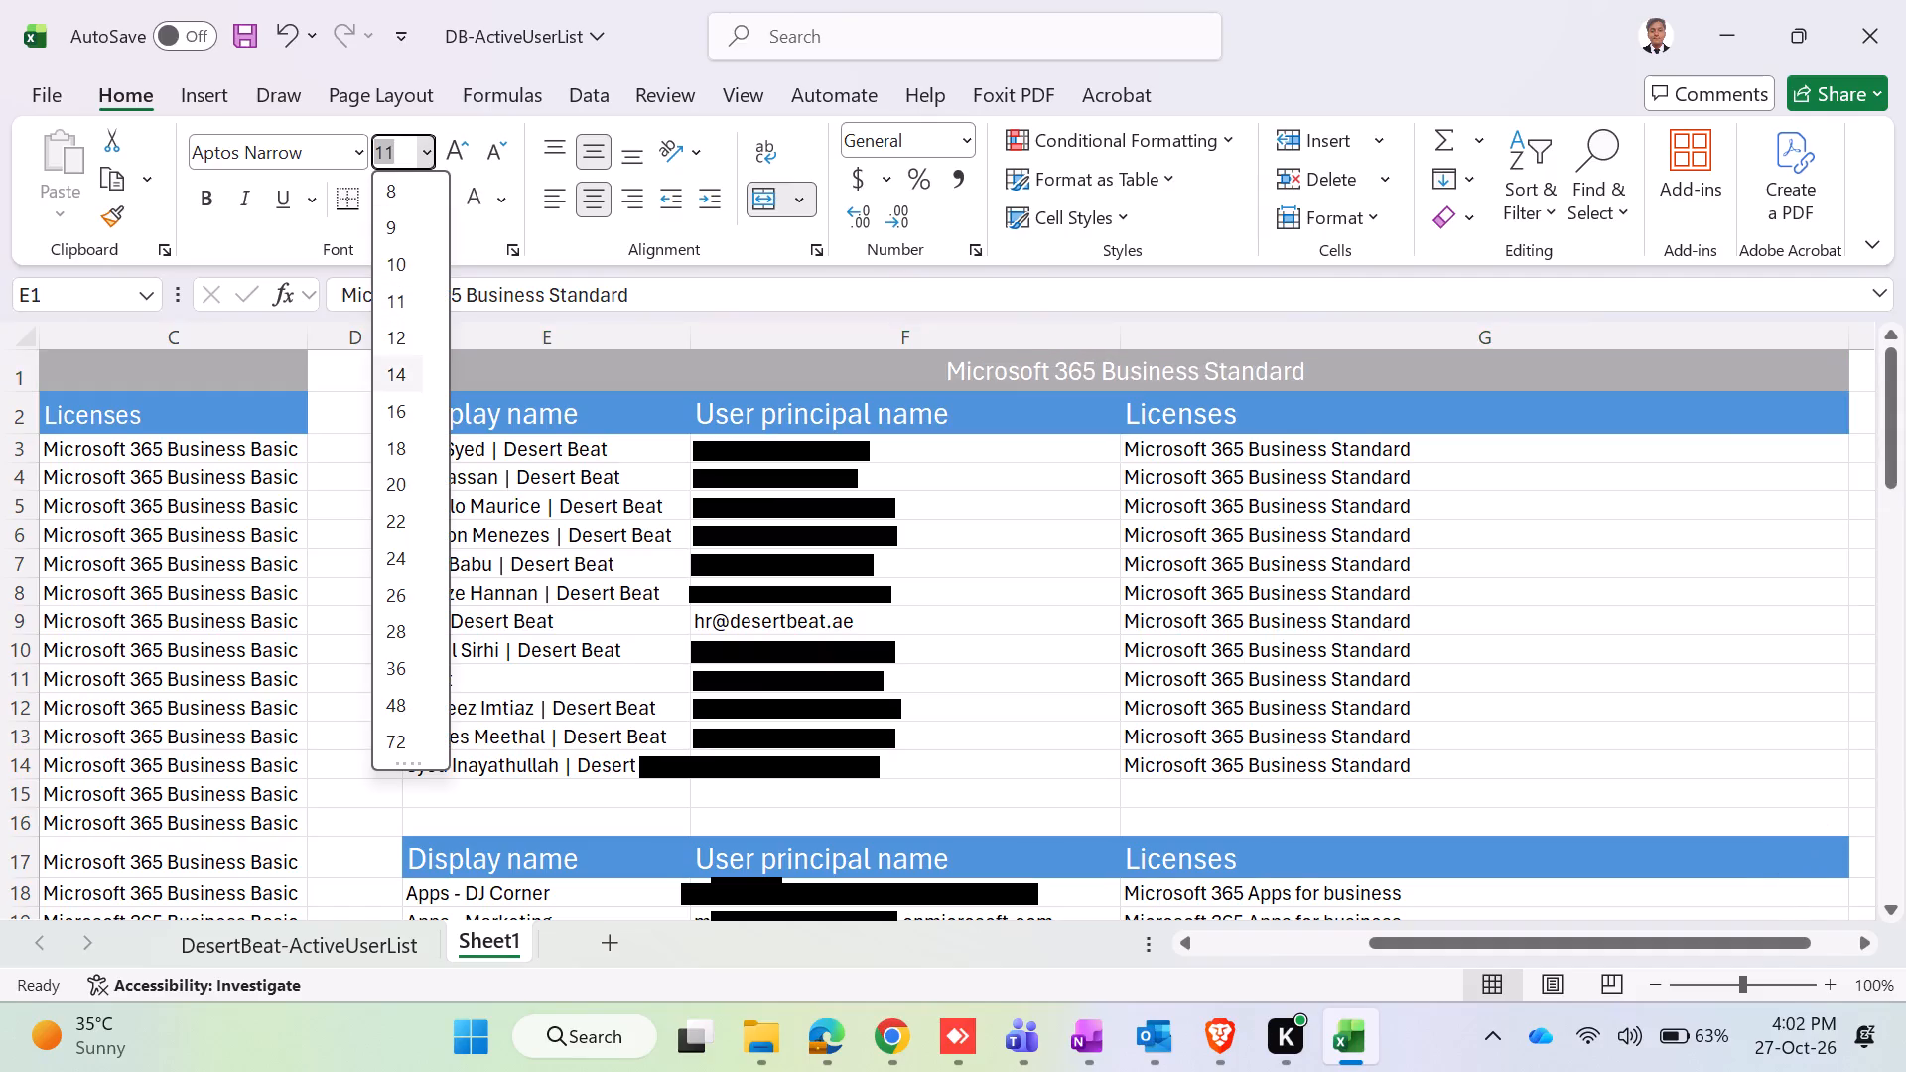
{"action": "left_click", "coordinate": [399, 402]}
Set the font size of the Business Standard group's column headers in E2 to G2 to 14.
{"action": "left_click", "coordinate": [559, 417]}
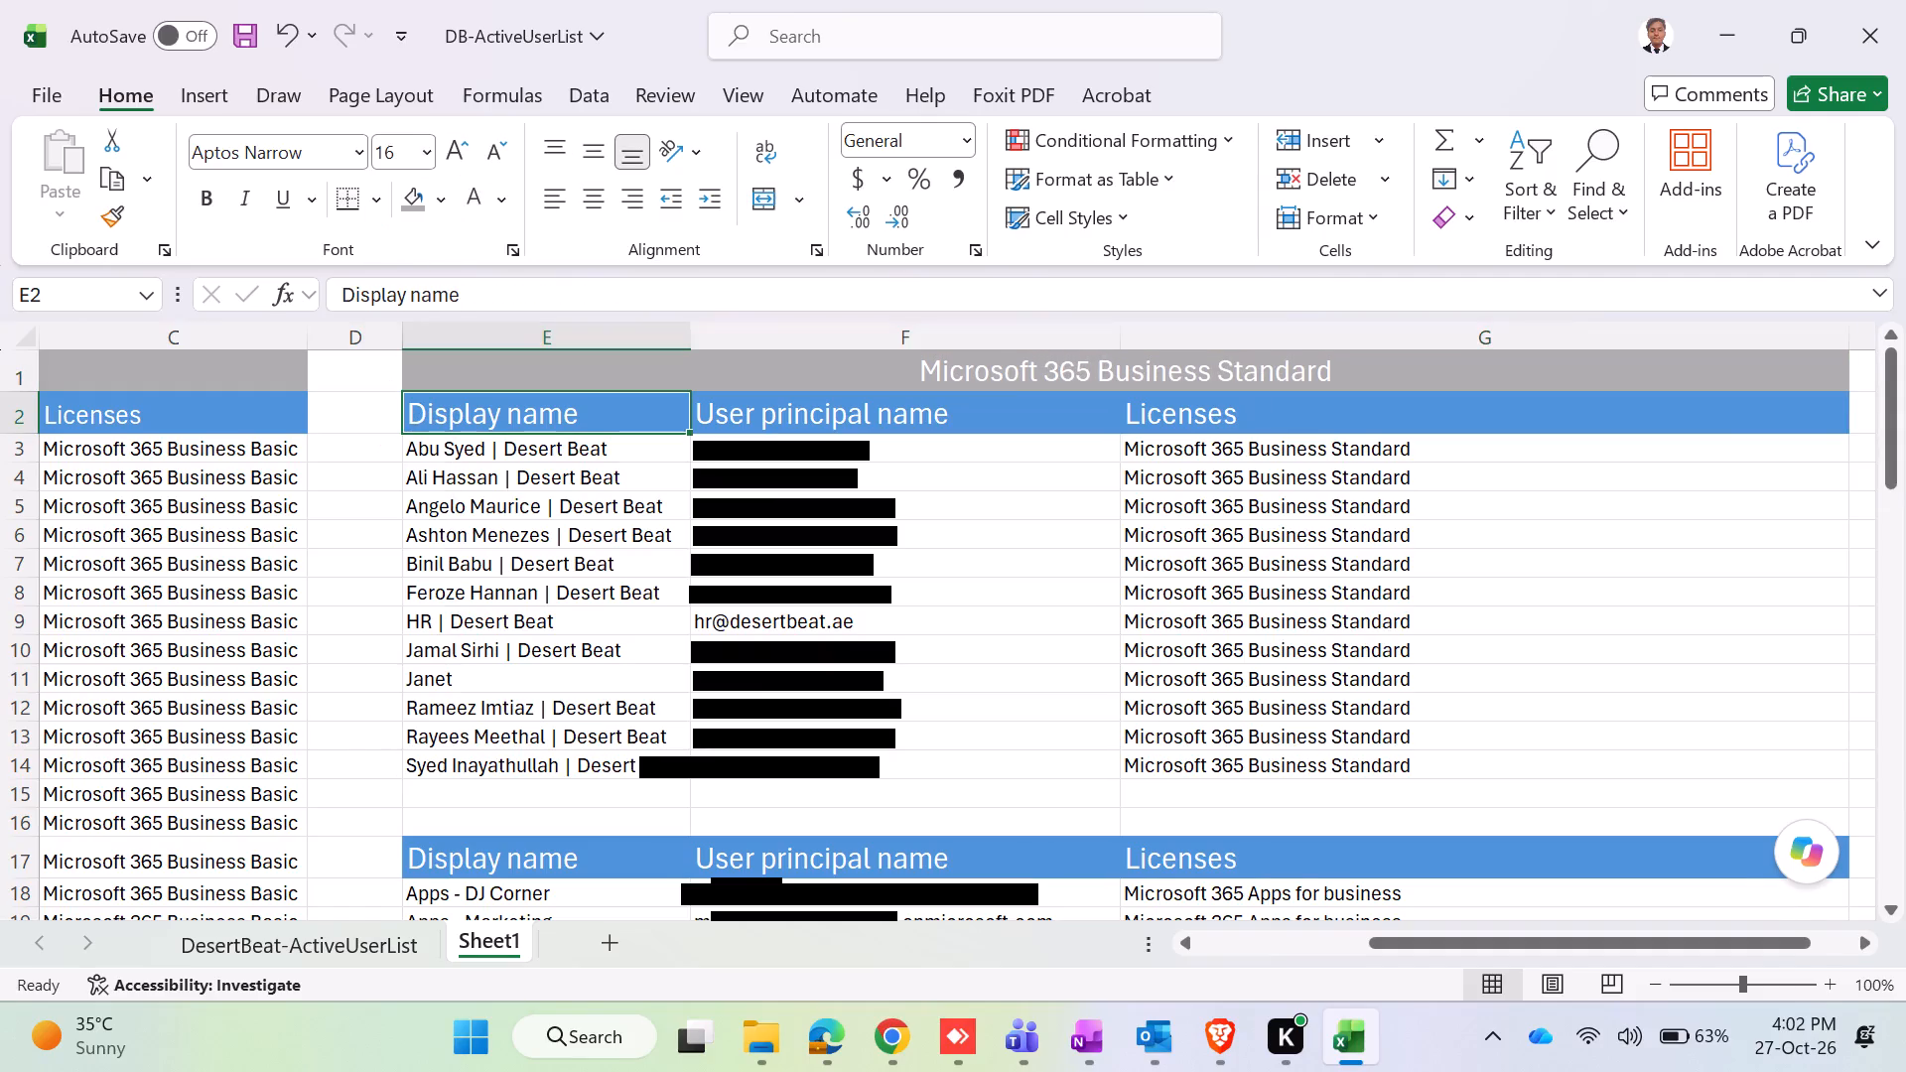
{"action": "key", "text": "shift+Right"}
{"action": "key", "text": "shift+Right"}
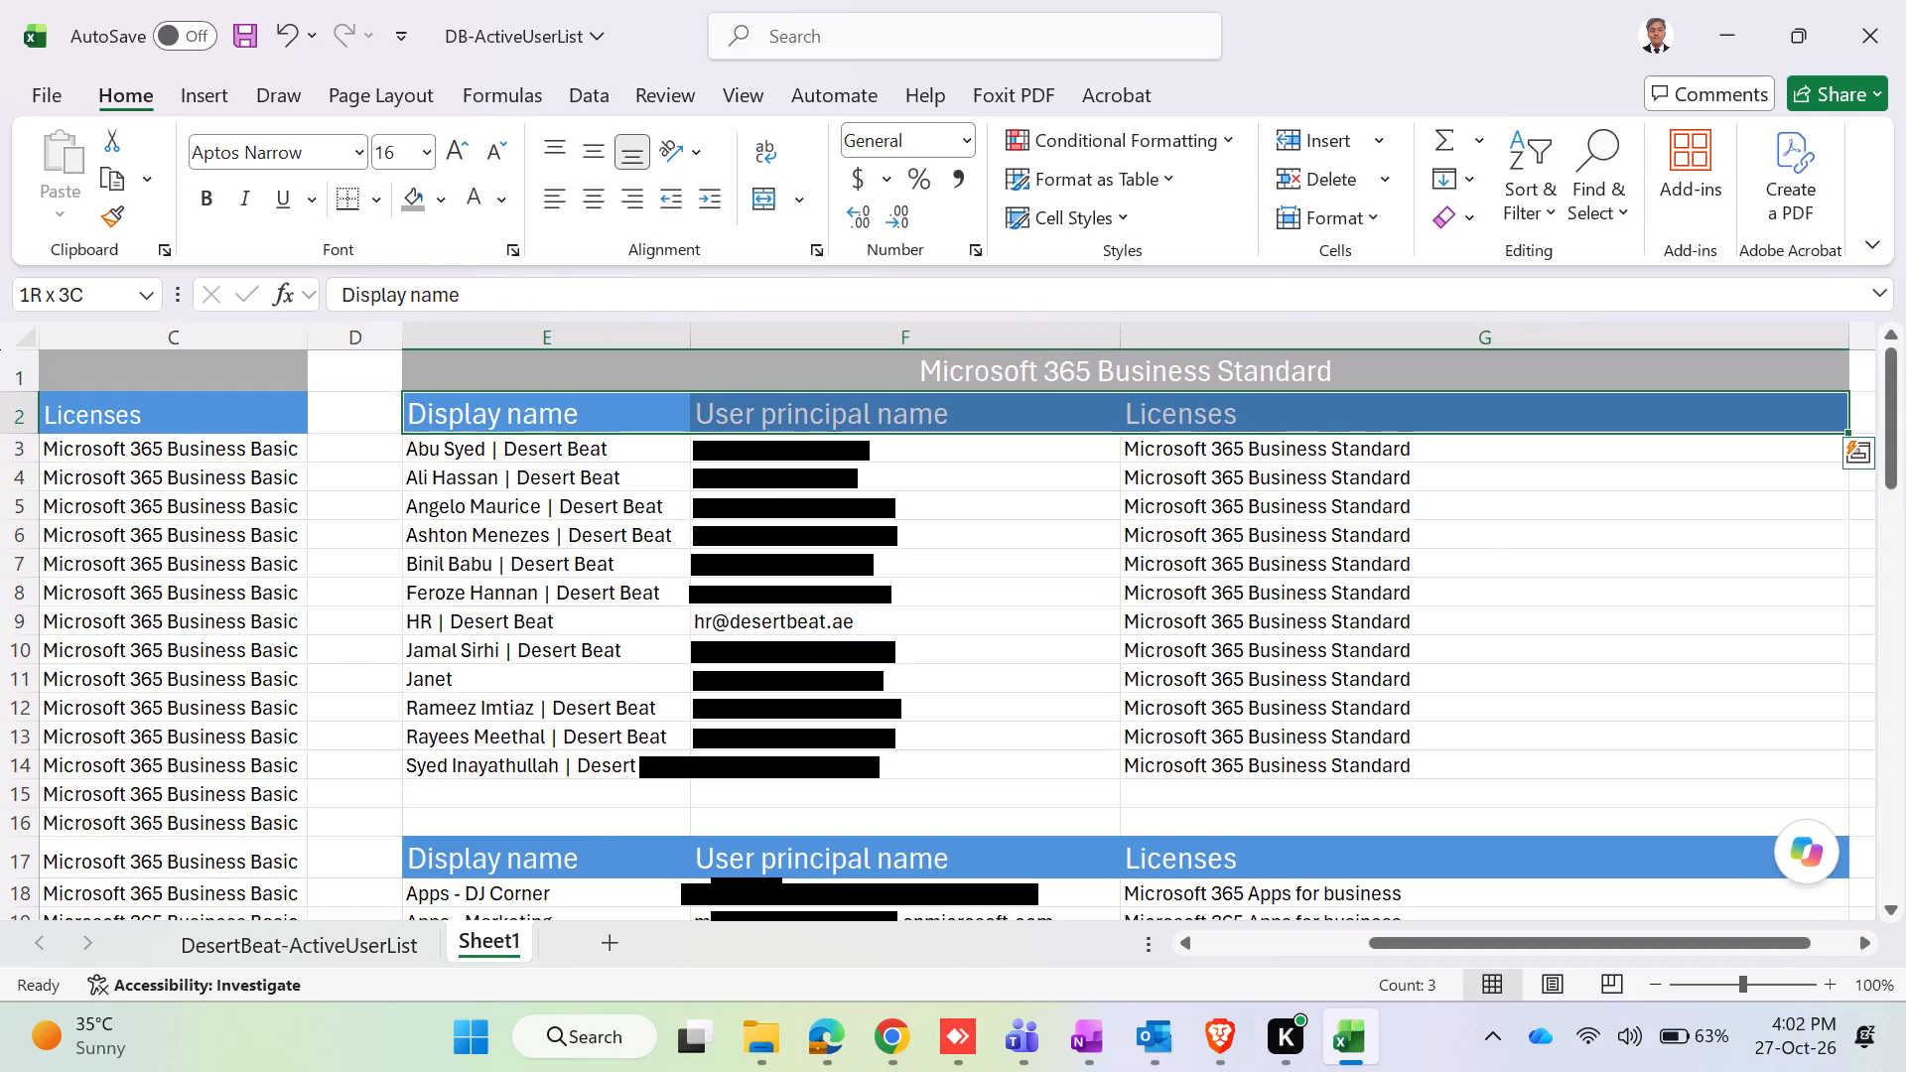
{"action": "left_click", "coordinate": [432, 161]}
{"action": "left_click", "coordinate": [409, 371]}
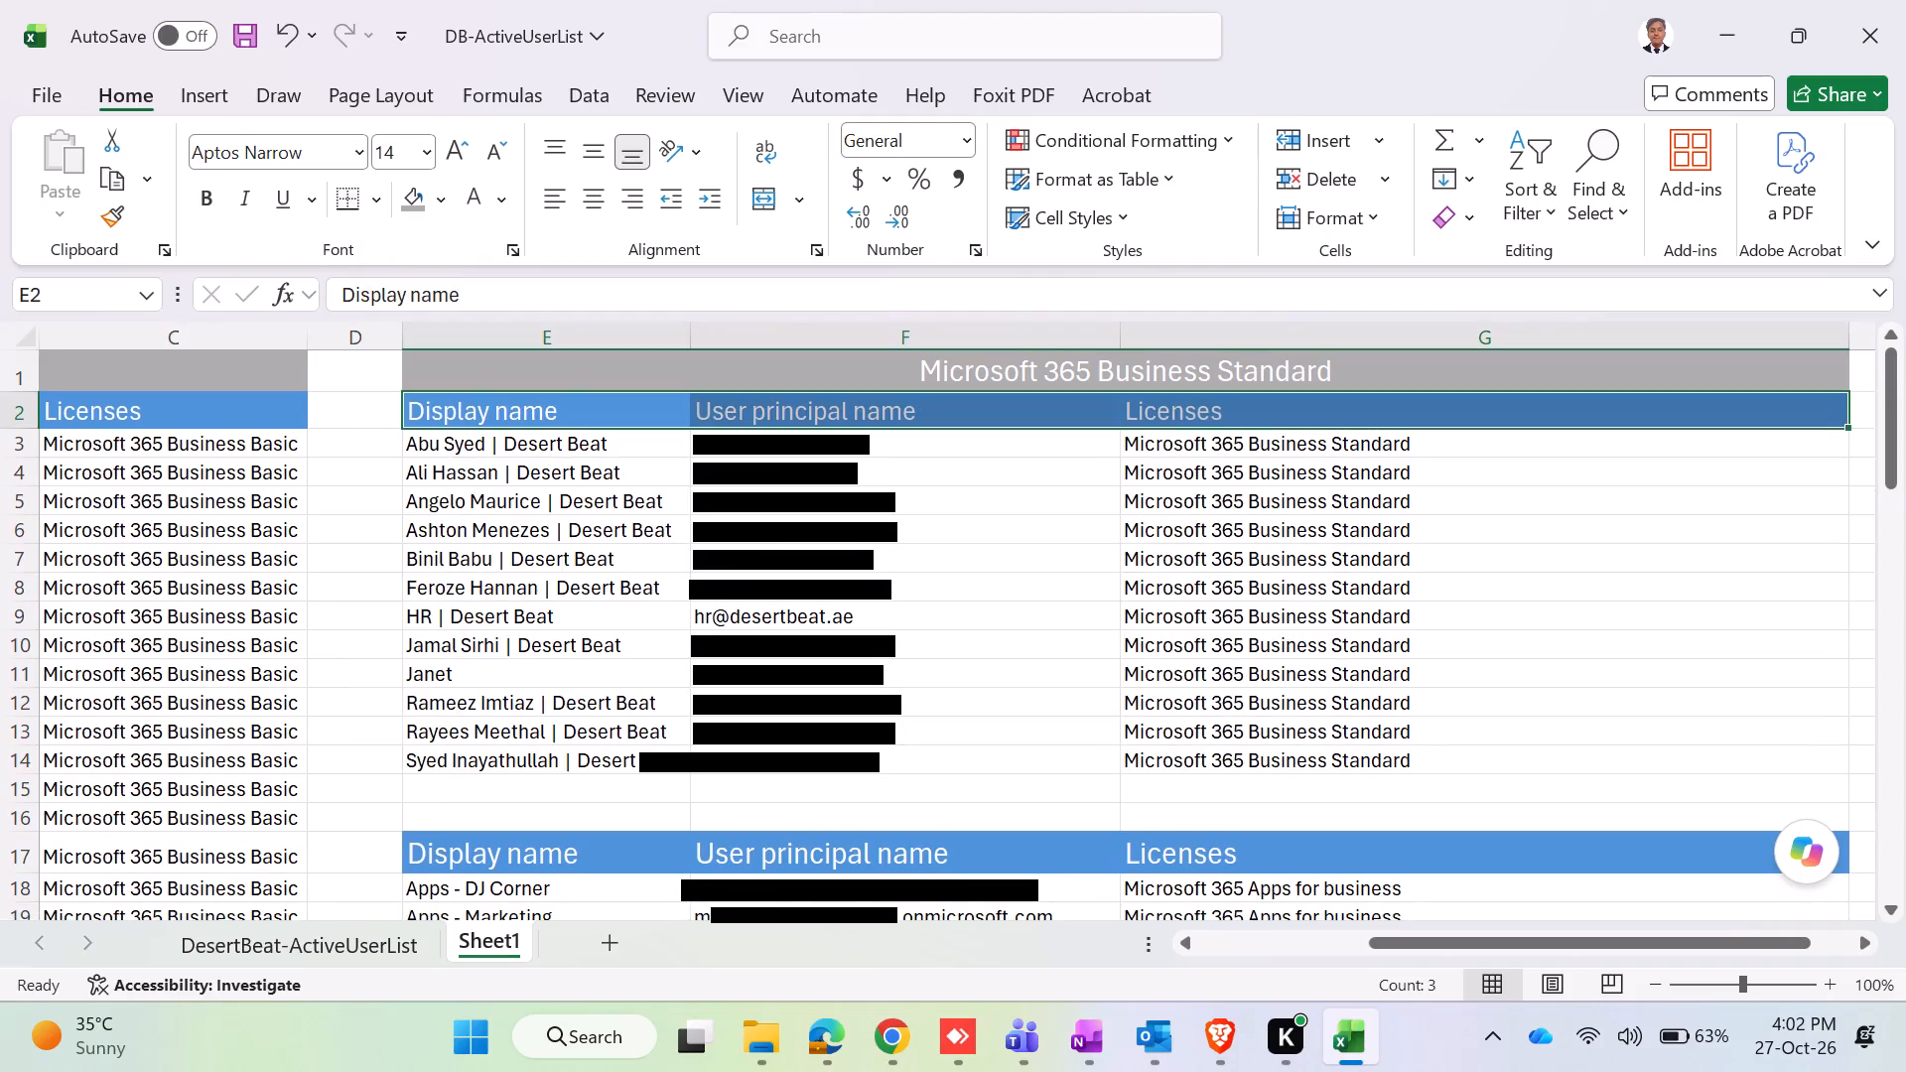
Copy the license name Microsoft 365 Apps for business from G18 to F16 as the third group's title.
{"action": "left_click", "coordinate": [1305, 869]}
{"action": "left_click", "coordinate": [1302, 888]}
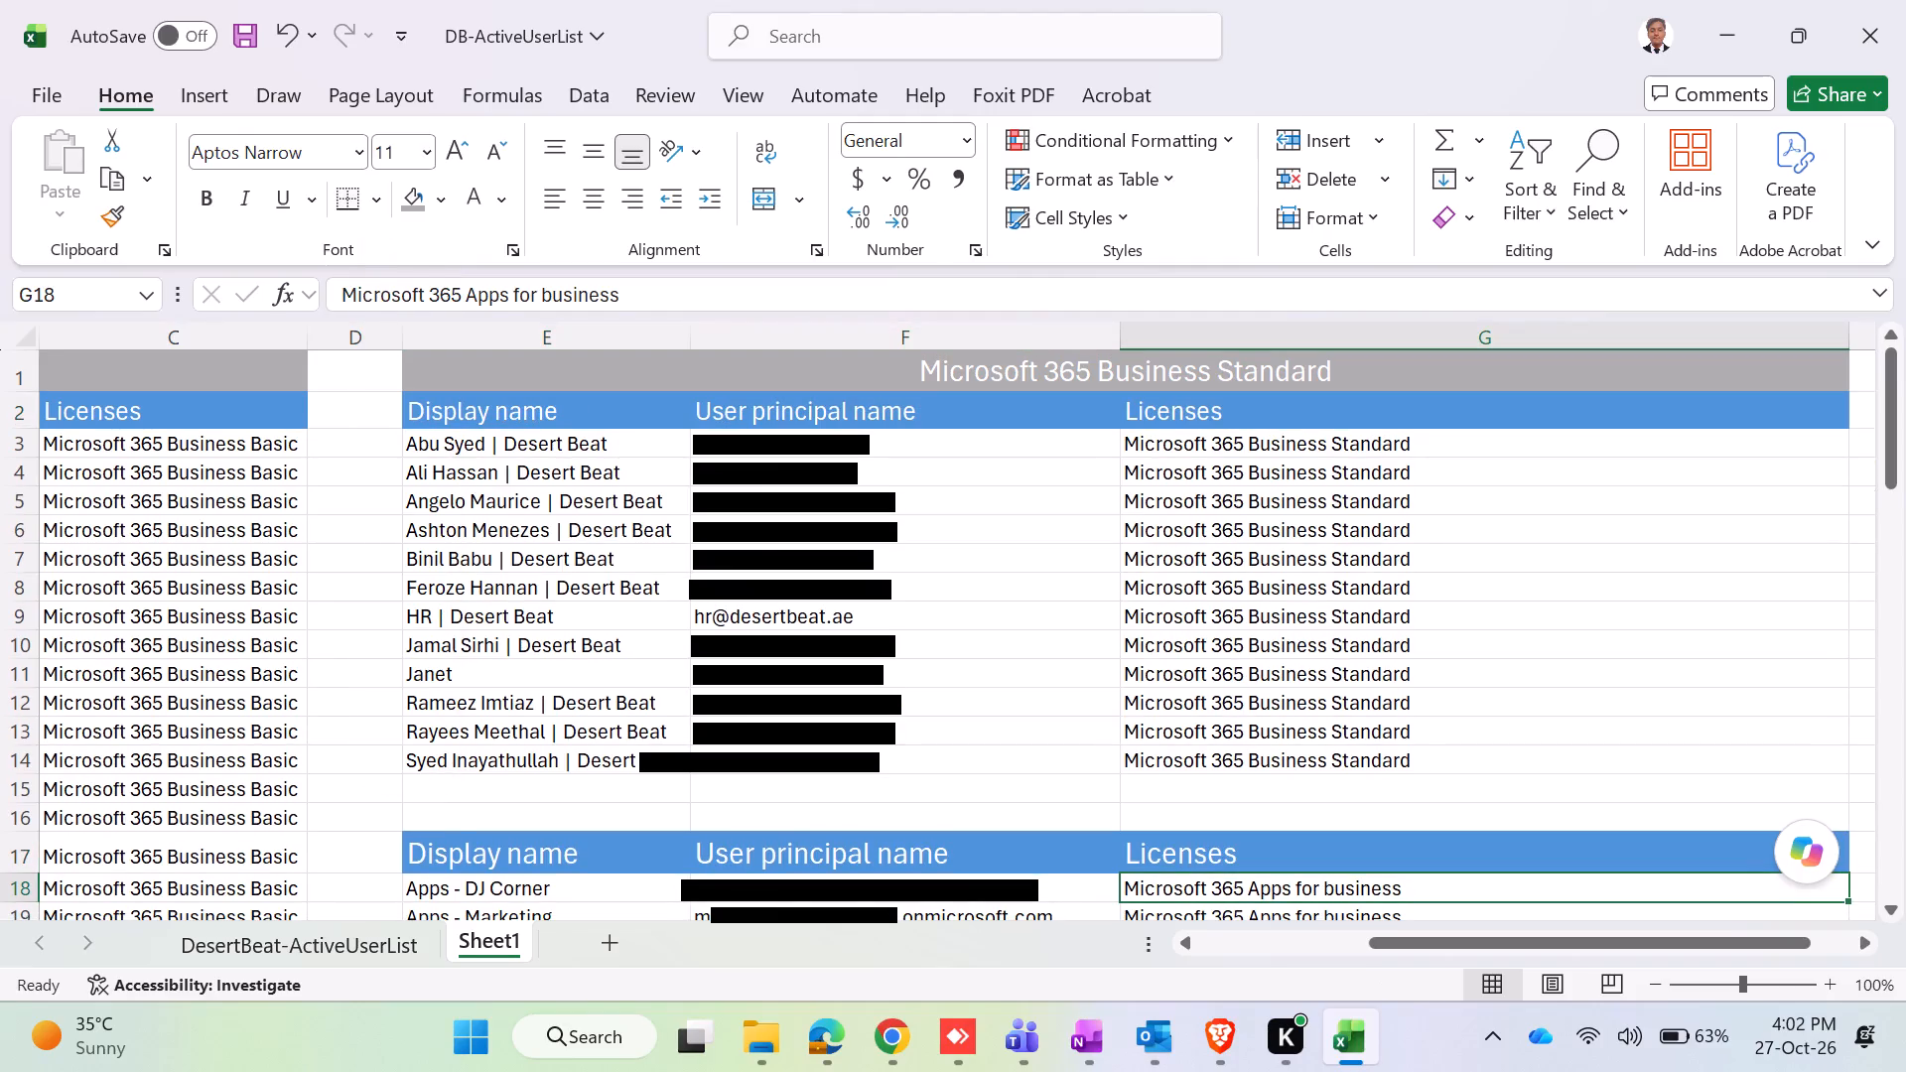
{"action": "key", "text": "ctrl+c"}
{"action": "left_click", "coordinate": [927, 835]}
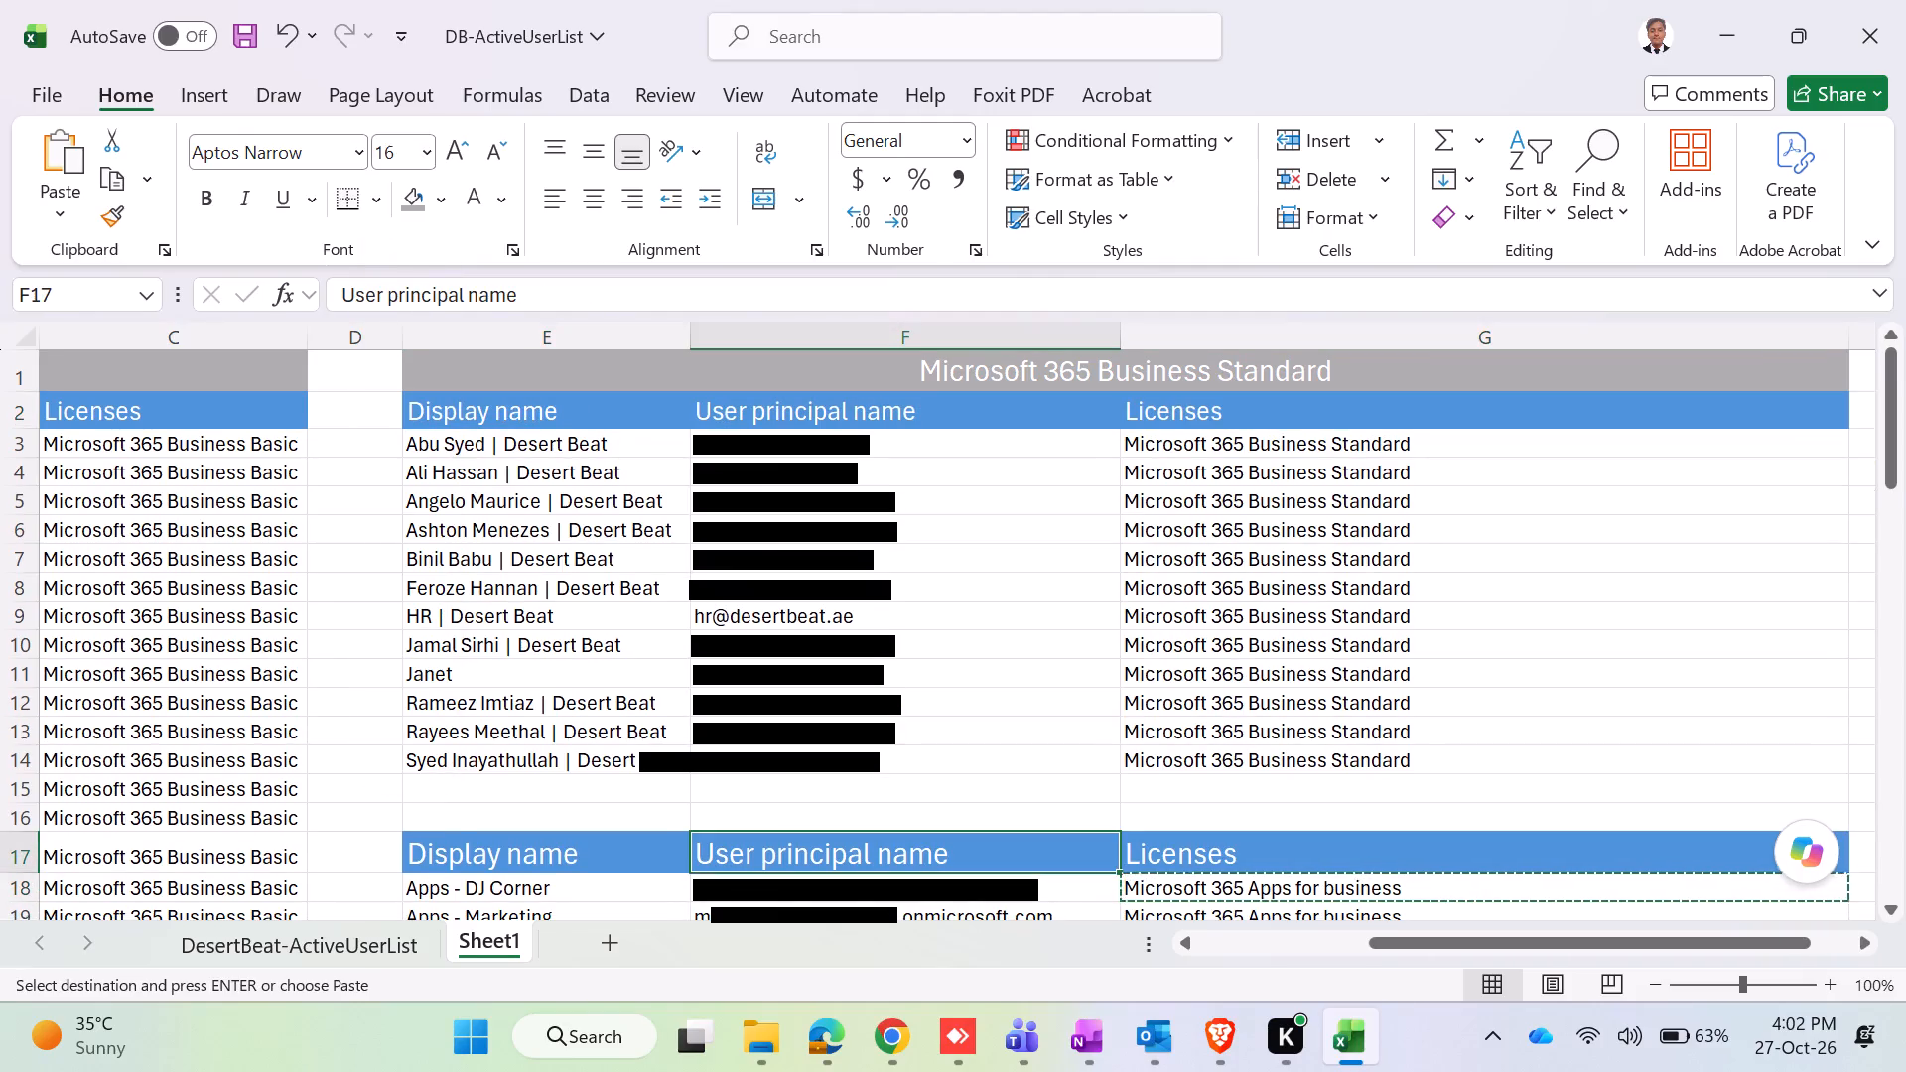
{"action": "left_click", "coordinate": [924, 821]}
{"action": "key", "text": "ctrl+v"}
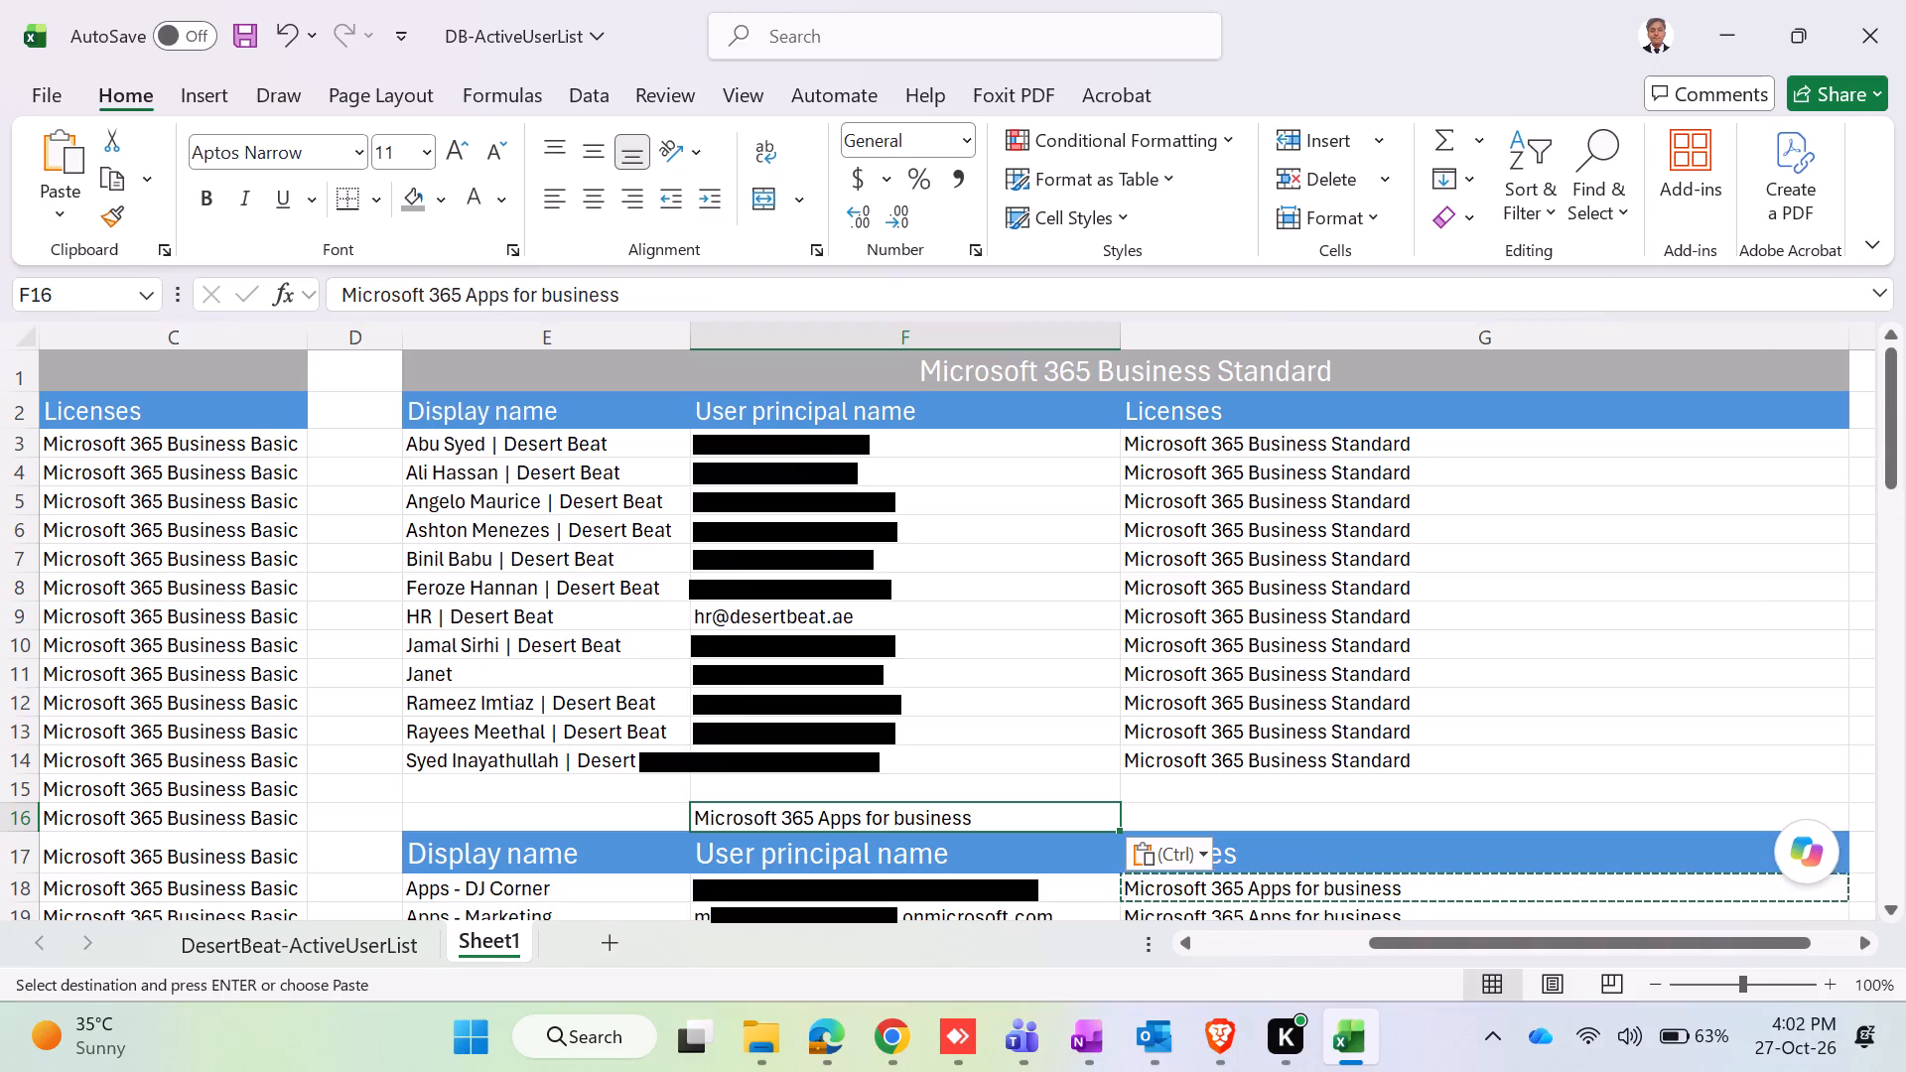
Format the Microsoft 365 Apps for business title in F16 with the gray title fill, white text and font size 14.
{"action": "left_click", "coordinate": [412, 201]}
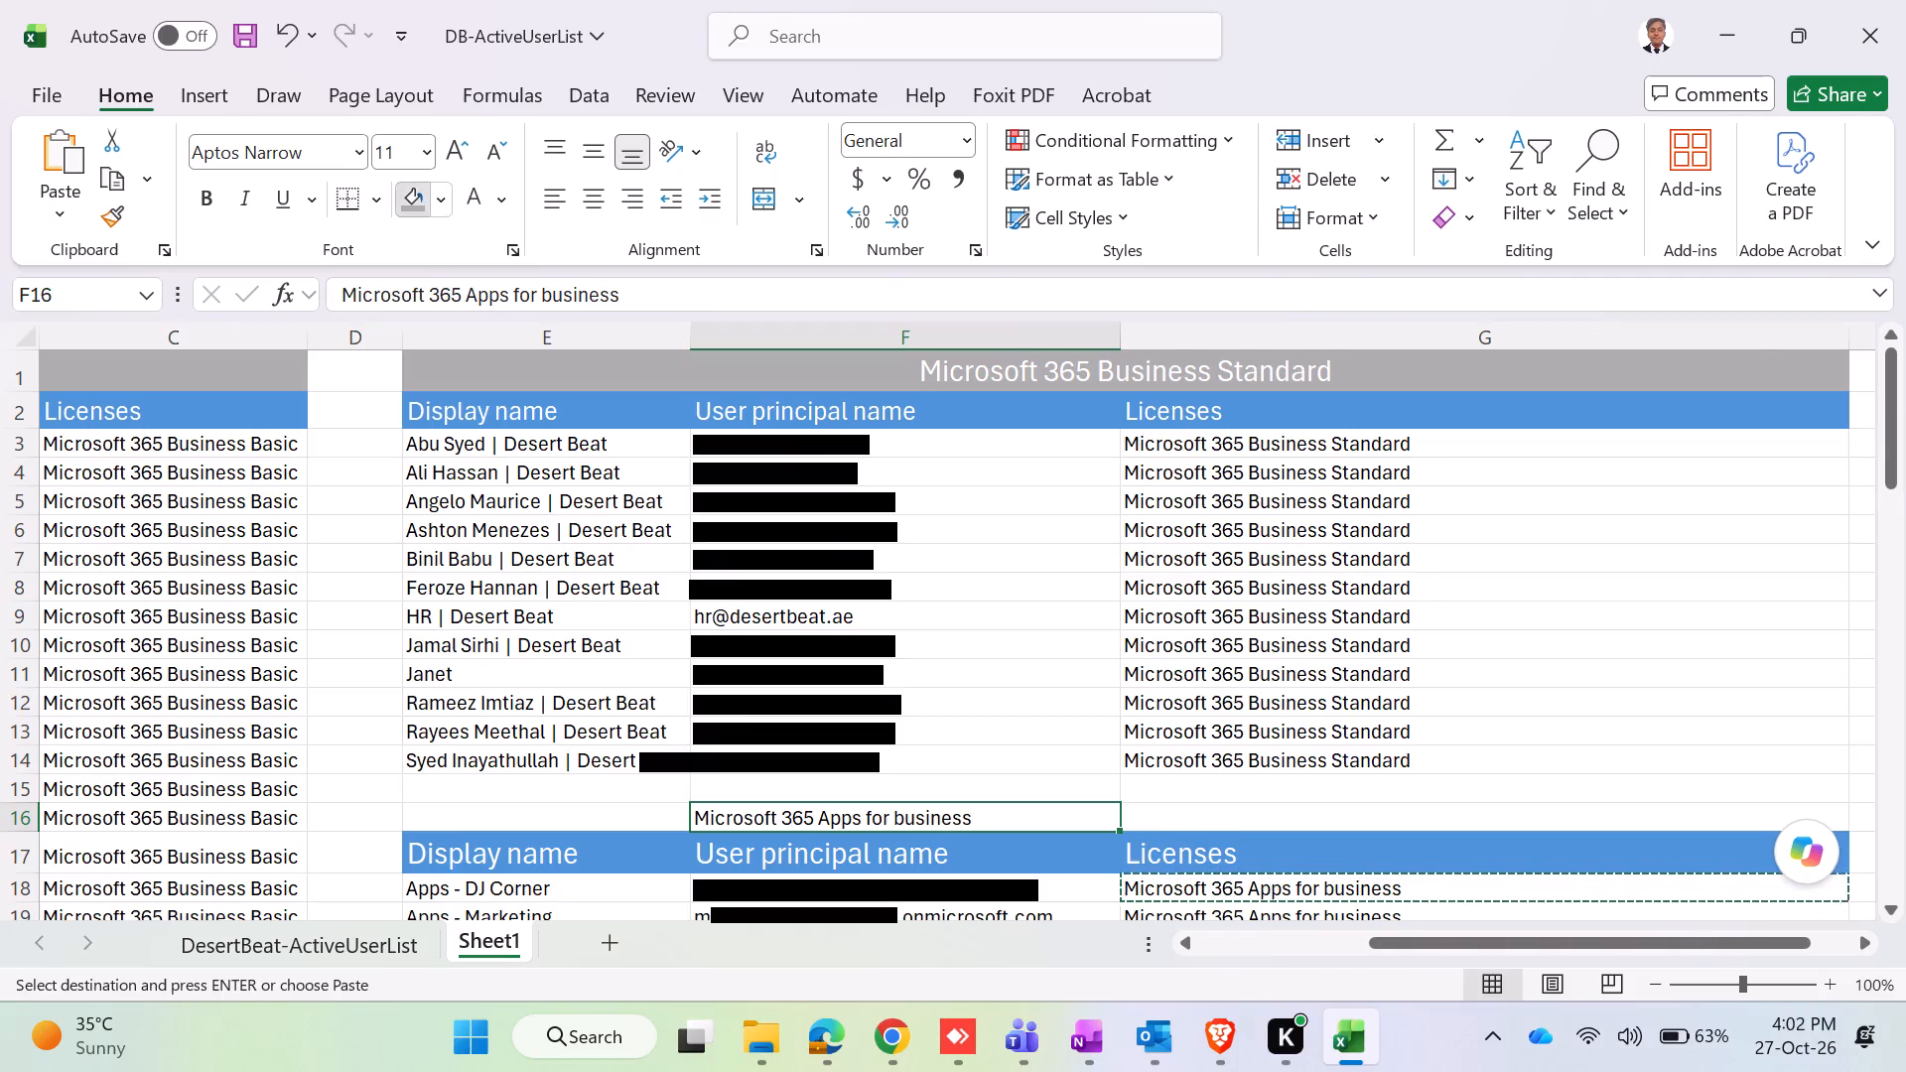
{"action": "left_click", "coordinate": [498, 190]}
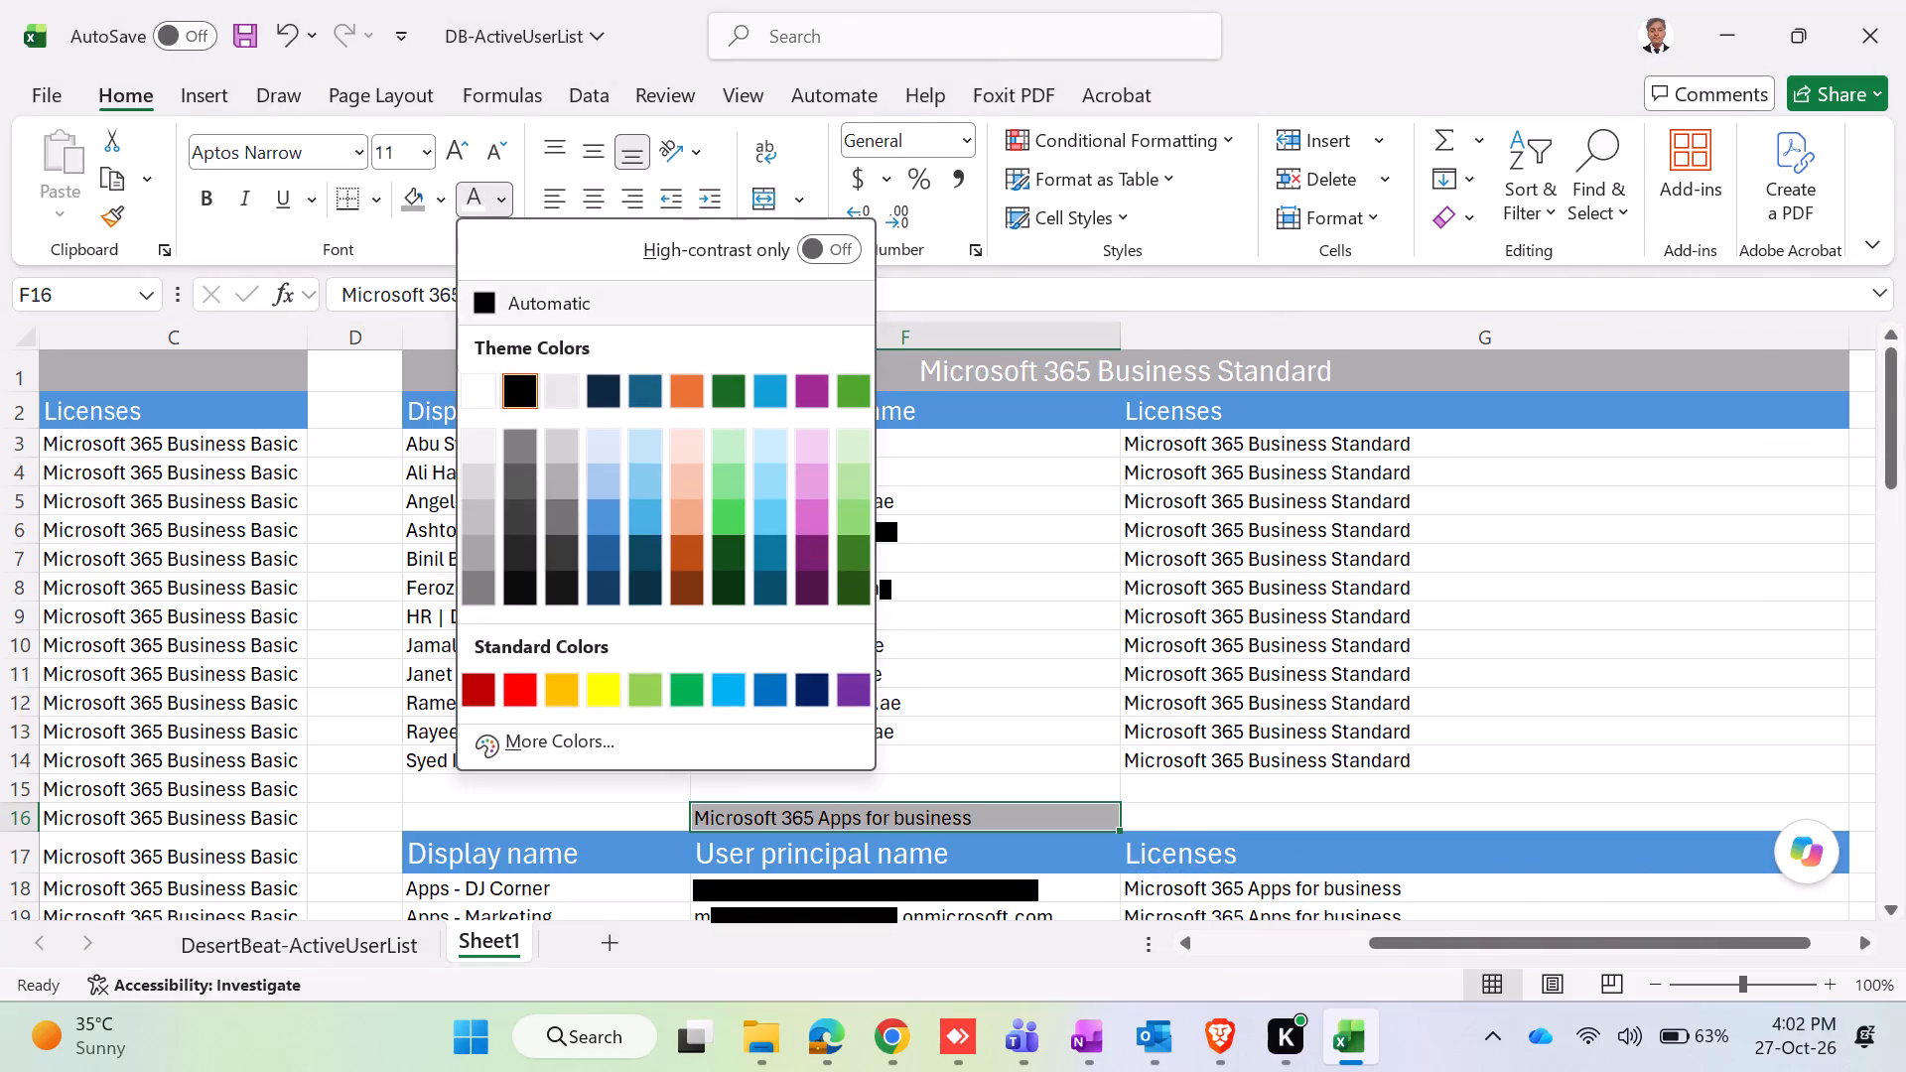
{"action": "left_click", "coordinate": [496, 391]}
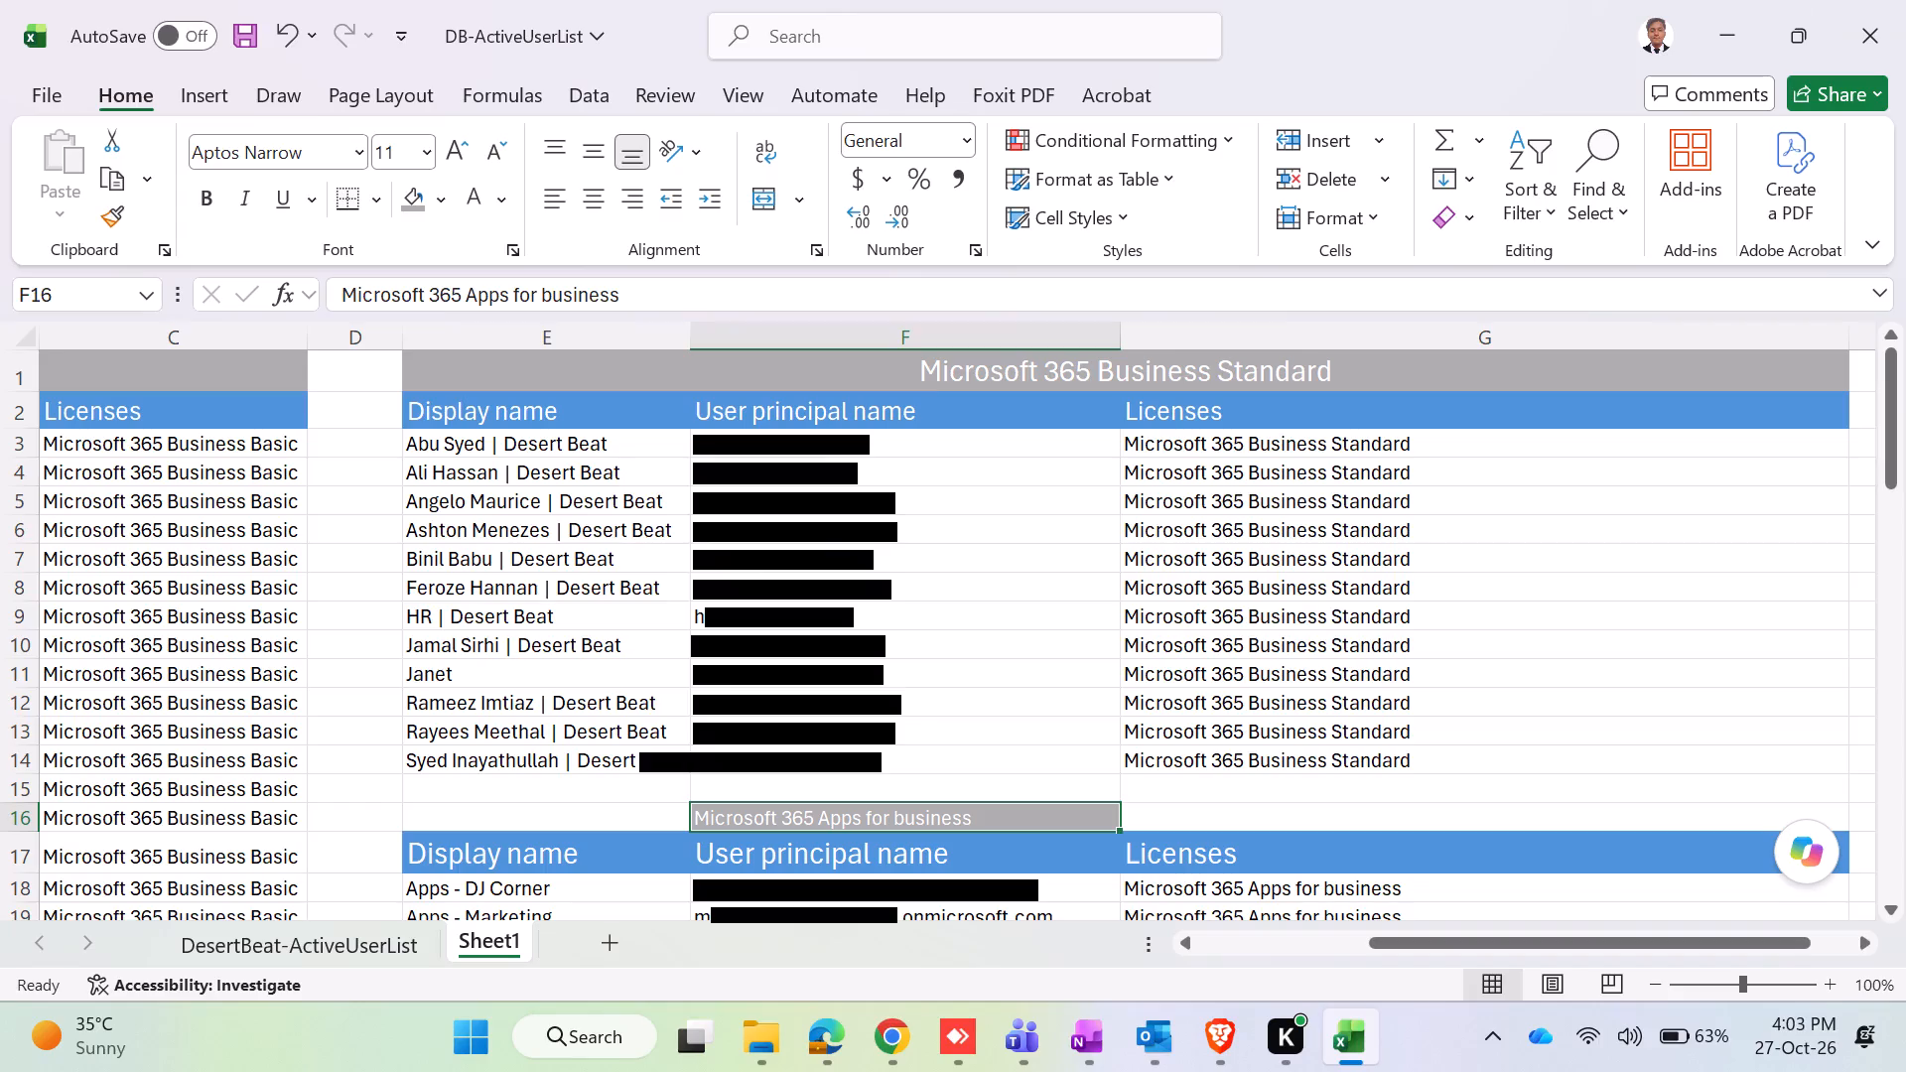
{"action": "left_click", "coordinate": [421, 153]}
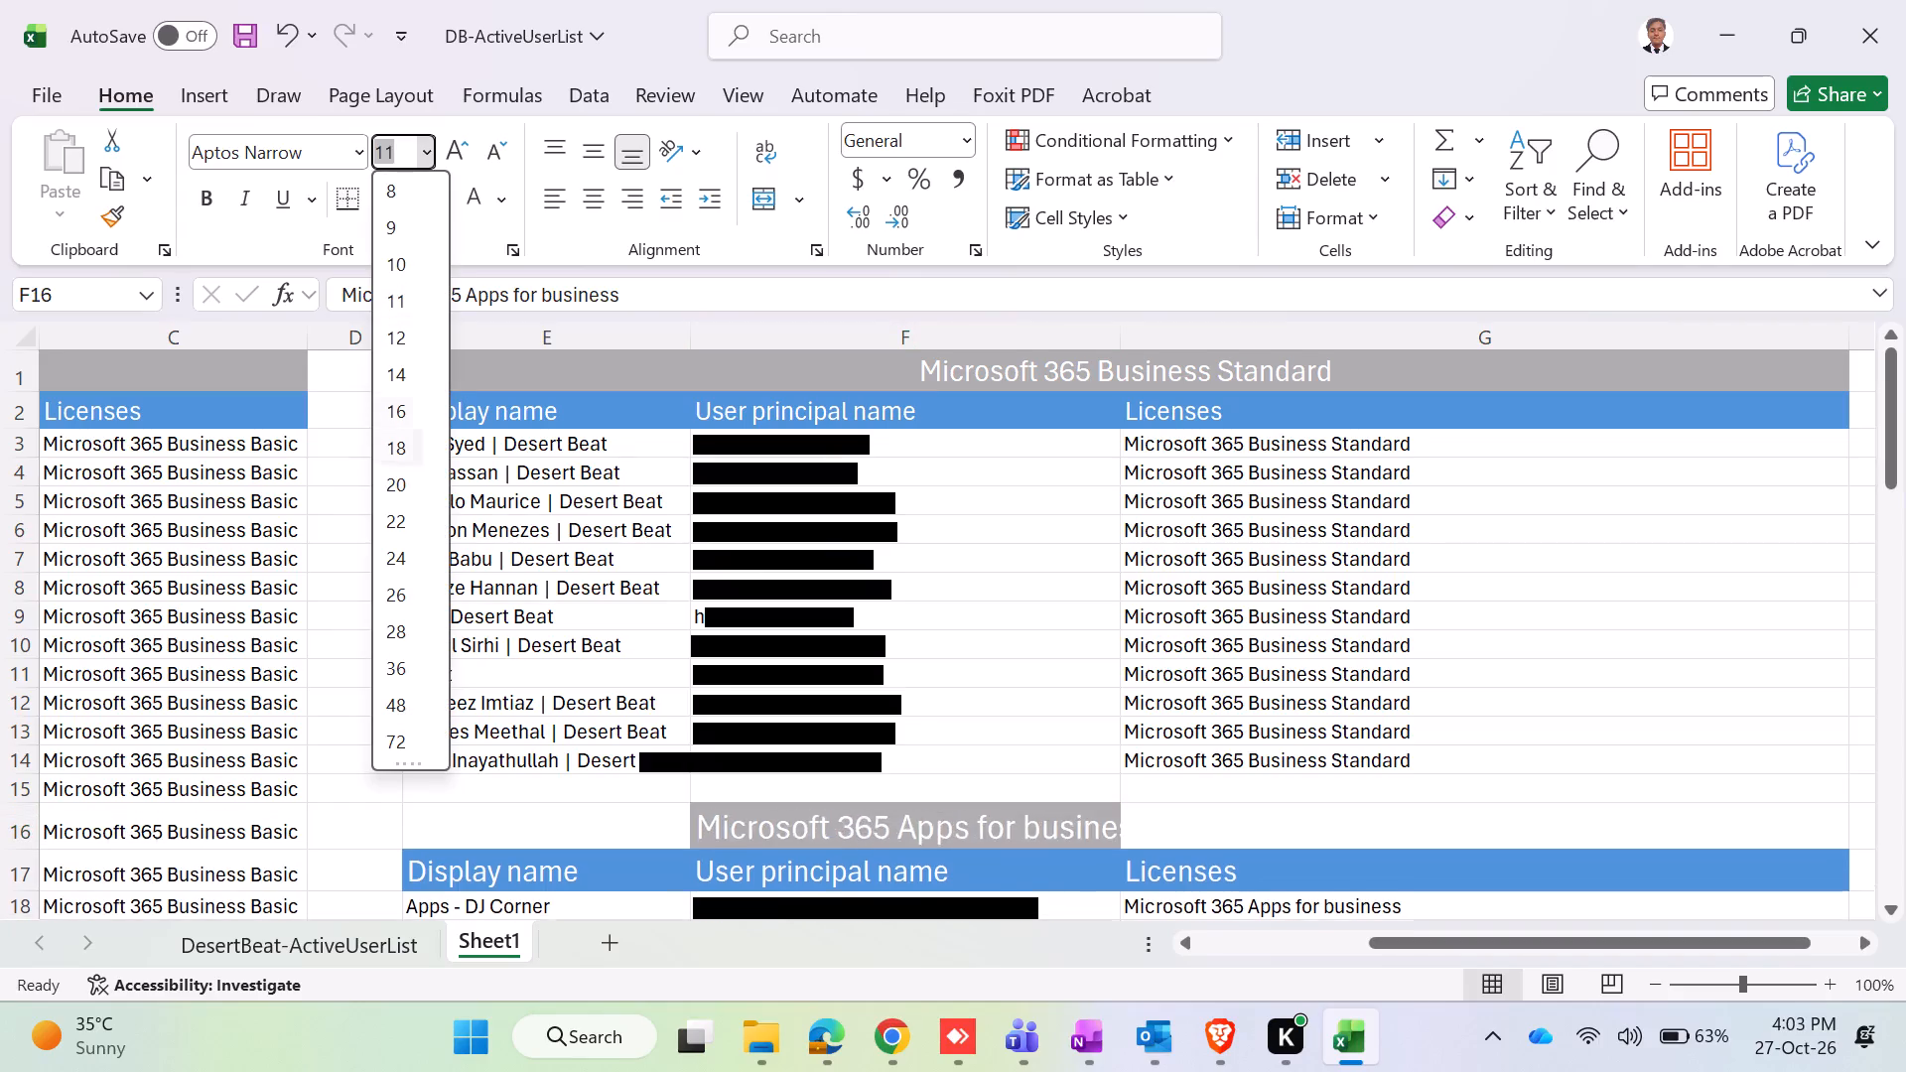
{"action": "left_click", "coordinate": [406, 377]}
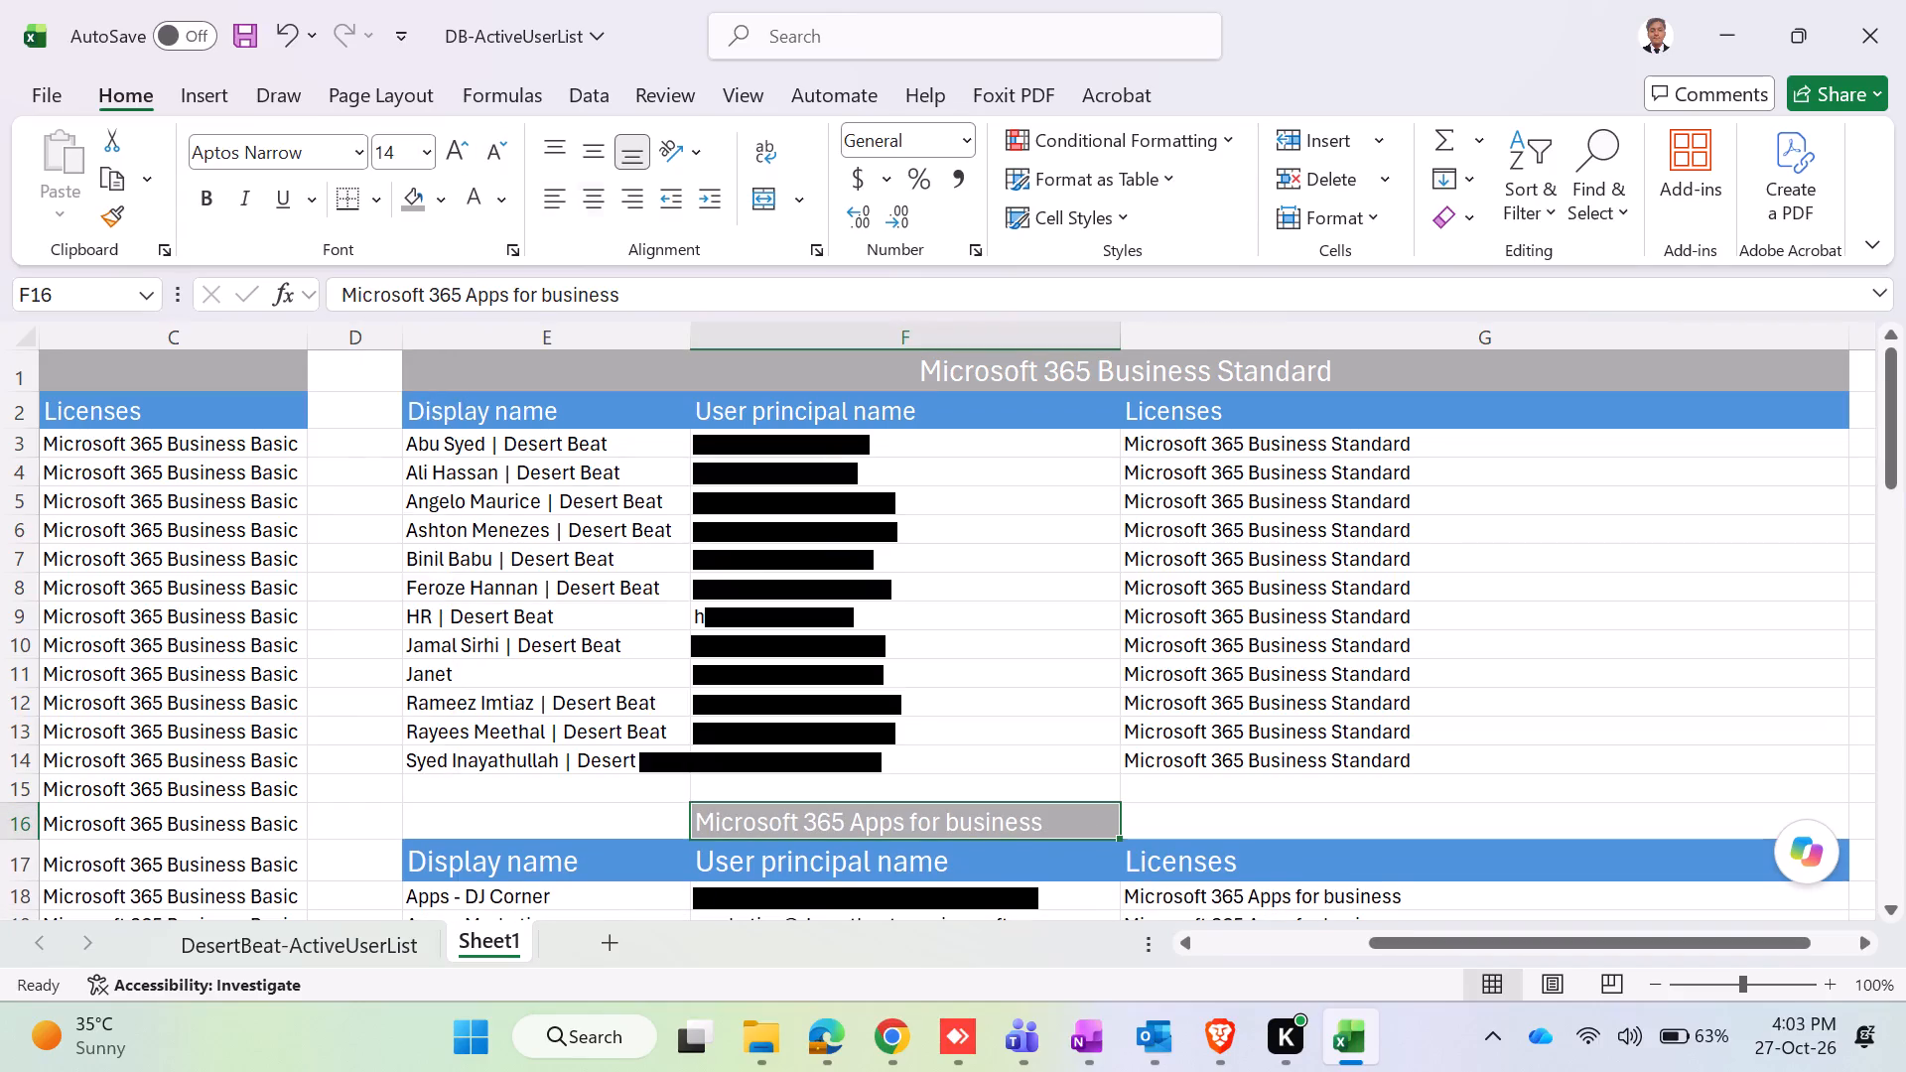
Merge cells E16 to G16 and center the Microsoft 365 Apps for business title vertically and horizontally.
{"action": "left_click", "coordinate": [604, 813]}
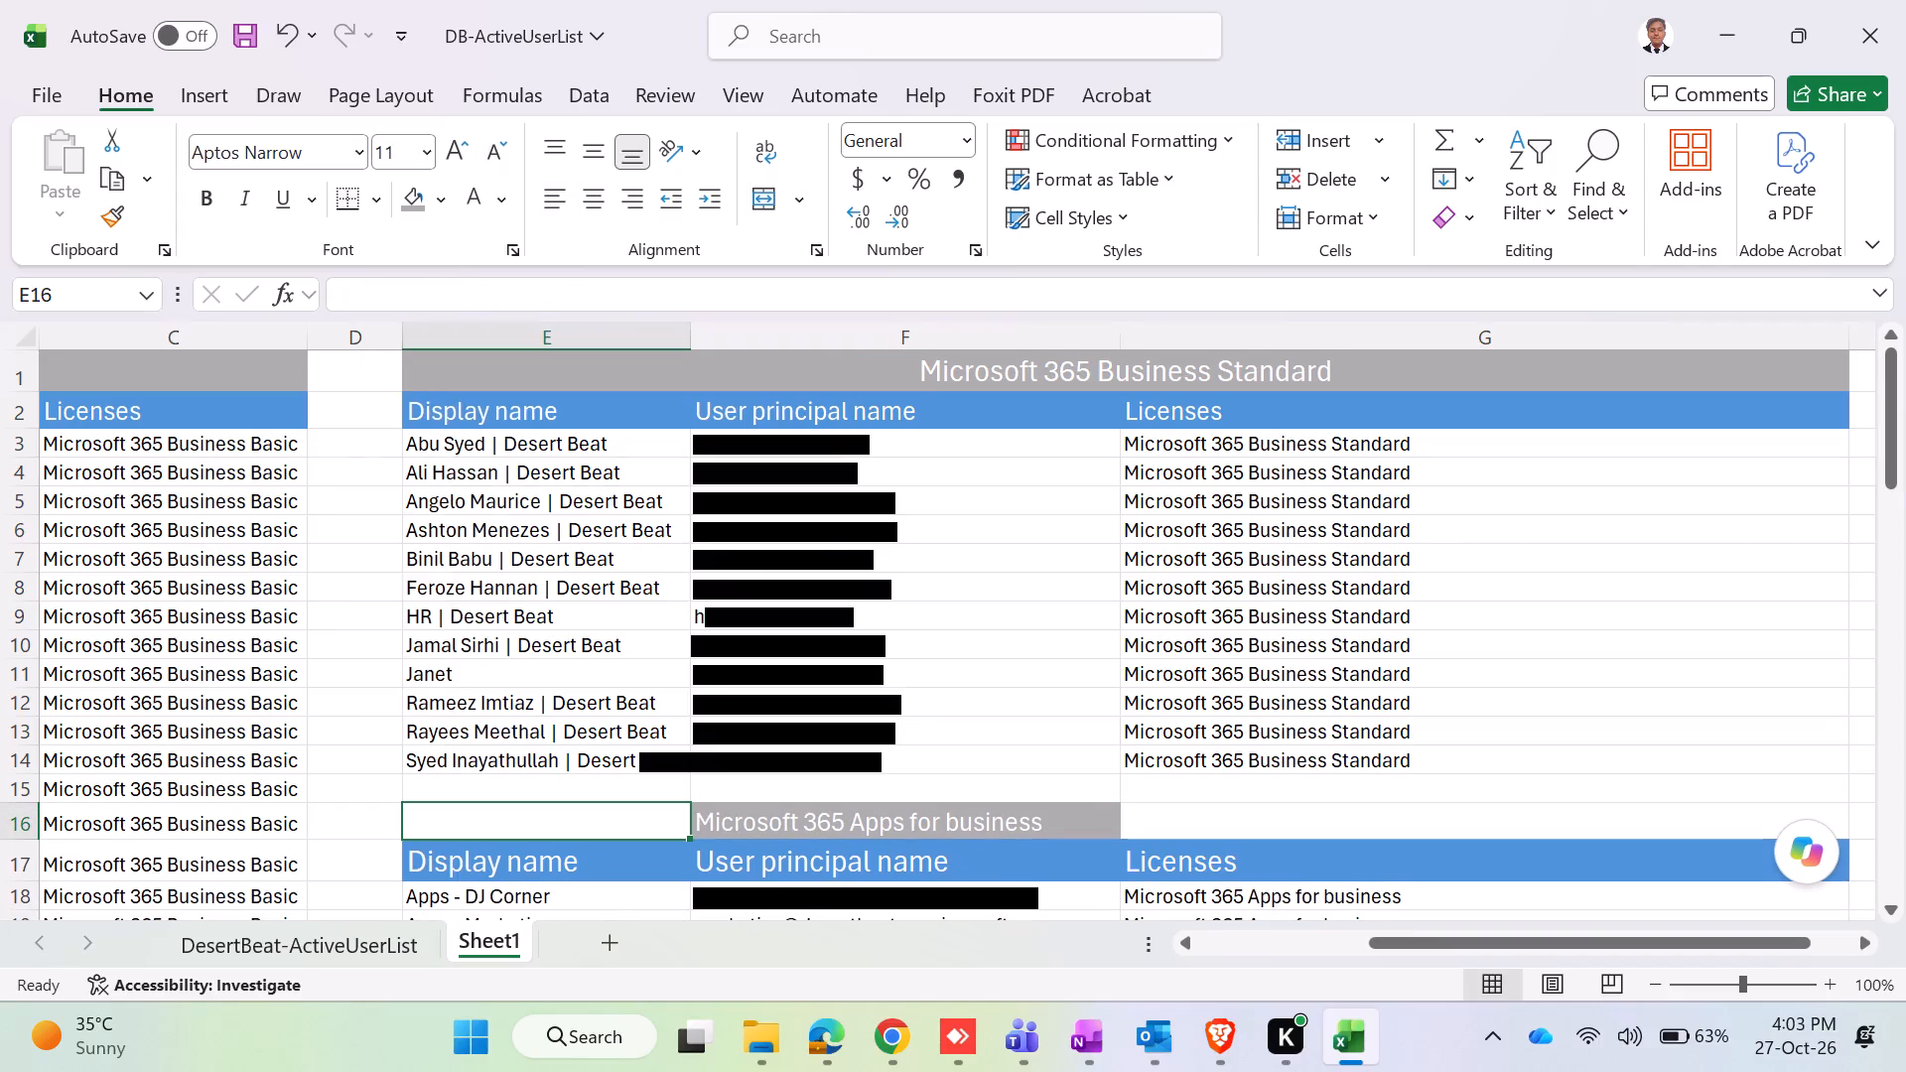
{"action": "key", "text": "shift+Right"}
{"action": "key", "text": "shift+Right"}
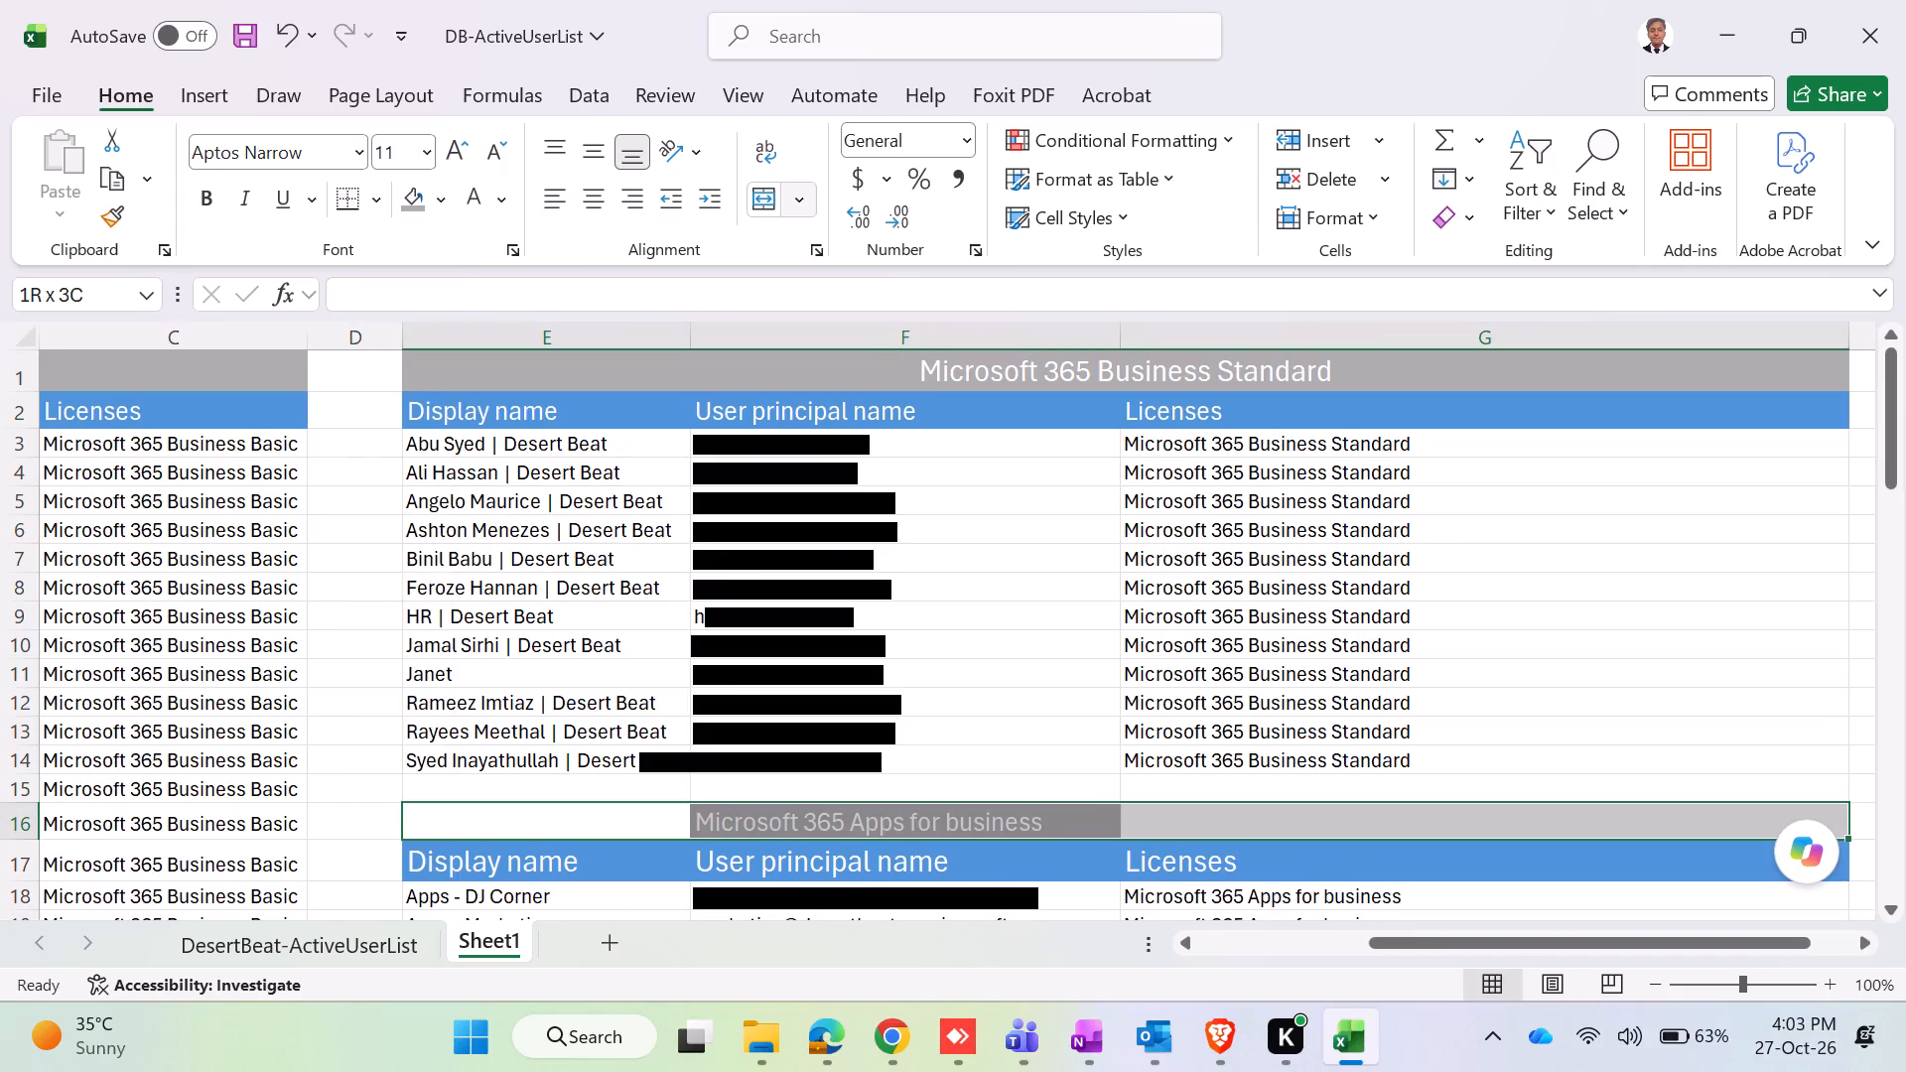
{"action": "left_click", "coordinate": [812, 203]}
{"action": "left_click", "coordinate": [829, 346]}
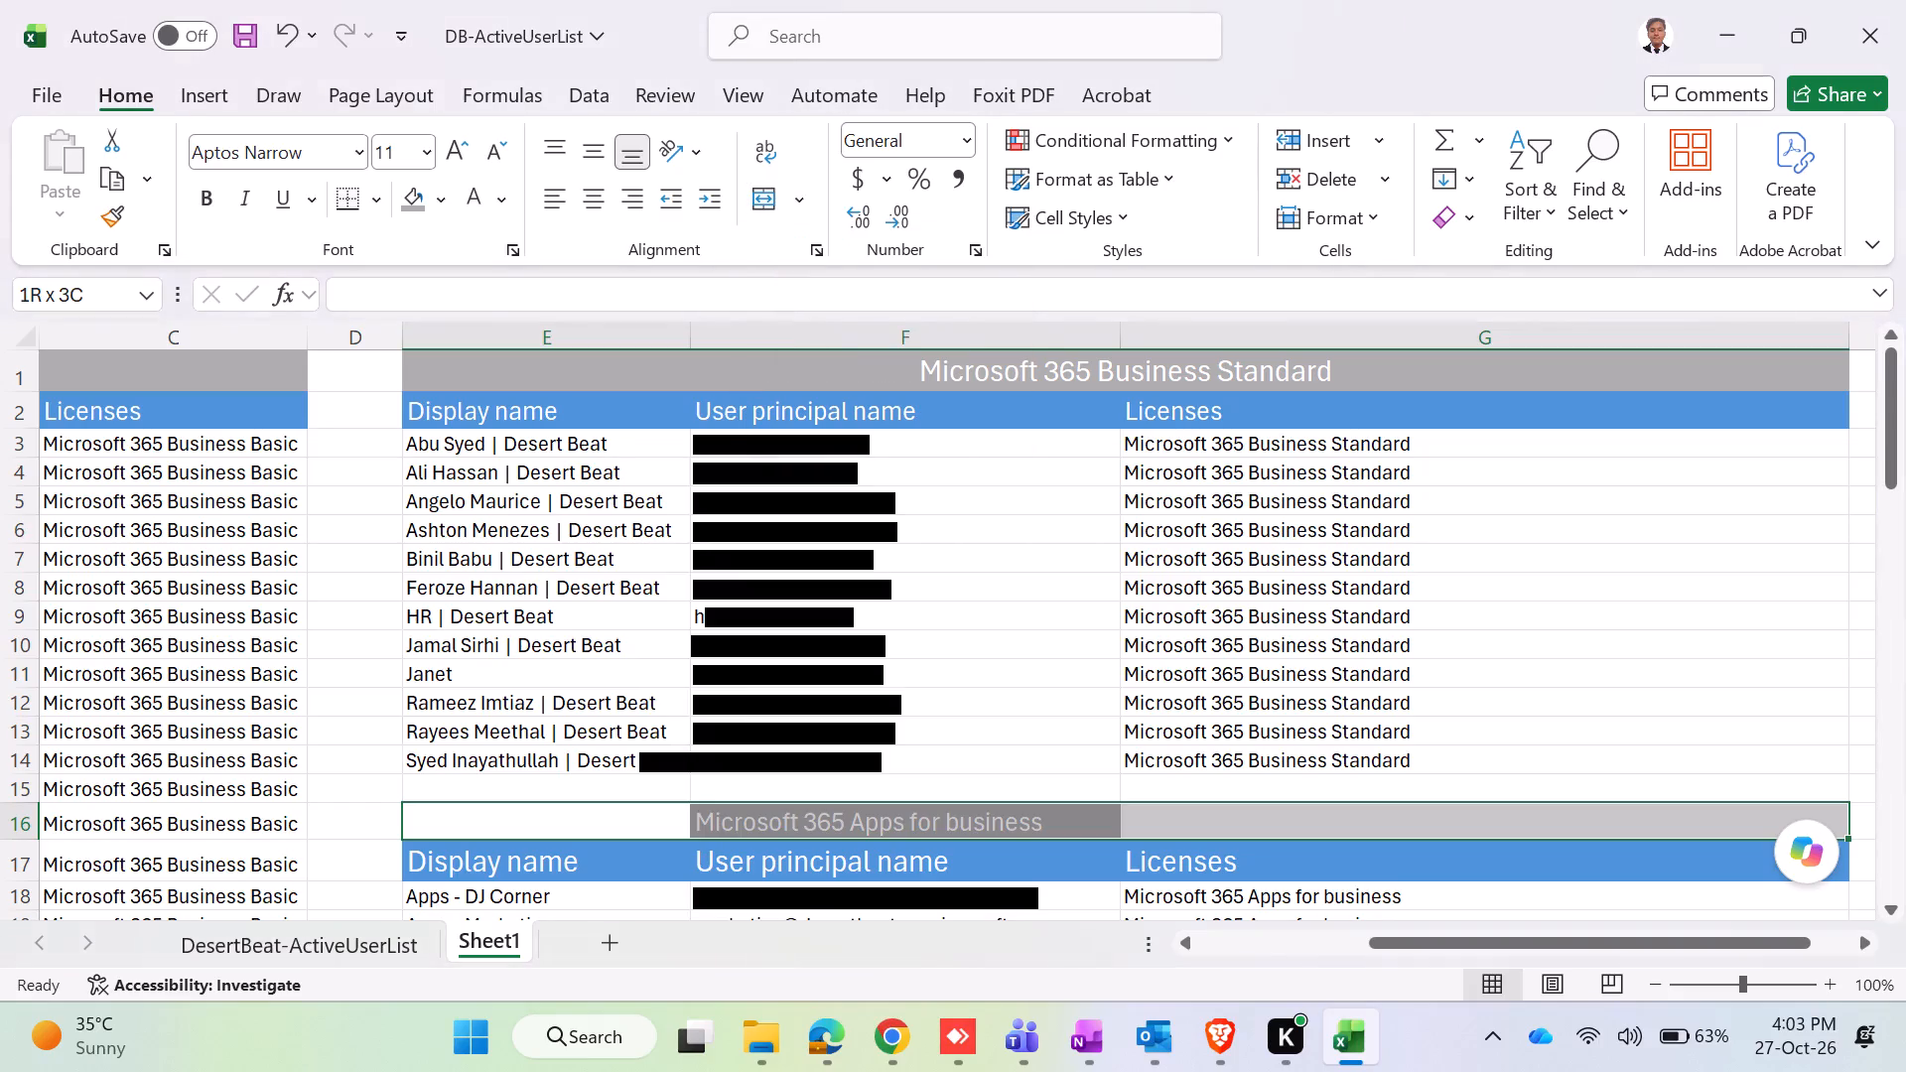
{"action": "left_click", "coordinate": [606, 142]}
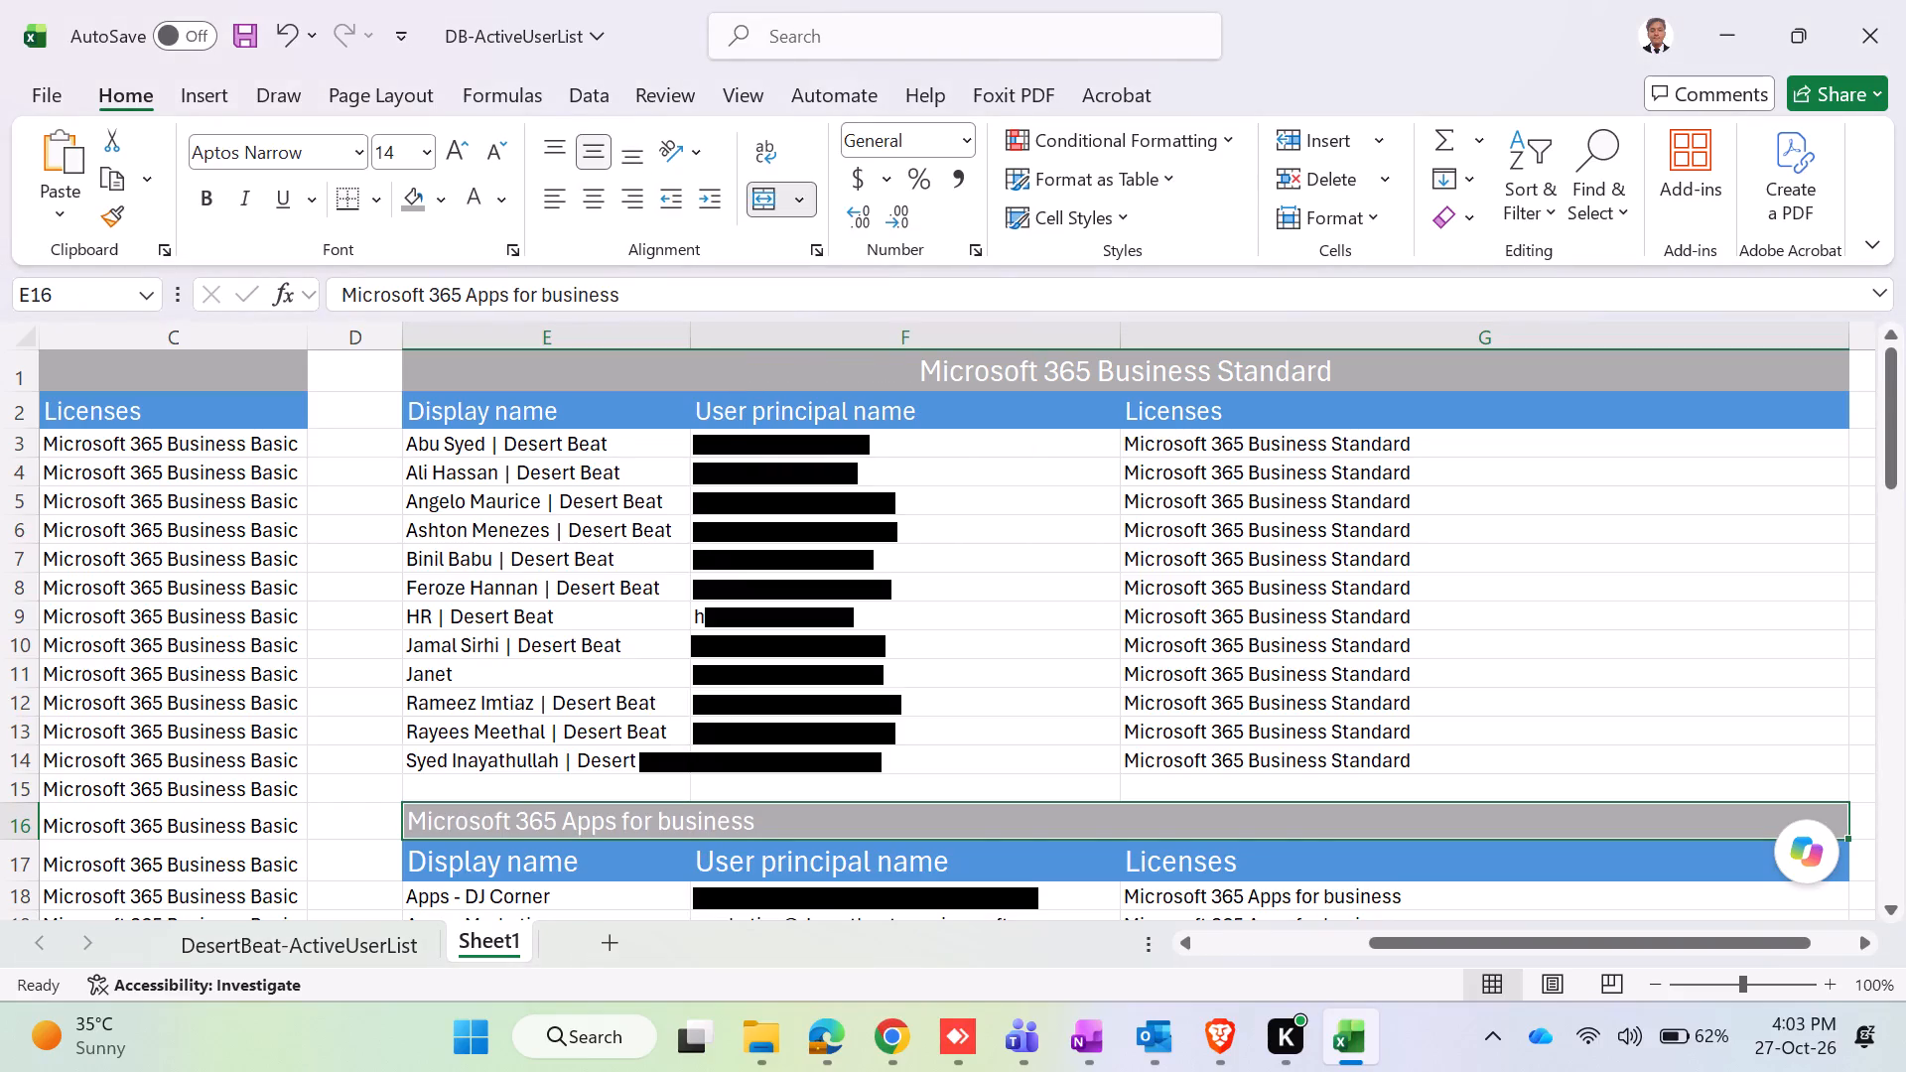
{"action": "left_click", "coordinate": [596, 186]}
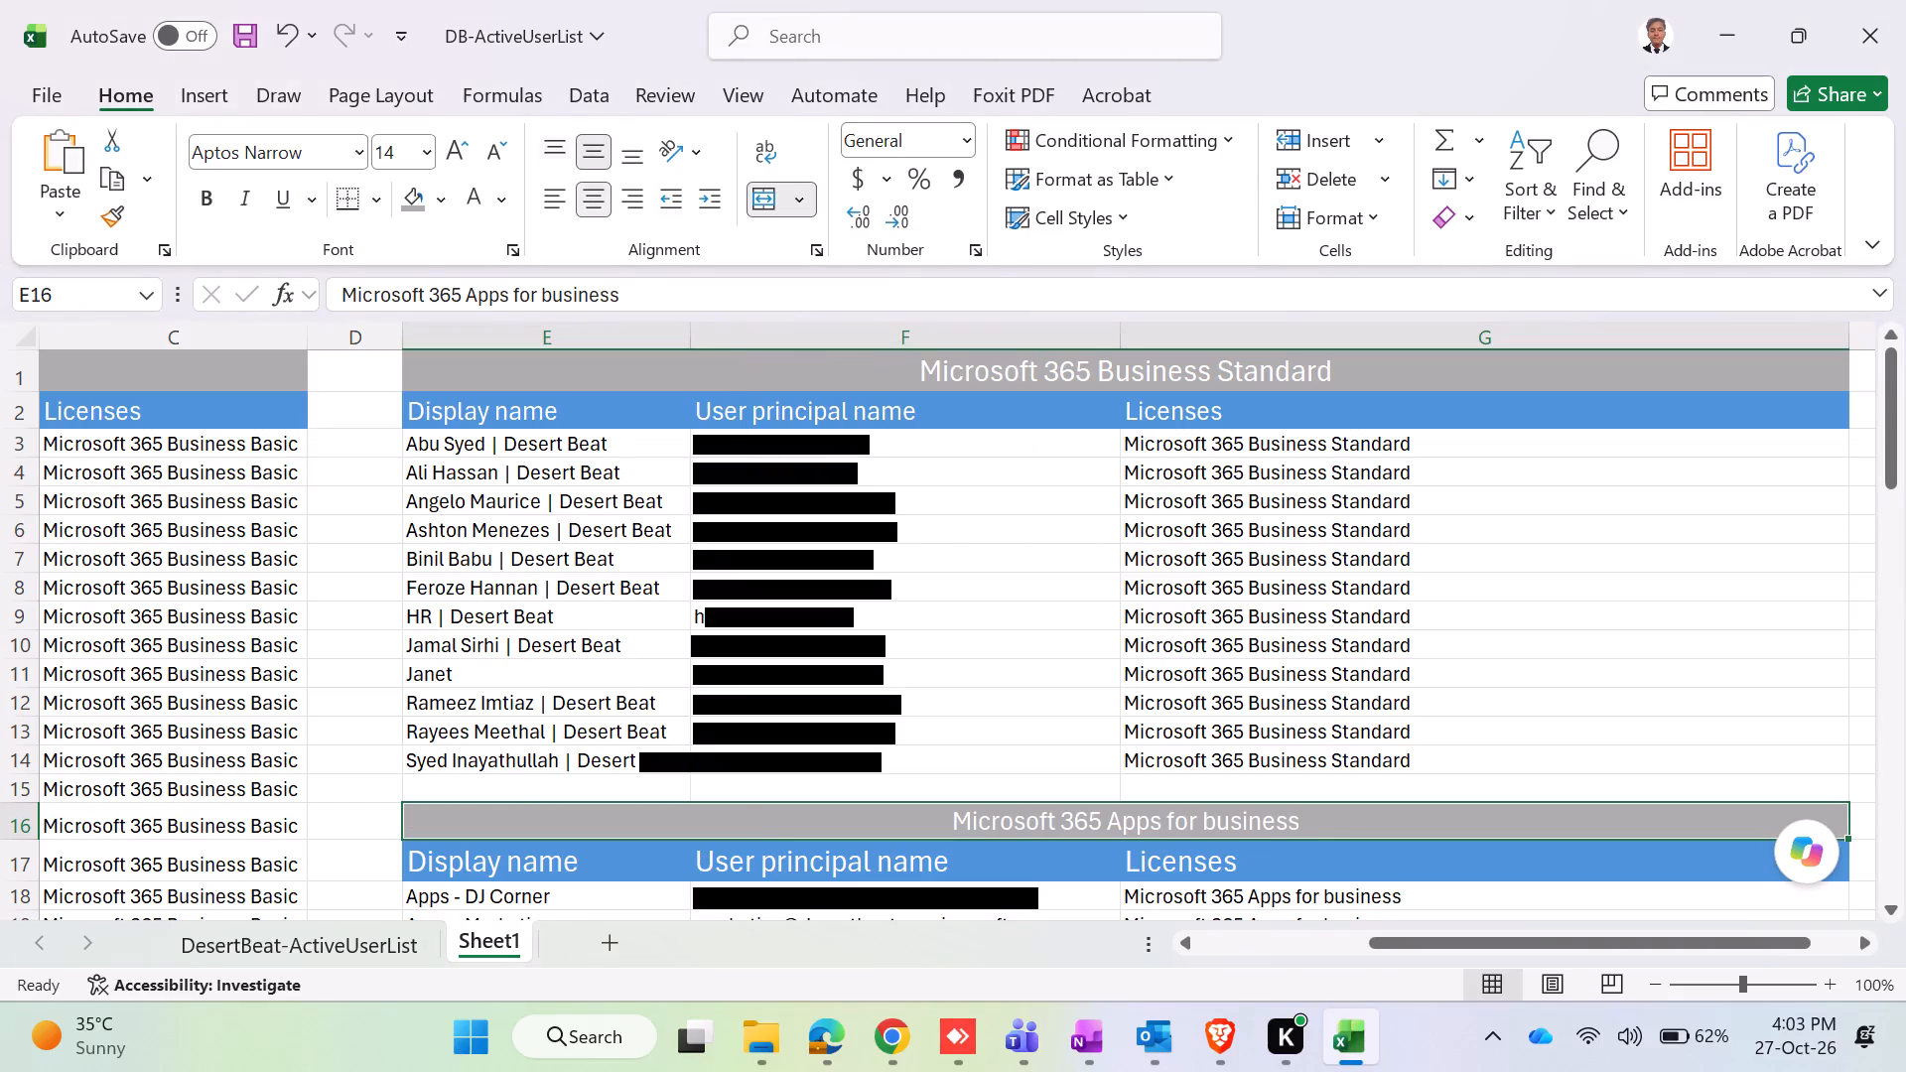
Set the font size of the Microsoft 365 Apps for business title to 16.
{"action": "left_click", "coordinate": [429, 142]}
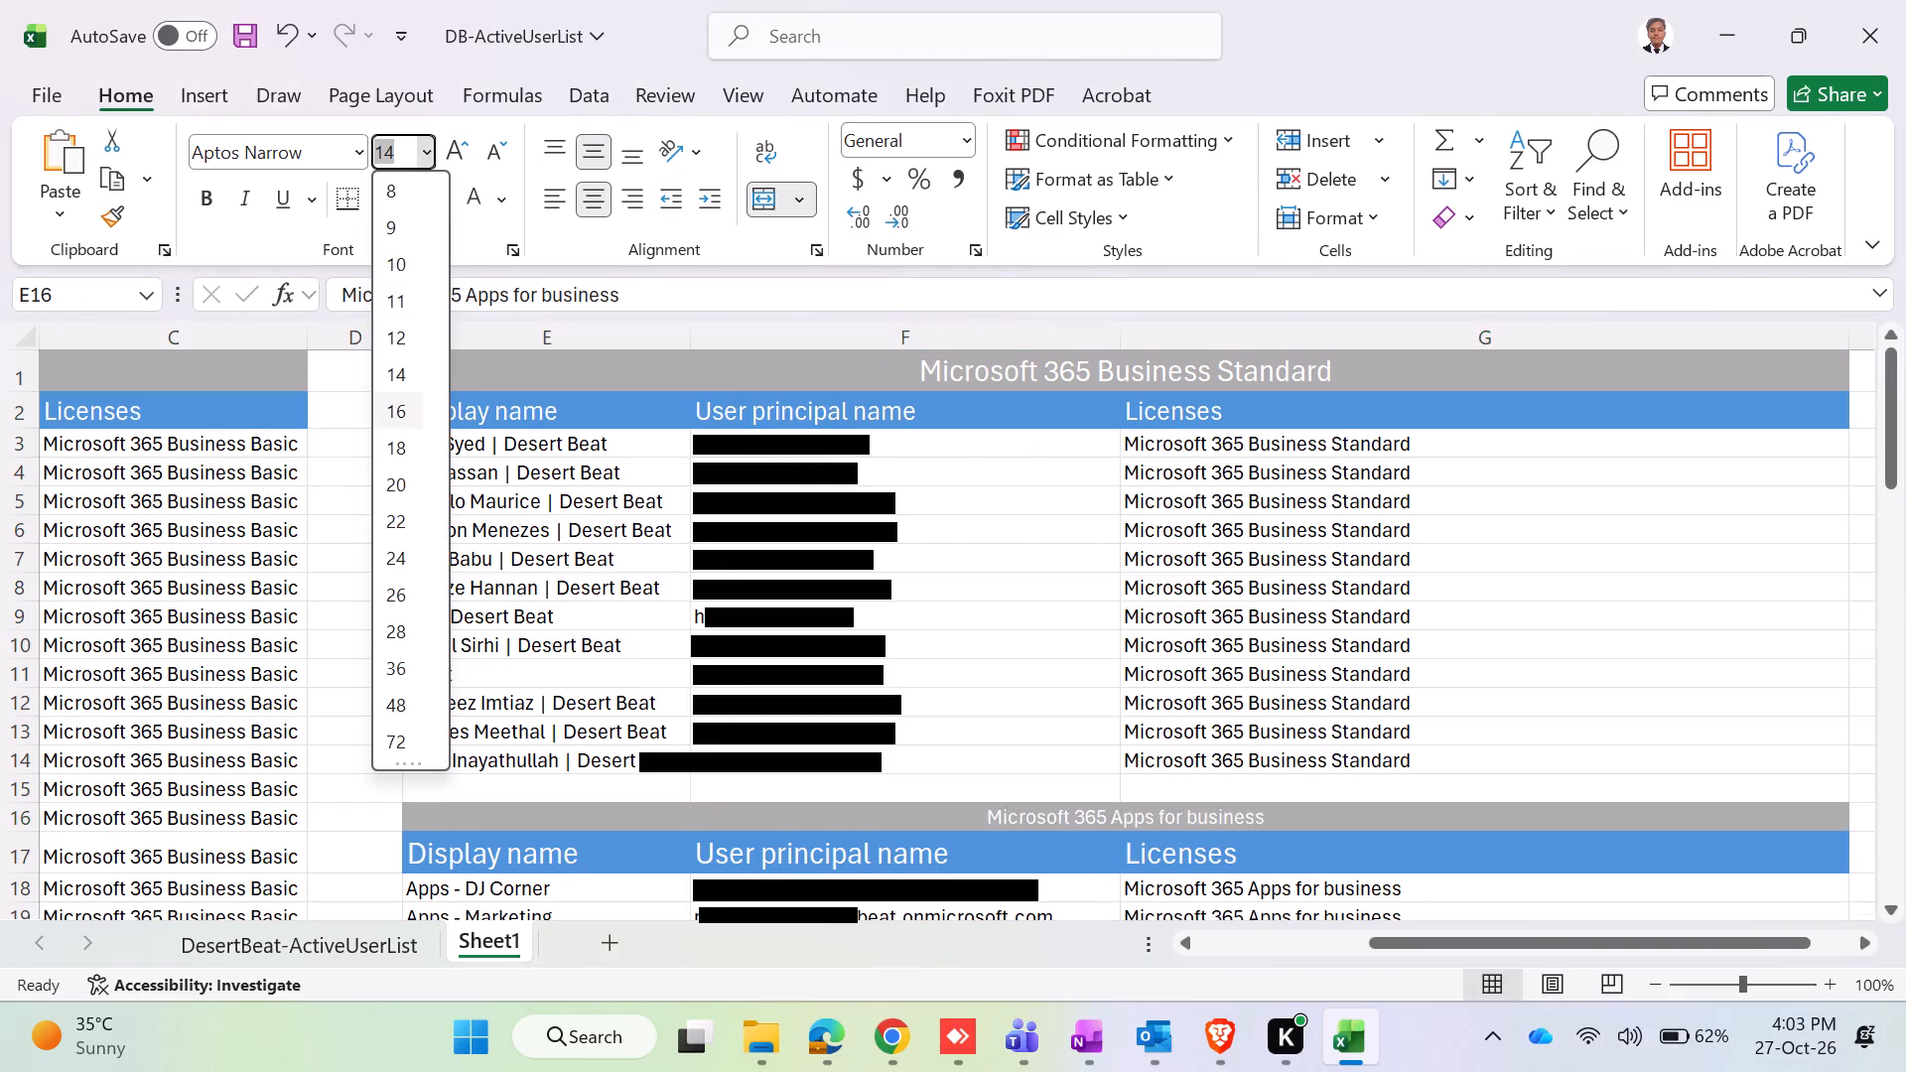
{"action": "left_click", "coordinate": [395, 398]}
Set the font size of the Apps for business group's column headers in E17 to G17 to 14.
{"action": "left_click", "coordinate": [612, 854]}
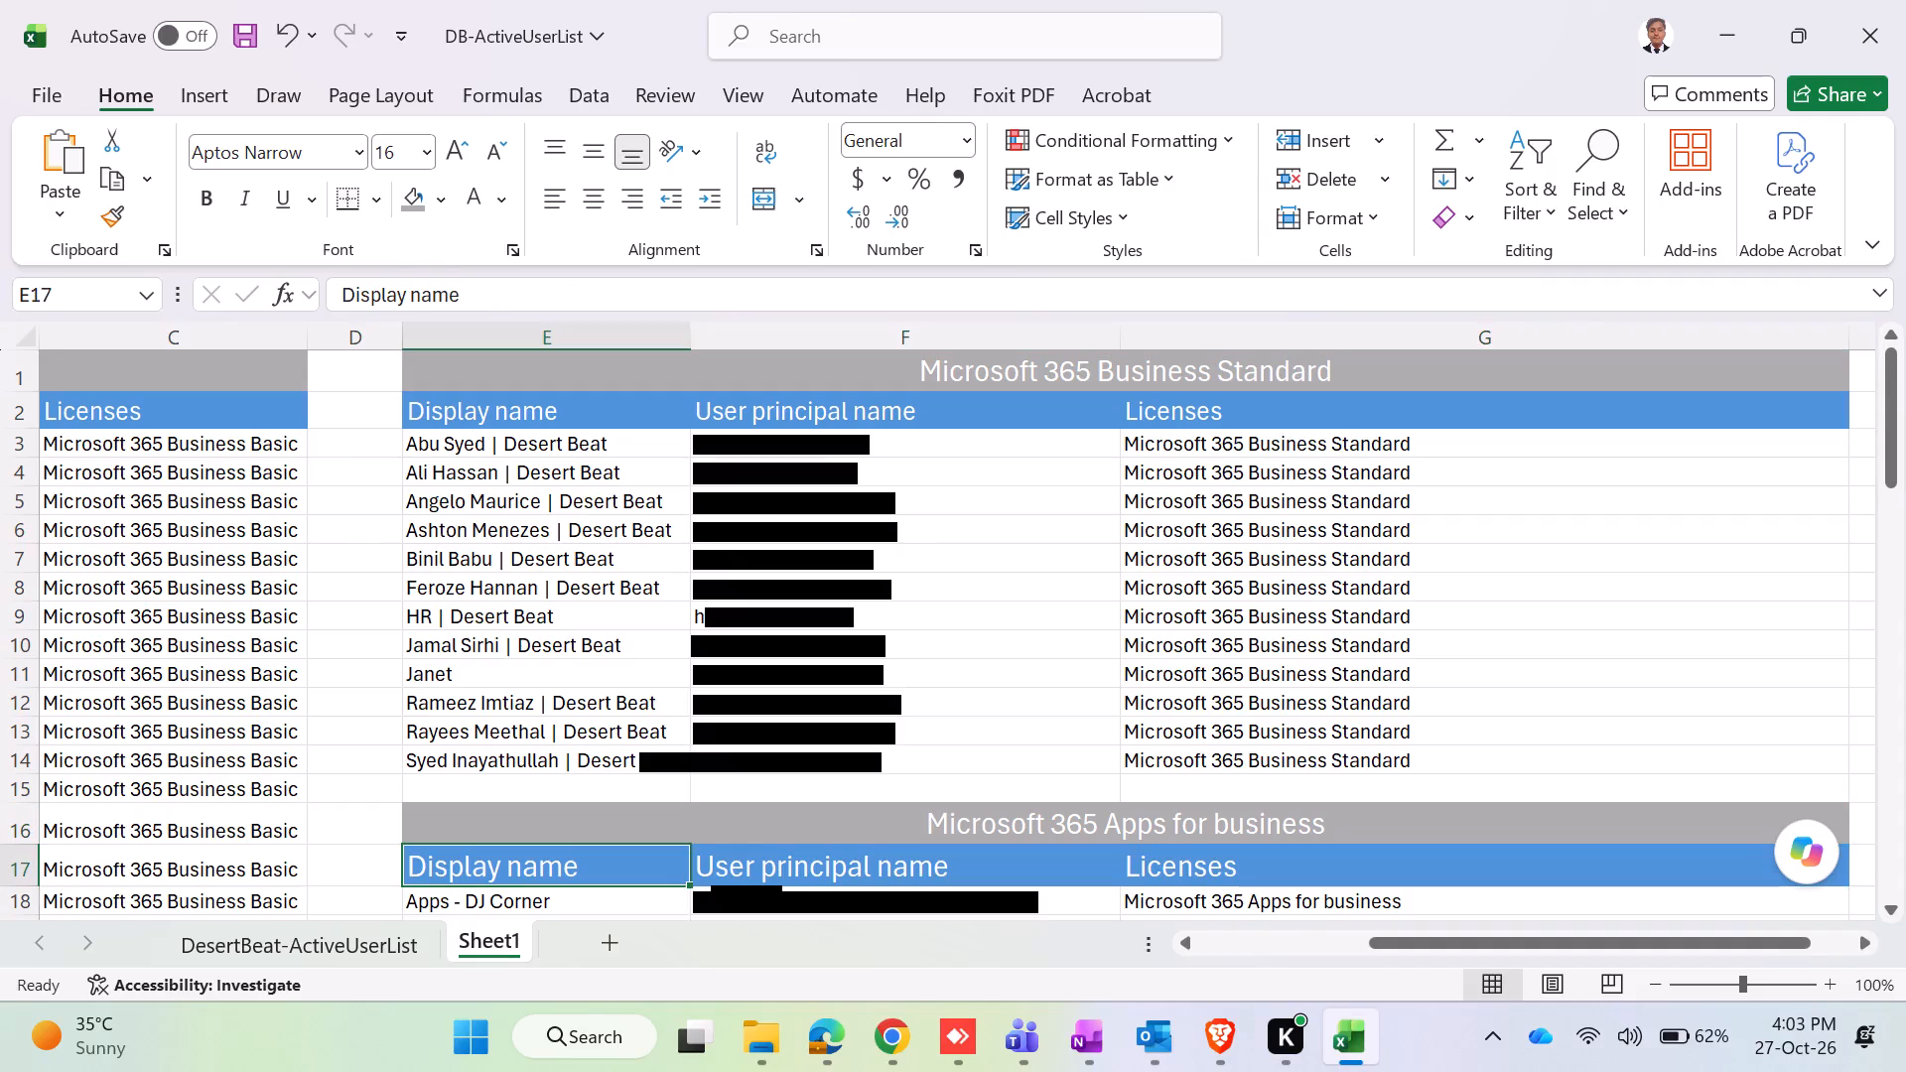
{"action": "key", "text": "shift+Right"}
{"action": "key", "text": "shift+Right"}
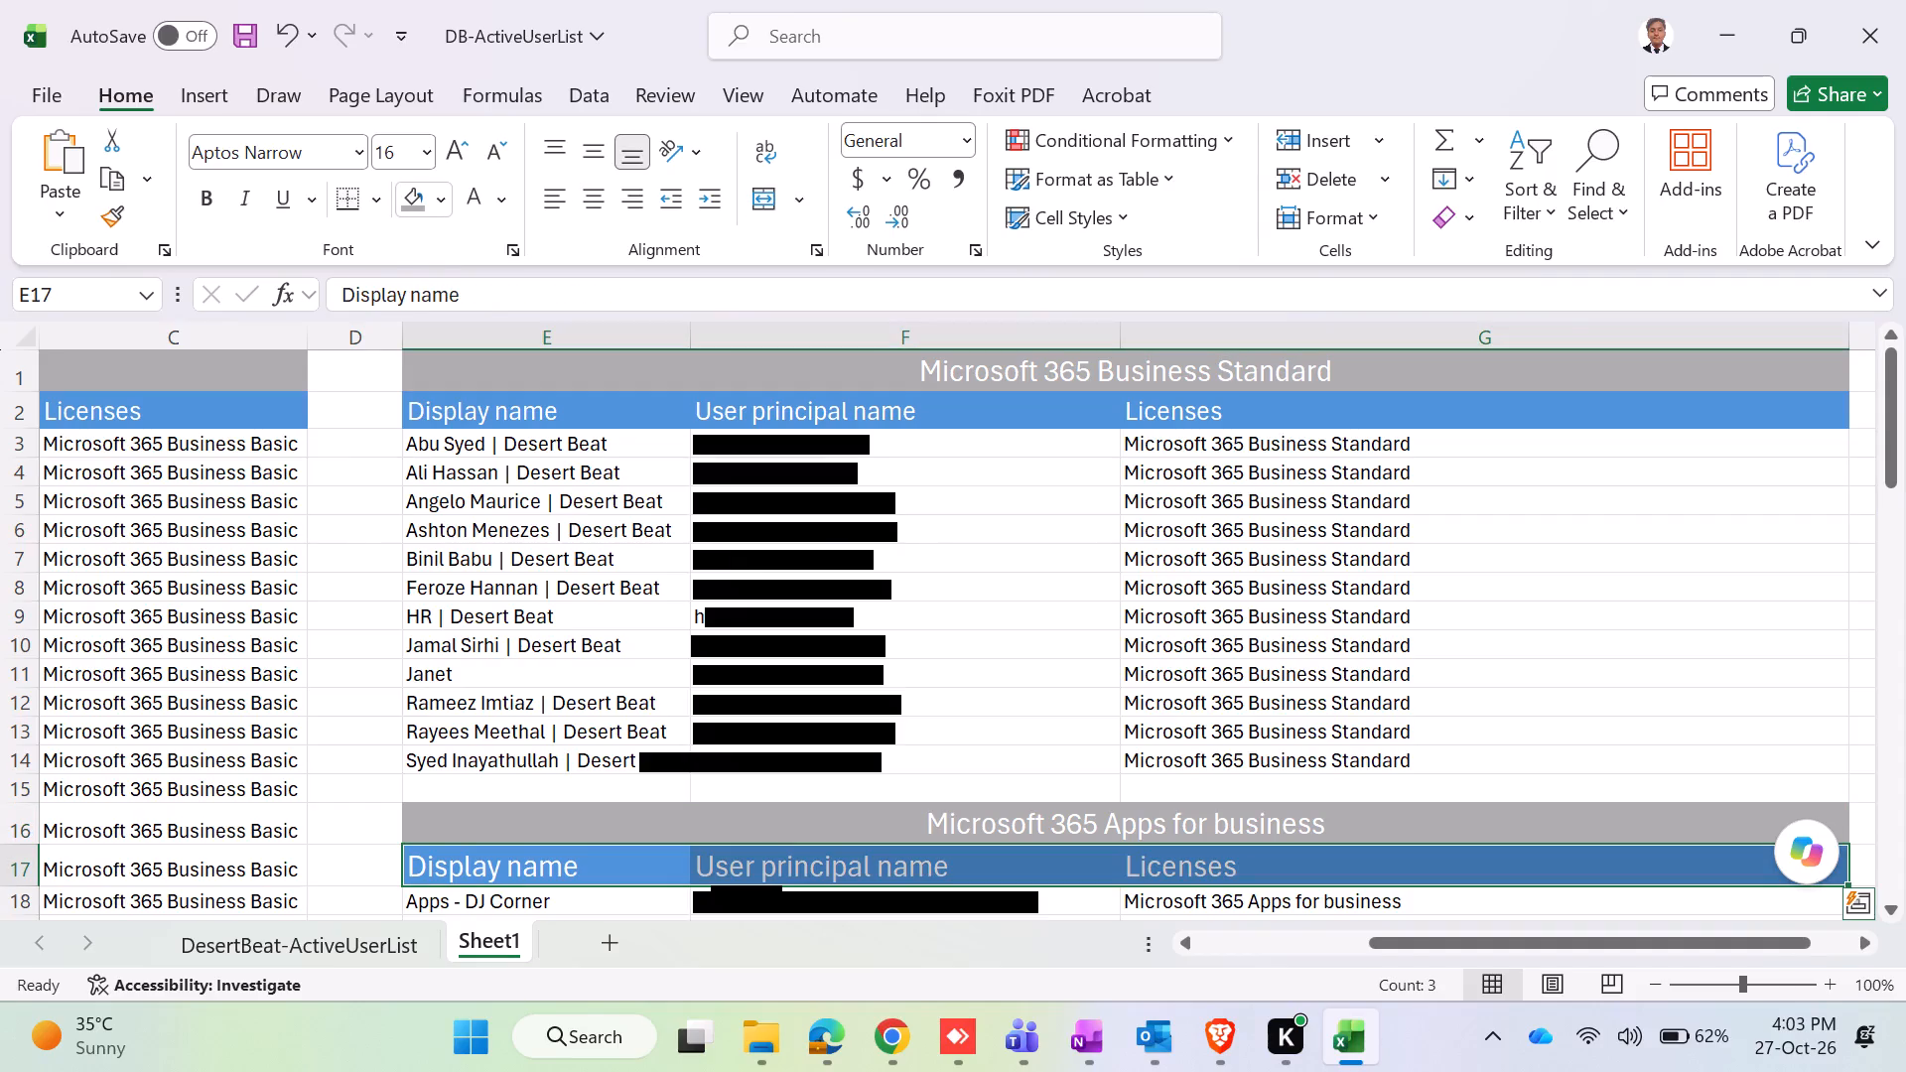
{"action": "left_click", "coordinate": [425, 164]}
{"action": "left_click", "coordinate": [401, 363]}
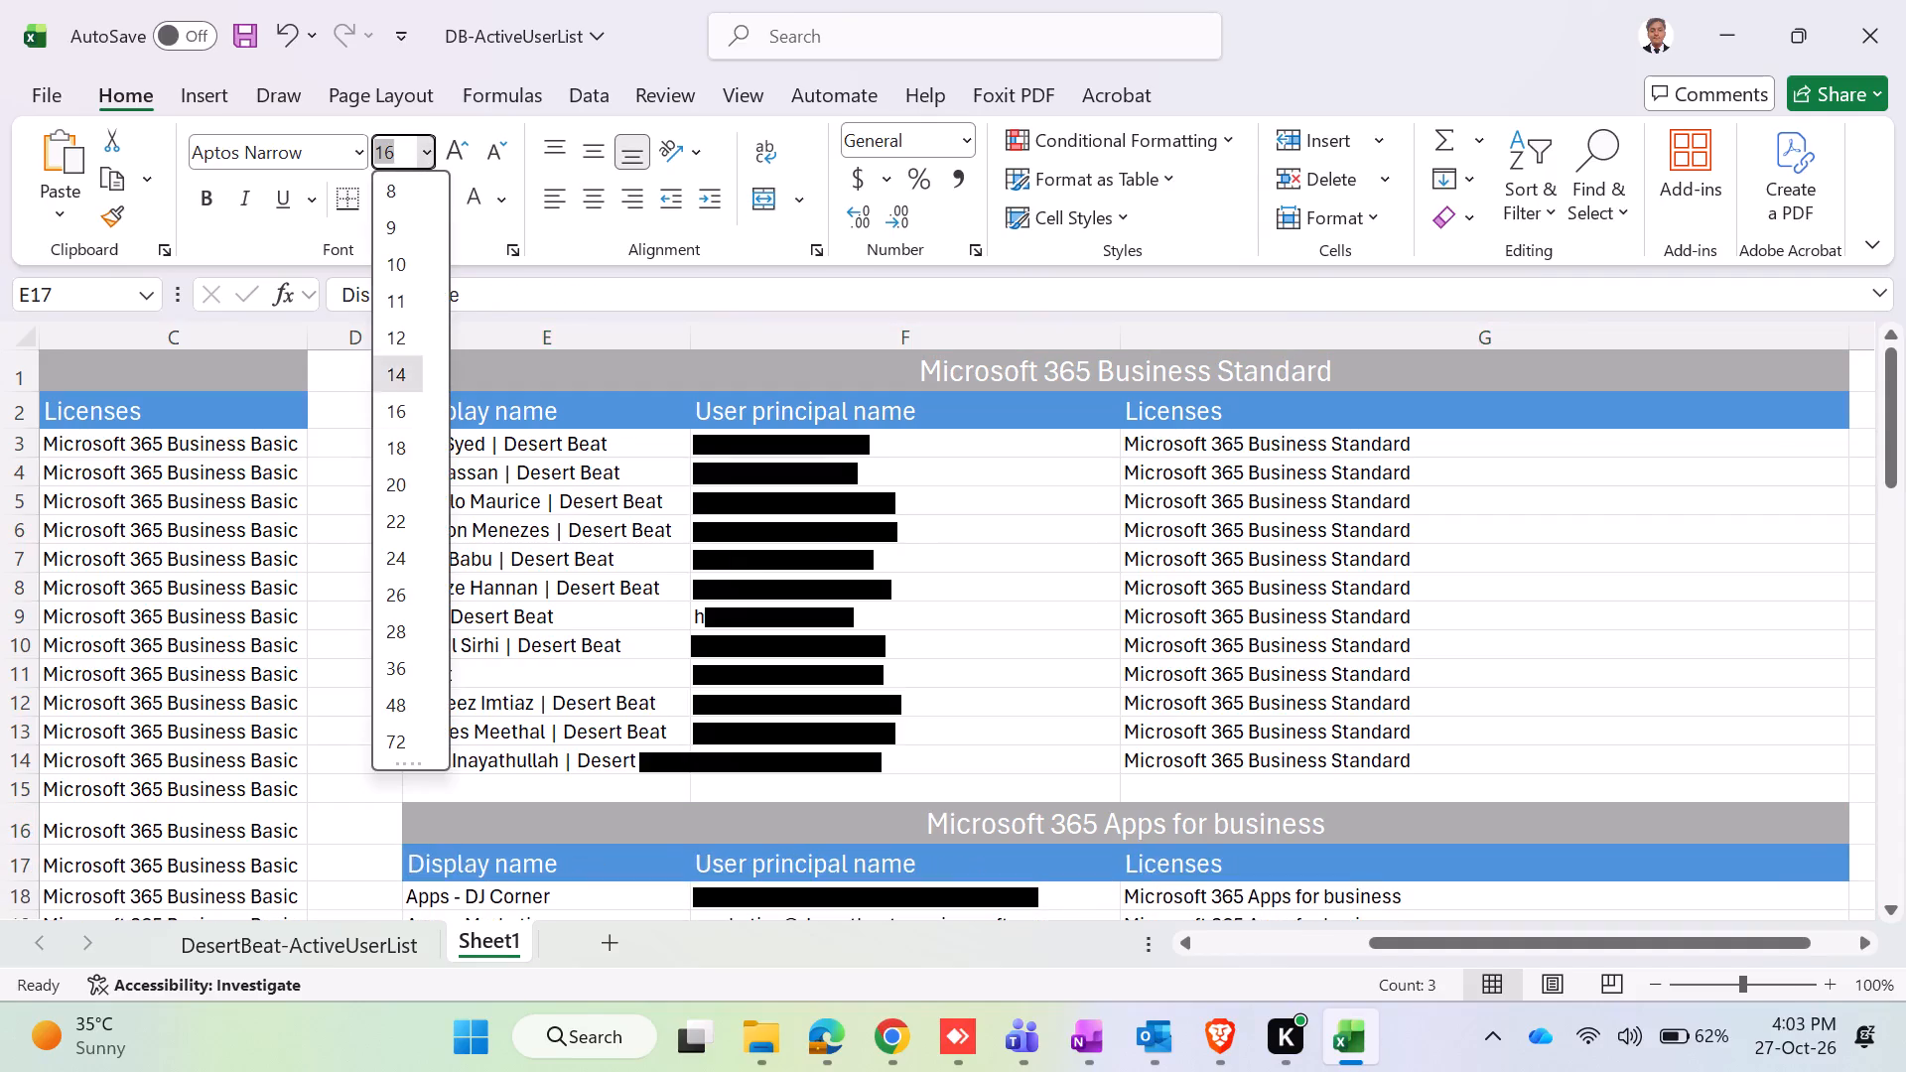
Move the Exchange Online Archiving group, header row and user row, from E27:G28 to the range starting at I2.
{"action": "scroll", "coordinate": [966, 575], "scroll_direction": "down", "scroll_amount": 5}
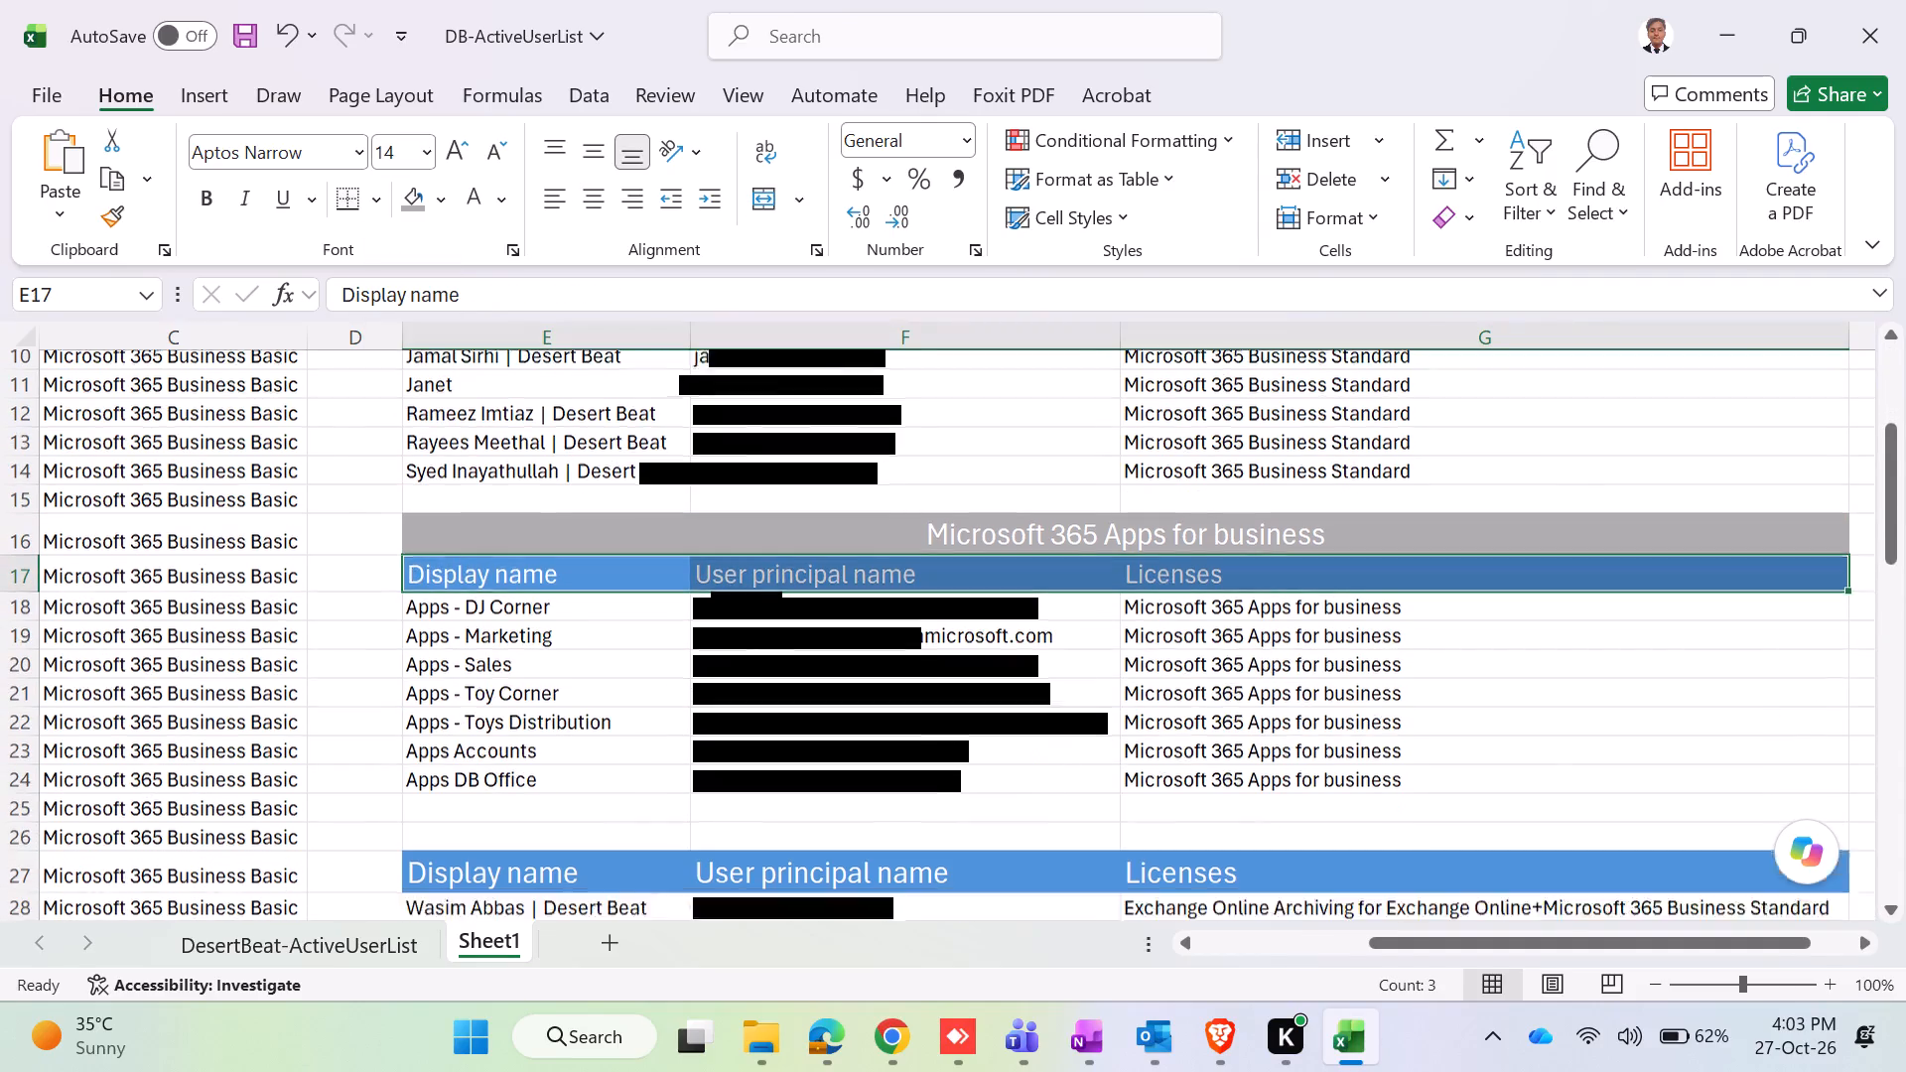
{"action": "scroll", "coordinate": [1036, 599], "scroll_direction": "up", "scroll_amount": 3}
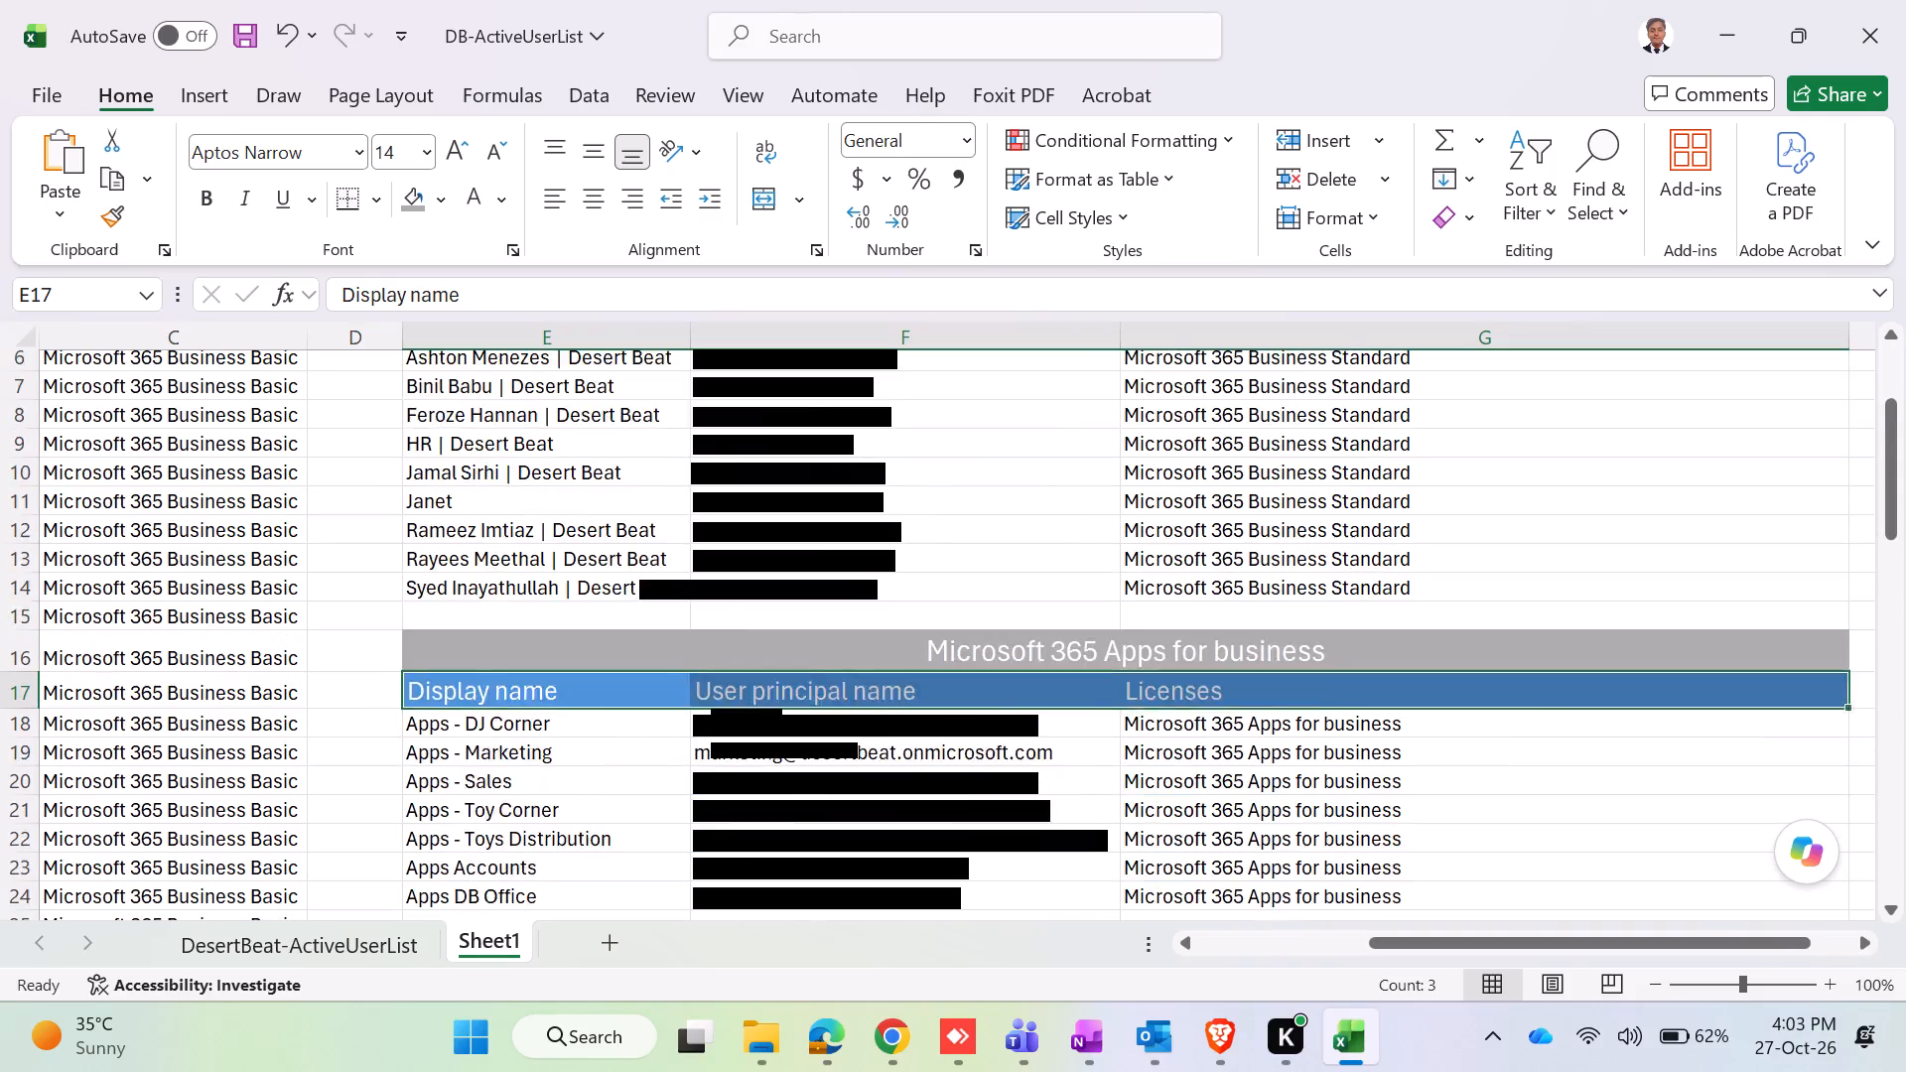
{"action": "scroll", "coordinate": [1035, 599], "scroll_direction": "up", "scroll_amount": 7}
{"action": "scroll", "coordinate": [1072, 610], "scroll_direction": "down", "scroll_amount": 3}
{"action": "scroll", "coordinate": [1074, 604], "scroll_direction": "up", "scroll_amount": 2}
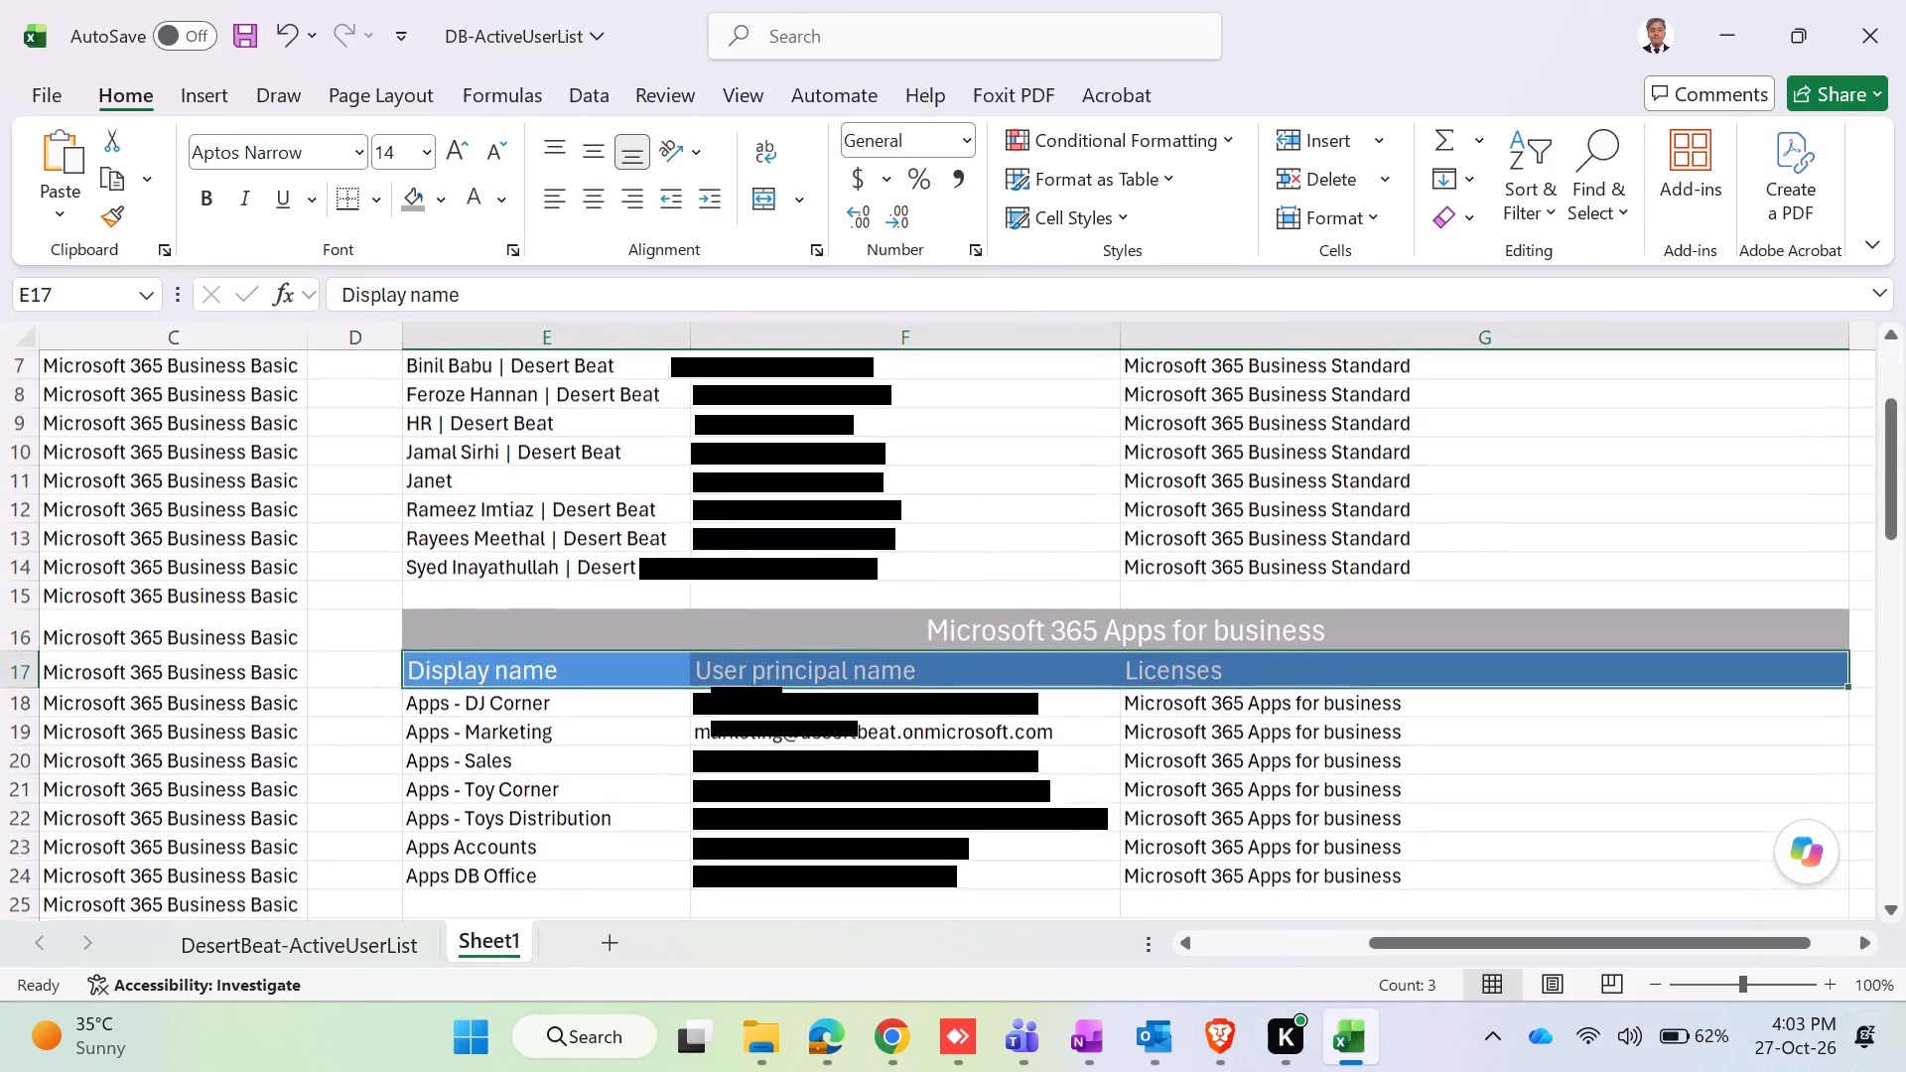
{"action": "scroll", "coordinate": [1074, 604], "scroll_direction": "down", "scroll_amount": 2}
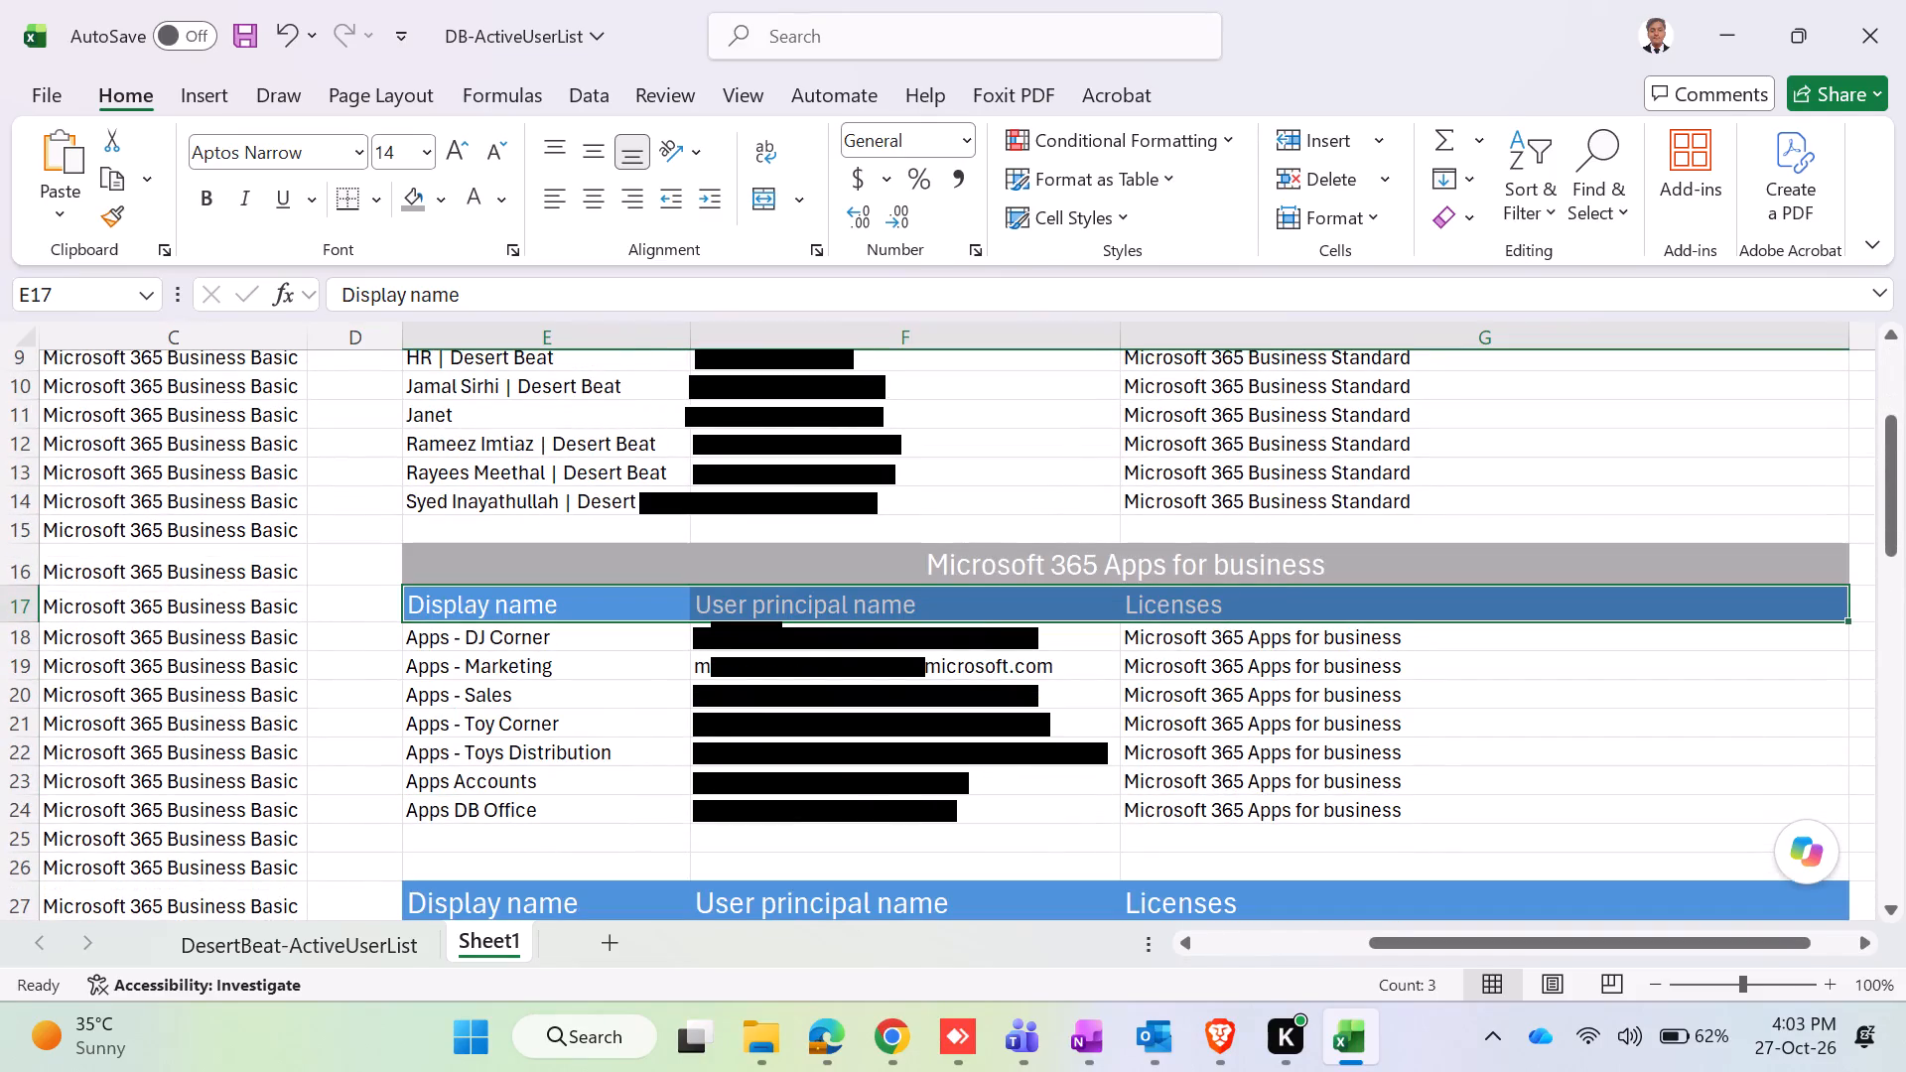
{"action": "scroll", "coordinate": [995, 859], "scroll_direction": "down", "scroll_amount": 2}
{"action": "left_click", "coordinate": [592, 721]}
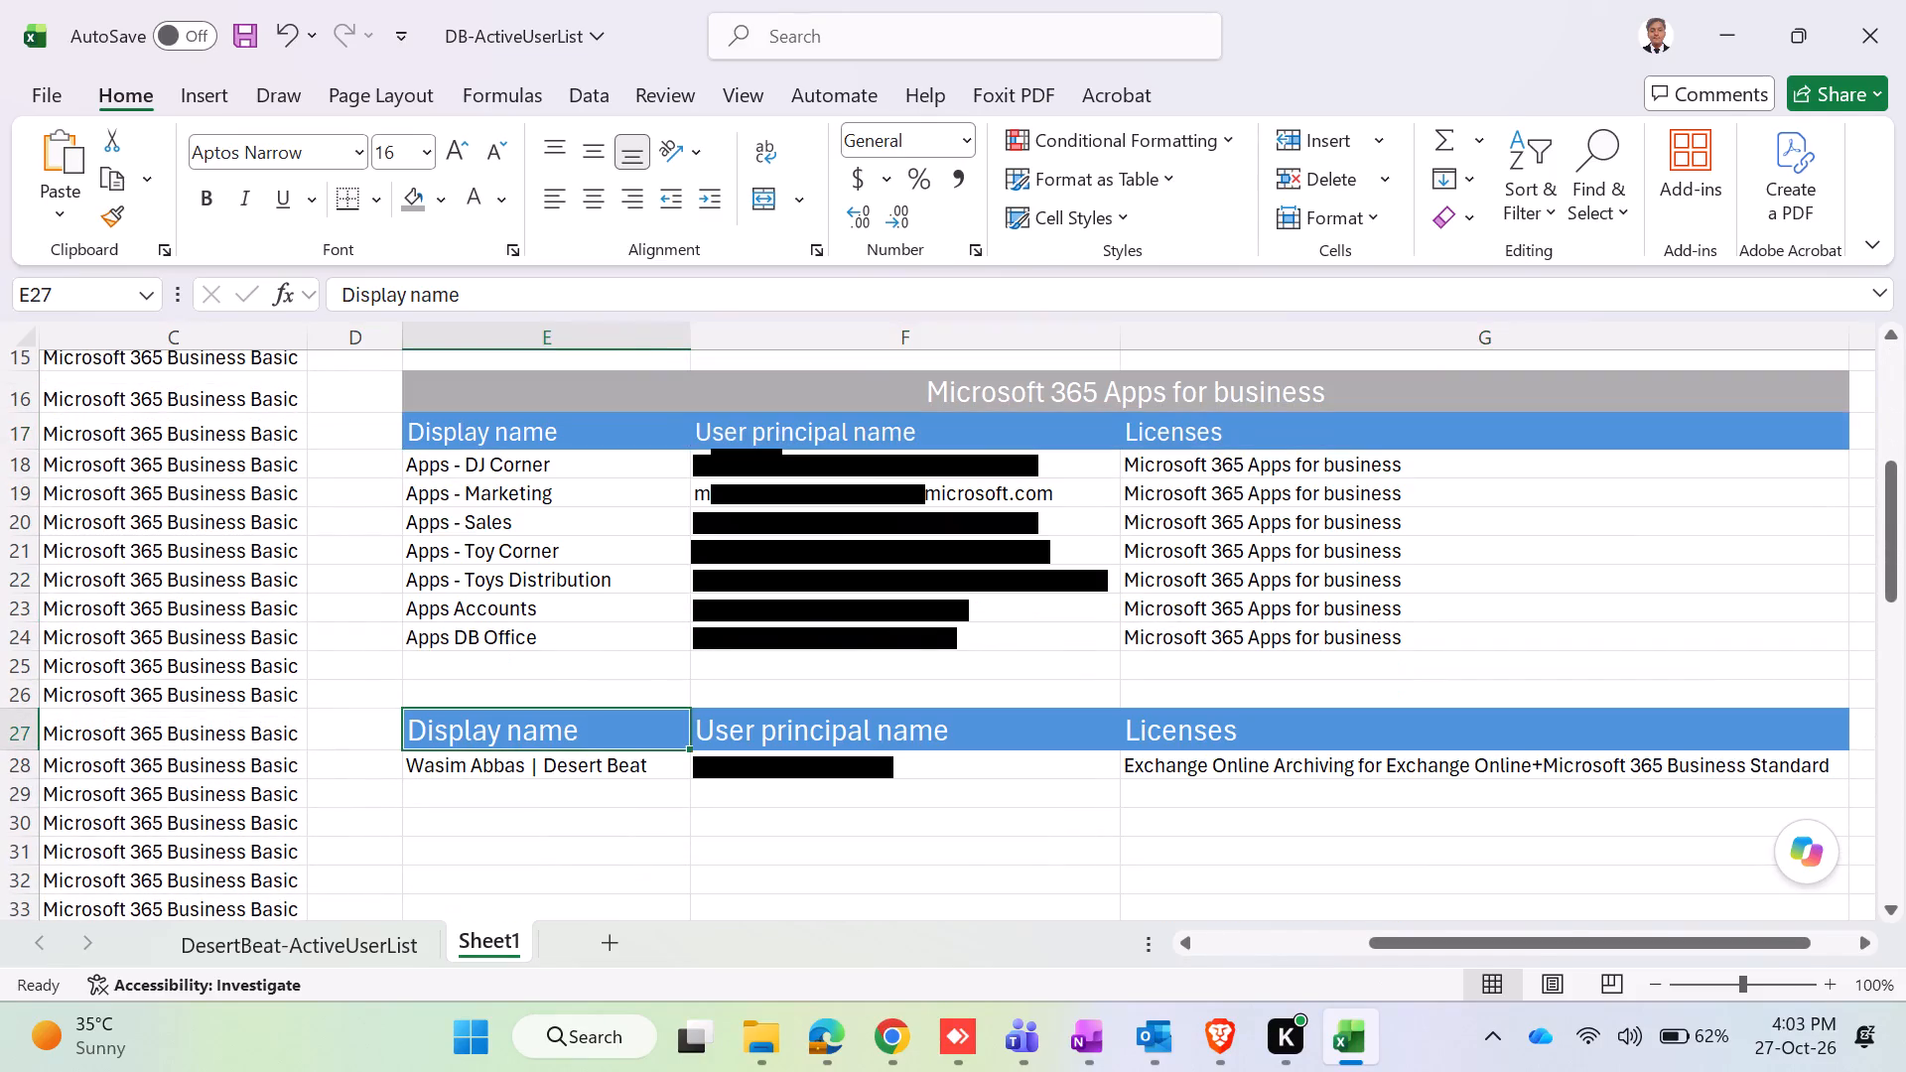
{"action": "key", "text": "shift+Right"}
{"action": "key", "text": "shift+Right"}
{"action": "key", "text": "shift+Down"}
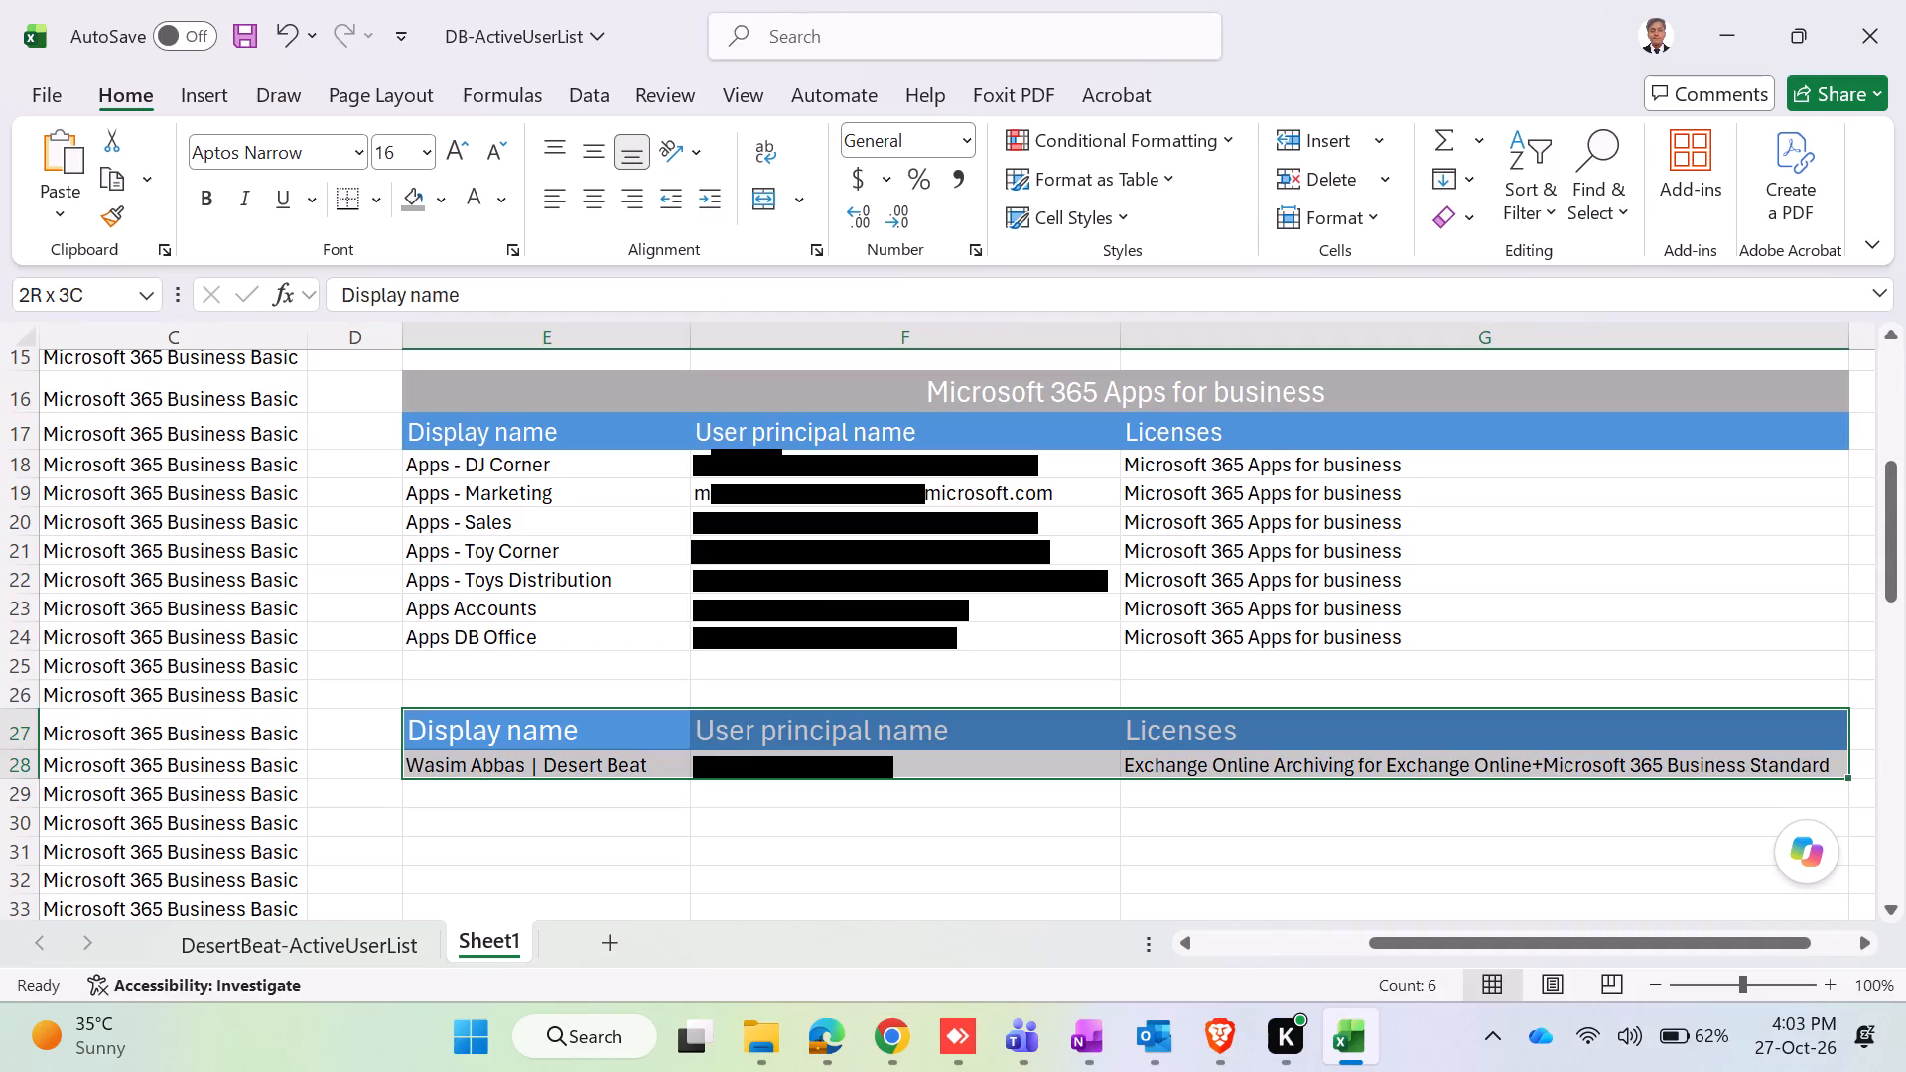
{"action": "key", "text": "ctrl+x"}
{"action": "left_click_drag", "start_coordinate": [1708, 944], "coordinate": [1872, 941]}
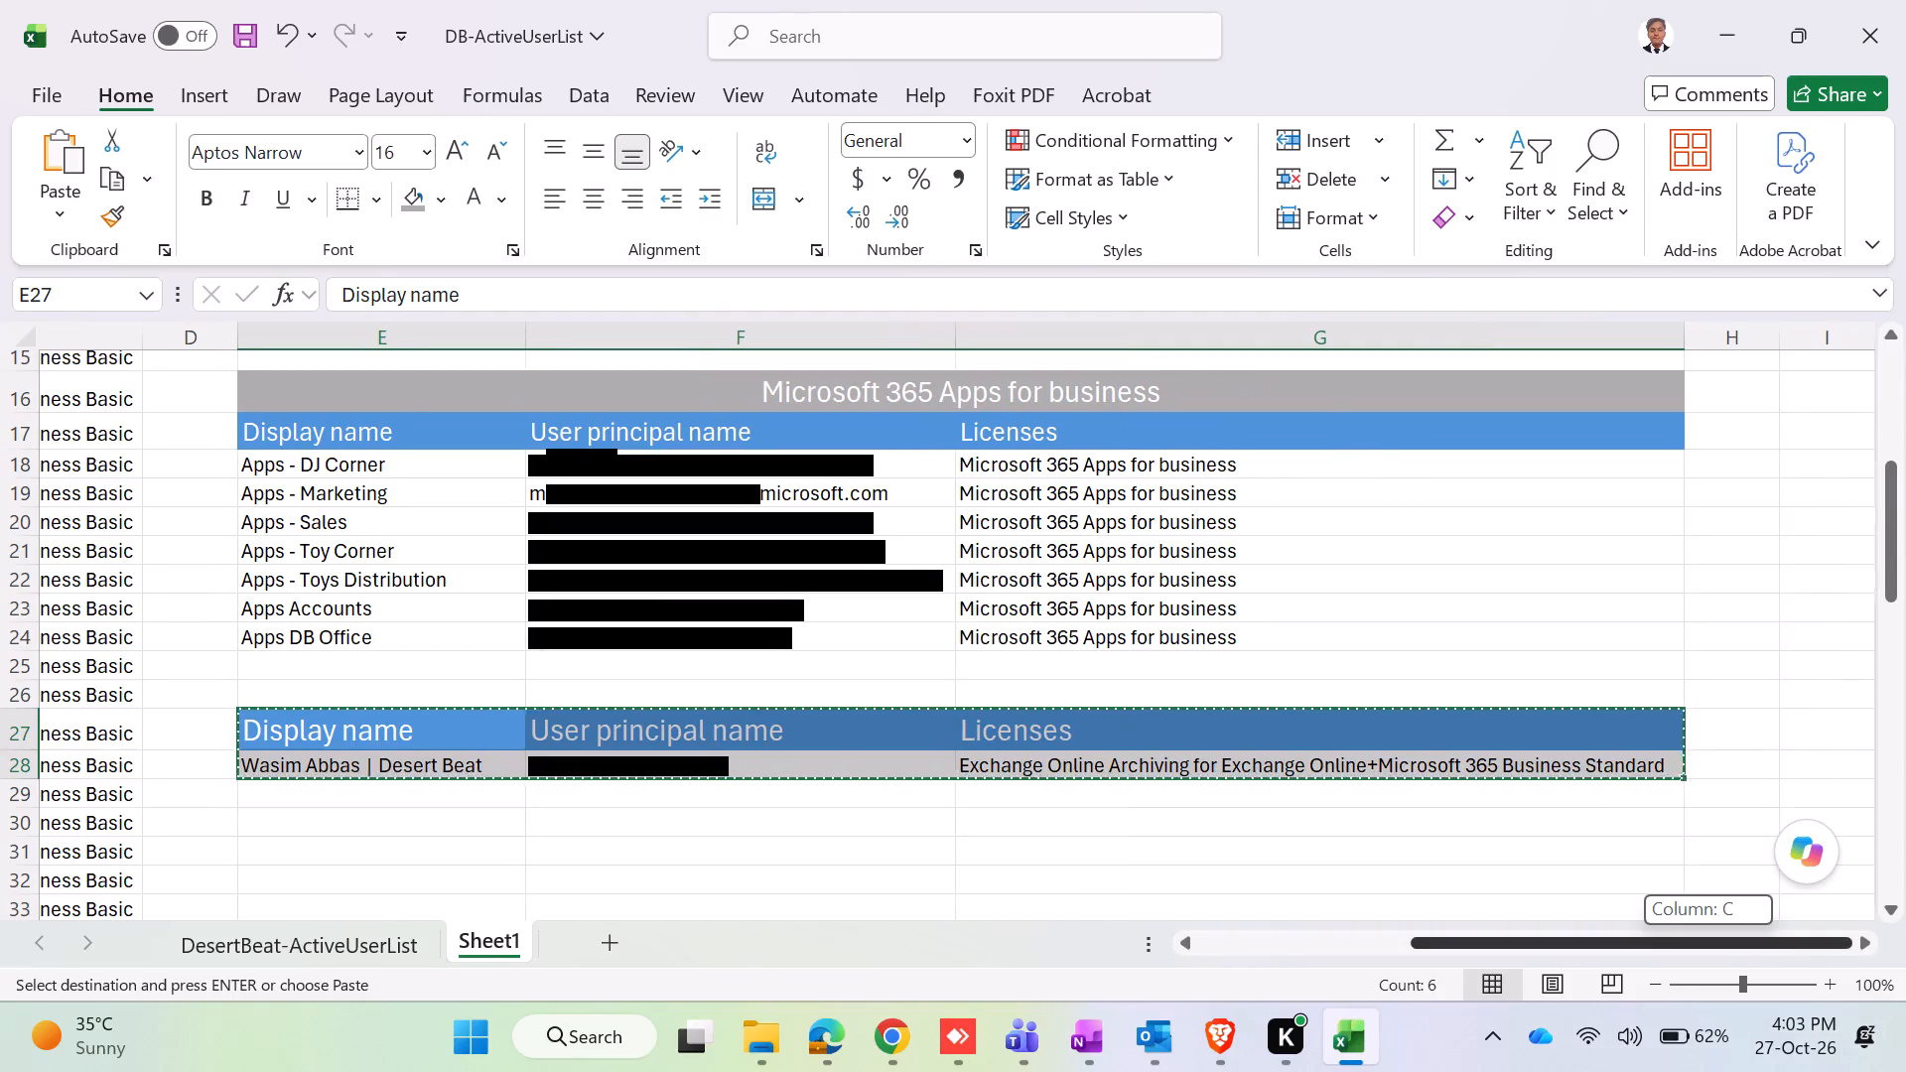
{"action": "left_click_drag", "start_coordinate": [1872, 941], "coordinate": [1905, 931]}
{"action": "scroll", "coordinate": [1707, 714], "scroll_direction": "up", "scroll_amount": 4}
{"action": "scroll", "coordinate": [1707, 714], "scroll_direction": "down", "scroll_amount": 1}
{"action": "scroll", "coordinate": [1707, 714], "scroll_direction": "up", "scroll_amount": 10}
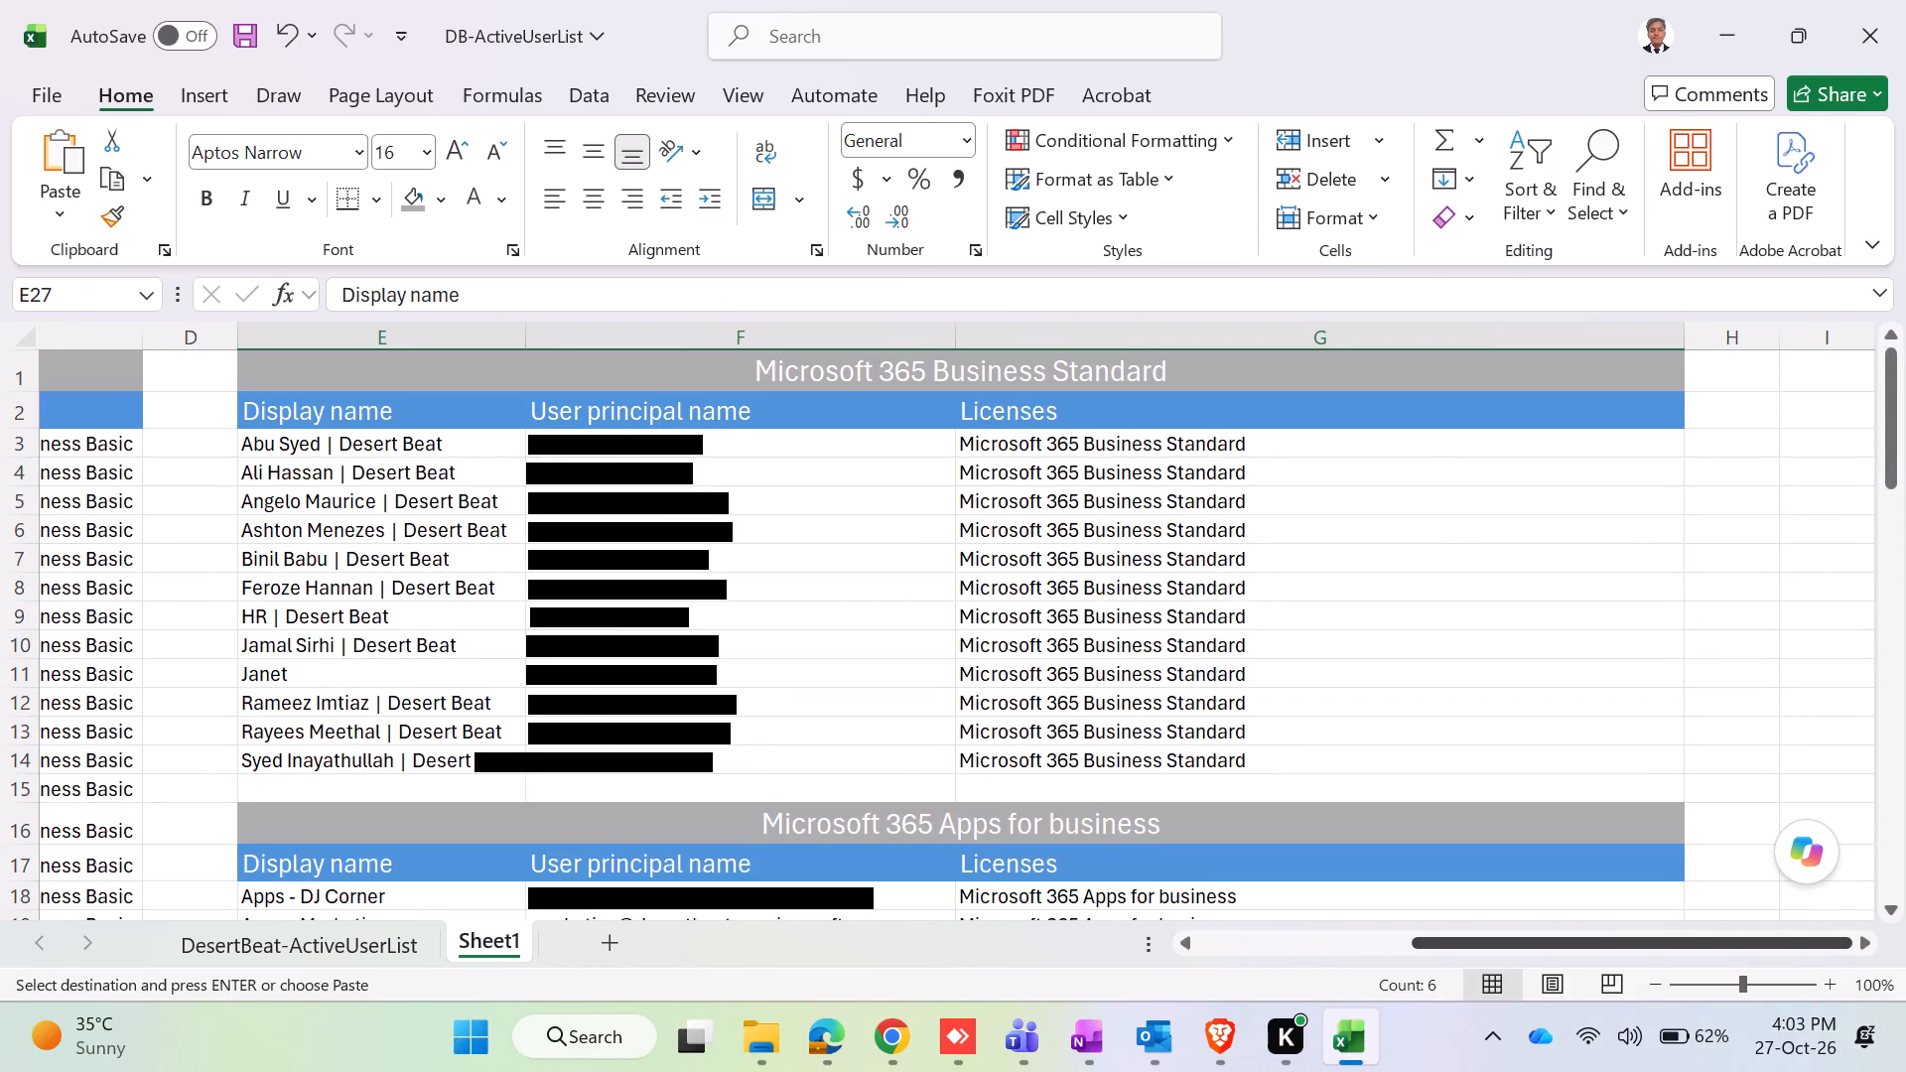
{"action": "left_click_drag", "start_coordinate": [1771, 932], "coordinate": [1853, 931]}
{"action": "left_click", "coordinate": [1802, 376]}
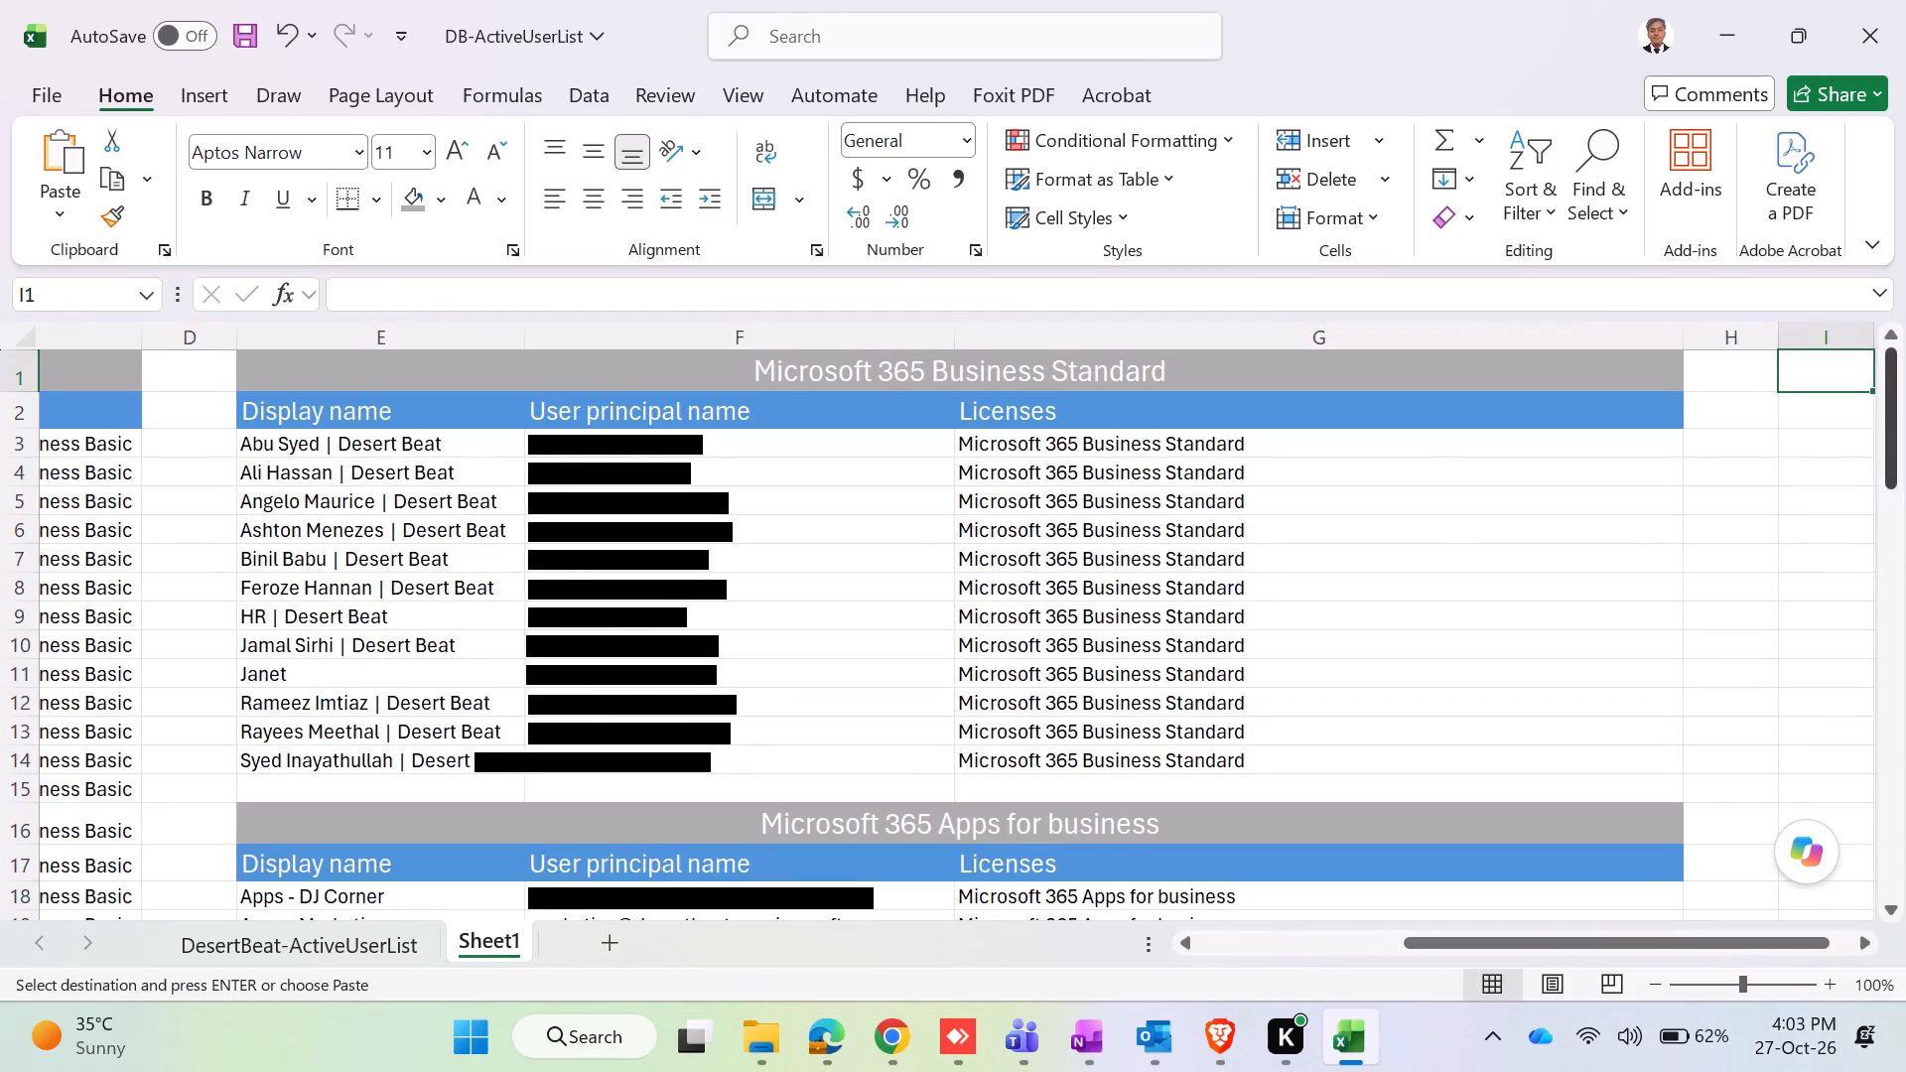
{"action": "left_click", "coordinate": [1803, 402]}
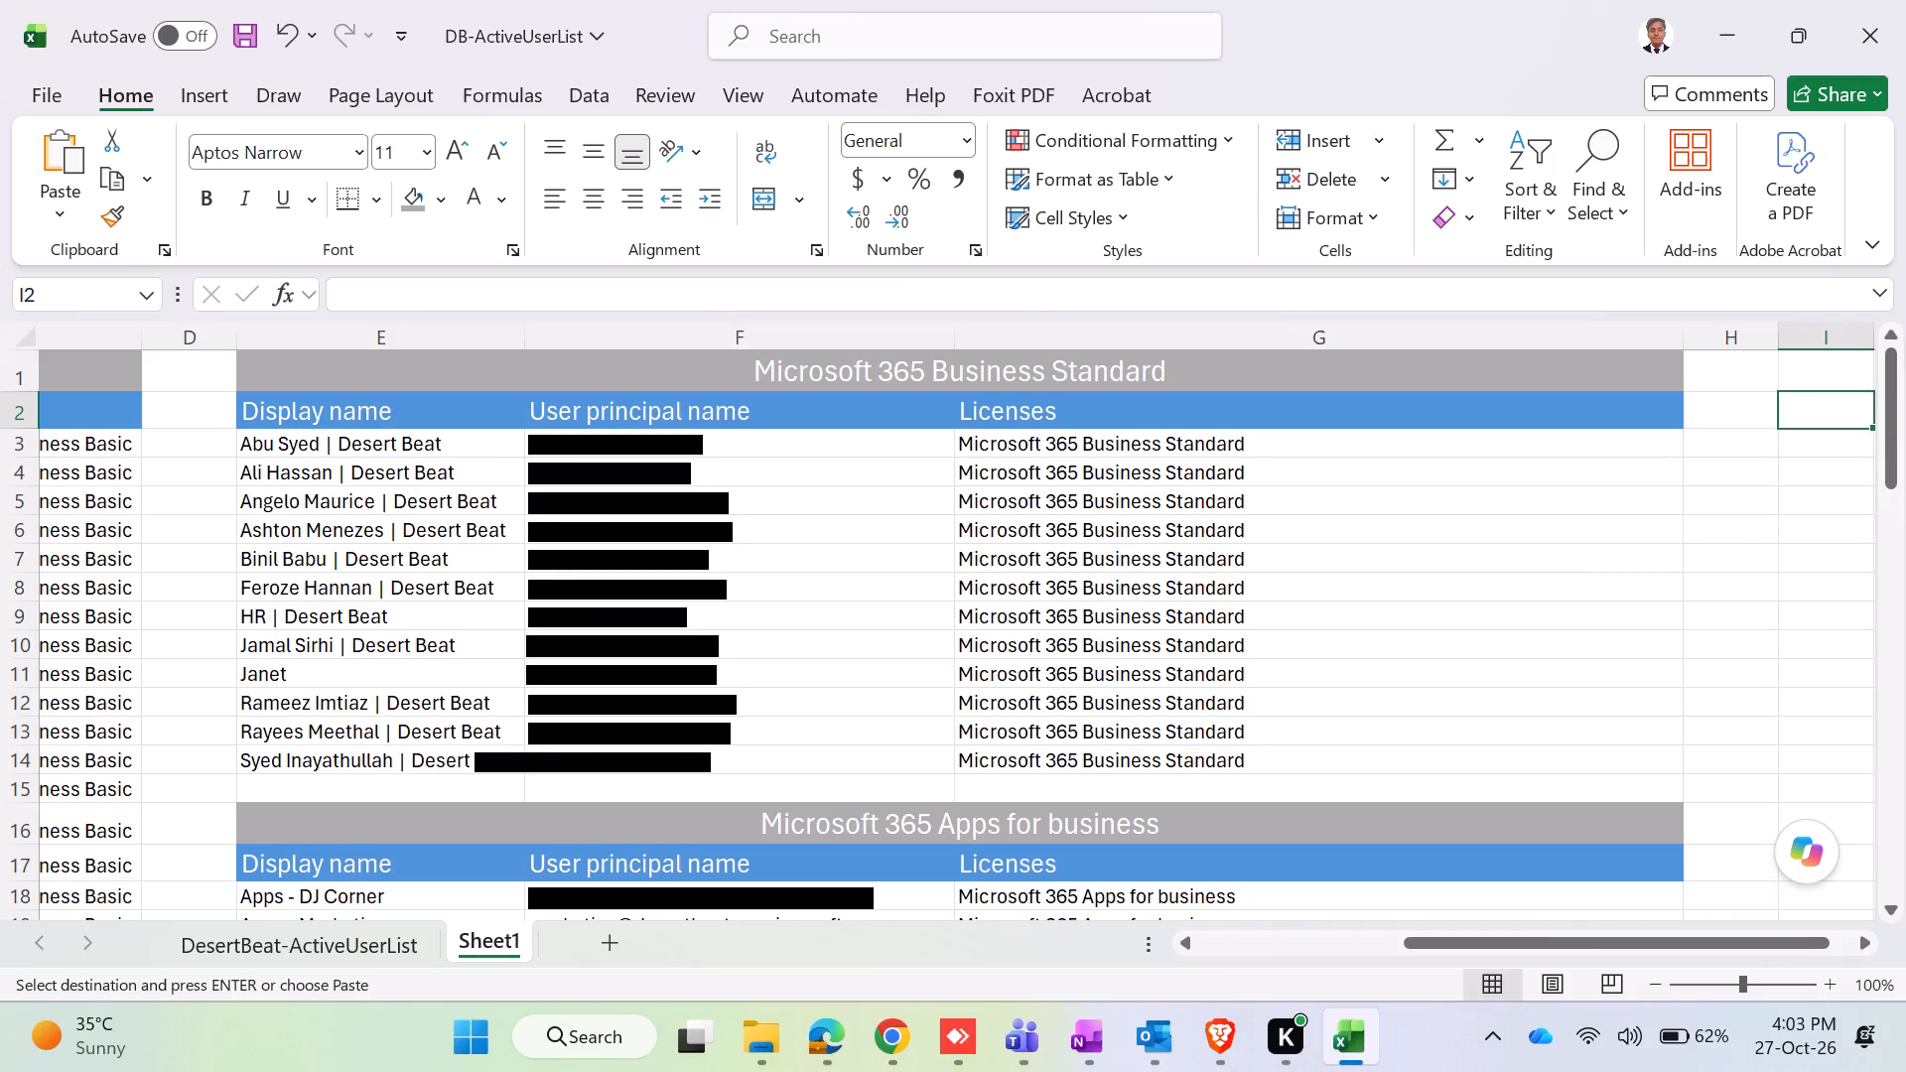
{"action": "key", "text": "ctrl+v"}
AutoFit the widths of columns I, J and K to the moved group's contents.
{"action": "left_click_drag", "start_coordinate": [1673, 935], "coordinate": [1871, 932]}
{"action": "double_click", "coordinate": [1586, 333]}
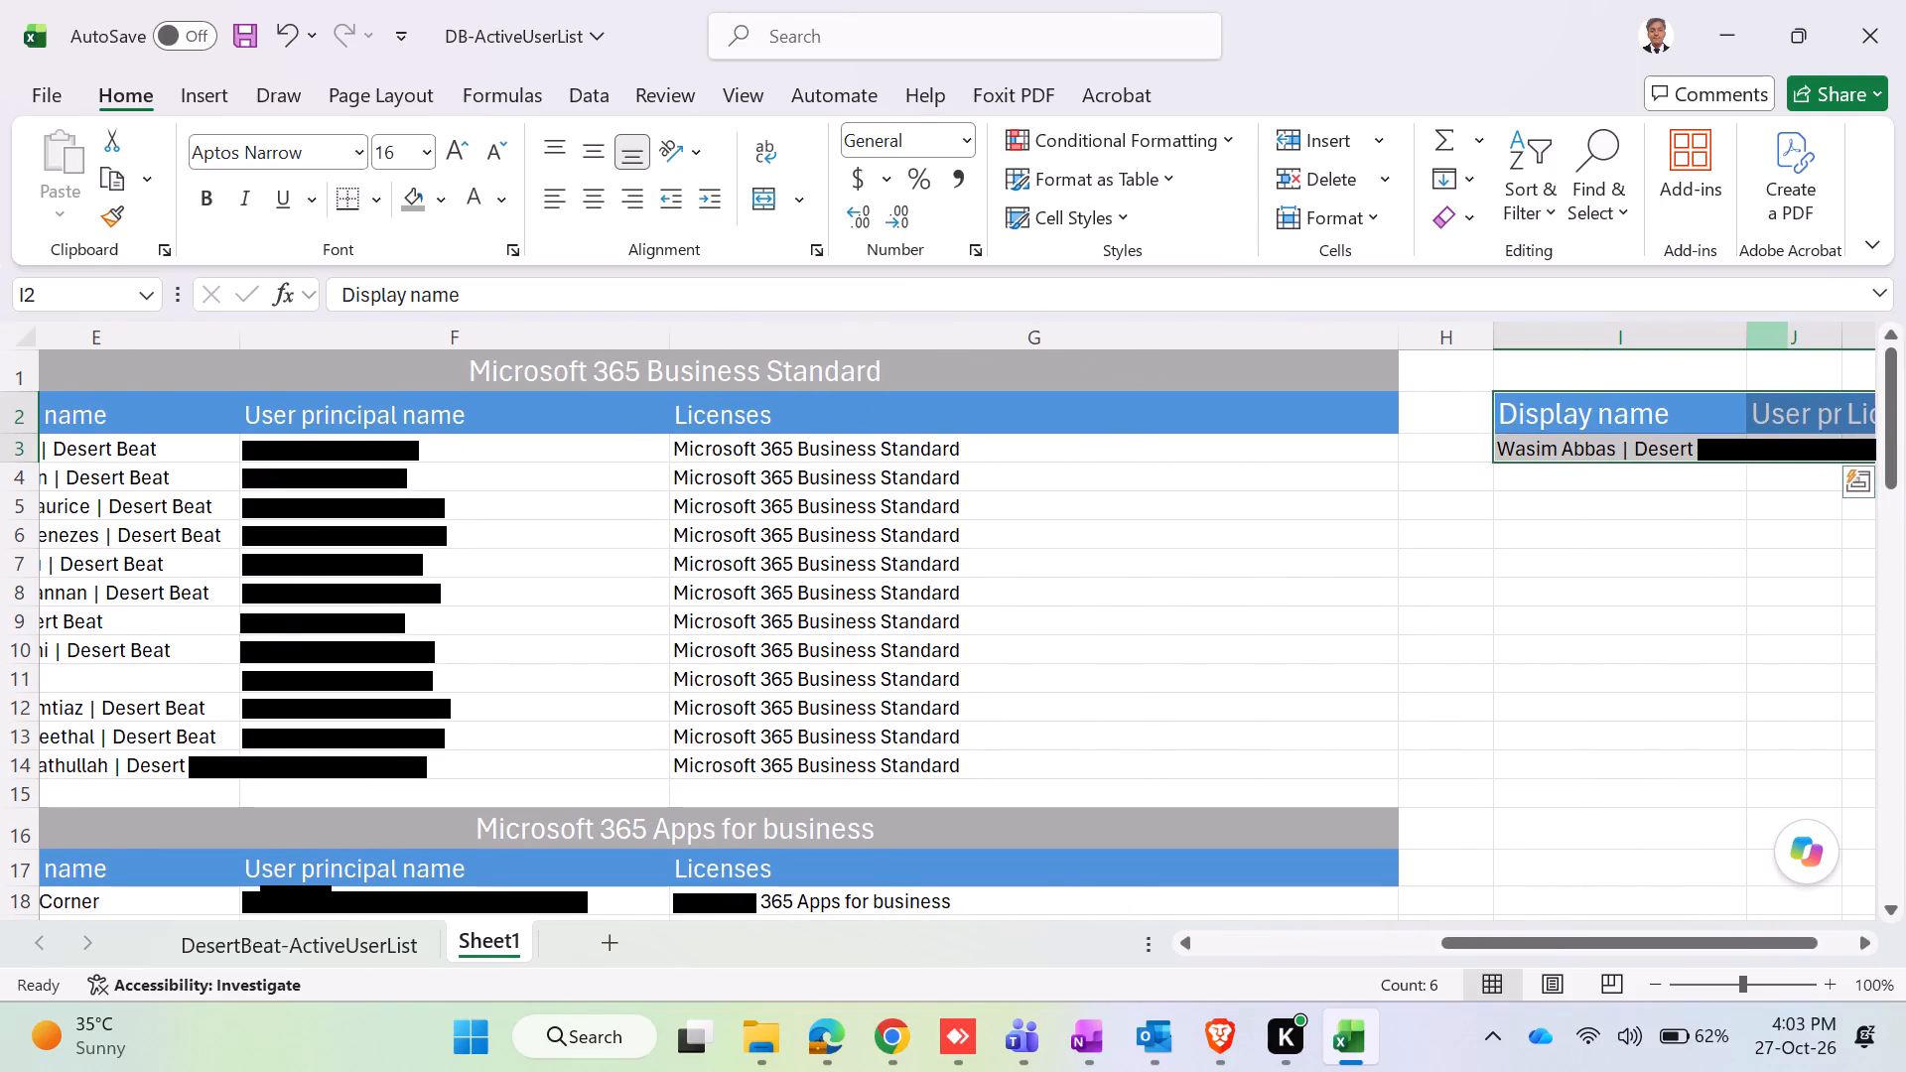
{"action": "double_click", "coordinate": [1838, 342]}
{"action": "left_click_drag", "start_coordinate": [1691, 938], "coordinate": [1718, 944]}
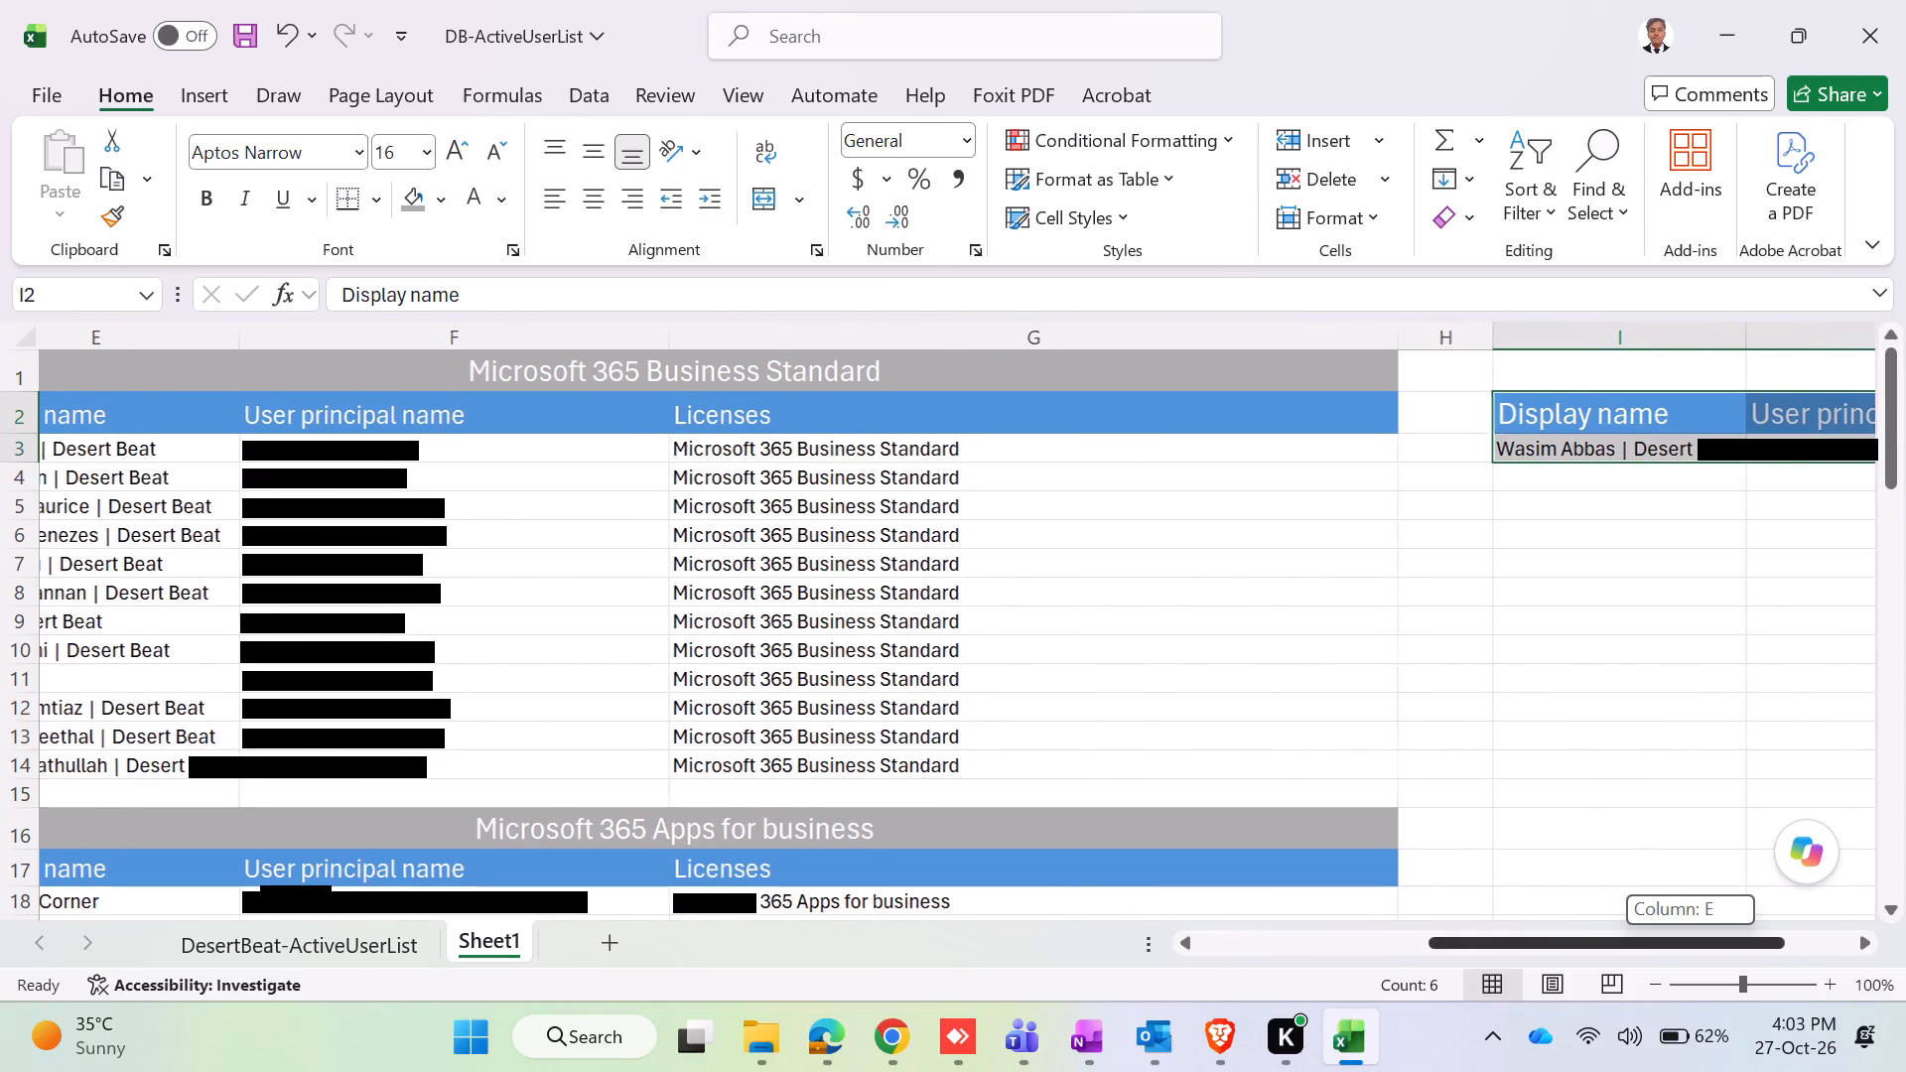
{"action": "left_click_drag", "start_coordinate": [1718, 944], "coordinate": [1876, 929]}
{"action": "double_click", "coordinate": [1776, 335]}
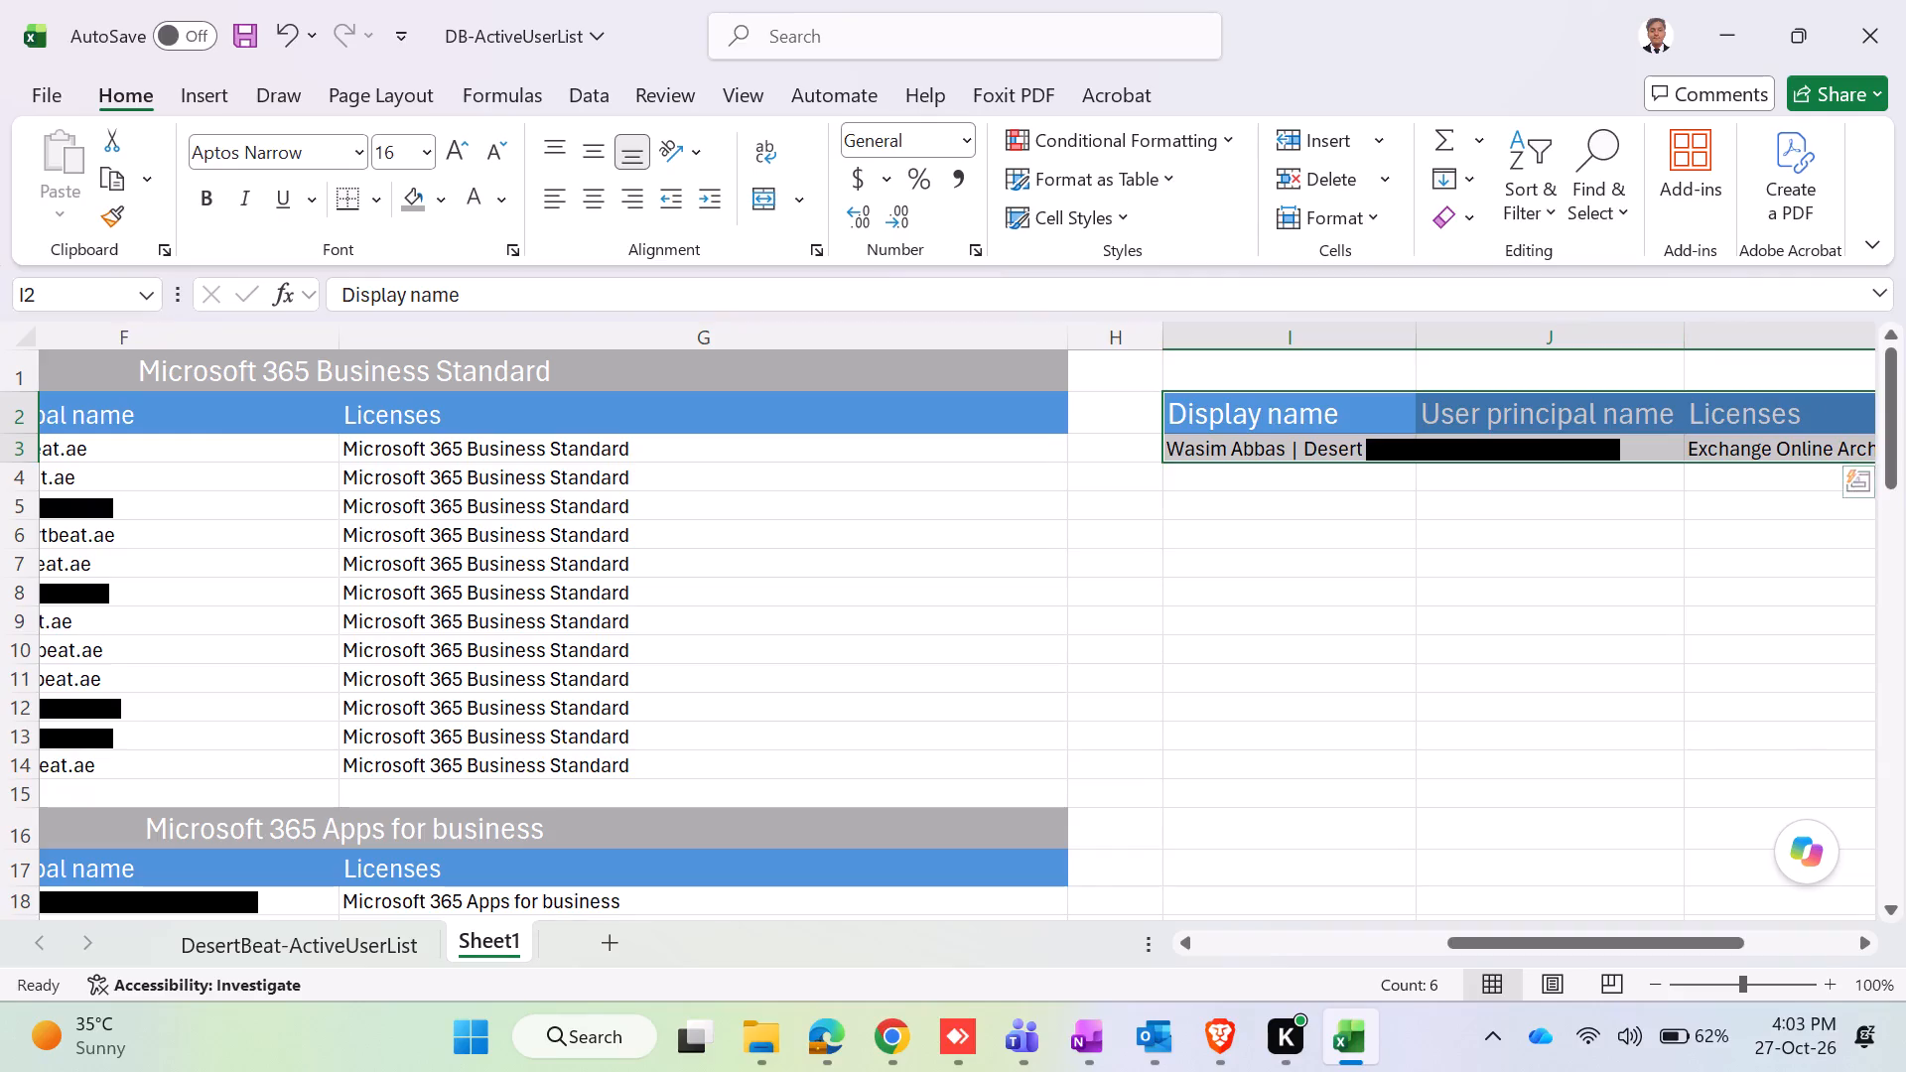
{"action": "left_click_drag", "start_coordinate": [1550, 936], "coordinate": [1646, 929]}
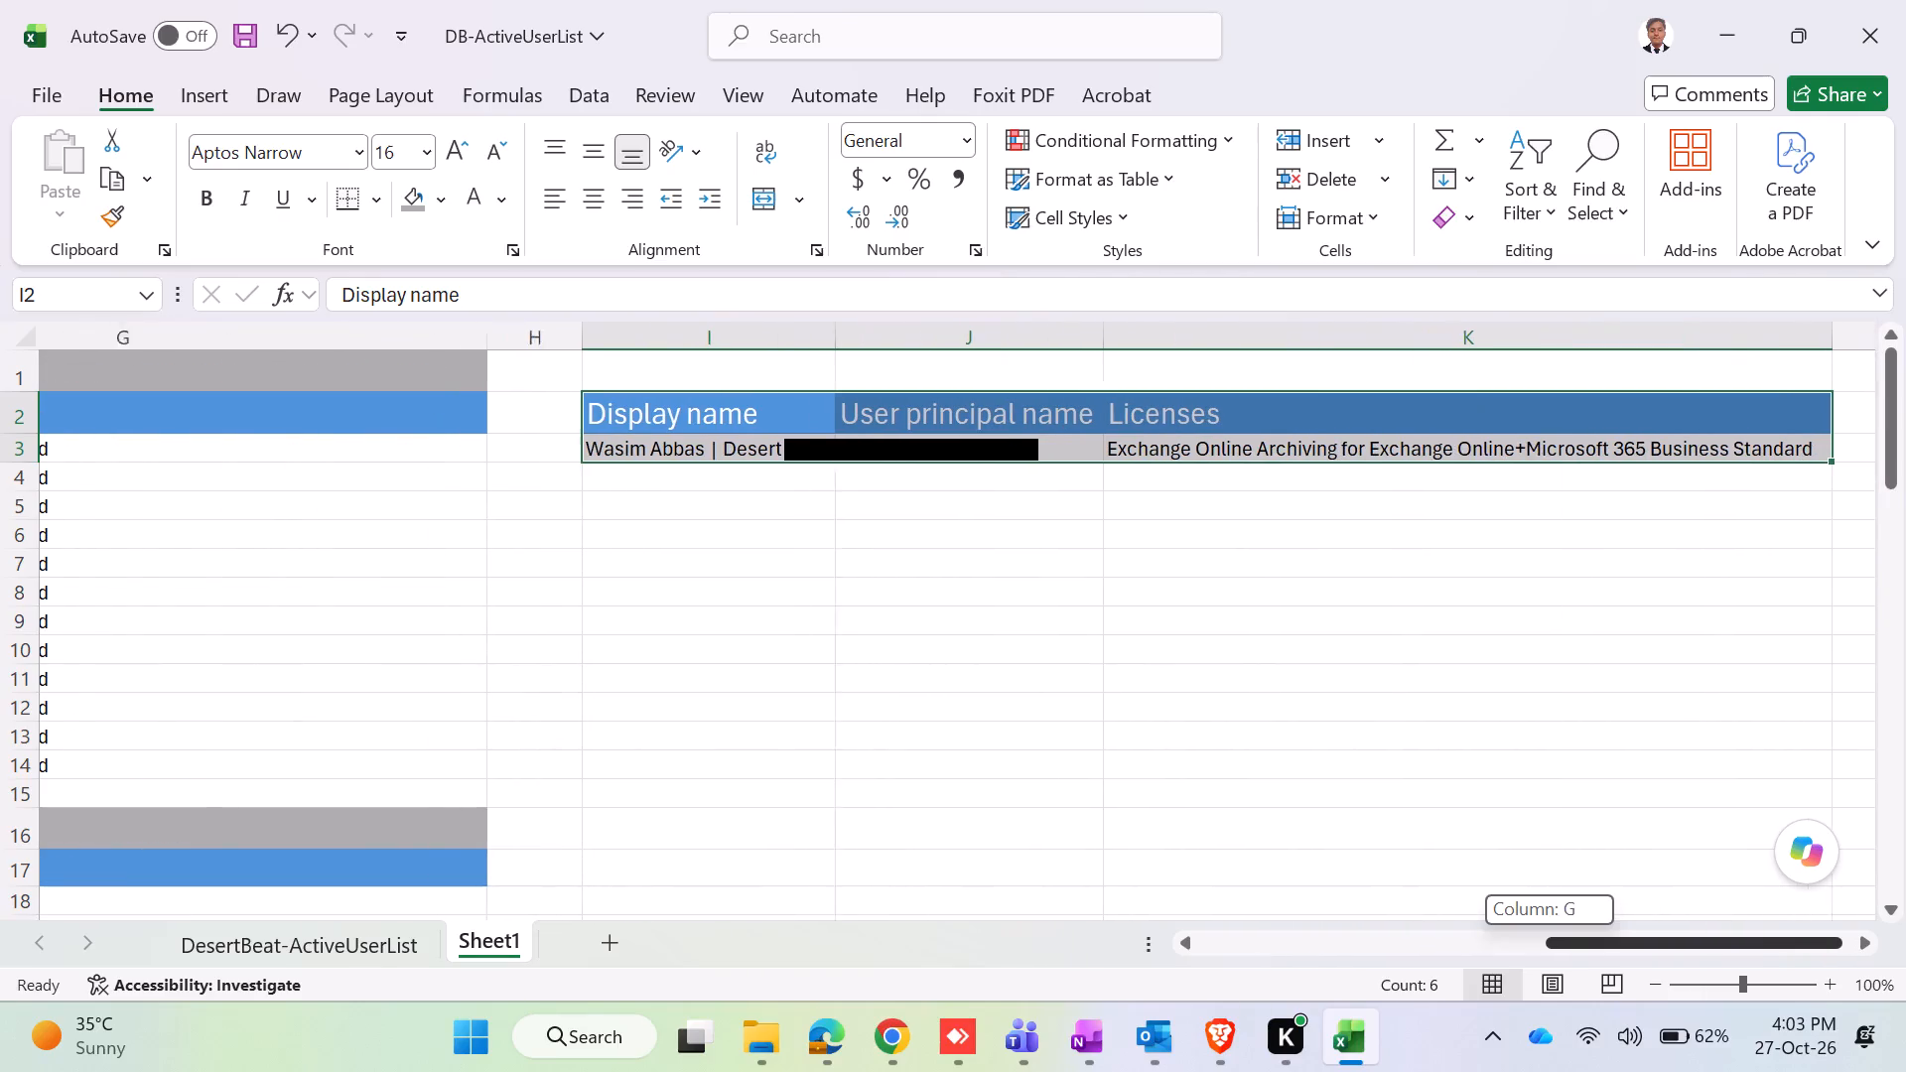
{"action": "left_click_drag", "start_coordinate": [1646, 929], "coordinate": [1643, 929]}
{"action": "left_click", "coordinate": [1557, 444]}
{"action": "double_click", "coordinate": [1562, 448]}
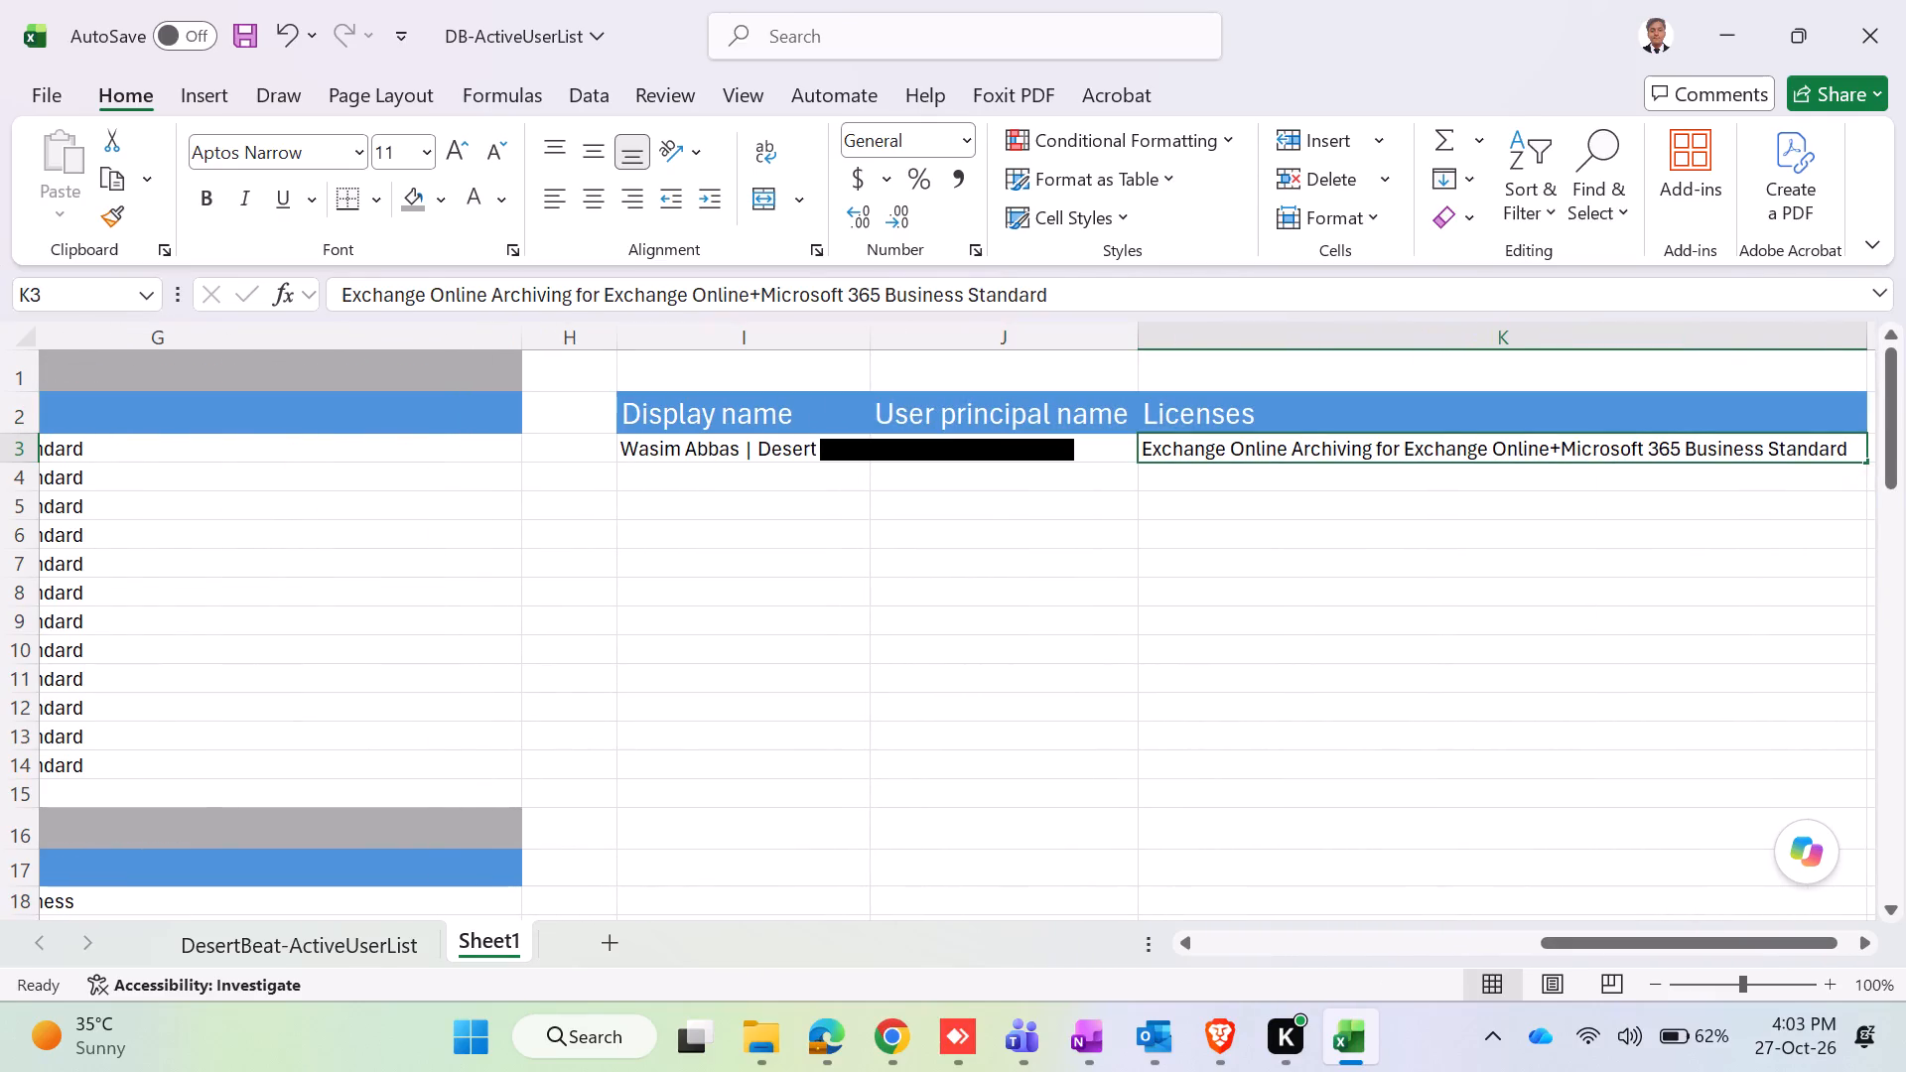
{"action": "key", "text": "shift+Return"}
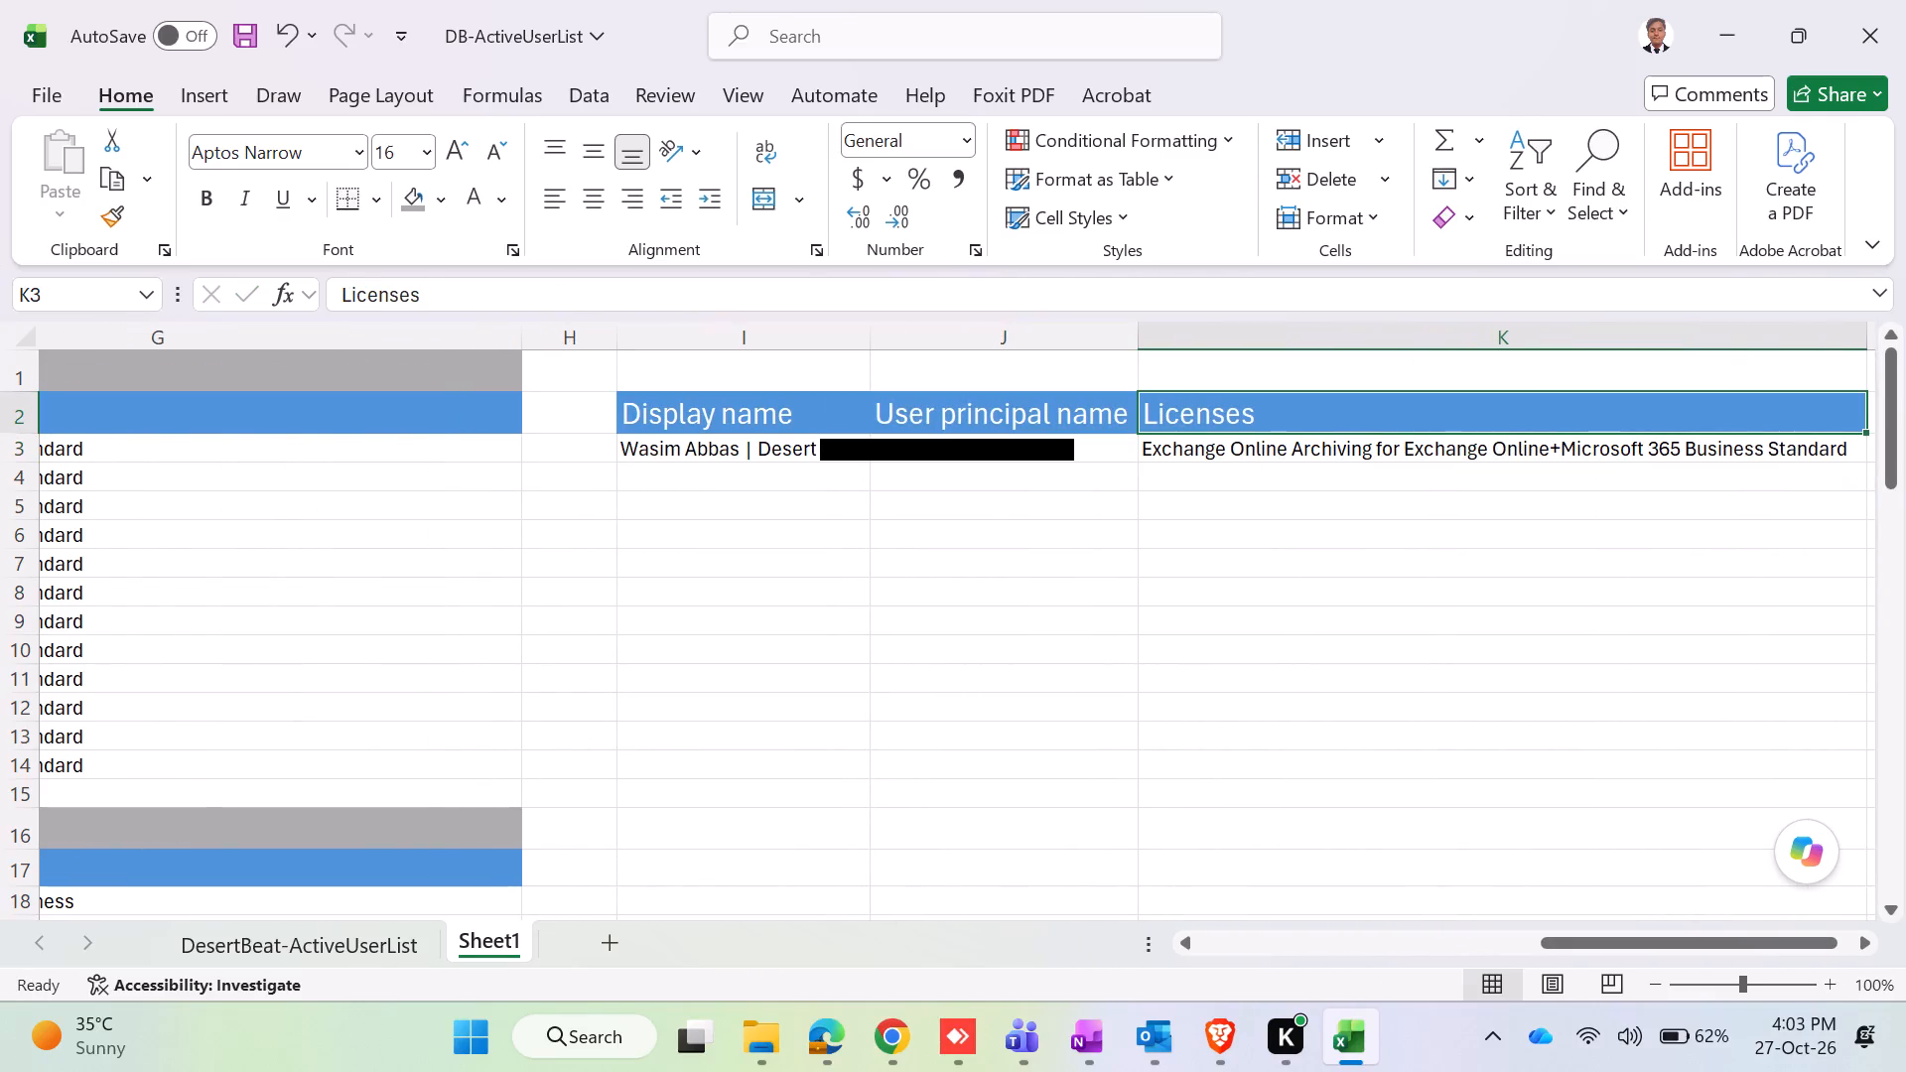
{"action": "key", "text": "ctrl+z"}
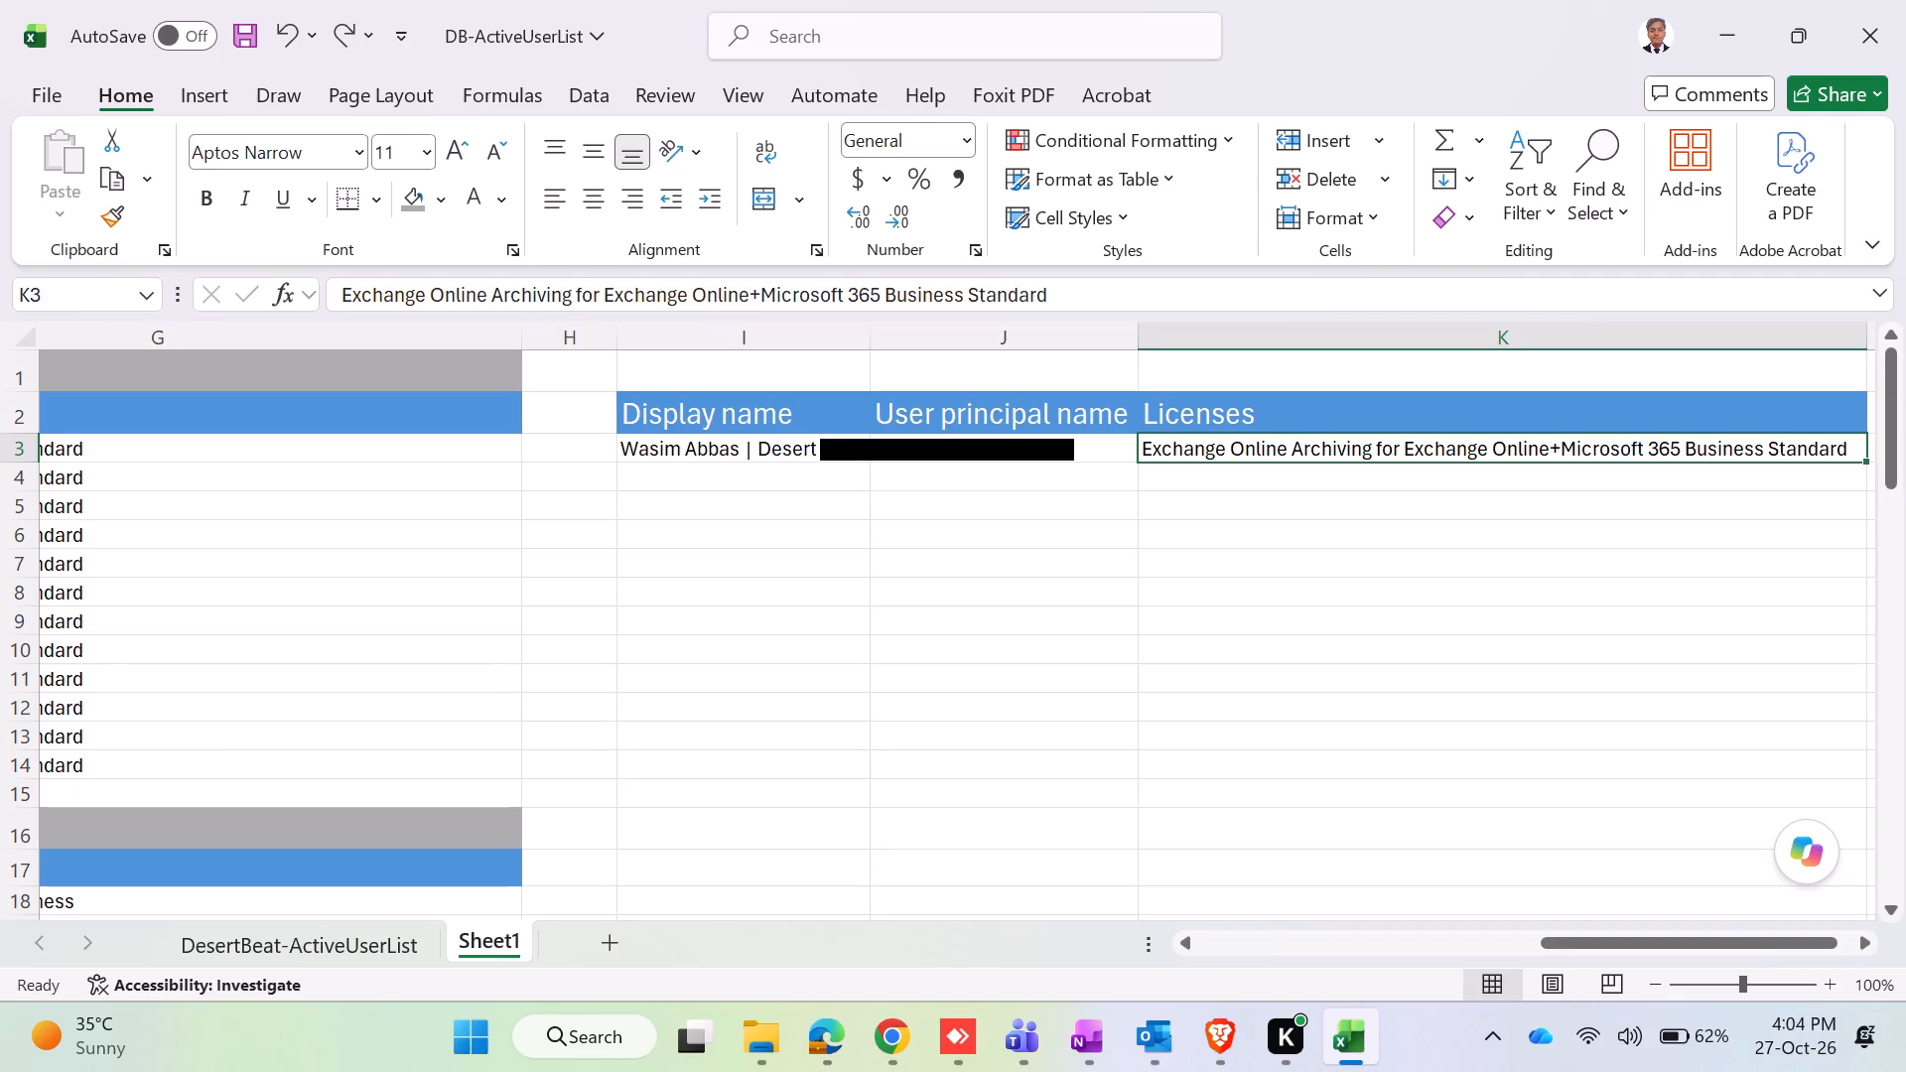
Copy the license name Exchange Online Archiving for Exchange Online+Microsoft 365 Business Standard from K3 to J1 as the fourth group's title.
{"action": "key", "text": "ctrl+c"}
{"action": "left_click", "coordinate": [981, 365]}
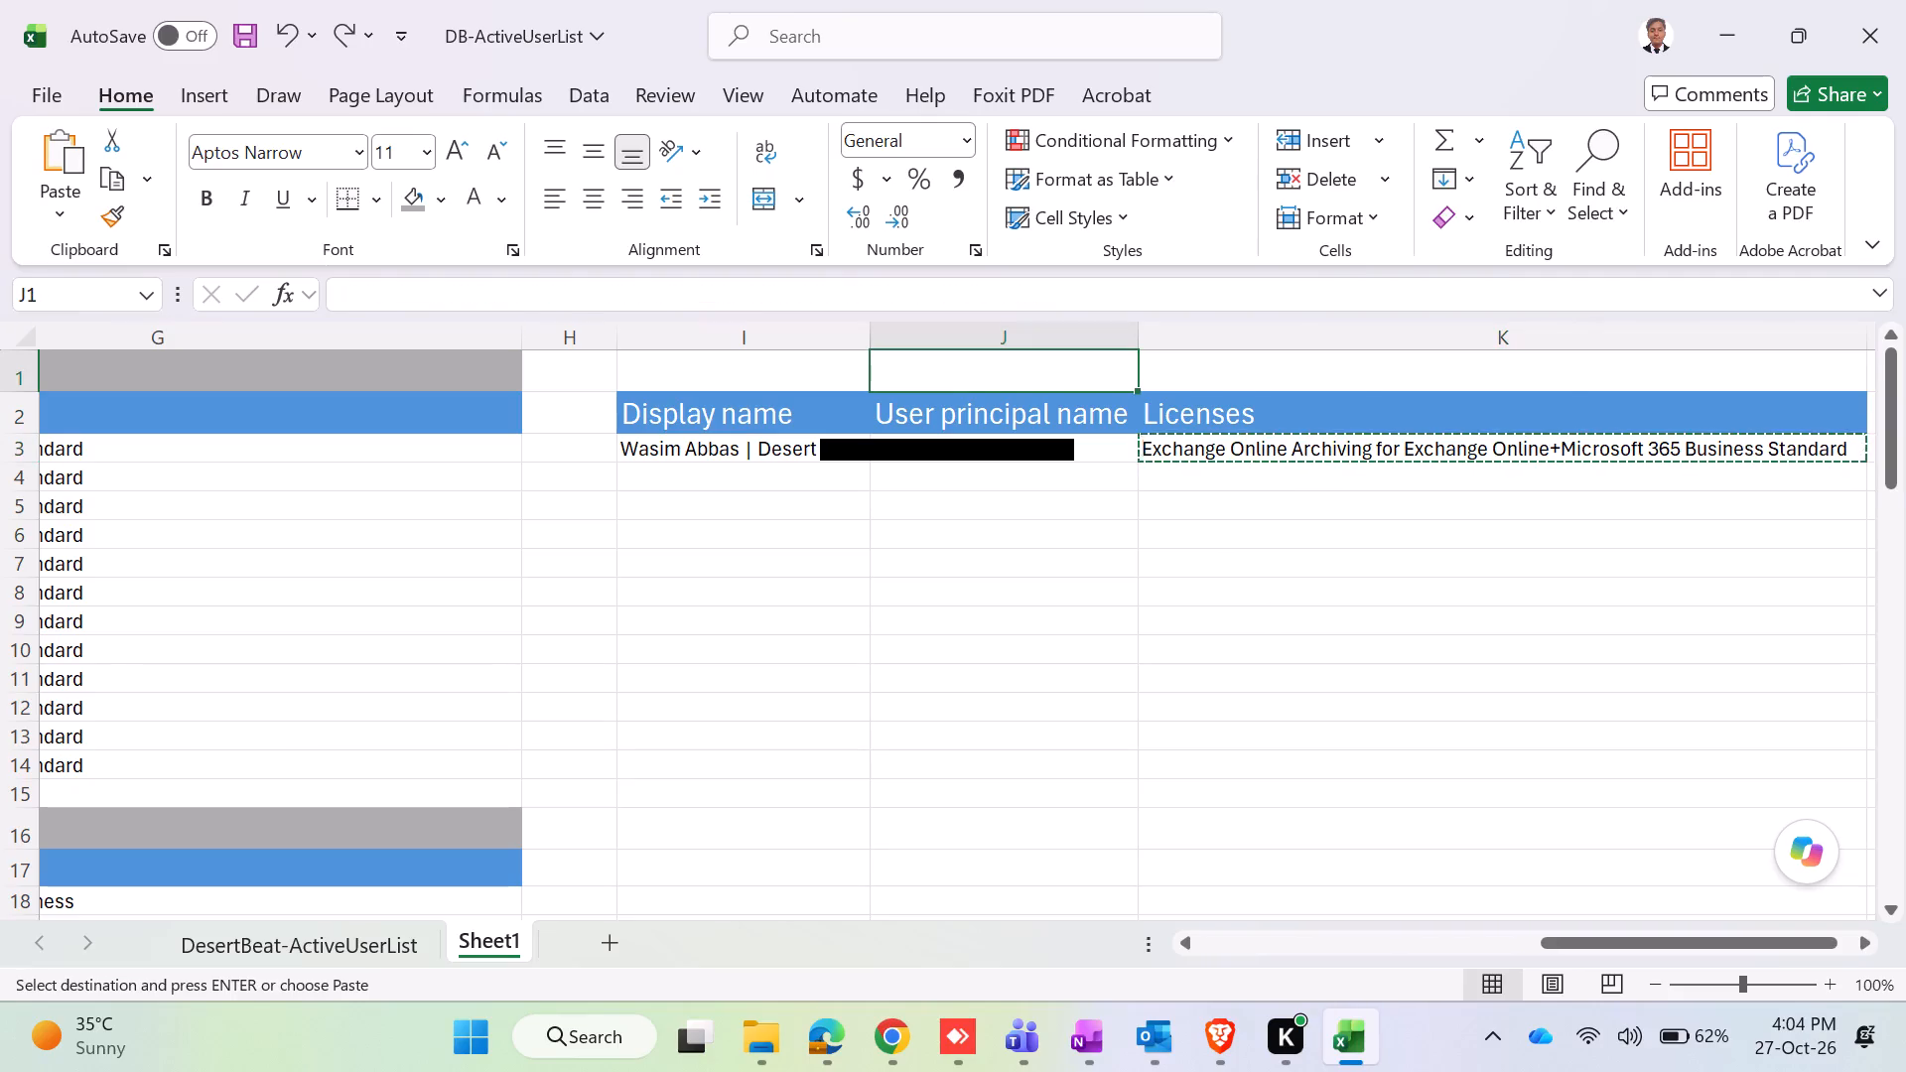
{"action": "key", "text": "ctrl+v"}
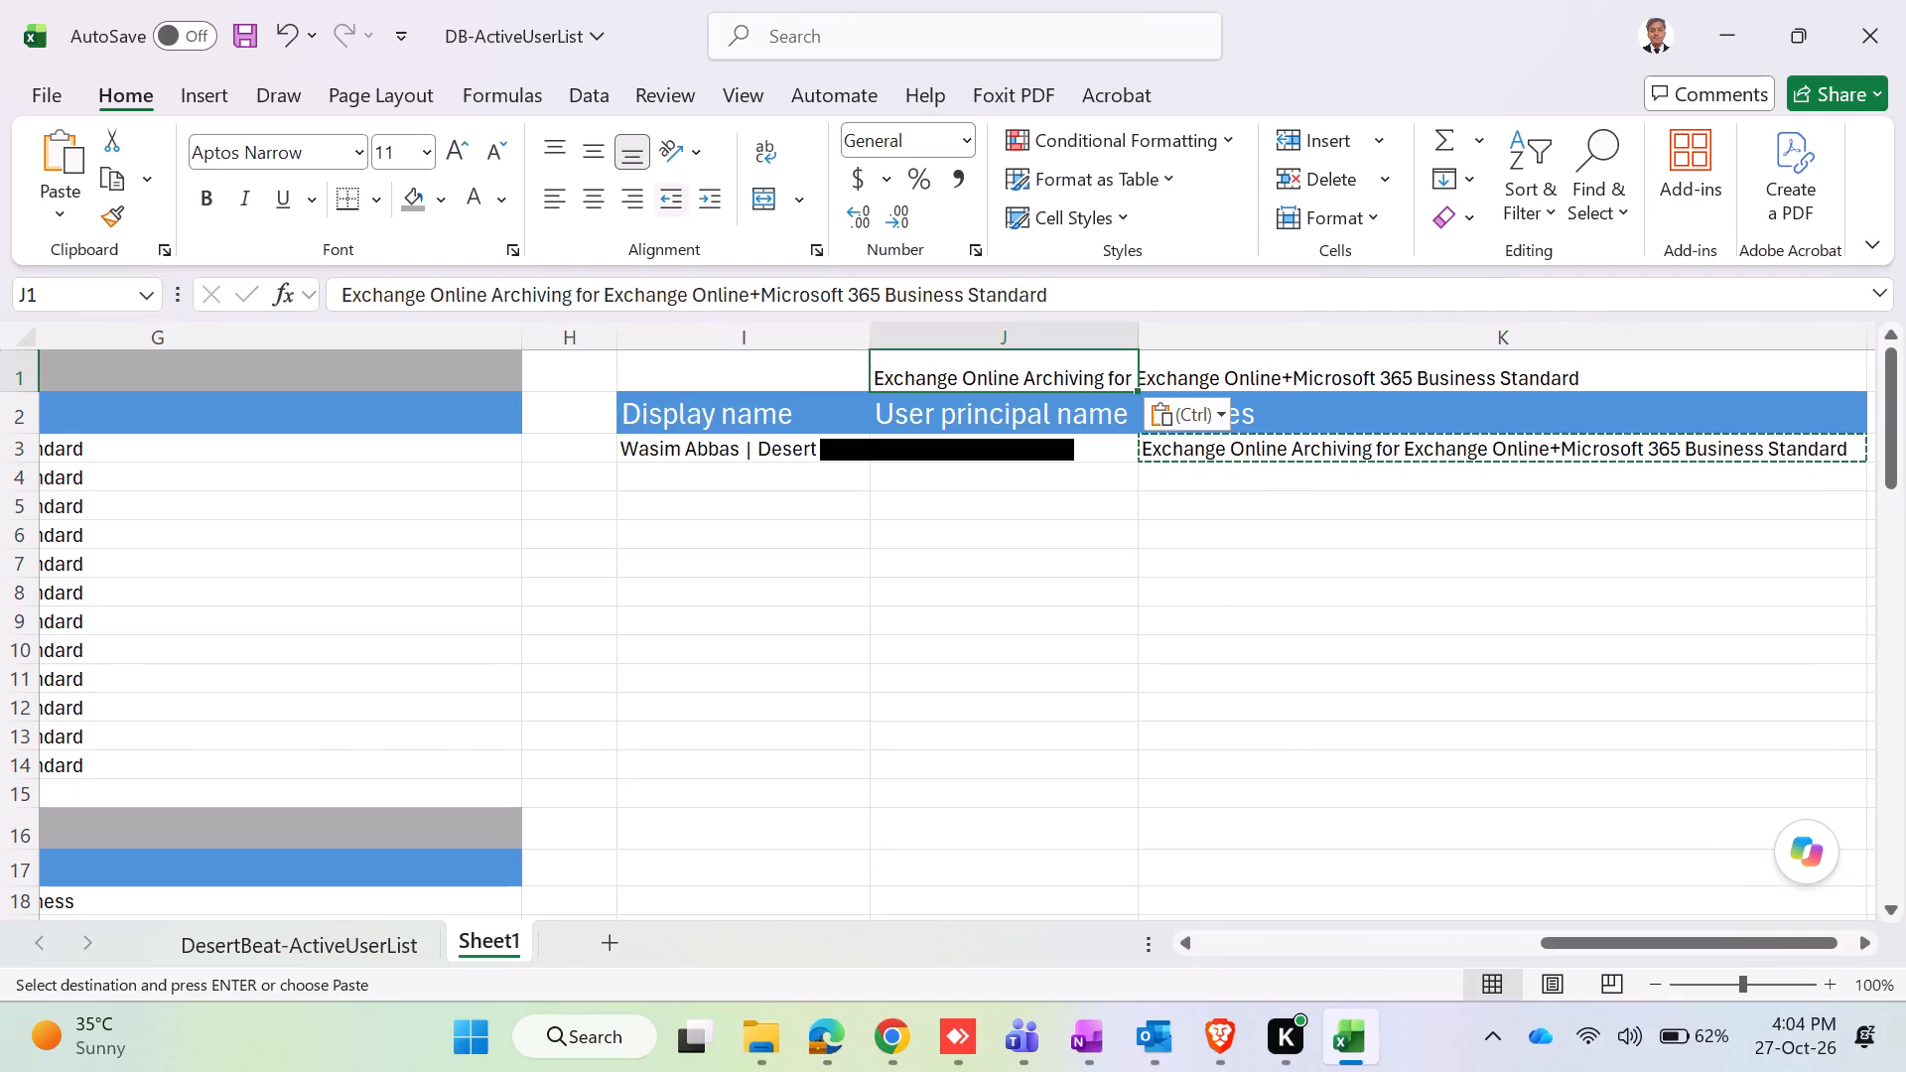
Merge I1 to K1 above the Exchange Online Archiving group and centre the title horizontally and vertically.
{"action": "left_click", "coordinate": [749, 379]}
{"action": "key", "text": "shift+Right"}
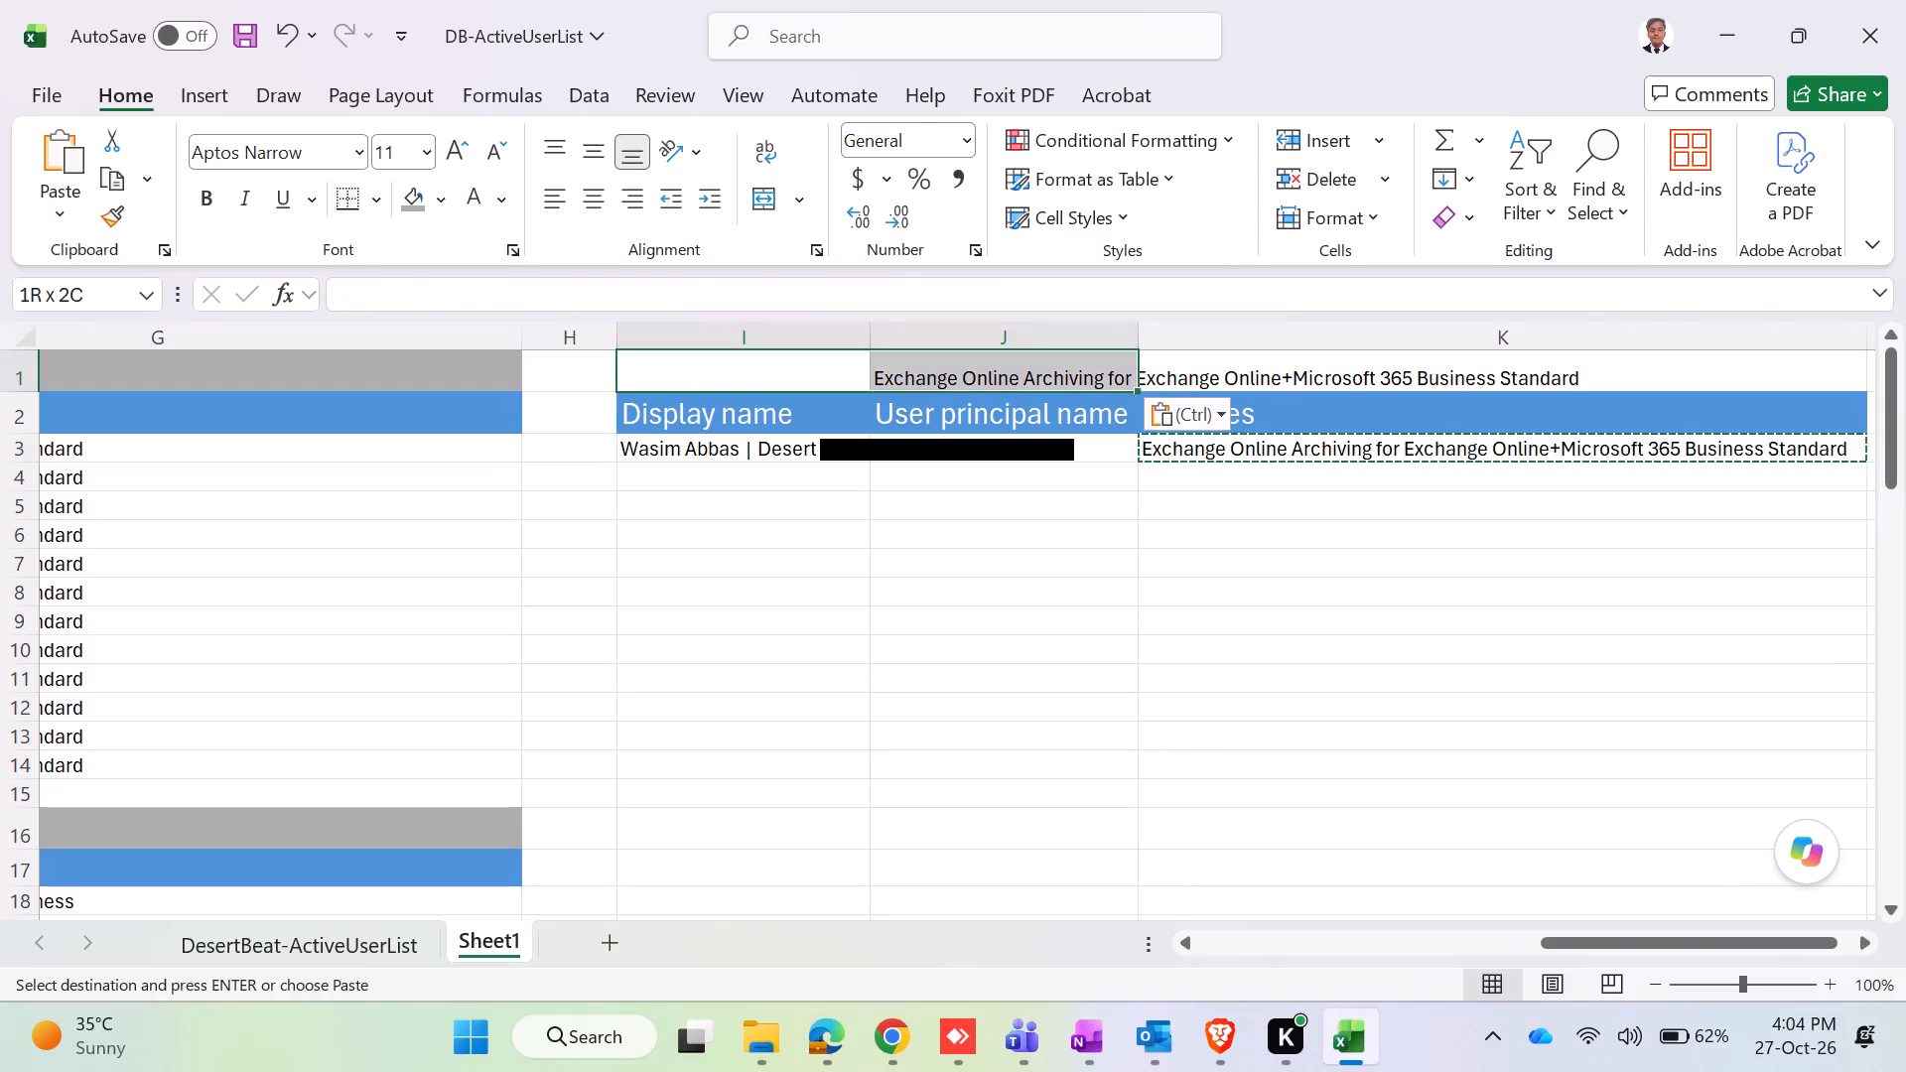
{"action": "key", "text": "shift+Right"}
{"action": "left_click", "coordinate": [794, 189]}
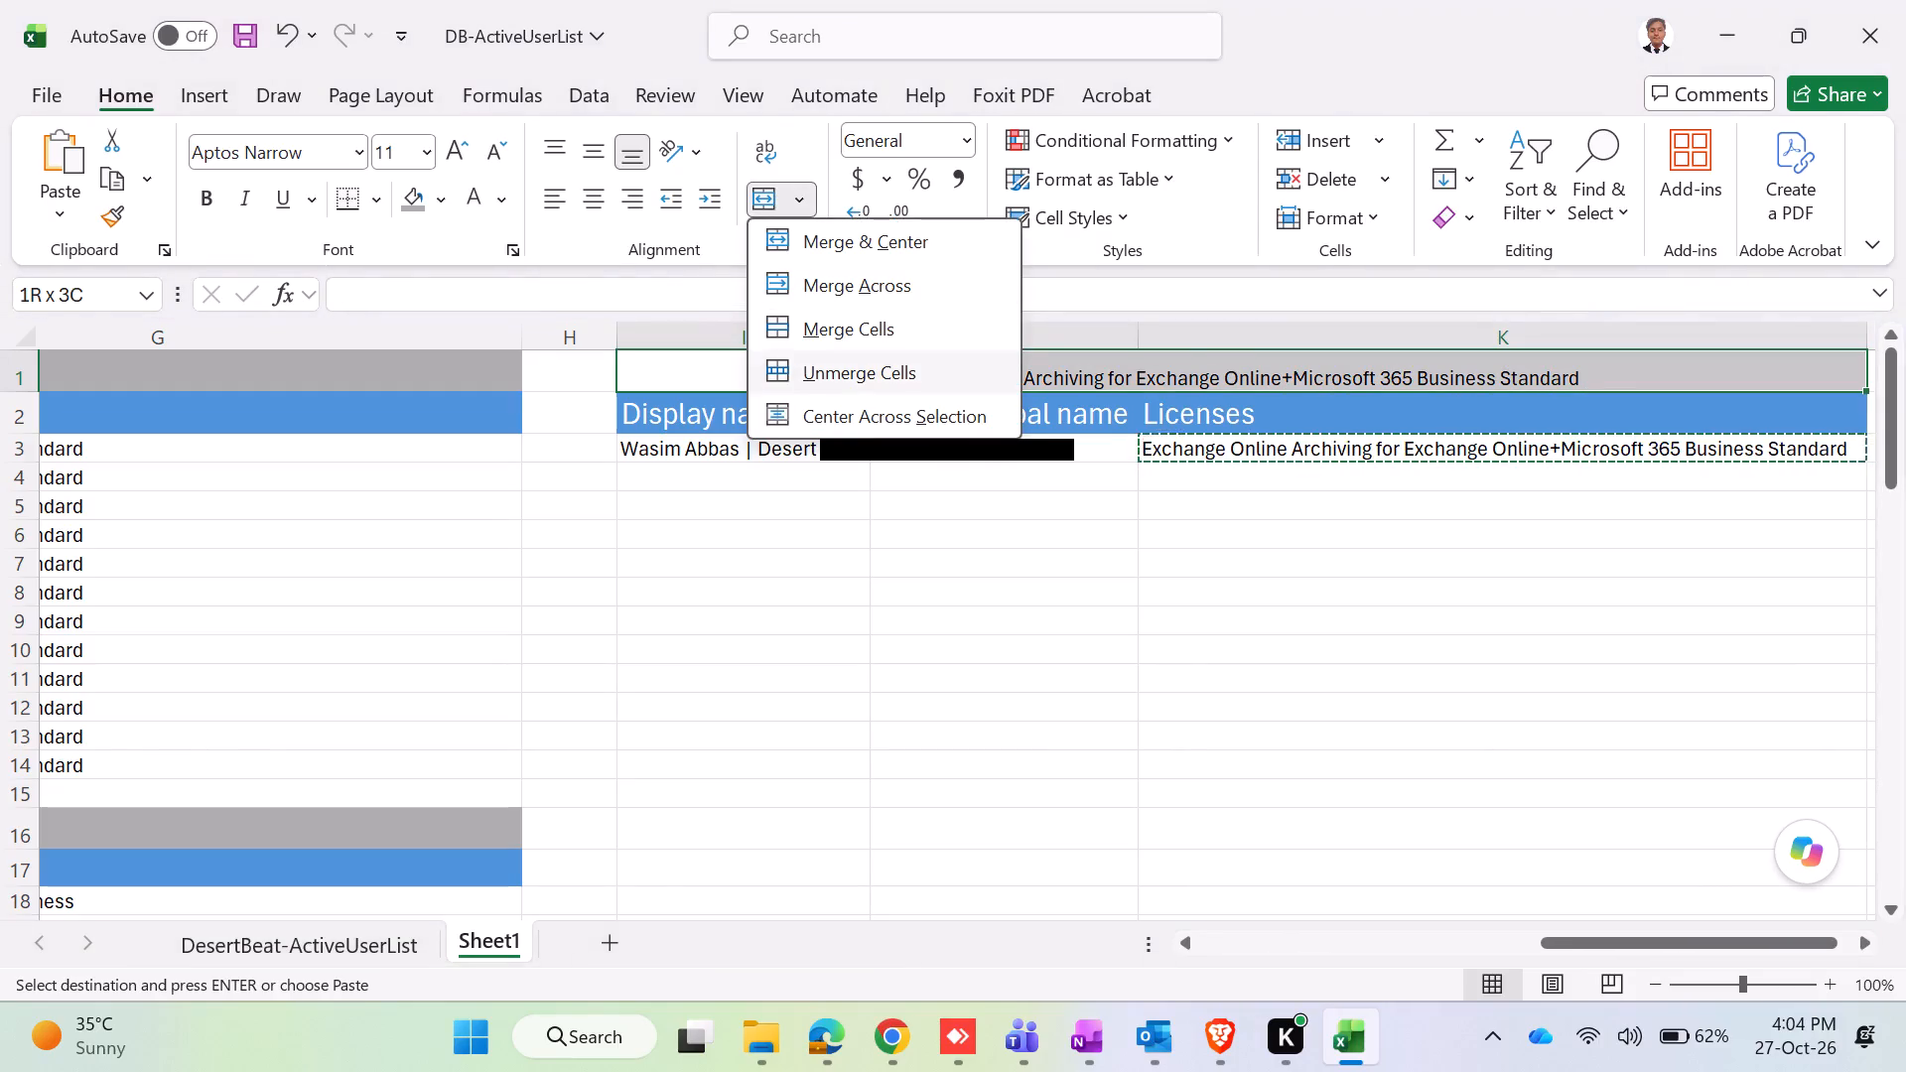
{"action": "left_click", "coordinate": [838, 339]}
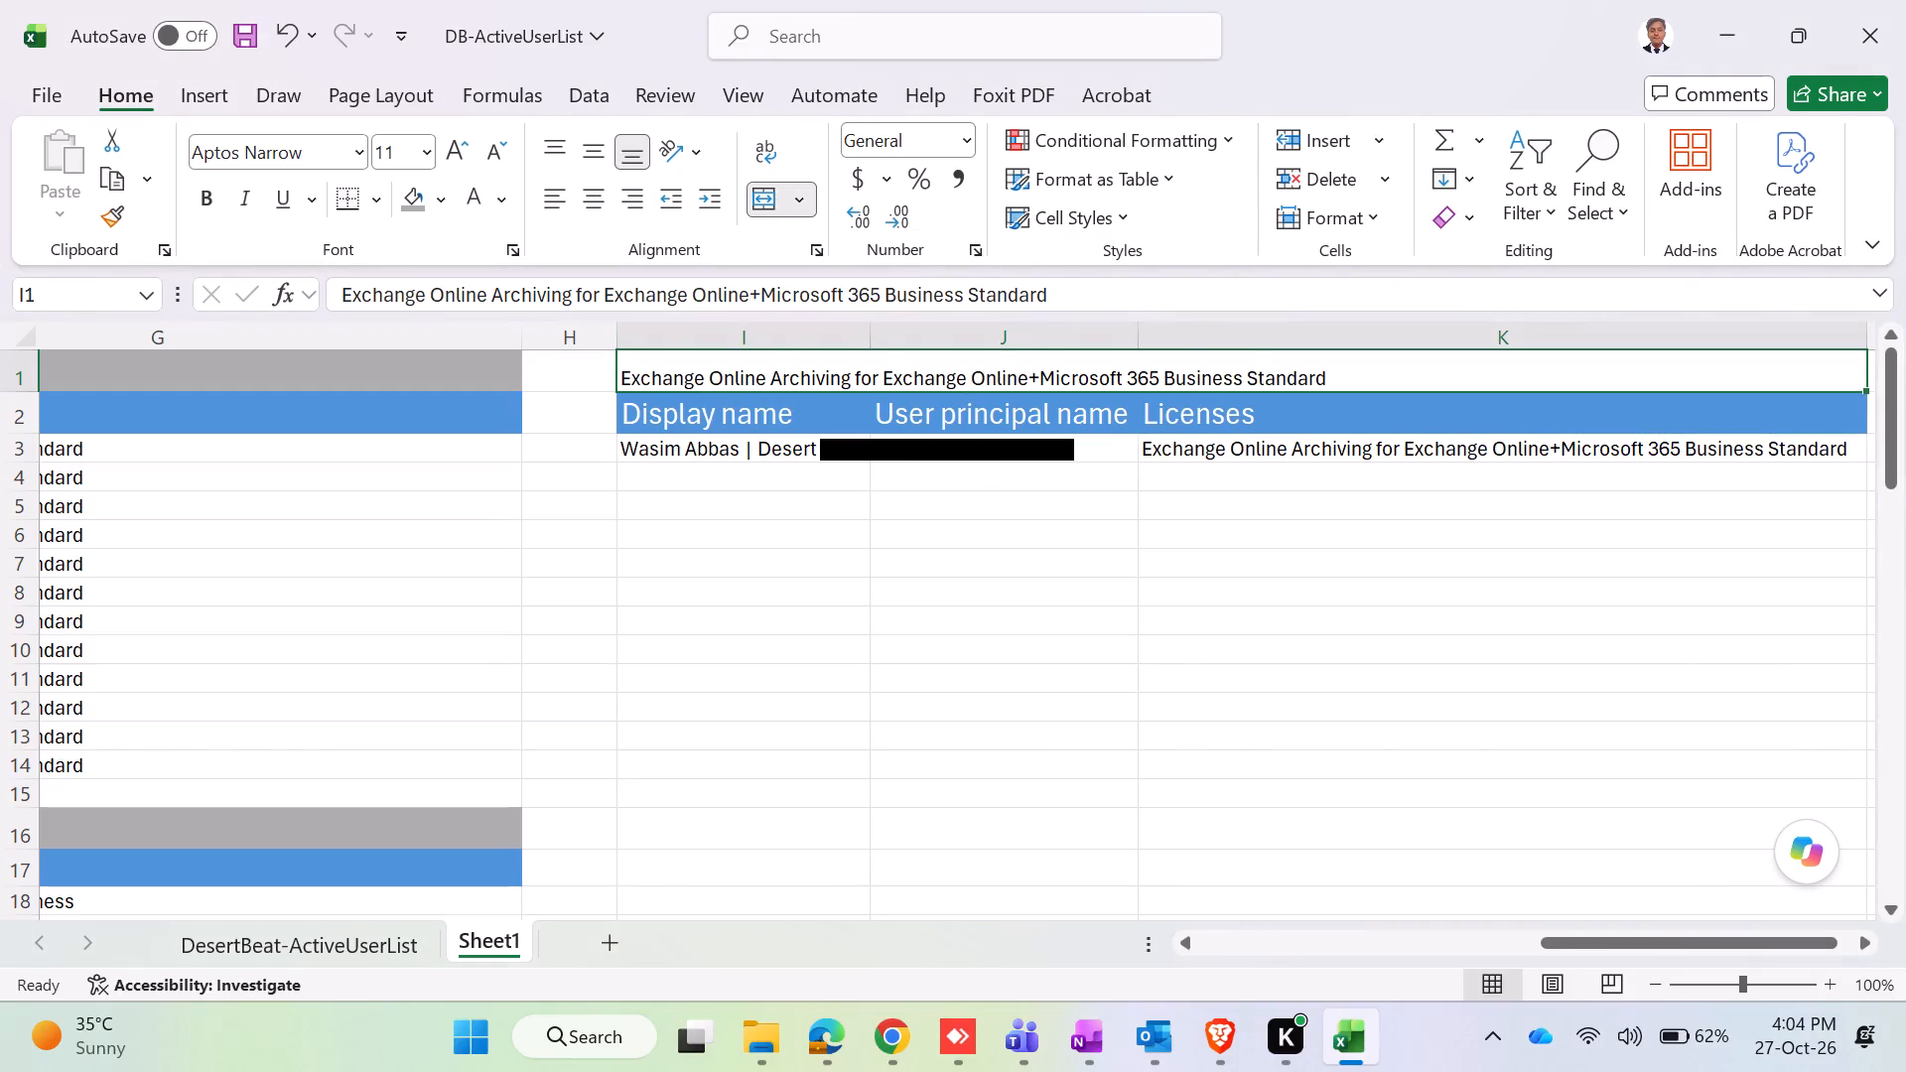
{"action": "left_click", "coordinate": [593, 151]}
{"action": "left_click", "coordinate": [592, 205]}
Format the merged title in I1 with grey fill, white text and font size 16.
{"action": "left_click", "coordinate": [405, 192]}
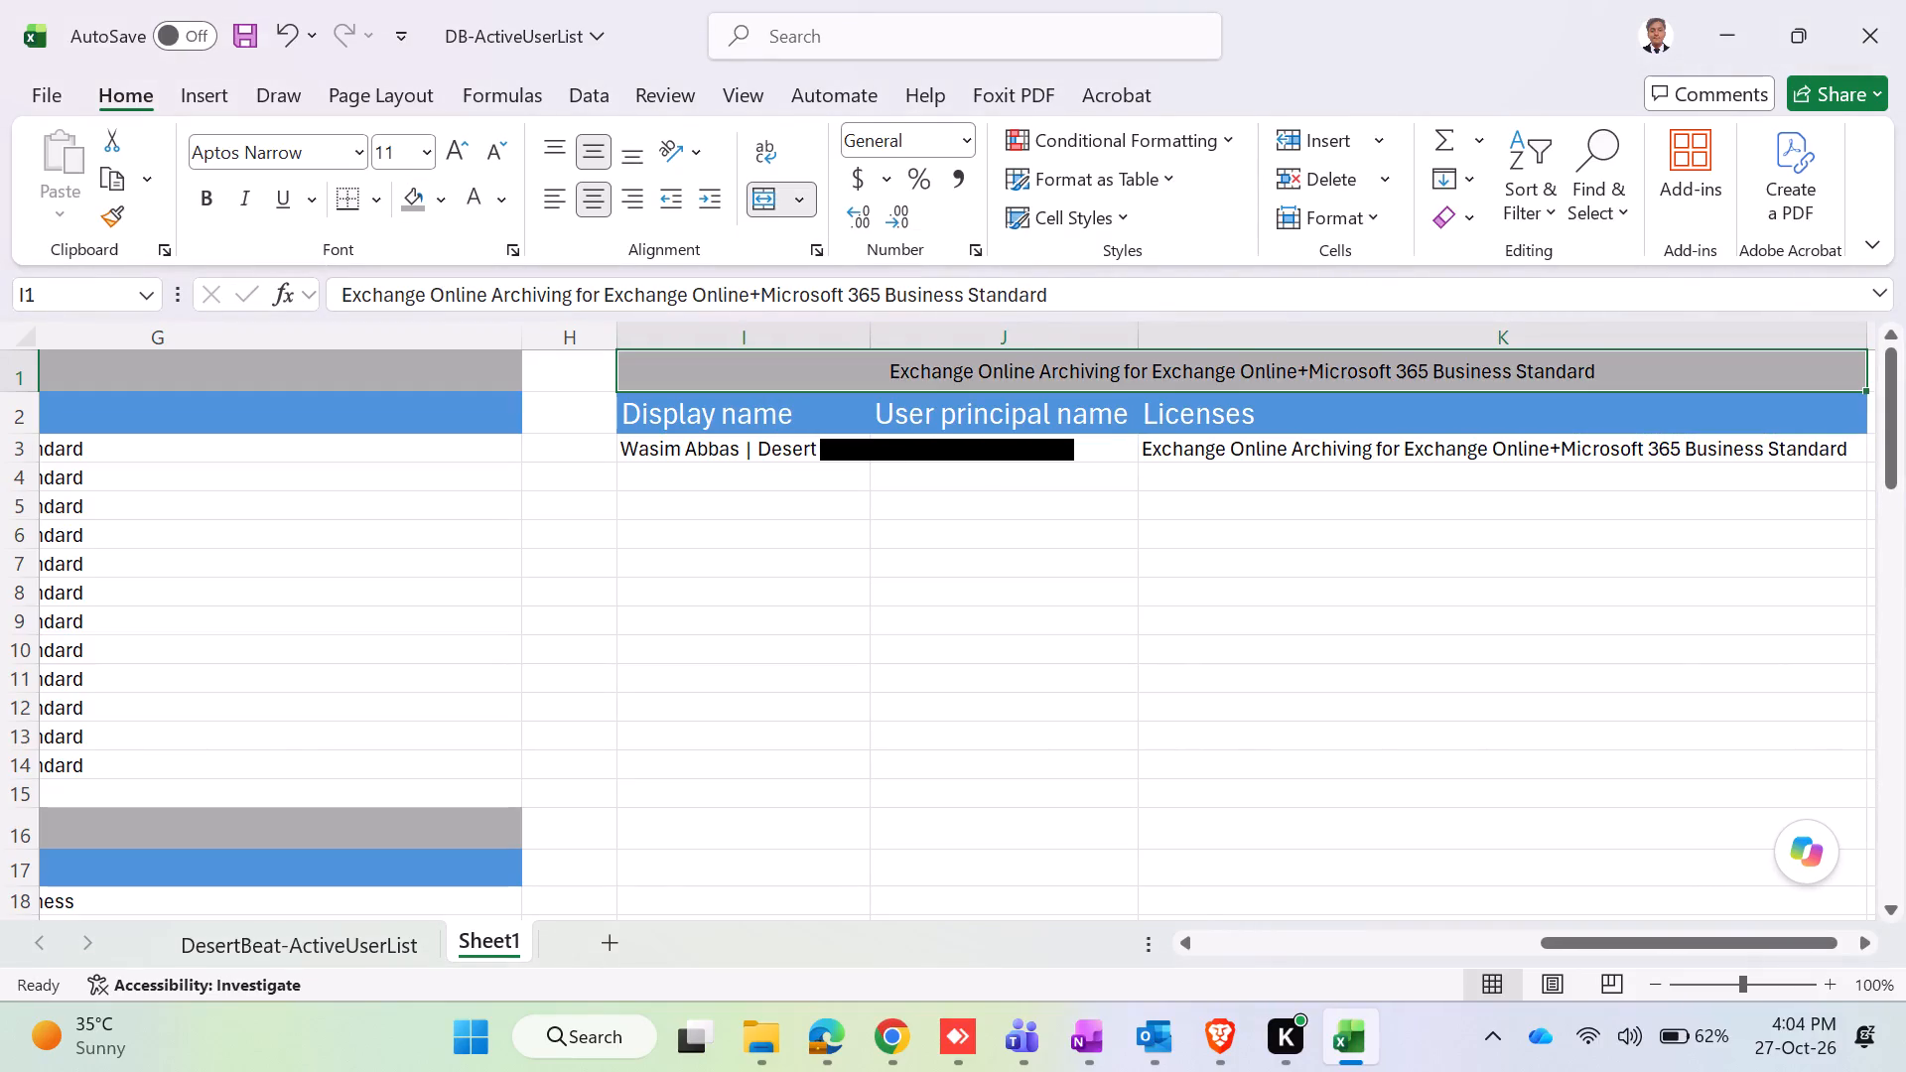
{"action": "left_click", "coordinate": [463, 189]}
{"action": "left_click", "coordinate": [428, 155]}
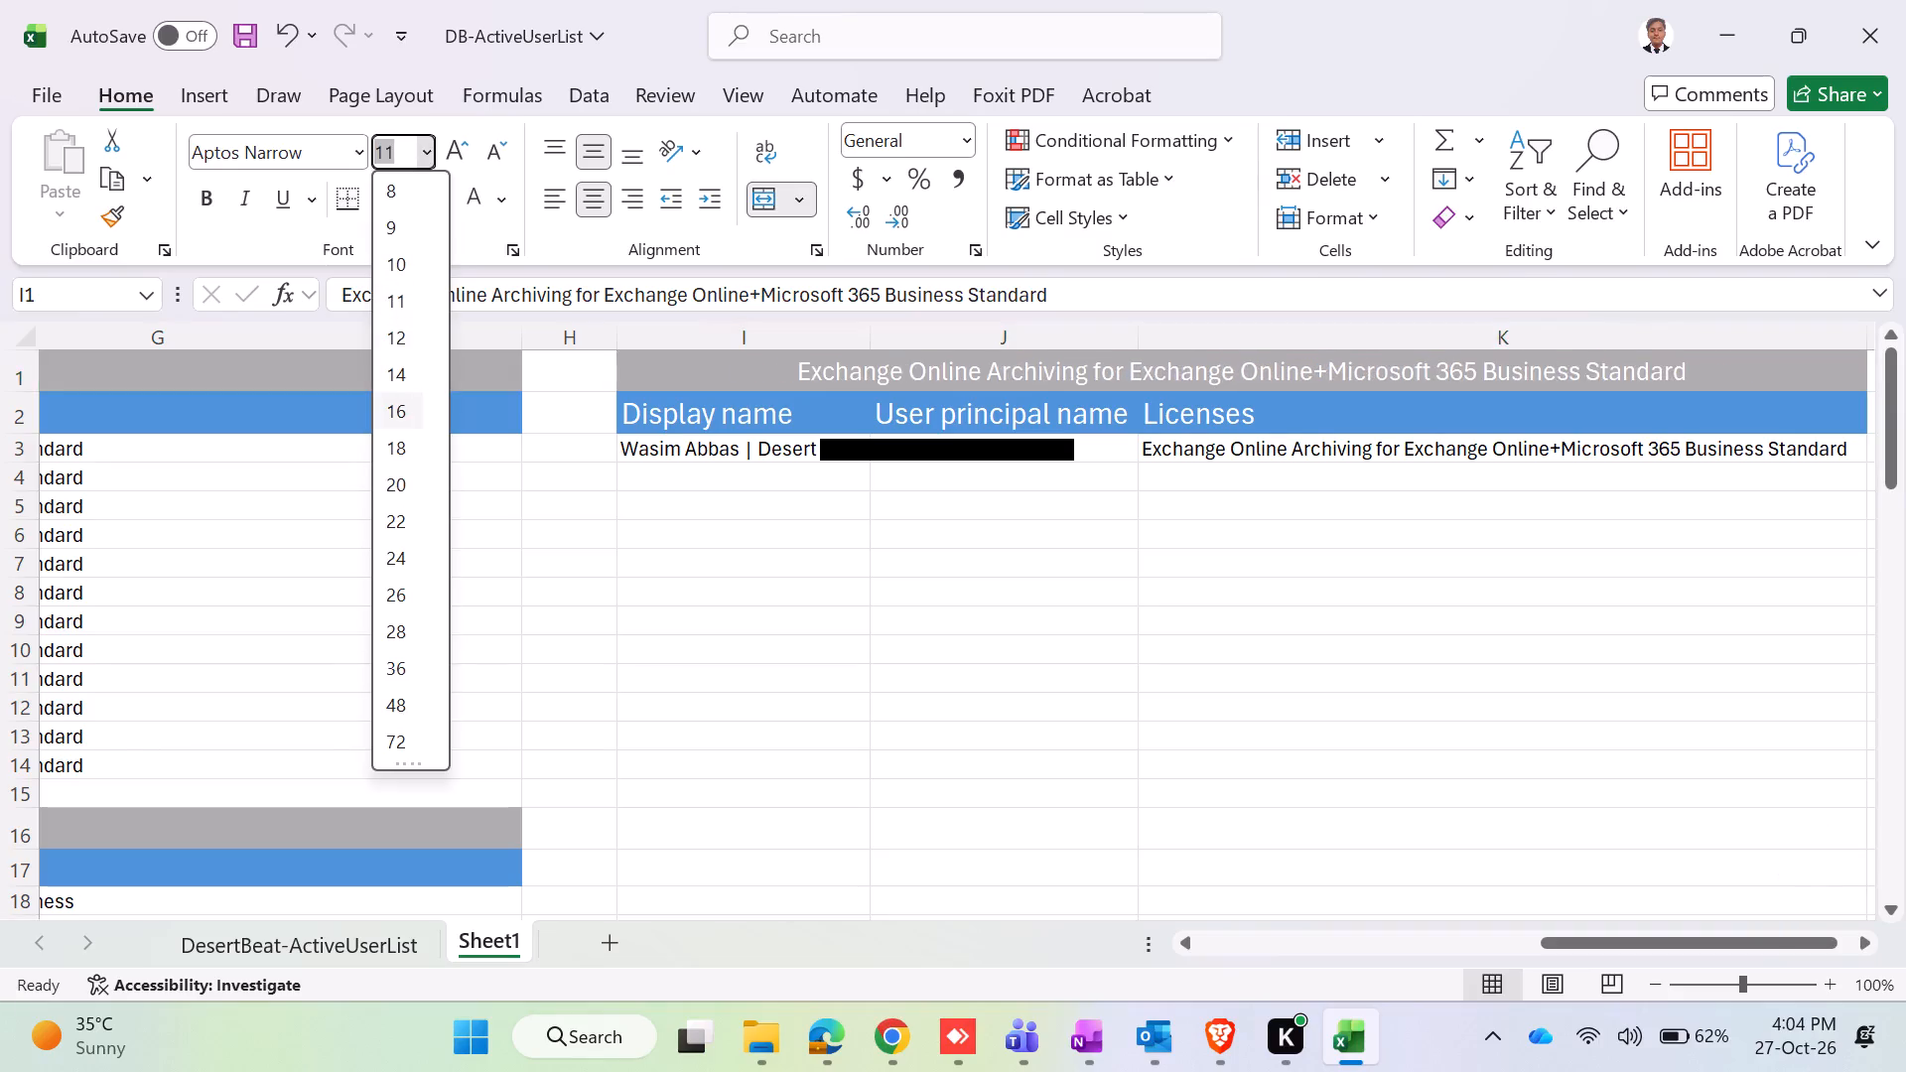
{"action": "left_click", "coordinate": [401, 421]}
Set the font size of the Exchange Online Archiving group's column headers in I2 to K2 to 14.
{"action": "left_click", "coordinate": [672, 417]}
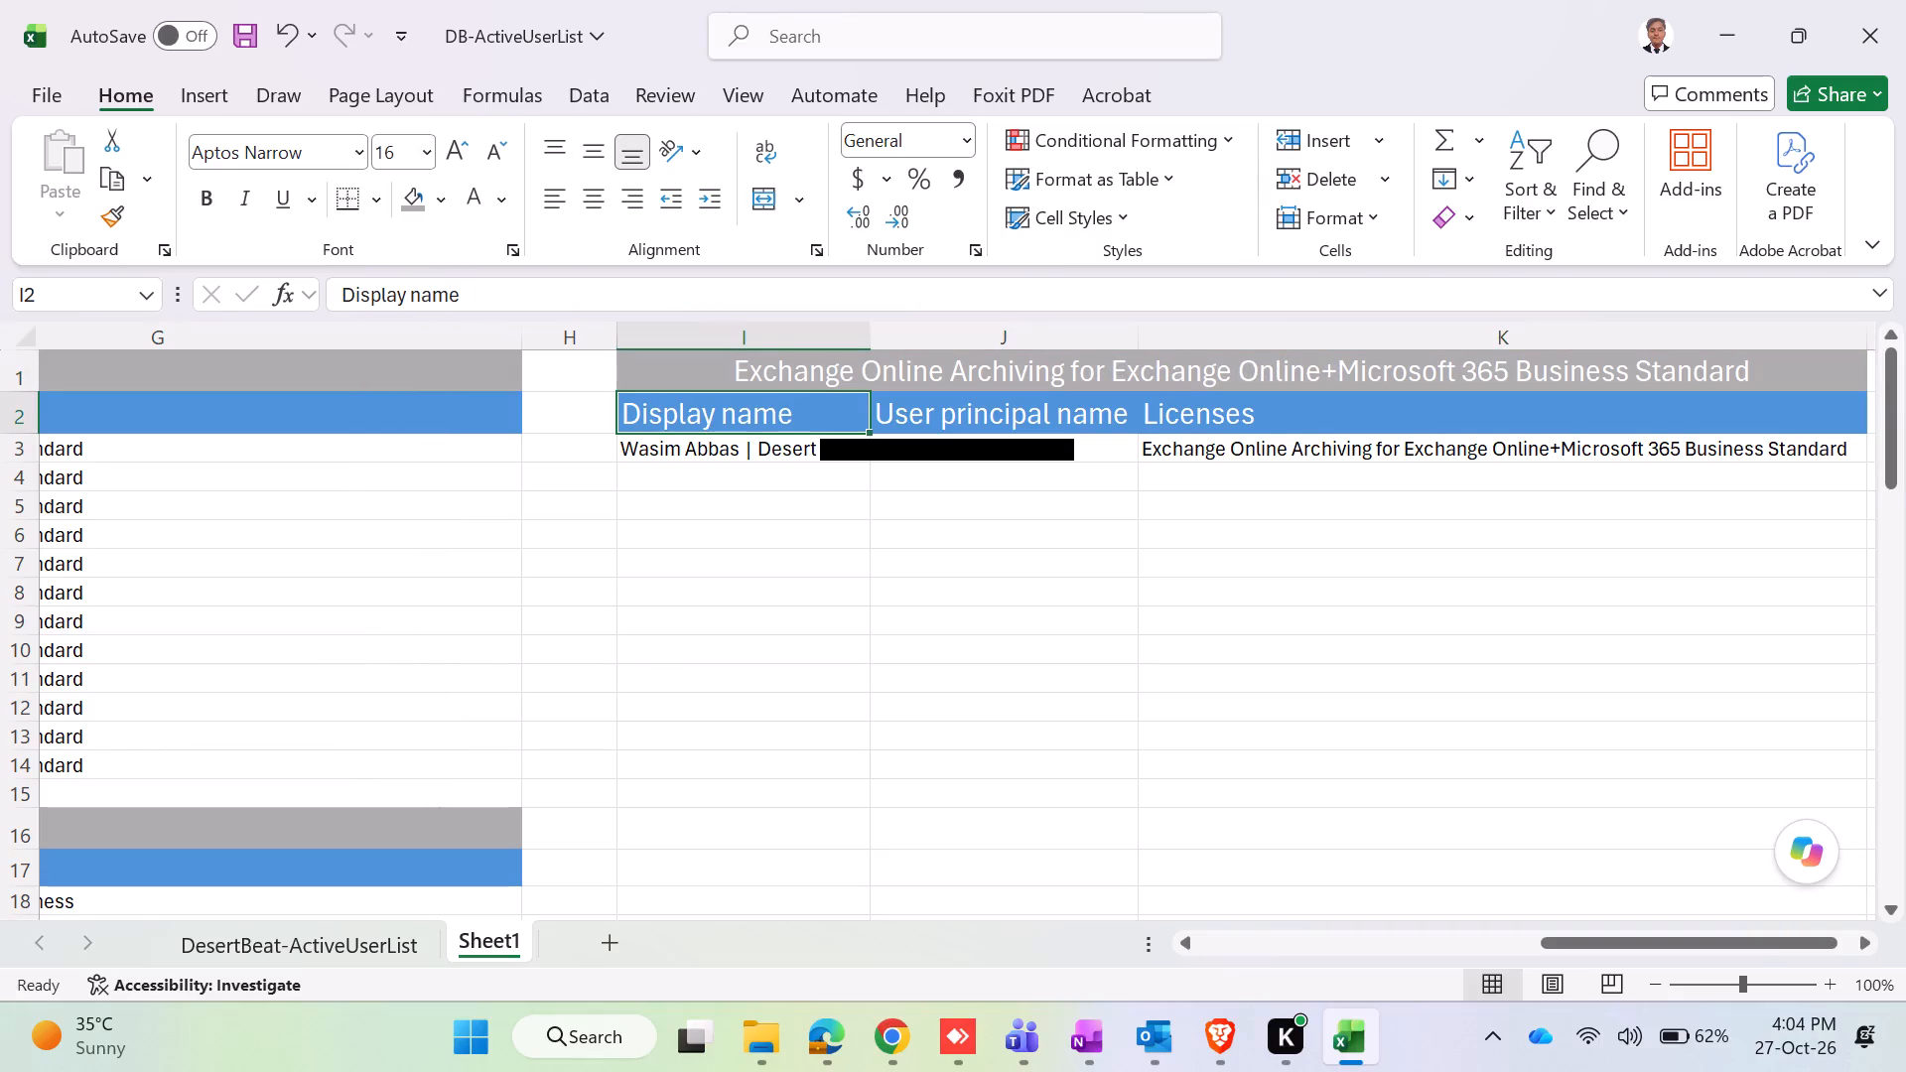
{"action": "key", "text": "shift+Right"}
{"action": "key", "text": "shift+Right"}
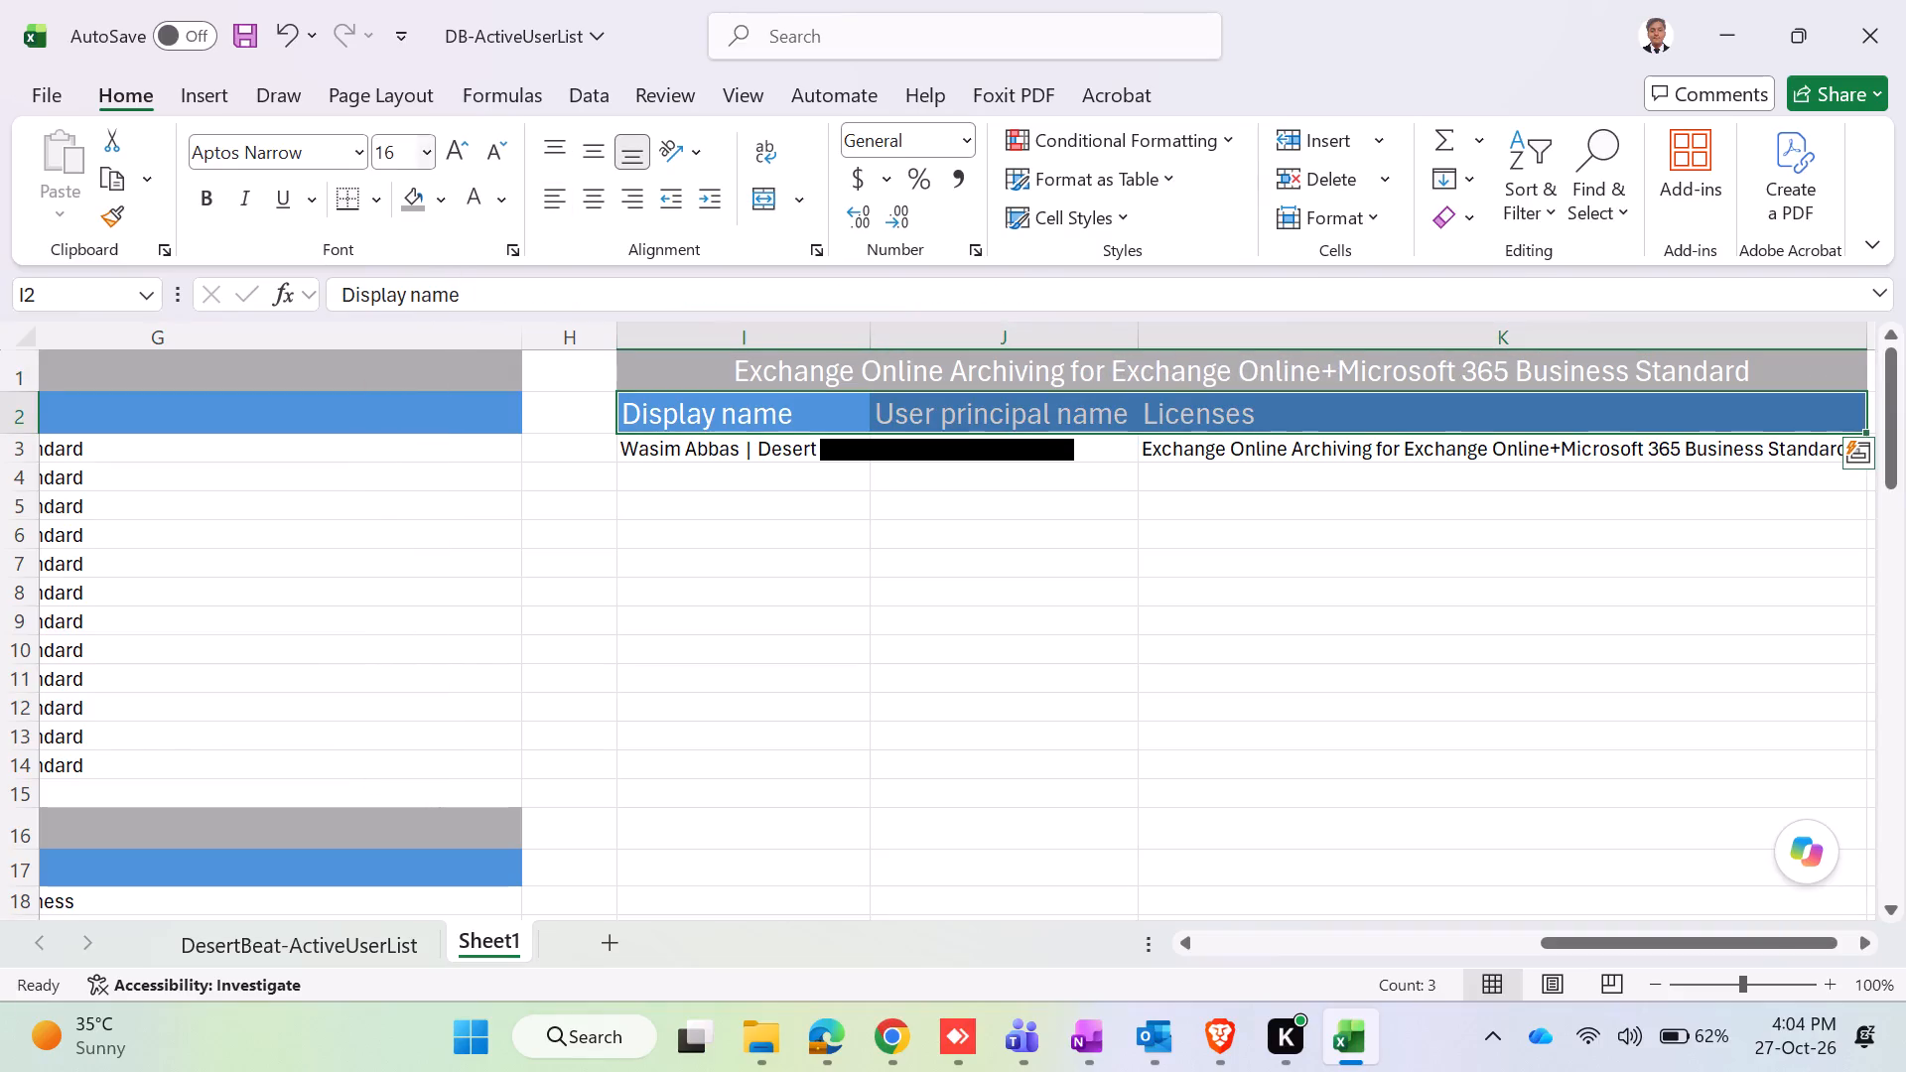
{"action": "left_click", "coordinate": [429, 154]}
{"action": "left_click", "coordinate": [403, 376]}
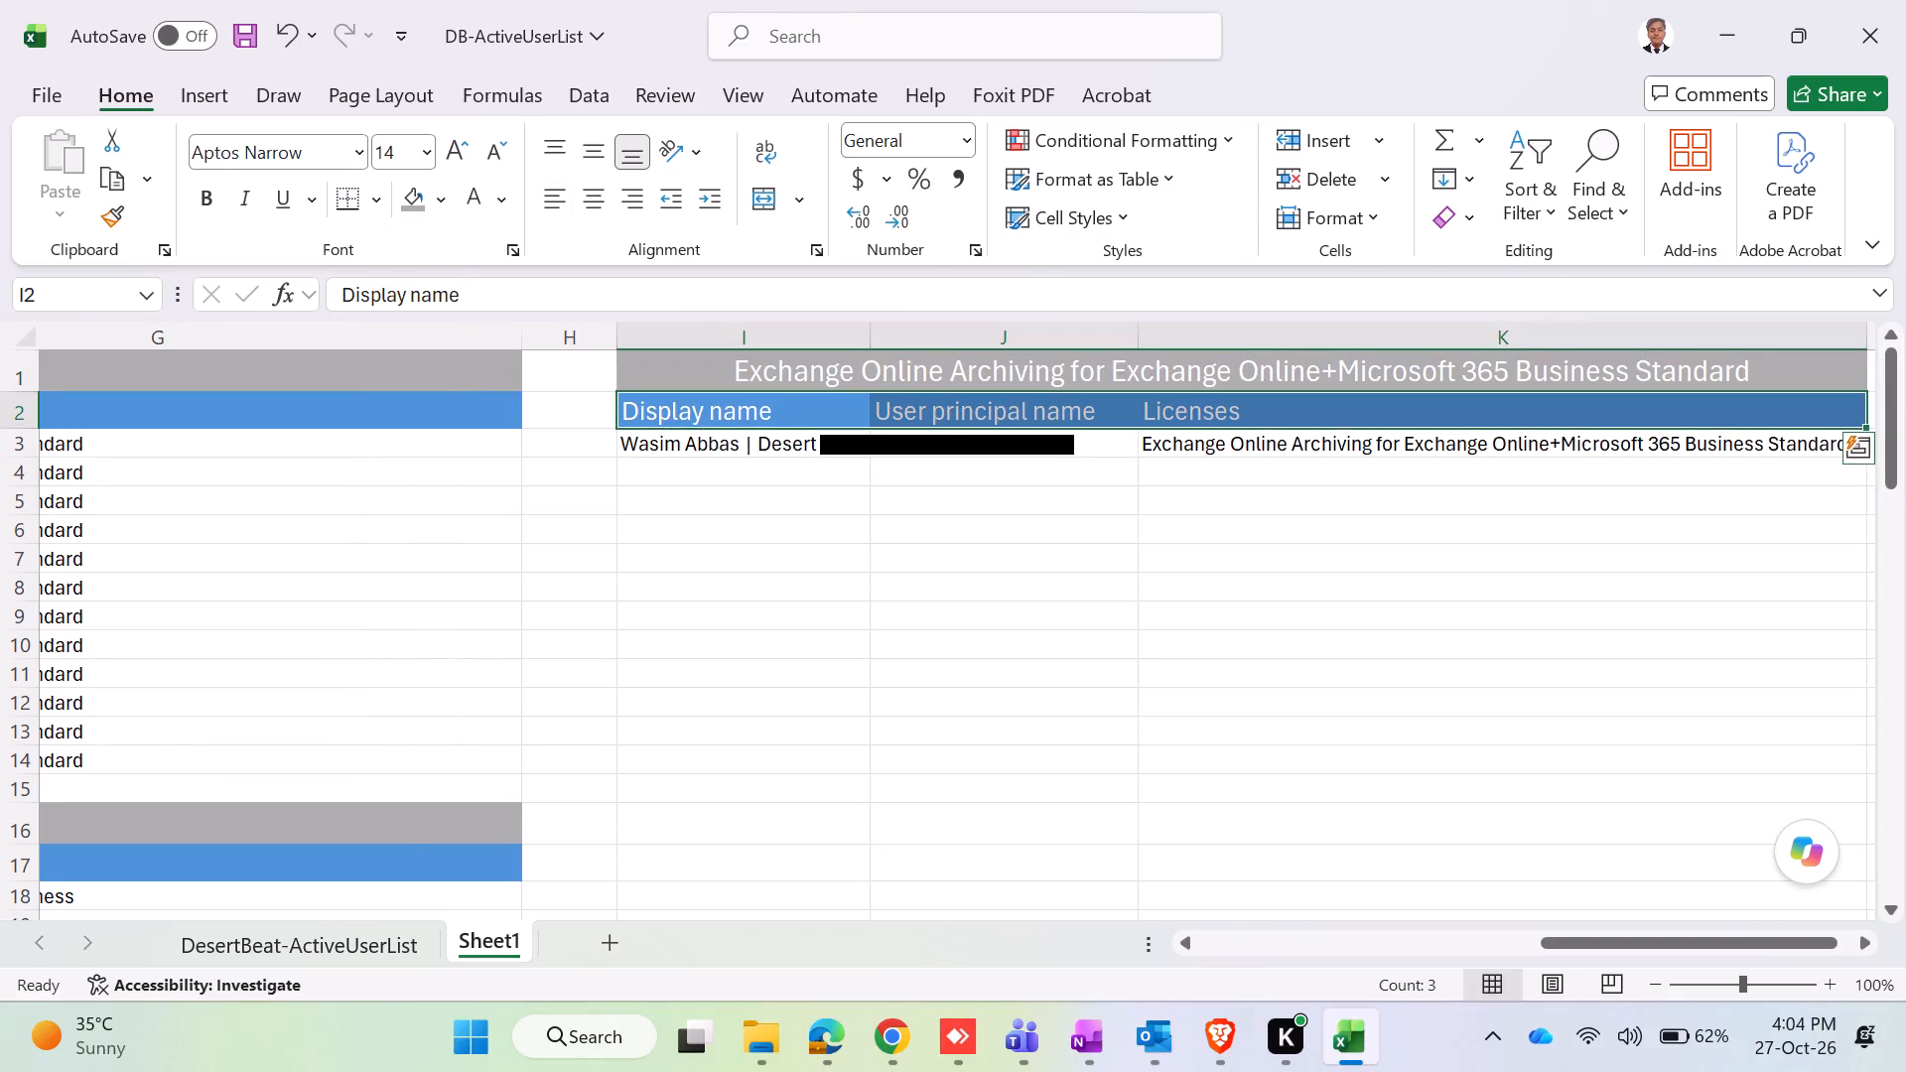
AutoFit the width of column G, the Licenses column of the Business Standard and Apps for business groups.
{"action": "left_click", "coordinate": [1617, 956]}
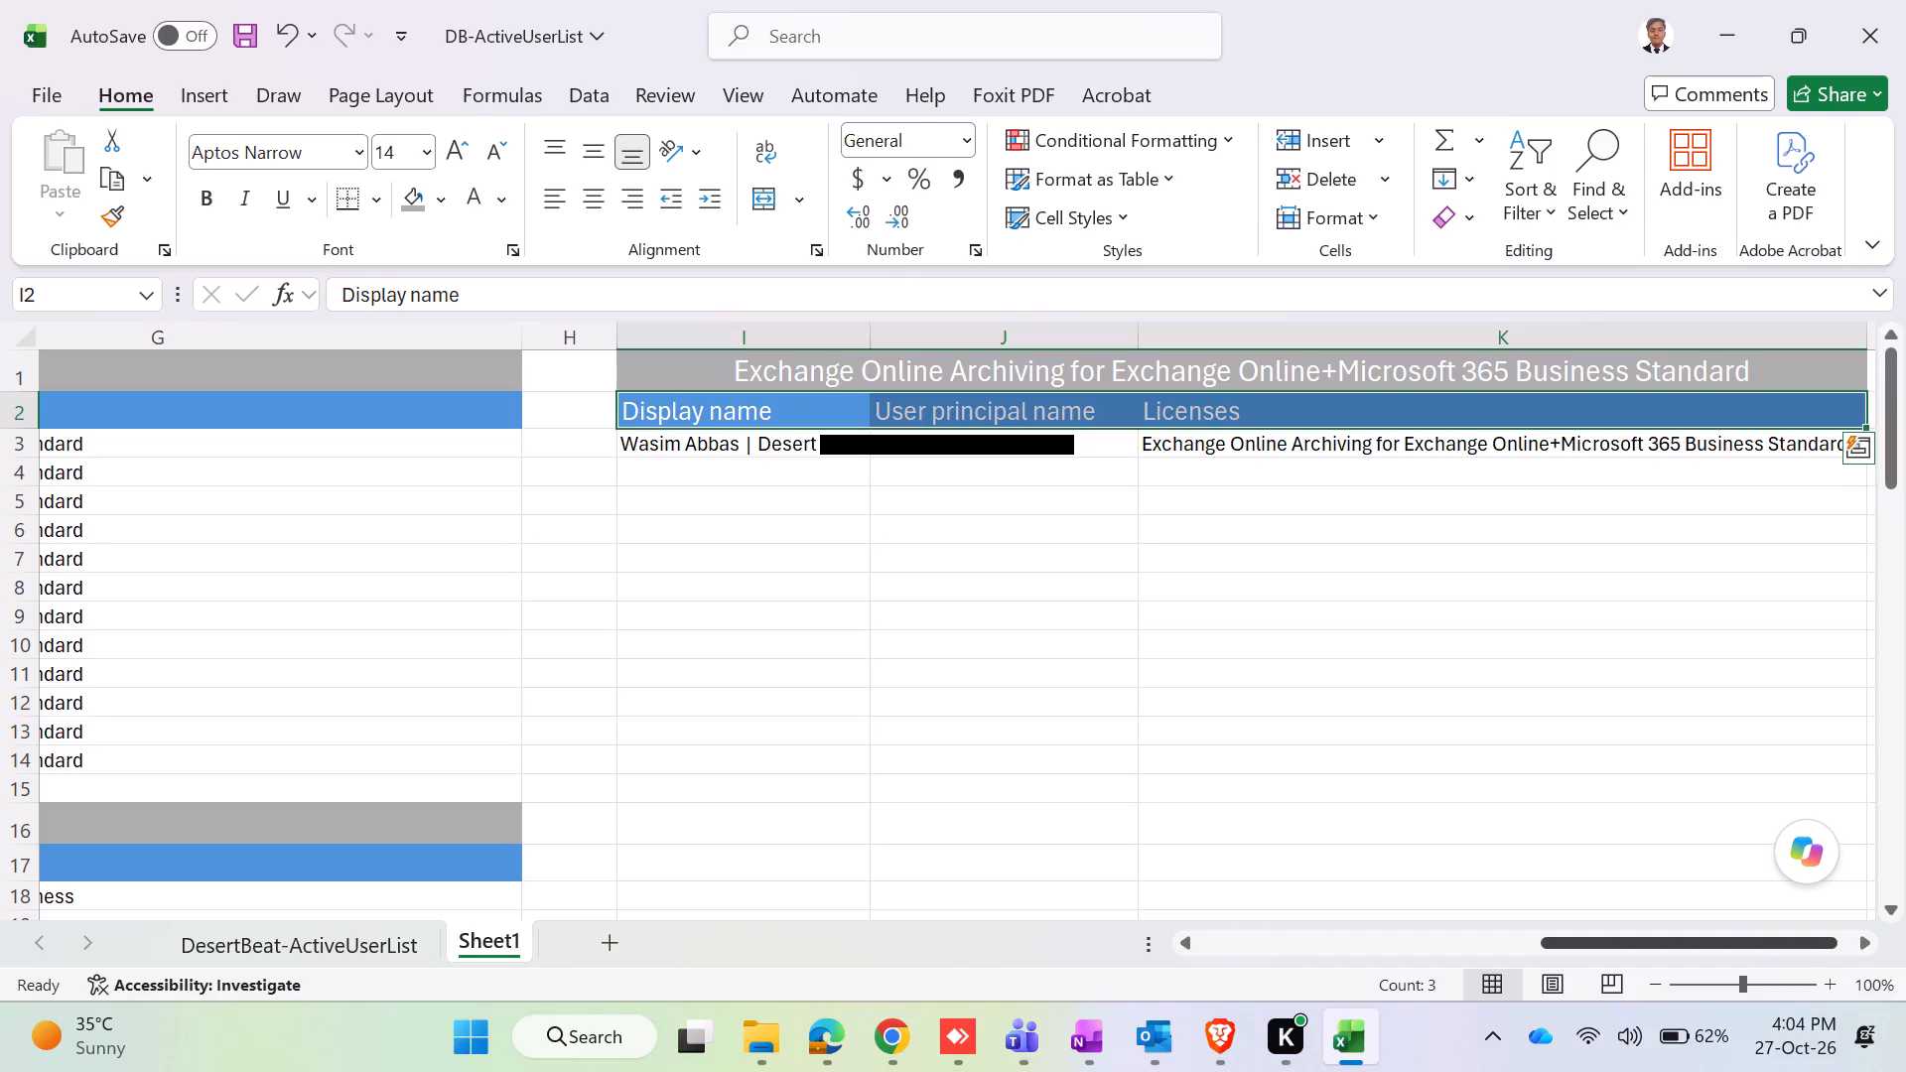
{"action": "left_click", "coordinate": [1613, 950]}
{"action": "left_click_drag", "start_coordinate": [1497, 957], "coordinate": [1488, 958]}
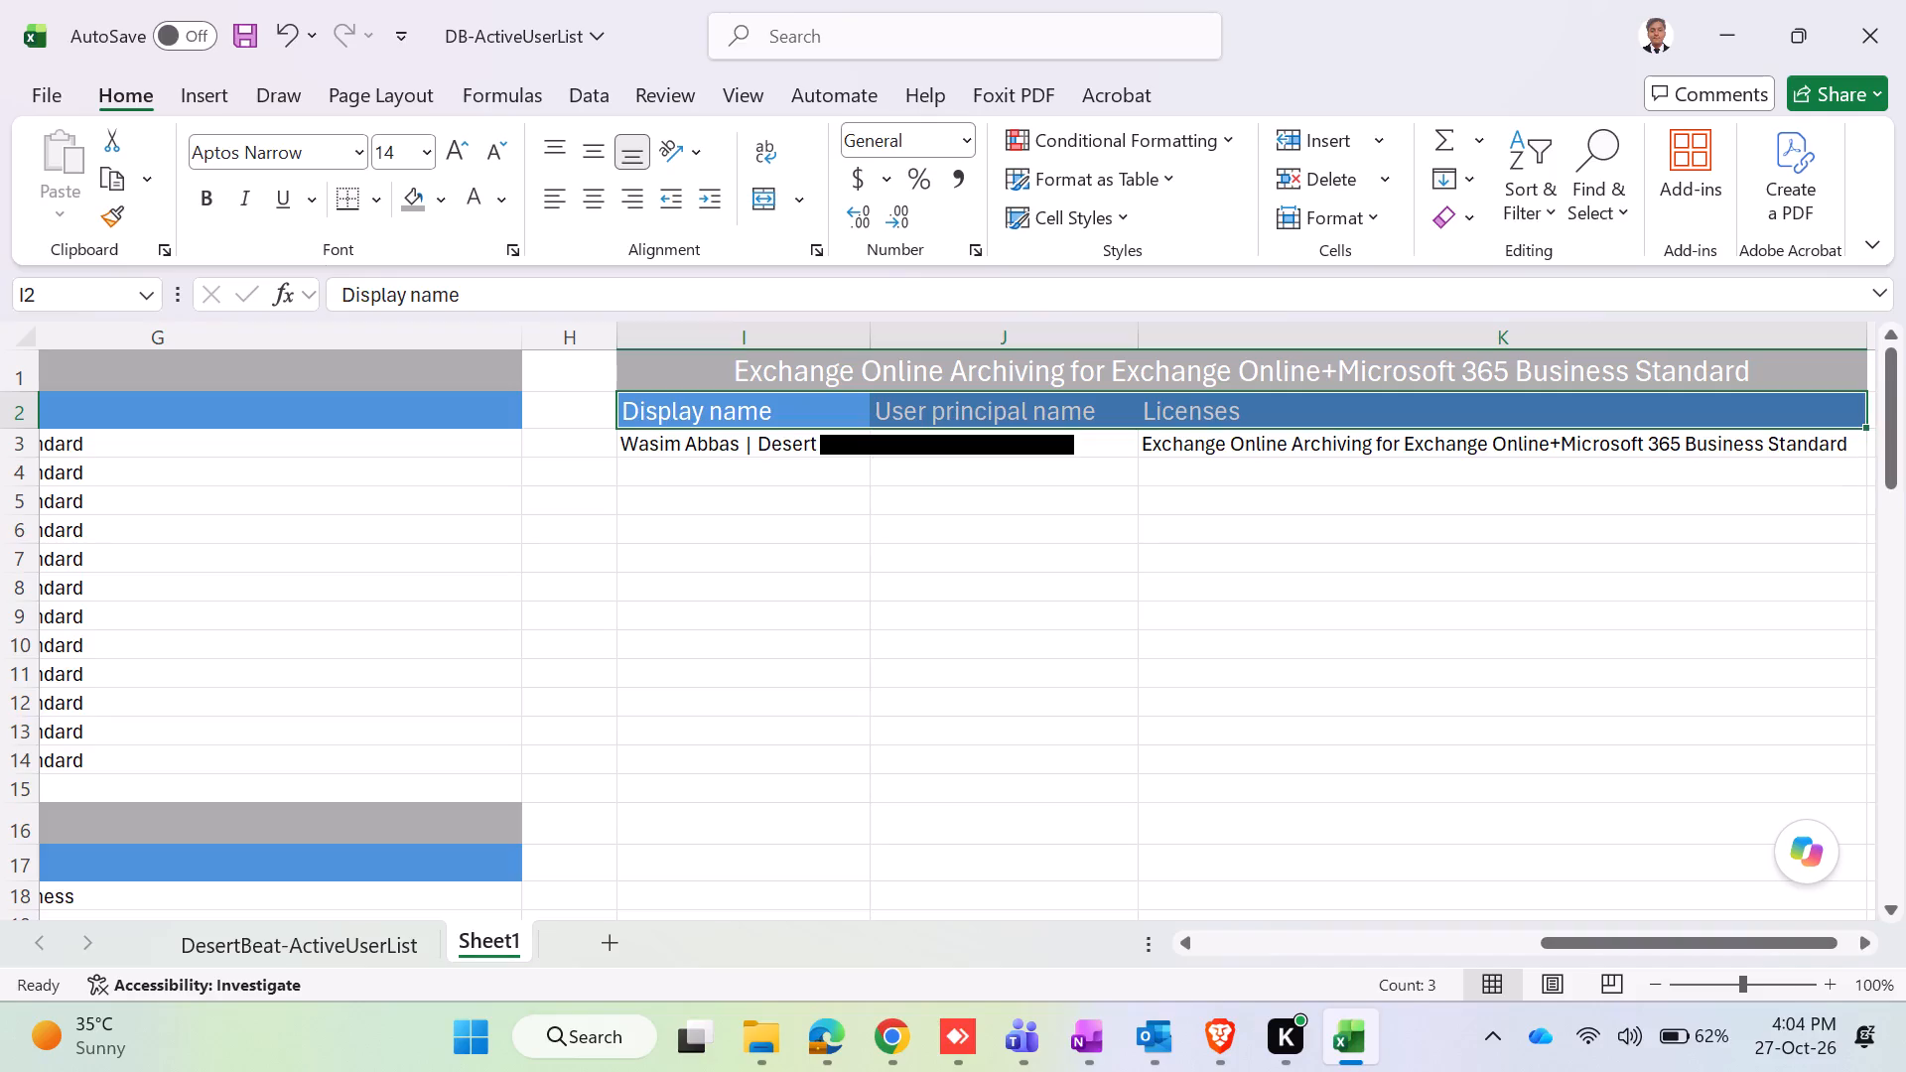
{"action": "left_click_drag", "start_coordinate": [1606, 947], "coordinate": [1570, 943]}
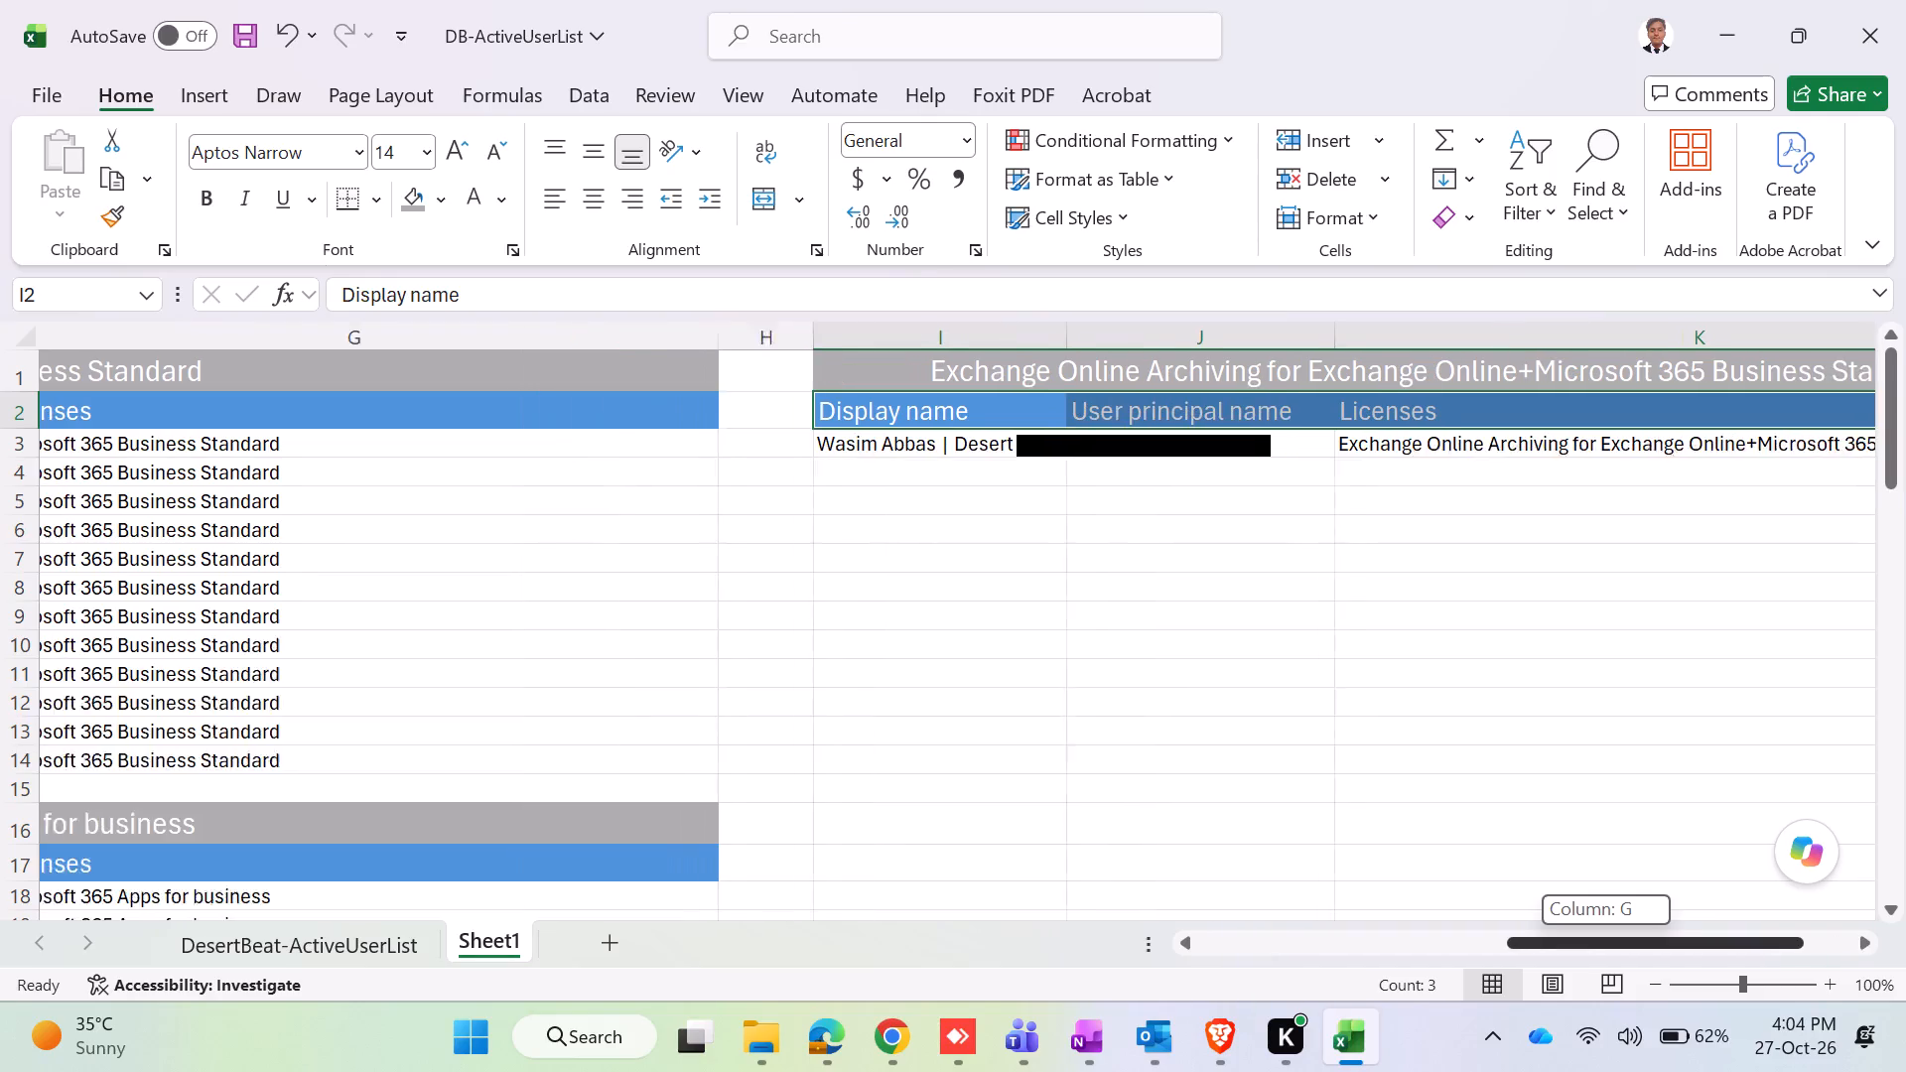
{"action": "left_click_drag", "start_coordinate": [1570, 943], "coordinate": [1567, 943]}
{"action": "left_click_drag", "start_coordinate": [1567, 943], "coordinate": [1460, 944]}
{"action": "left_click", "coordinate": [1460, 944]}
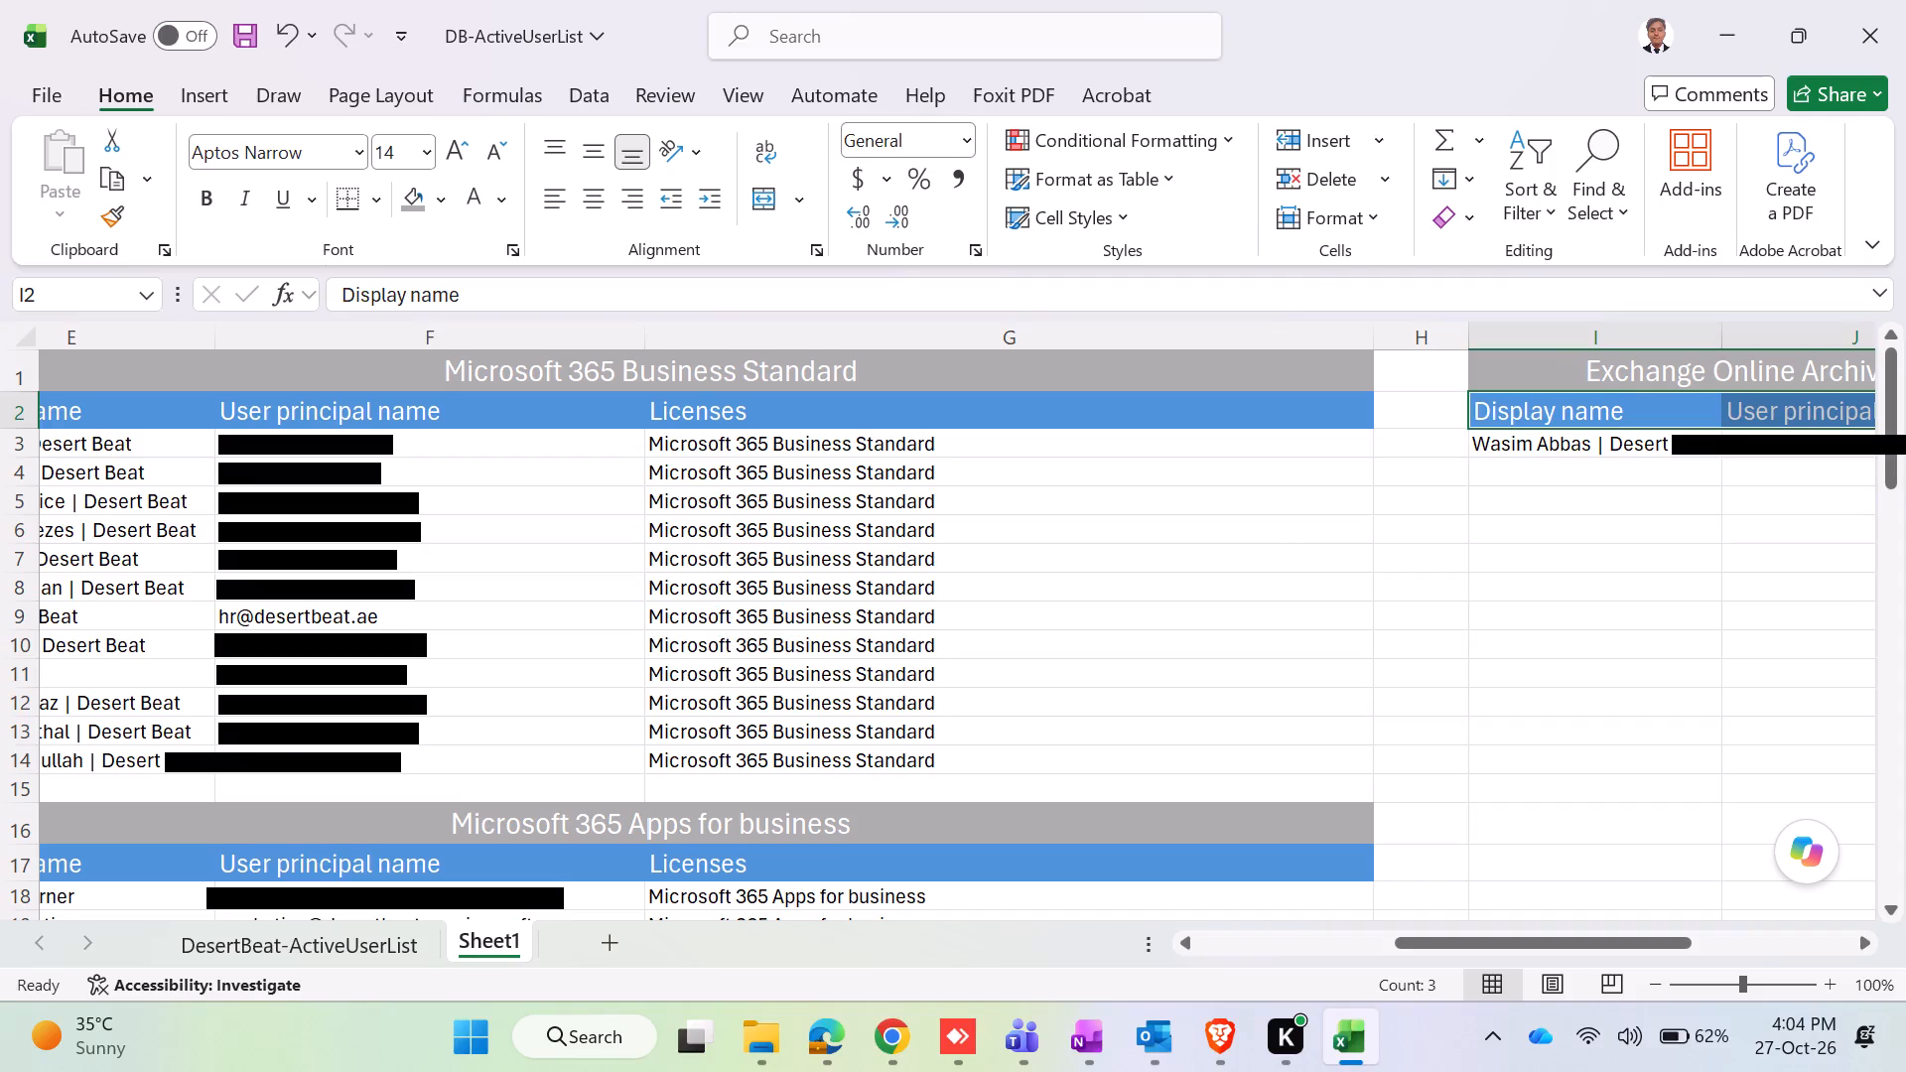
{"action": "scroll", "coordinate": [1278, 667], "scroll_direction": "down", "scroll_amount": 3}
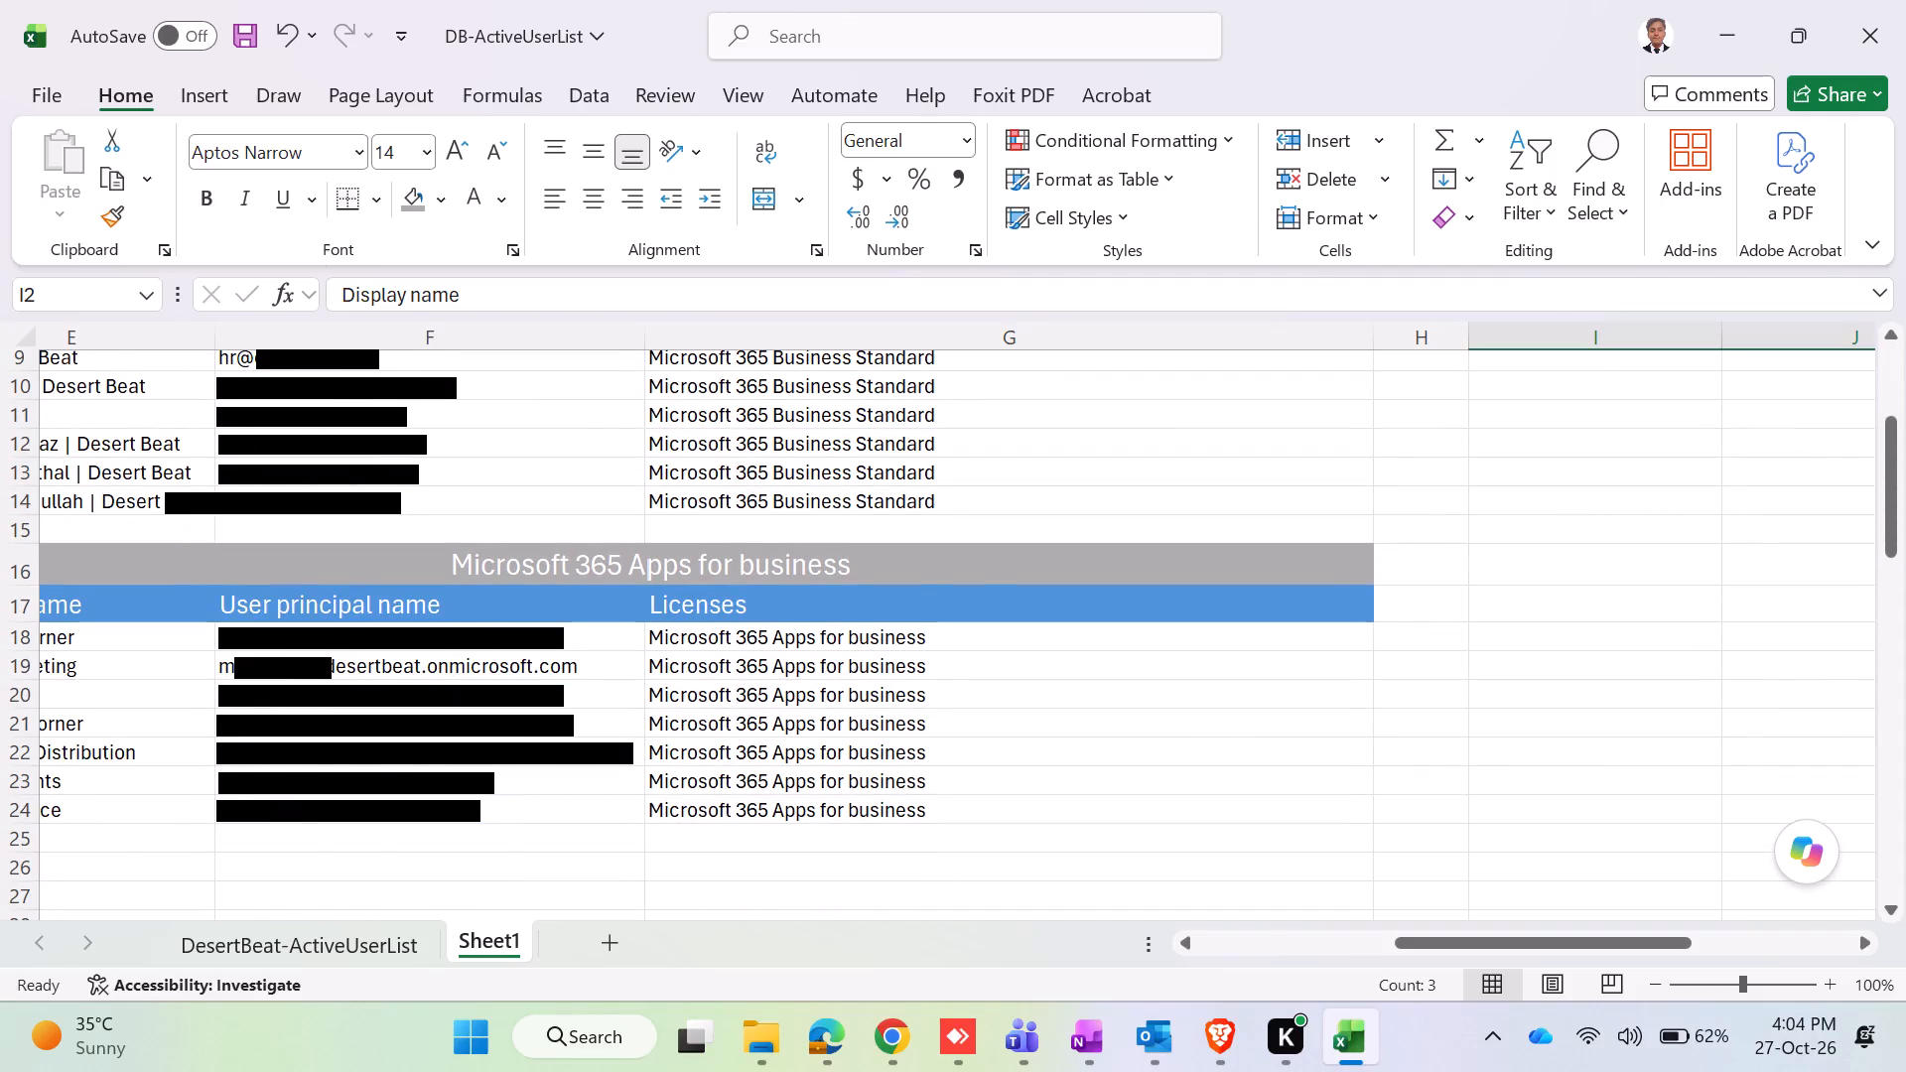
{"action": "left_click", "coordinate": [1014, 604]}
{"action": "scroll", "coordinate": [1020, 603], "scroll_direction": "down", "scroll_amount": 5}
{"action": "scroll", "coordinate": [1020, 603], "scroll_direction": "up", "scroll_amount": 3}
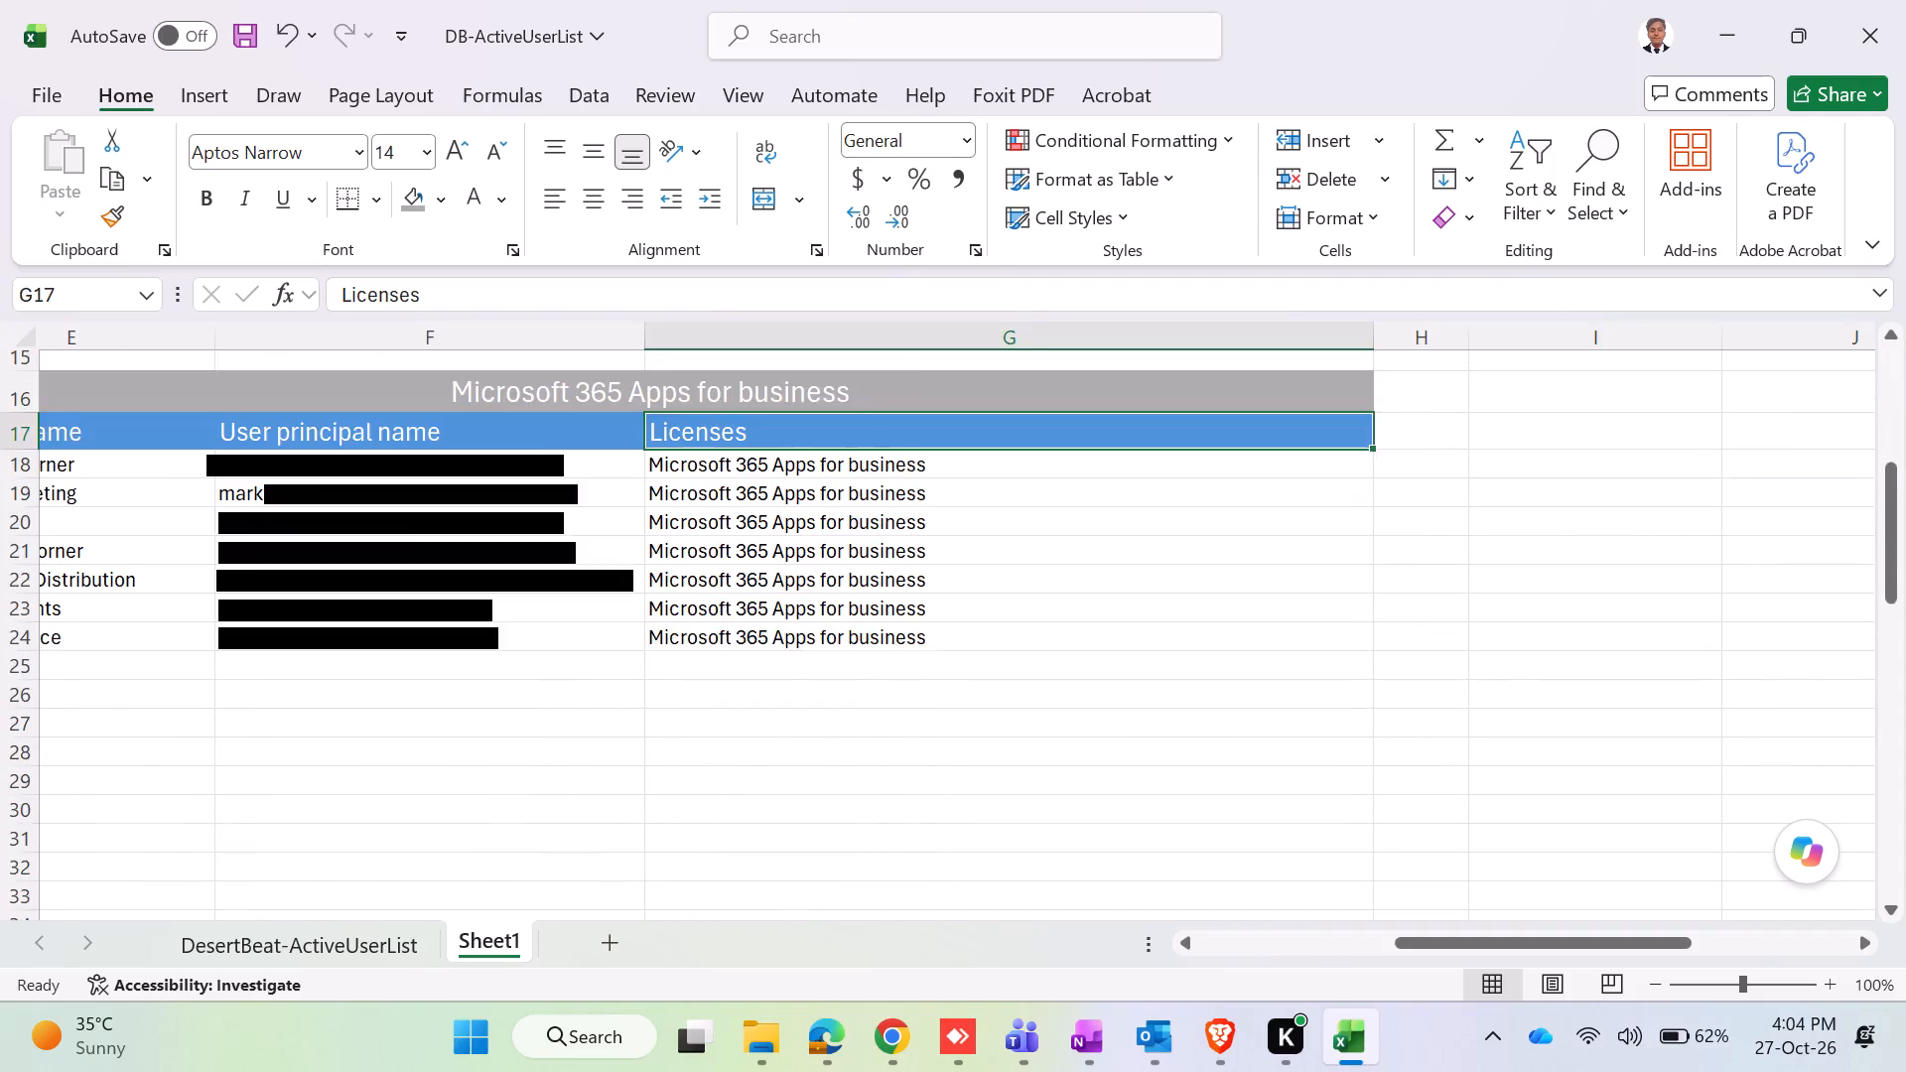
{"action": "scroll", "coordinate": [1020, 603], "scroll_direction": "up", "scroll_amount": 7}
{"action": "double_click", "coordinate": [1374, 330]}
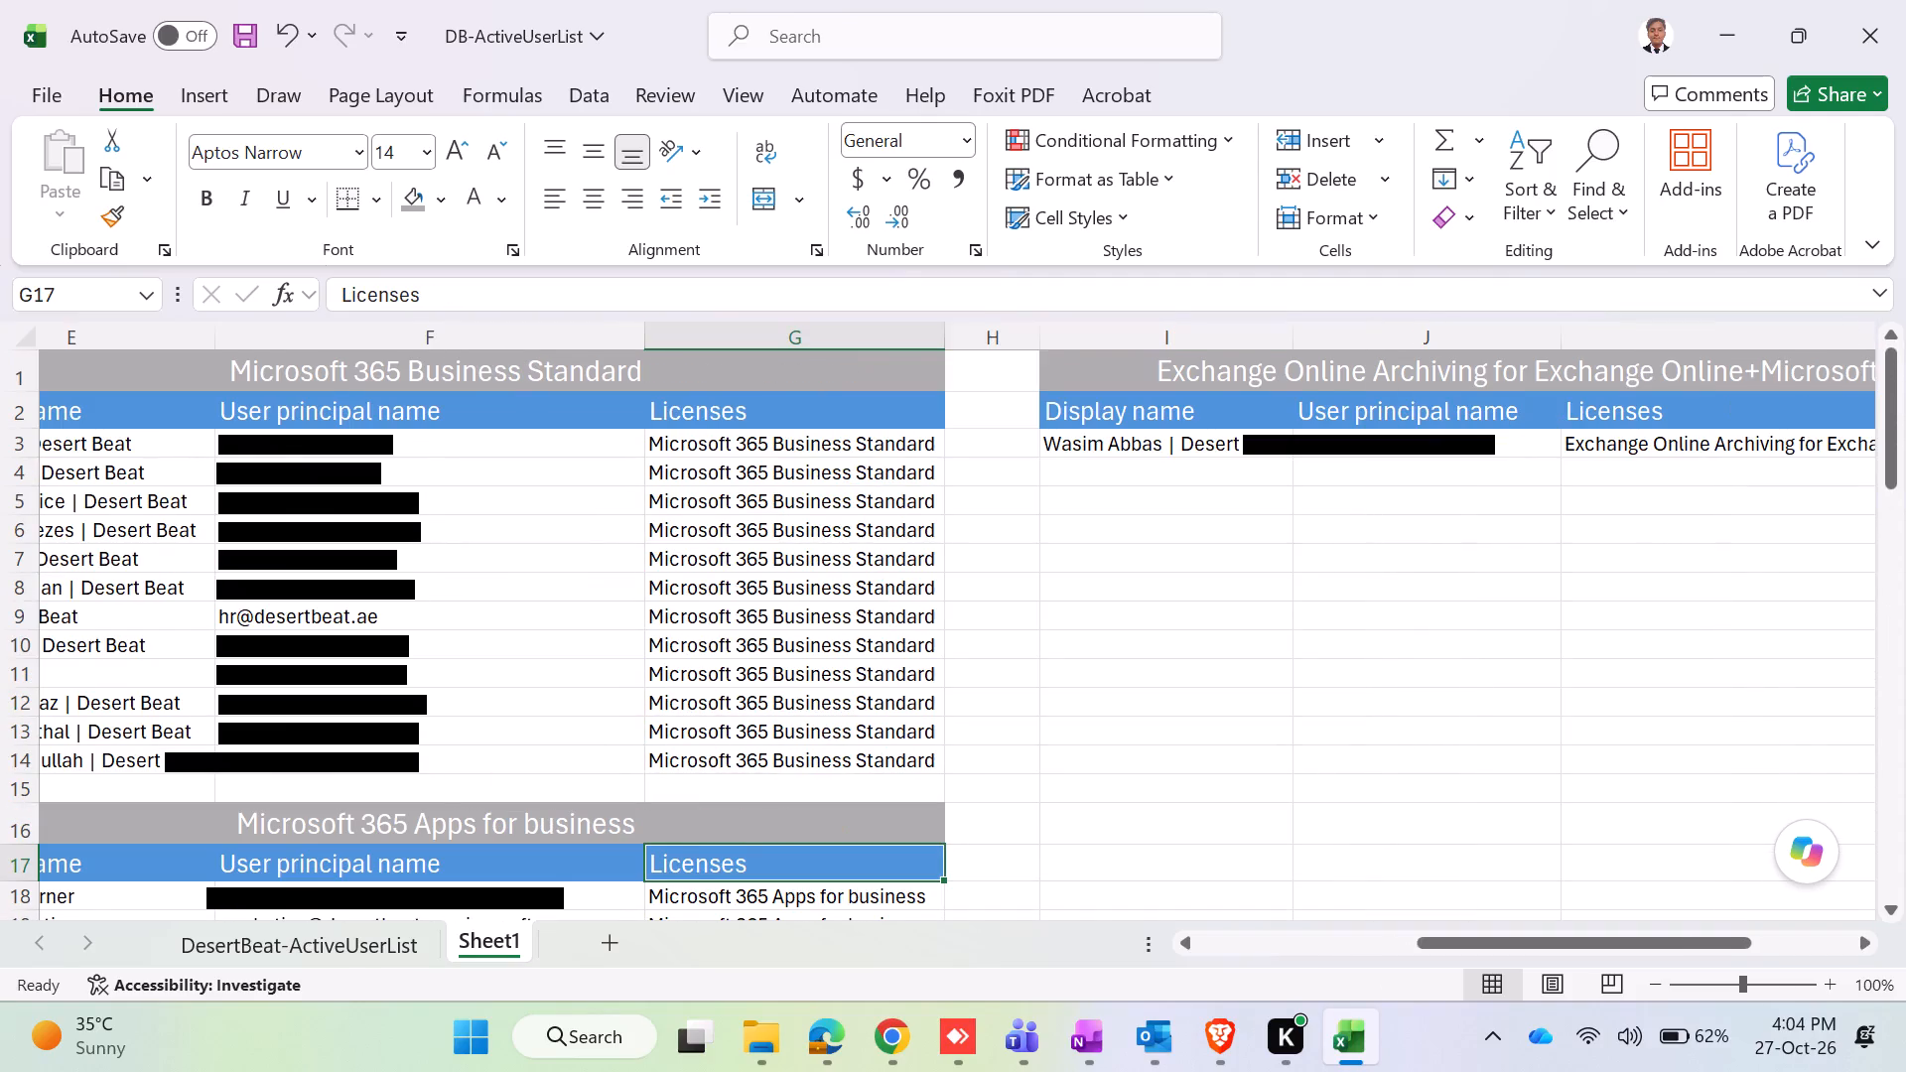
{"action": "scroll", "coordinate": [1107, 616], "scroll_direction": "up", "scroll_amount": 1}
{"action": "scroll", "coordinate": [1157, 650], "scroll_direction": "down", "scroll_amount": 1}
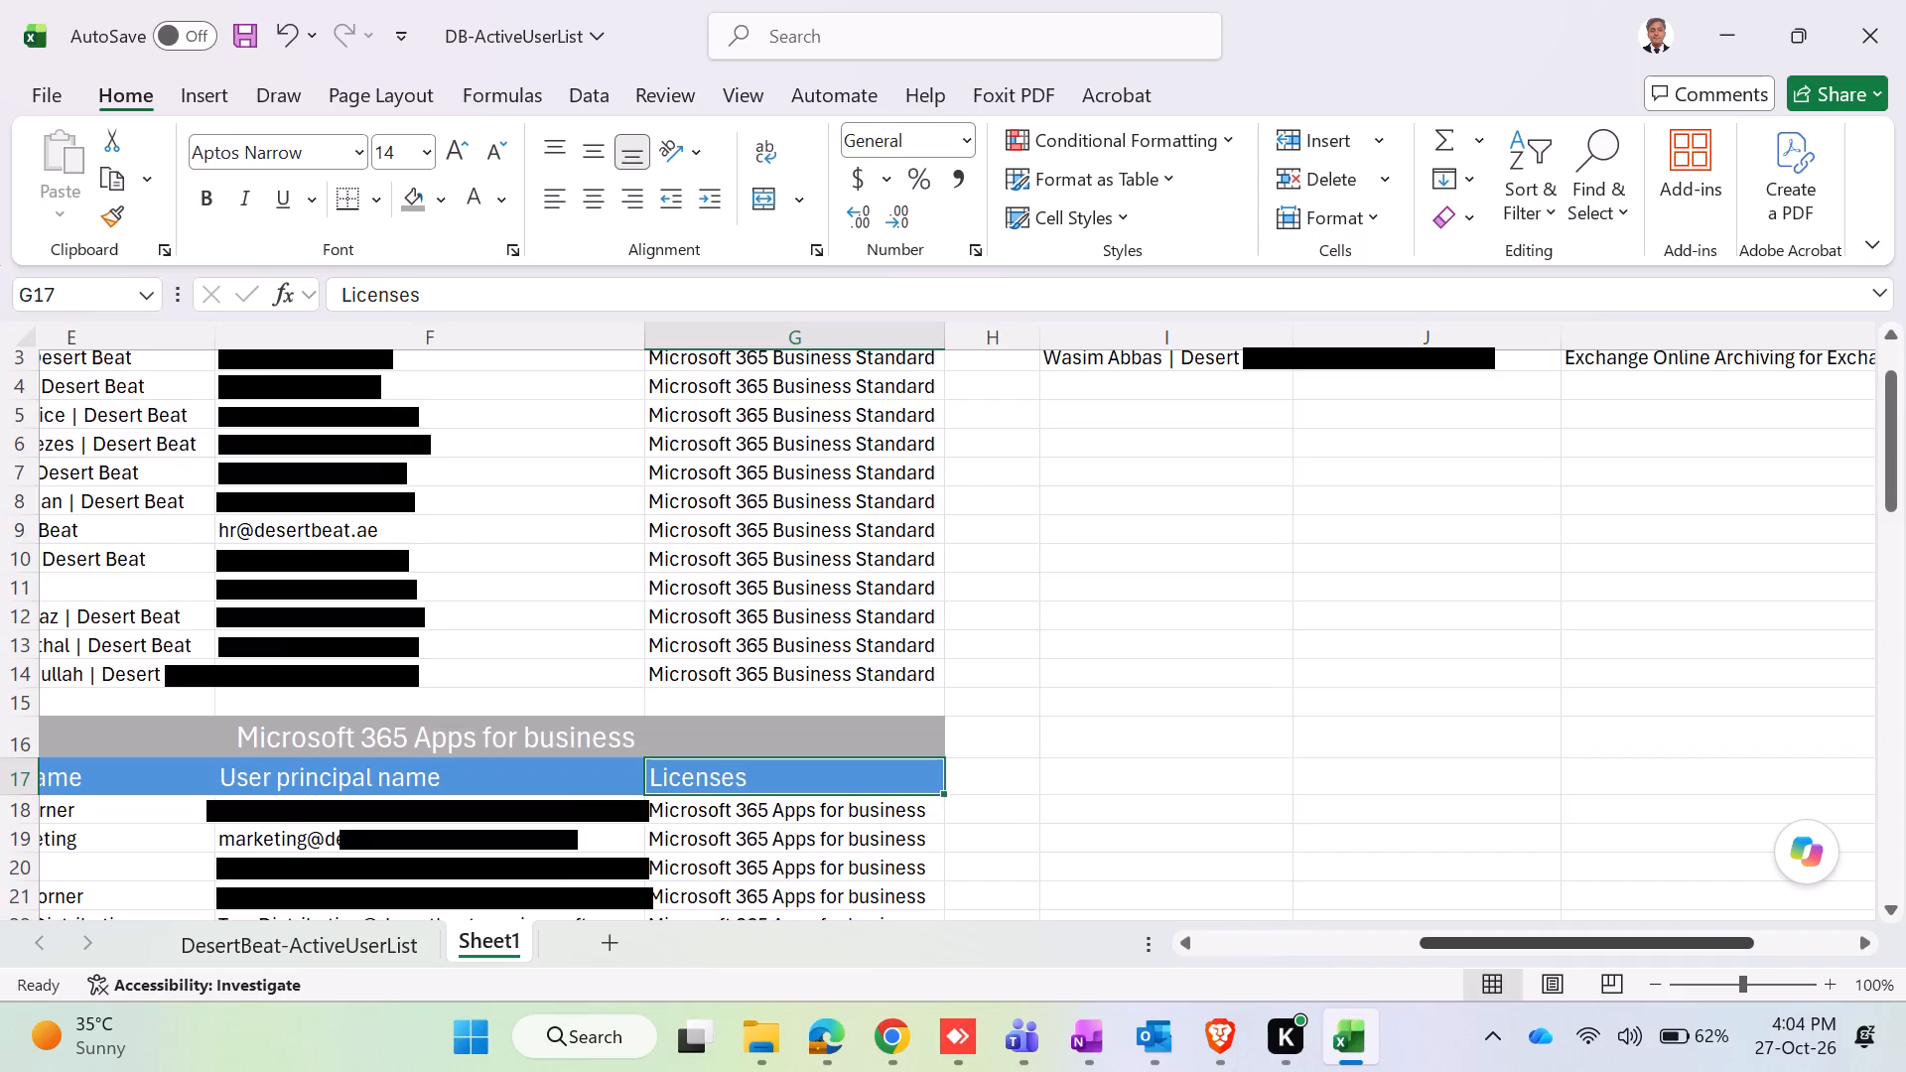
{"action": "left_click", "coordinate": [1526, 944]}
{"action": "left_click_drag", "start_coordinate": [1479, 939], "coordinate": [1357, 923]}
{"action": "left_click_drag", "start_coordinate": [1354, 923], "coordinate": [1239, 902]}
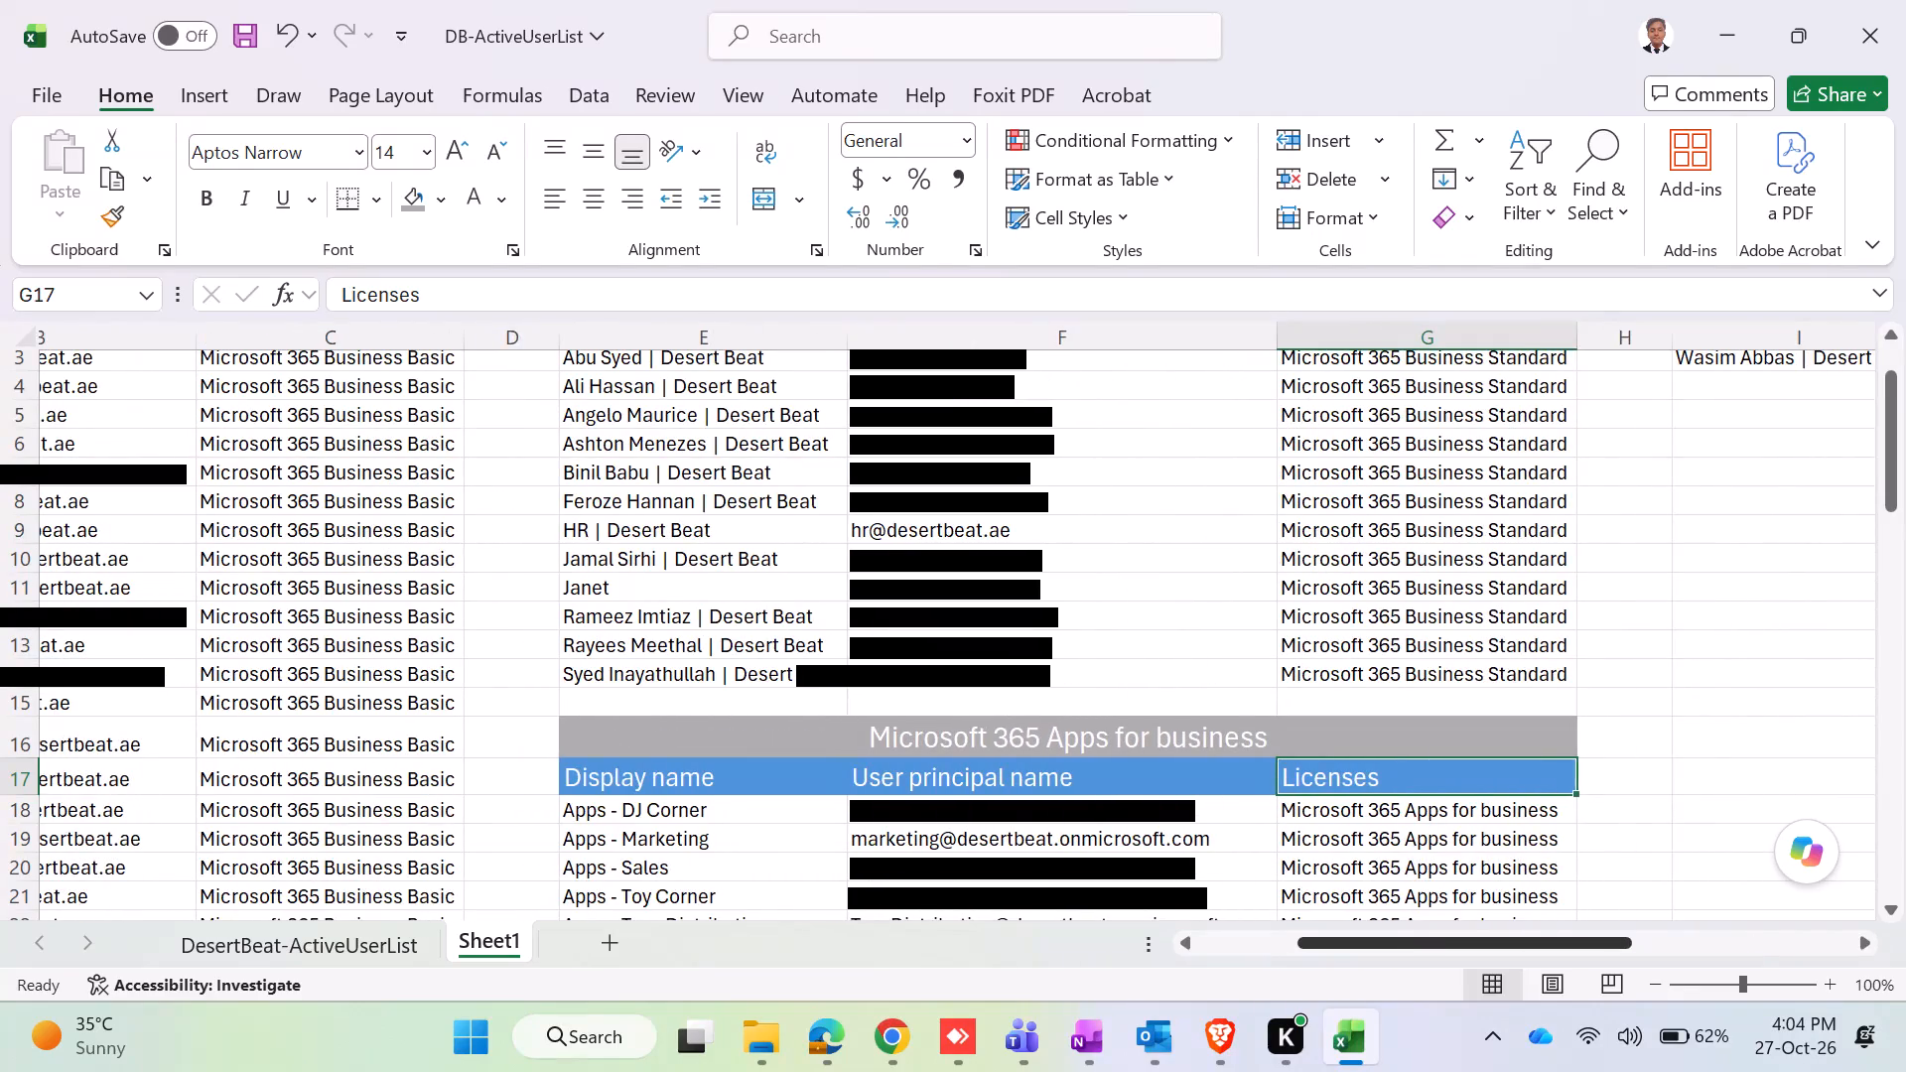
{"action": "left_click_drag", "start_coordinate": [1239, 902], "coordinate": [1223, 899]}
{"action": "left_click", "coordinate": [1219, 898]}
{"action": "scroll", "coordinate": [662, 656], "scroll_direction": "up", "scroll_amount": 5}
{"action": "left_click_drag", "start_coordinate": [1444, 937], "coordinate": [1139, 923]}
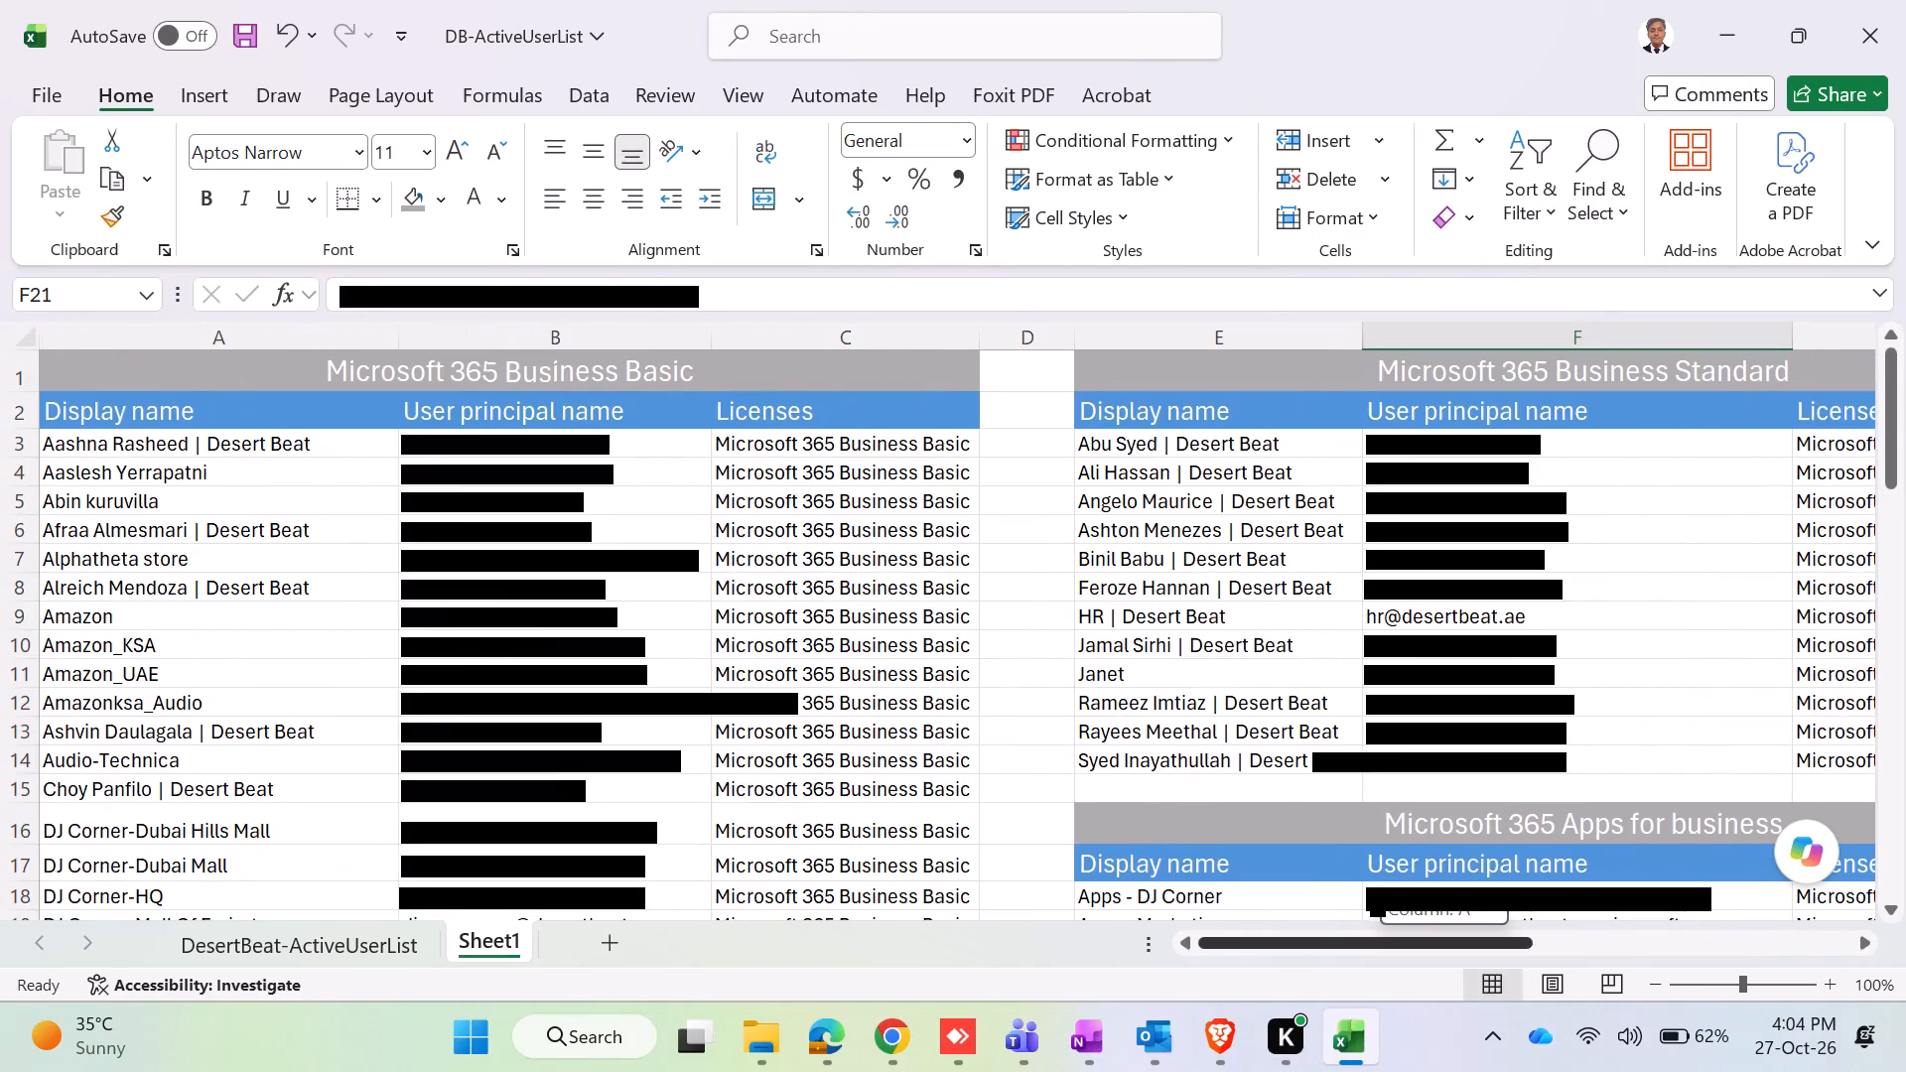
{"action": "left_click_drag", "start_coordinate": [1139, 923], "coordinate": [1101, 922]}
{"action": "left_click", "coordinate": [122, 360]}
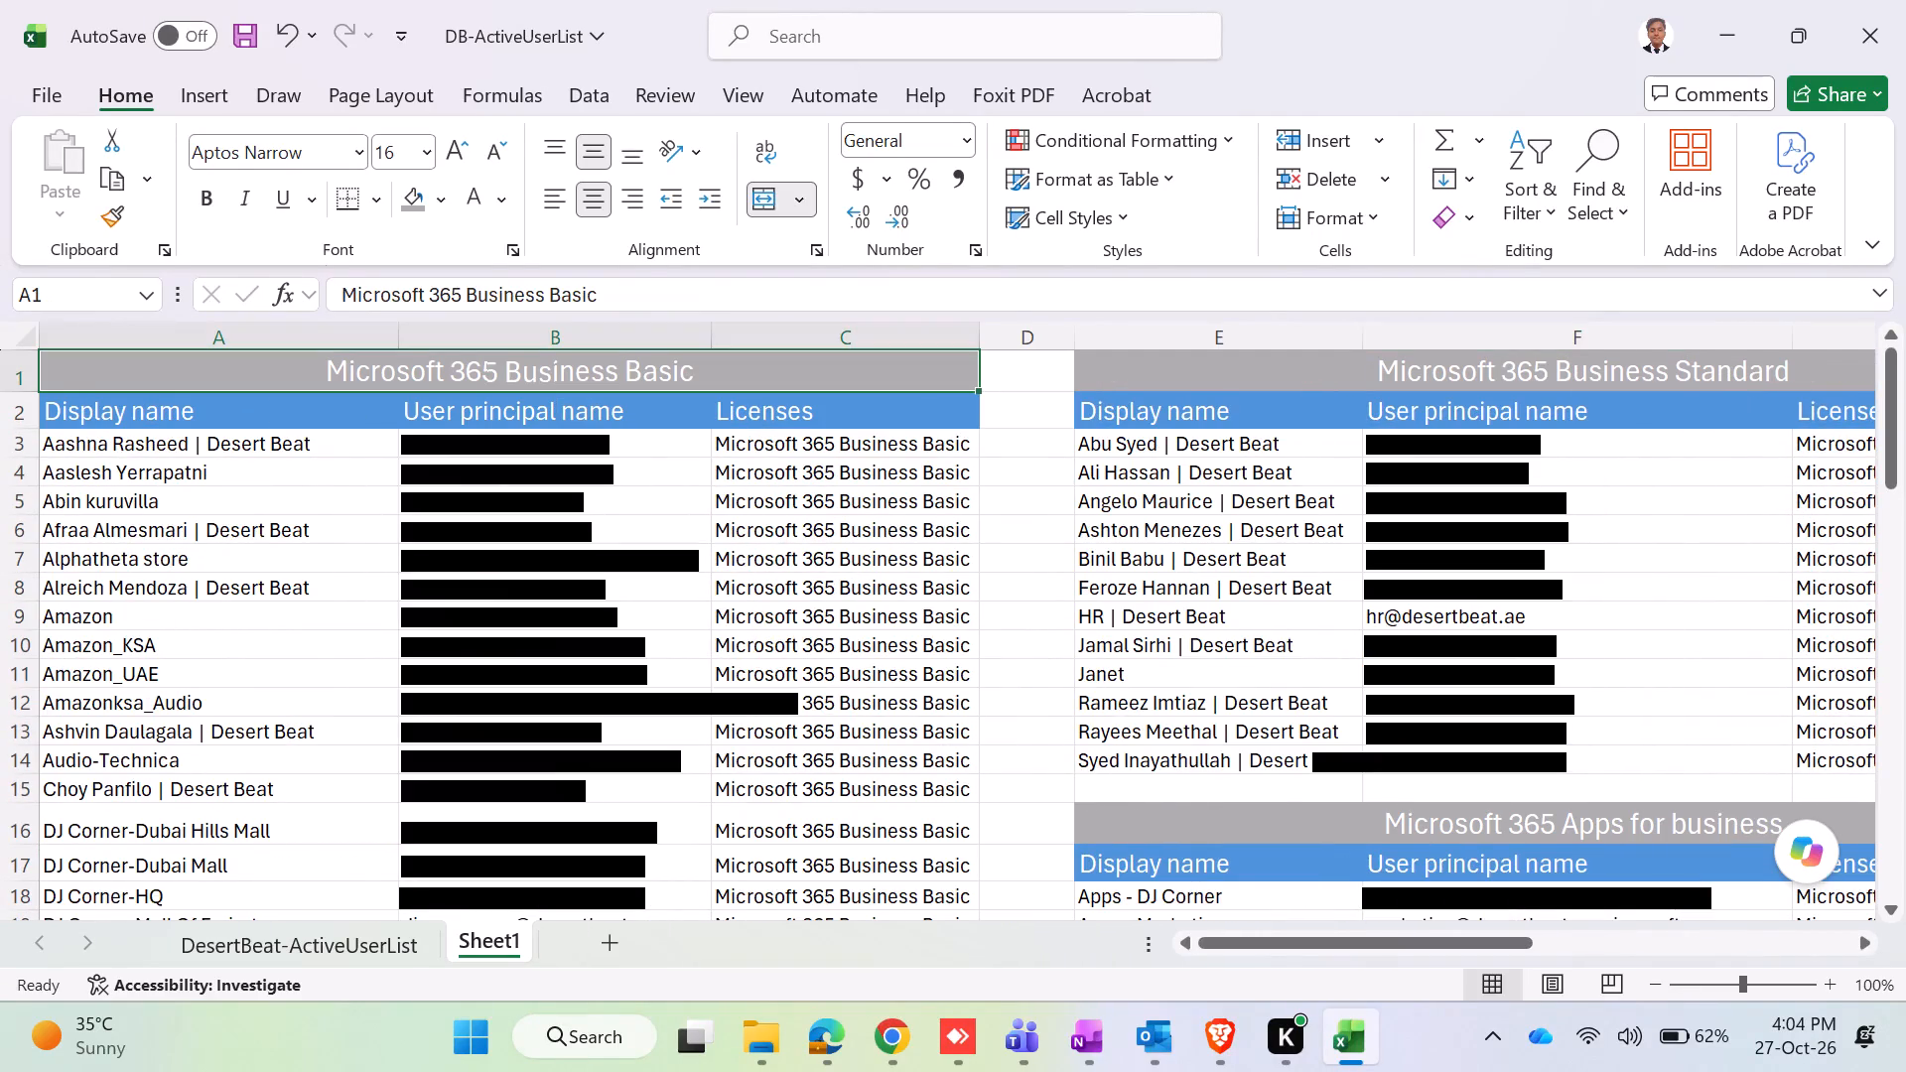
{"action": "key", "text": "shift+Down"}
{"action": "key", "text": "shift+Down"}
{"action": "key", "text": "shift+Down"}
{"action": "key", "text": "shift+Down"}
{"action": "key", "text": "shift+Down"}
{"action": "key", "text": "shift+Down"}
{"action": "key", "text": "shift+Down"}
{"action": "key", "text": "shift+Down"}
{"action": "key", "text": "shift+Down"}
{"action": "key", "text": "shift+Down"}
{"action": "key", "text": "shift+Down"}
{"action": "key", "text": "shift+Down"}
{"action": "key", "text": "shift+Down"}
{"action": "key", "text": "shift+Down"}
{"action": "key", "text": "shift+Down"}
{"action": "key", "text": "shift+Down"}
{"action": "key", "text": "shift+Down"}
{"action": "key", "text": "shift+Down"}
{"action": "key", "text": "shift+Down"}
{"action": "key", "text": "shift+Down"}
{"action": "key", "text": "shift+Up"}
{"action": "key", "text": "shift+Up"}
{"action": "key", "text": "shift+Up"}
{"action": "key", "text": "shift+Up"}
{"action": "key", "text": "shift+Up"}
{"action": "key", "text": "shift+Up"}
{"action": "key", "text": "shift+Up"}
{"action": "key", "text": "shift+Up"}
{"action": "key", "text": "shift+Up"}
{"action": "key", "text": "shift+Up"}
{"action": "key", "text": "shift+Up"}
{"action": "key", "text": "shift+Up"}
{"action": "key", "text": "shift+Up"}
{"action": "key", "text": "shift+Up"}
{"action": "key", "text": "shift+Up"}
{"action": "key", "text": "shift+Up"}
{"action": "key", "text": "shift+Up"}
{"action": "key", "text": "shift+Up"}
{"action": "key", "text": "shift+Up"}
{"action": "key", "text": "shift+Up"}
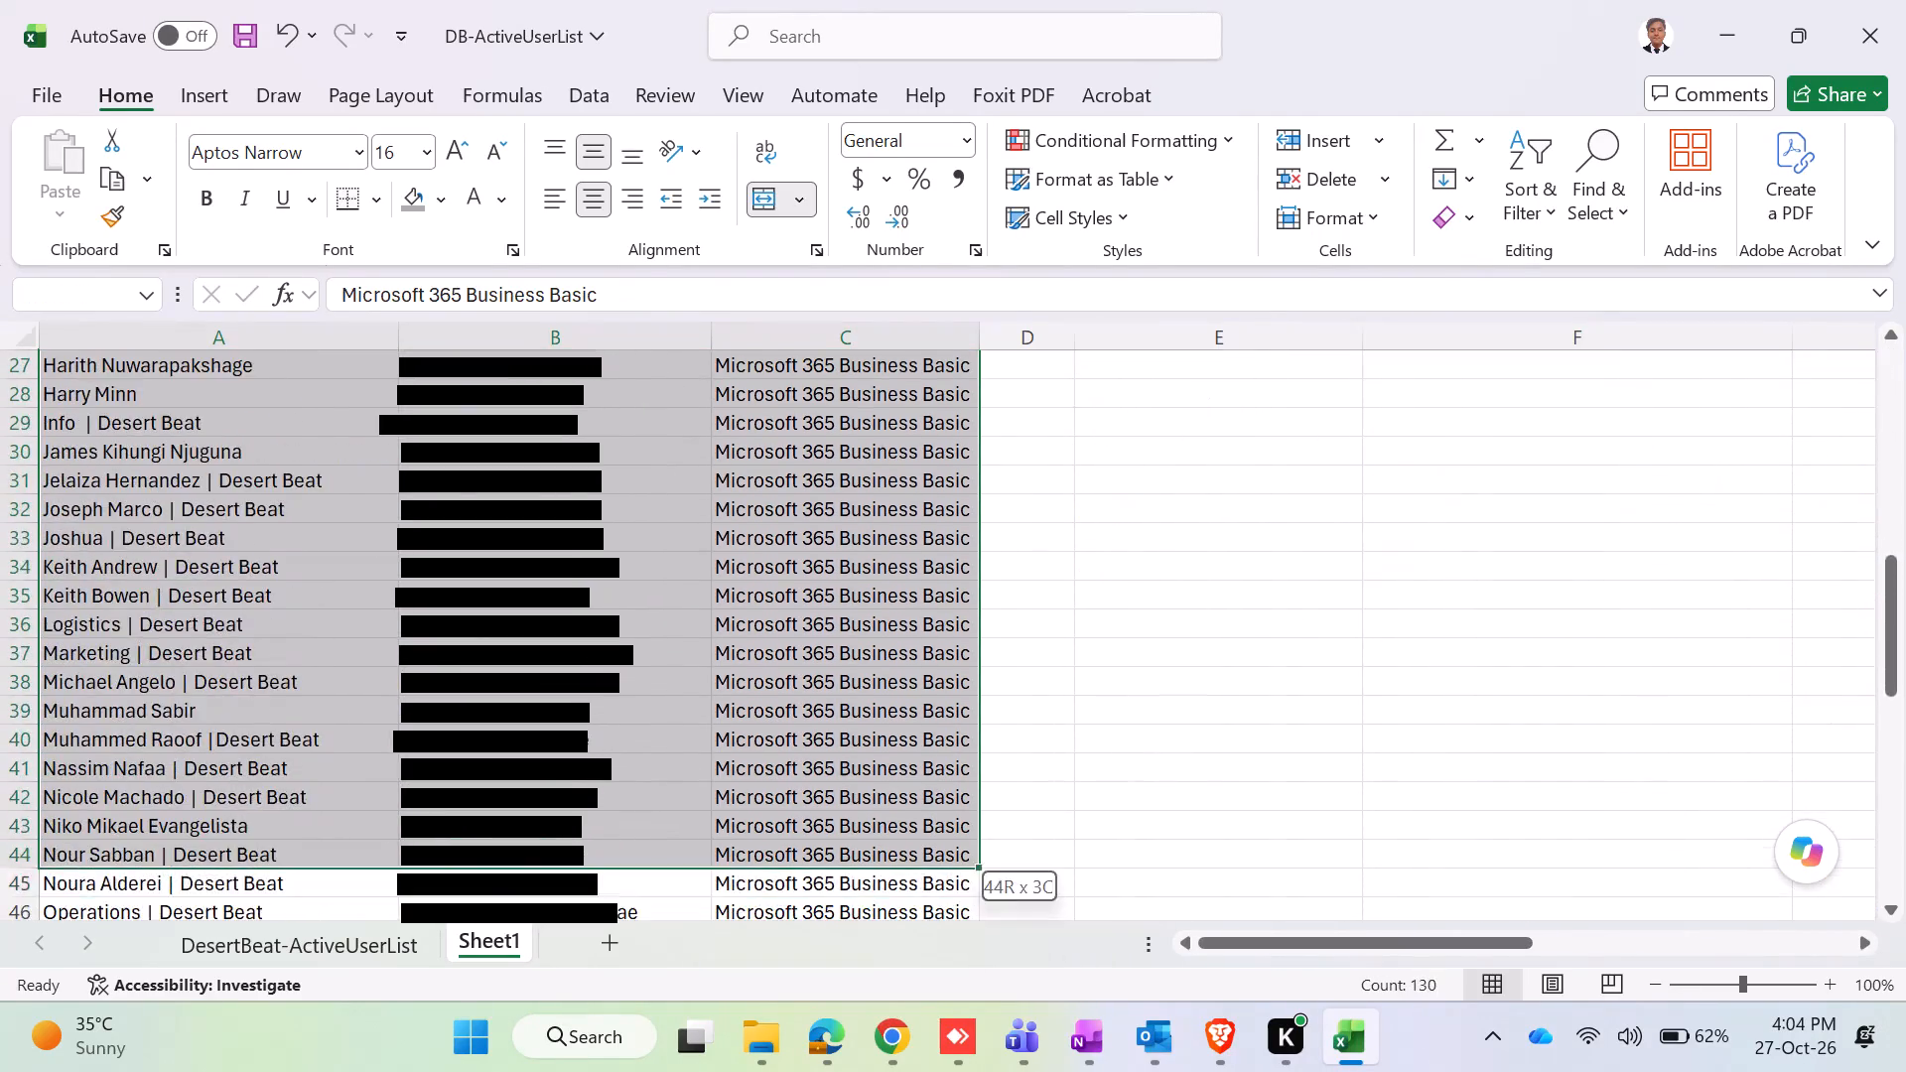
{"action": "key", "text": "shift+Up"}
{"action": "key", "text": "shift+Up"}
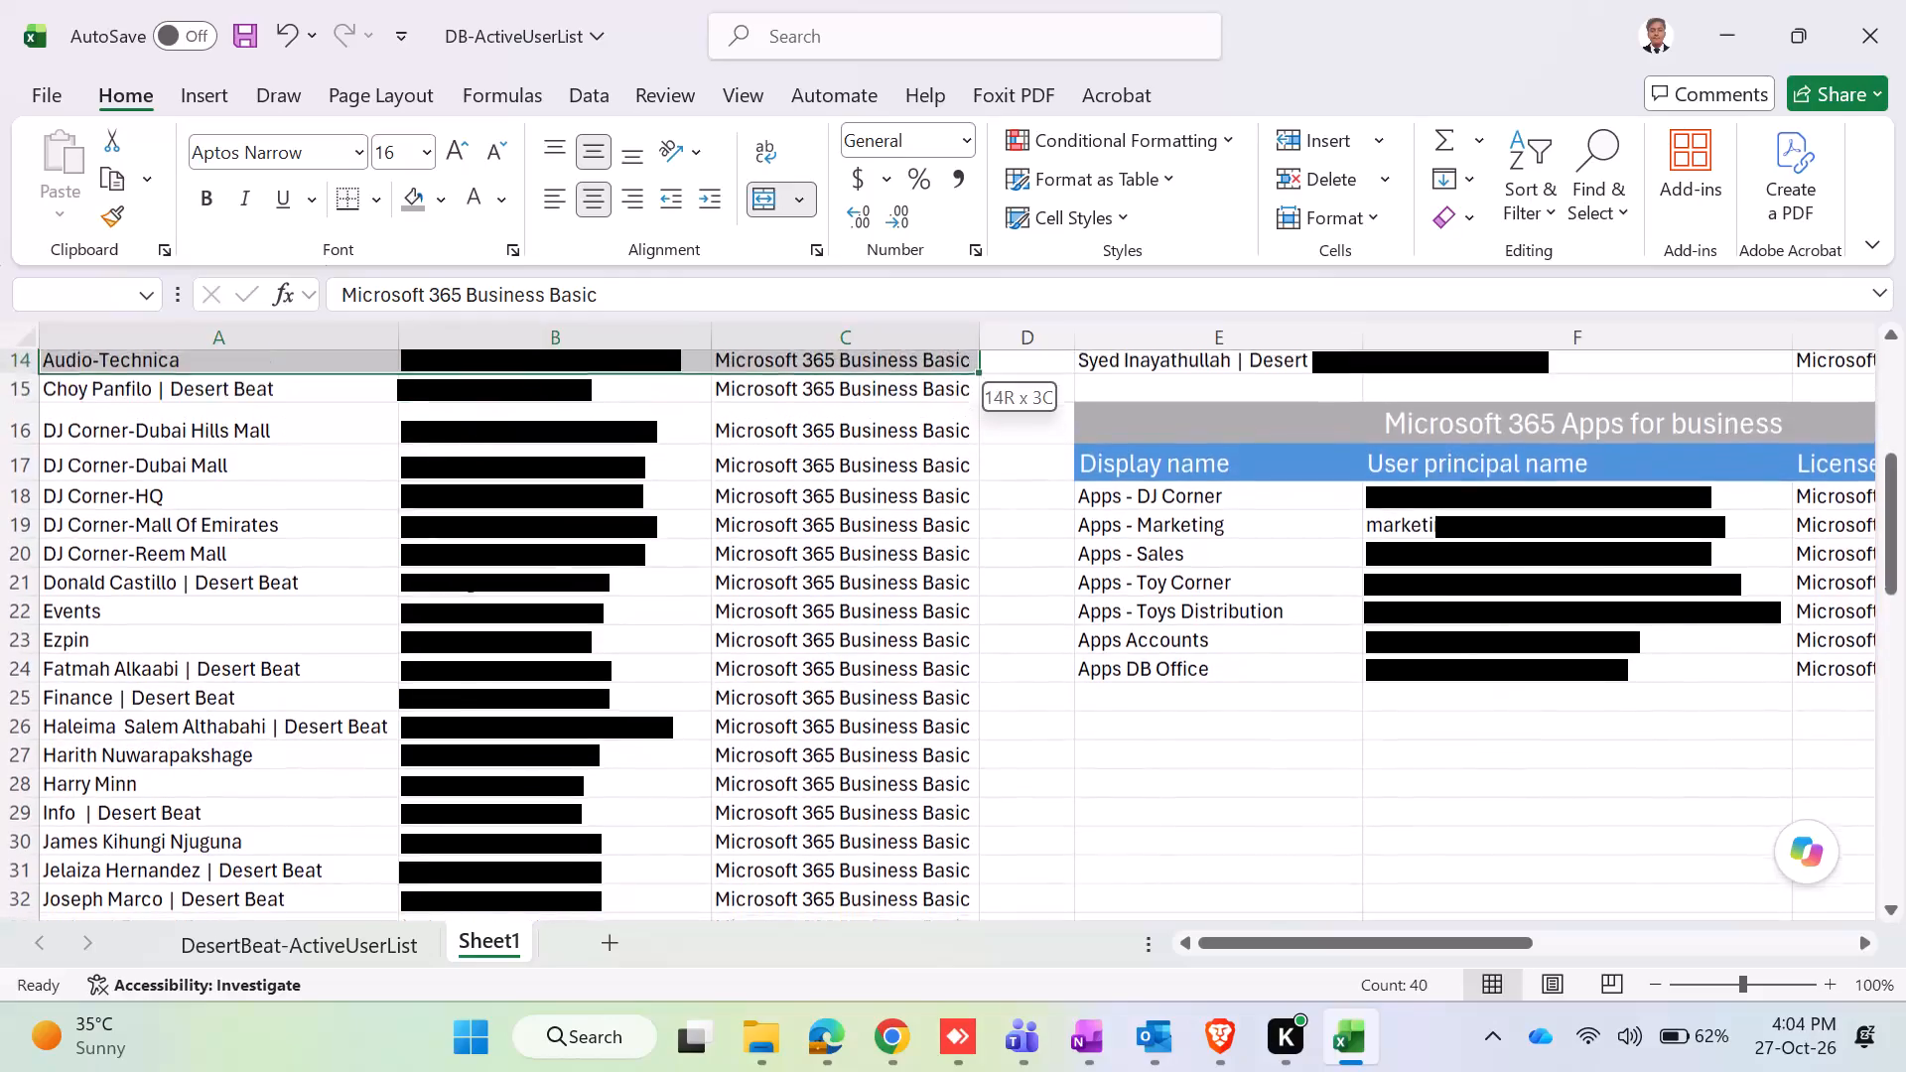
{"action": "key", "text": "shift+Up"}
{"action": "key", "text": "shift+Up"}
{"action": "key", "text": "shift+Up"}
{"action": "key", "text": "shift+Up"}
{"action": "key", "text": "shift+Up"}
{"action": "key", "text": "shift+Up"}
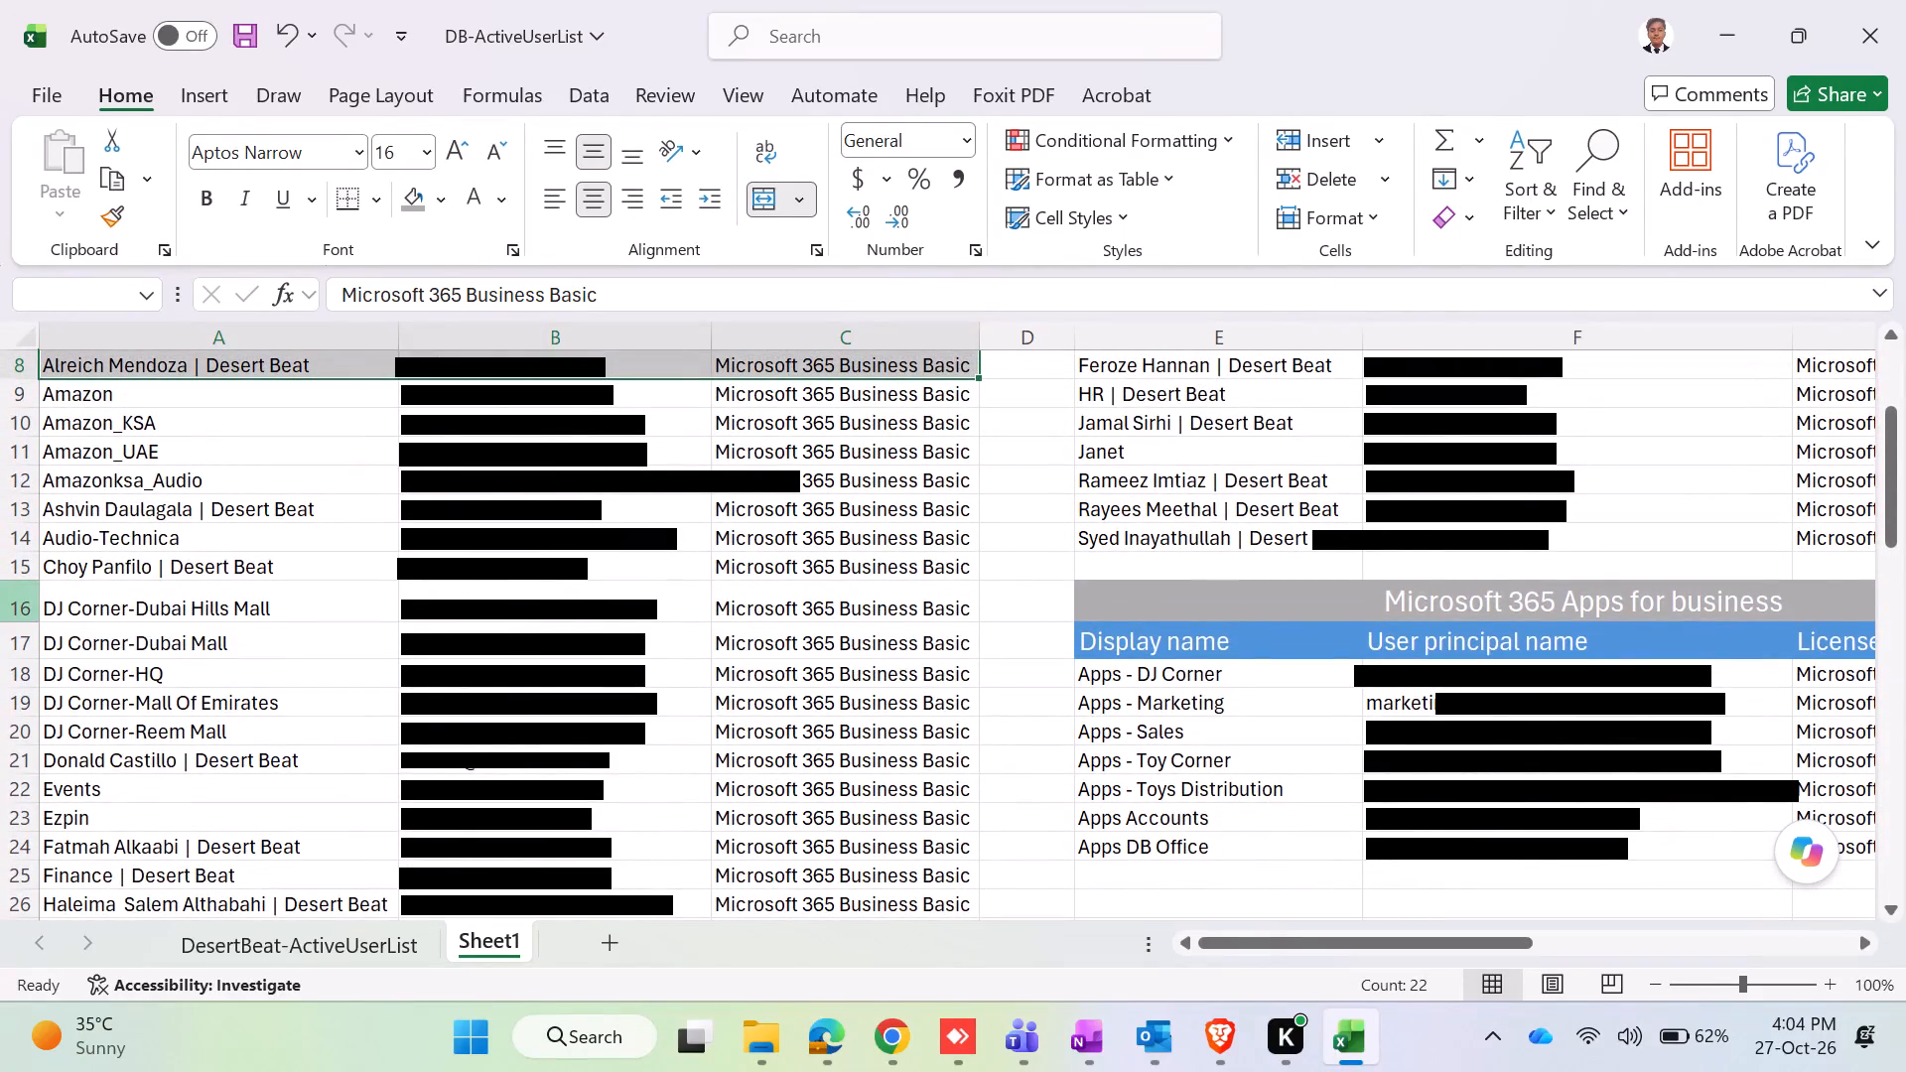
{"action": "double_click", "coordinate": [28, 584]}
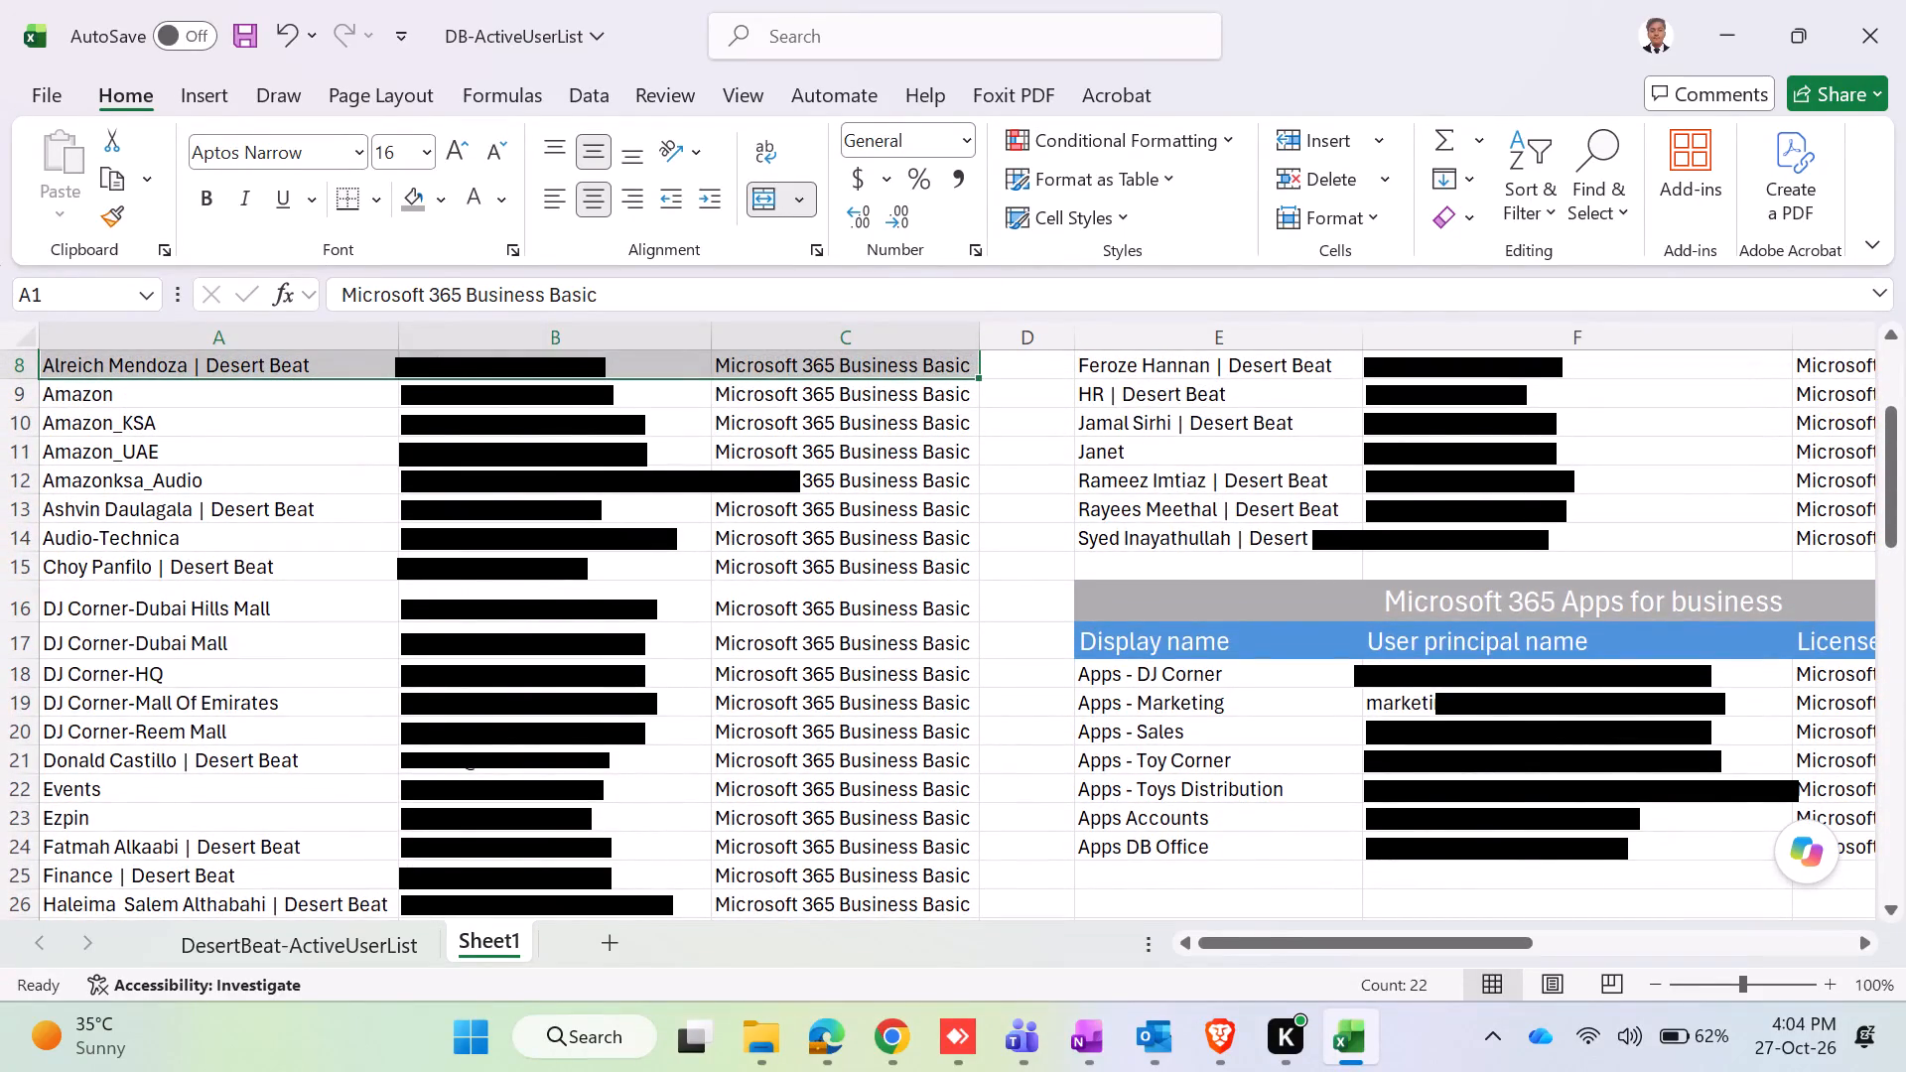
Apply All Borders to the whole Microsoft 365 Business Basic group, A1 to C71, including its title and headers.
{"action": "scroll", "coordinate": [388, 695], "scroll_direction": "up", "scroll_amount": 5}
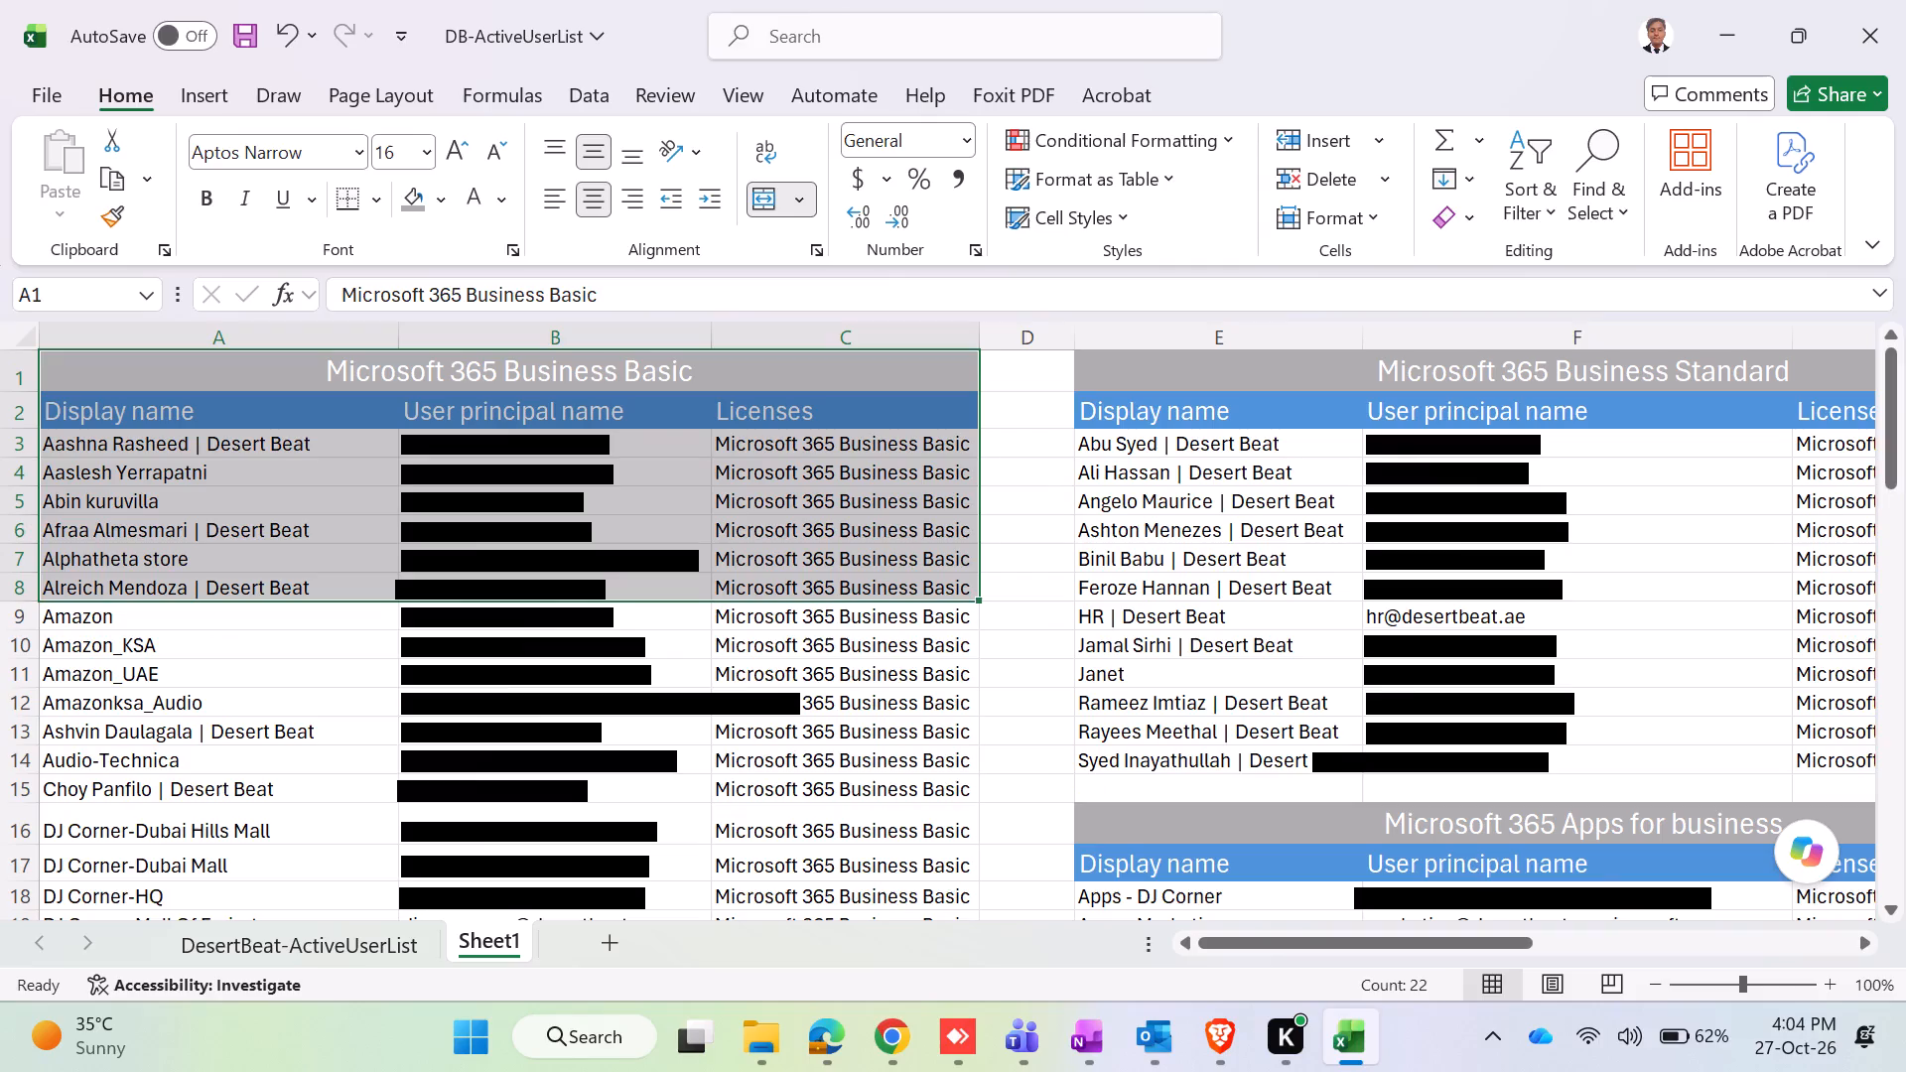
{"action": "scroll", "coordinate": [445, 720], "scroll_direction": "down", "scroll_amount": 6}
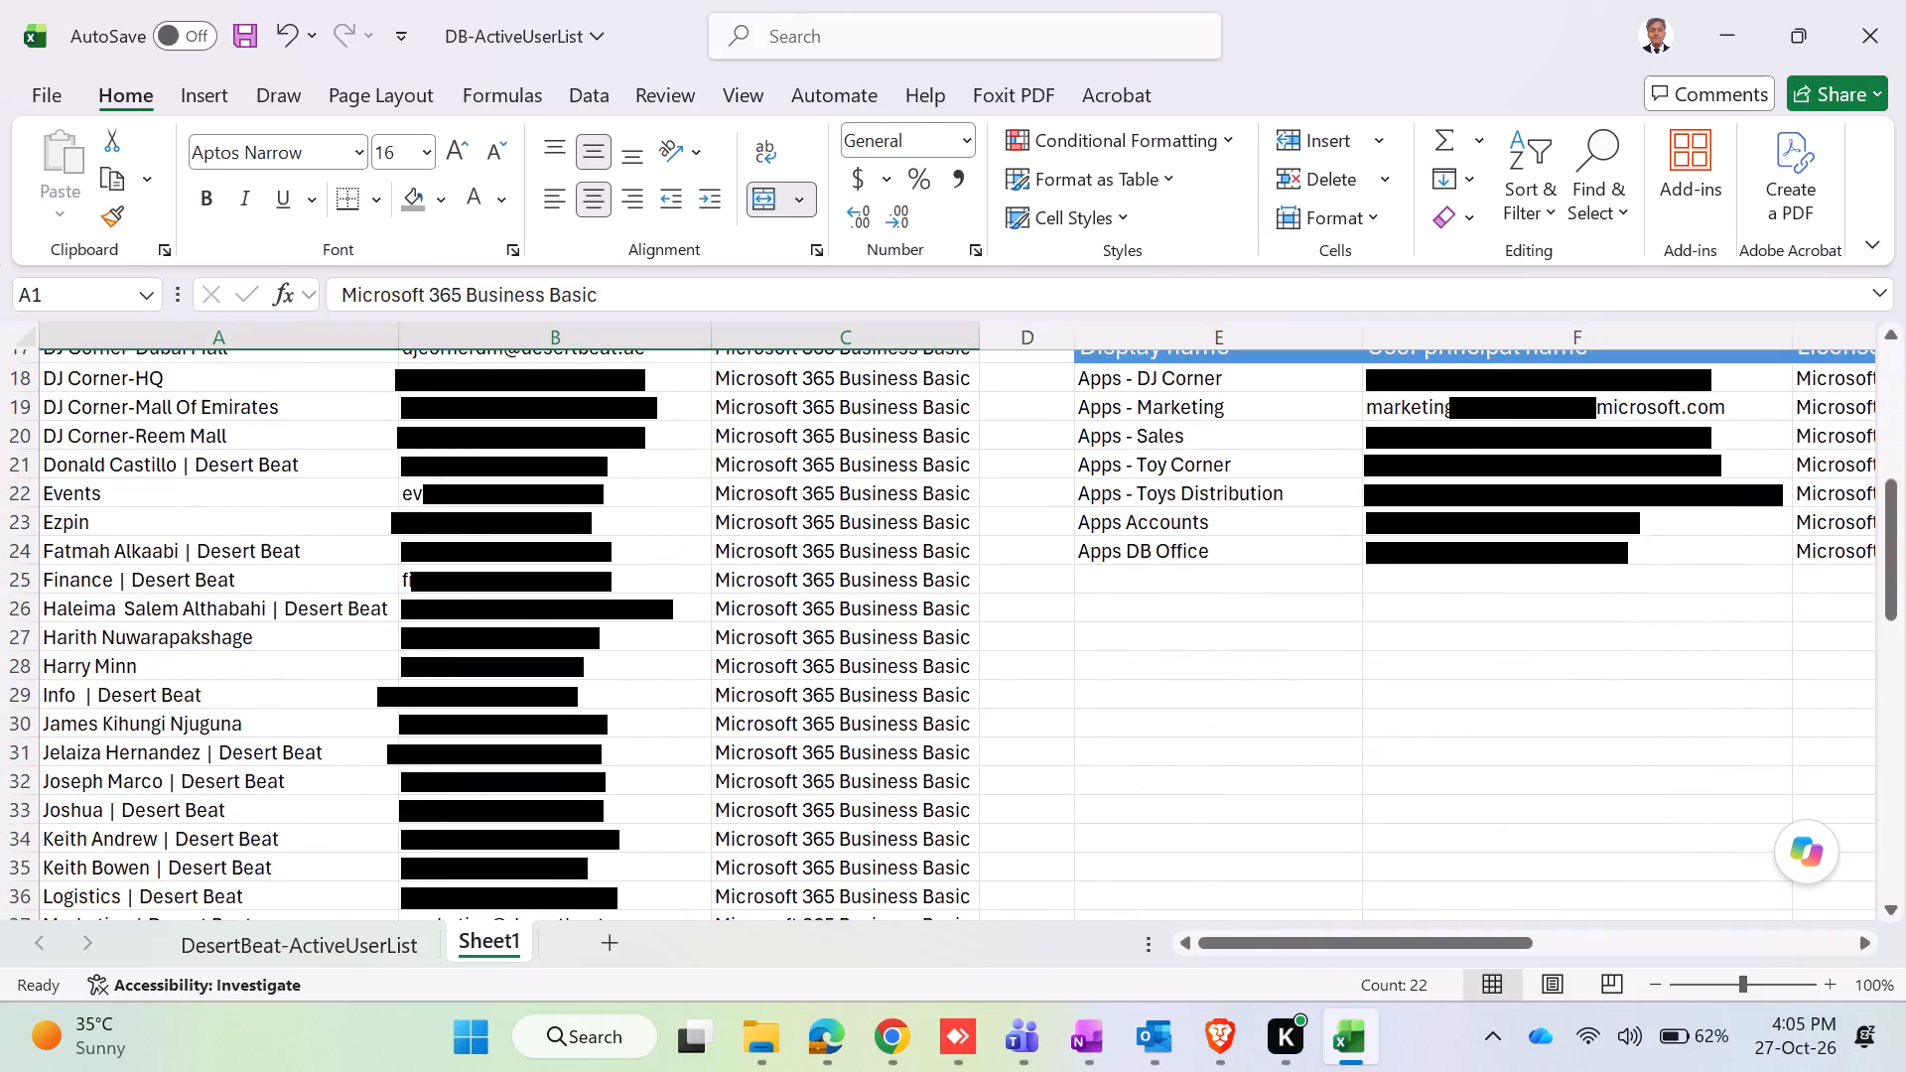
{"action": "scroll", "coordinate": [454, 720], "scroll_direction": "down", "scroll_amount": 1}
{"action": "scroll", "coordinate": [454, 720], "scroll_direction": "up", "scroll_amount": 8}
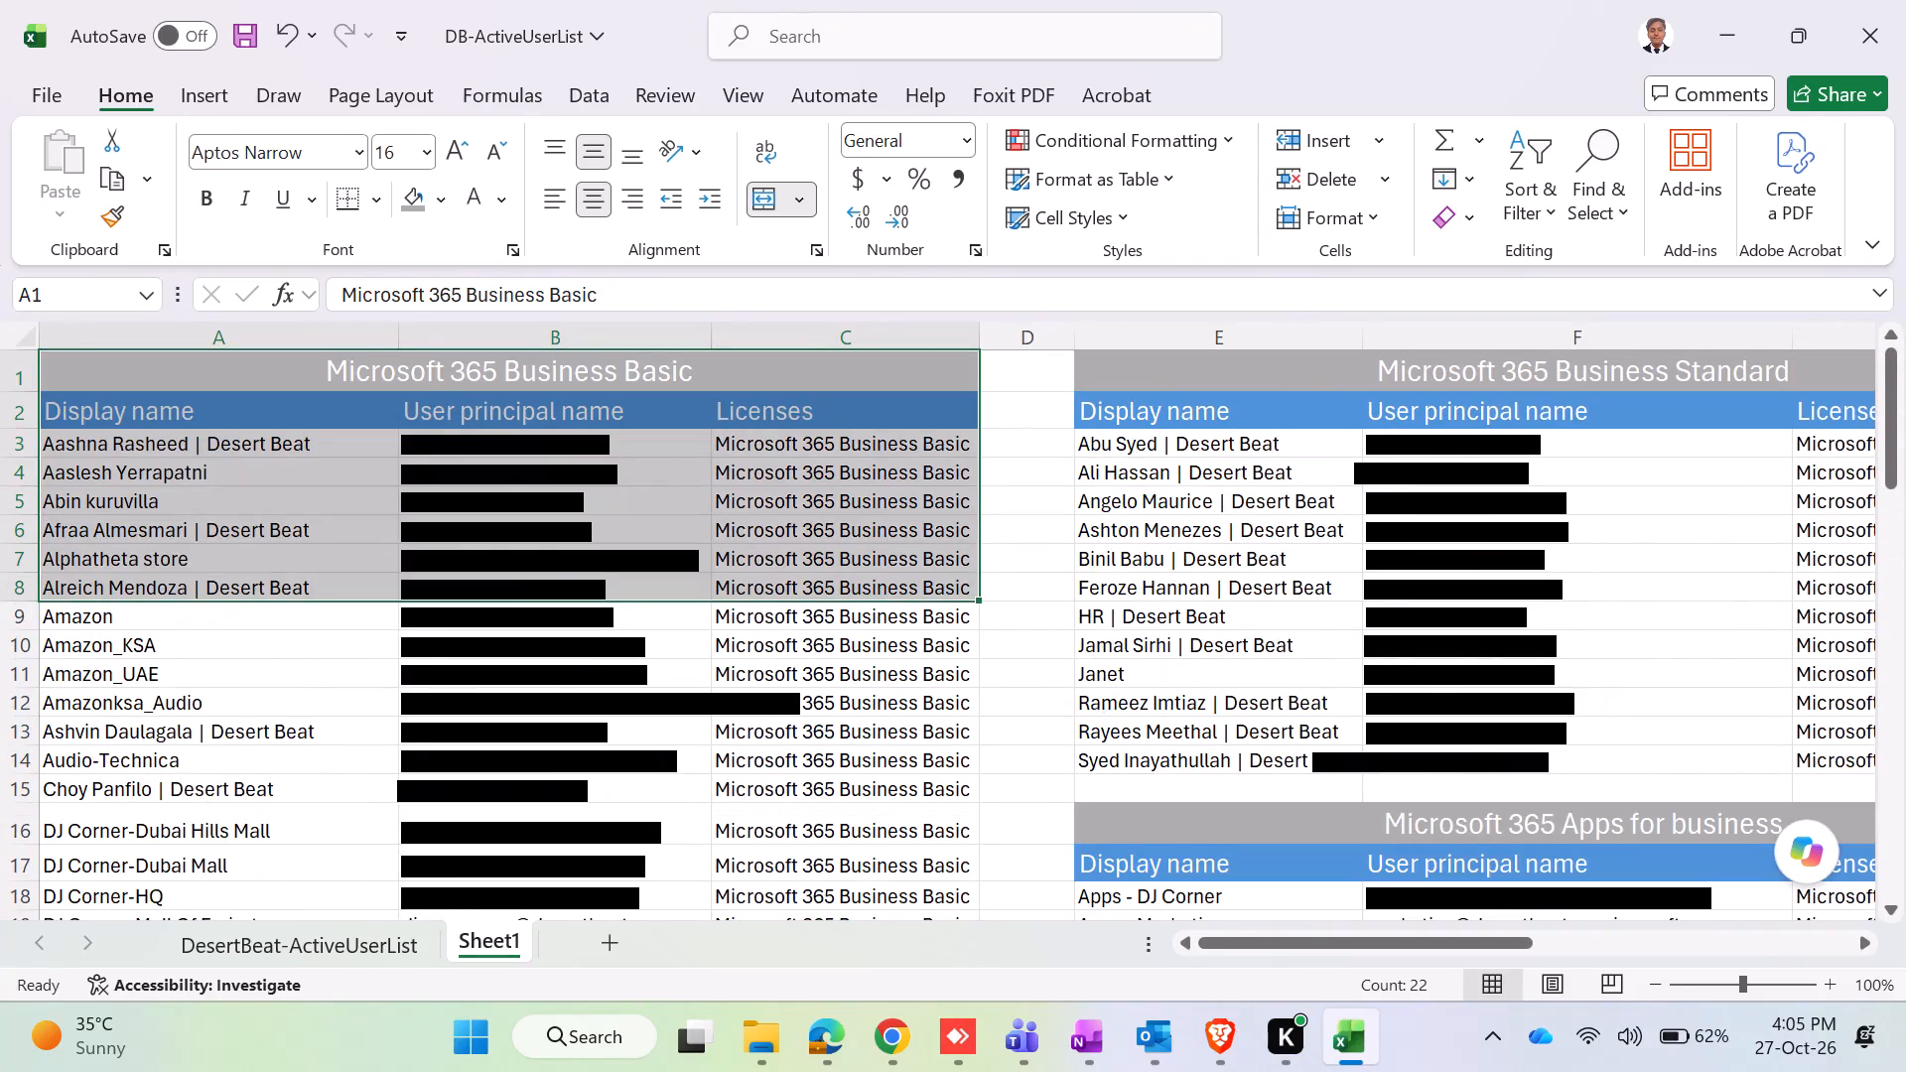
{"action": "scroll", "coordinate": [400, 699], "scroll_direction": "up", "scroll_amount": 5}
{"action": "left_click", "coordinate": [309, 377]}
{"action": "key", "text": "shift+Down"}
{"action": "key", "text": "shift+Down"}
{"action": "key", "text": "shift+Down"}
{"action": "key", "text": "shift+Down"}
{"action": "key", "text": "shift+Down"}
{"action": "key", "text": "shift+Down"}
{"action": "key", "text": "shift+Down"}
{"action": "key", "text": "shift+Down"}
{"action": "key", "text": "shift+Down"}
{"action": "key", "text": "shift+Down"}
{"action": "key", "text": "shift+Down"}
{"action": "key", "text": "shift+Down"}
{"action": "key", "text": "shift+Down"}
{"action": "key", "text": "shift+Down"}
{"action": "key", "text": "shift+Down"}
{"action": "key", "text": "shift+Down"}
{"action": "key", "text": "shift+Down"}
{"action": "key", "text": "shift+Down"}
{"action": "key", "text": "shift+Down"}
{"action": "key", "text": "shift+Down"}
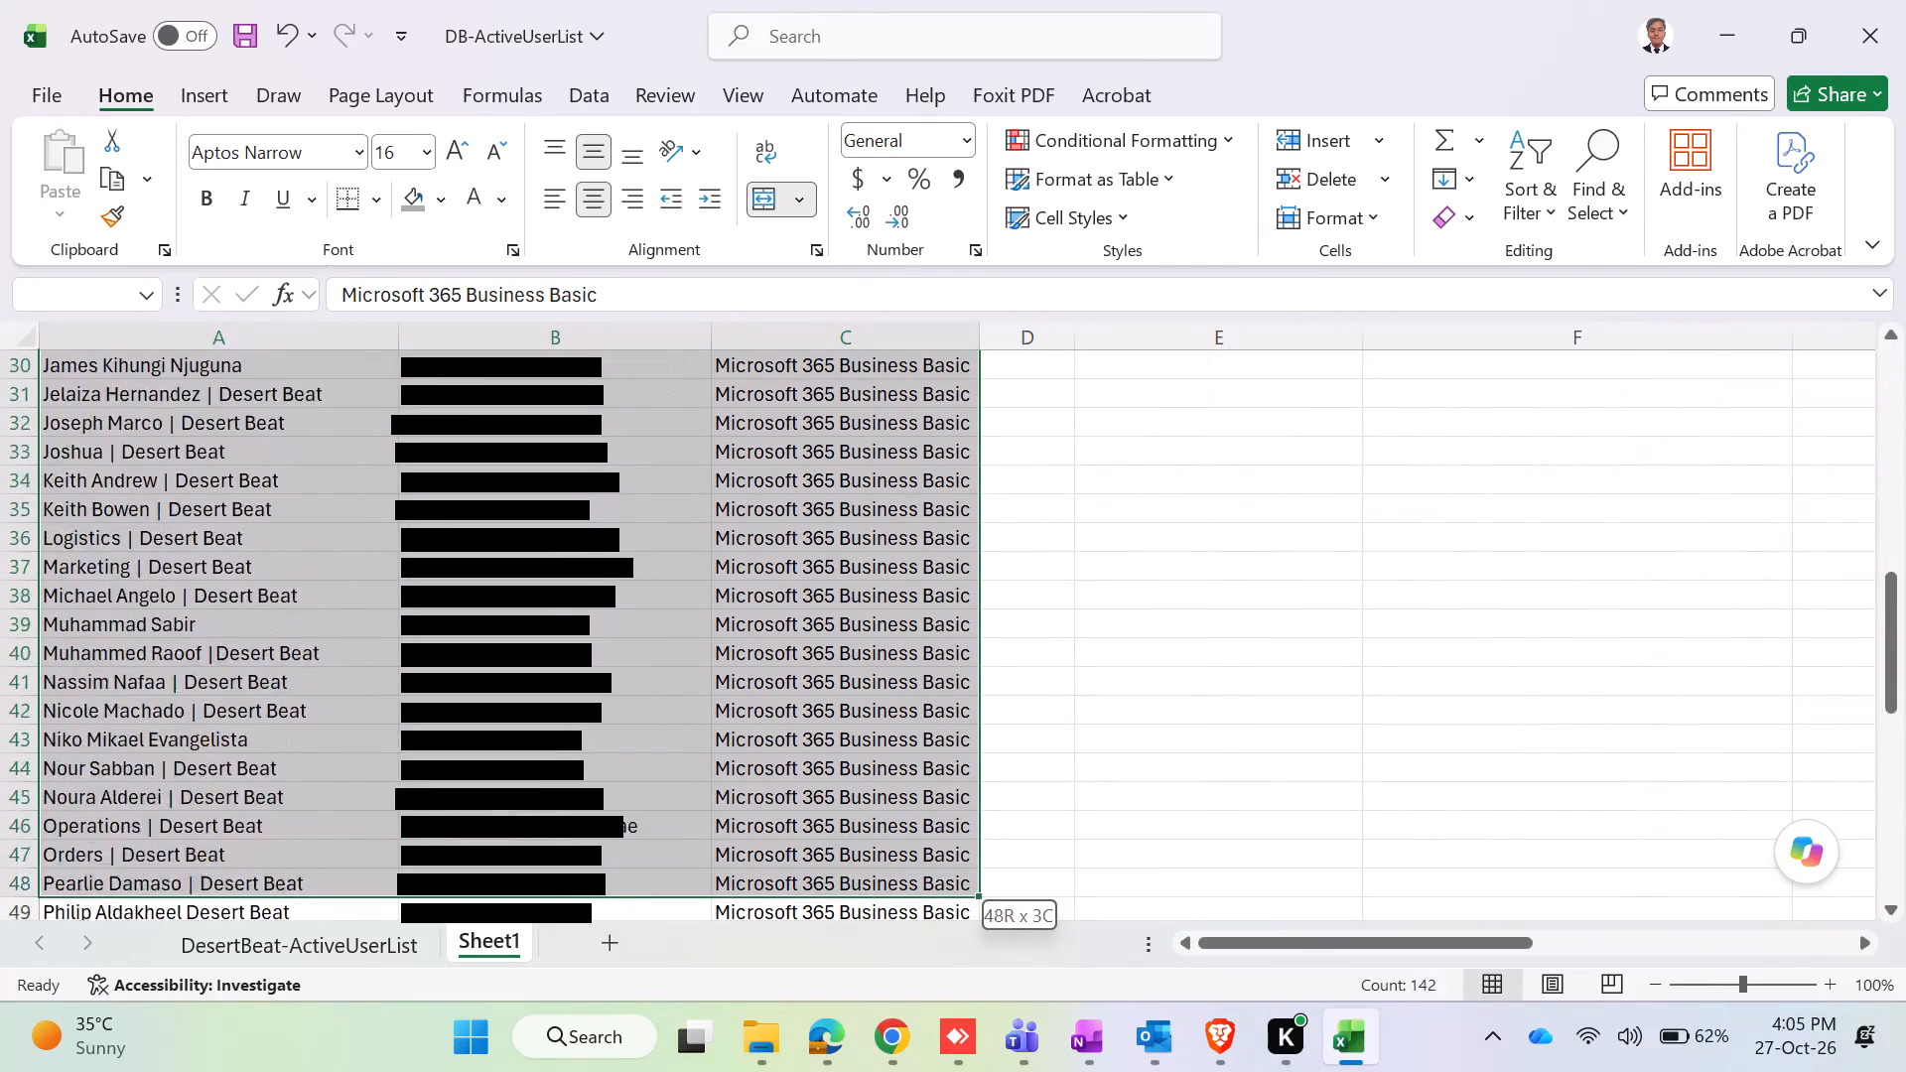
{"action": "key", "text": "shift+Up"}
{"action": "key", "text": "shift+Up"}
{"action": "key", "text": "shift+Up"}
{"action": "key", "text": "shift+Up"}
{"action": "key", "text": "shift+Up"}
{"action": "key", "text": "shift+Up"}
{"action": "key", "text": "shift+Up"}
{"action": "key", "text": "shift+Up"}
{"action": "key", "text": "shift+Up"}
{"action": "key", "text": "shift+Up"}
{"action": "key", "text": "shift+Up"}
{"action": "key", "text": "shift+Up"}
{"action": "key", "text": "shift+Up"}
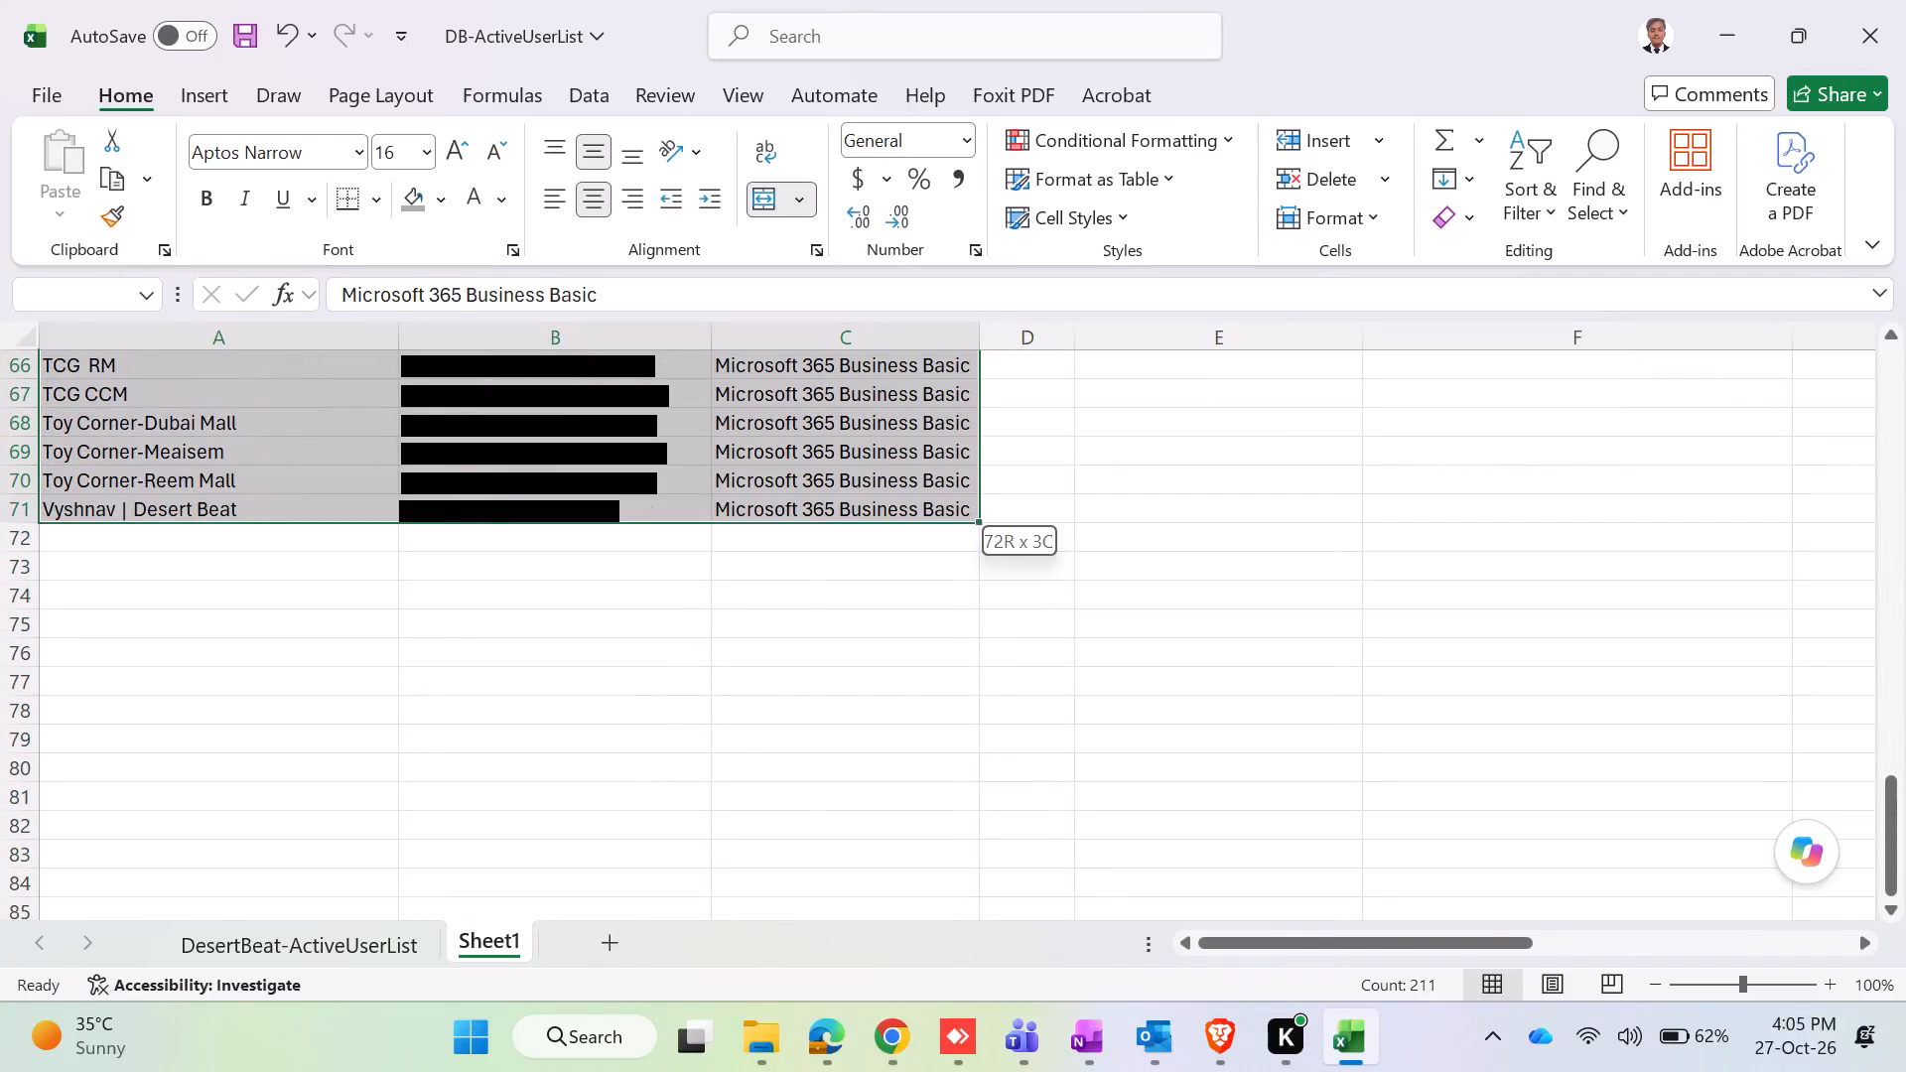
{"action": "key", "text": "shift+Up"}
{"action": "key", "text": "shift+Down"}
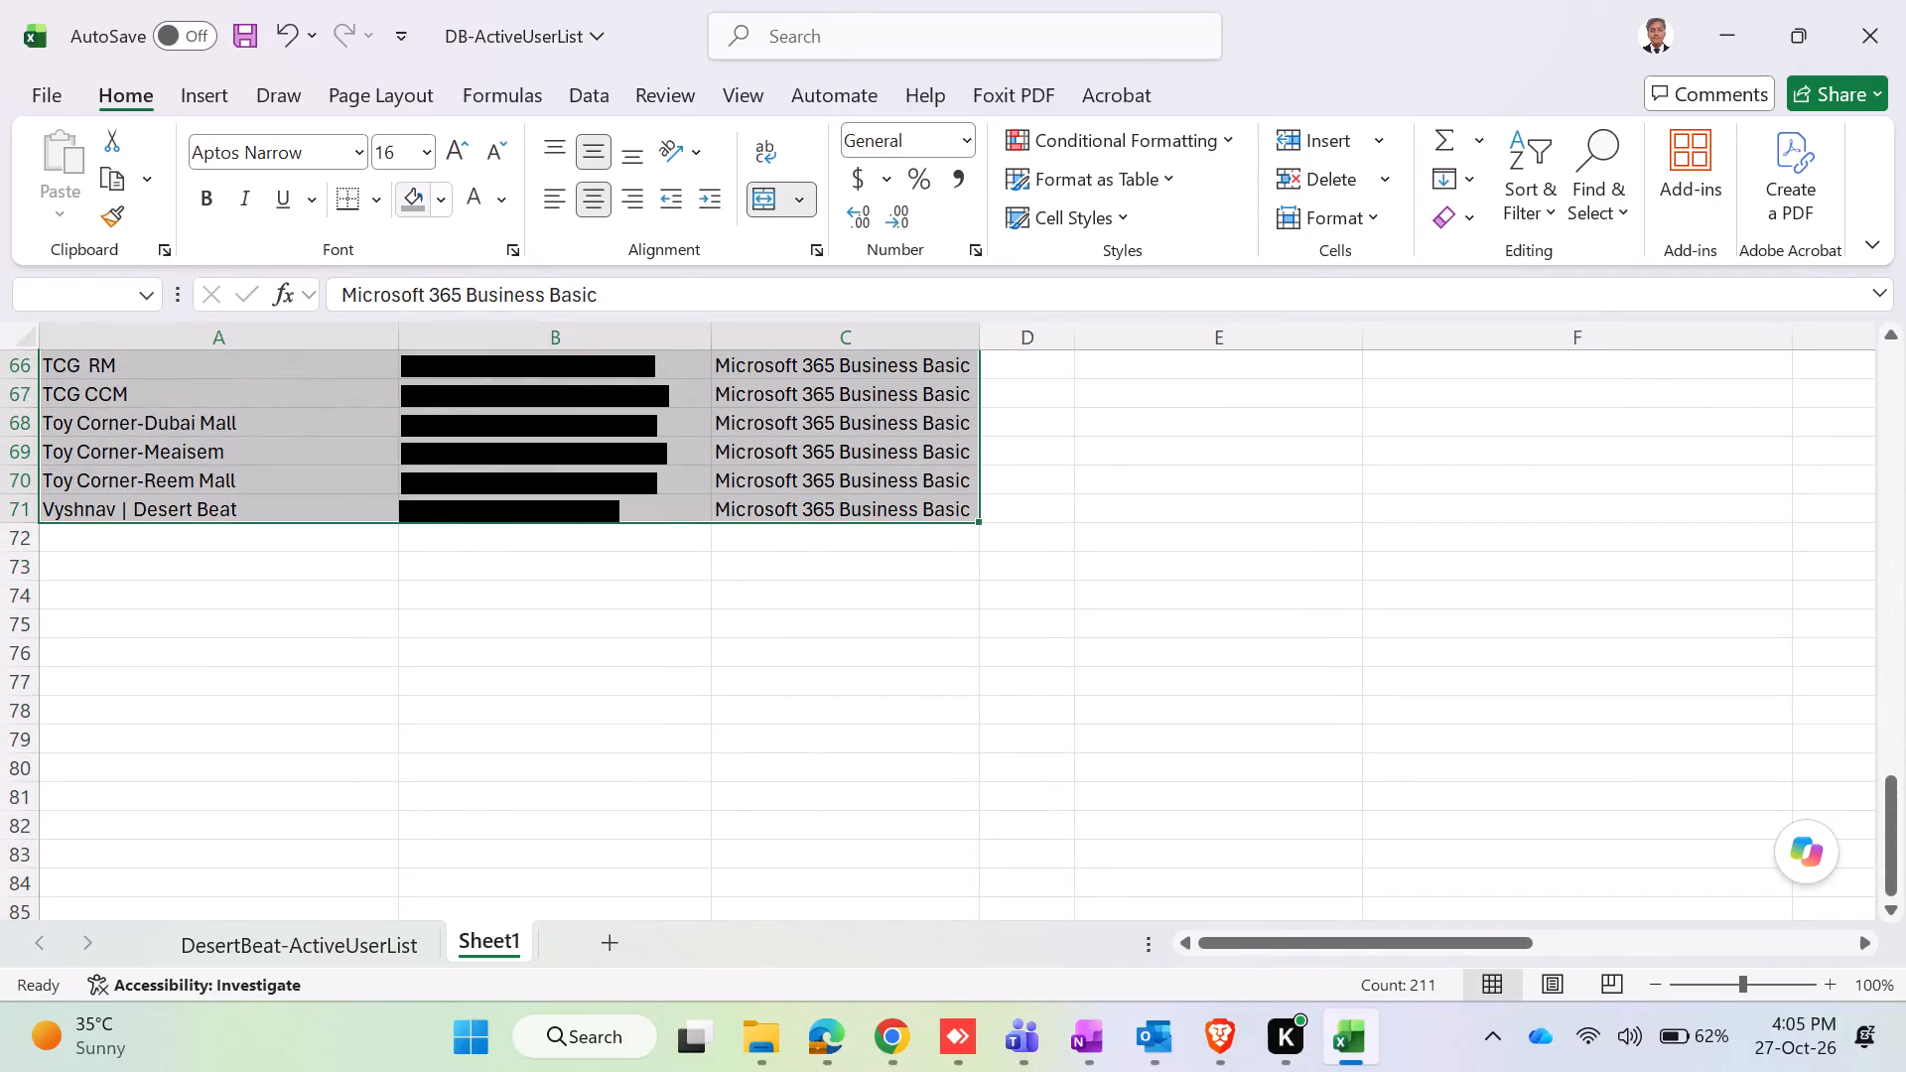
{"action": "left_click", "coordinate": [380, 196]}
{"action": "left_click", "coordinate": [399, 507]}
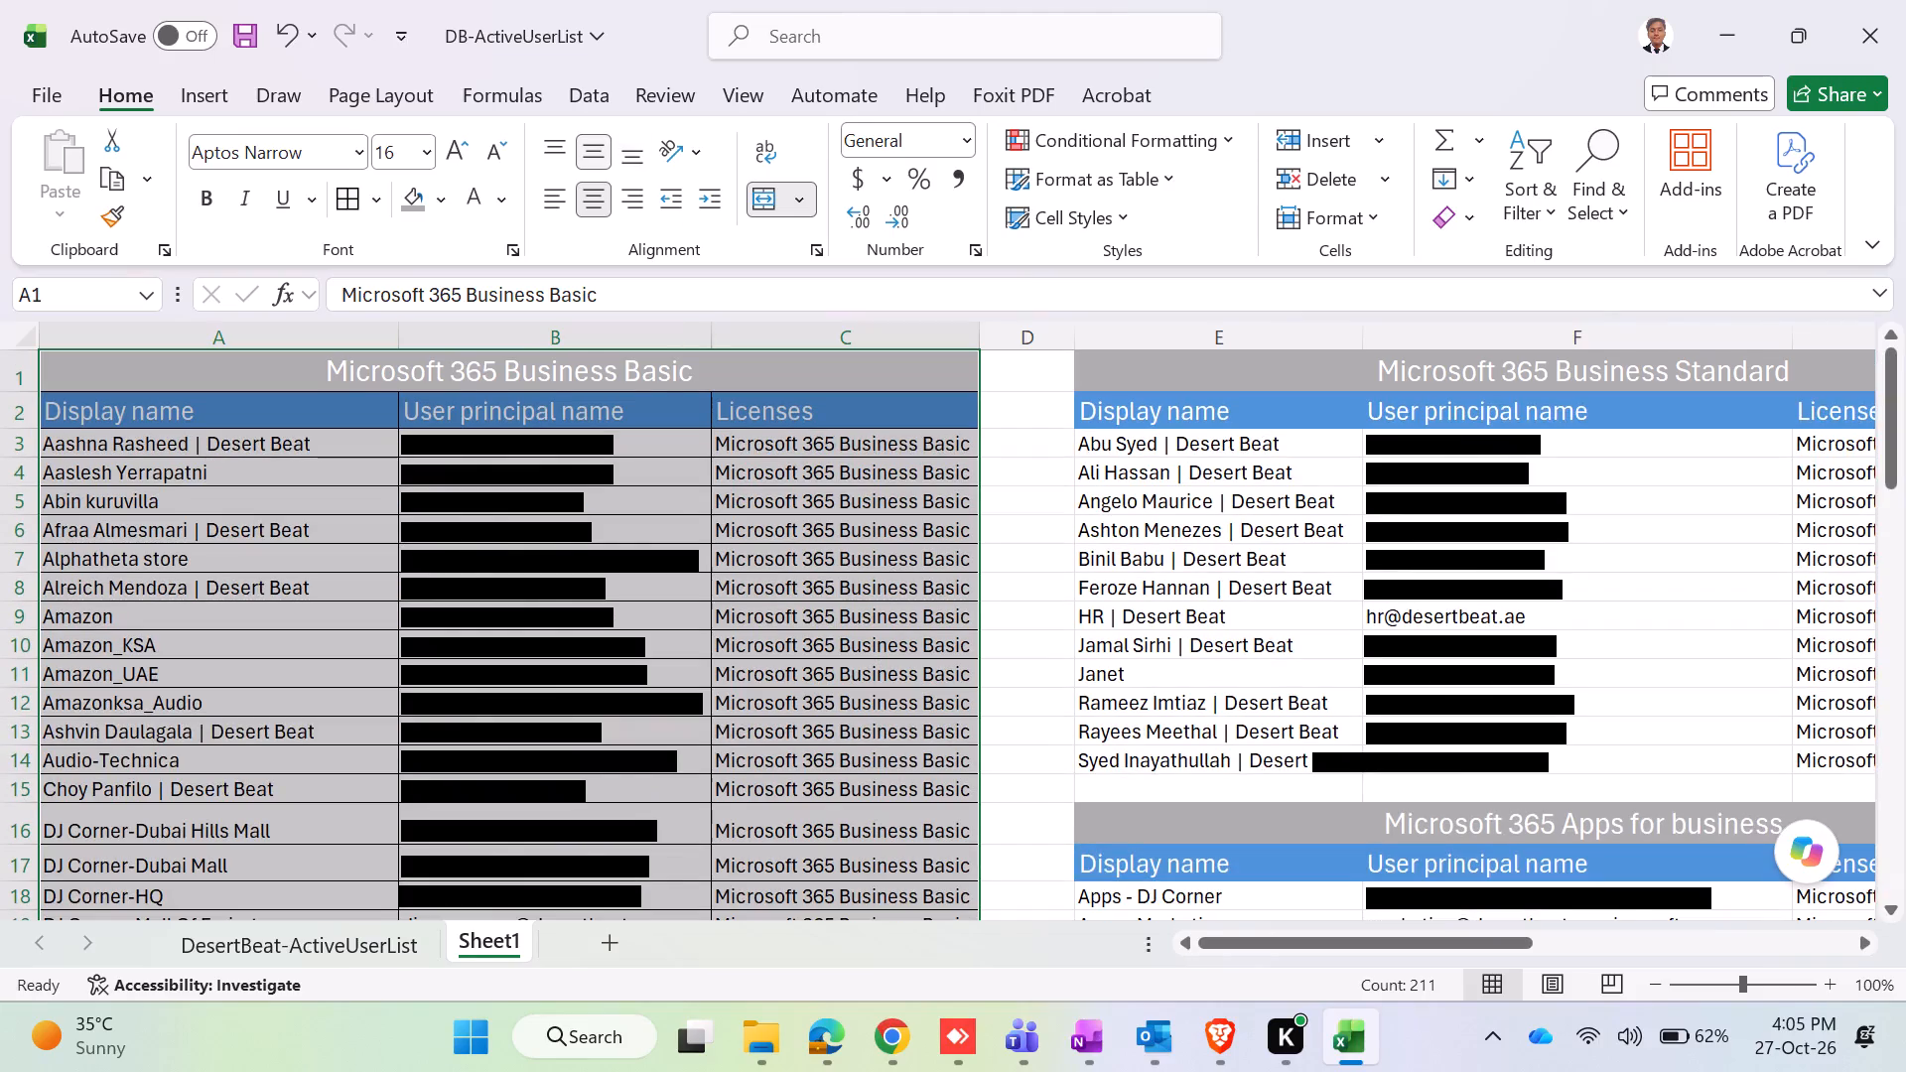
Centre the contents of the Microsoft 365 Business Basic group, A1 to C71, both vertically and horizontally.
{"action": "left_click", "coordinate": [589, 150]}
{"action": "left_click", "coordinate": [588, 152]}
{"action": "left_click", "coordinate": [592, 204]}
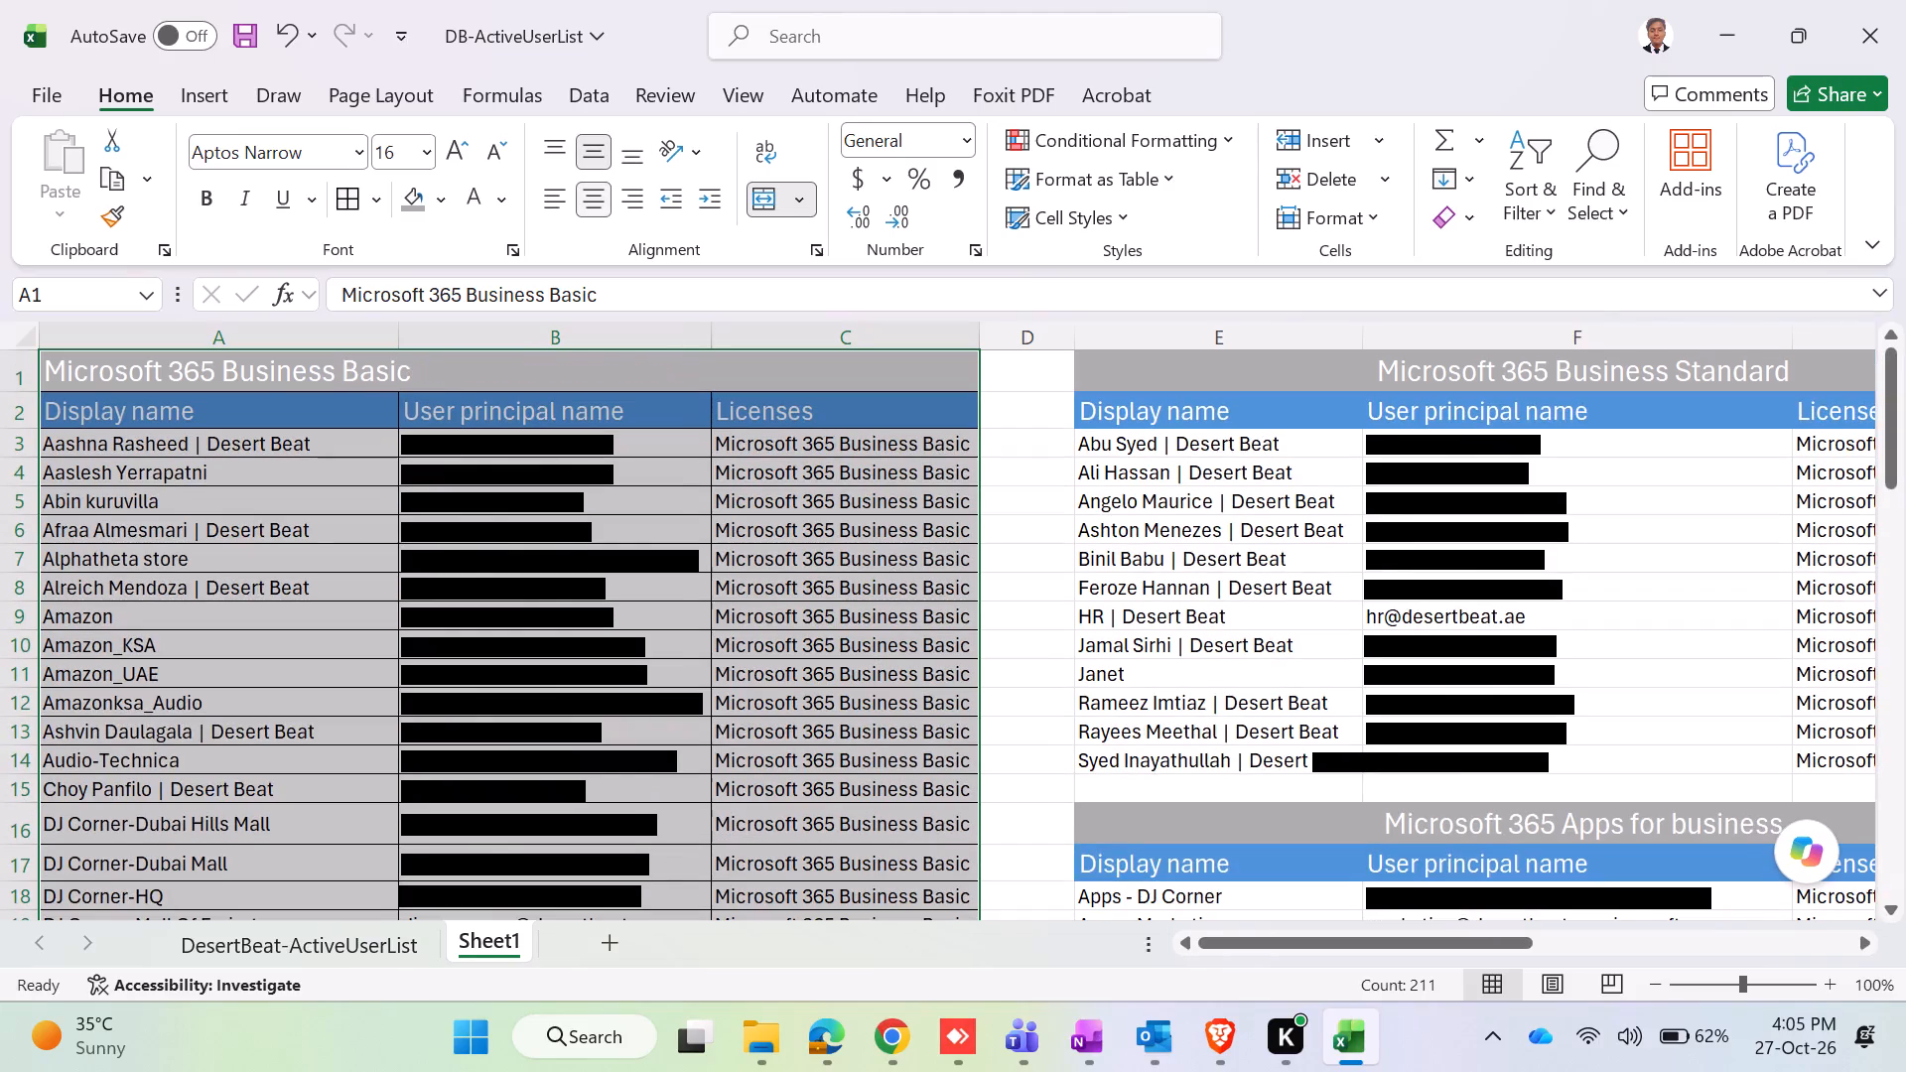
{"action": "left_click", "coordinate": [592, 204]}
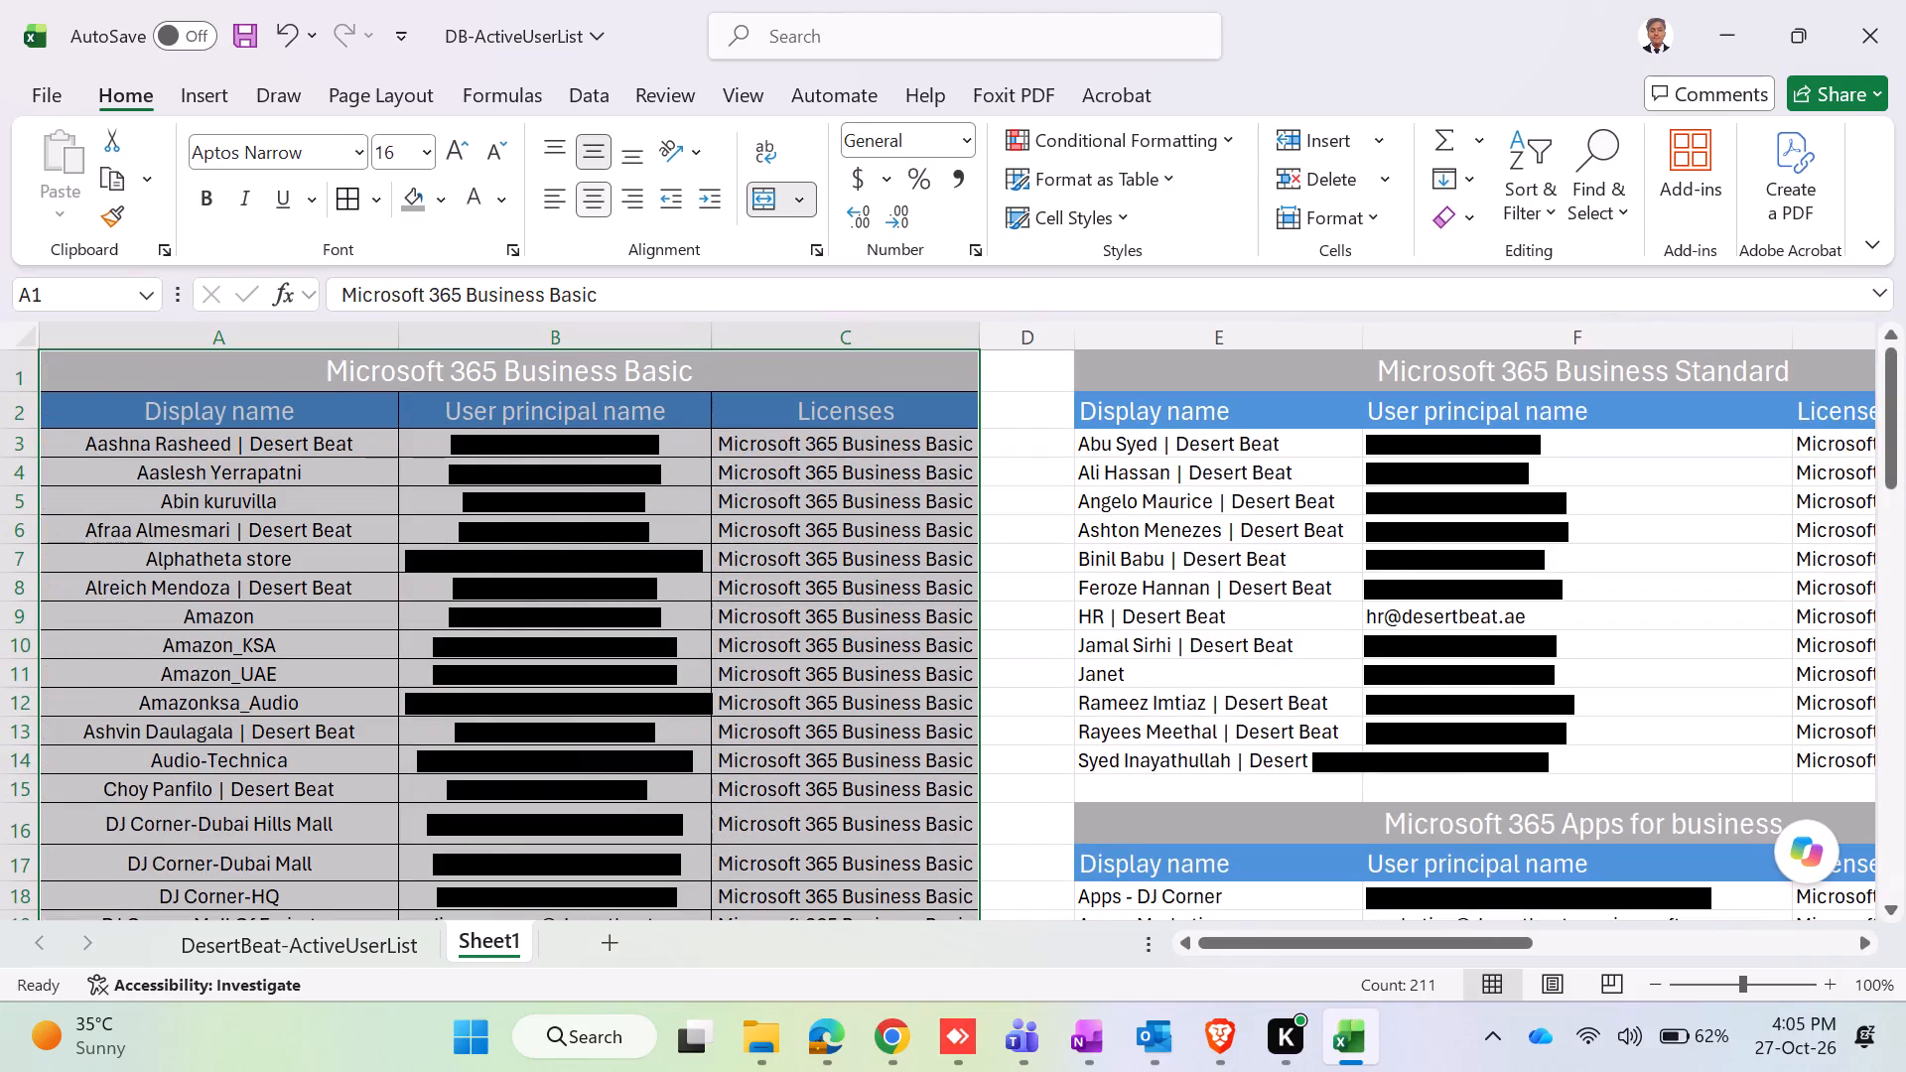
{"action": "scroll", "coordinate": [717, 487], "scroll_direction": "down", "scroll_amount": 15}
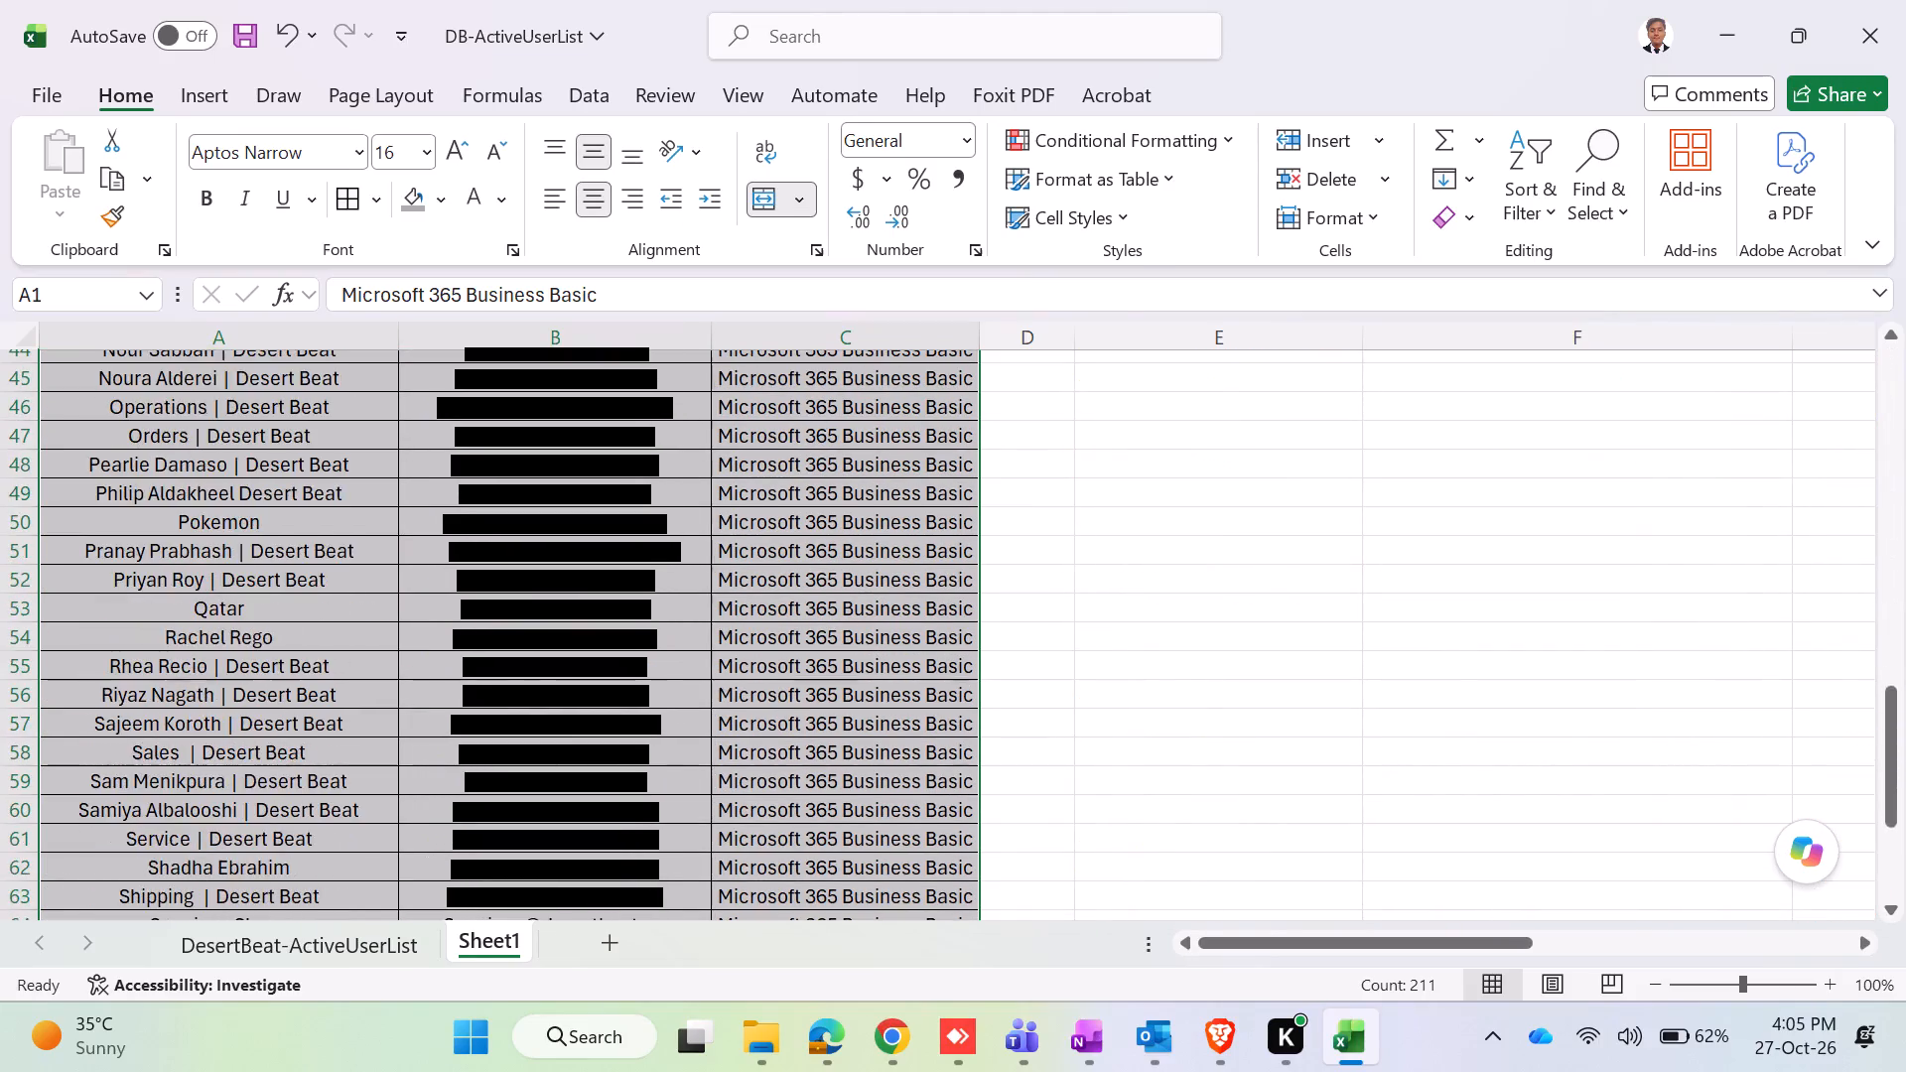
{"action": "scroll", "coordinate": [720, 488], "scroll_direction": "down", "scroll_amount": 5}
{"action": "scroll", "coordinate": [720, 488], "scroll_direction": "up", "scroll_amount": 20}
{"action": "scroll", "coordinate": [720, 488], "scroll_direction": "up", "scroll_amount": 4}
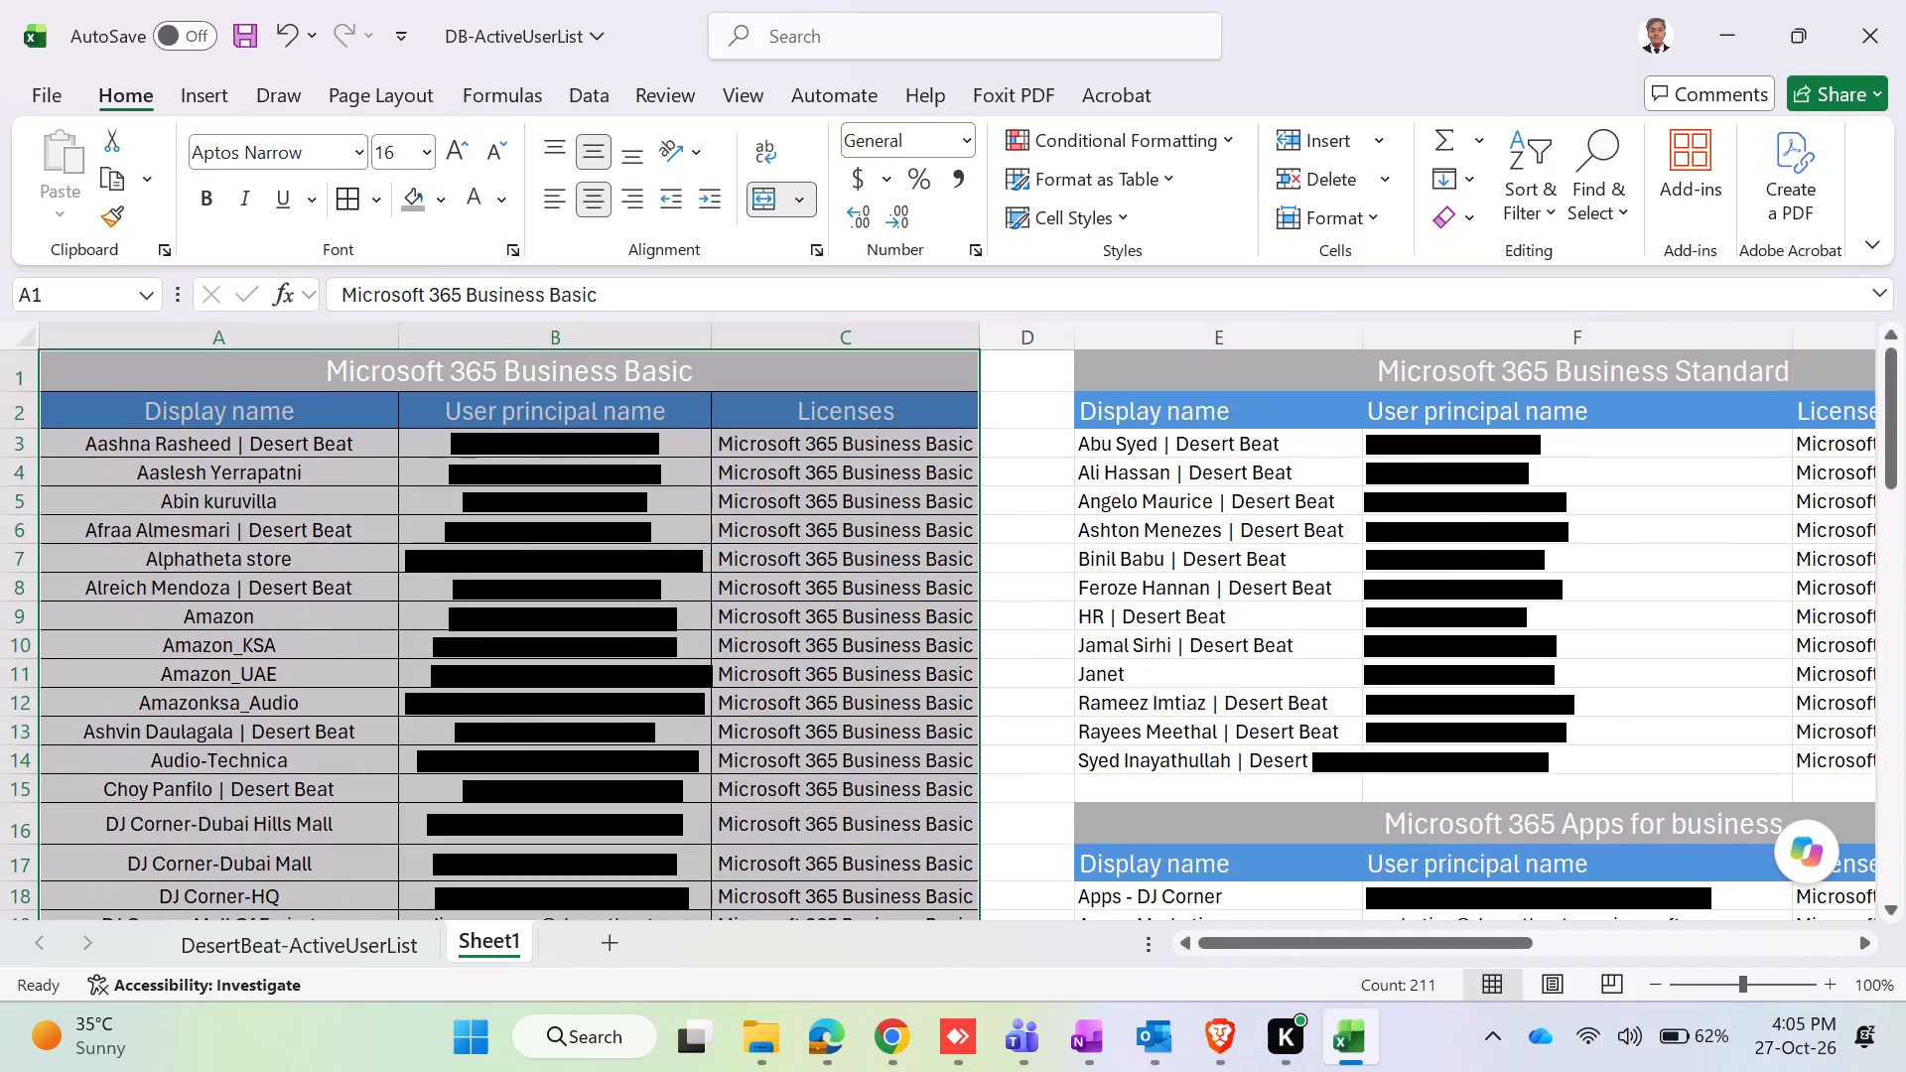
{"action": "scroll", "coordinate": [721, 487], "scroll_direction": "up", "scroll_amount": 7}
Apply All Borders to the whole Microsoft 365 Business Standard group, E1 to G14, including its title and headers.
{"action": "left_click", "coordinate": [1254, 375]}
{"action": "key", "text": "shift+Down"}
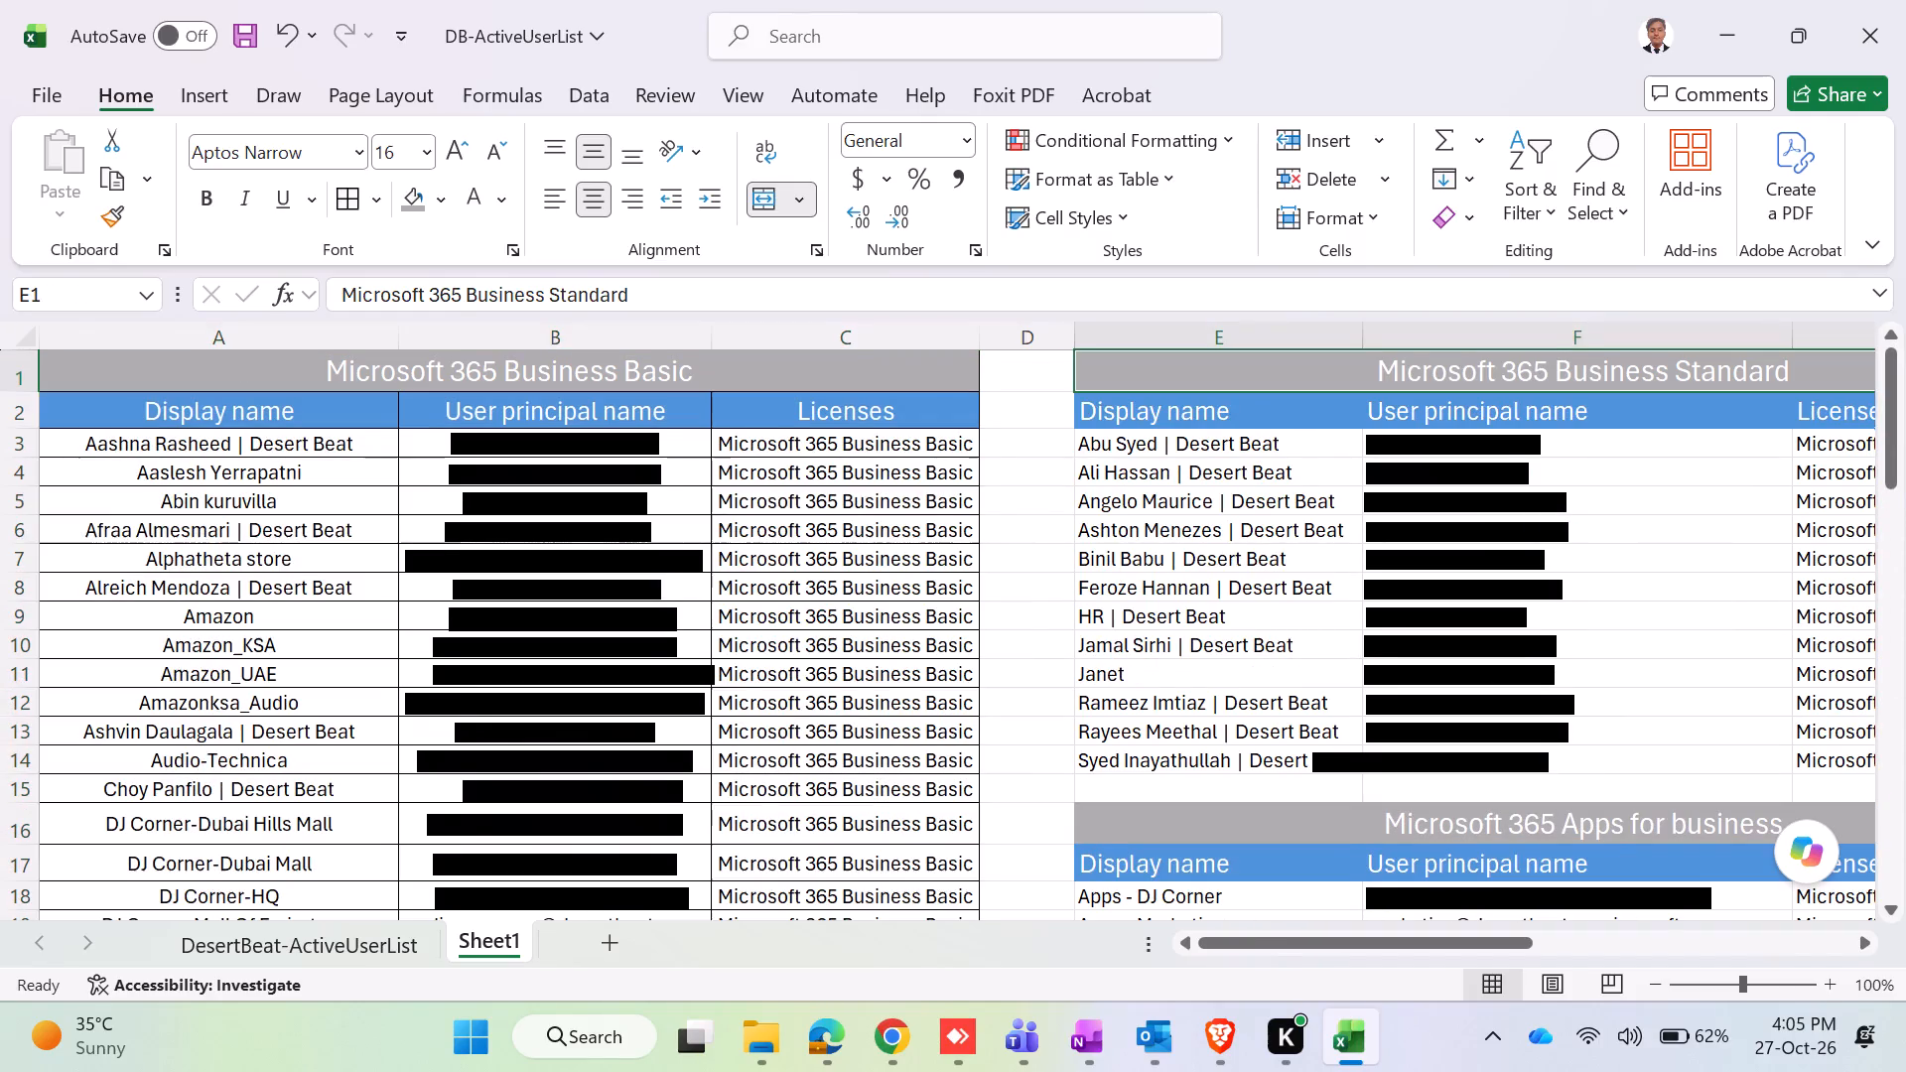
{"action": "key", "text": "shift+Down"}
{"action": "key", "text": "shift+Down"}
{"action": "key", "text": "shift+Down"}
{"action": "key", "text": "shift+Down"}
{"action": "key", "text": "shift+Down"}
{"action": "key", "text": "shift+Down"}
{"action": "key", "text": "shift+Down"}
{"action": "key", "text": "shift+Down"}
{"action": "key", "text": "shift+Down"}
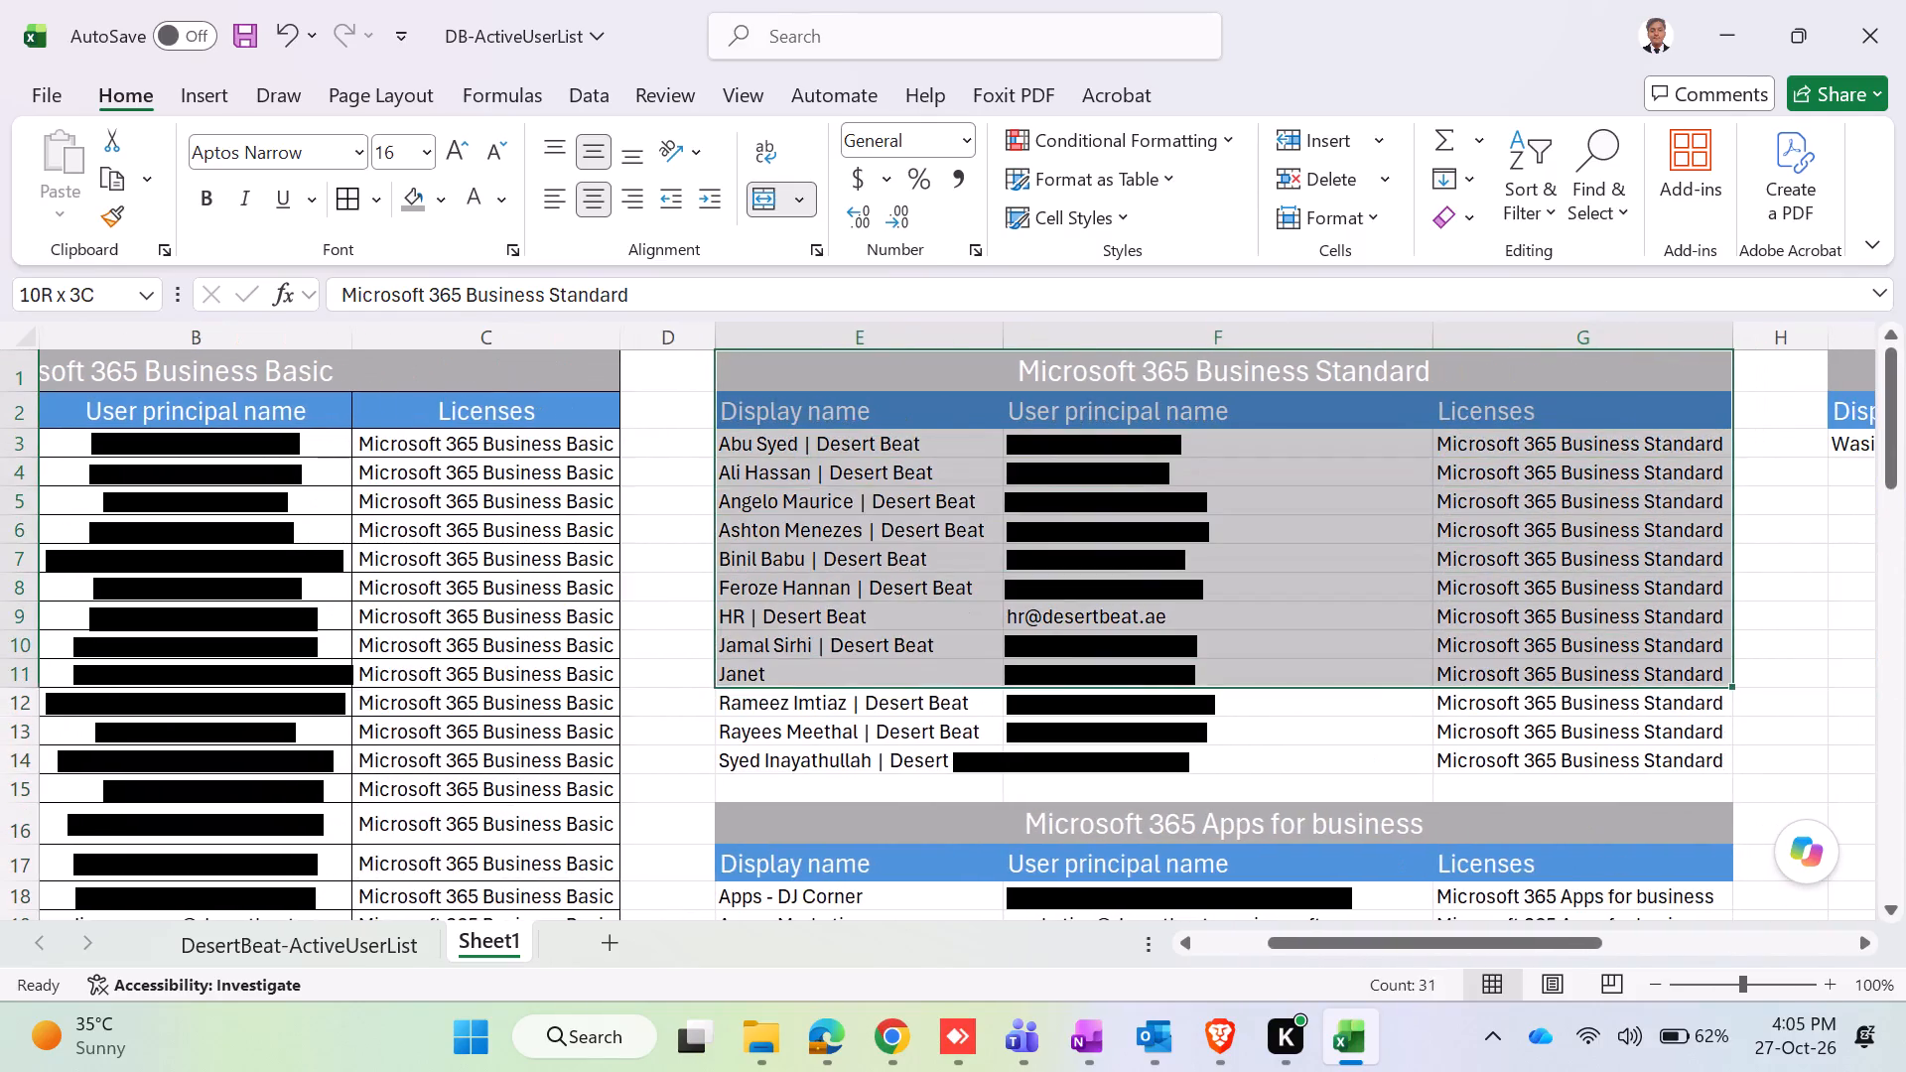
{"action": "key", "text": "shift+Down"}
{"action": "key", "text": "shift+Down"}
{"action": "key", "text": "shift+Down"}
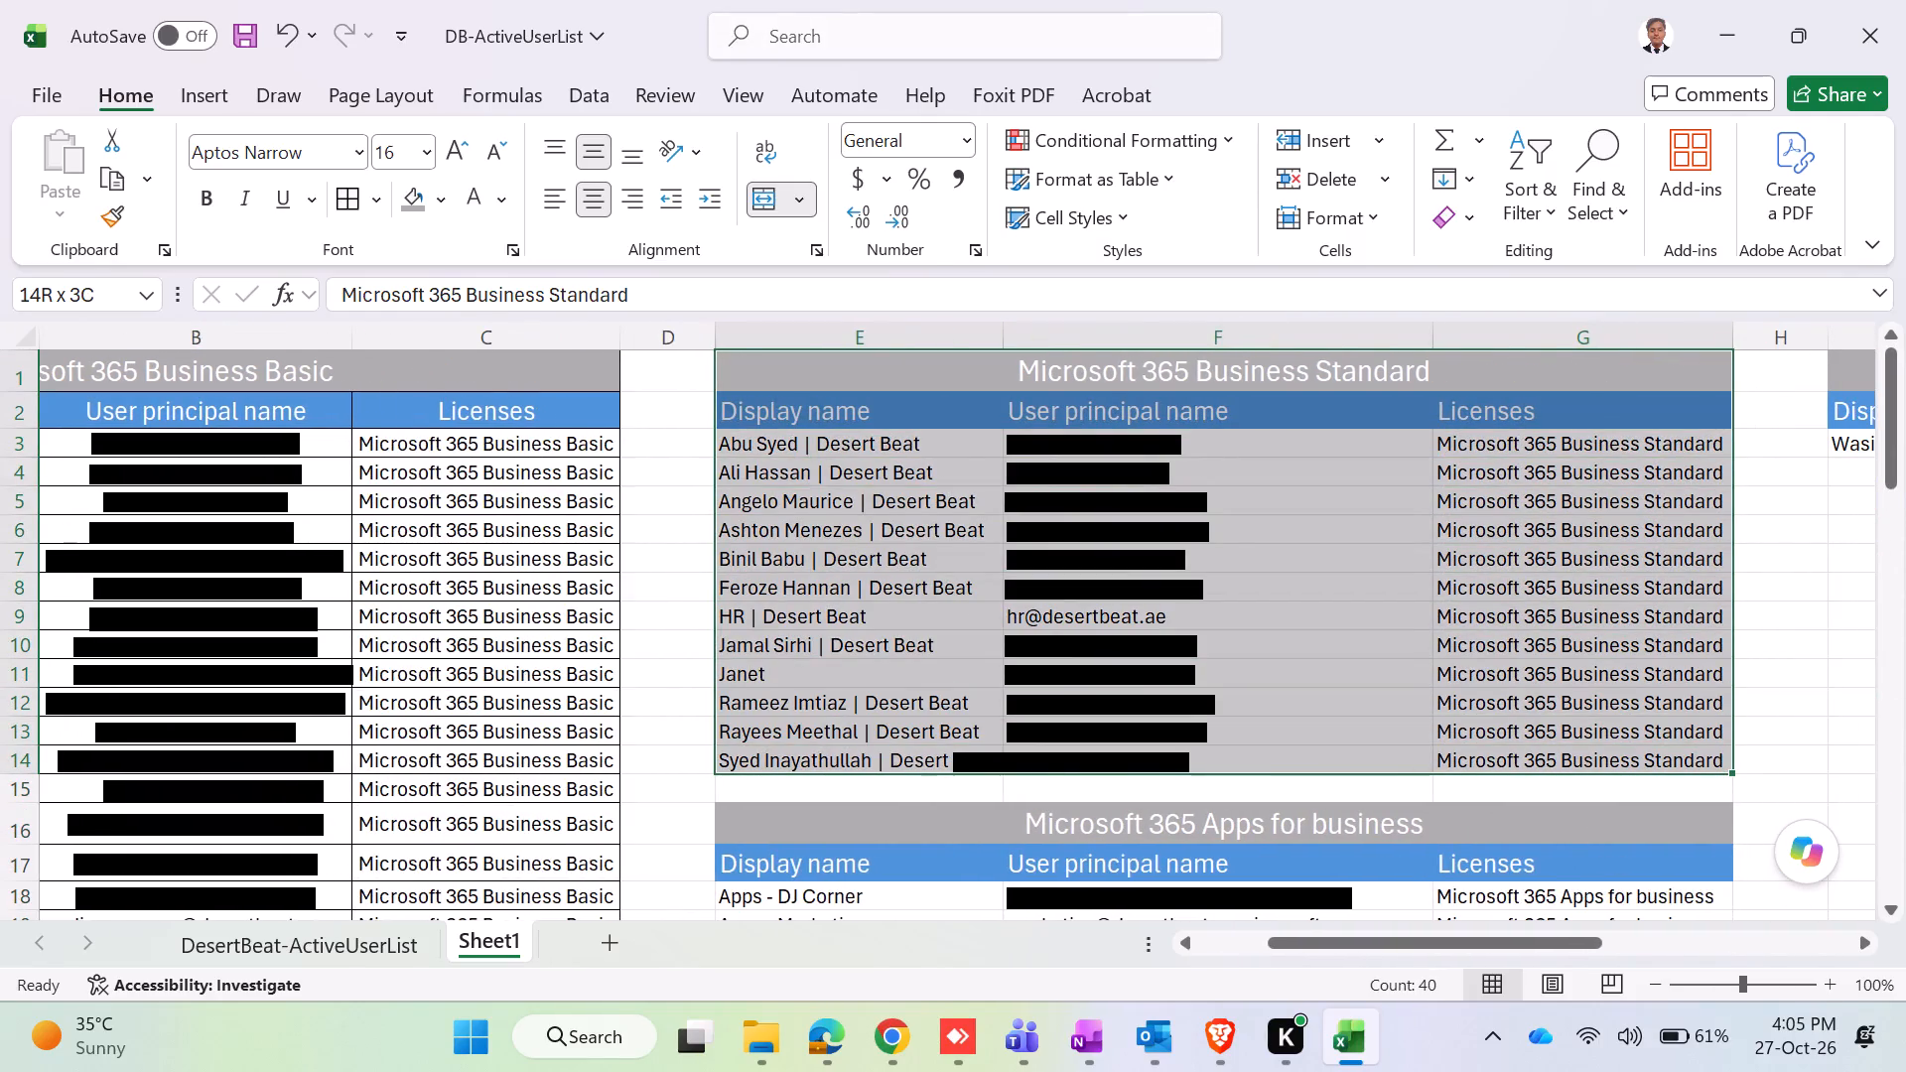
{"action": "left_click", "coordinate": [348, 201]}
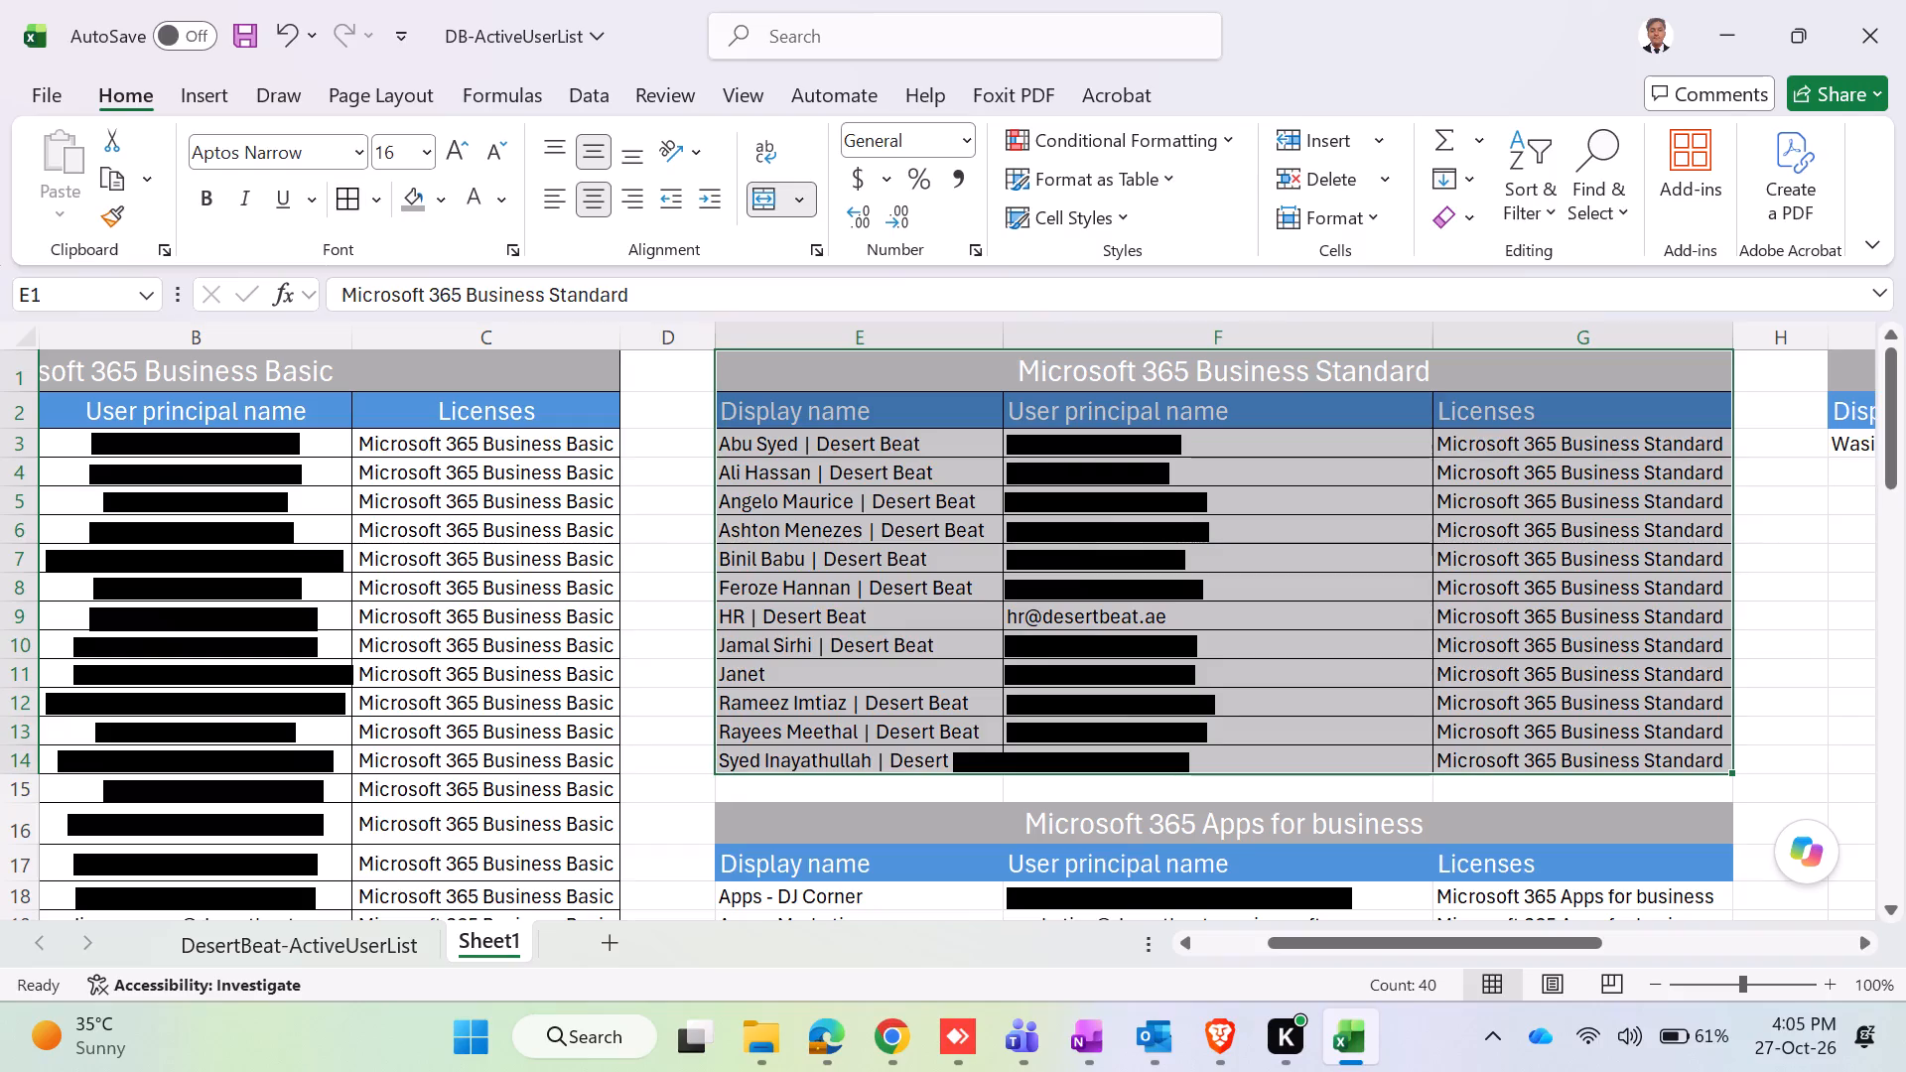
Centre the contents of the Microsoft 365 Business Standard group, E1 to G14, both vertically and horizontally.
{"action": "left_click", "coordinate": [588, 152]}
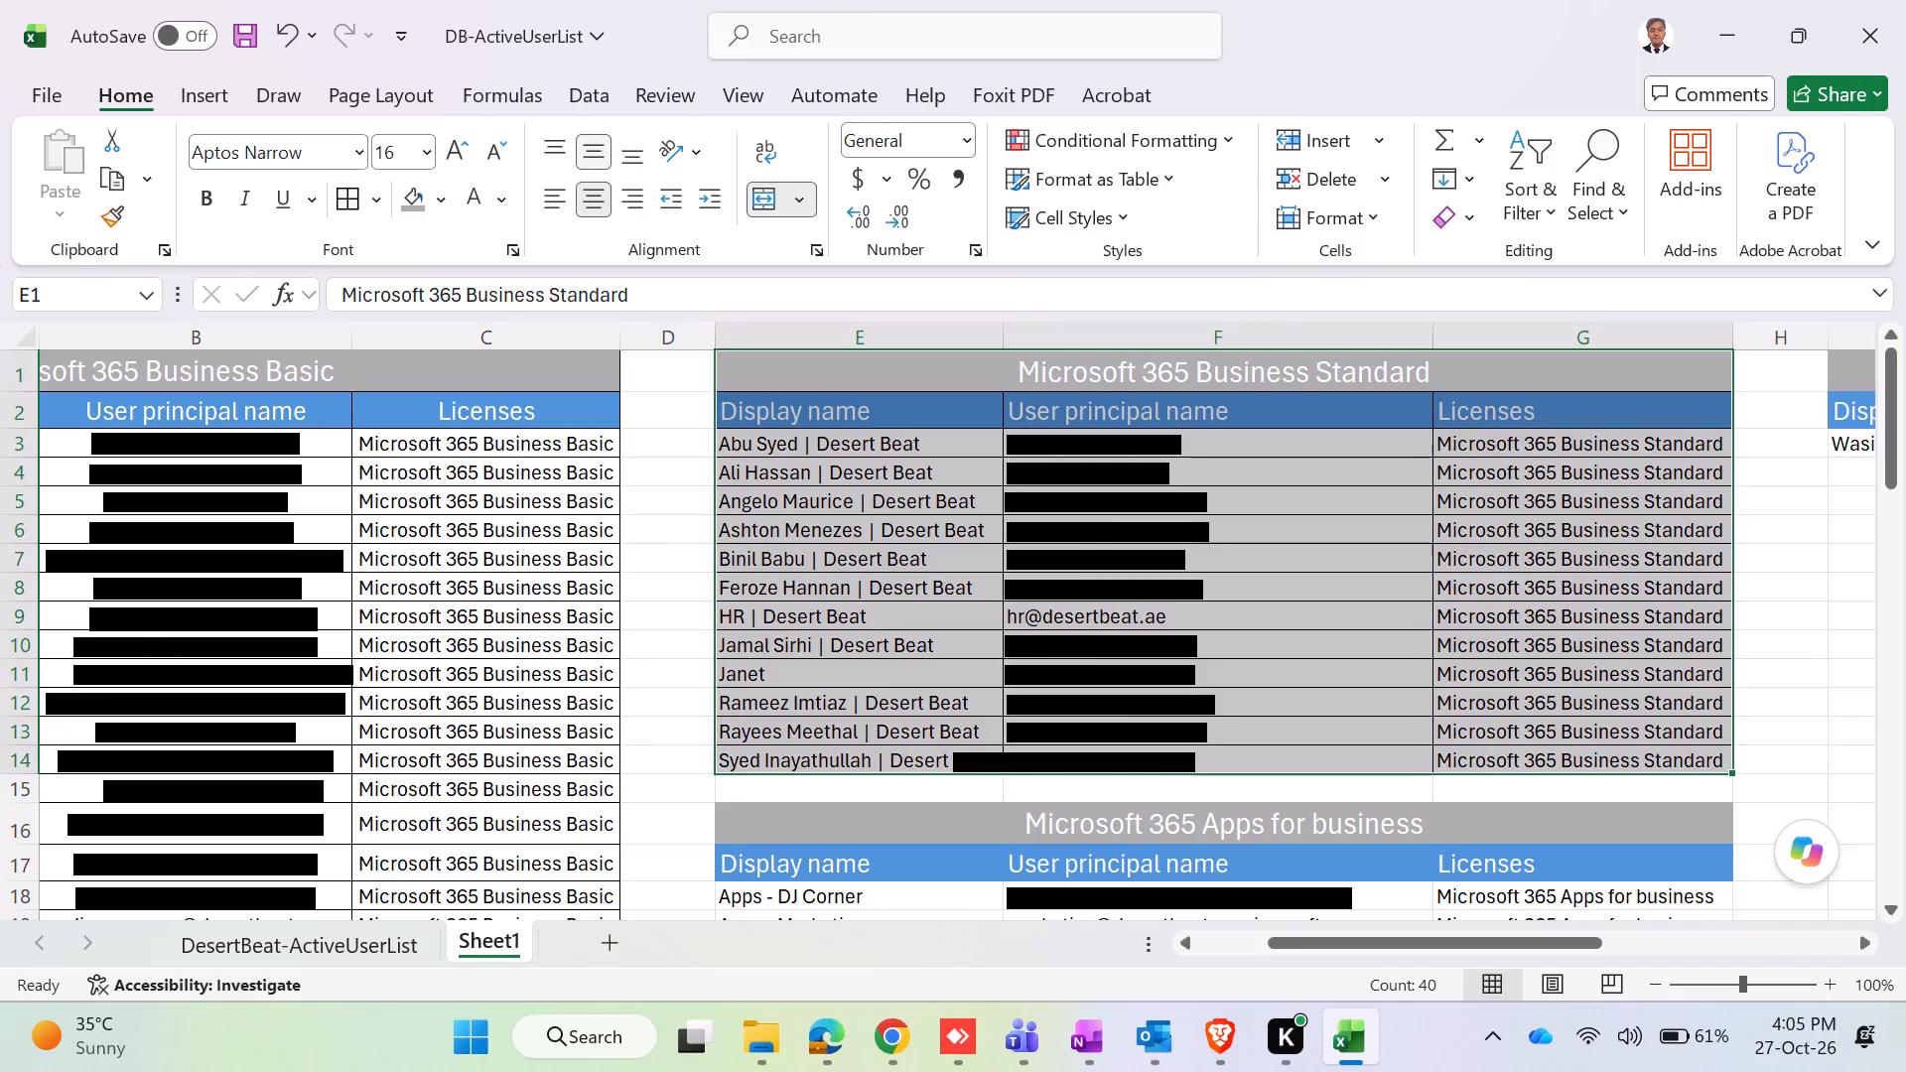
{"action": "left_click", "coordinate": [582, 156]}
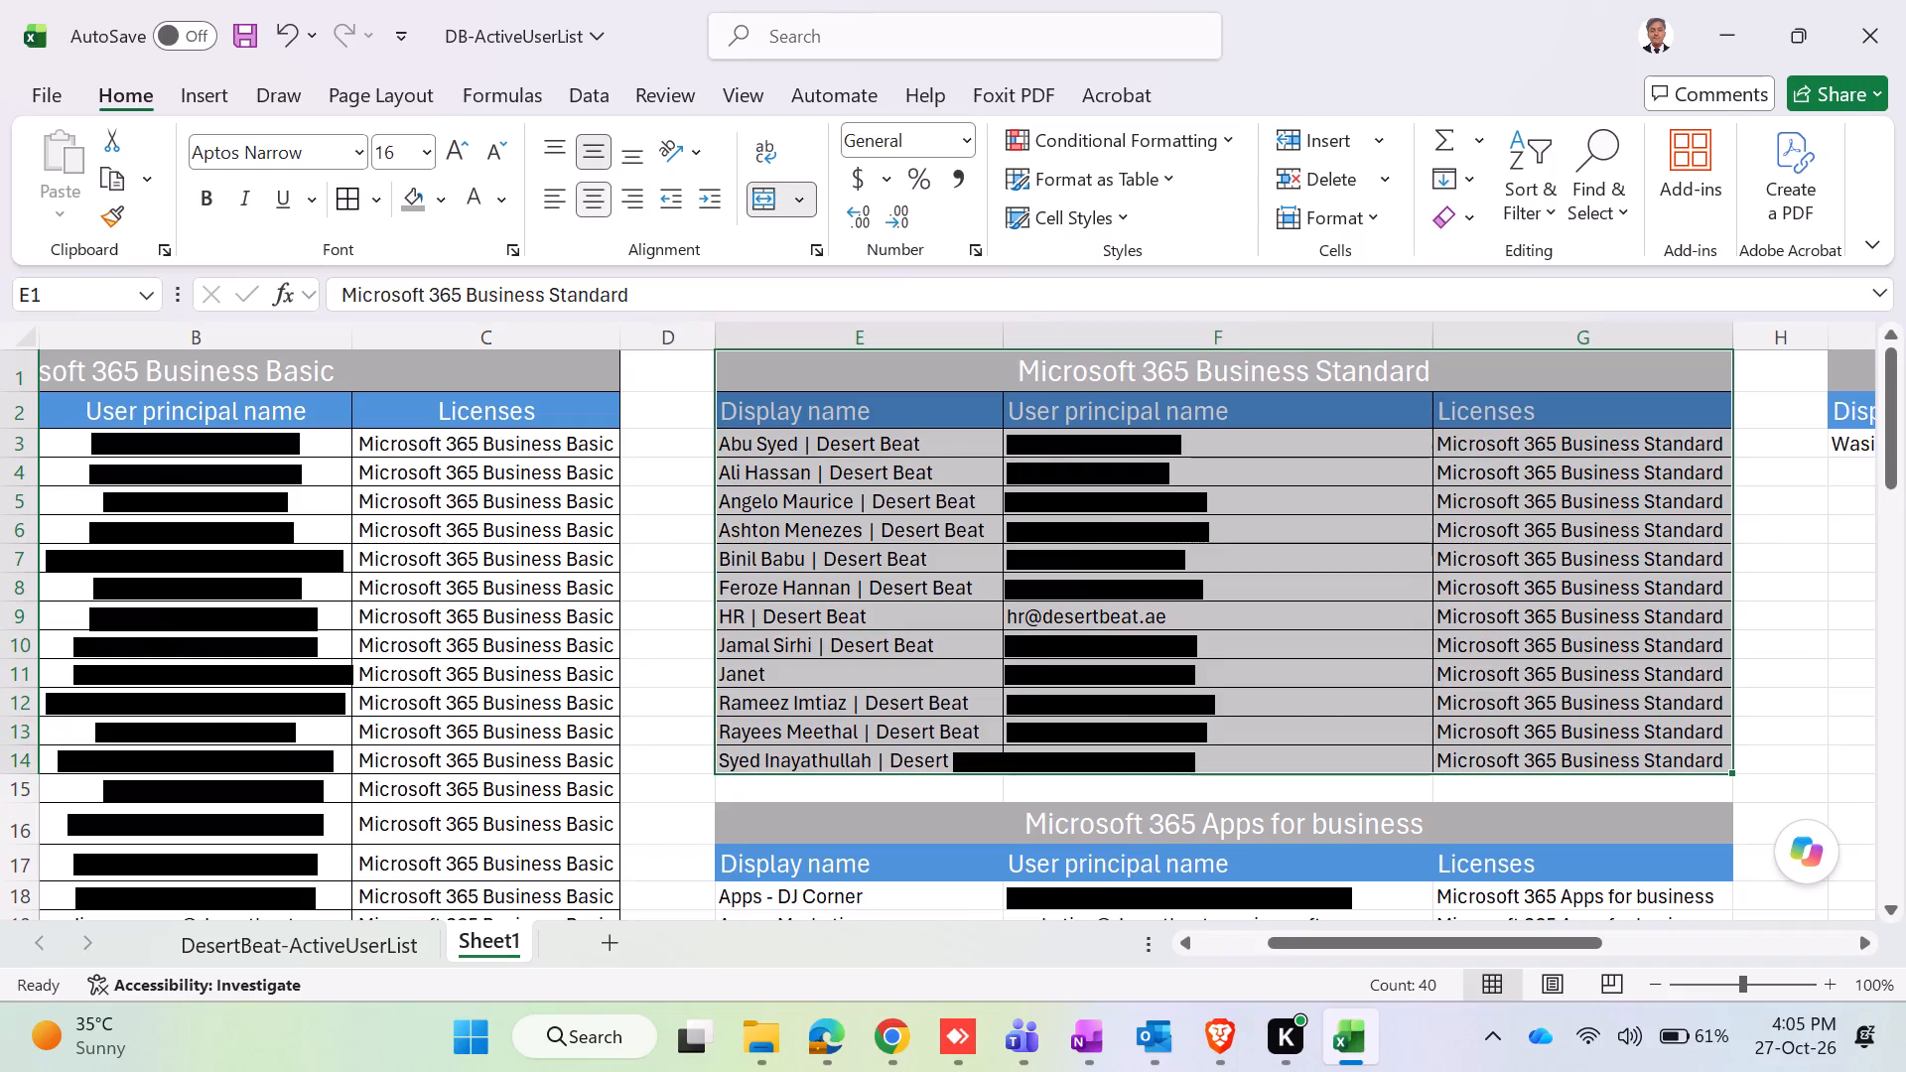
{"action": "left_click", "coordinate": [591, 202]}
{"action": "left_click", "coordinate": [591, 202]}
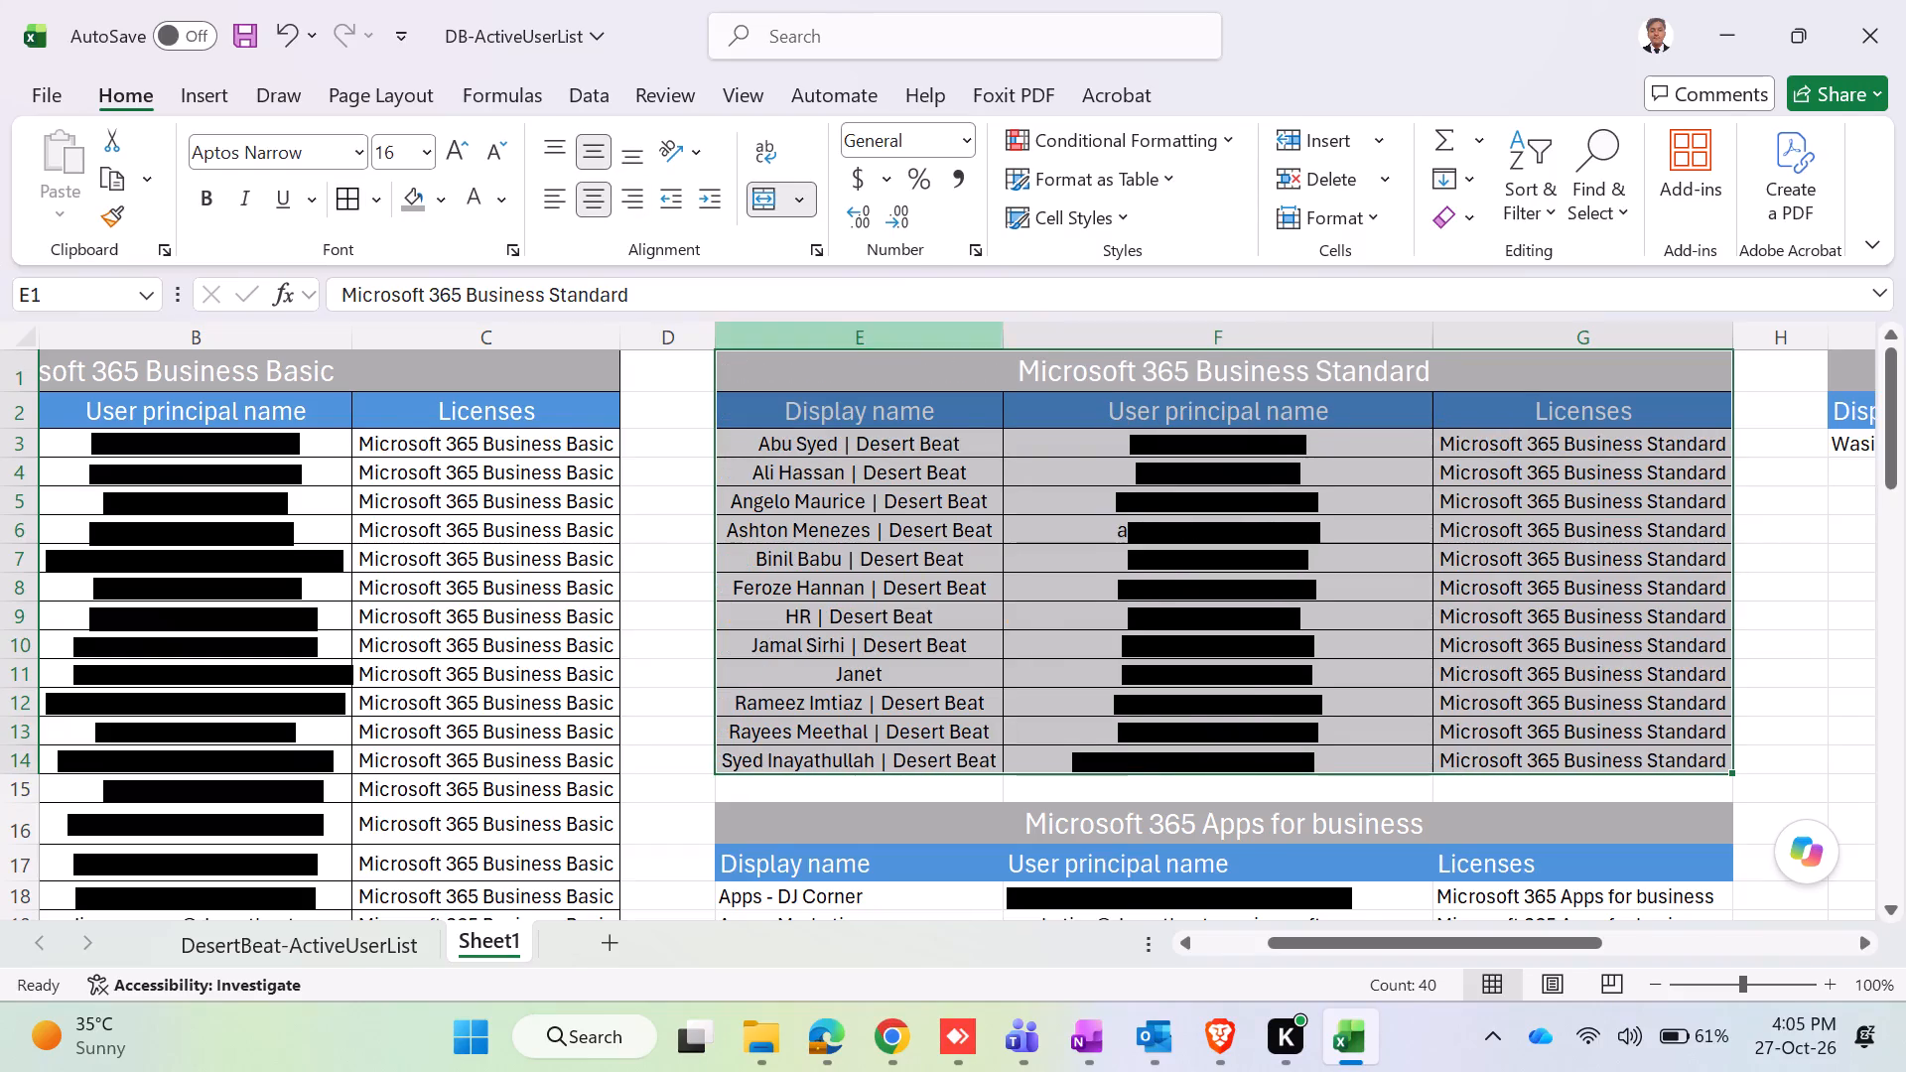
Apply All Borders to the whole Microsoft 365 Apps for business group, E16 to G24, including its title and headers.
{"action": "scroll", "coordinate": [1158, 639], "scroll_direction": "down", "scroll_amount": 4}
{"action": "left_click", "coordinate": [1023, 469]}
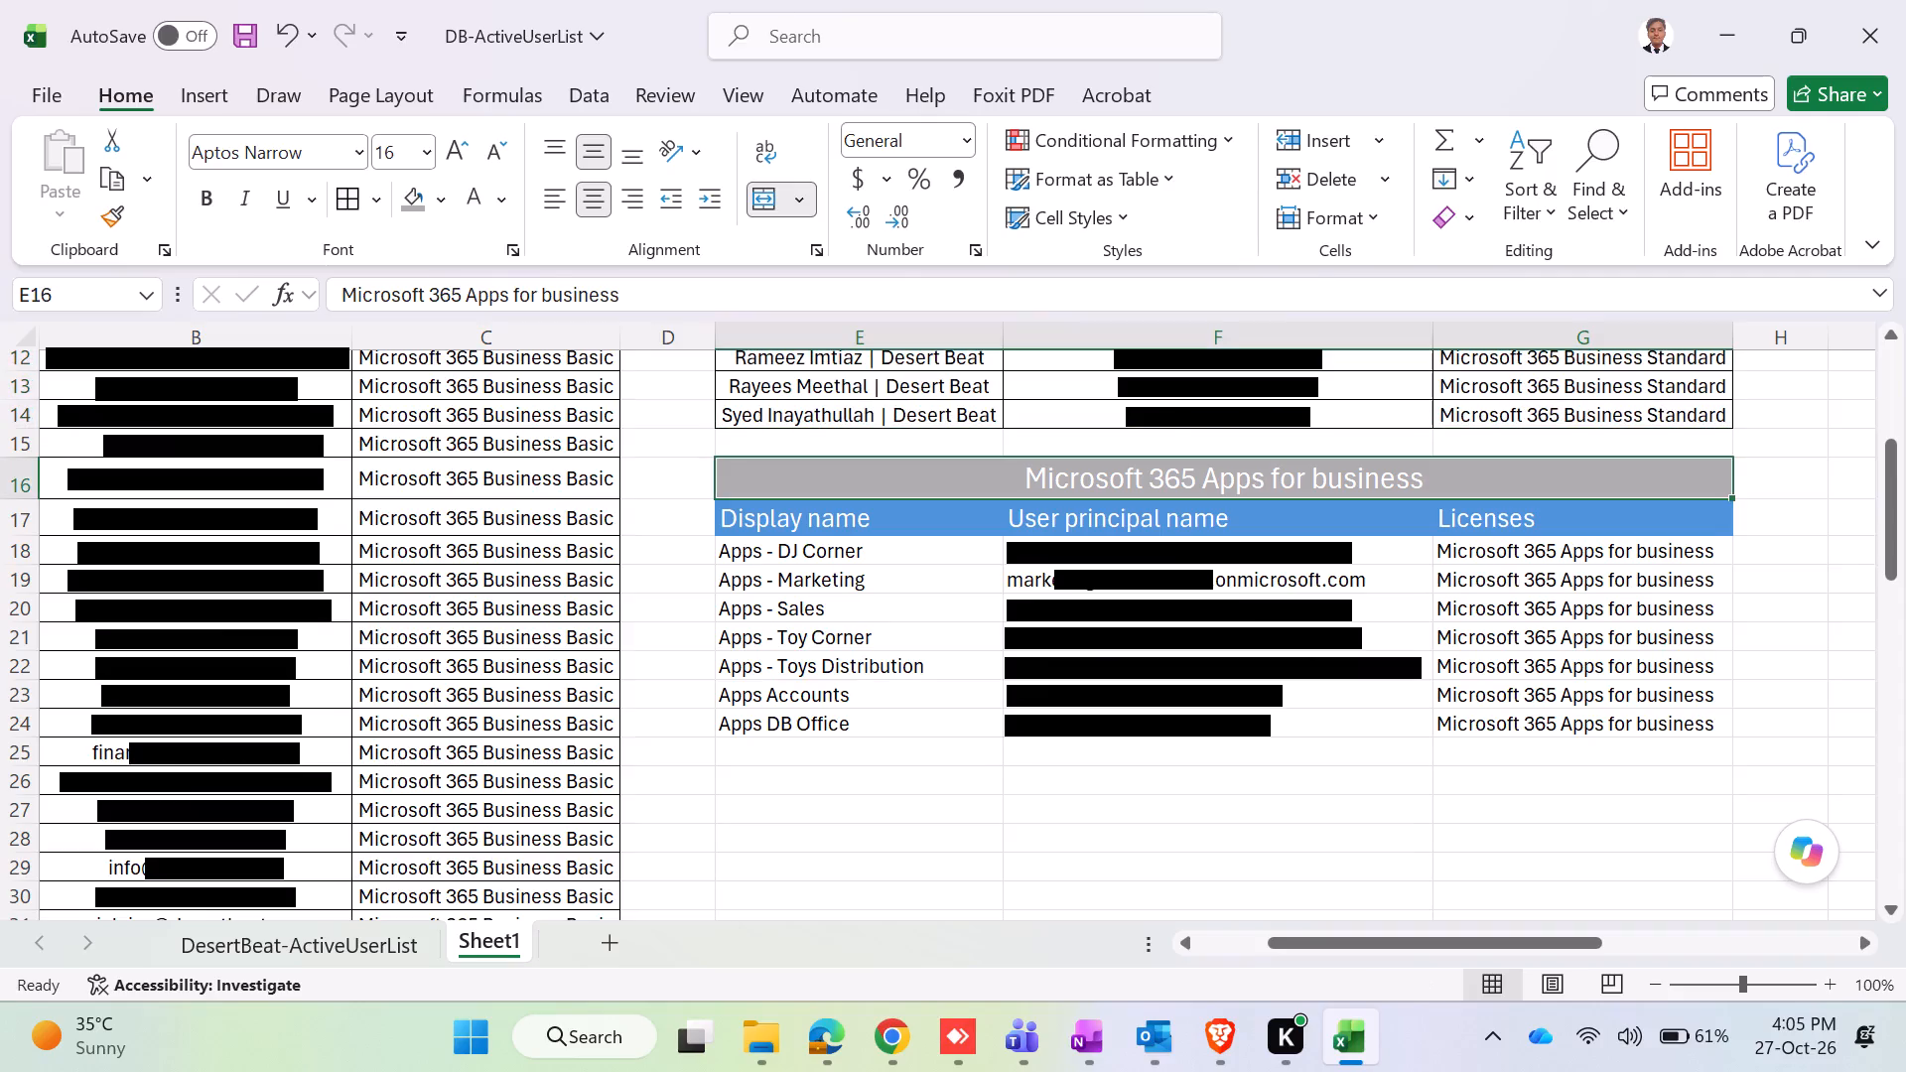
{"action": "key", "text": "Down"}
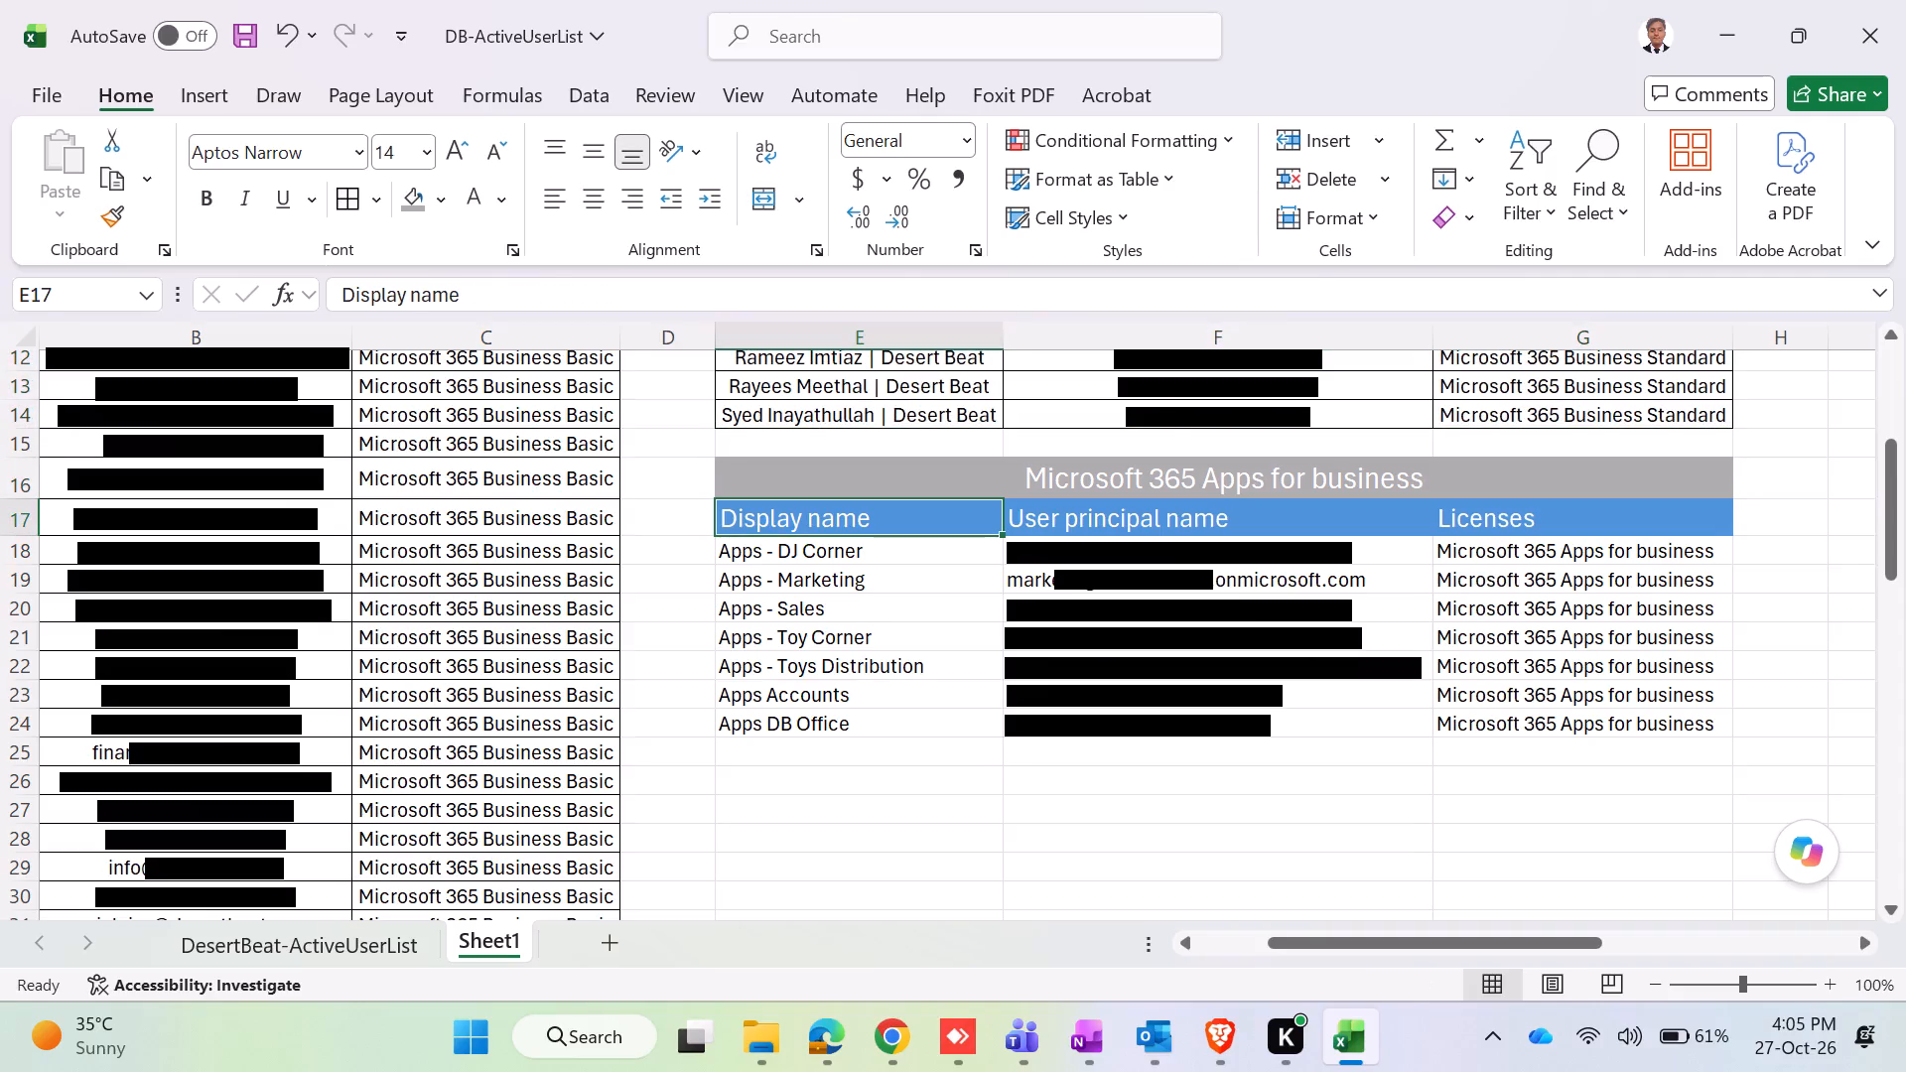
{"action": "left_click", "coordinate": [1001, 462]}
{"action": "key", "text": "shift+Down"}
{"action": "key", "text": "shift+Down"}
{"action": "key", "text": "shift+Down"}
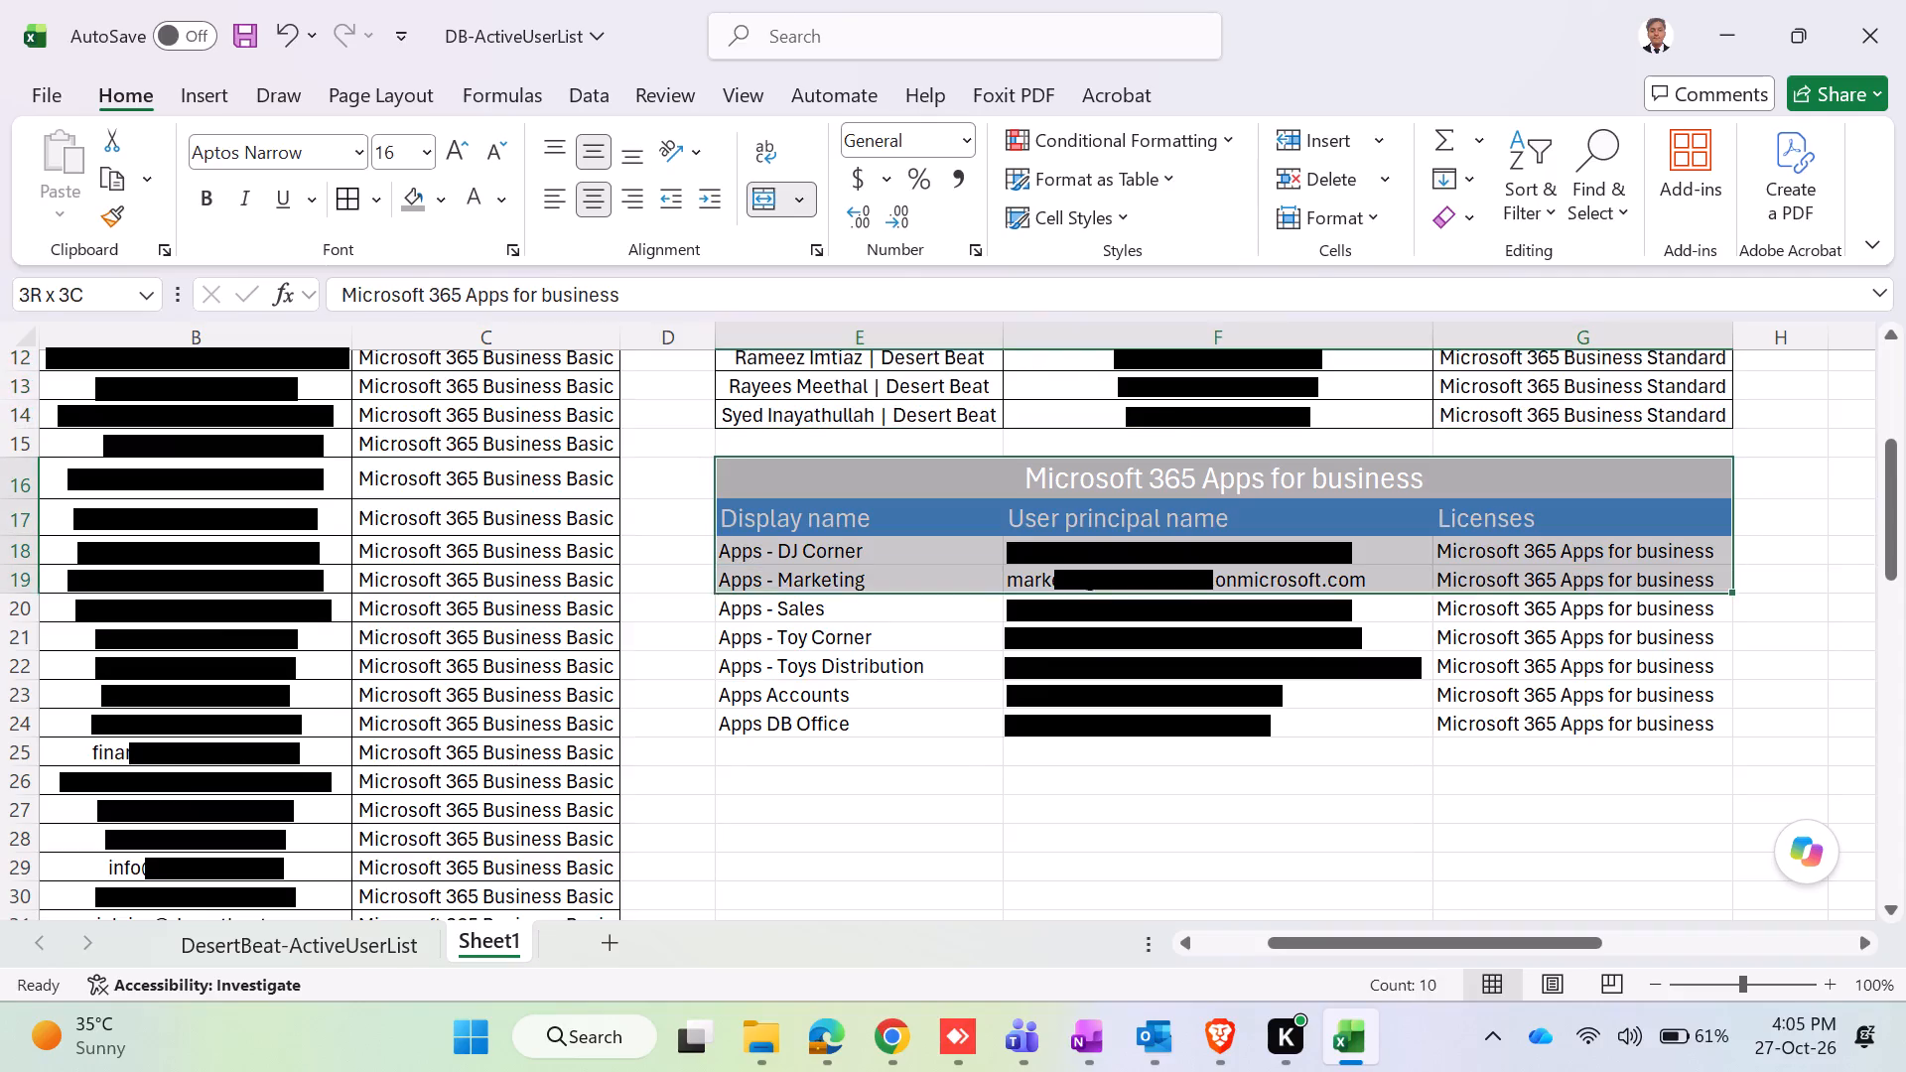
{"action": "key", "text": "shift+Down"}
{"action": "key", "text": "shift+Down"}
{"action": "key", "text": "shift+Down"}
{"action": "key", "text": "shift+Down"}
{"action": "key", "text": "shift+Down"}
{"action": "key", "text": "shift+Down"}
{"action": "key", "text": "shift+Up"}
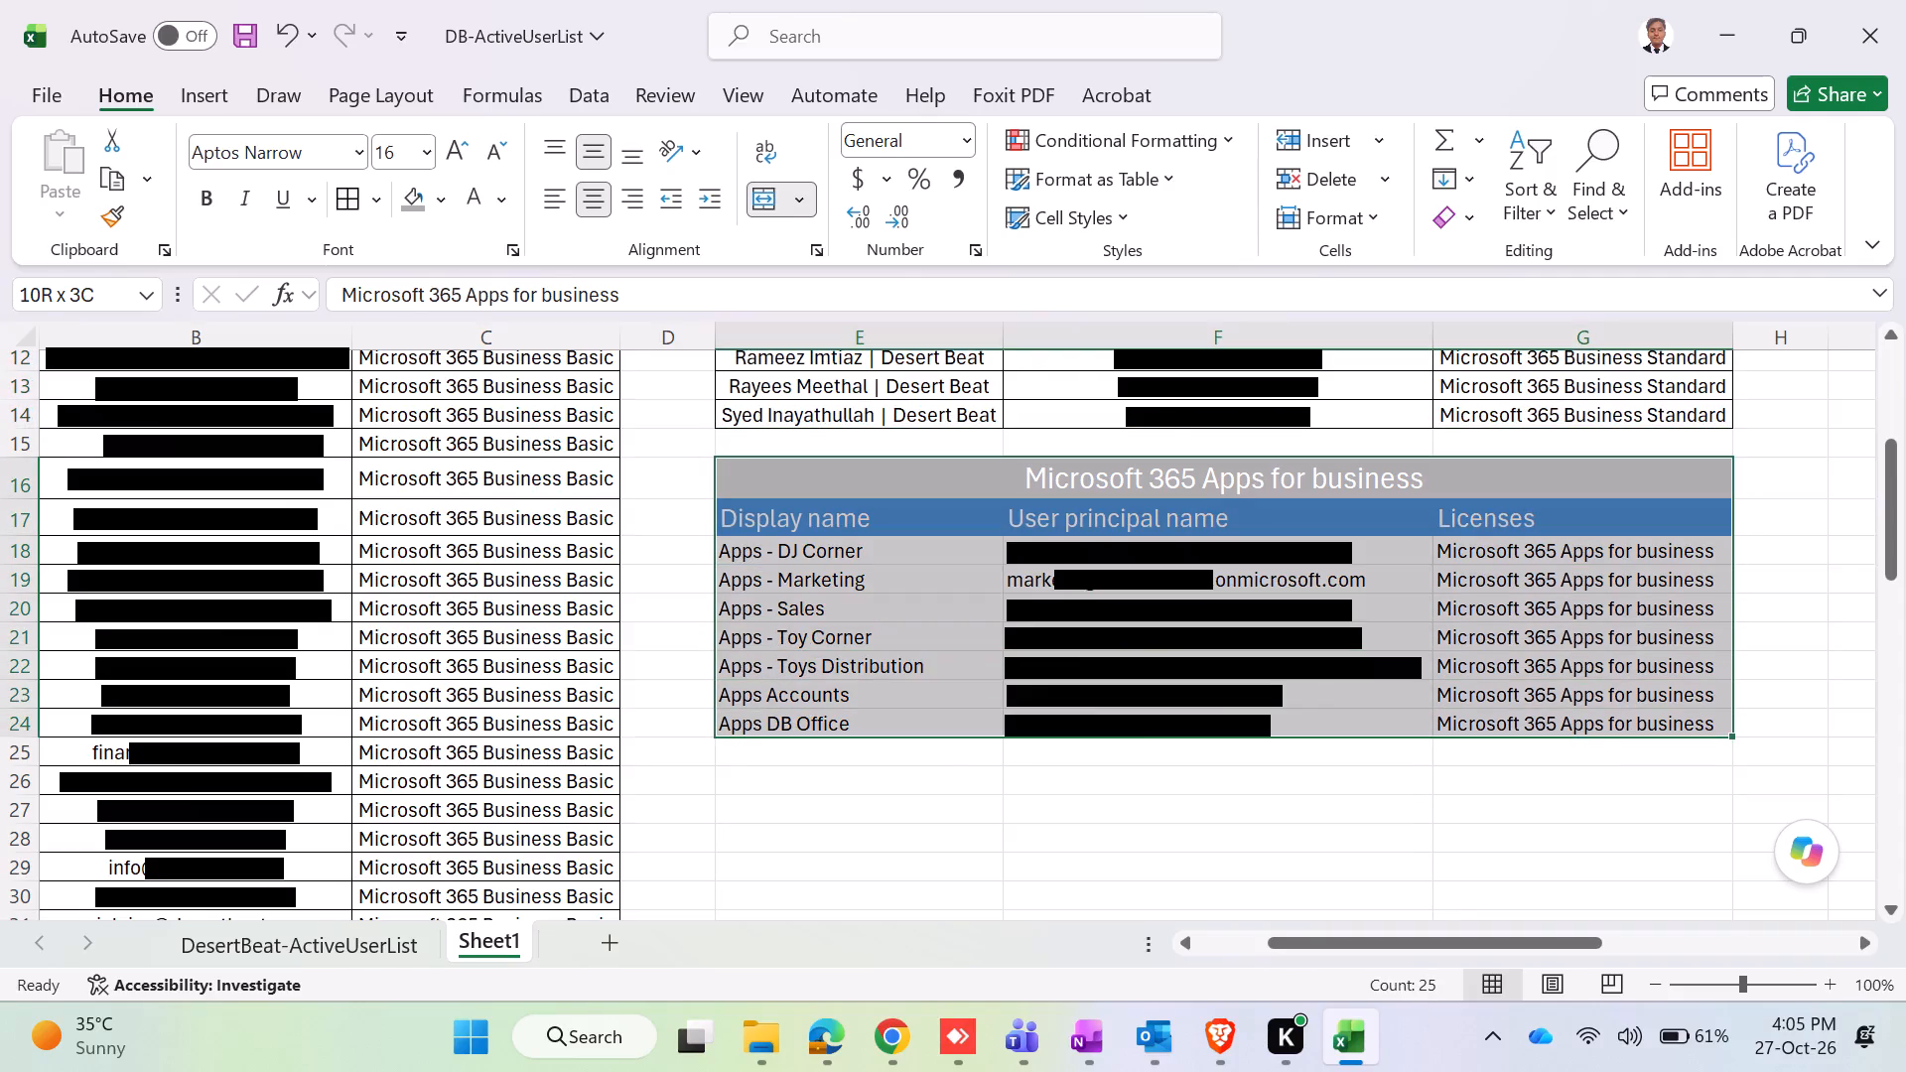
{"action": "left_click", "coordinate": [351, 207]}
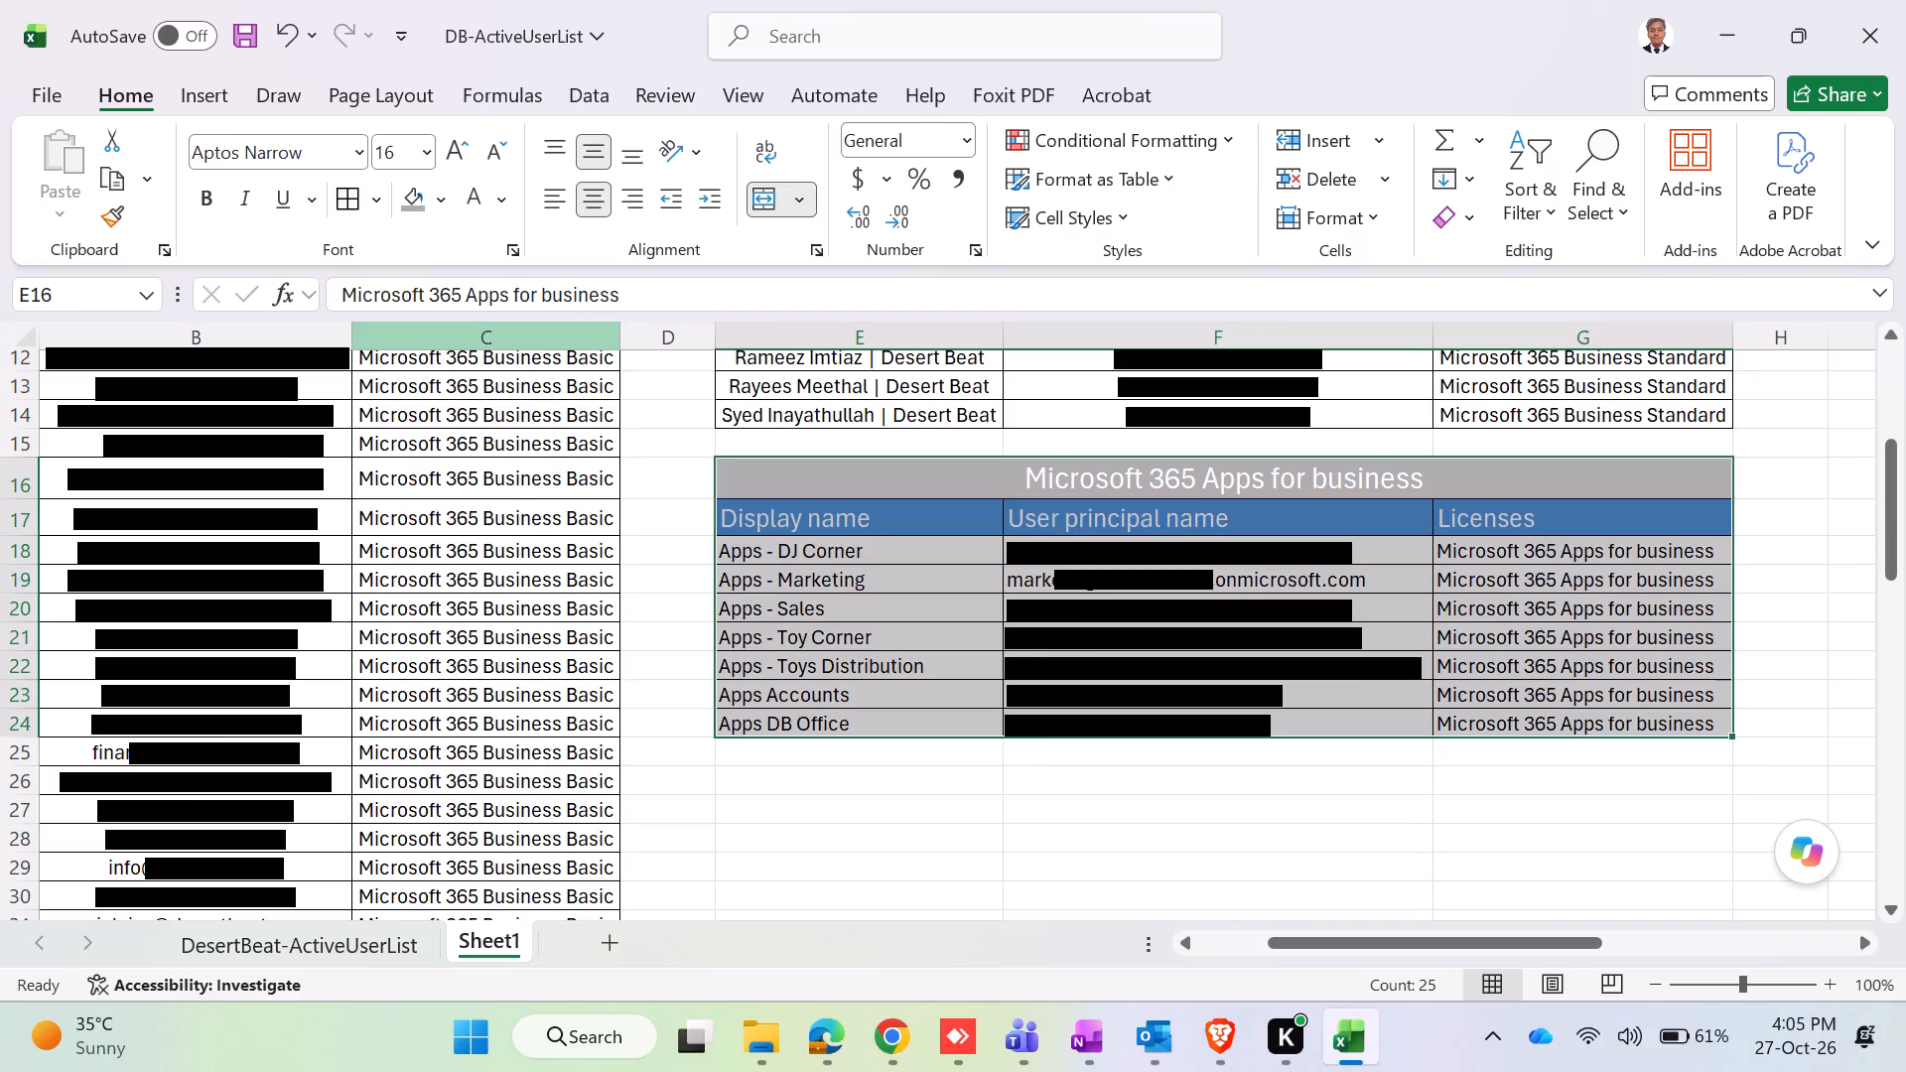
Centre the contents of the Microsoft 365 Apps for business group, E16 to G24, both horizontally and vertically.
{"action": "left_click", "coordinate": [593, 198]}
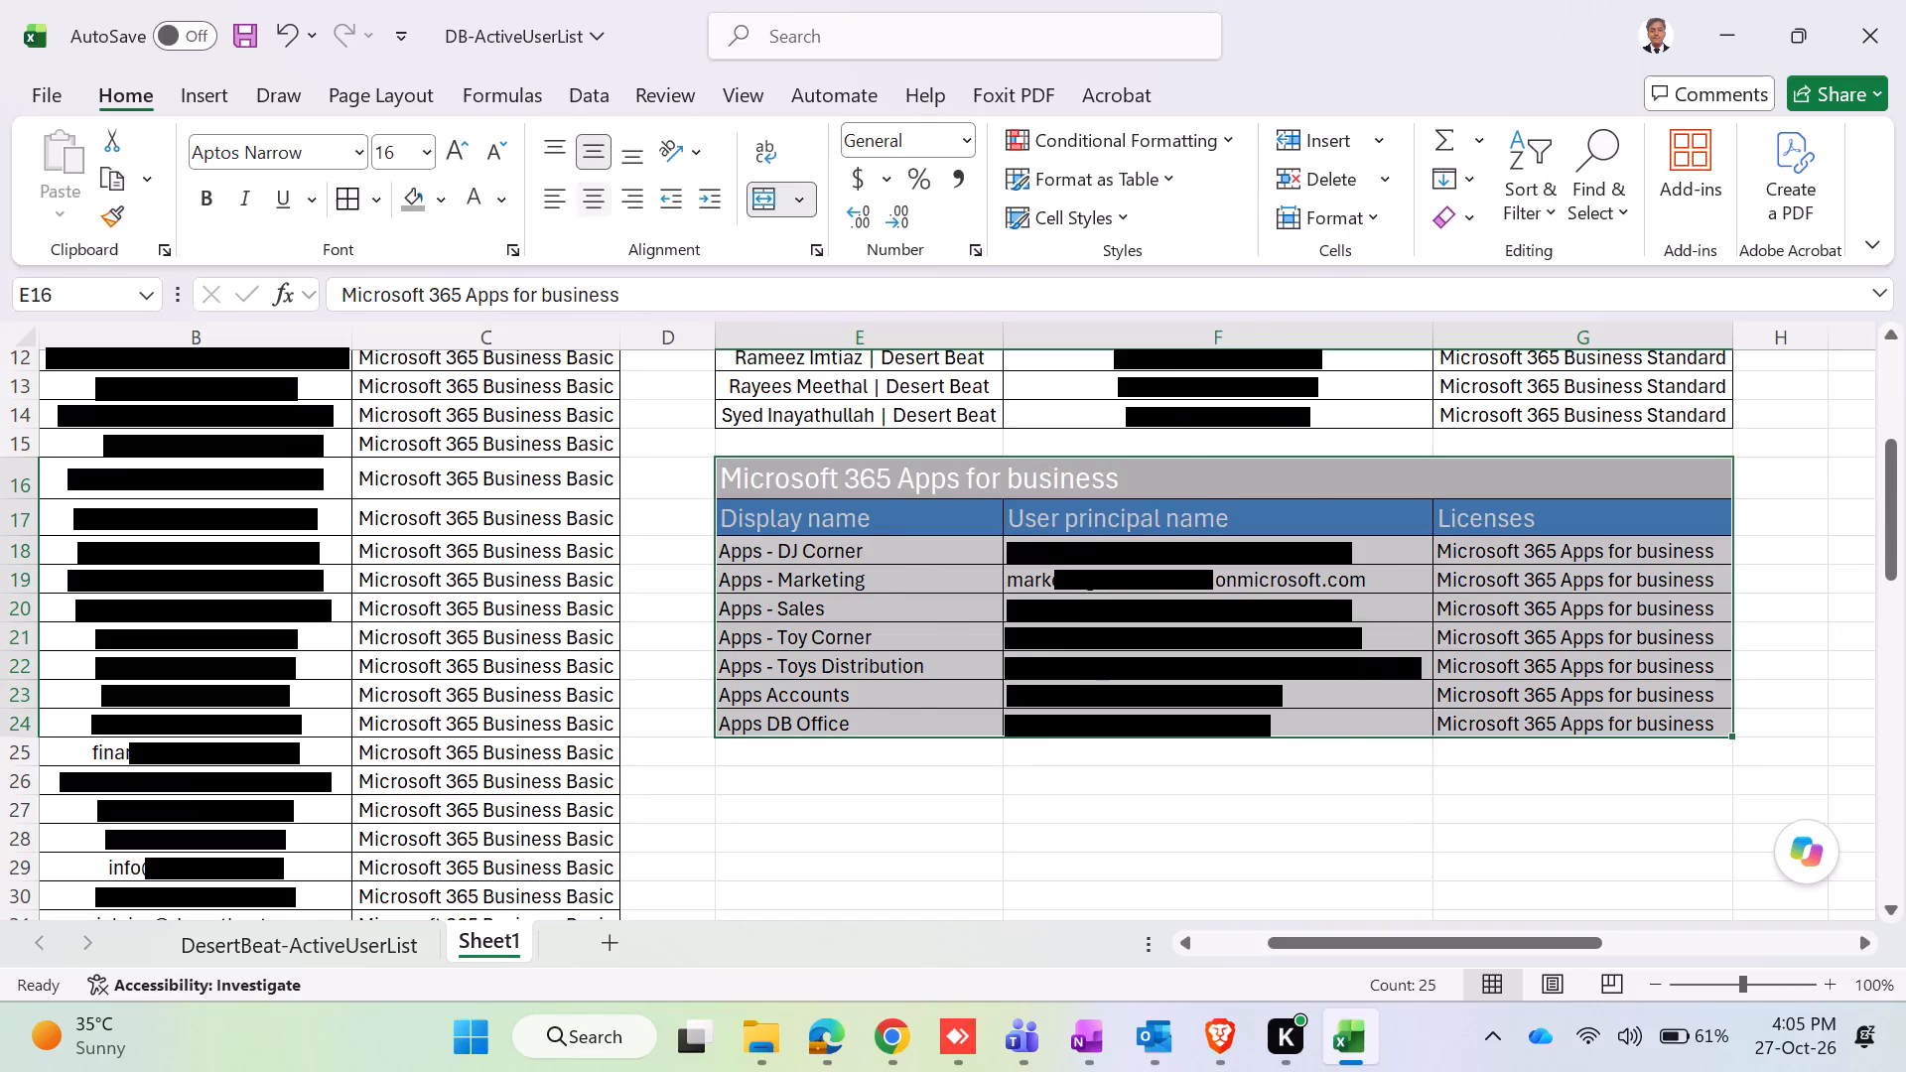
{"action": "left_click", "coordinate": [593, 198]}
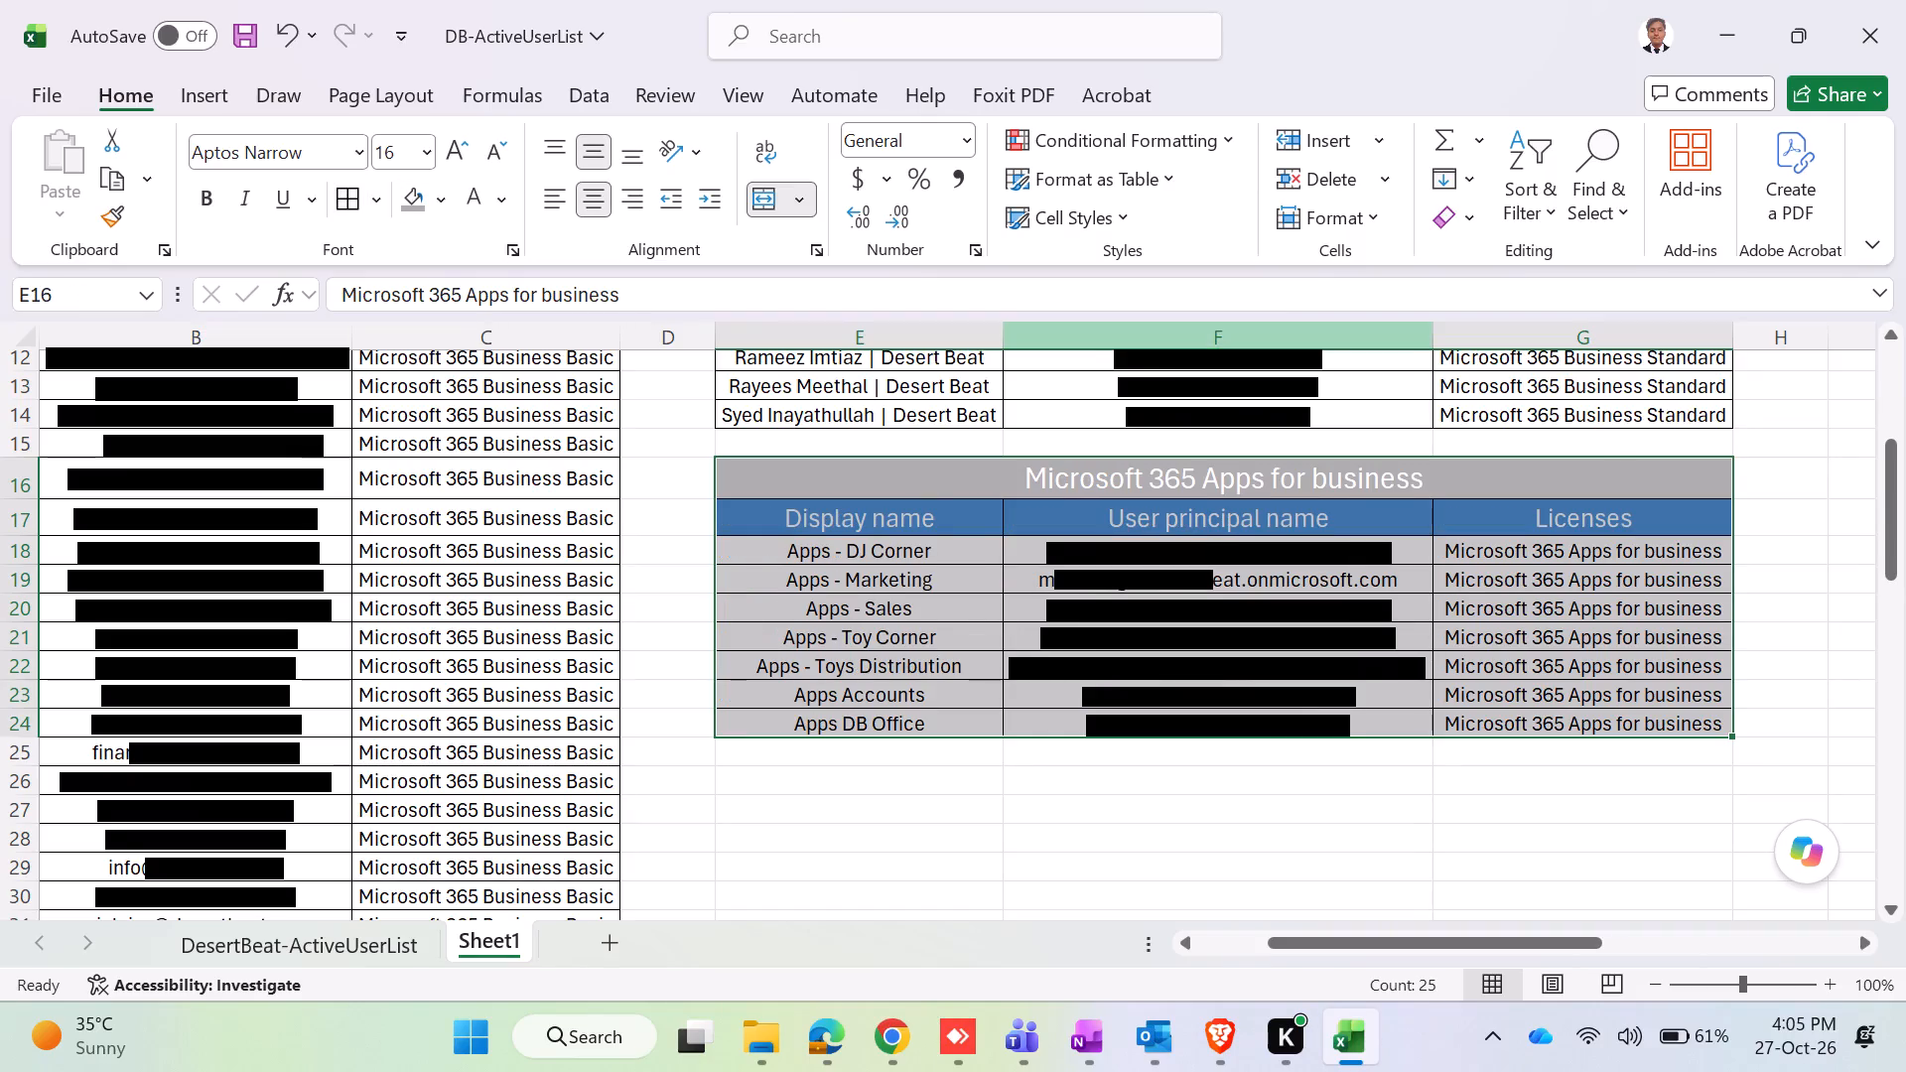
{"action": "scroll", "coordinate": [1391, 746], "scroll_direction": "up", "scroll_amount": 3}
{"action": "left_click", "coordinate": [592, 144]}
{"action": "left_click", "coordinate": [592, 144]}
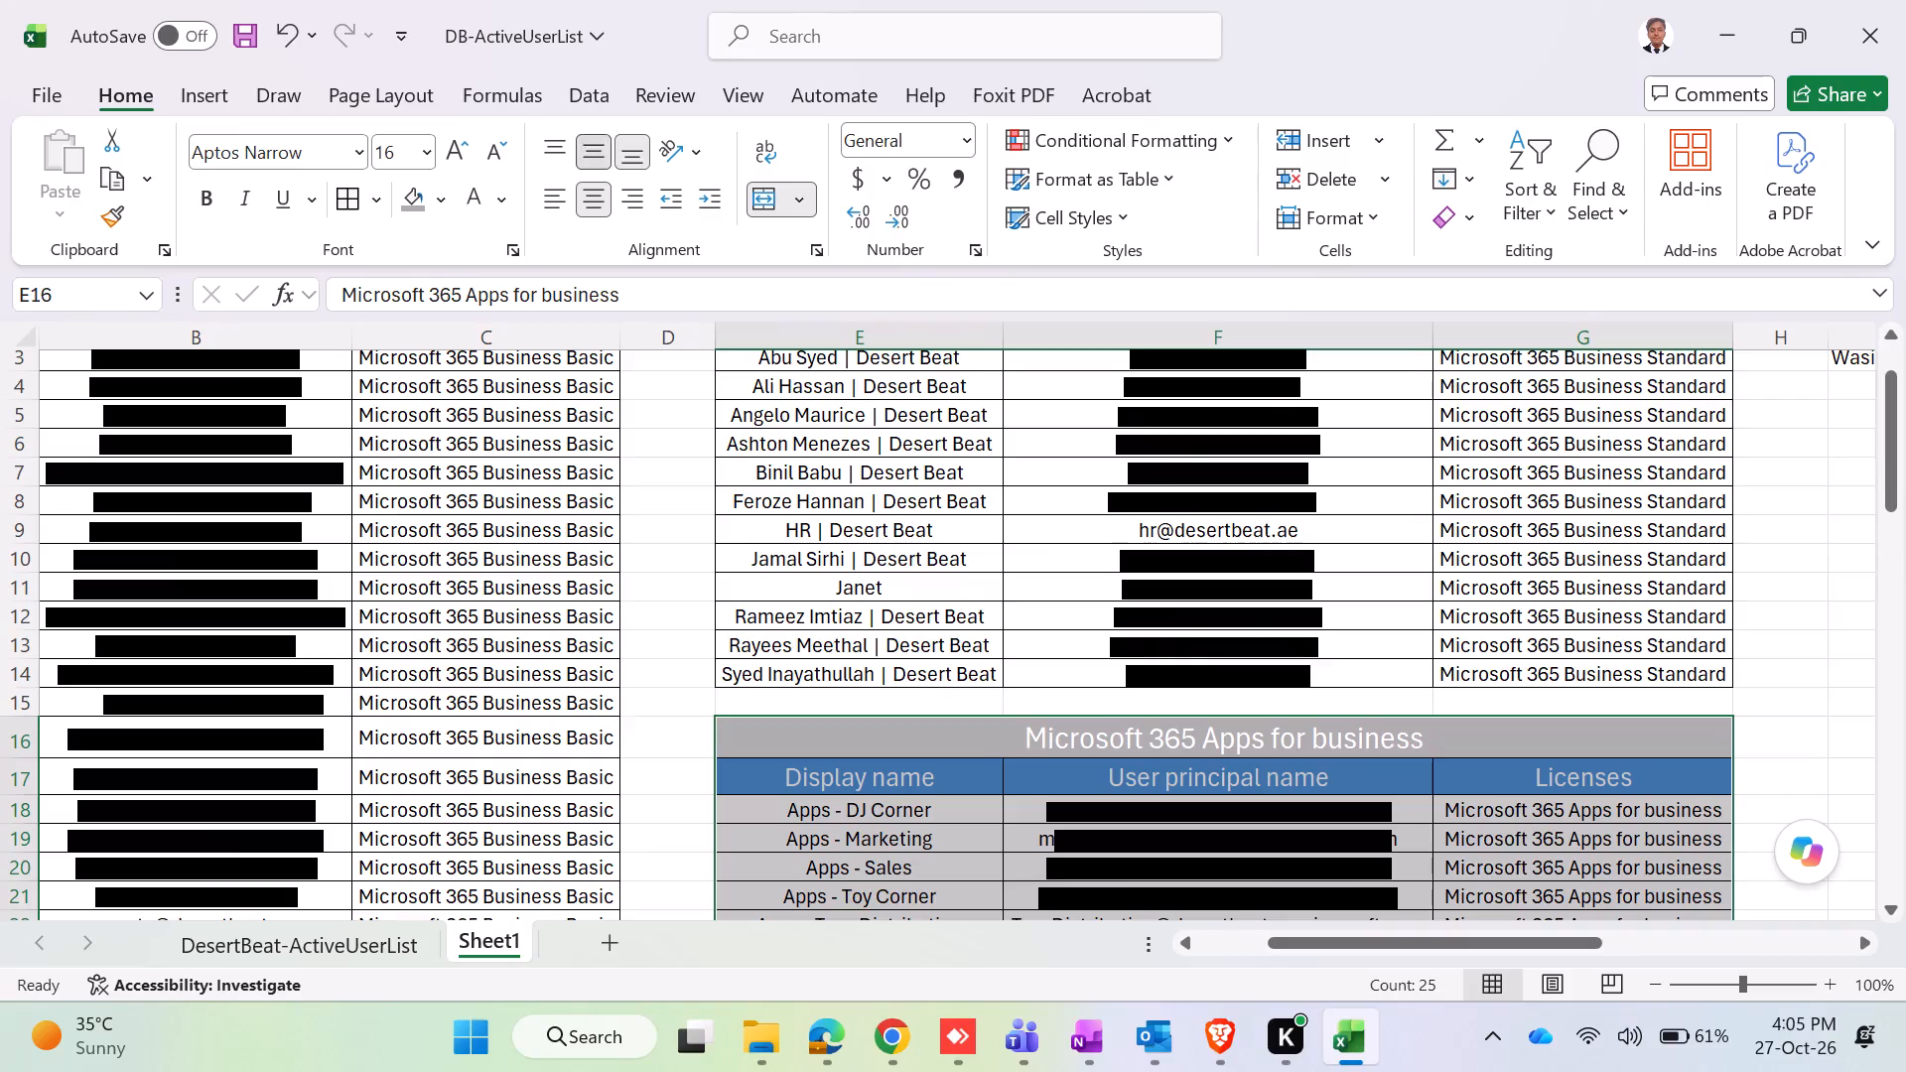
Apply All Borders to the whole Exchange Online Archiving group, I1 to K3, including its title and headers.
{"action": "scroll", "coordinate": [1312, 686], "scroll_direction": "up", "scroll_amount": 7}
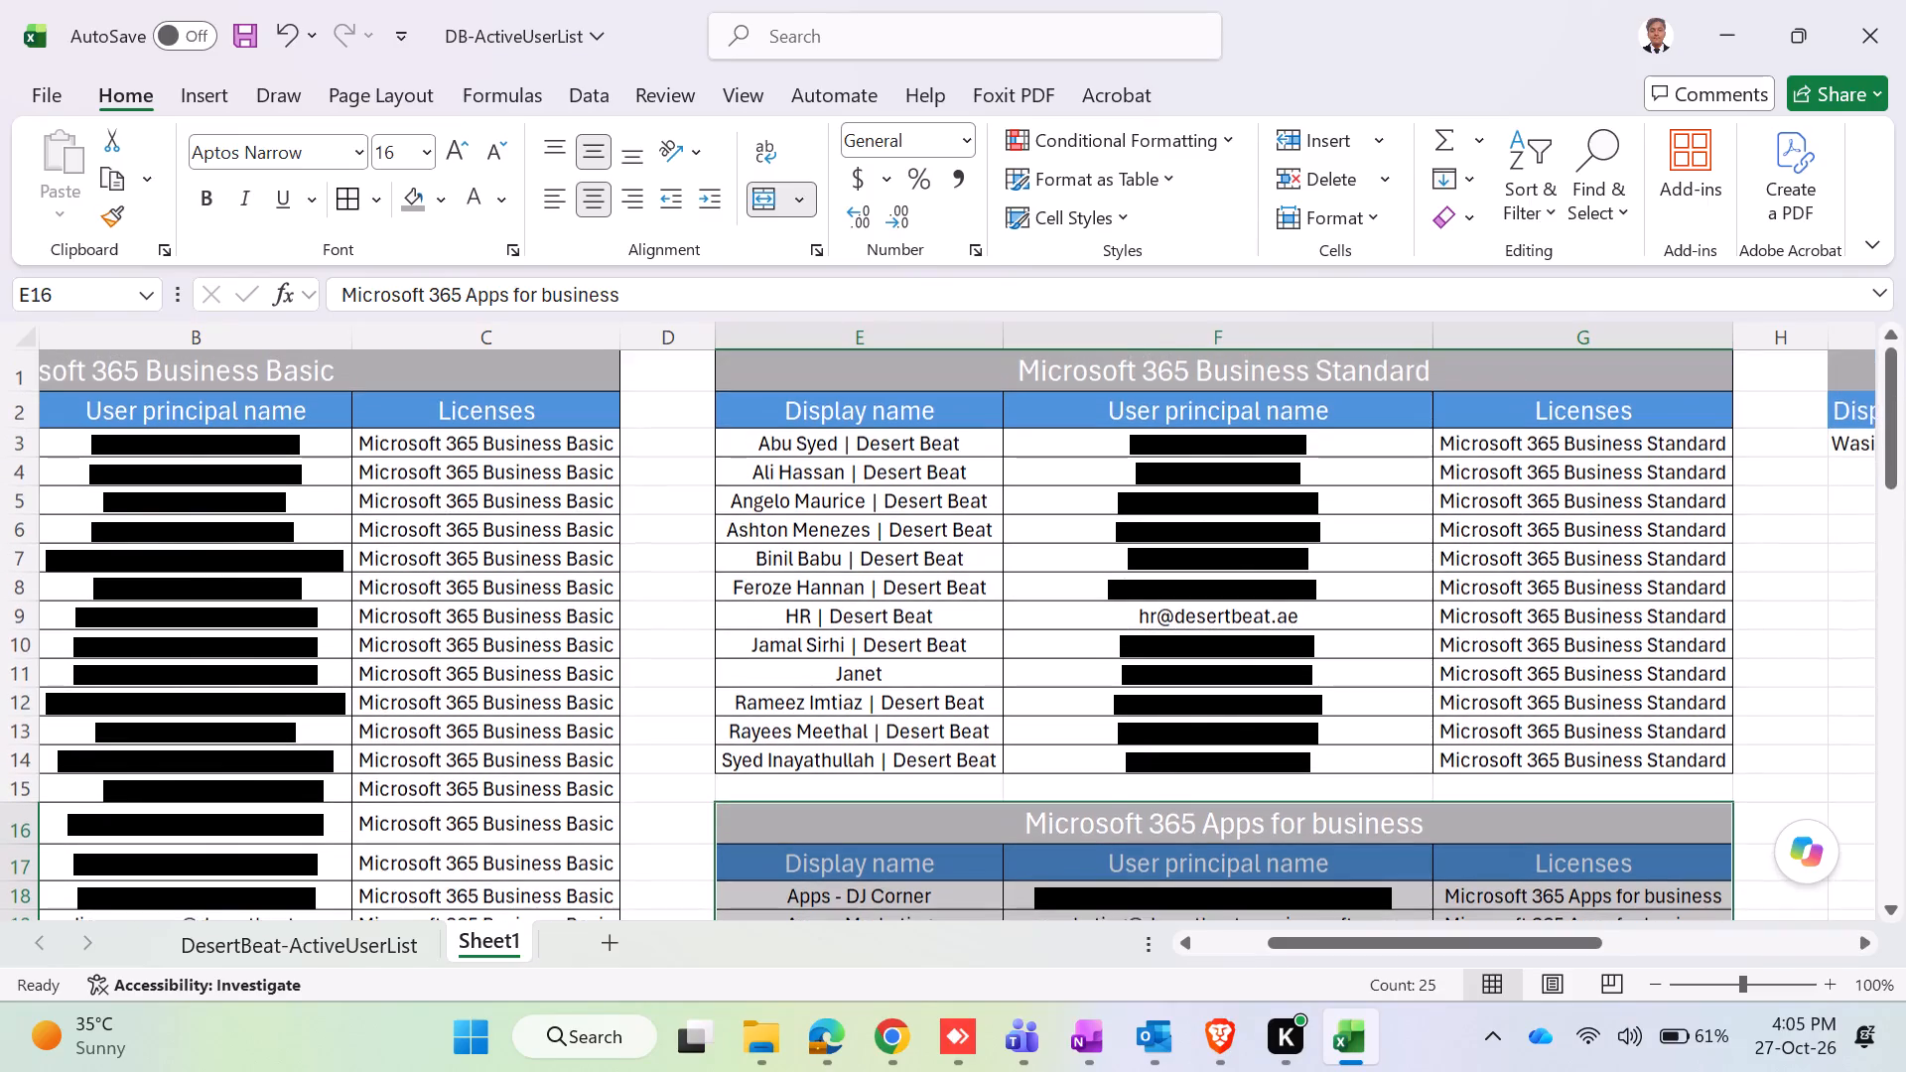
{"action": "left_click_drag", "start_coordinate": [1349, 947], "coordinate": [1518, 945]}
{"action": "left_click", "coordinate": [1354, 365]}
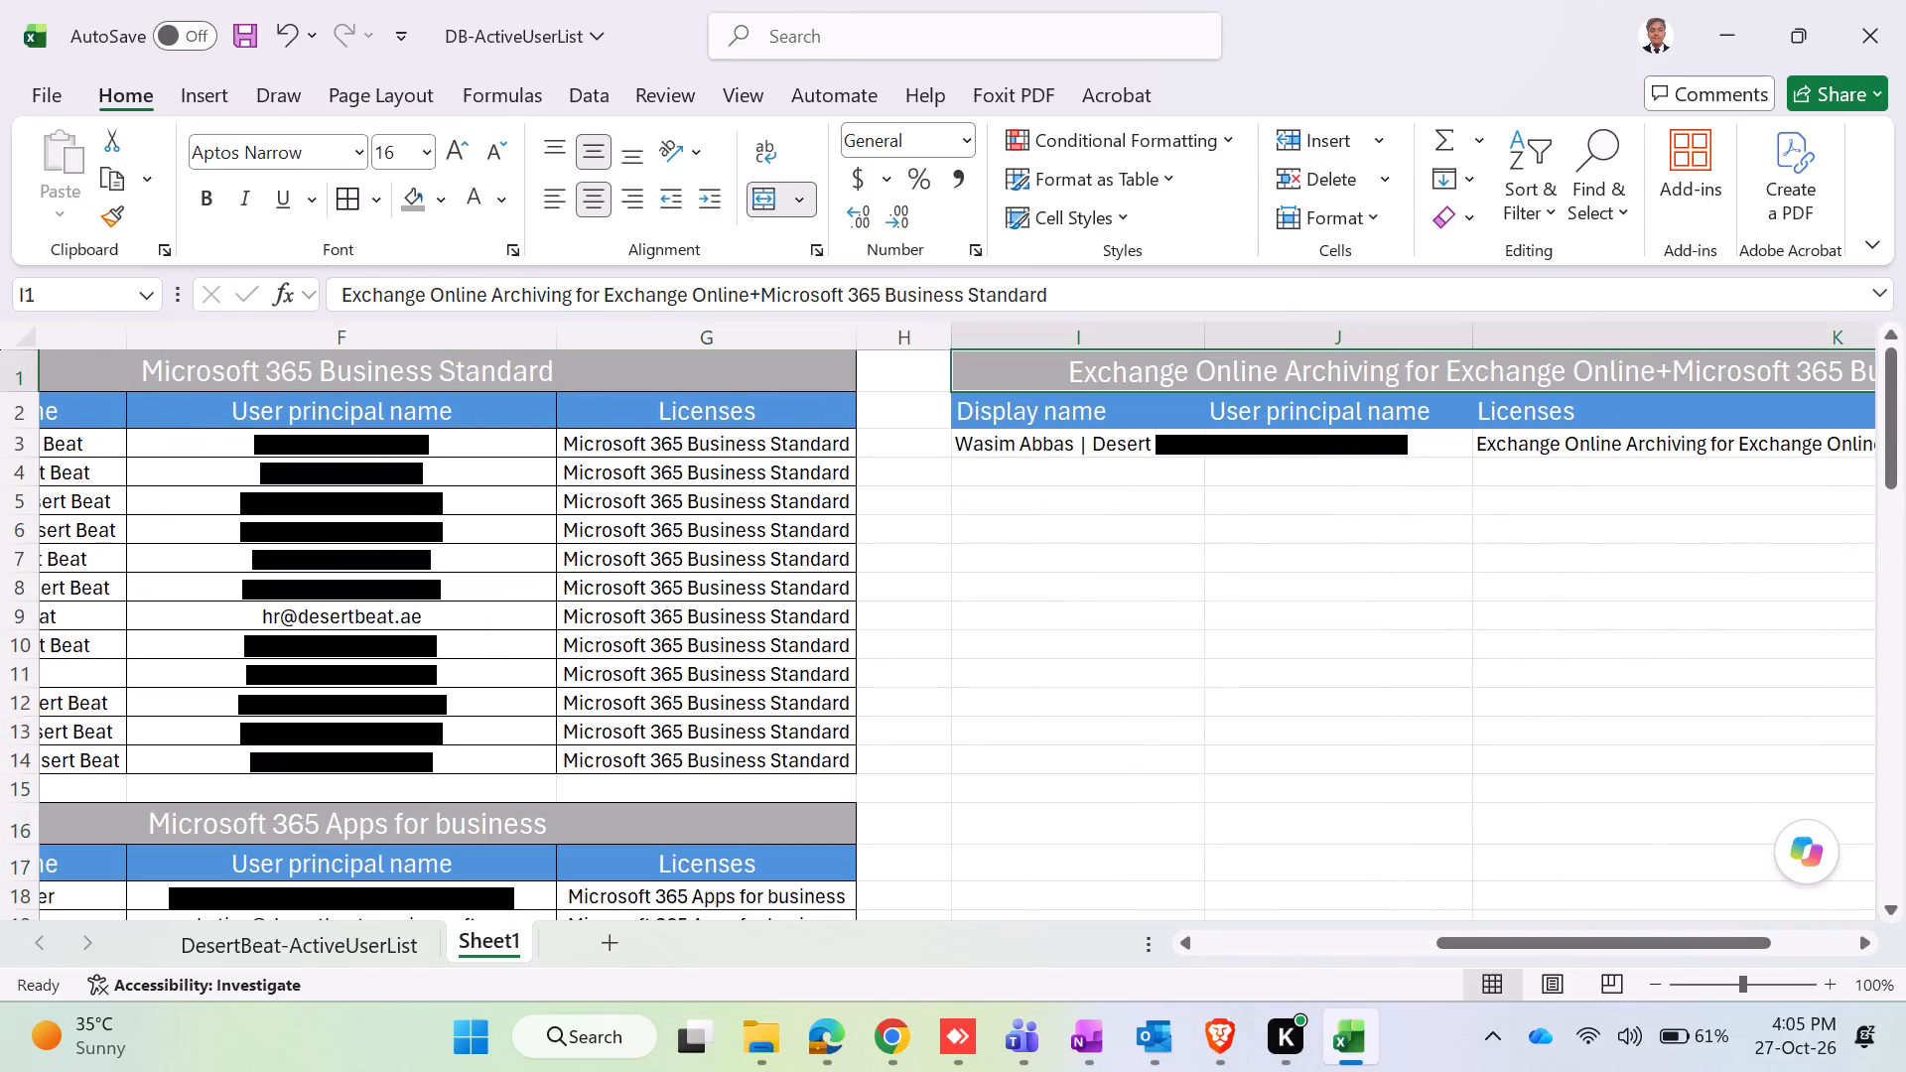
{"action": "key", "text": "shift+Down"}
{"action": "key", "text": "shift+Down"}
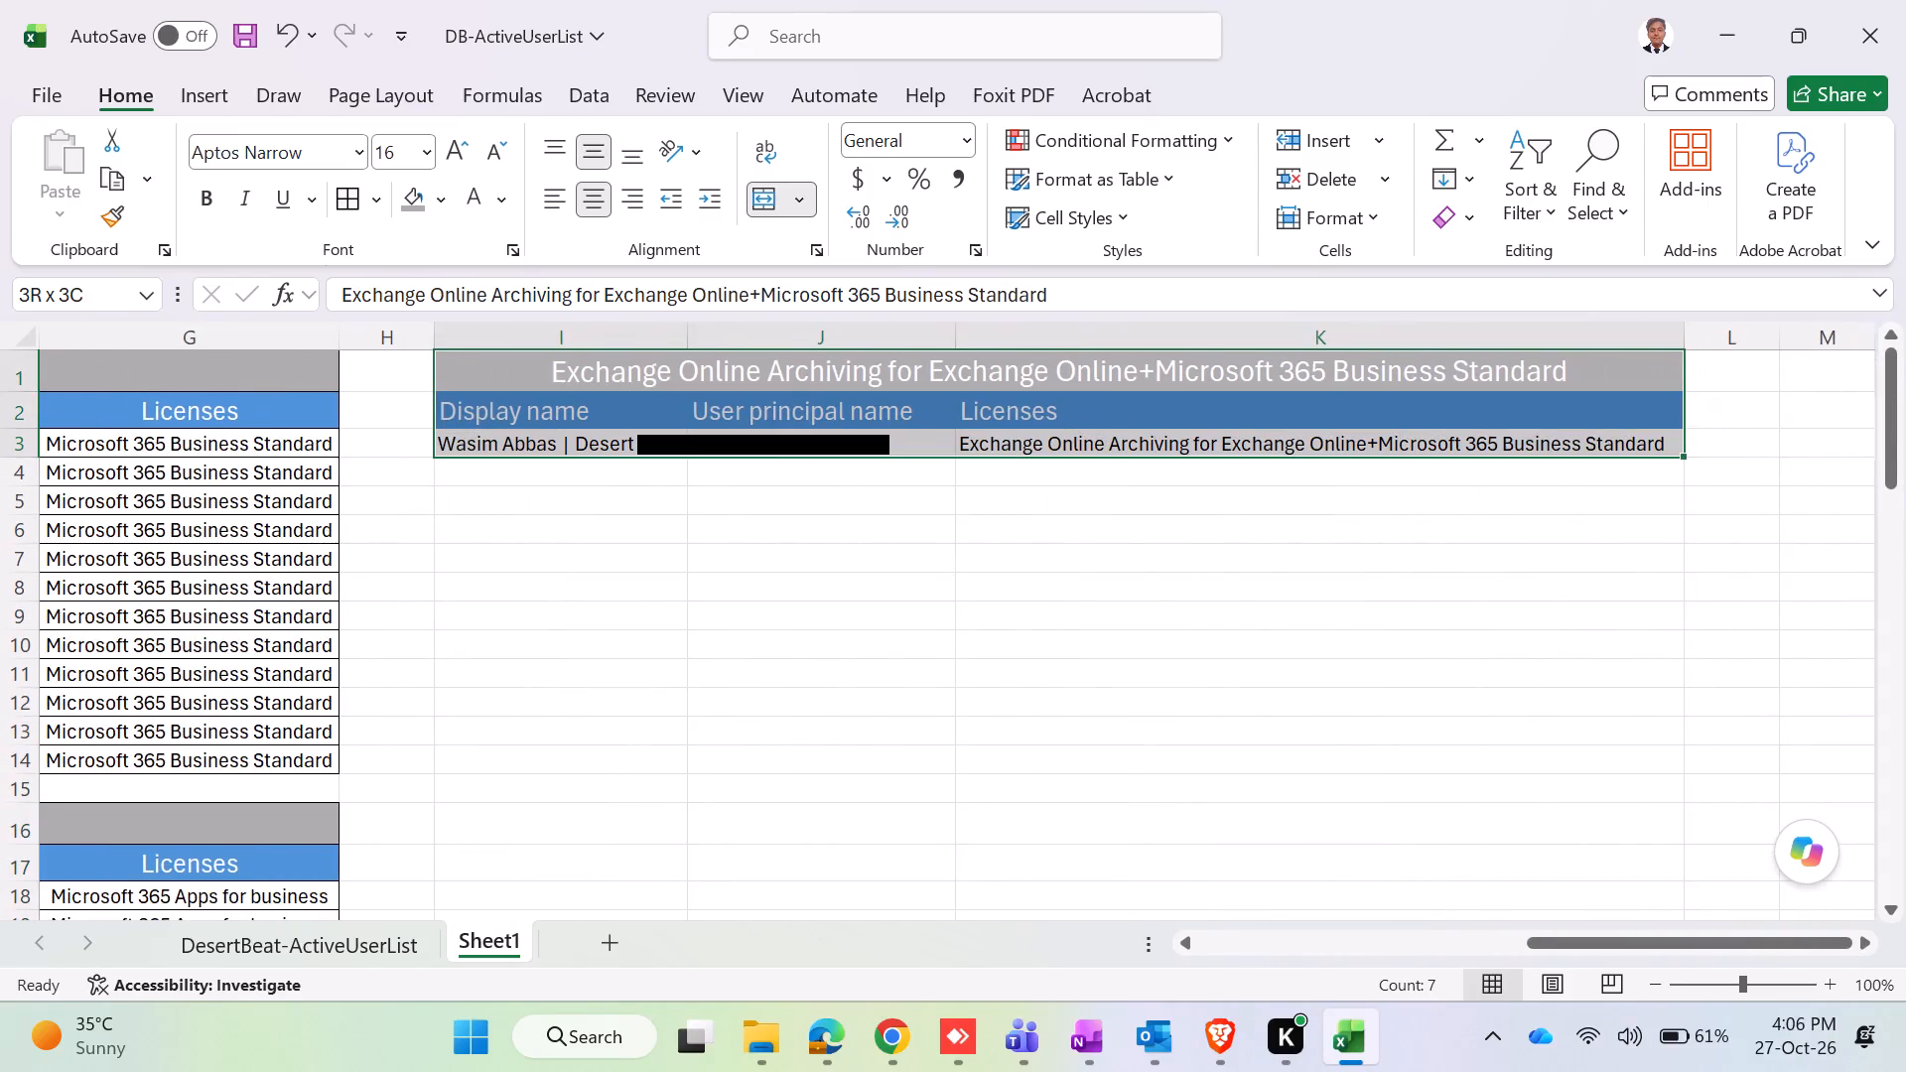
{"action": "left_click", "coordinate": [355, 191]}
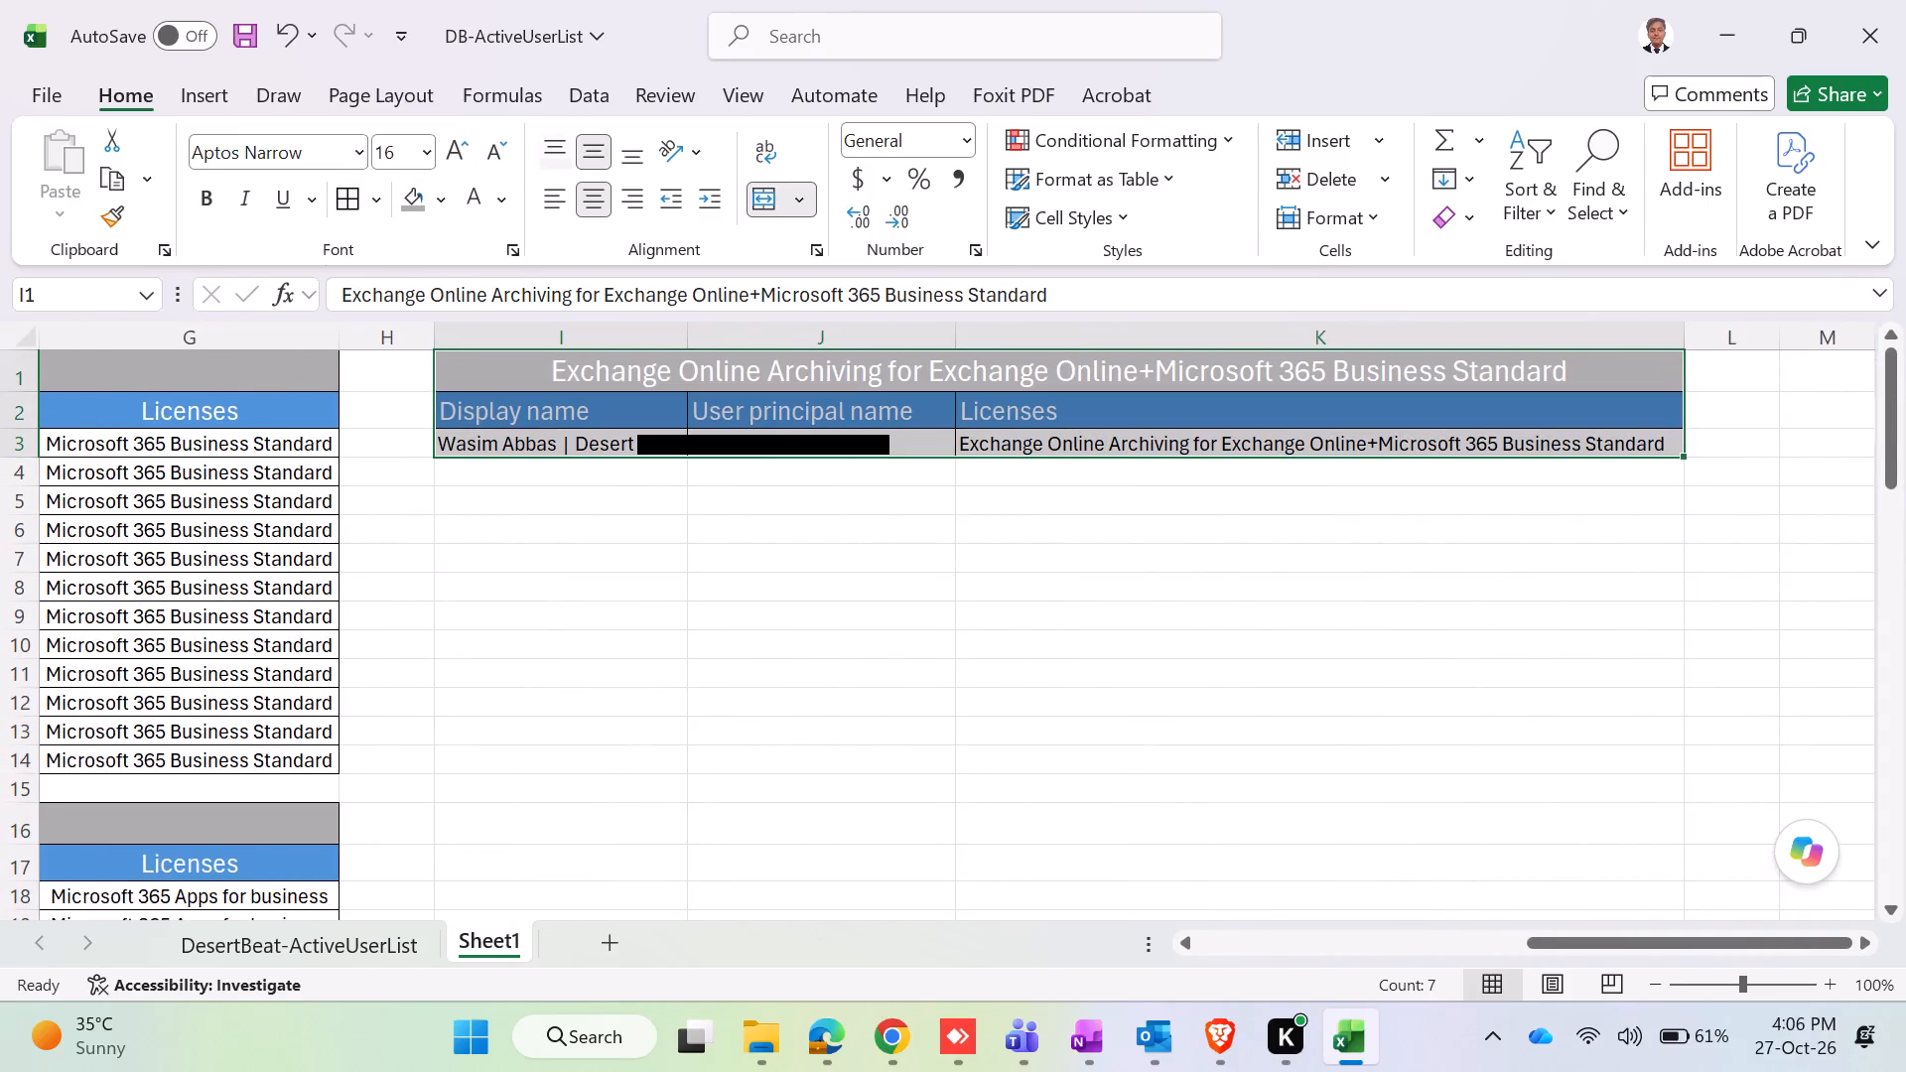
Centre the contents of the Exchange Online Archiving group, I1 to K3, both horizontally and vertically.
{"action": "left_click", "coordinate": [583, 188]}
{"action": "left_click", "coordinate": [585, 189]}
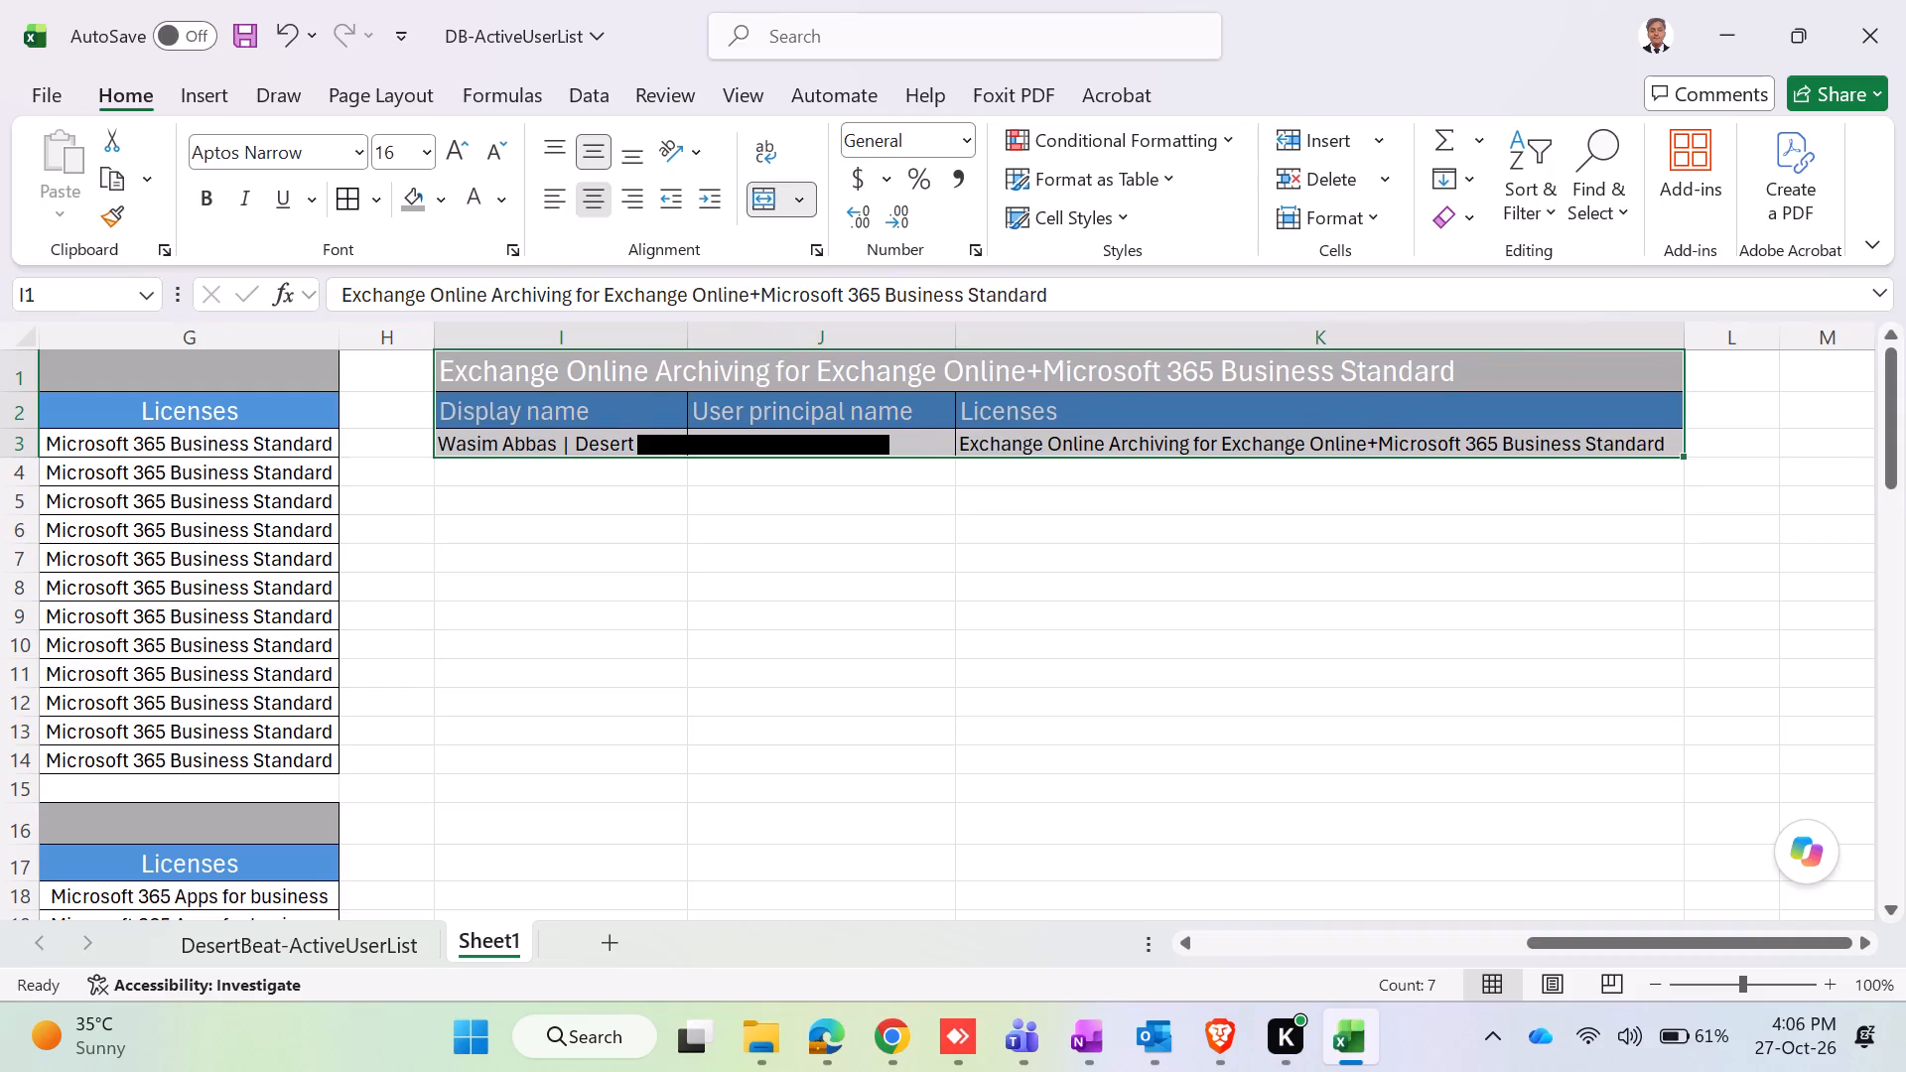
{"action": "left_click", "coordinate": [593, 149]}
{"action": "left_click", "coordinate": [593, 149]}
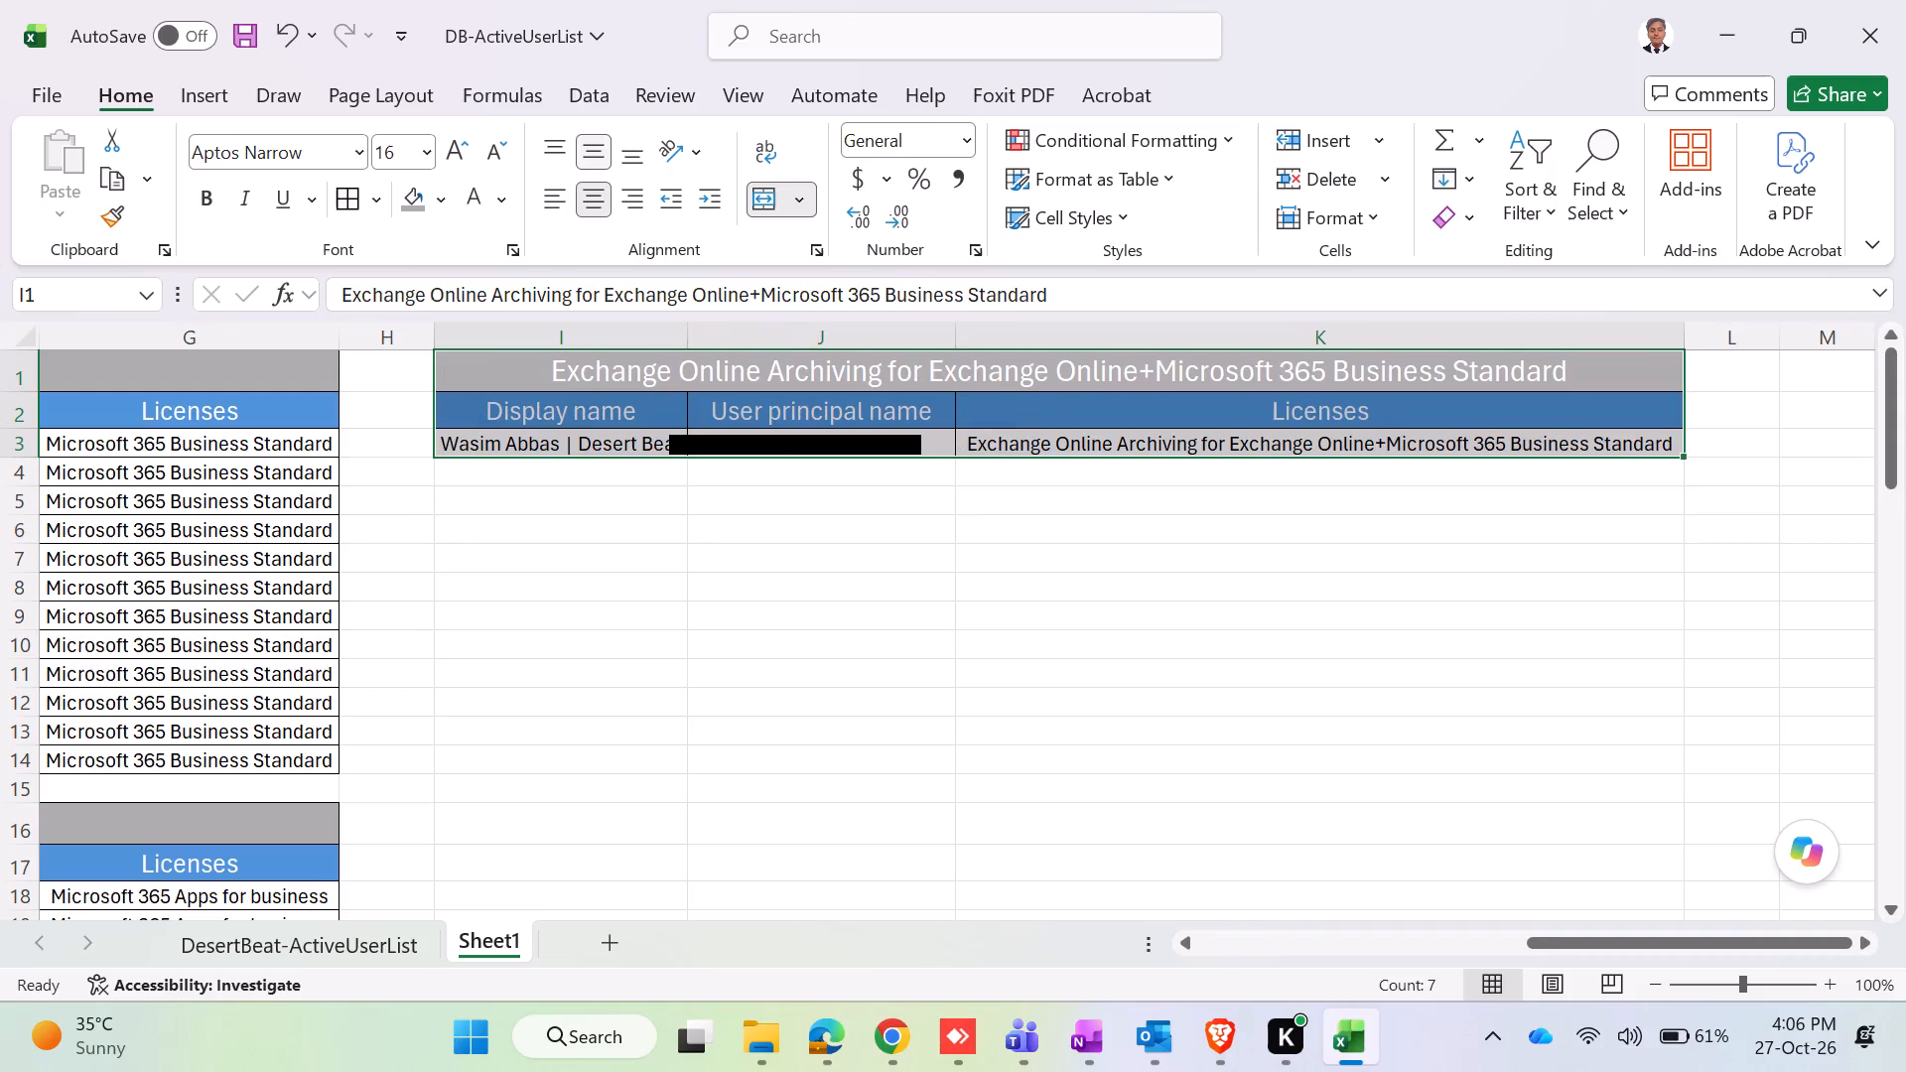
{"action": "left_click", "coordinate": [593, 149]}
{"action": "left_click", "coordinate": [593, 149]}
{"action": "left_click", "coordinate": [589, 193]}
{"action": "left_click", "coordinate": [589, 193]}
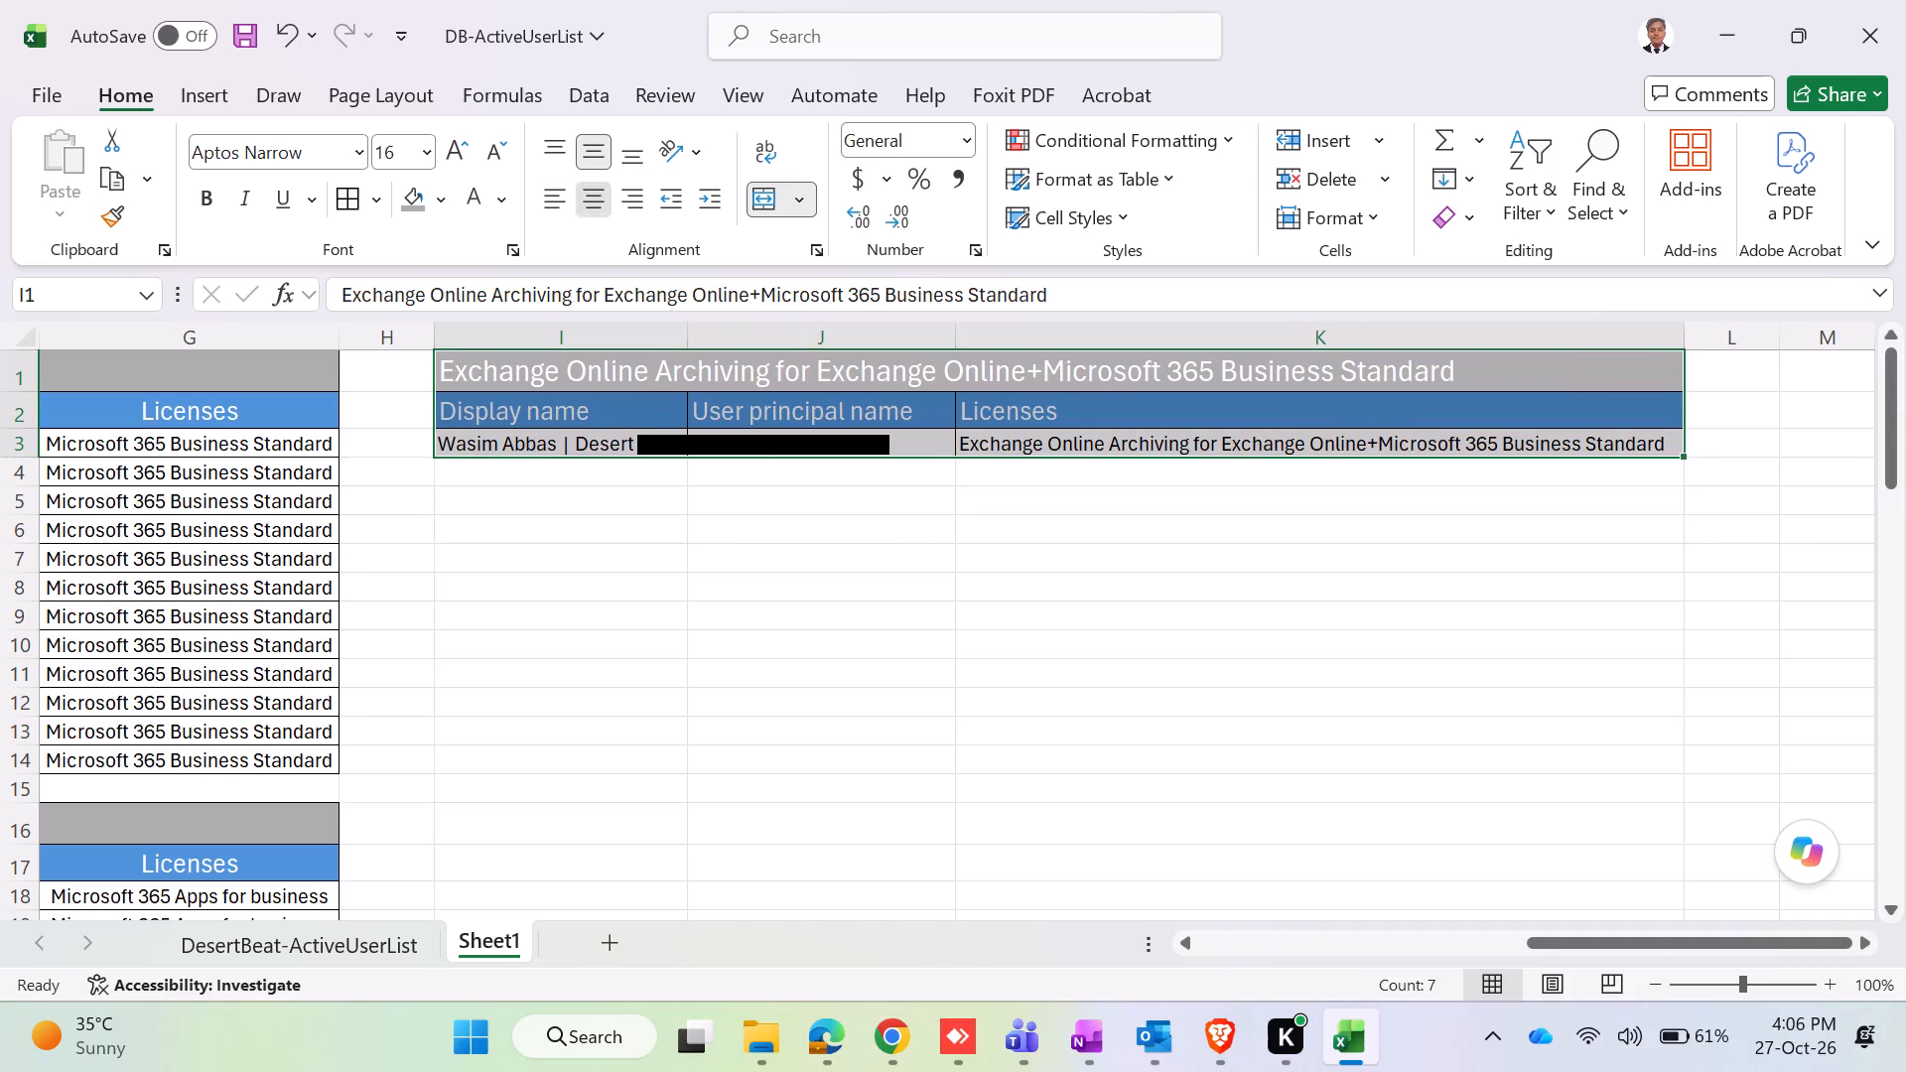
{"action": "left_click", "coordinate": [915, 715]}
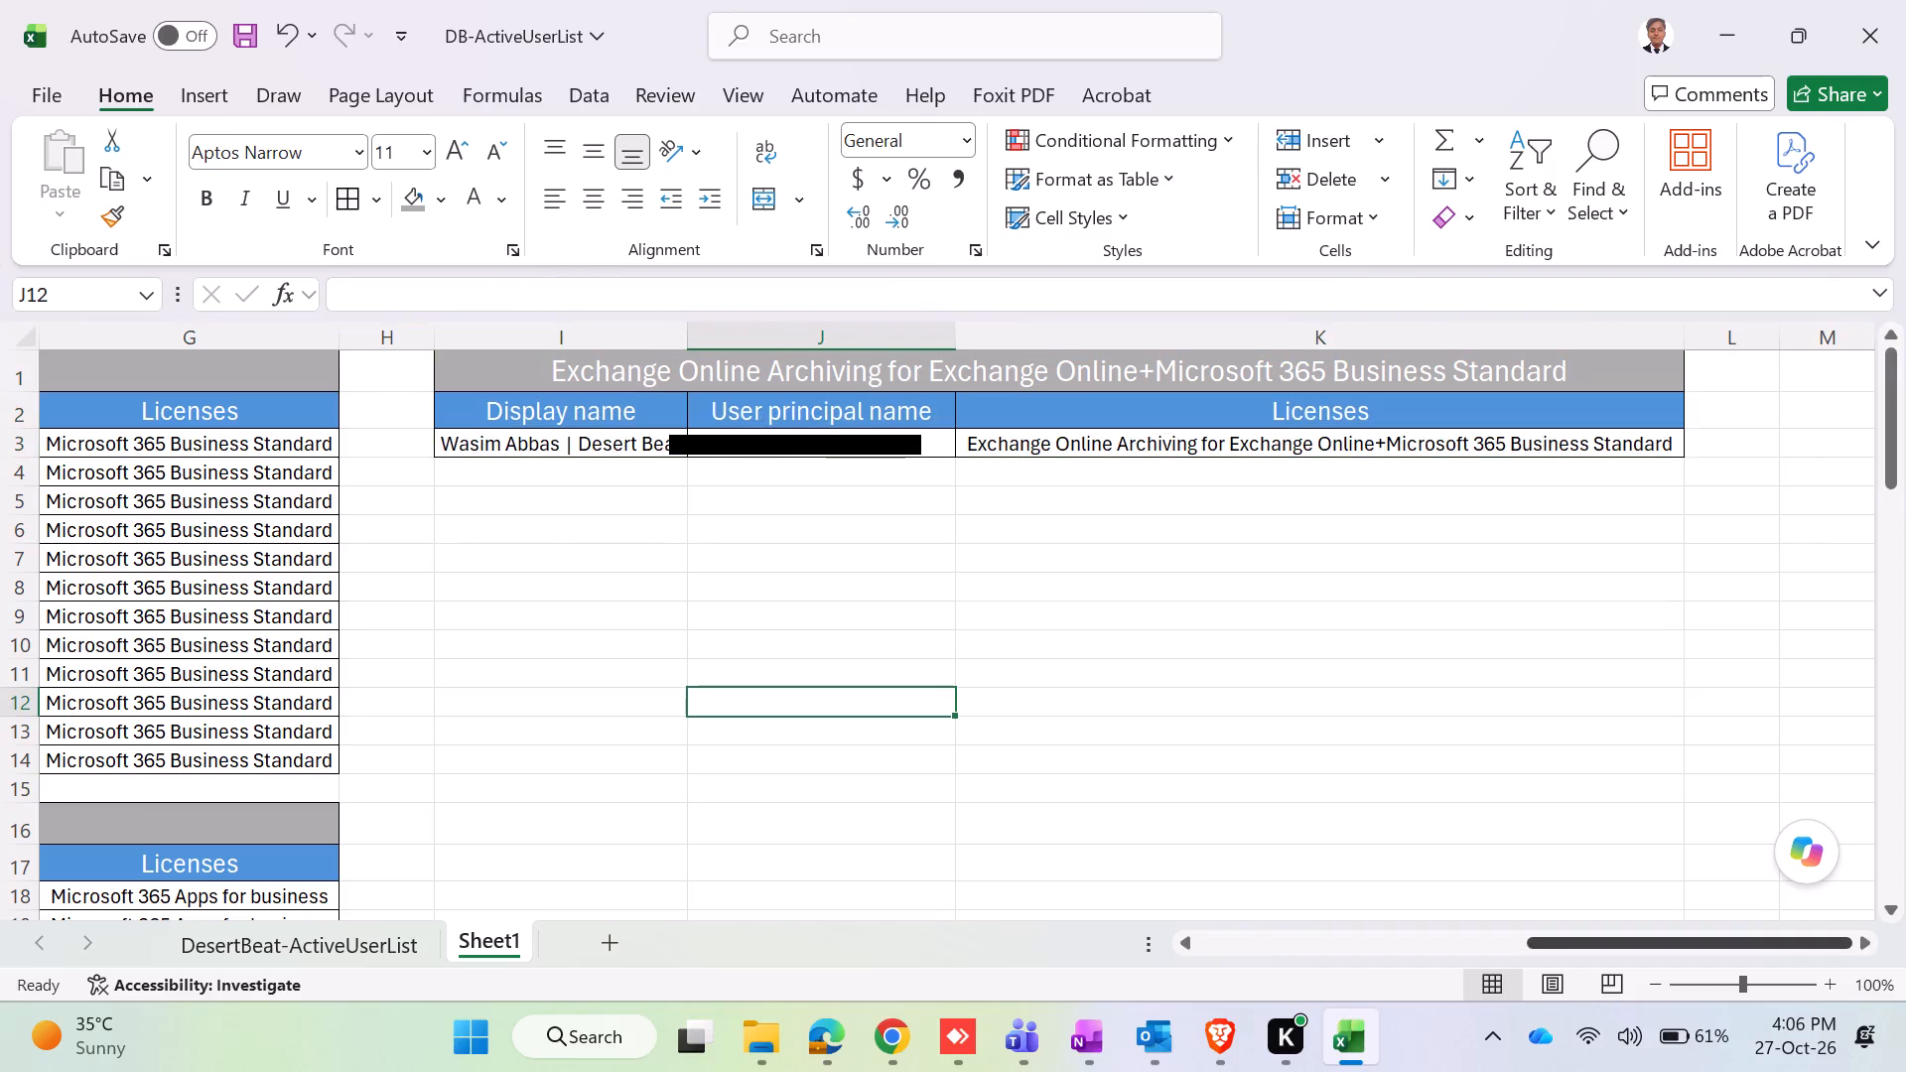
Review the borders, alignment and layout of all four license groups across Sheet1.
{"action": "left_click_drag", "start_coordinate": [1577, 947], "coordinate": [1021, 930]}
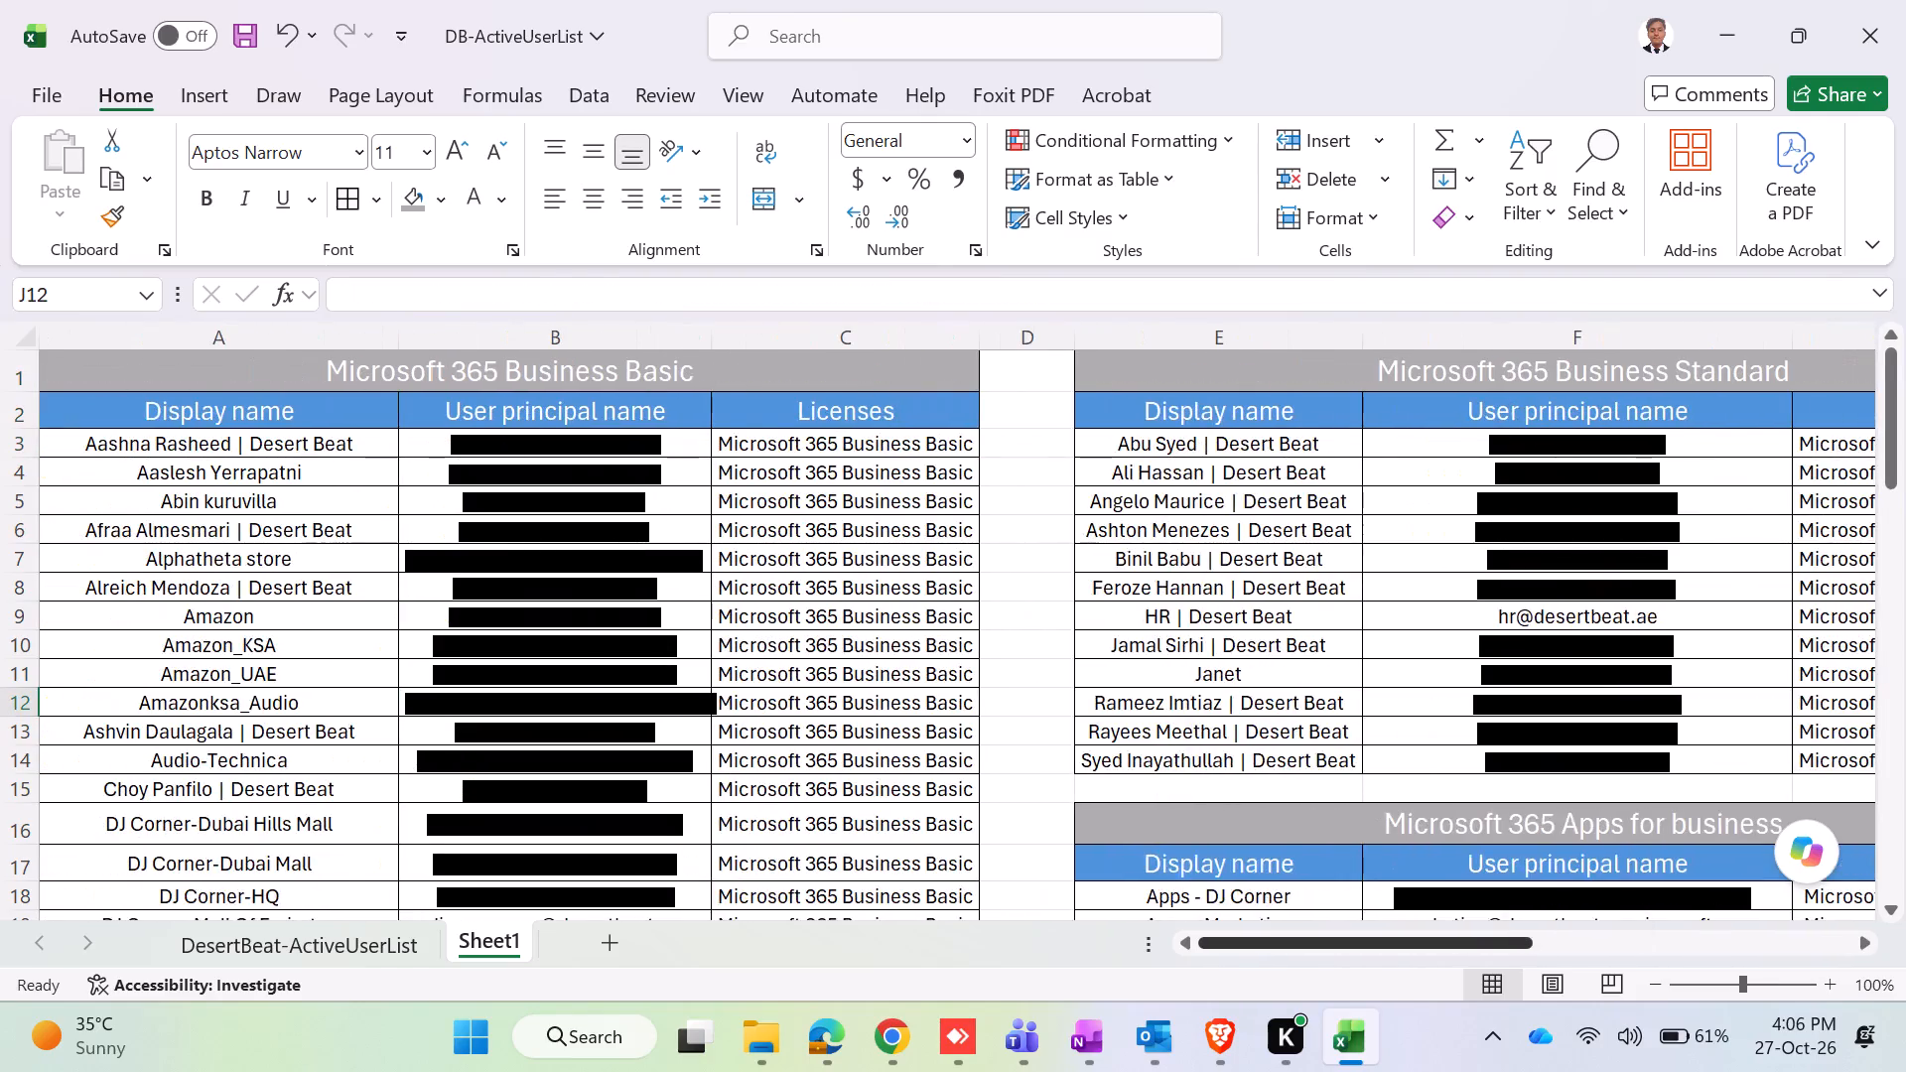
{"action": "scroll", "coordinate": [965, 669], "scroll_direction": "down", "scroll_amount": 16}
{"action": "scroll", "coordinate": [993, 628], "scroll_direction": "up", "scroll_amount": 4}
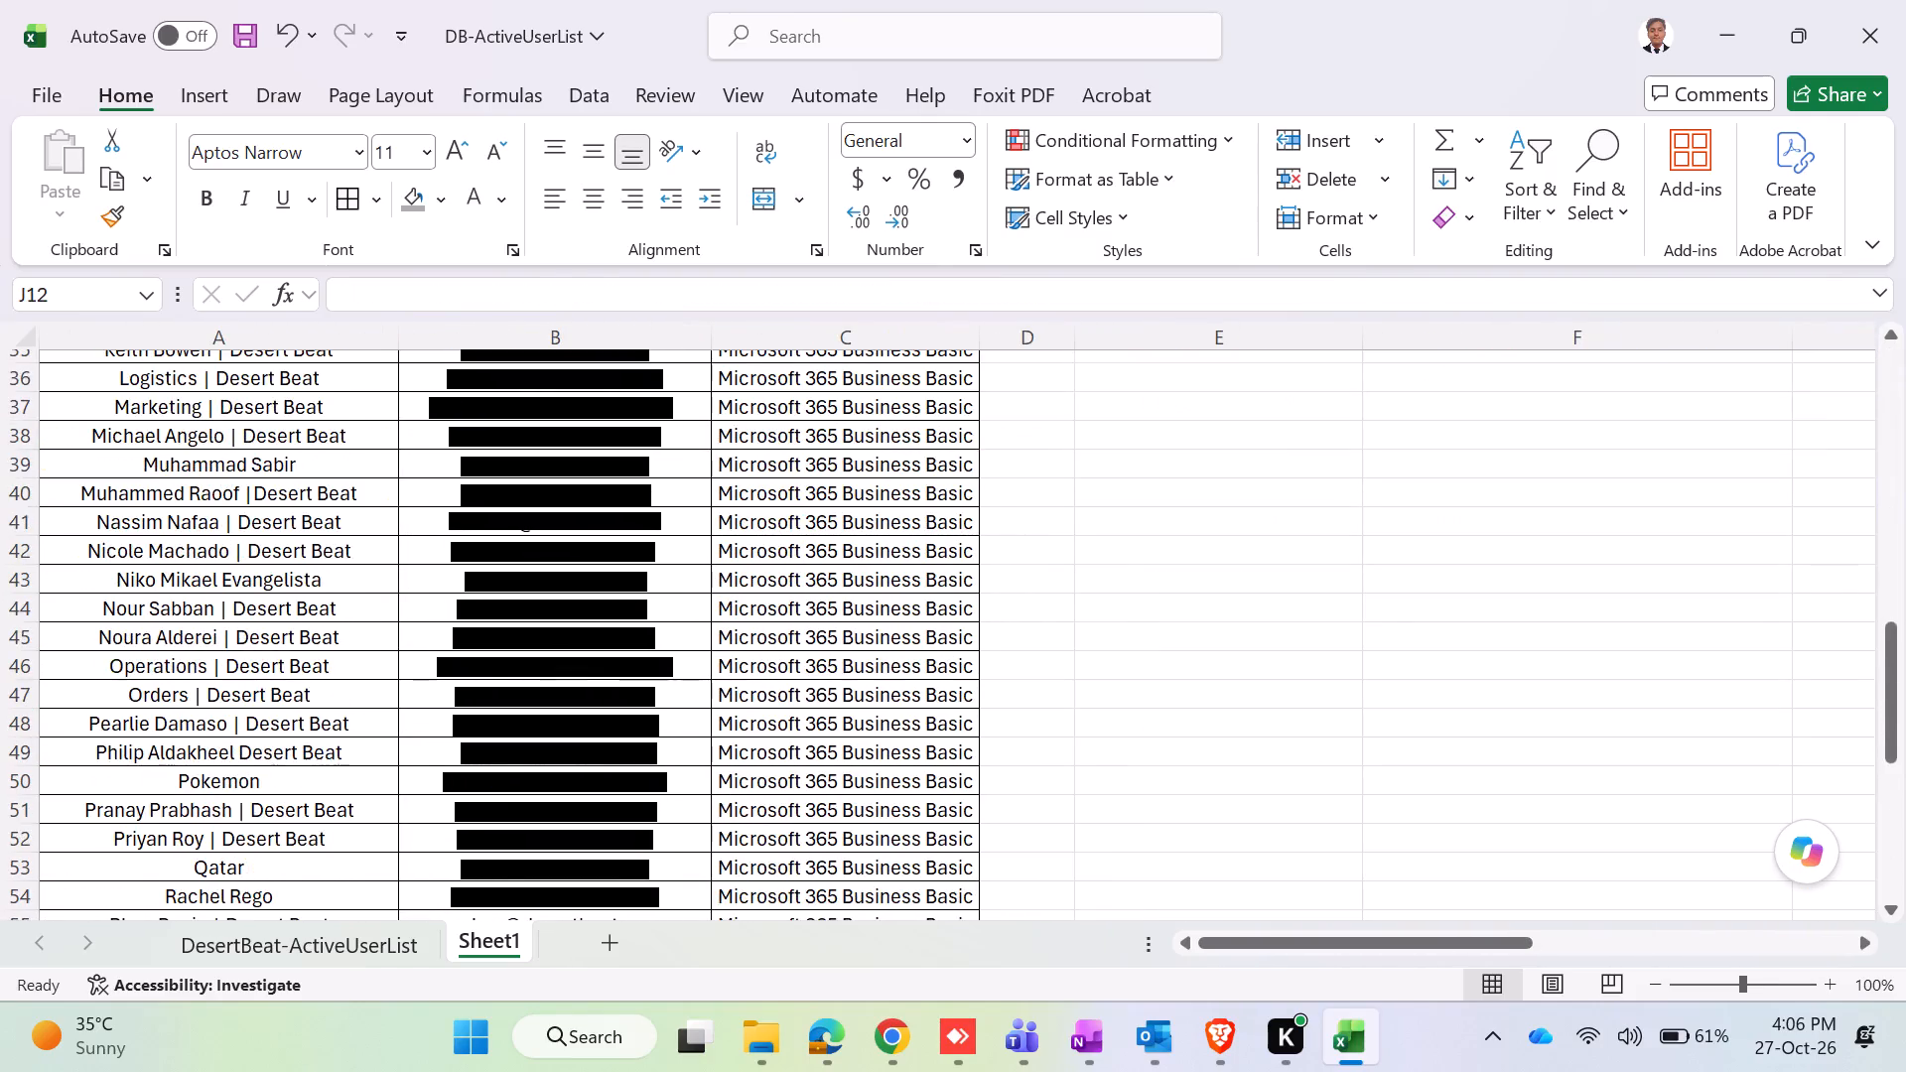
{"action": "scroll", "coordinate": [993, 628], "scroll_direction": "up", "scroll_amount": 1}
{"action": "scroll", "coordinate": [993, 628], "scroll_direction": "down", "scroll_amount": 7}
{"action": "scroll", "coordinate": [990, 605], "scroll_direction": "up", "scroll_amount": 1}
{"action": "scroll", "coordinate": [990, 605], "scroll_direction": "down", "scroll_amount": 8}
{"action": "scroll", "coordinate": [990, 604], "scroll_direction": "up", "scroll_amount": 15}
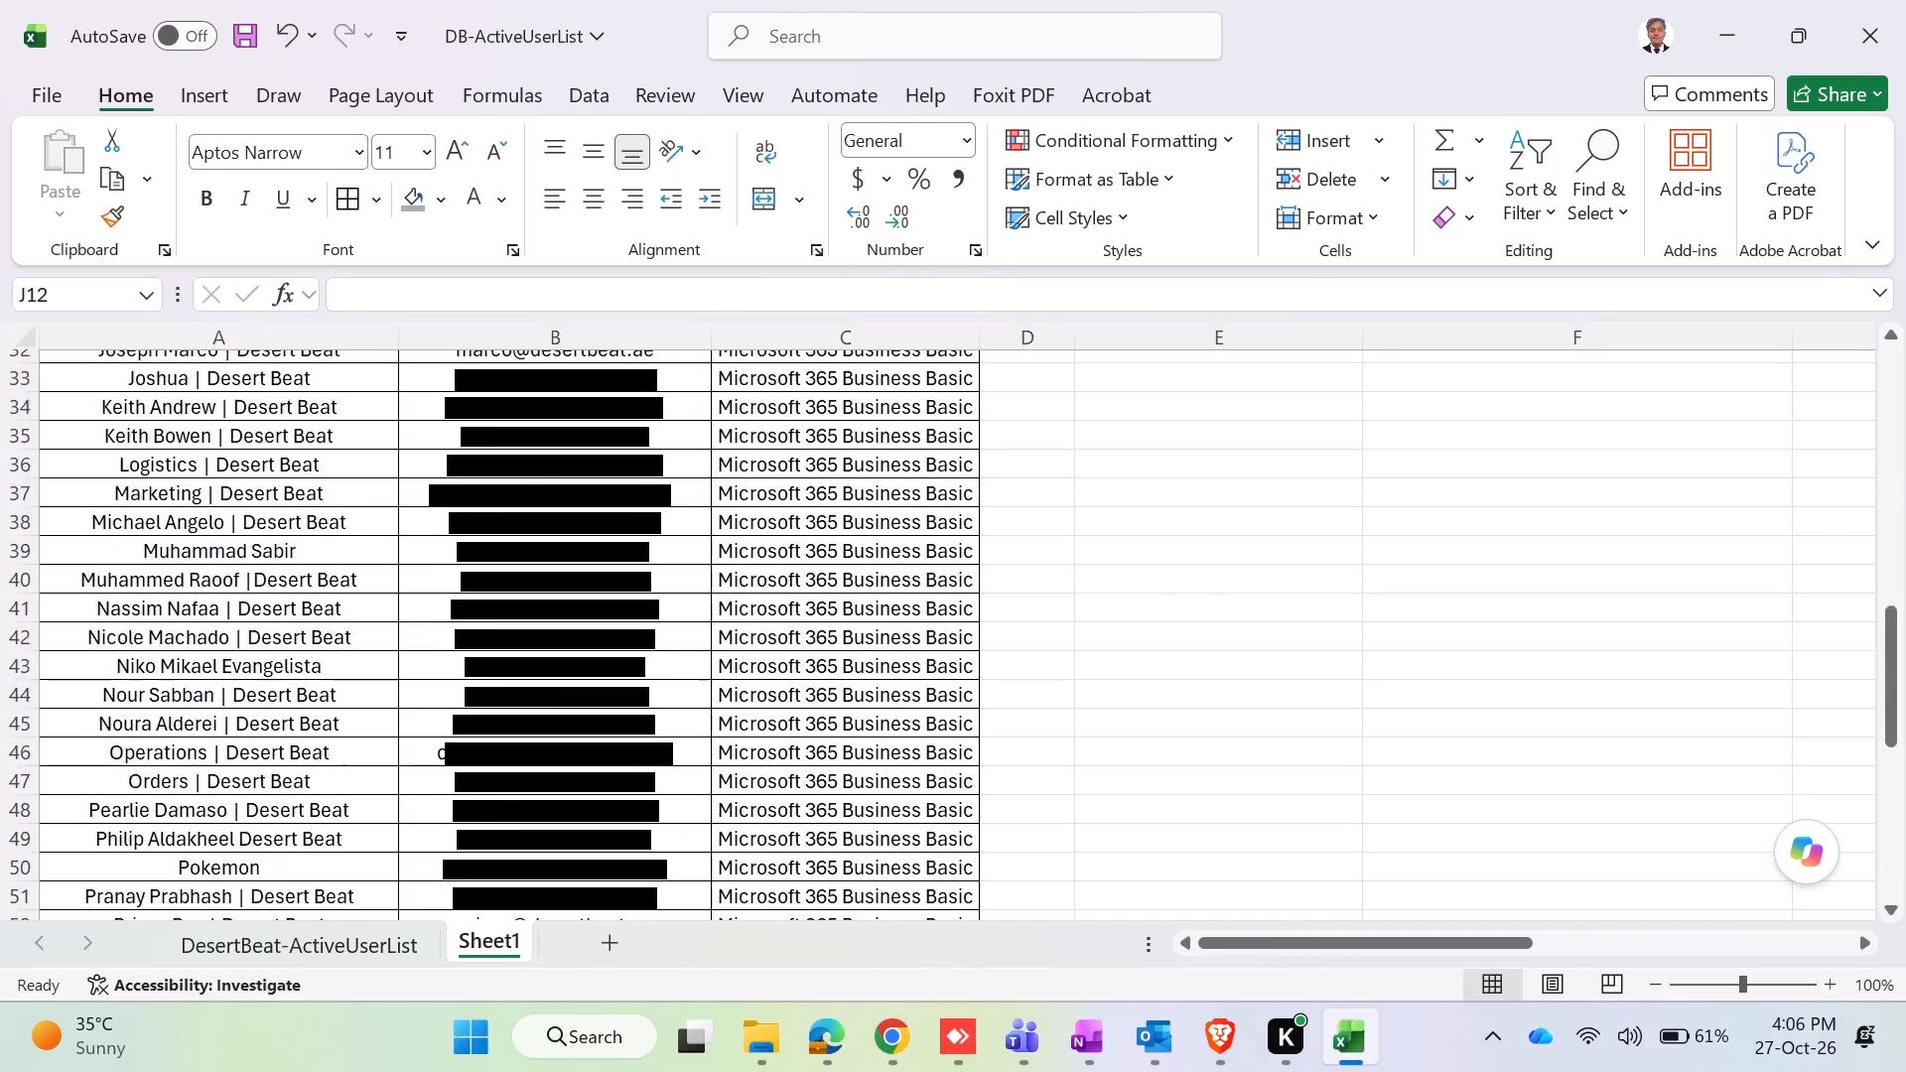
{"action": "scroll", "coordinate": [990, 604], "scroll_direction": "up", "scroll_amount": 16}
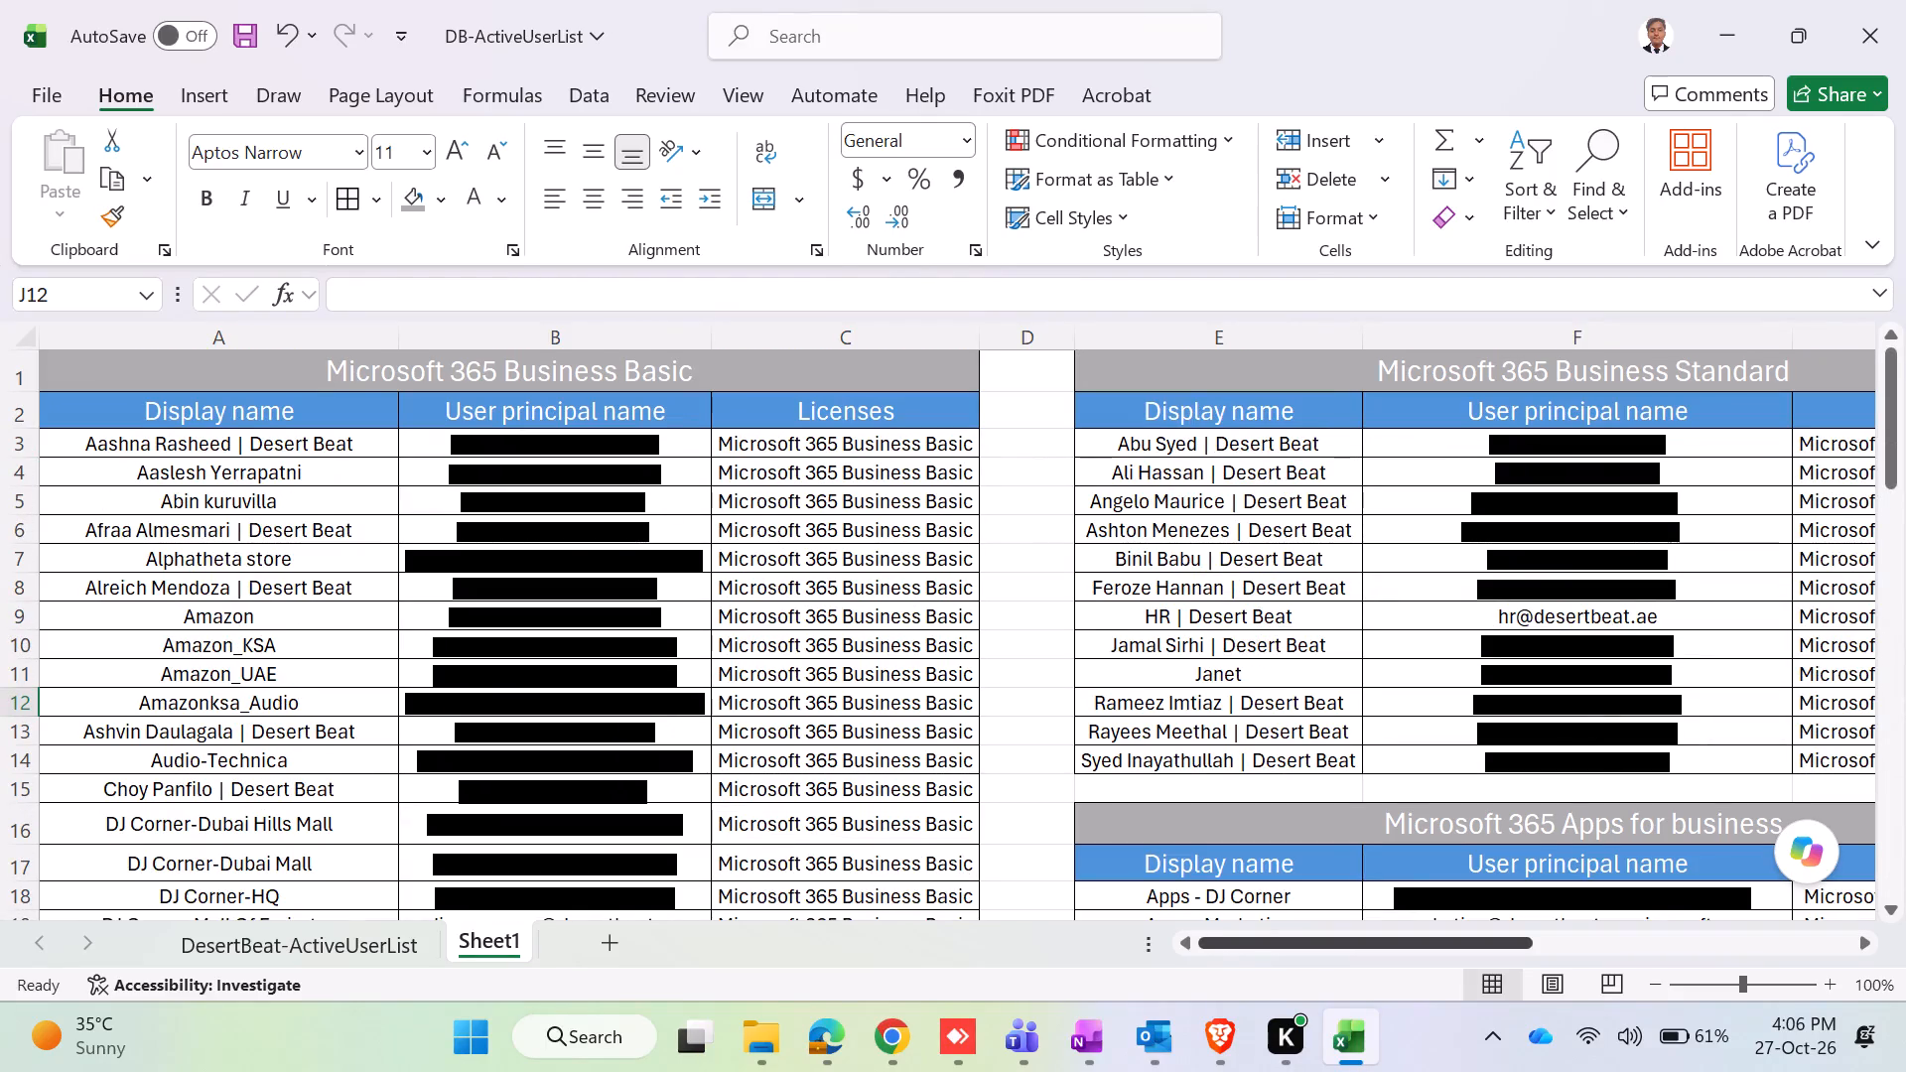
{"action": "left_click_drag", "start_coordinate": [1289, 941], "coordinate": [1450, 940]}
{"action": "left_click", "coordinate": [1475, 939]}
{"action": "left_click_drag", "start_coordinate": [1482, 938], "coordinate": [1525, 935]}
{"action": "left_click_drag", "start_coordinate": [1525, 935], "coordinate": [1614, 930]}
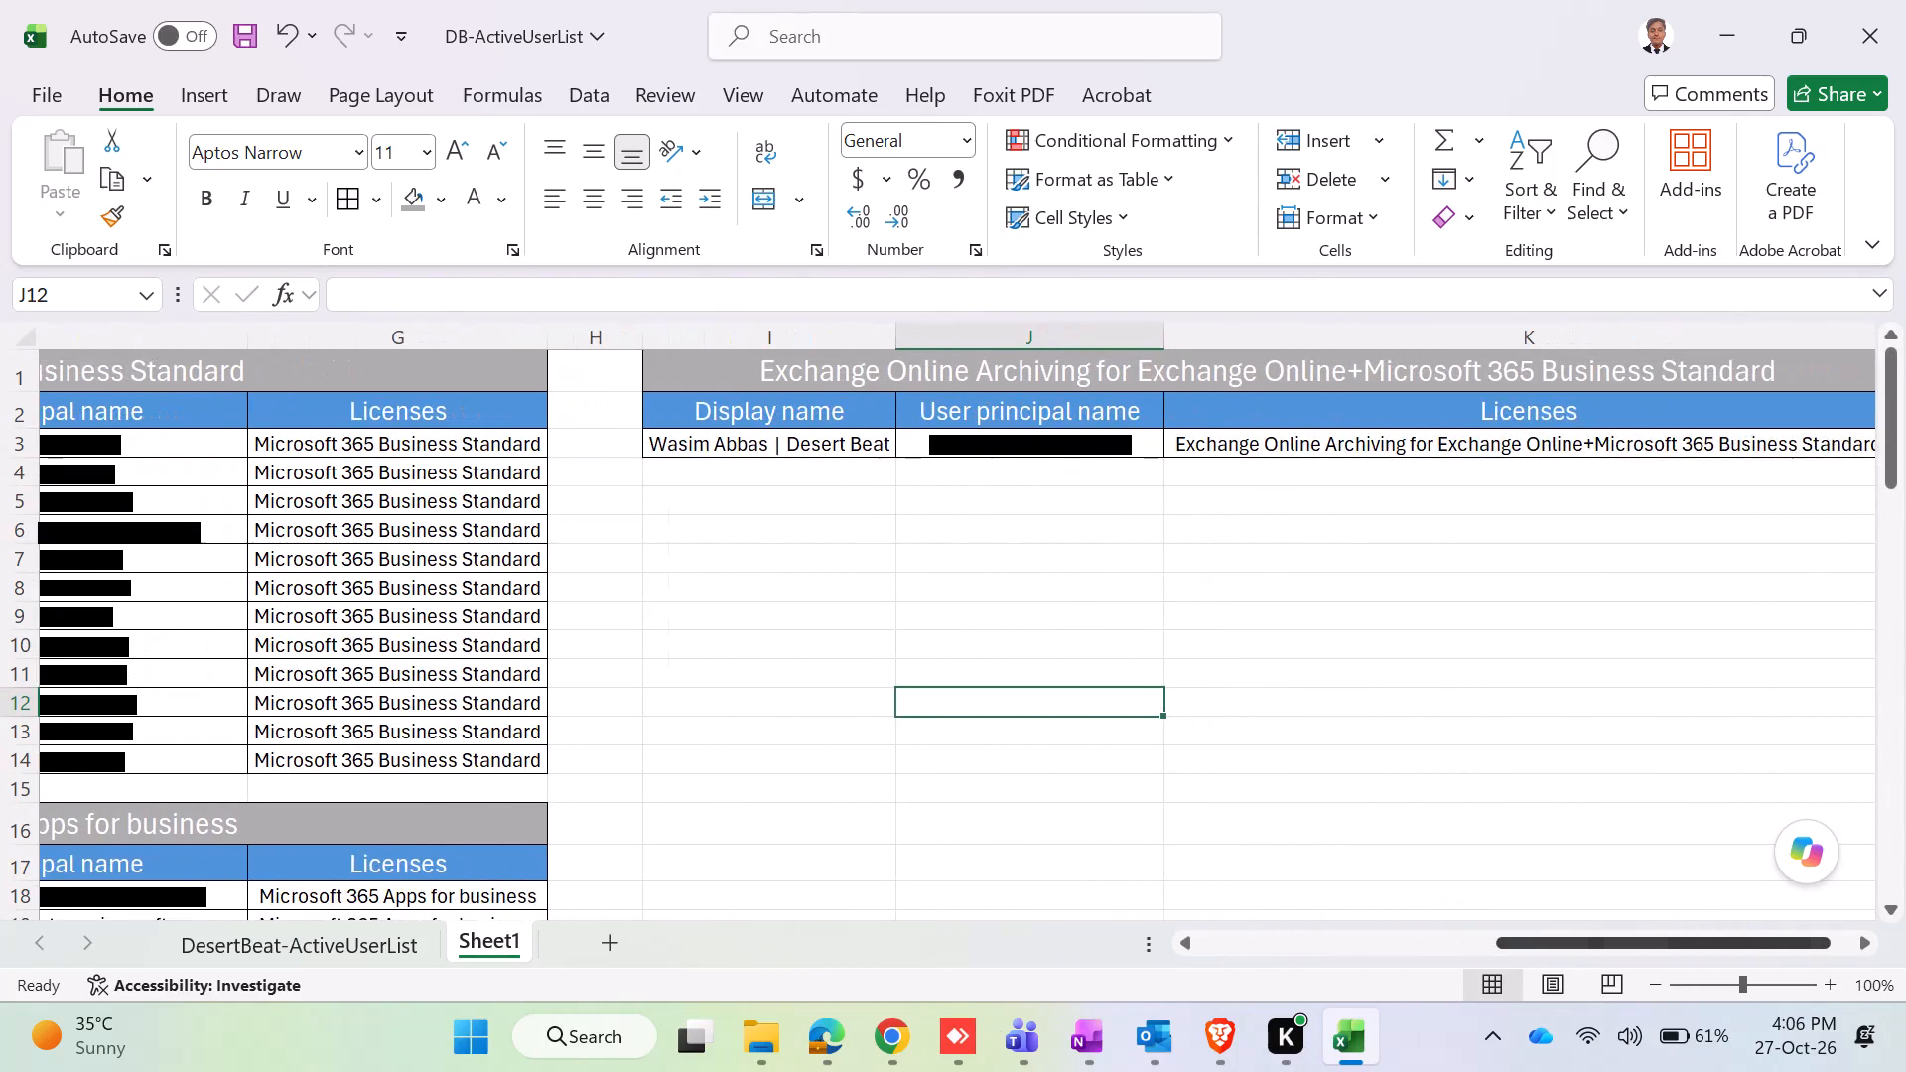
{"action": "left_click_drag", "start_coordinate": [1616, 930], "coordinate": [1639, 929]}
{"action": "left_click_drag", "start_coordinate": [1664, 929], "coordinate": [1590, 936]}
{"action": "double_click", "coordinate": [1540, 937]}
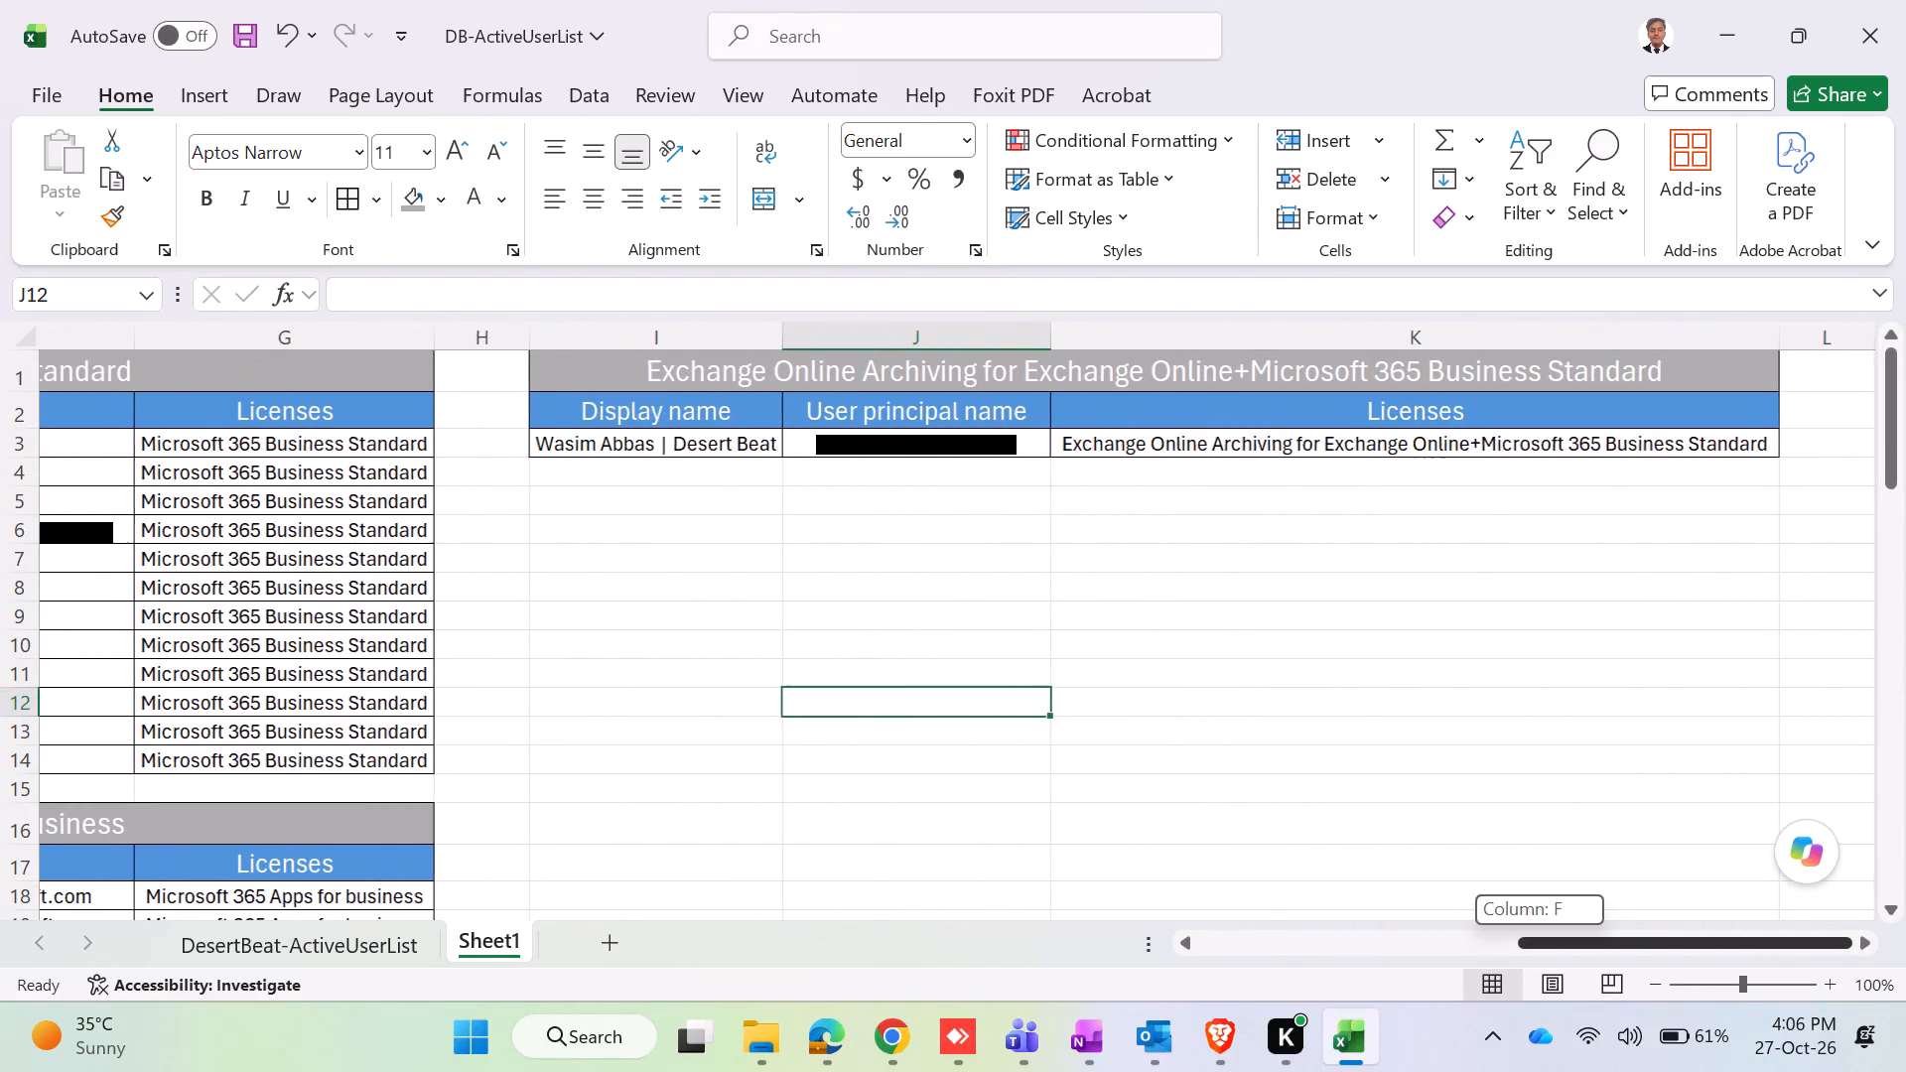
{"action": "left_click_drag", "start_coordinate": [1540, 945], "coordinate": [1520, 948]}
{"action": "left_click_drag", "start_coordinate": [1419, 949], "coordinate": [1409, 949]}
{"action": "left_click_drag", "start_coordinate": [1328, 947], "coordinate": [1306, 946]}
{"action": "left_click_drag", "start_coordinate": [1297, 946], "coordinate": [1200, 938]}
{"action": "scroll", "coordinate": [1373, 720], "scroll_direction": "down", "scroll_amount": 3}
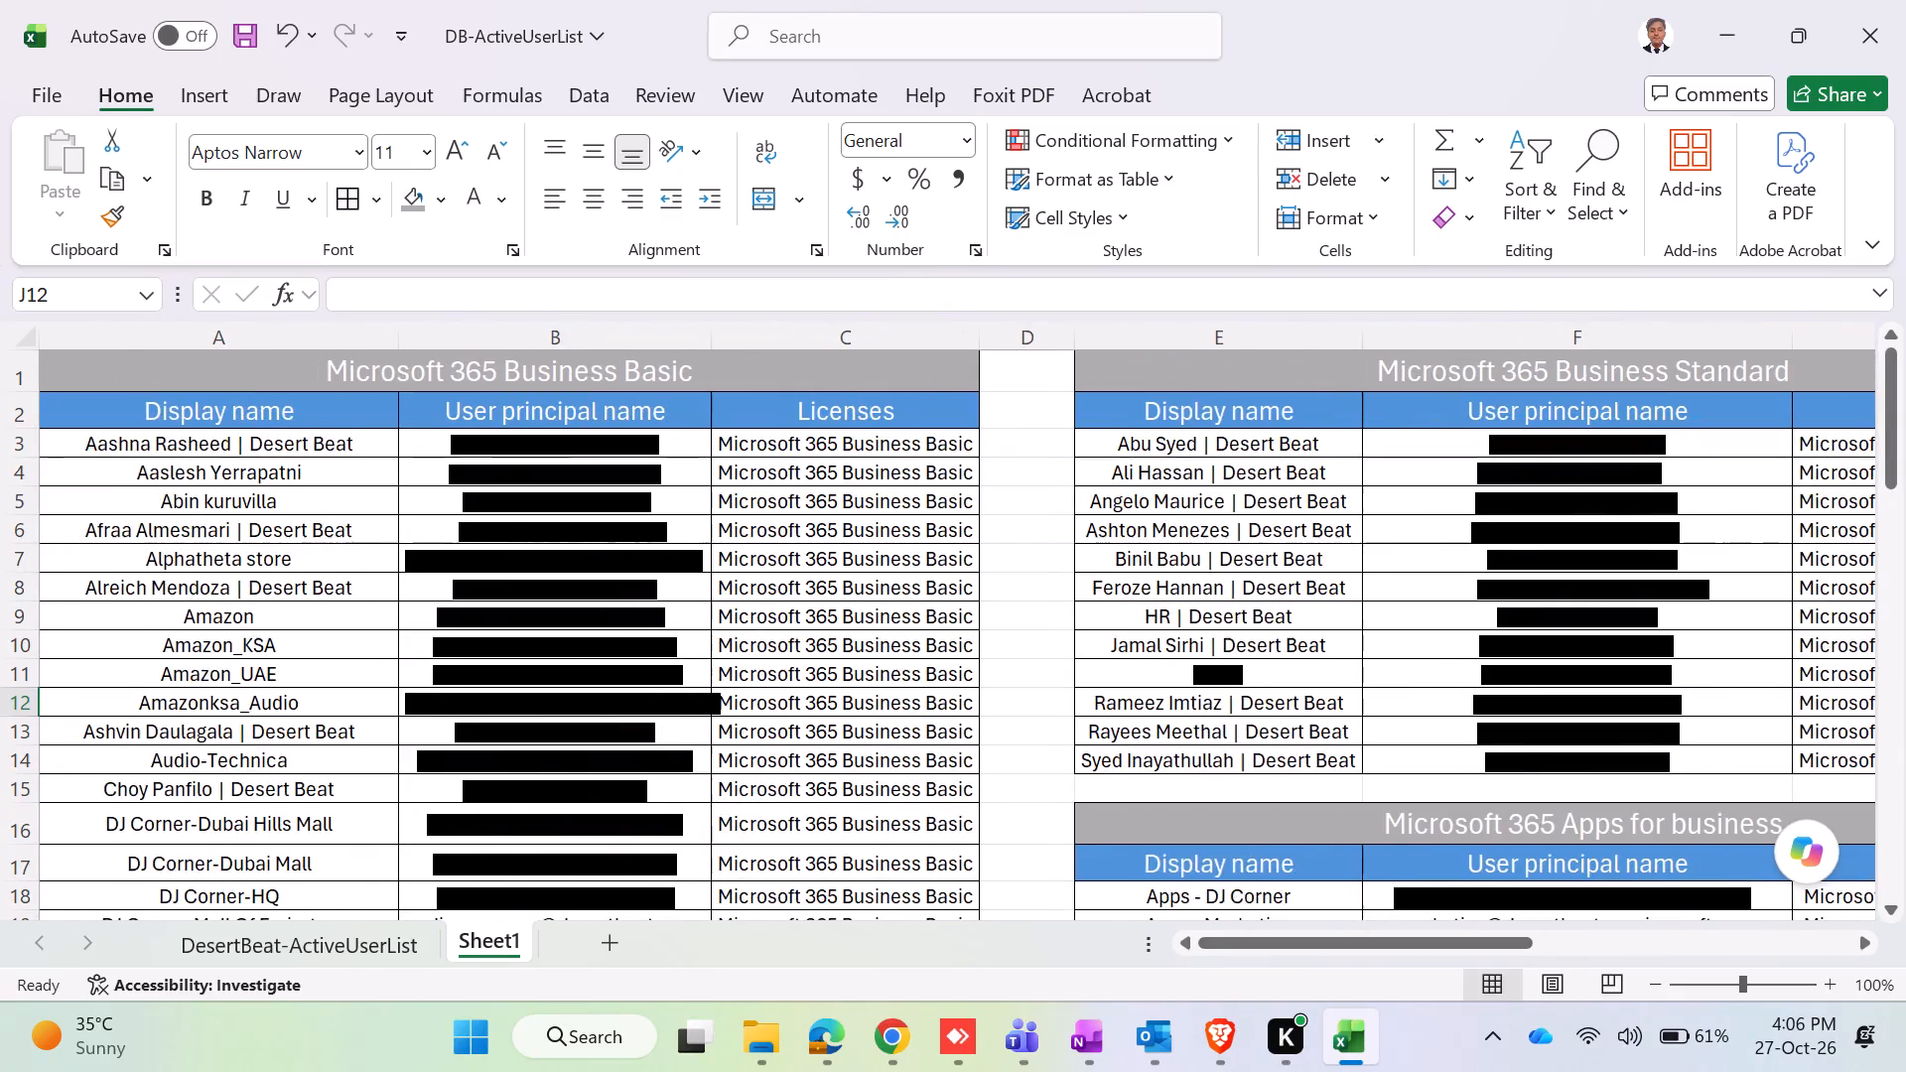
{"action": "scroll", "coordinate": [1374, 719], "scroll_direction": "down", "scroll_amount": 4}
{"action": "scroll", "coordinate": [1378, 715], "scroll_direction": "up", "scroll_amount": 13}
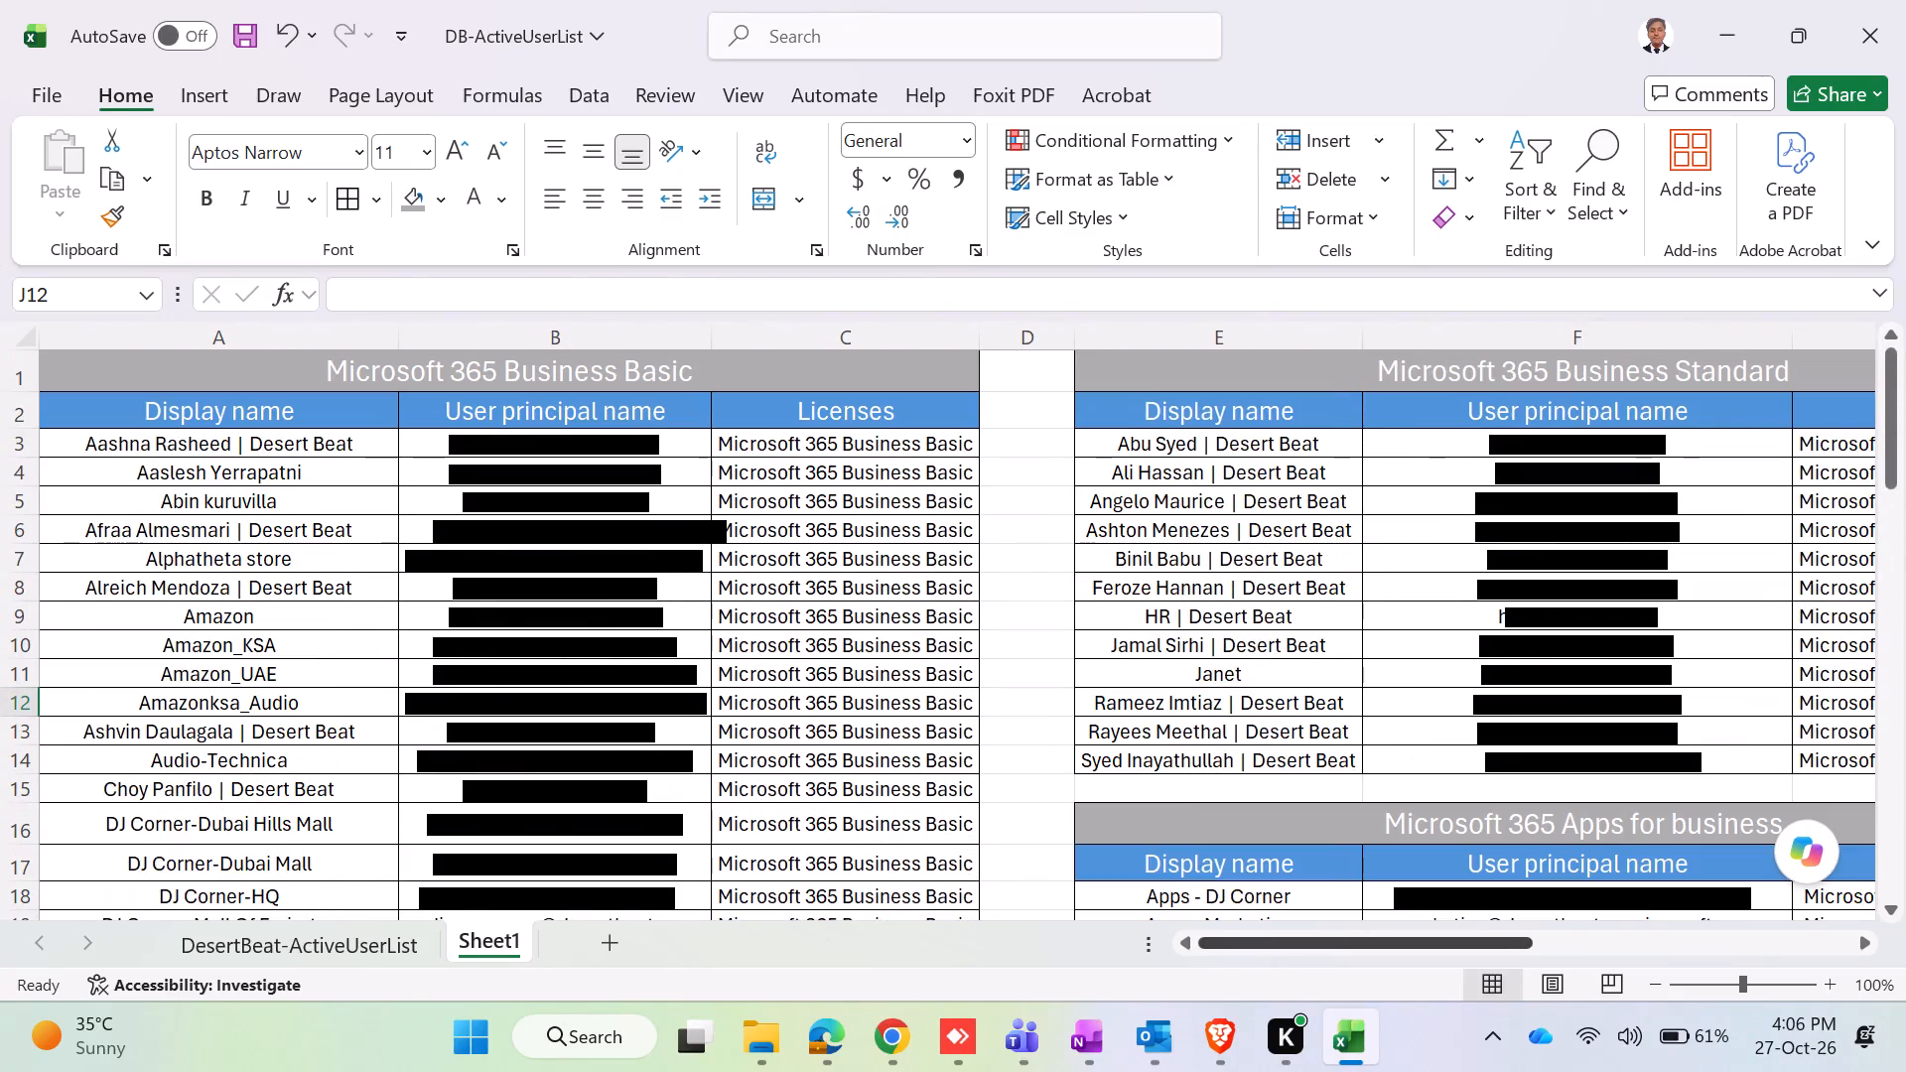
Move the Exchange Online Archiving group from I1 to K3 to cell E27, below the Microsoft 365 Apps for business group.
{"action": "left_click_drag", "start_coordinate": [1388, 947], "coordinate": [1596, 942]}
{"action": "left_click", "coordinate": [1235, 377]}
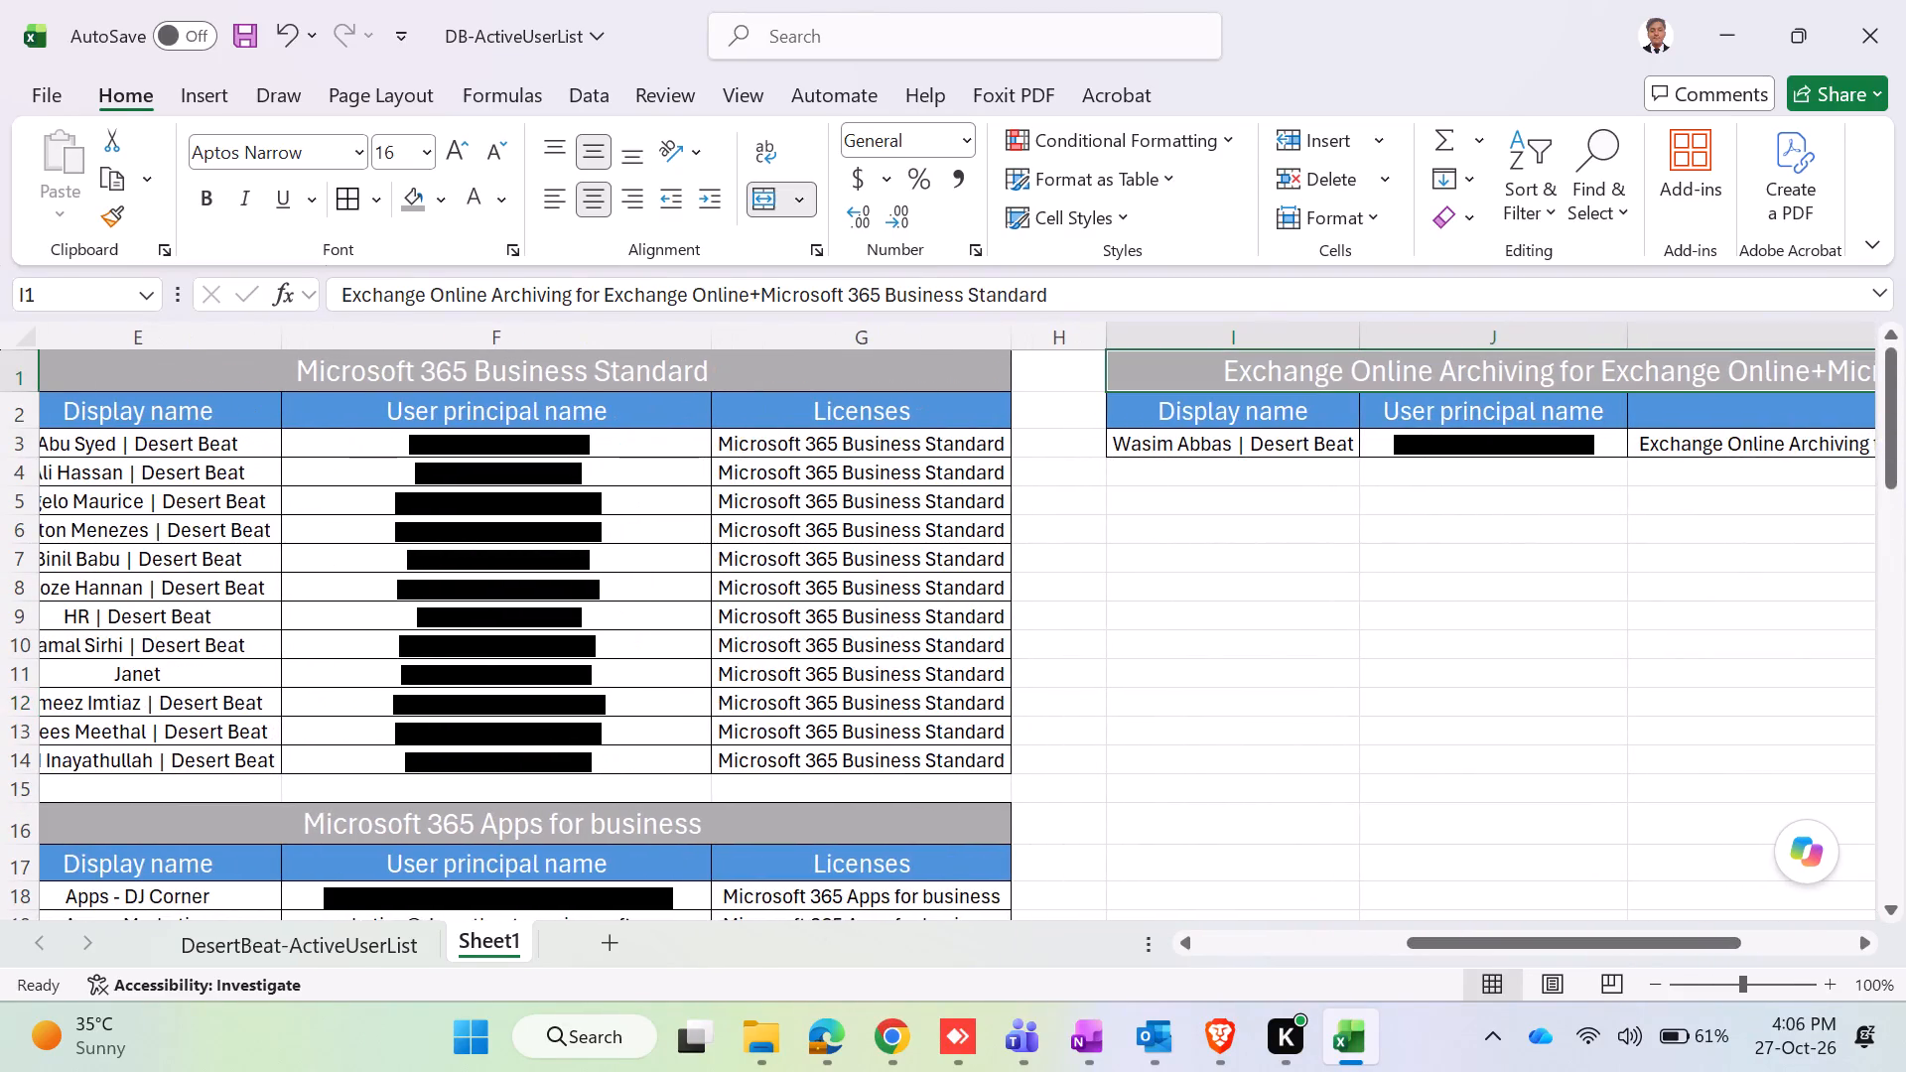
{"action": "key", "text": "shift+Down"}
{"action": "key", "text": "shift+Down"}
{"action": "key", "text": "ctrl+x"}
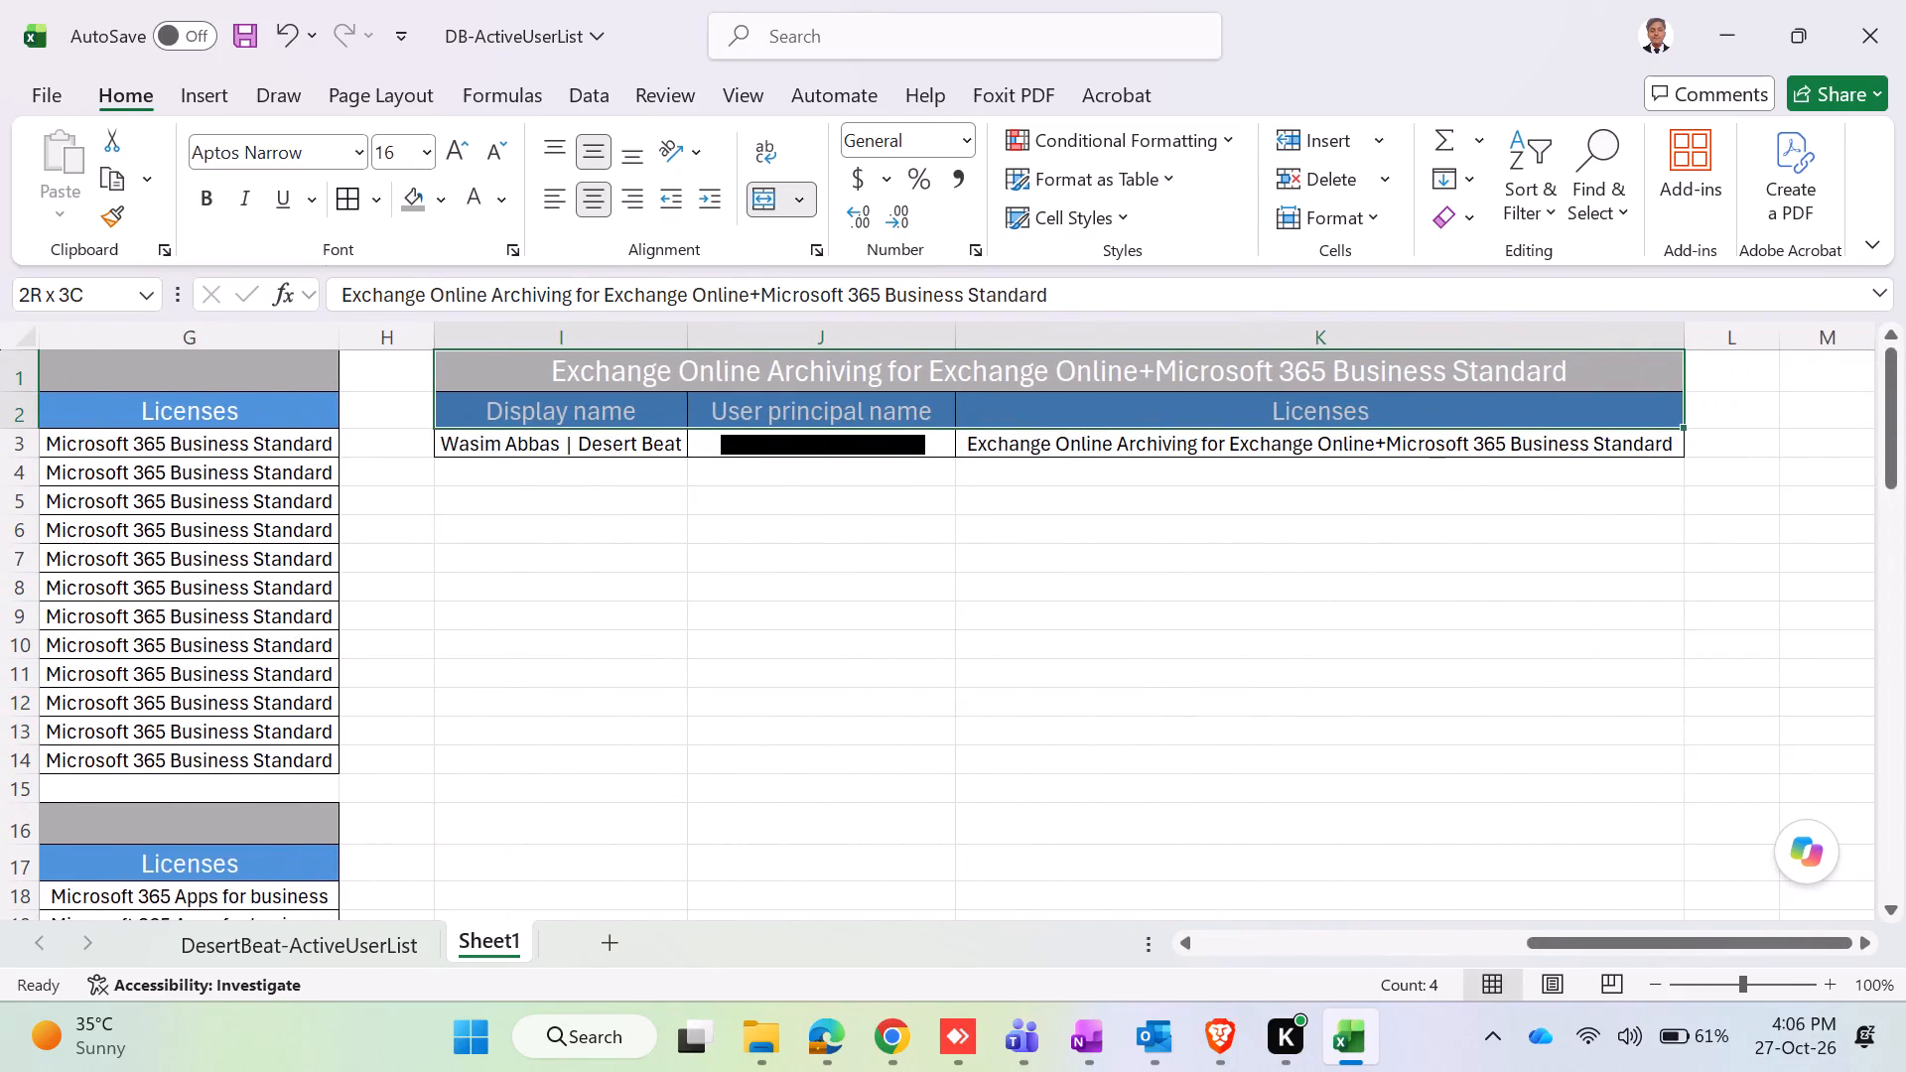
{"action": "left_click_drag", "start_coordinate": [1590, 955], "coordinate": [1274, 924]}
{"action": "scroll", "coordinate": [1237, 759], "scroll_direction": "down", "scroll_amount": 5}
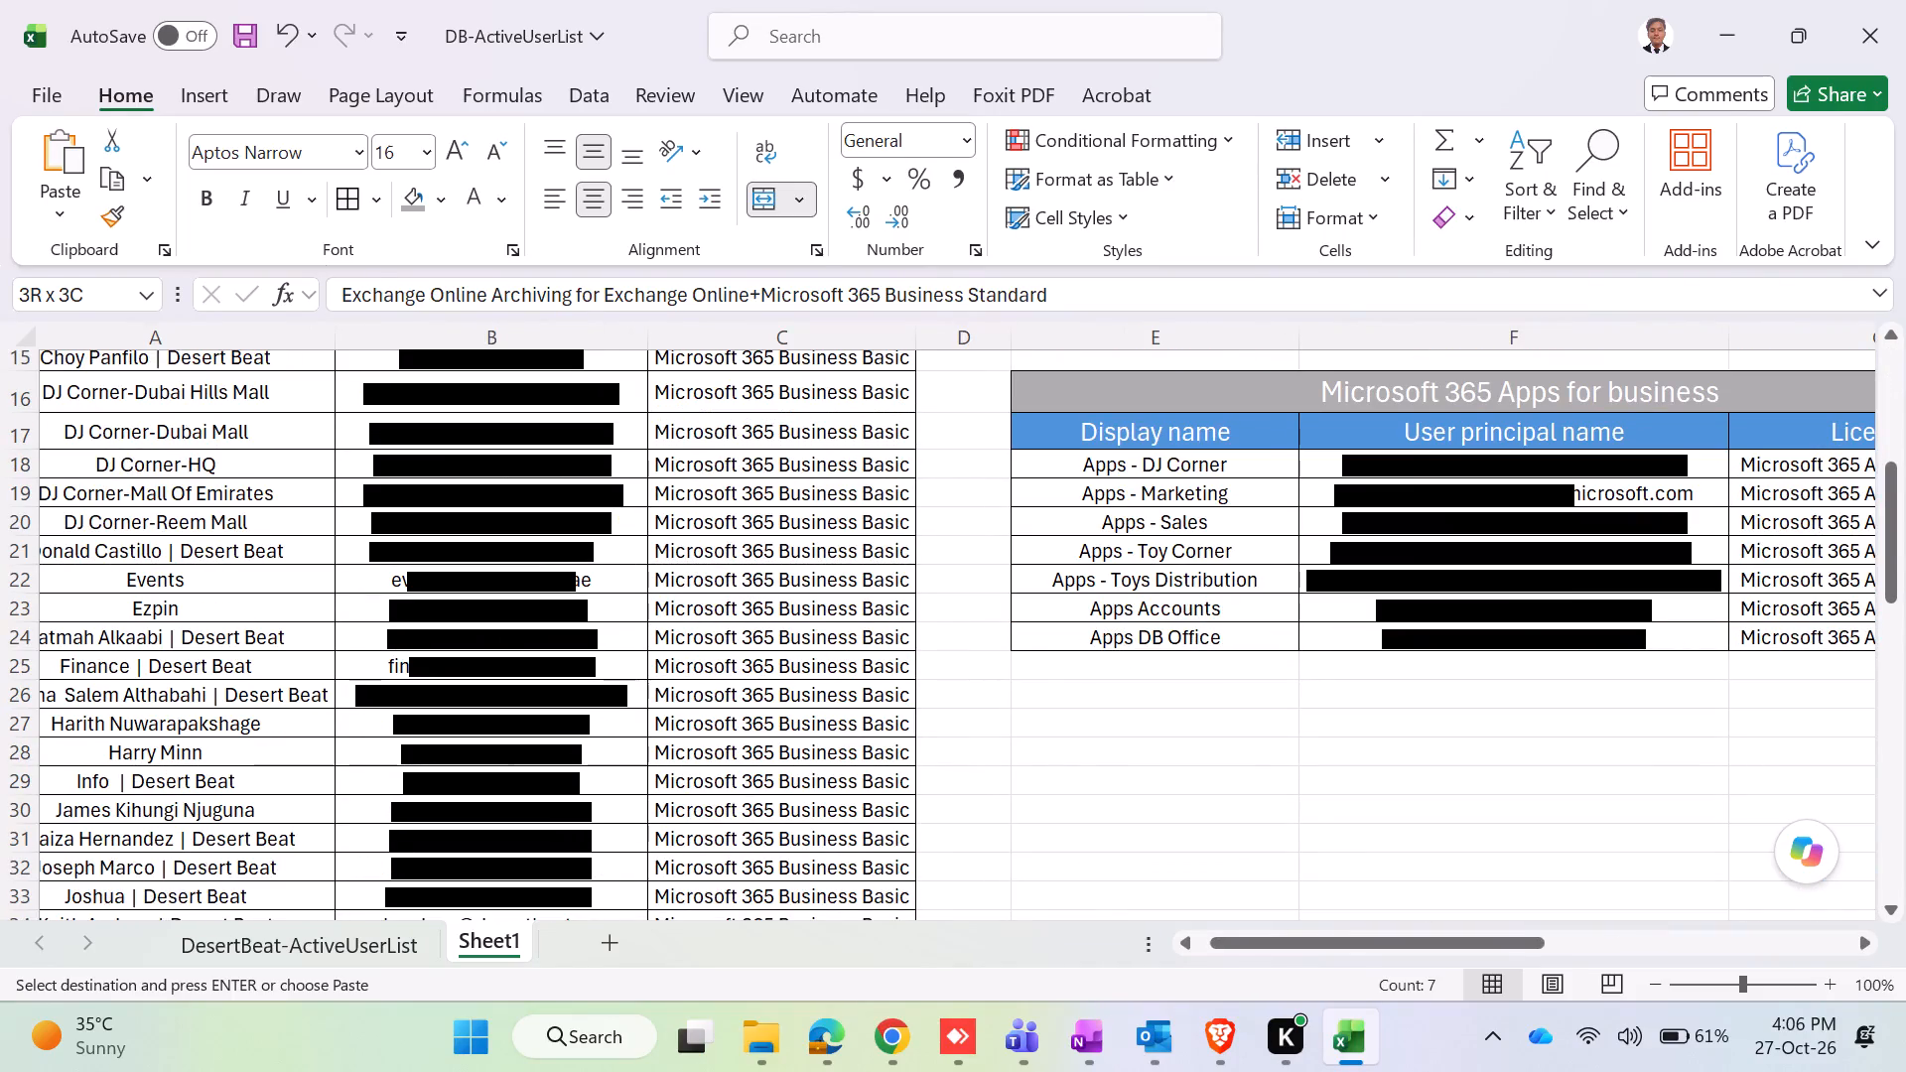
{"action": "left_click", "coordinate": [1093, 731]}
{"action": "key", "text": "ctrl+v"}
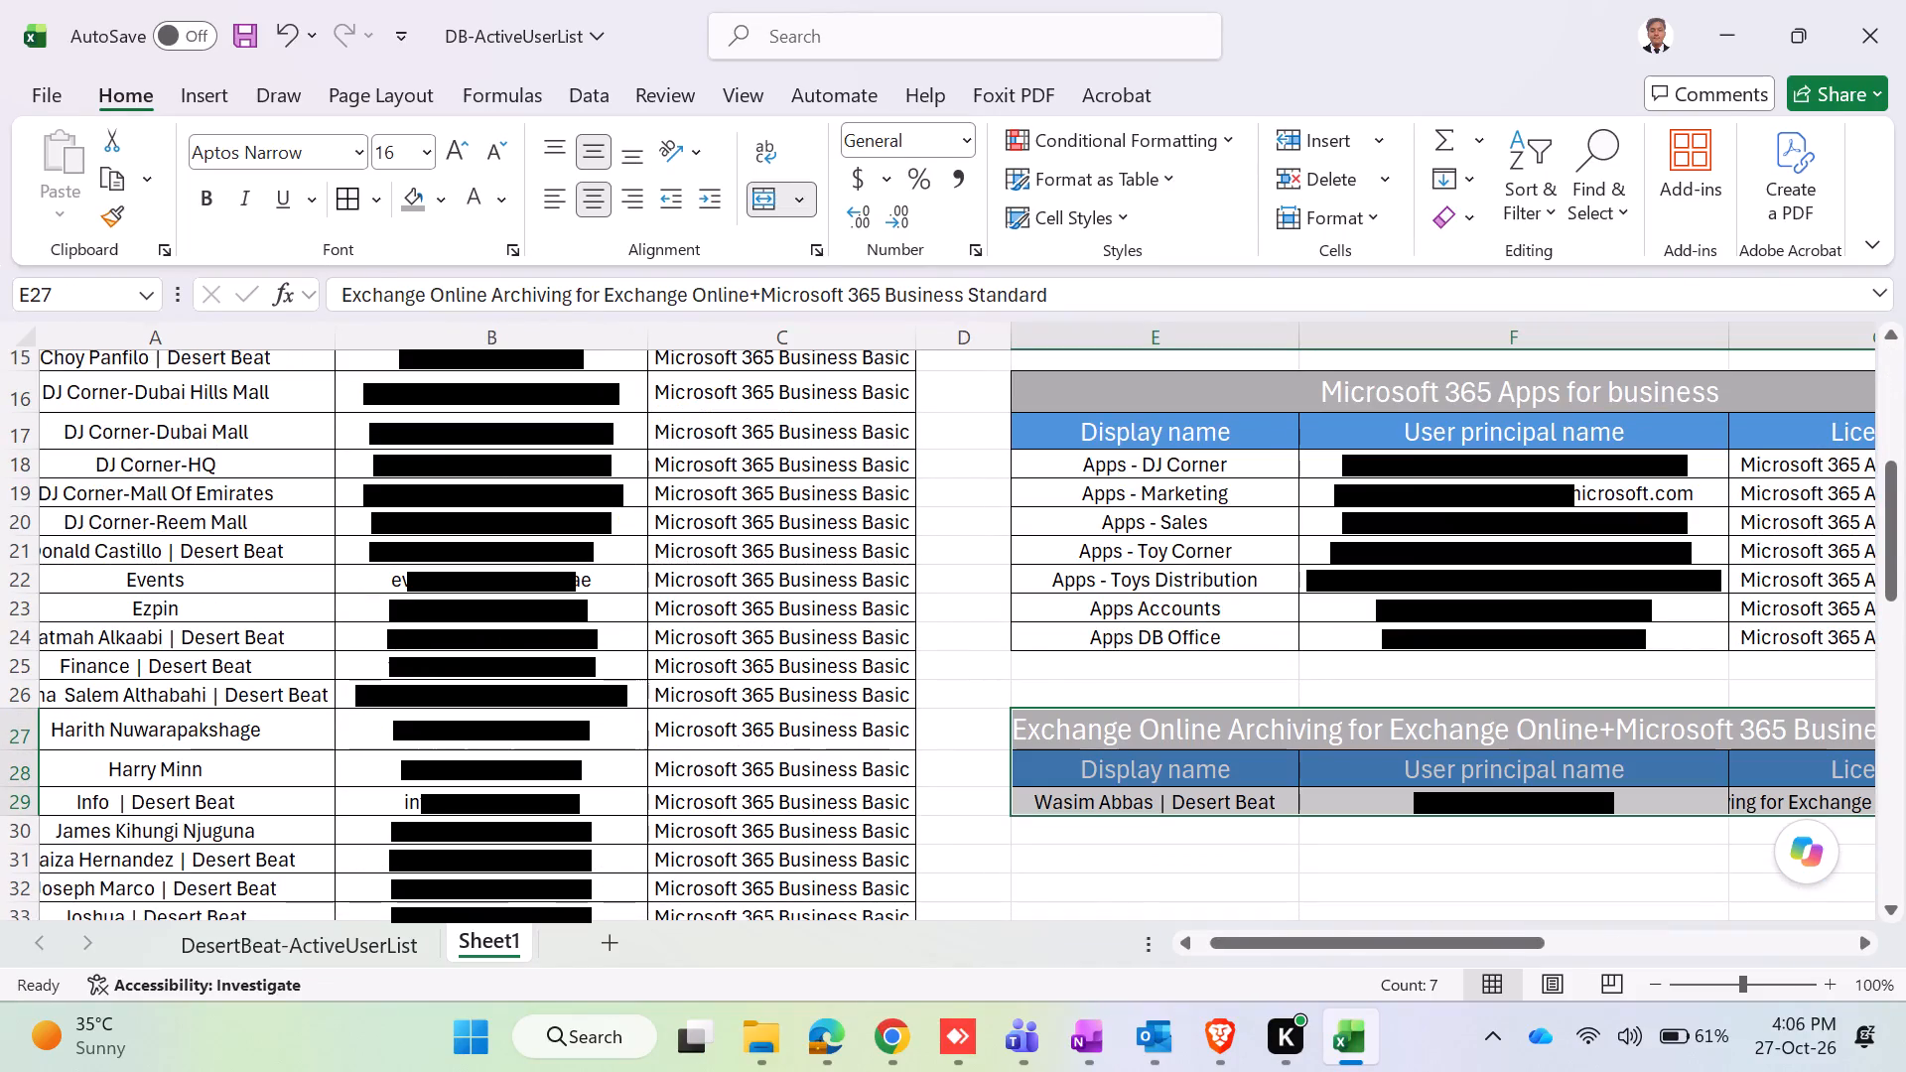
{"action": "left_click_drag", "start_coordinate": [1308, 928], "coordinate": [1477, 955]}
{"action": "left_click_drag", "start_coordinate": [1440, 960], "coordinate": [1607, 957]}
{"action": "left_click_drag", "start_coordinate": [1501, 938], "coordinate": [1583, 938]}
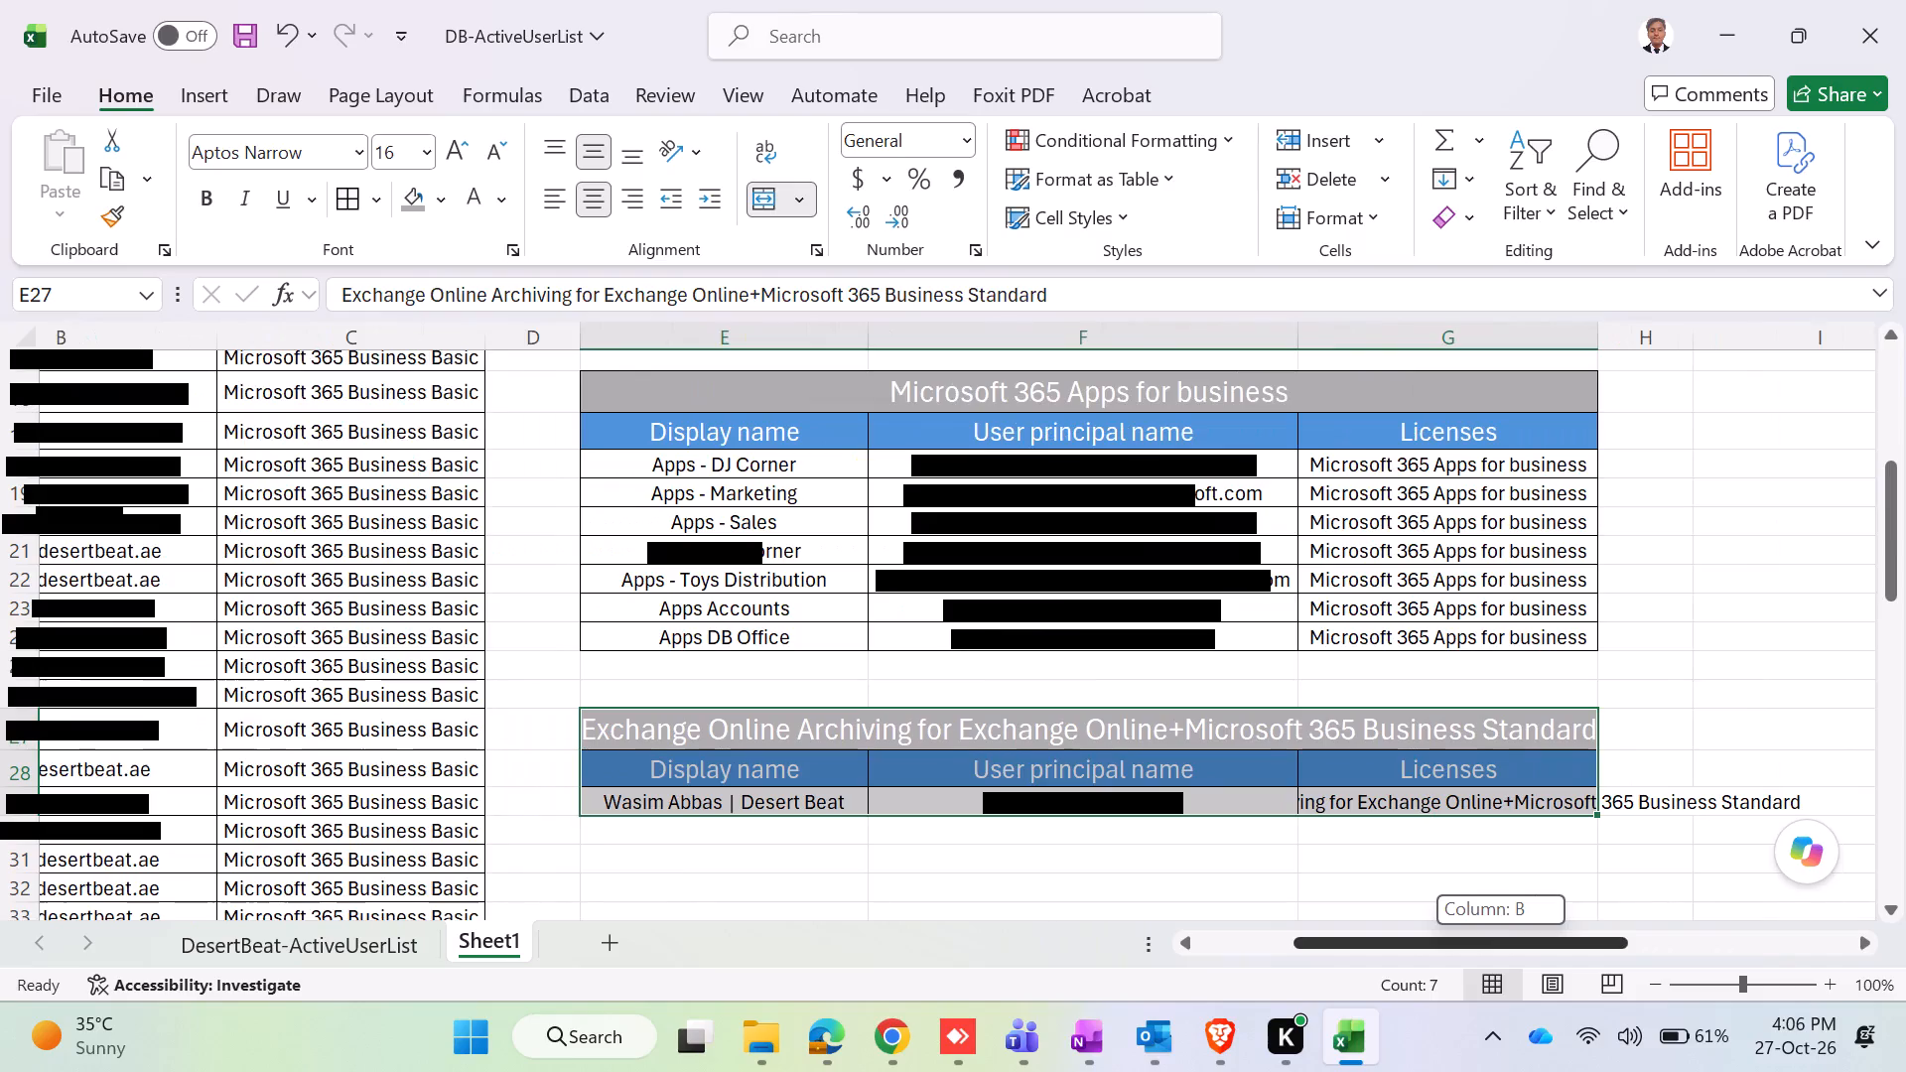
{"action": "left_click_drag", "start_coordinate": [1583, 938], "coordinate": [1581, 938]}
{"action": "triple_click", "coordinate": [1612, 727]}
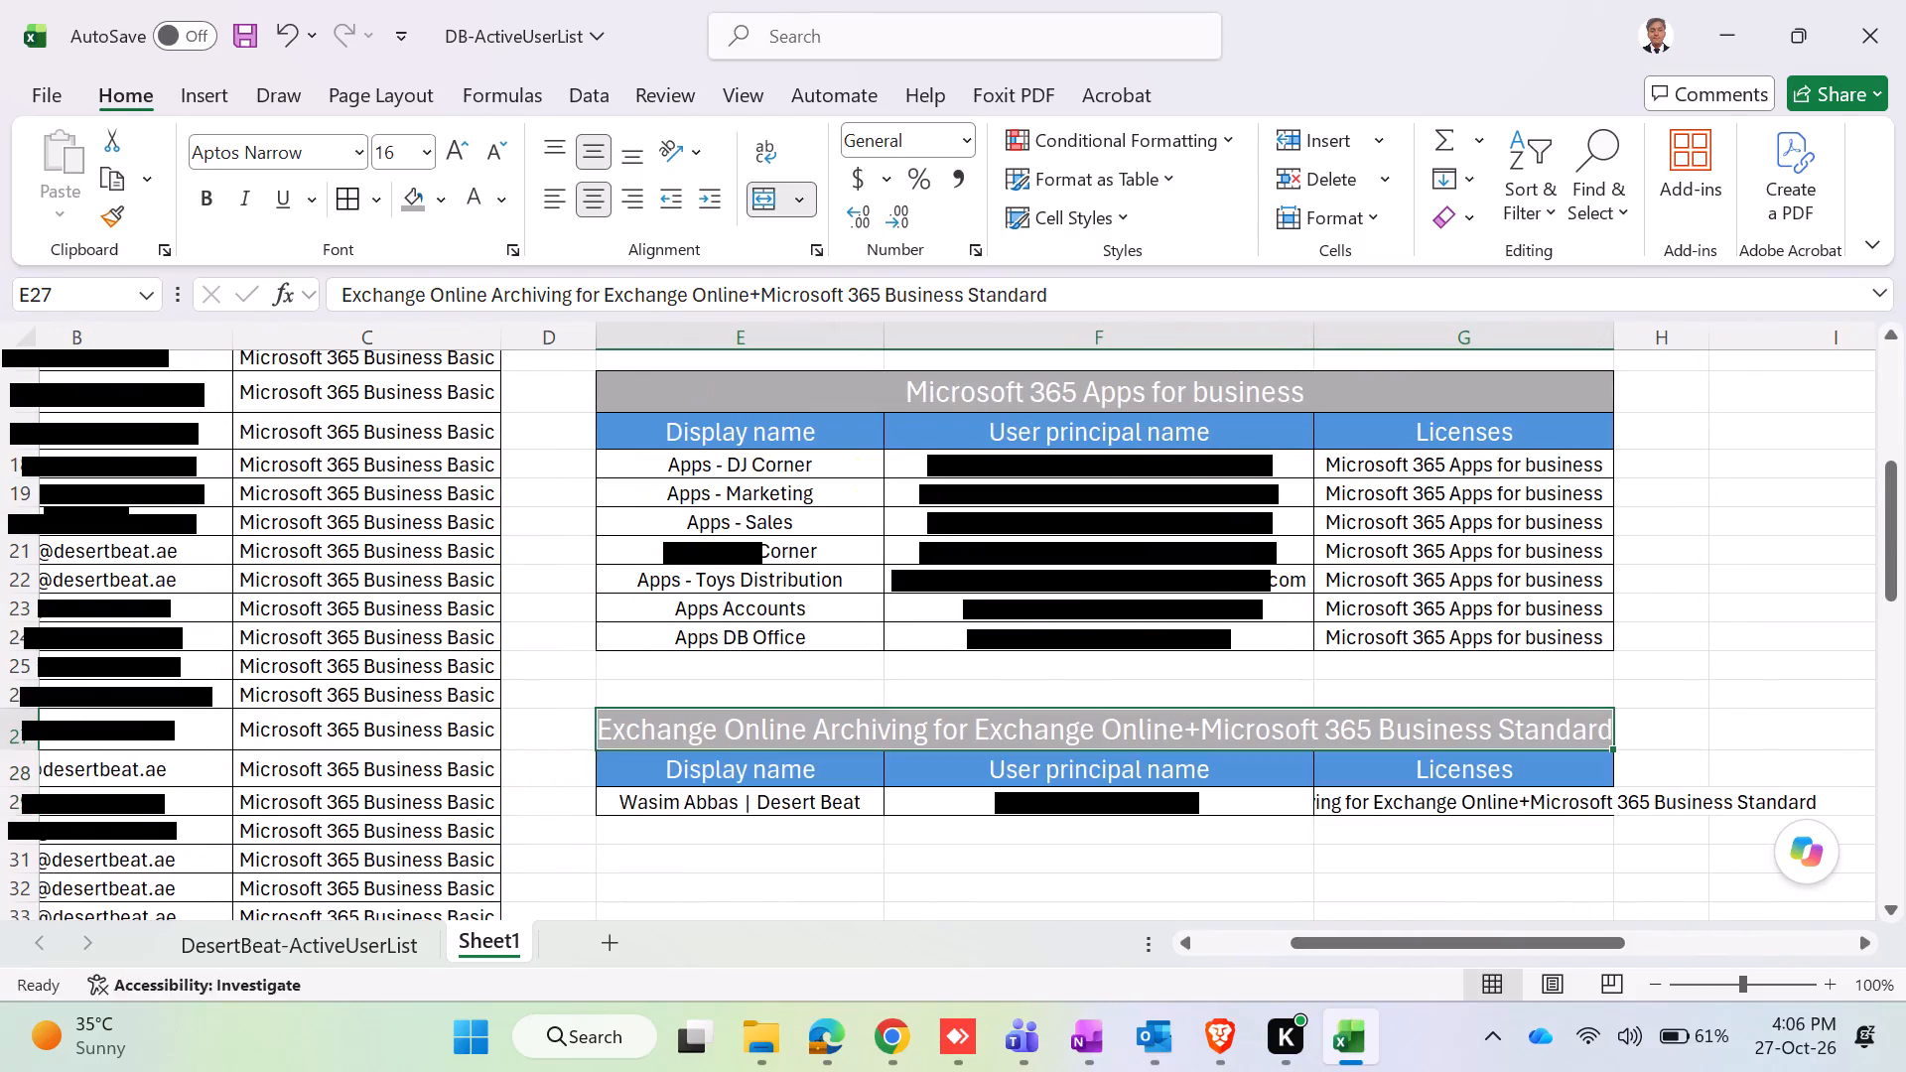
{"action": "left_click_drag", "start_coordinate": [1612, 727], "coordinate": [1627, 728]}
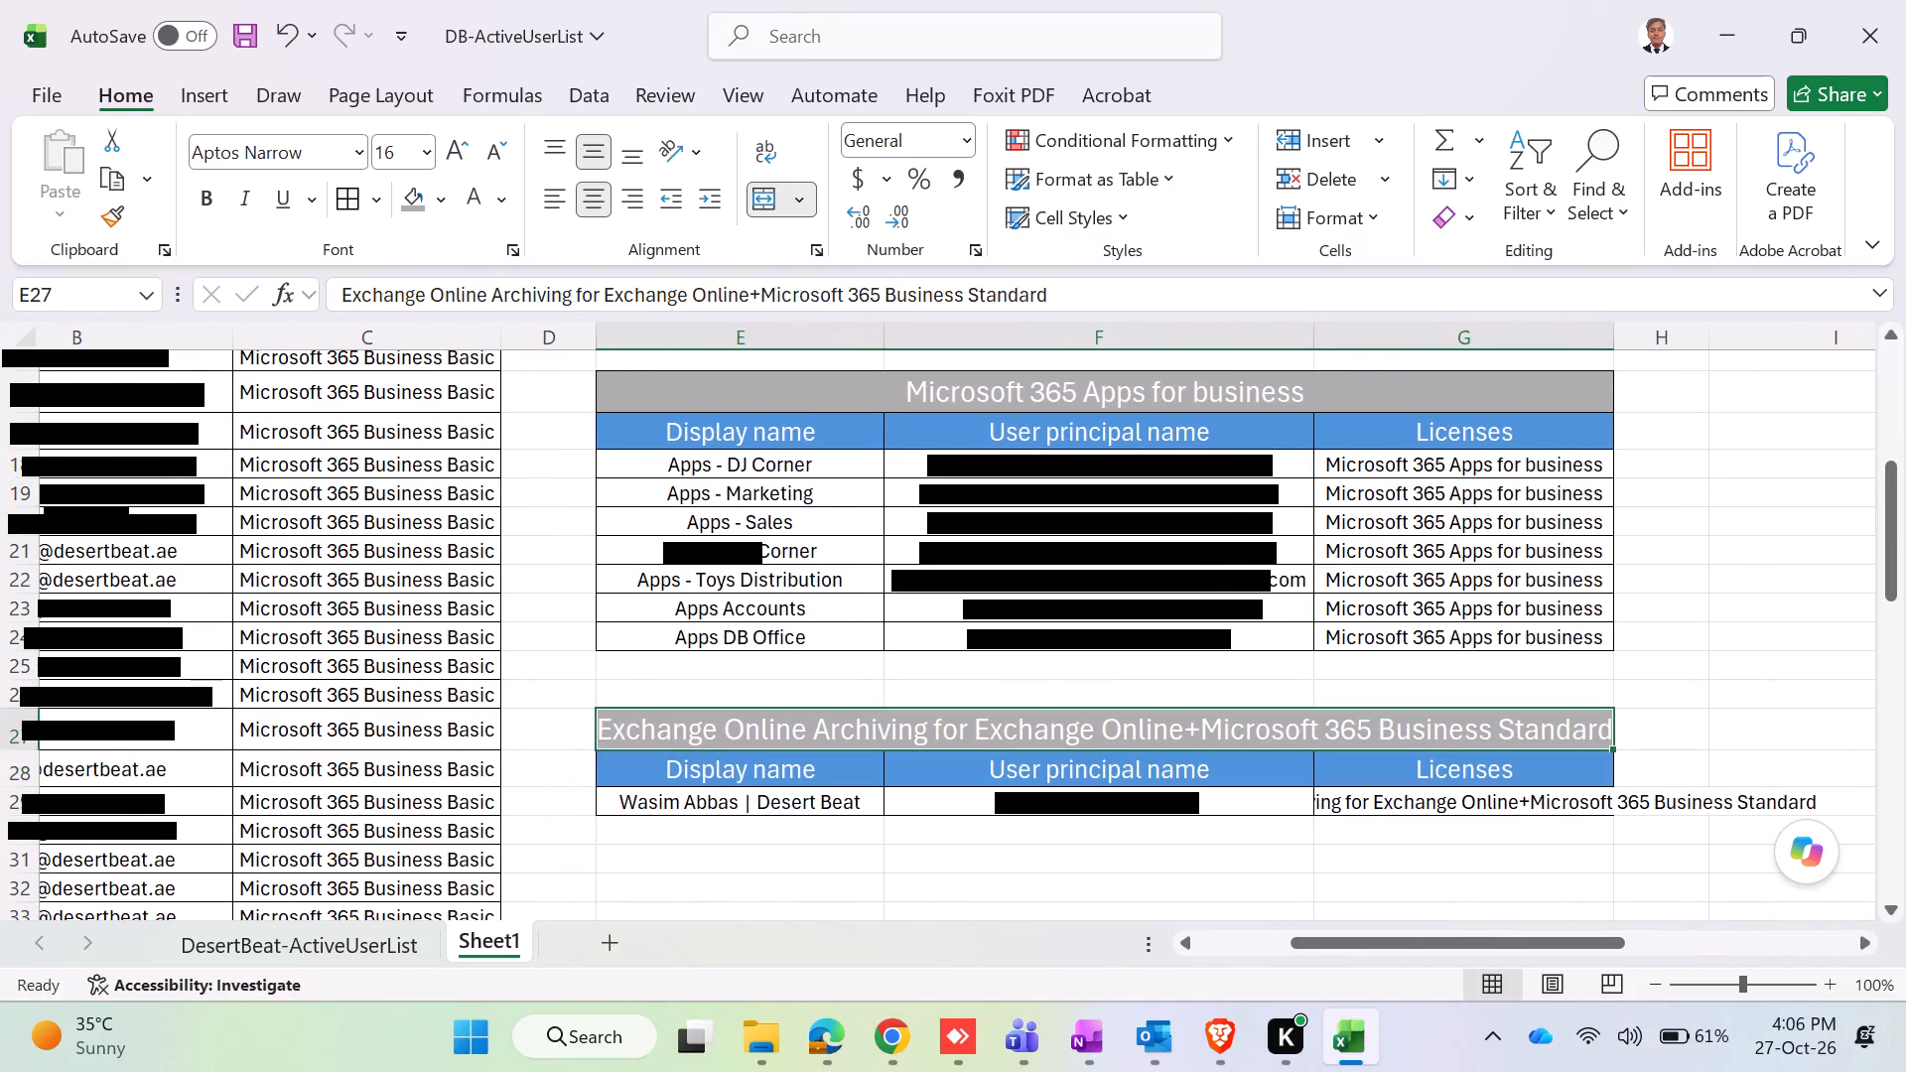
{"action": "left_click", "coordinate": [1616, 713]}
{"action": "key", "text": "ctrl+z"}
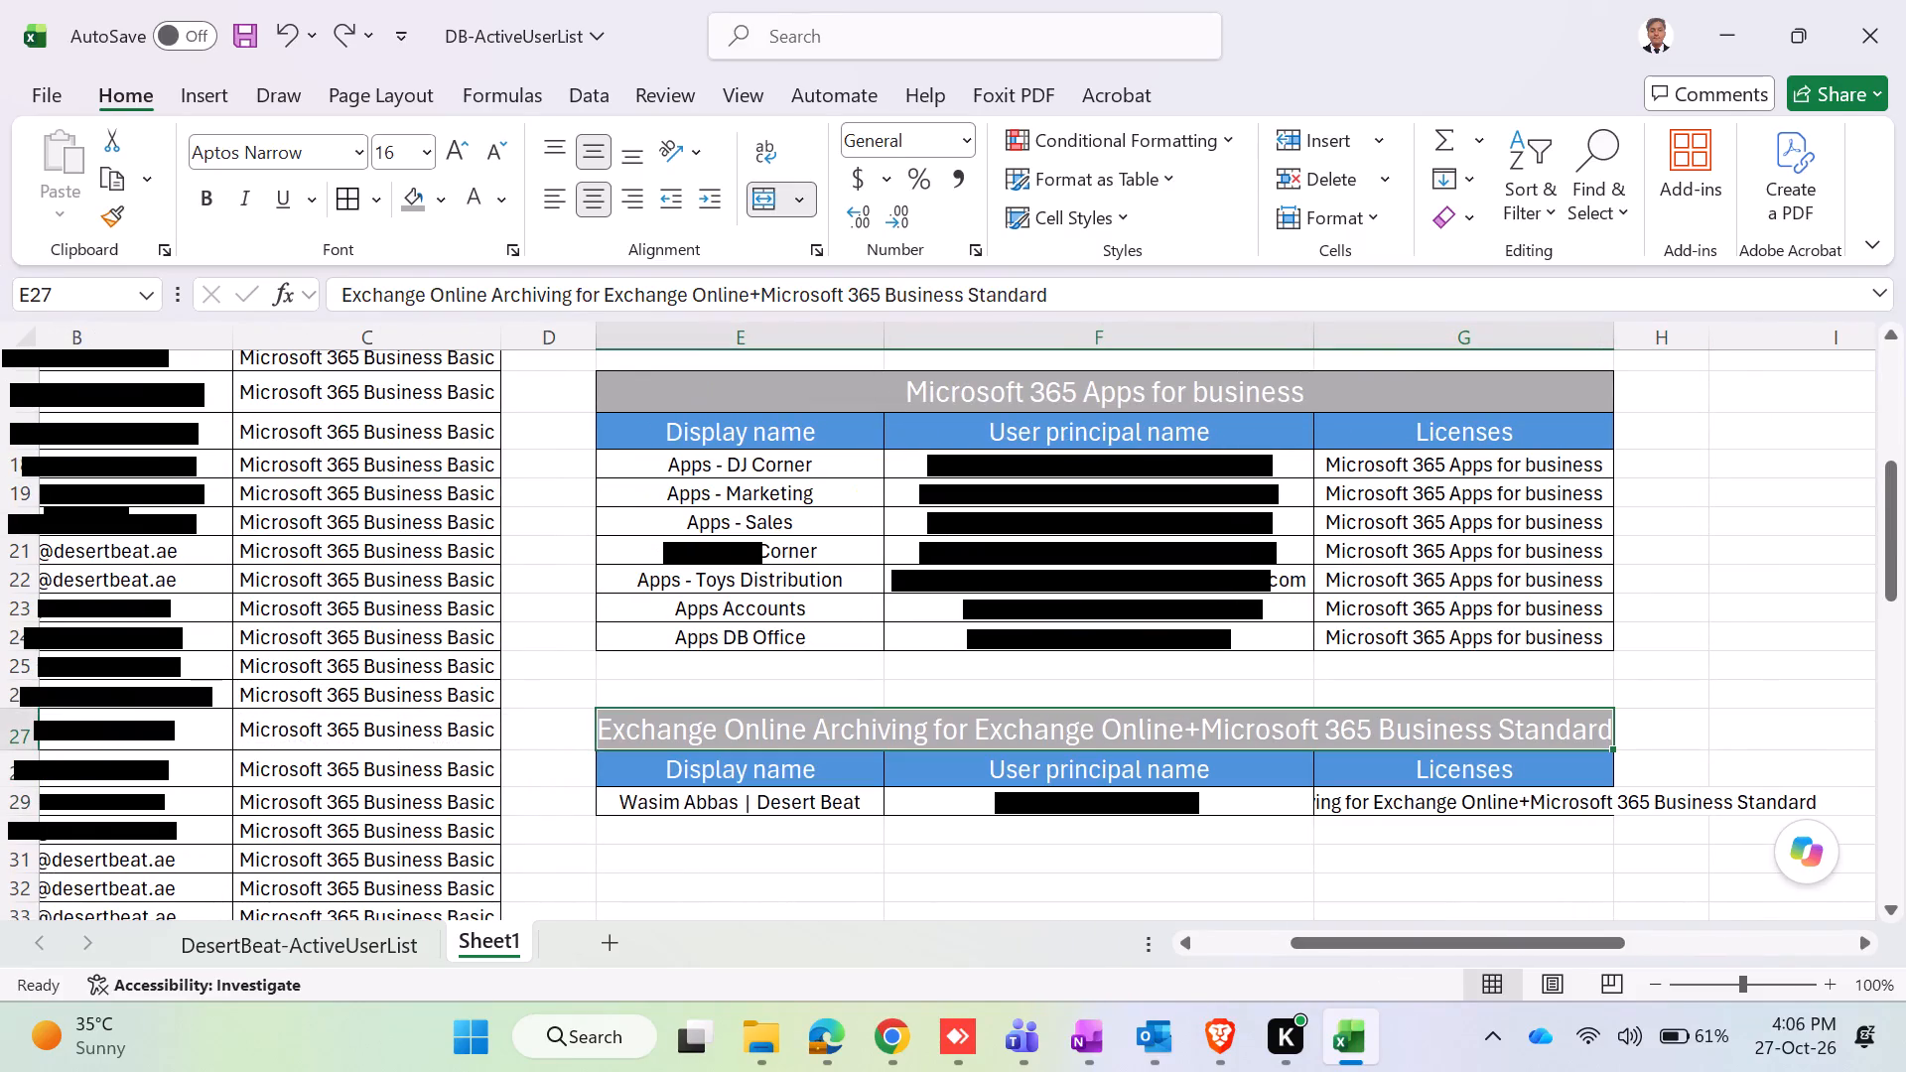
Auto-fit the width of column G to its longest license name.
{"action": "left_click", "coordinate": [1766, 682]}
{"action": "scroll", "coordinate": [1705, 715], "scroll_direction": "up", "scroll_amount": 10}
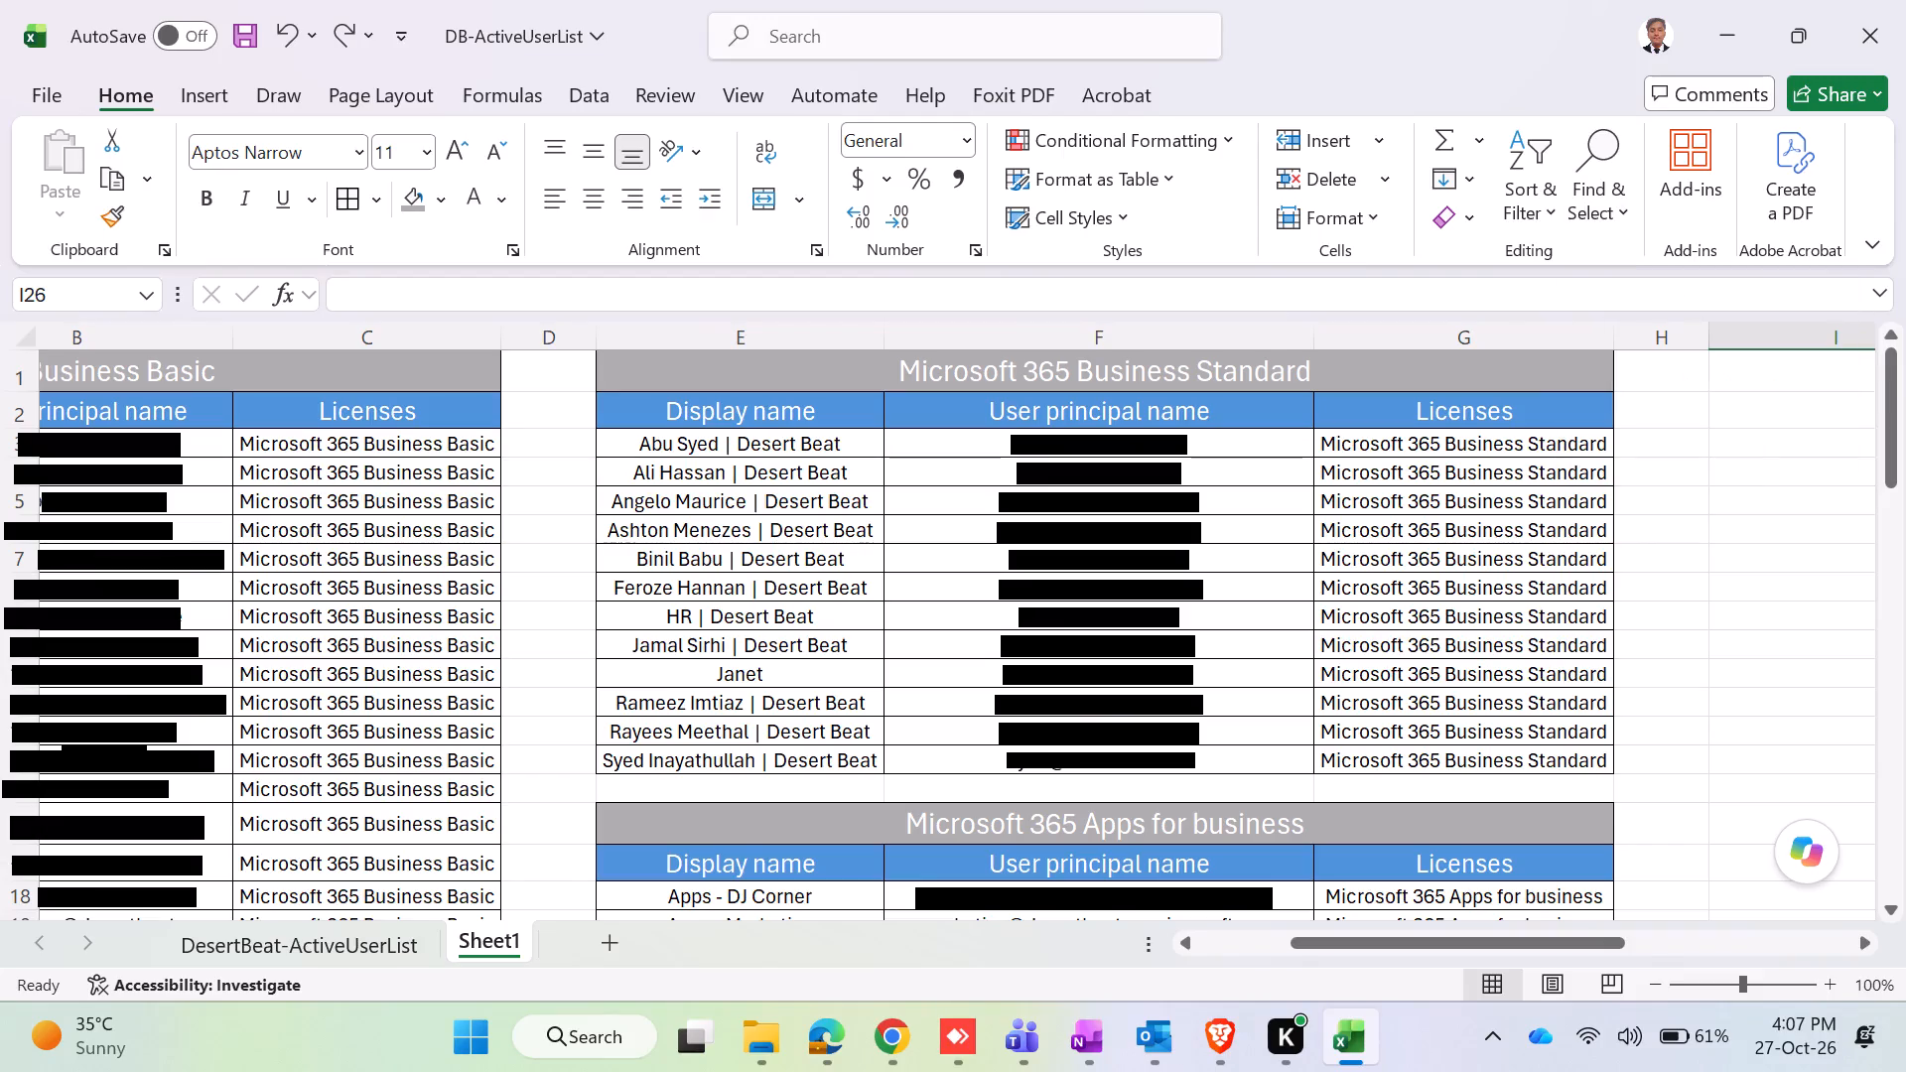
{"action": "double_click", "coordinate": [1611, 329]}
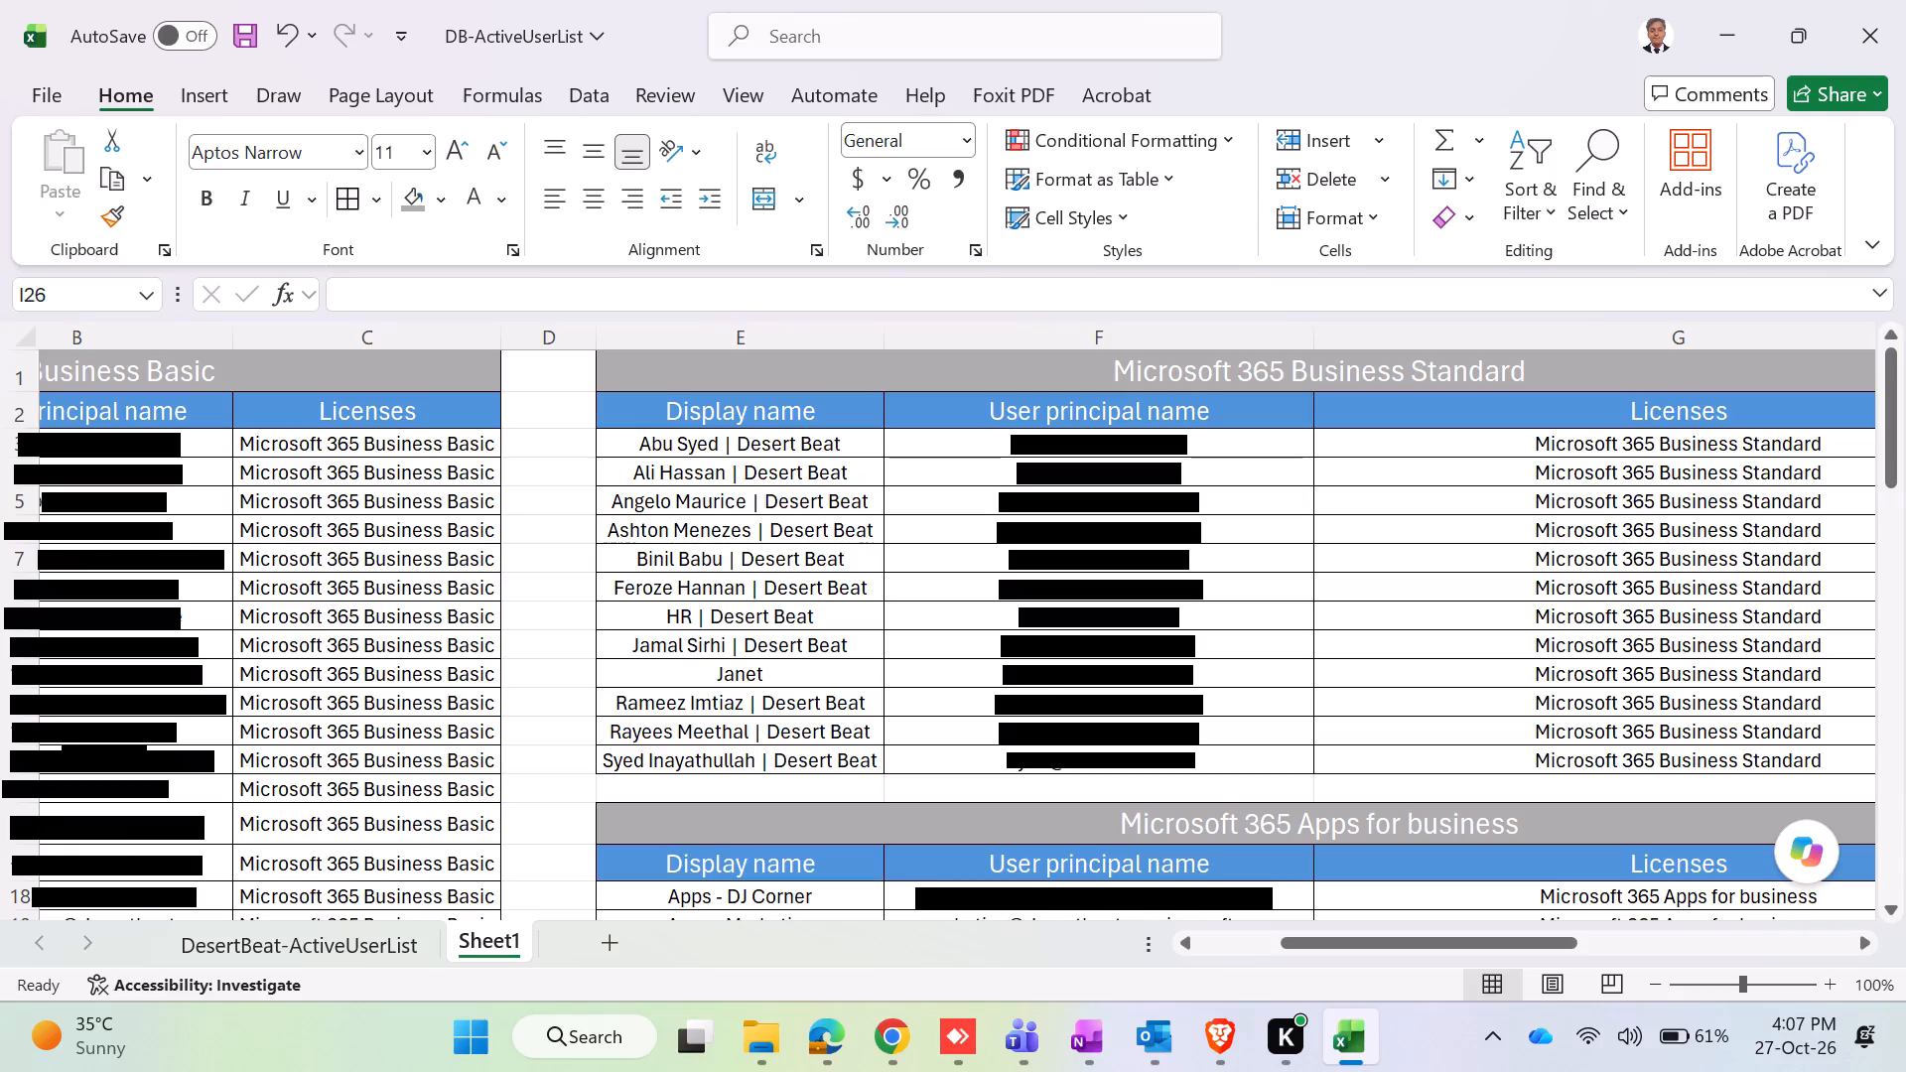
Review the column widths and stacked layout of the three license groups in columns E to G.
{"action": "scroll", "coordinate": [1700, 532], "scroll_direction": "down", "scroll_amount": 5}
{"action": "scroll", "coordinate": [1637, 696], "scroll_direction": "down", "scroll_amount": 4}
{"action": "scroll", "coordinate": [1638, 691], "scroll_direction": "up", "scroll_amount": 2}
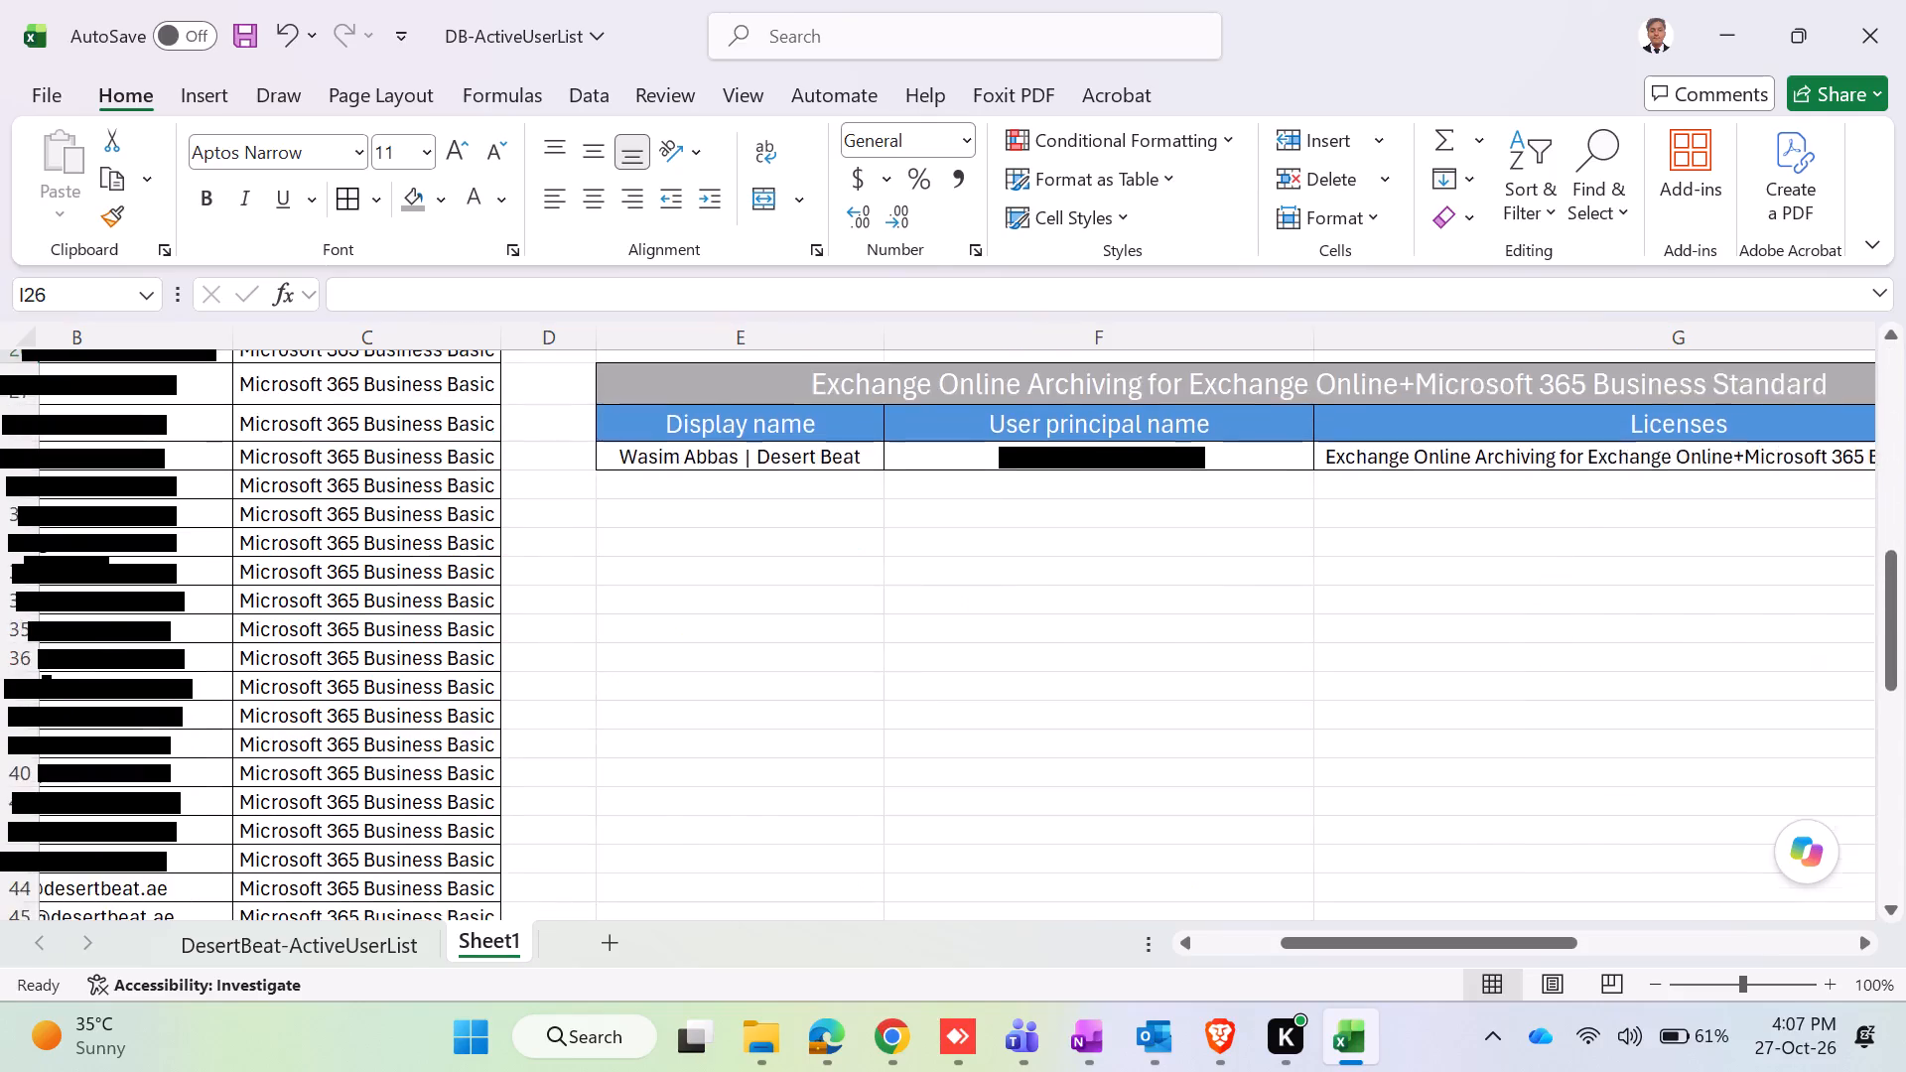
{"action": "scroll", "coordinate": [1638, 691], "scroll_direction": "up", "scroll_amount": 3}
{"action": "scroll", "coordinate": [1506, 952], "scroll_direction": "down", "scroll_amount": 5}
{"action": "left_click_drag", "start_coordinate": [1391, 944], "coordinate": [1666, 952]}
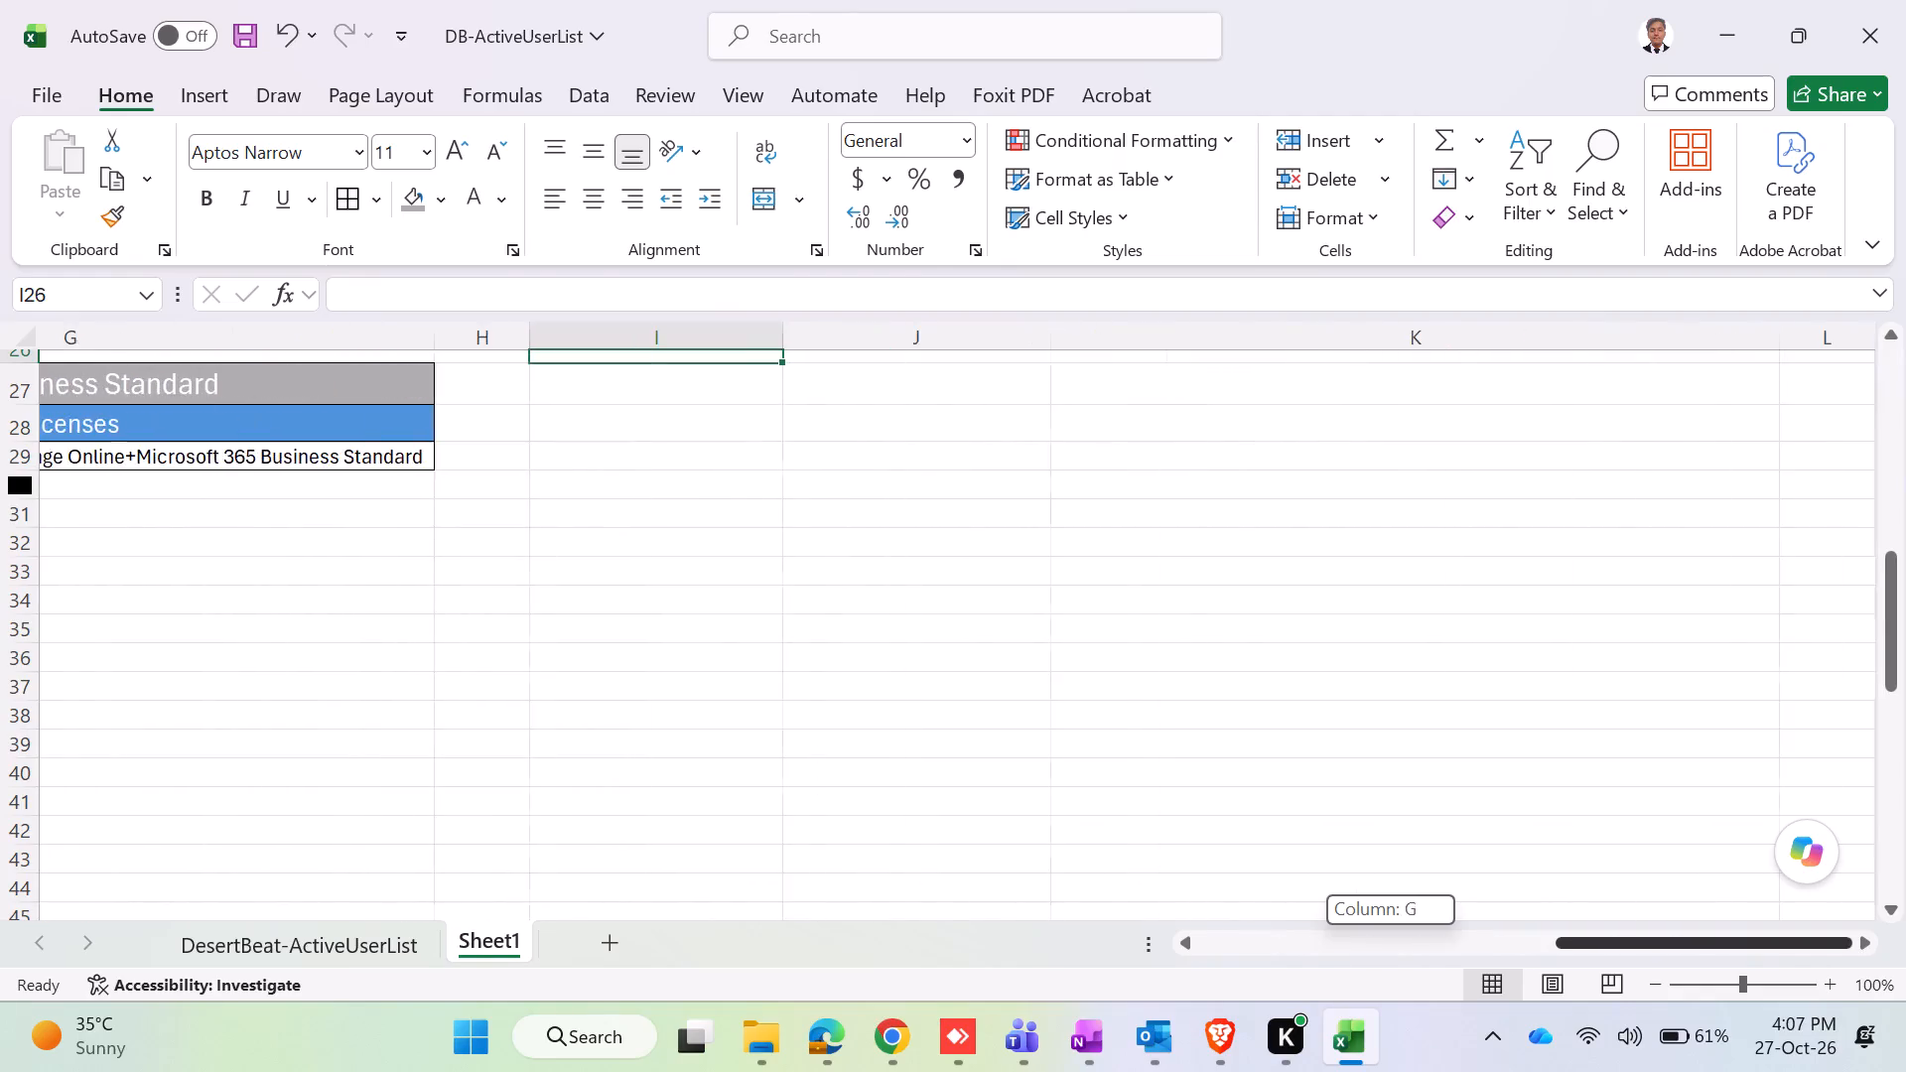
{"action": "left_click_drag", "start_coordinate": [1666, 952], "coordinate": [1348, 926]}
{"action": "left_click_drag", "start_coordinate": [1316, 919], "coordinate": [1282, 913]}
{"action": "scroll", "coordinate": [1287, 741], "scroll_direction": "up", "scroll_amount": 7}
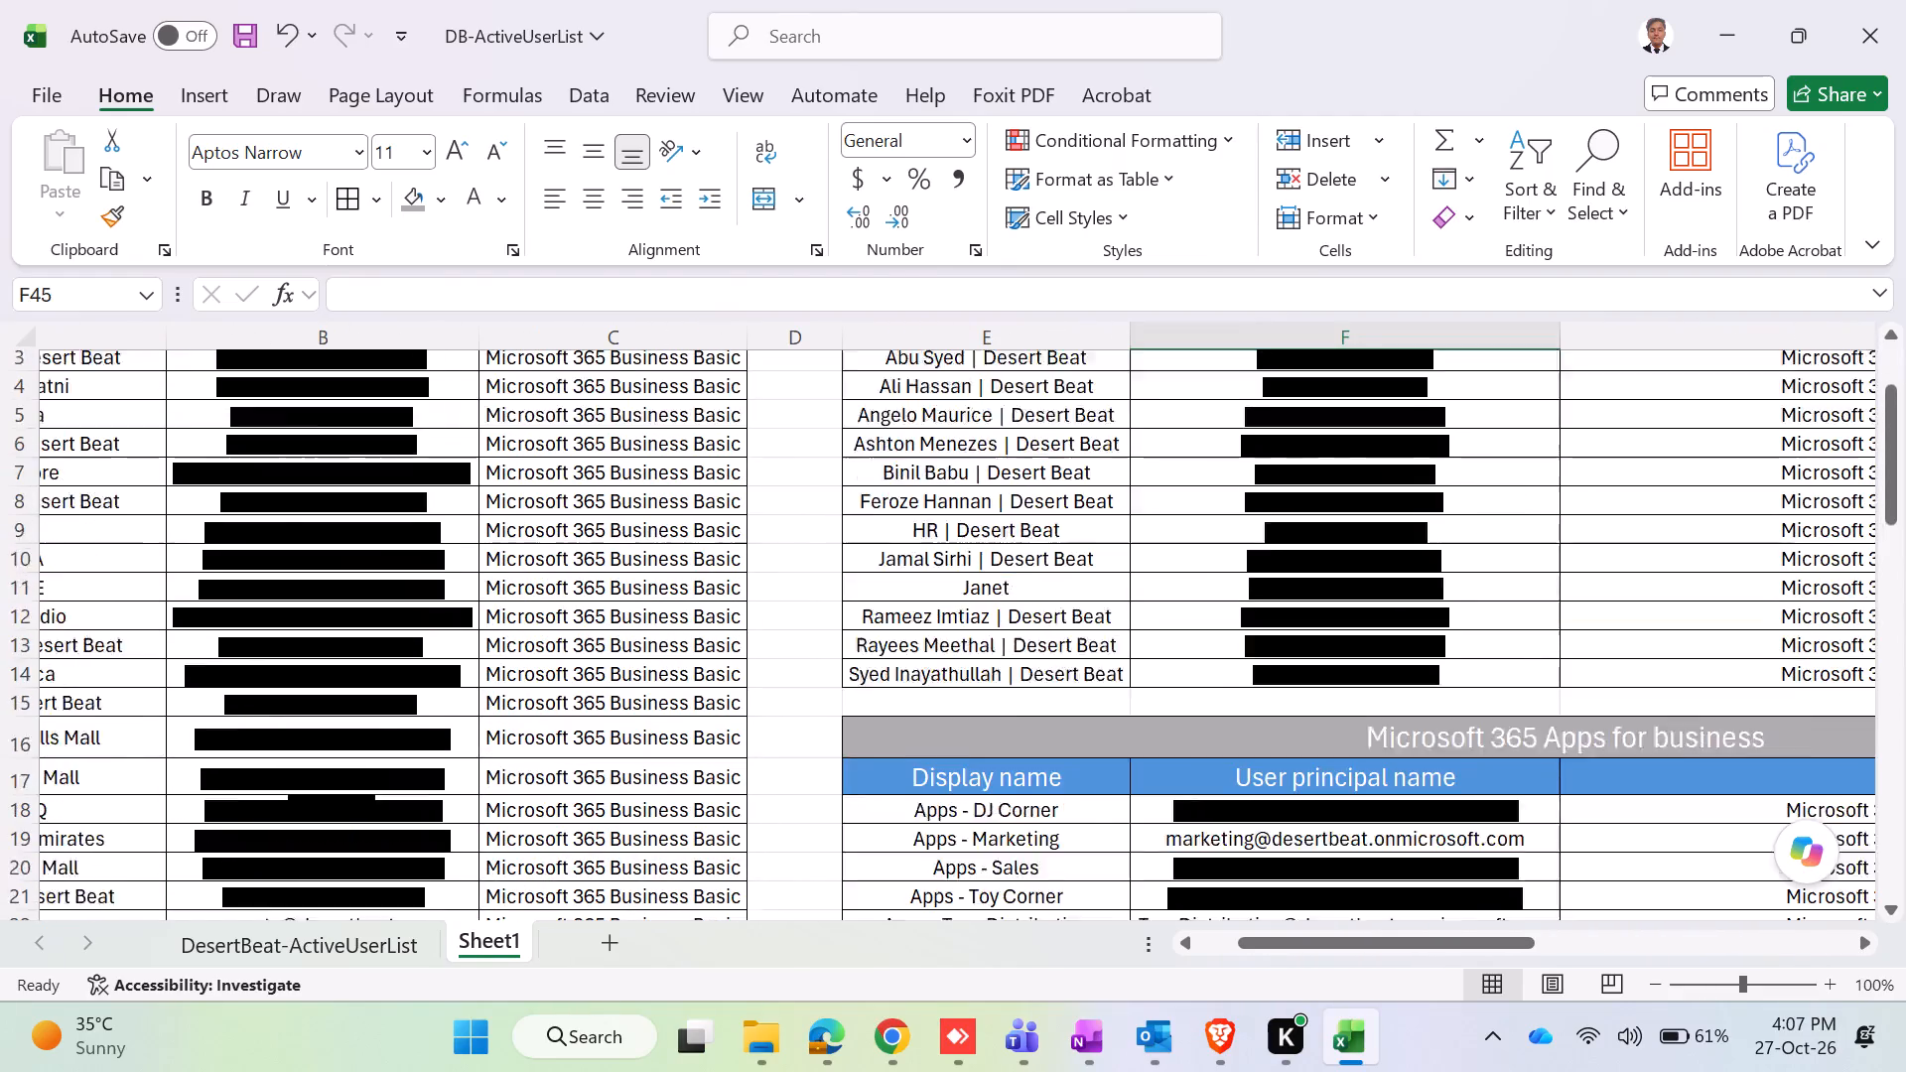
{"action": "scroll", "coordinate": [1287, 741], "scroll_direction": "up", "scroll_amount": 6}
{"action": "scroll", "coordinate": [1287, 741], "scroll_direction": "down", "scroll_amount": 4}
{"action": "scroll", "coordinate": [1287, 741], "scroll_direction": "up", "scroll_amount": 1}
{"action": "scroll", "coordinate": [1287, 741], "scroll_direction": "down", "scroll_amount": 6}
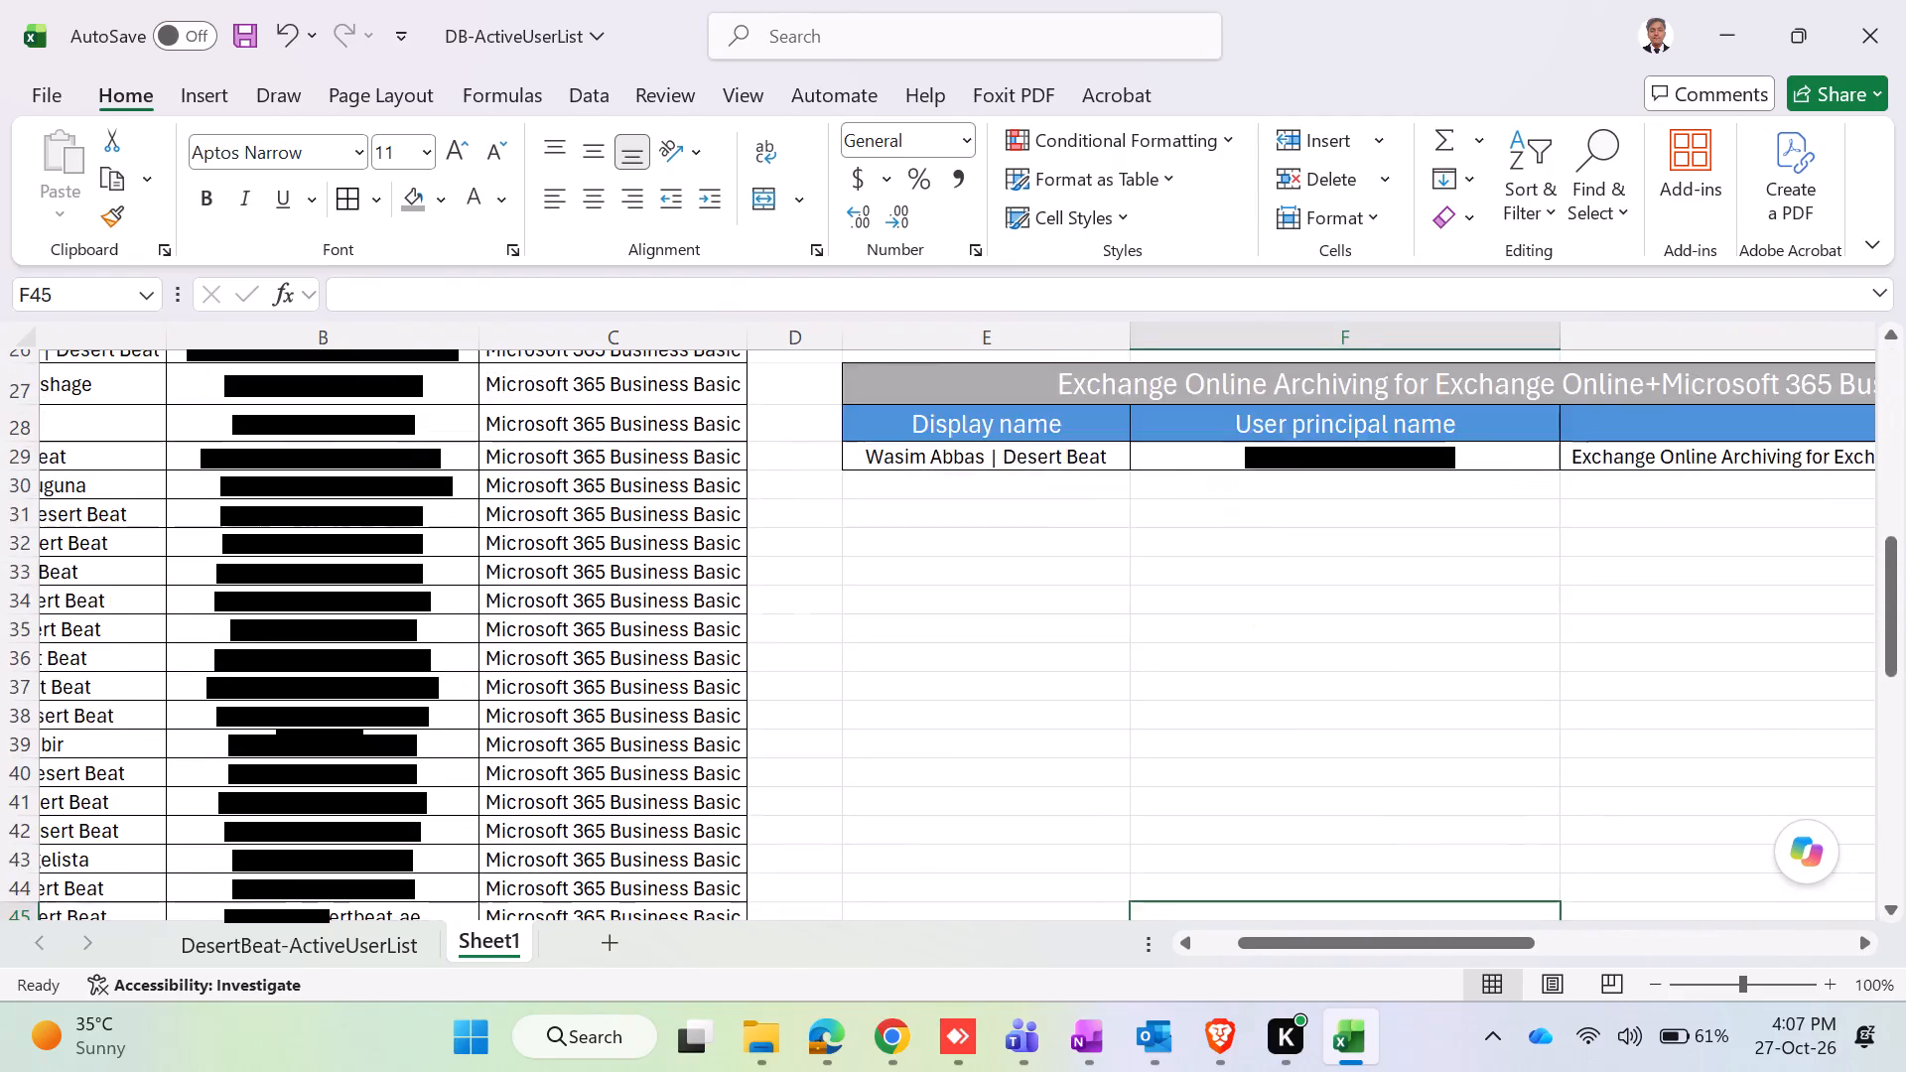
{"action": "scroll", "coordinate": [1285, 734], "scroll_direction": "up", "scroll_amount": 5}
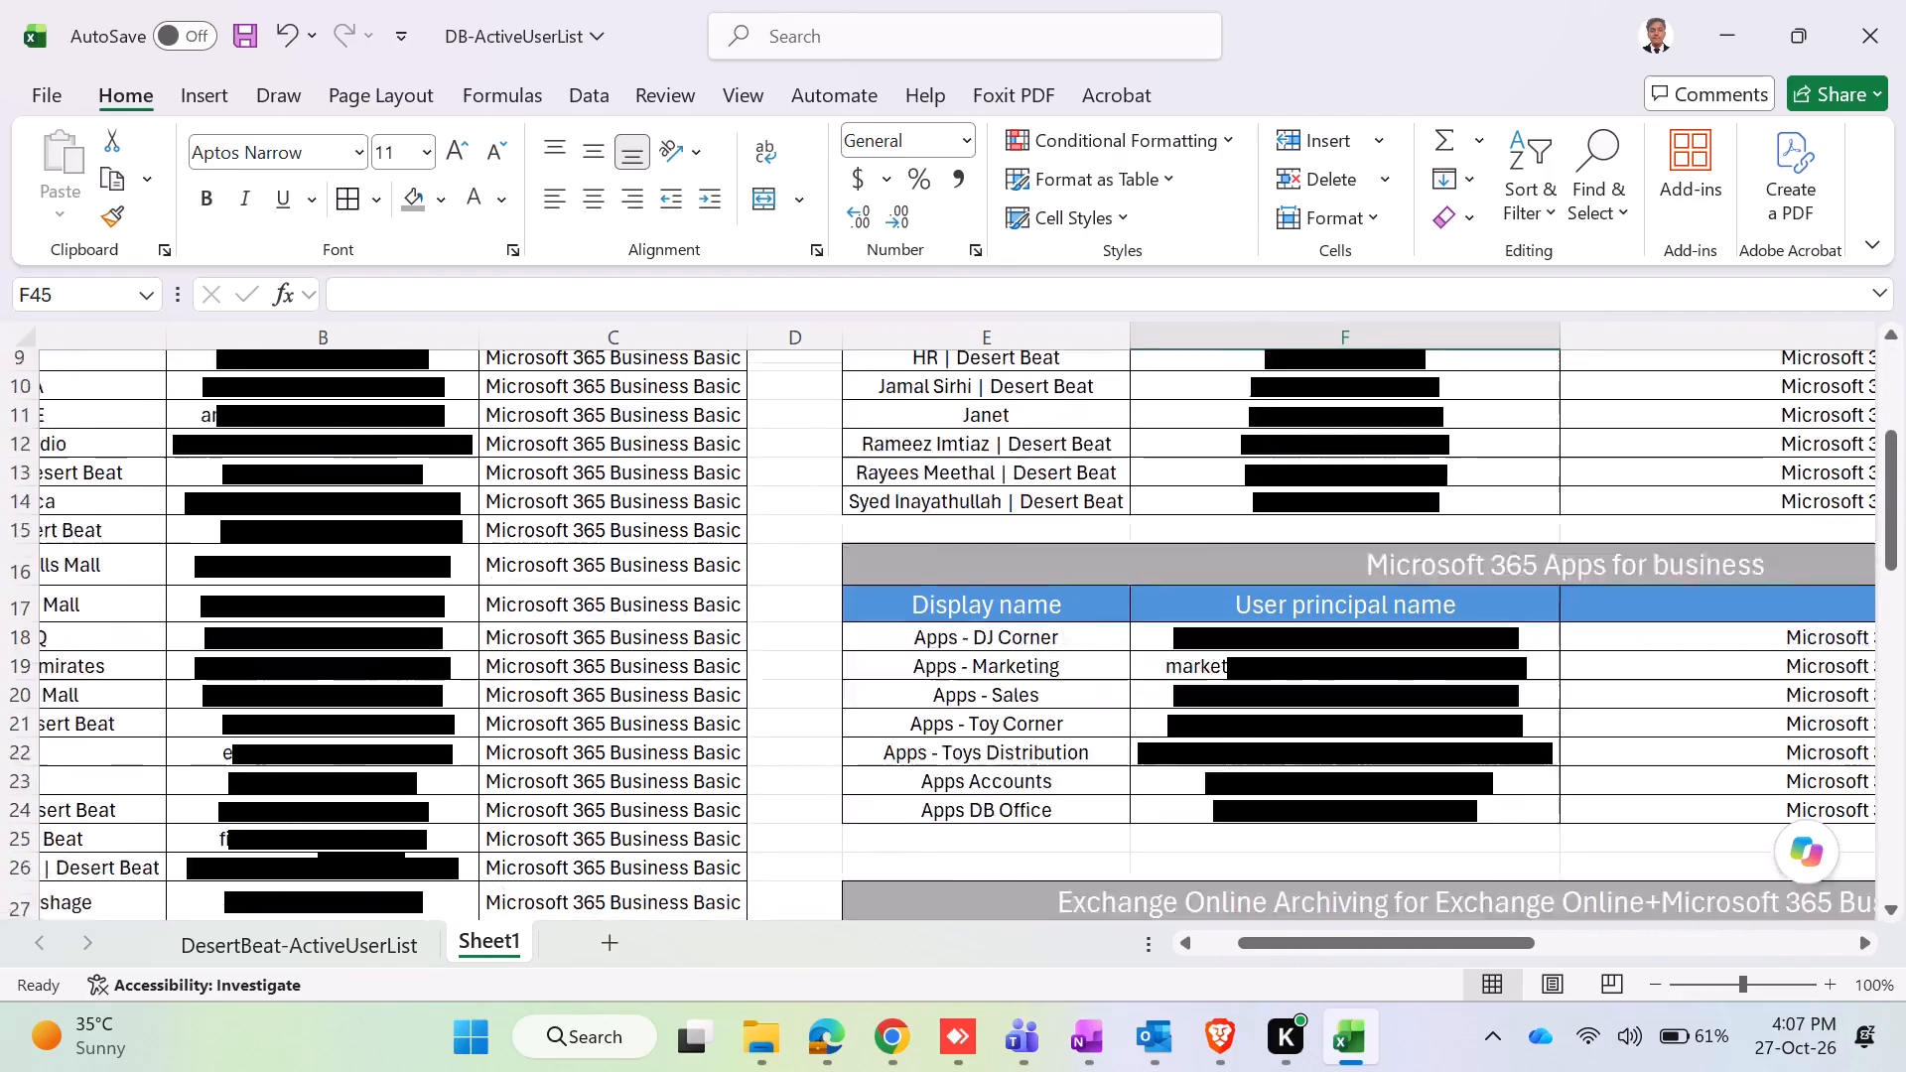
{"action": "scroll", "coordinate": [1299, 696], "scroll_direction": "up", "scroll_amount": 4}
{"action": "scroll", "coordinate": [1317, 686], "scroll_direction": "down", "scroll_amount": 3}
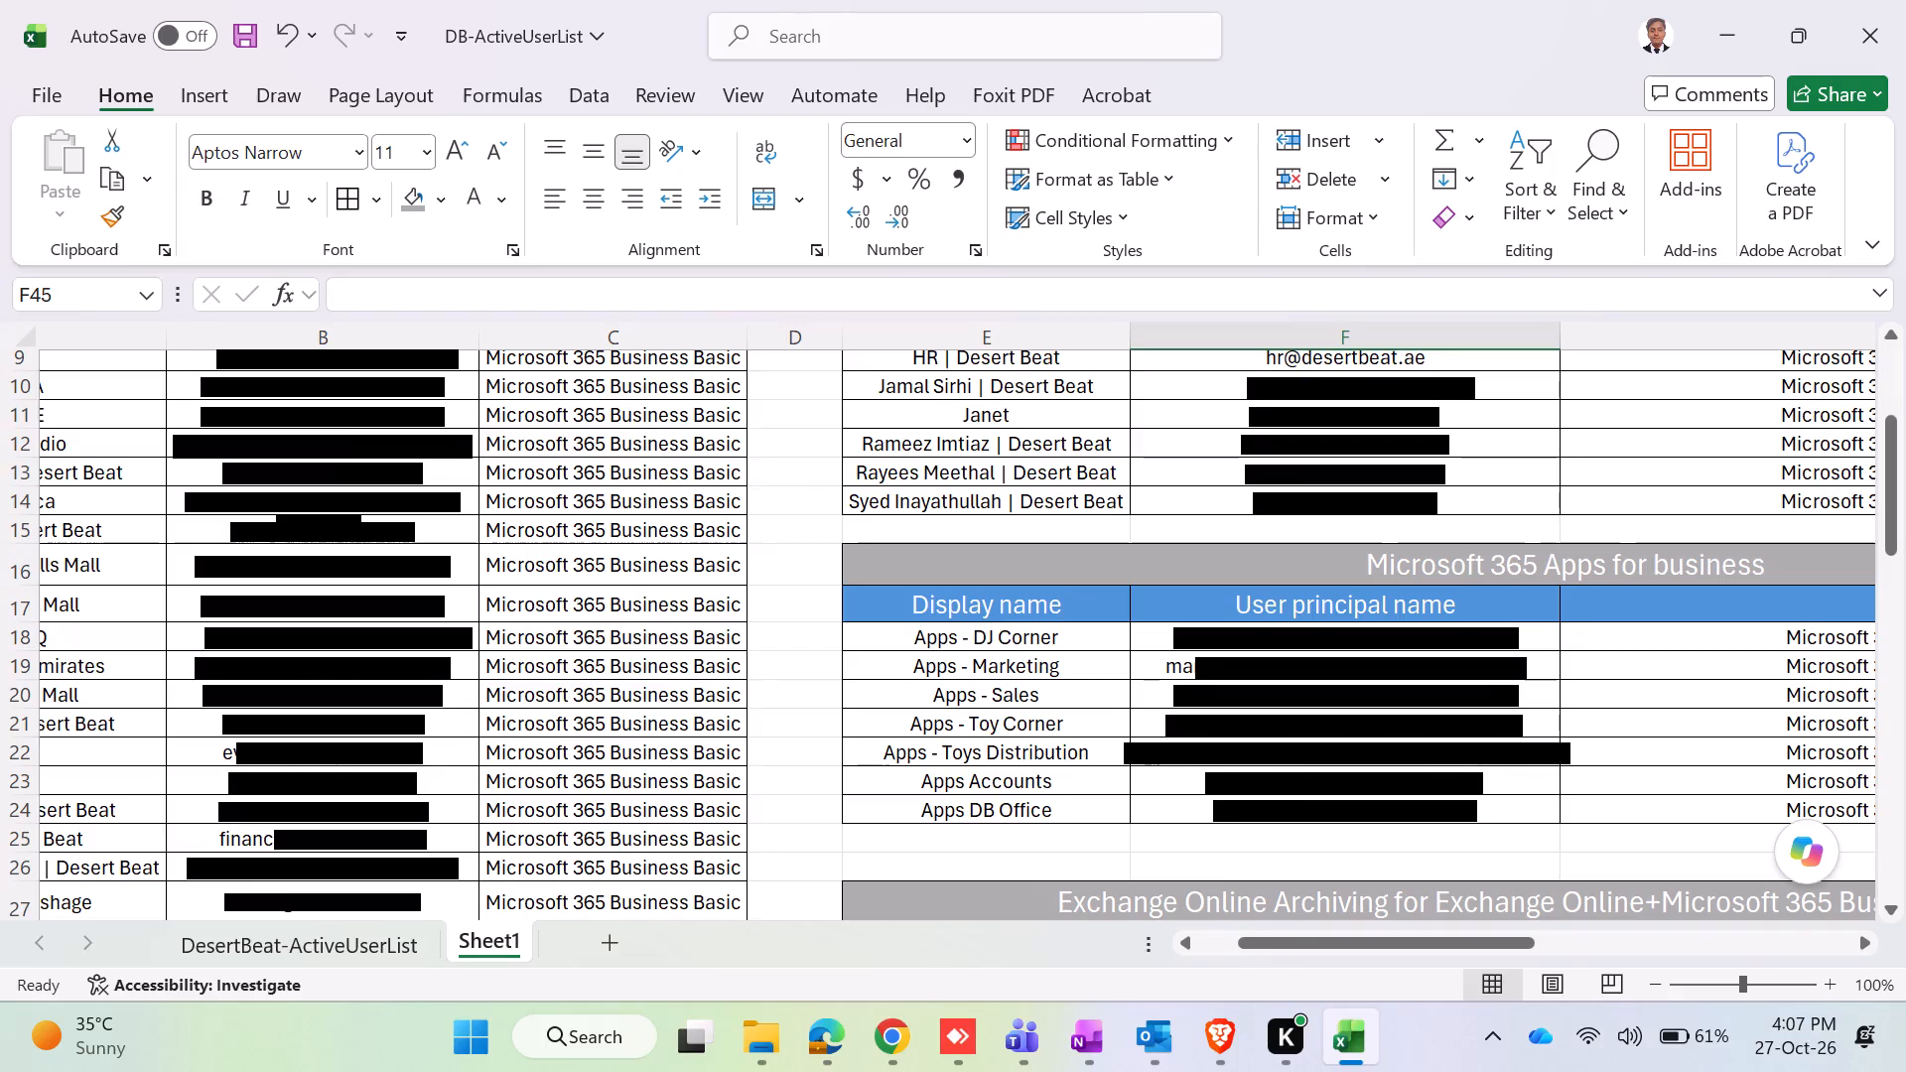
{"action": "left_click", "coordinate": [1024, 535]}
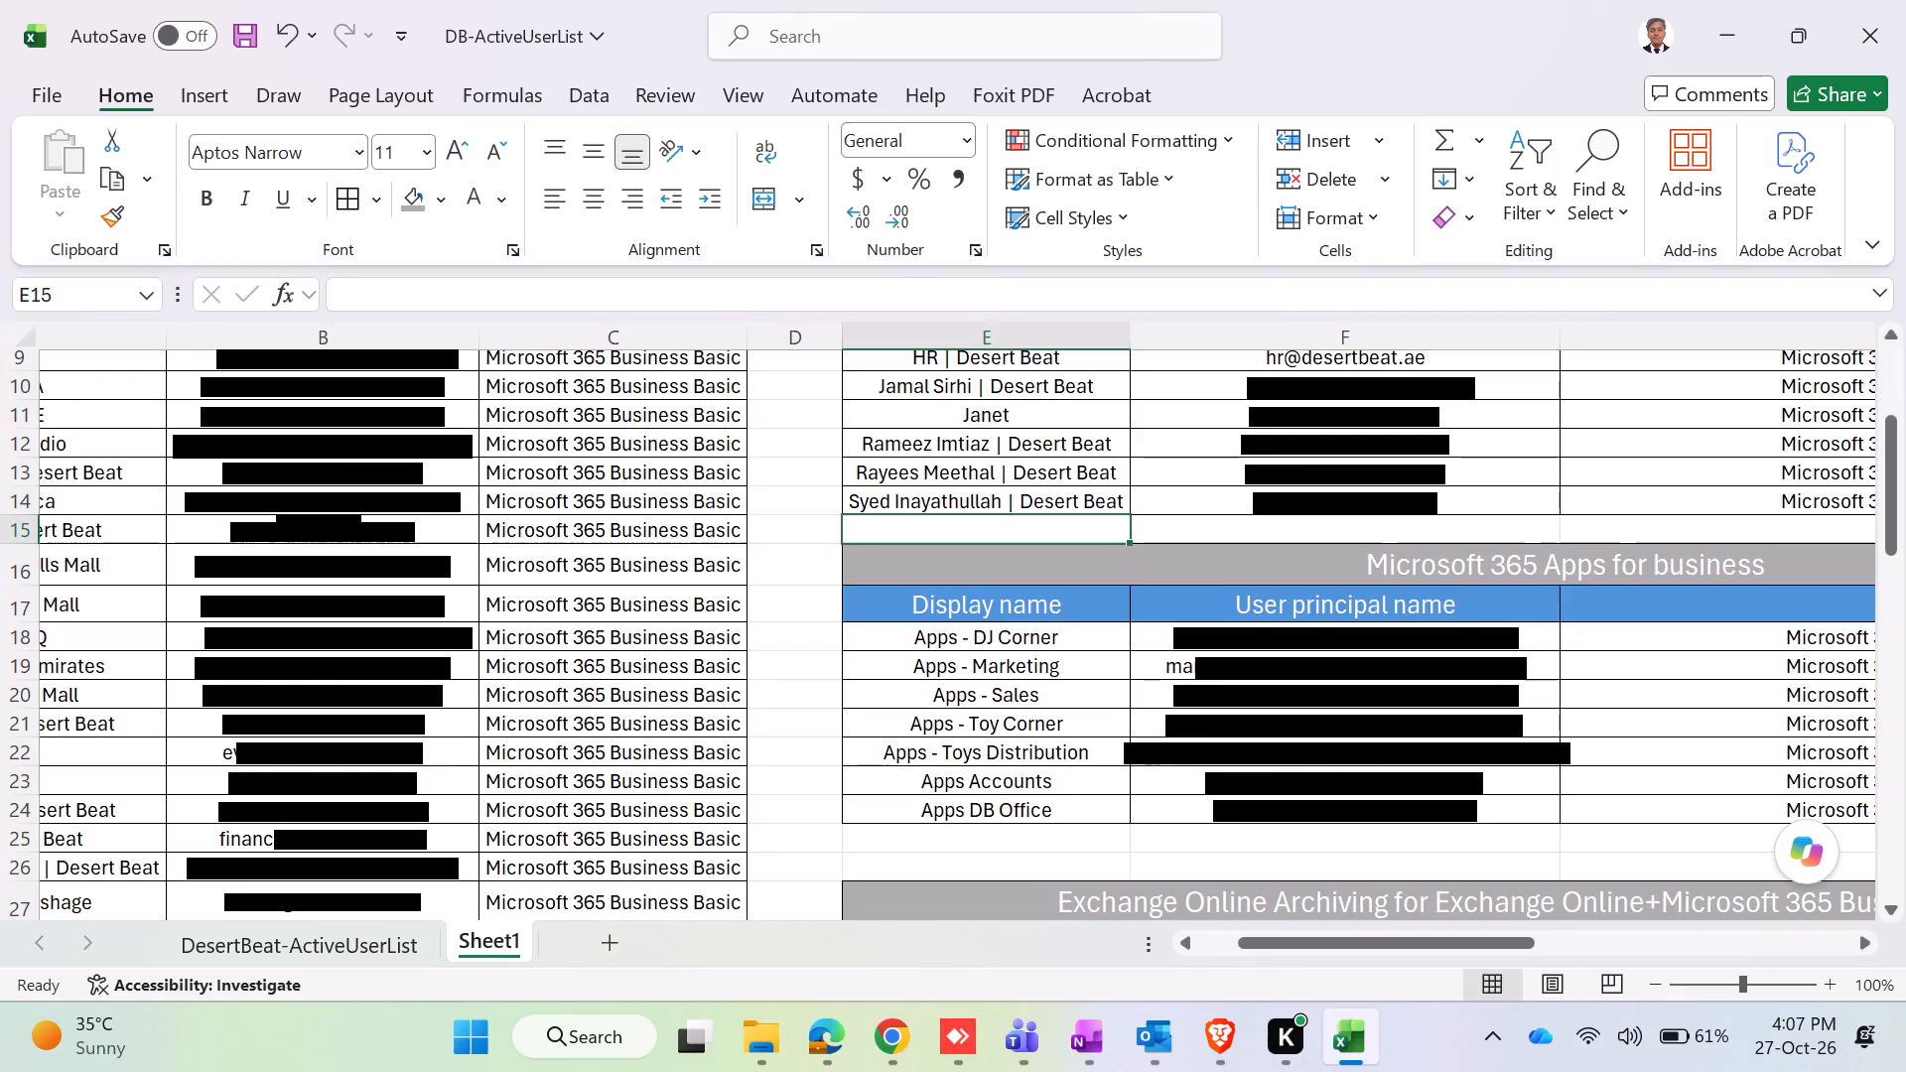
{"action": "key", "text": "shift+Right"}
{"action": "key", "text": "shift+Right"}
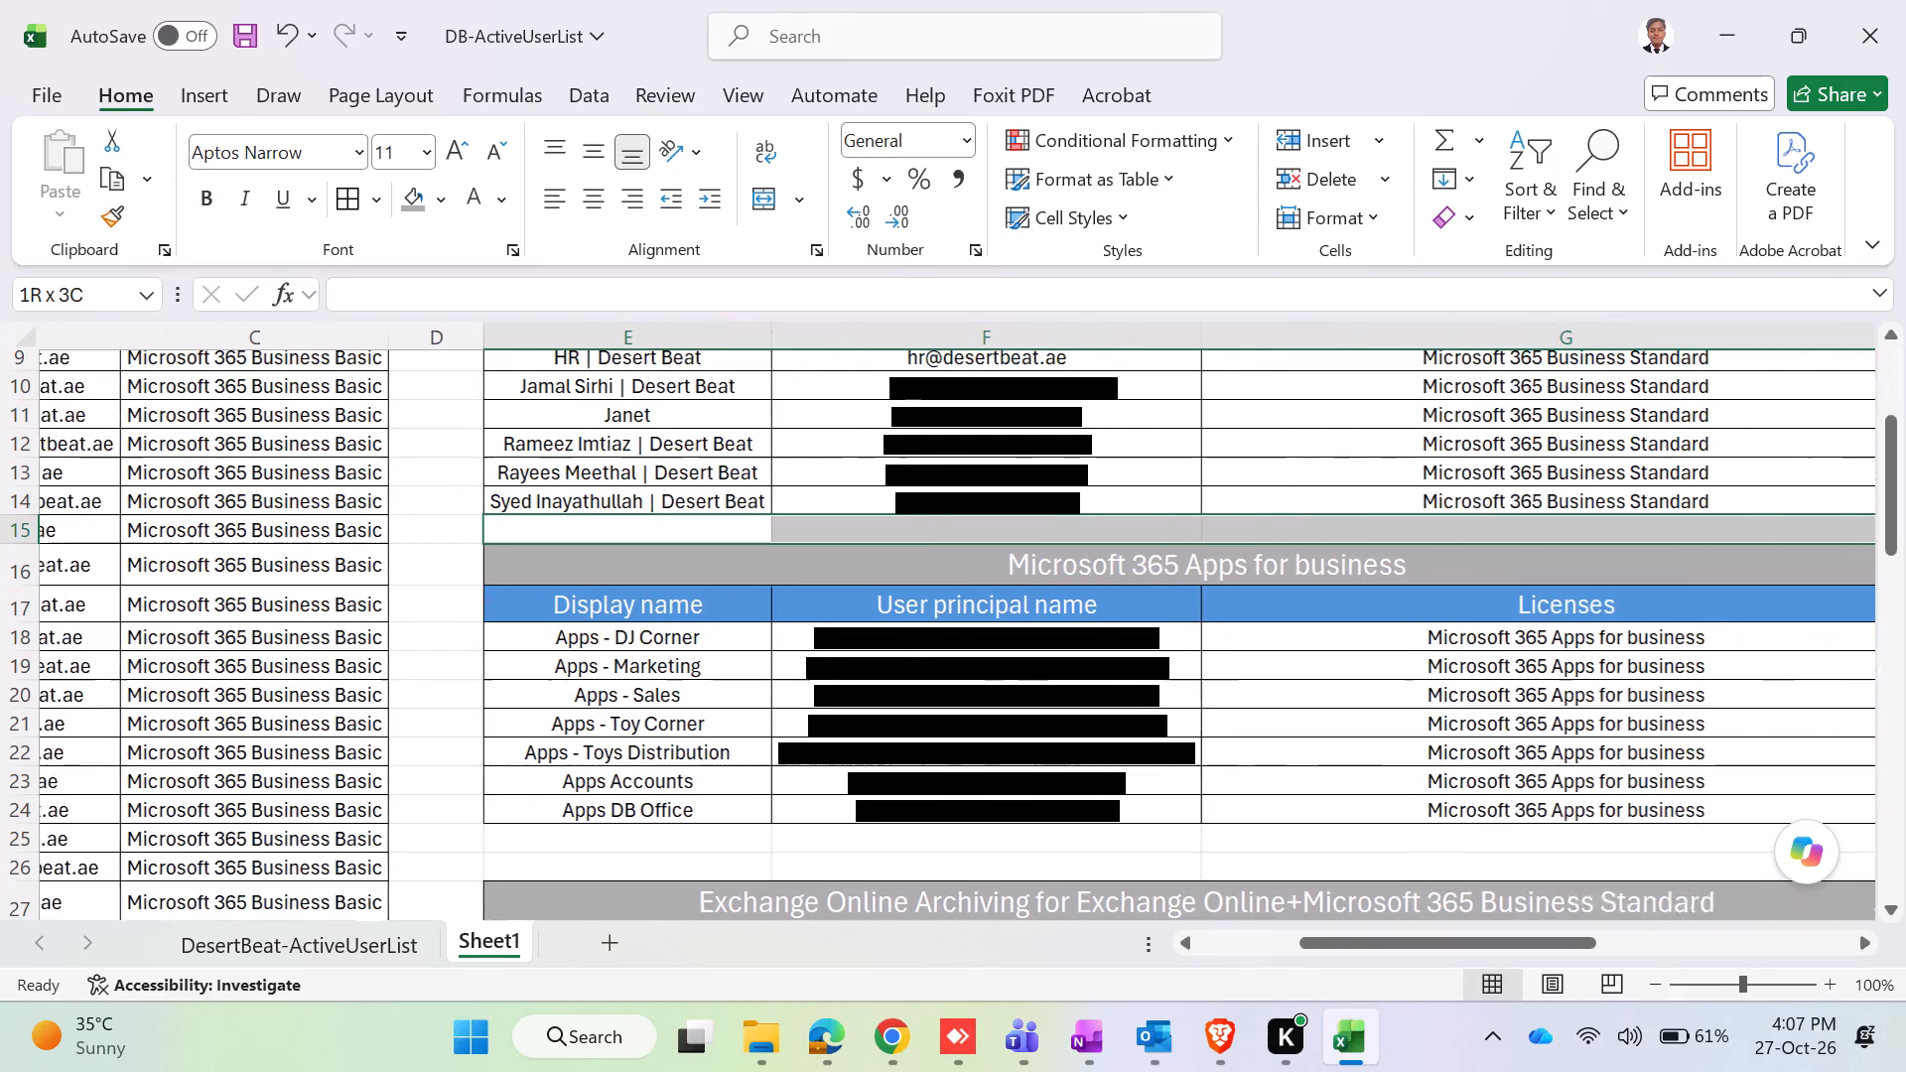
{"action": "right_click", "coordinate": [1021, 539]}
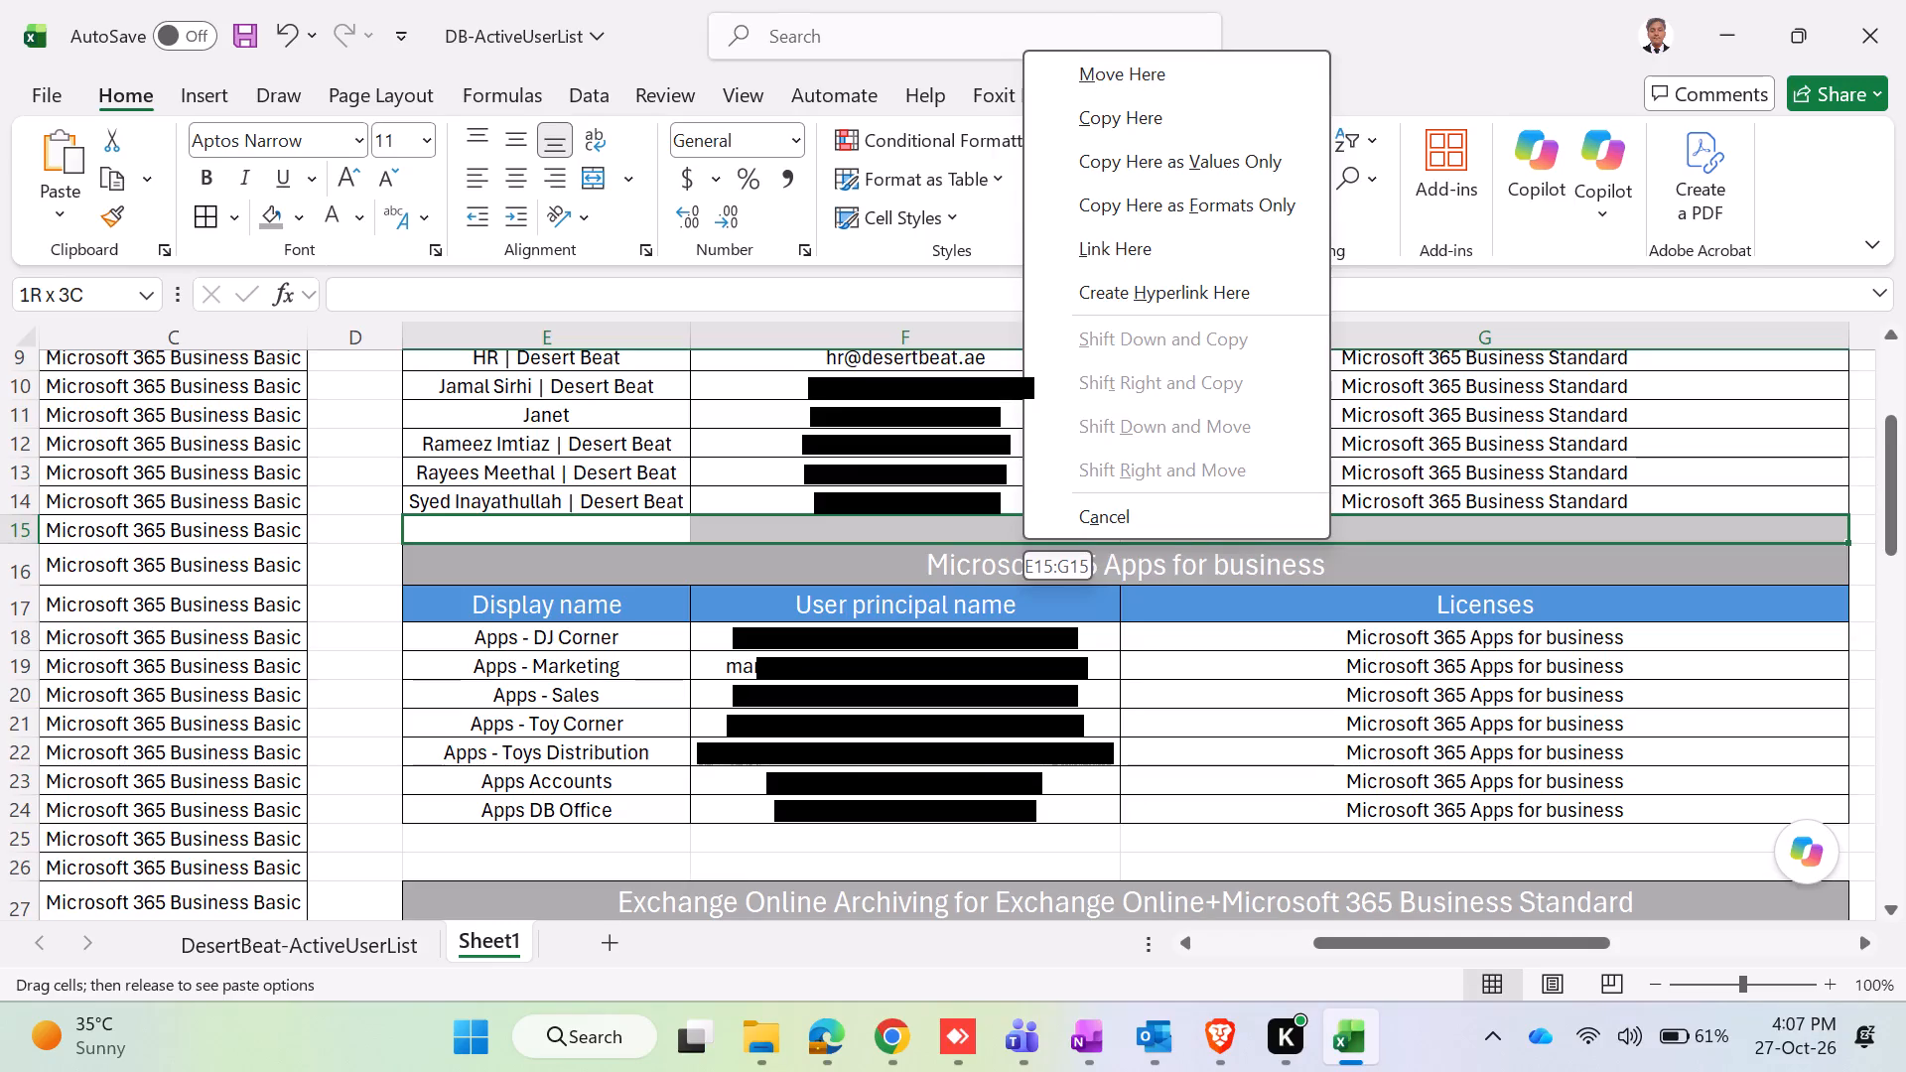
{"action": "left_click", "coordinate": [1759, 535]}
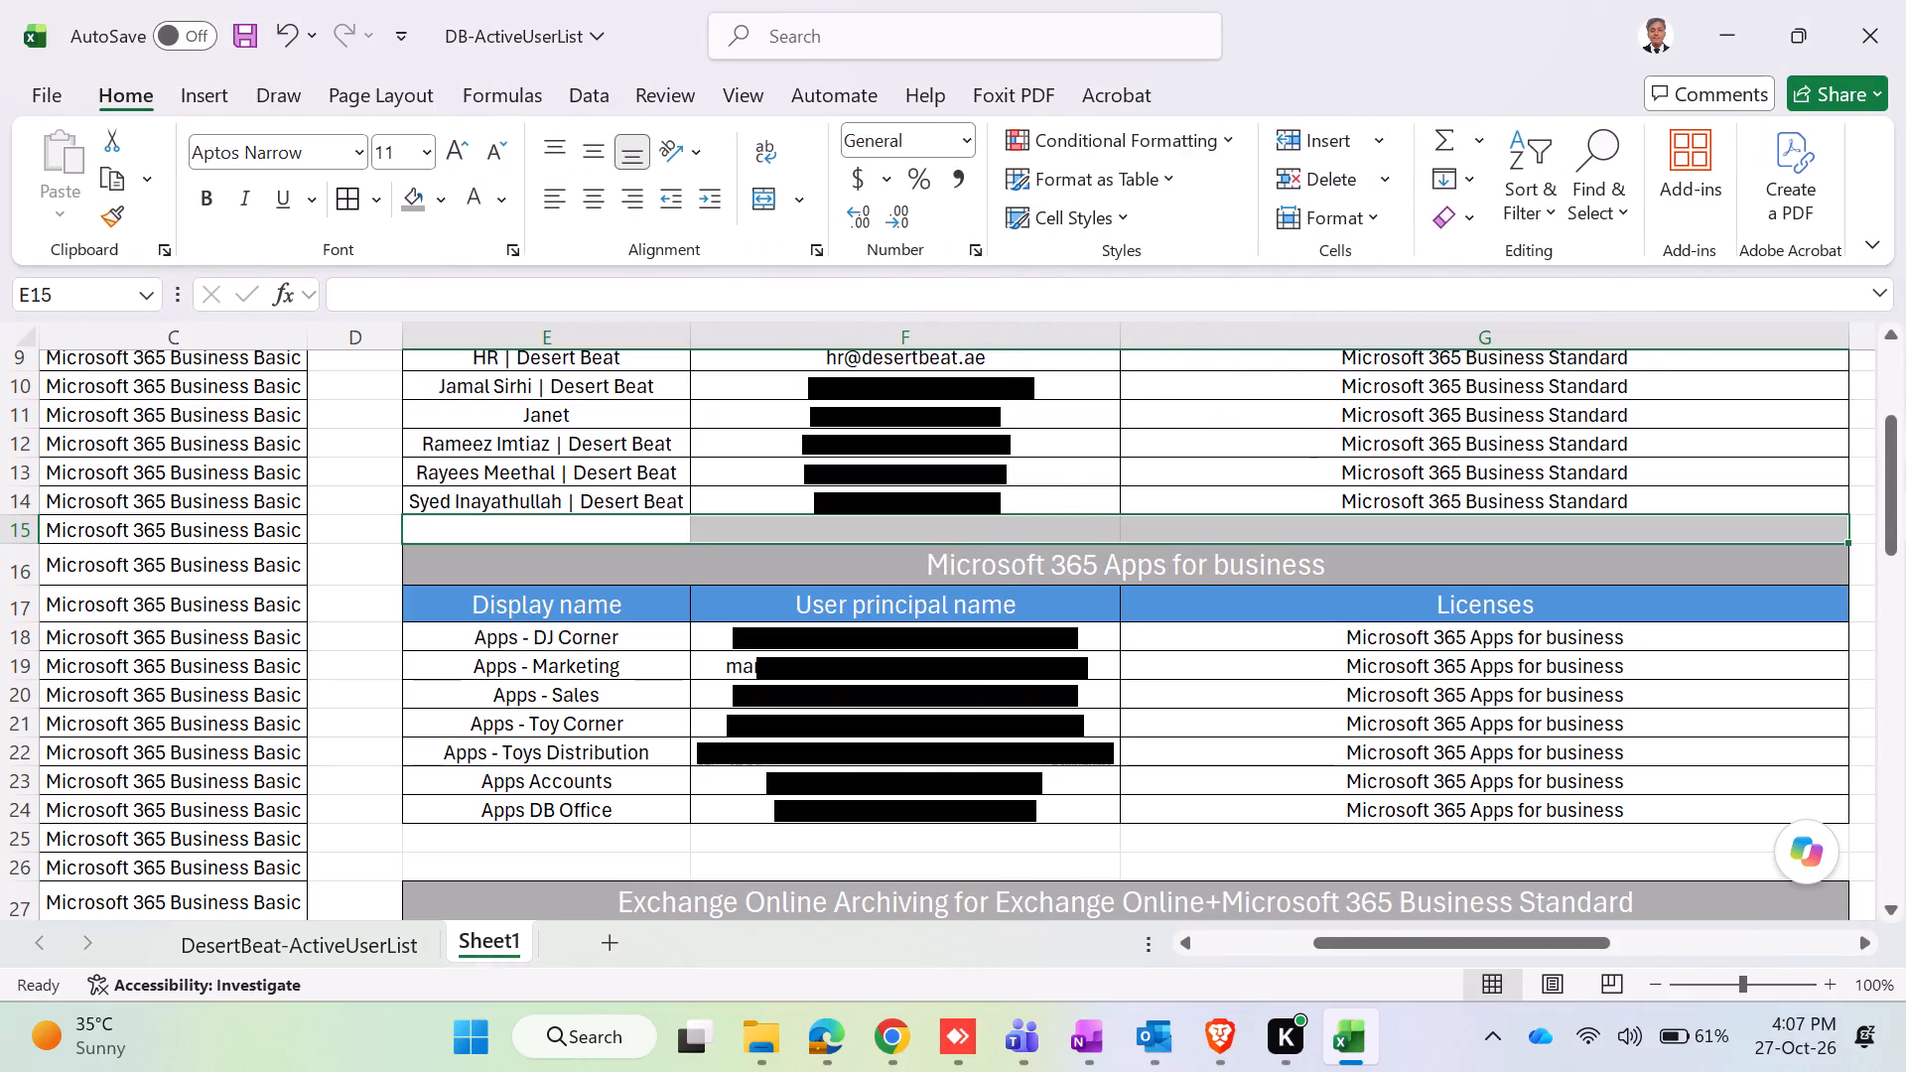
Check the spacing between the license groups and the overall arrangement across Sheet1.
{"action": "left_click", "coordinate": [347, 530]}
{"action": "scroll", "coordinate": [365, 531], "scroll_direction": "up", "scroll_amount": 5}
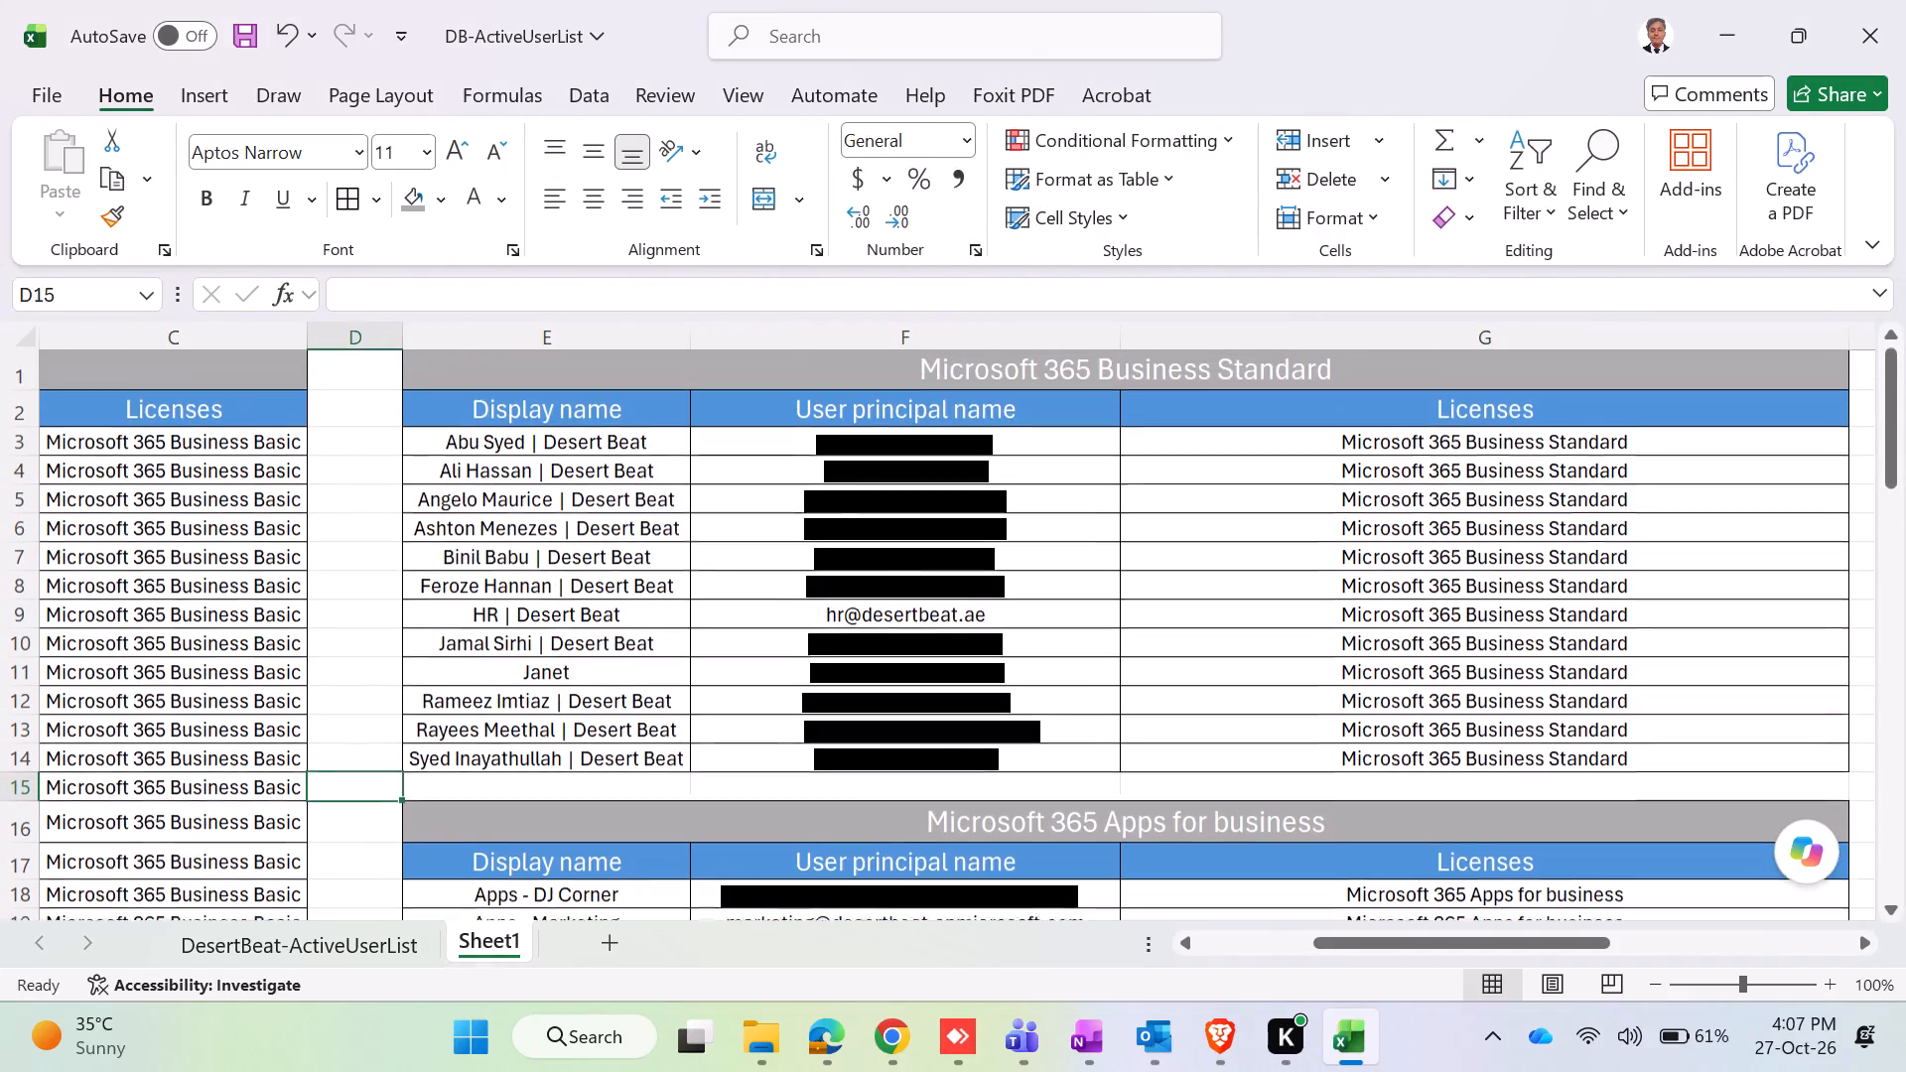
{"action": "scroll", "coordinate": [432, 632], "scroll_direction": "up", "scroll_amount": 4}
{"action": "left_click", "coordinate": [331, 603]}
{"action": "scroll", "coordinate": [429, 619], "scroll_direction": "down", "scroll_amount": 6}
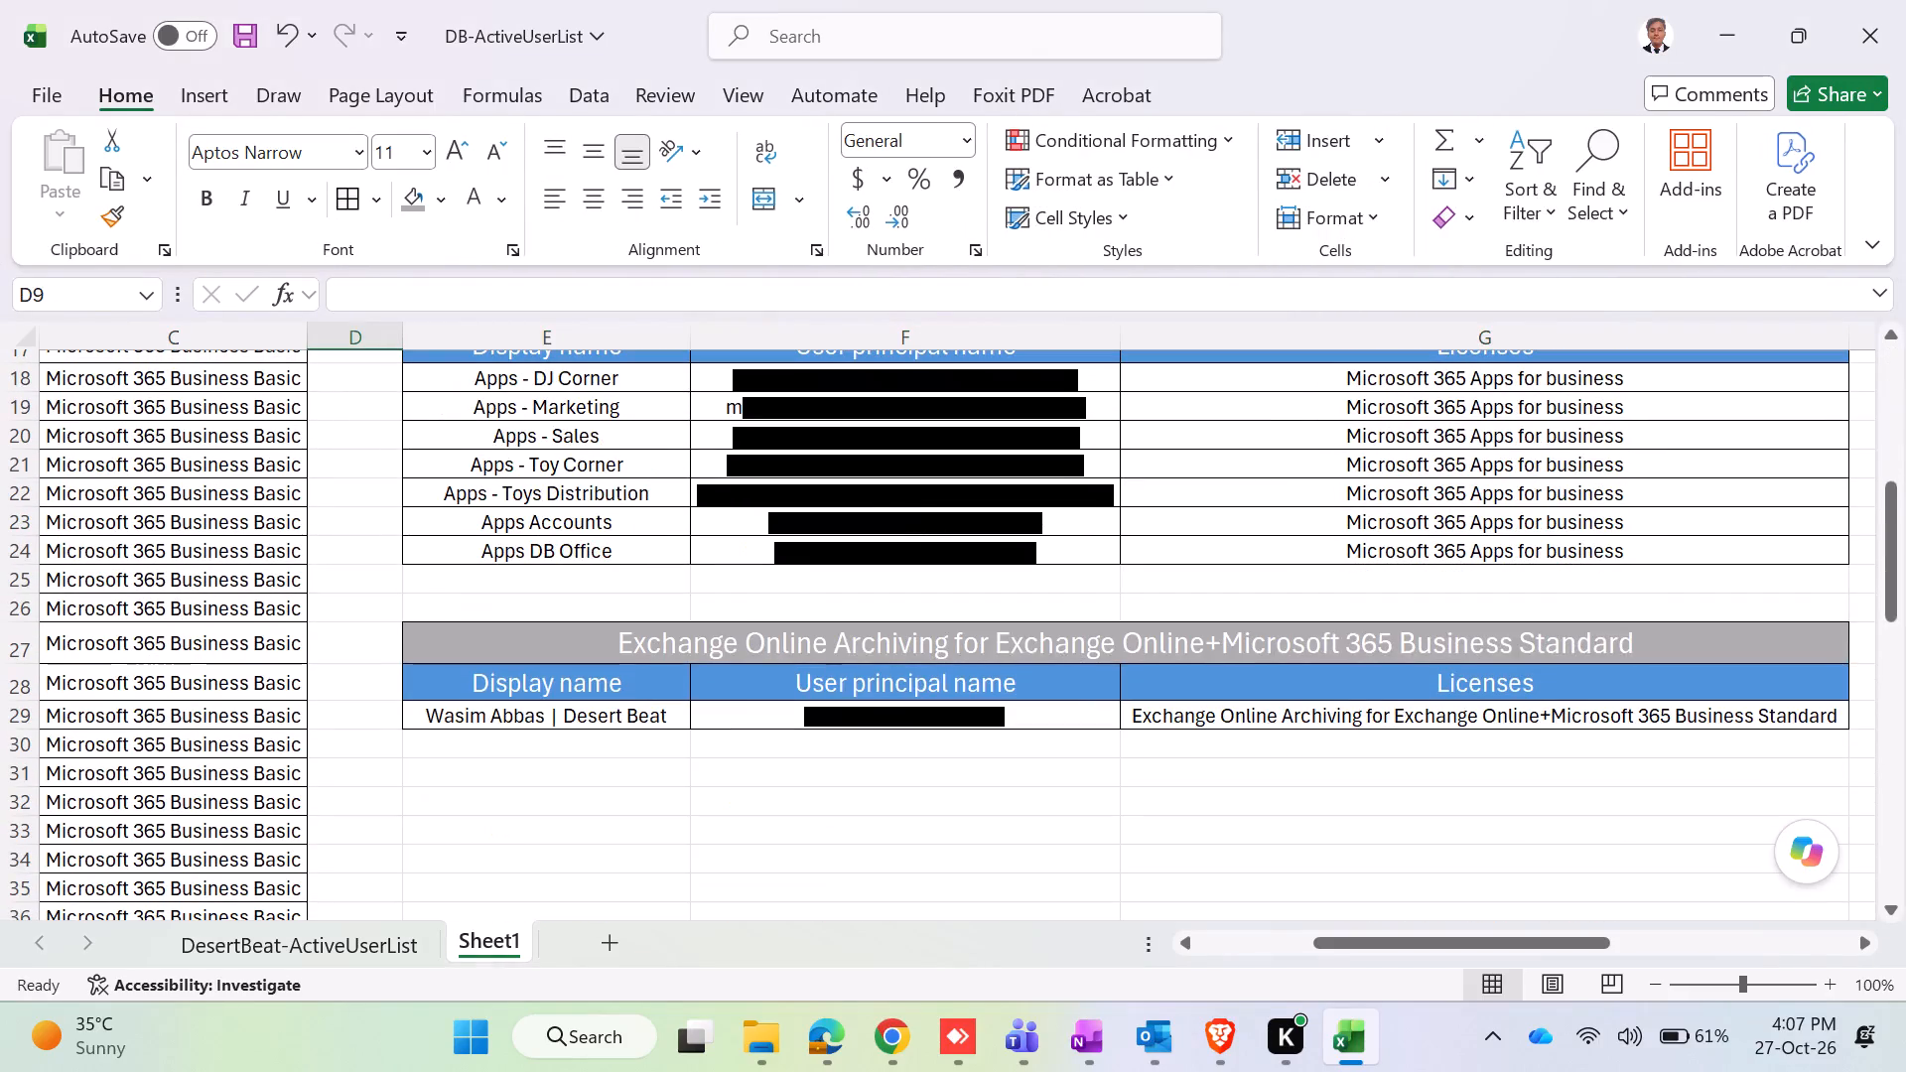
{"action": "scroll", "coordinate": [505, 639], "scroll_direction": "up", "scroll_amount": 1}
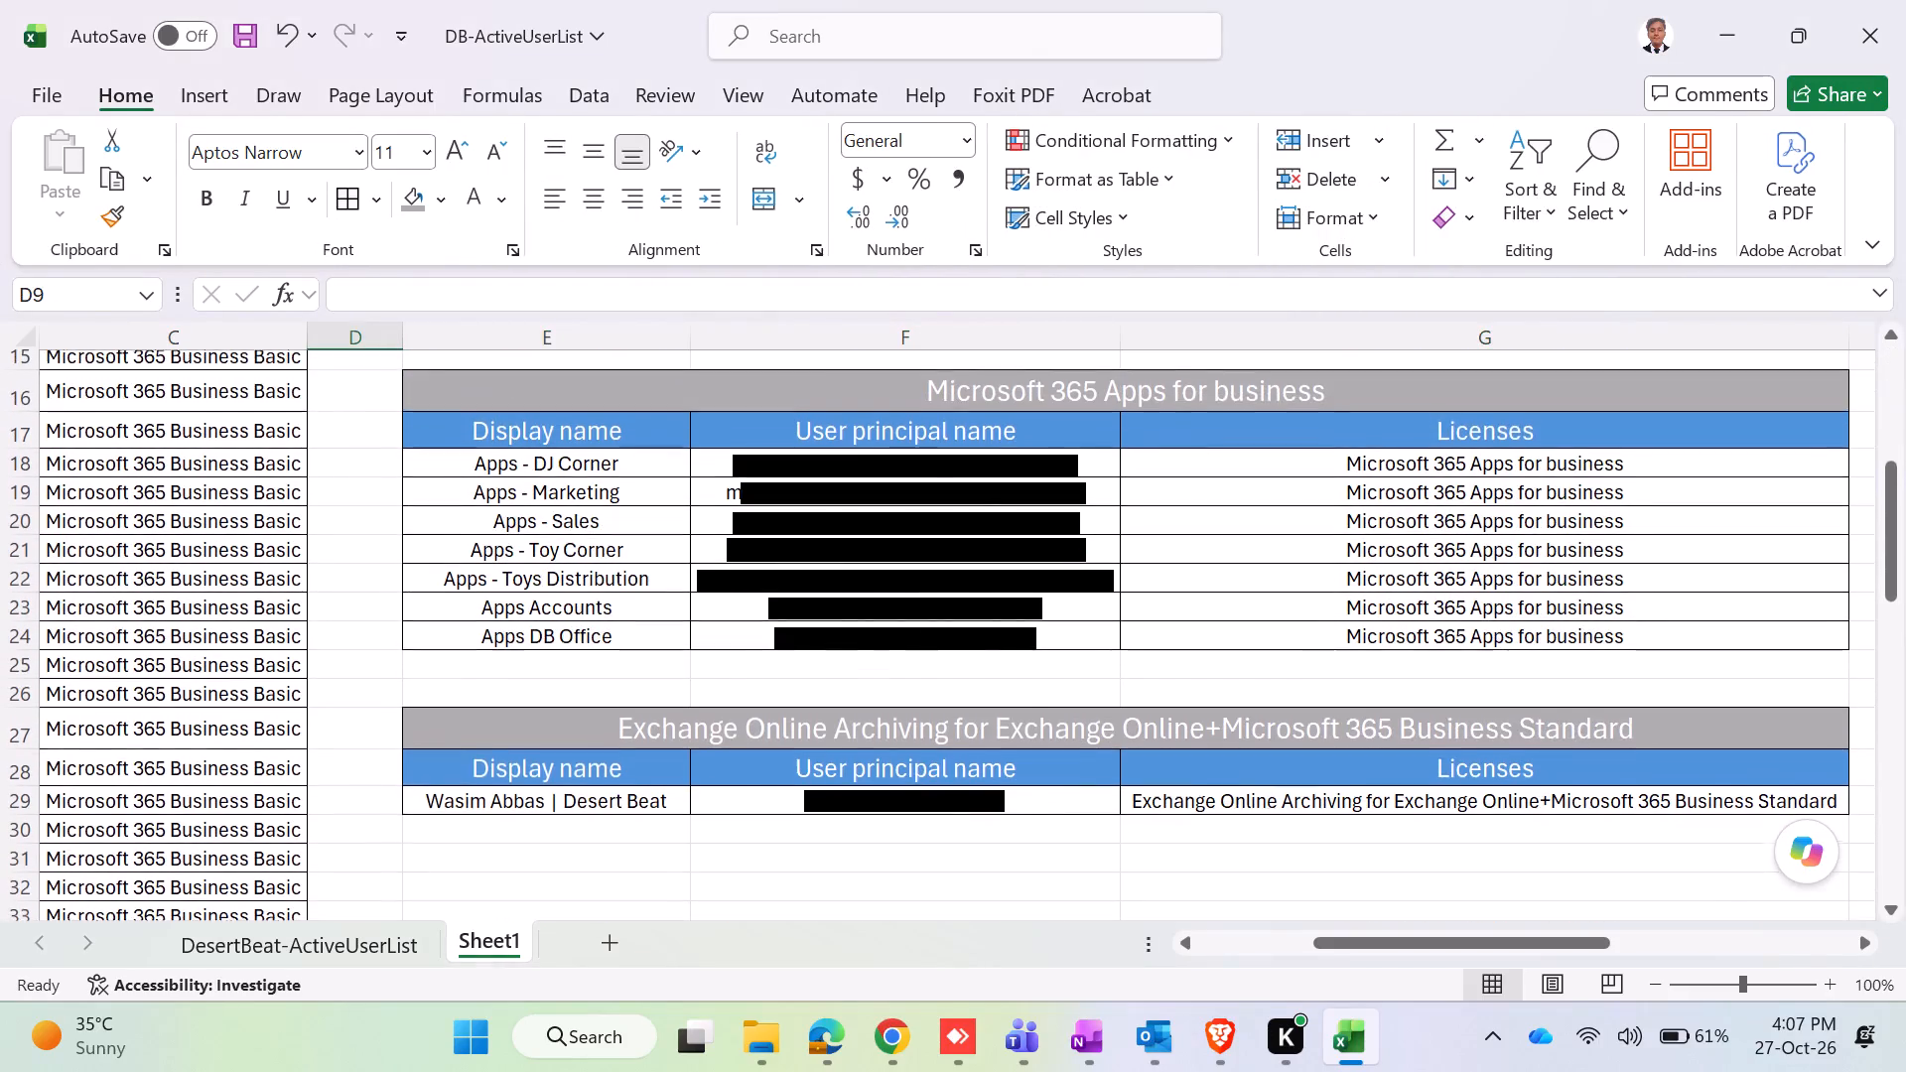
{"action": "scroll", "coordinate": [512, 638], "scroll_direction": "up", "scroll_amount": 9}
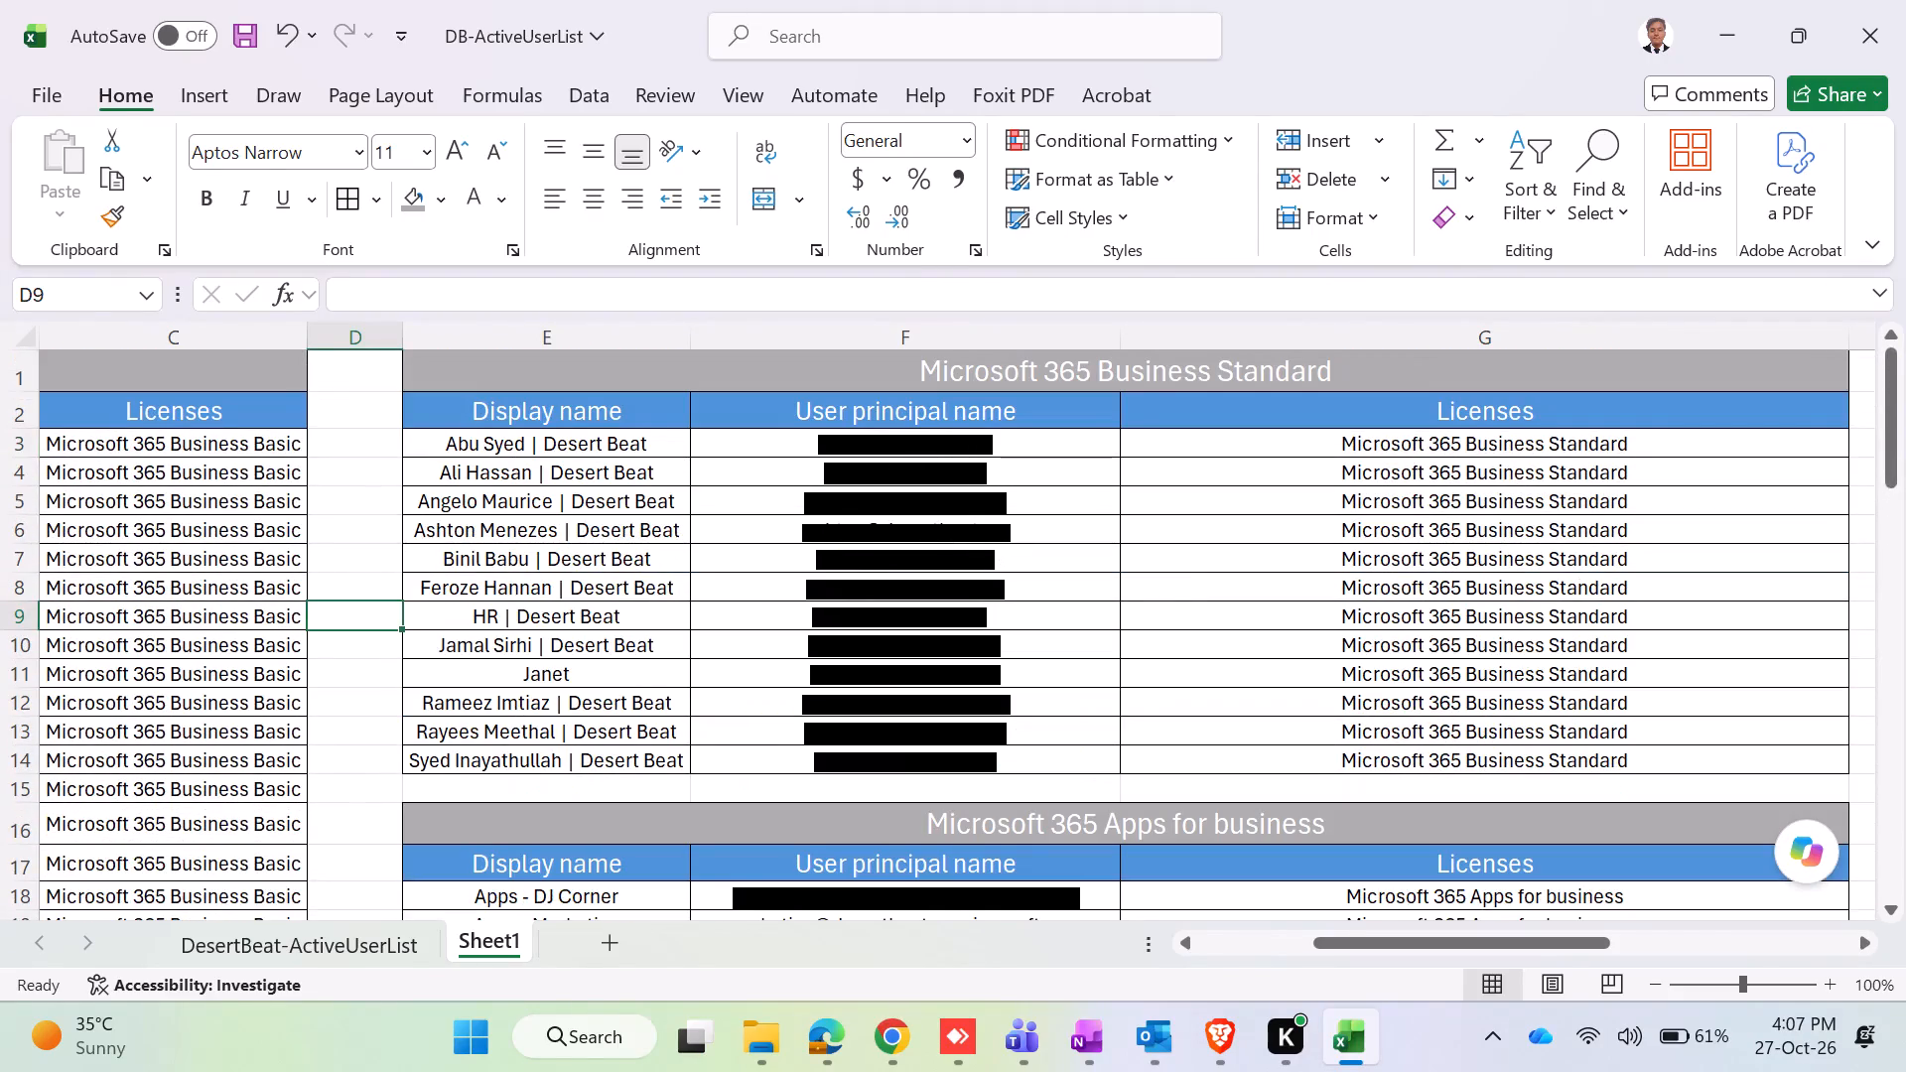
{"action": "scroll", "coordinate": [557, 656], "scroll_direction": "up", "scroll_amount": 3}
{"action": "left_click_drag", "start_coordinate": [1377, 938], "coordinate": [1239, 955]}
{"action": "double_click", "coordinate": [1239, 955]}
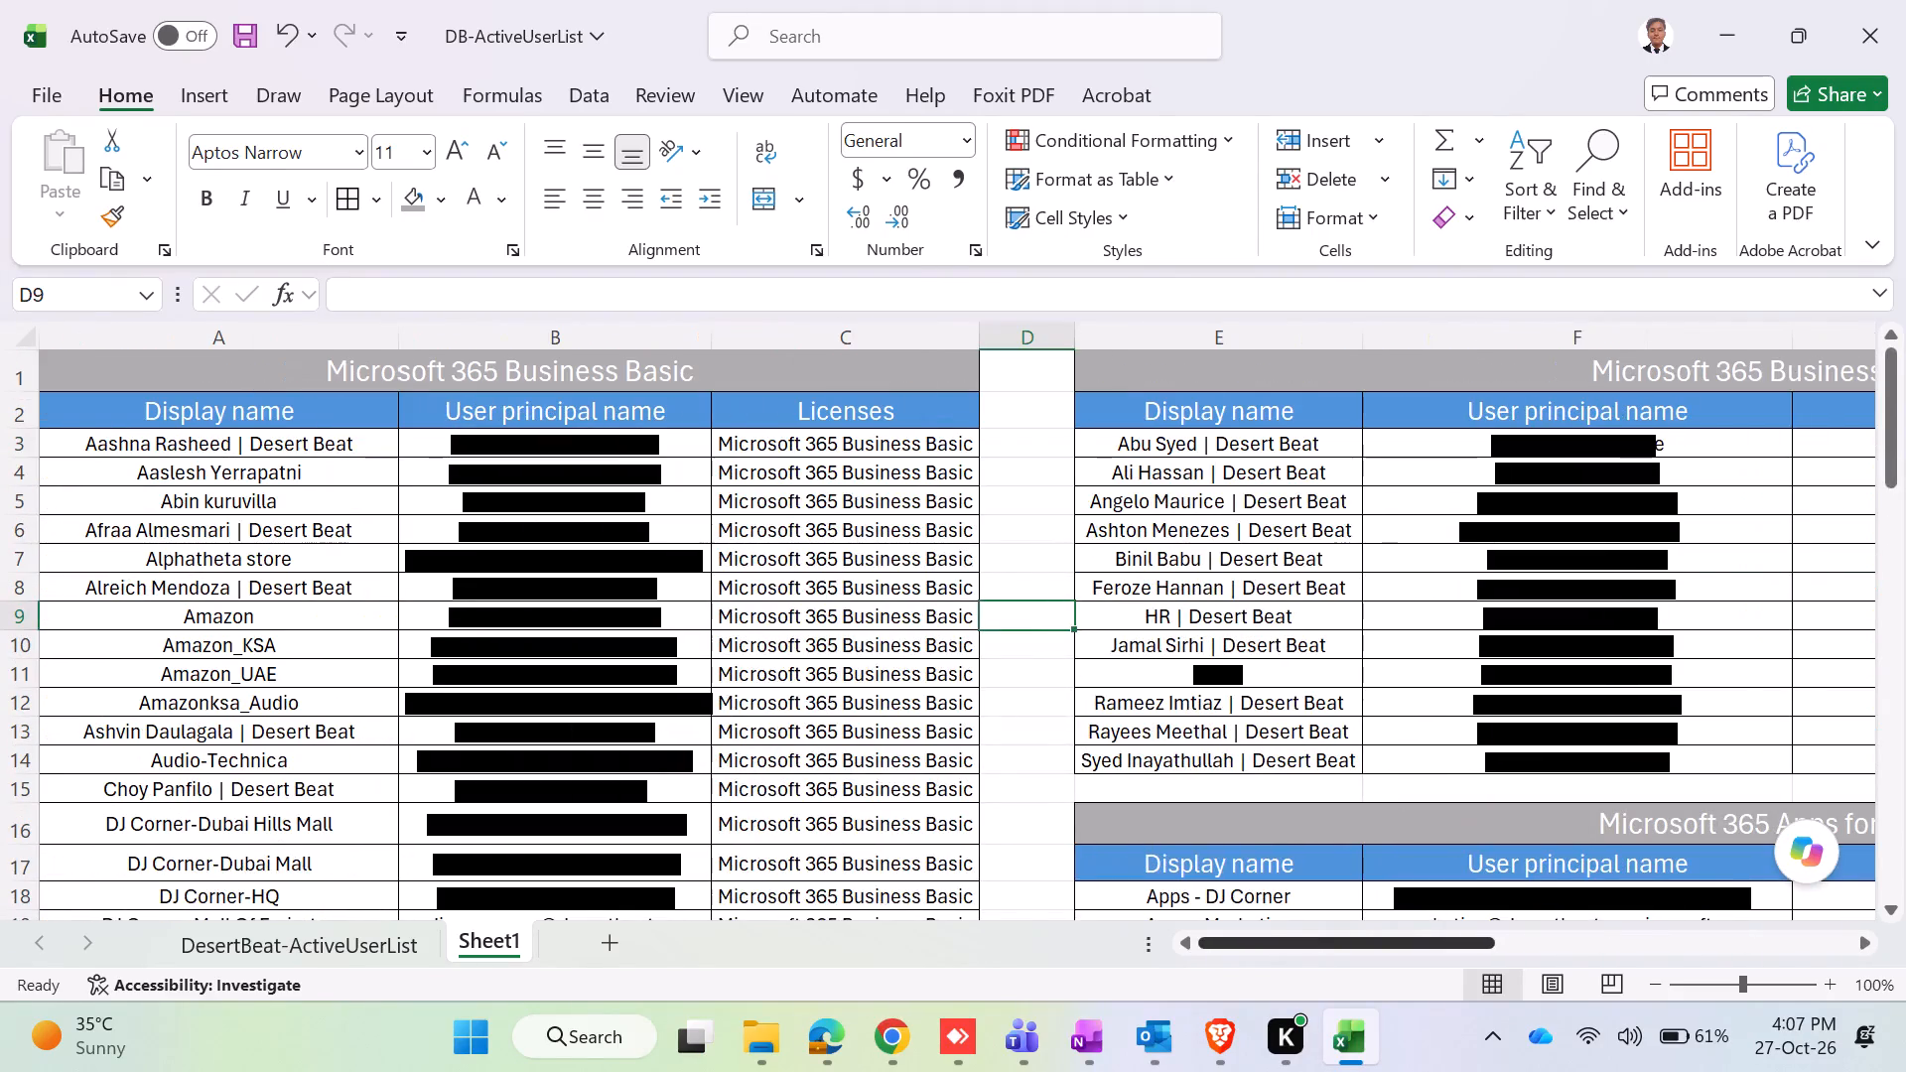
{"action": "scroll", "coordinate": [976, 728], "scroll_direction": "down", "scroll_amount": 13}
{"action": "scroll", "coordinate": [1005, 739], "scroll_direction": "up", "scroll_amount": 19}
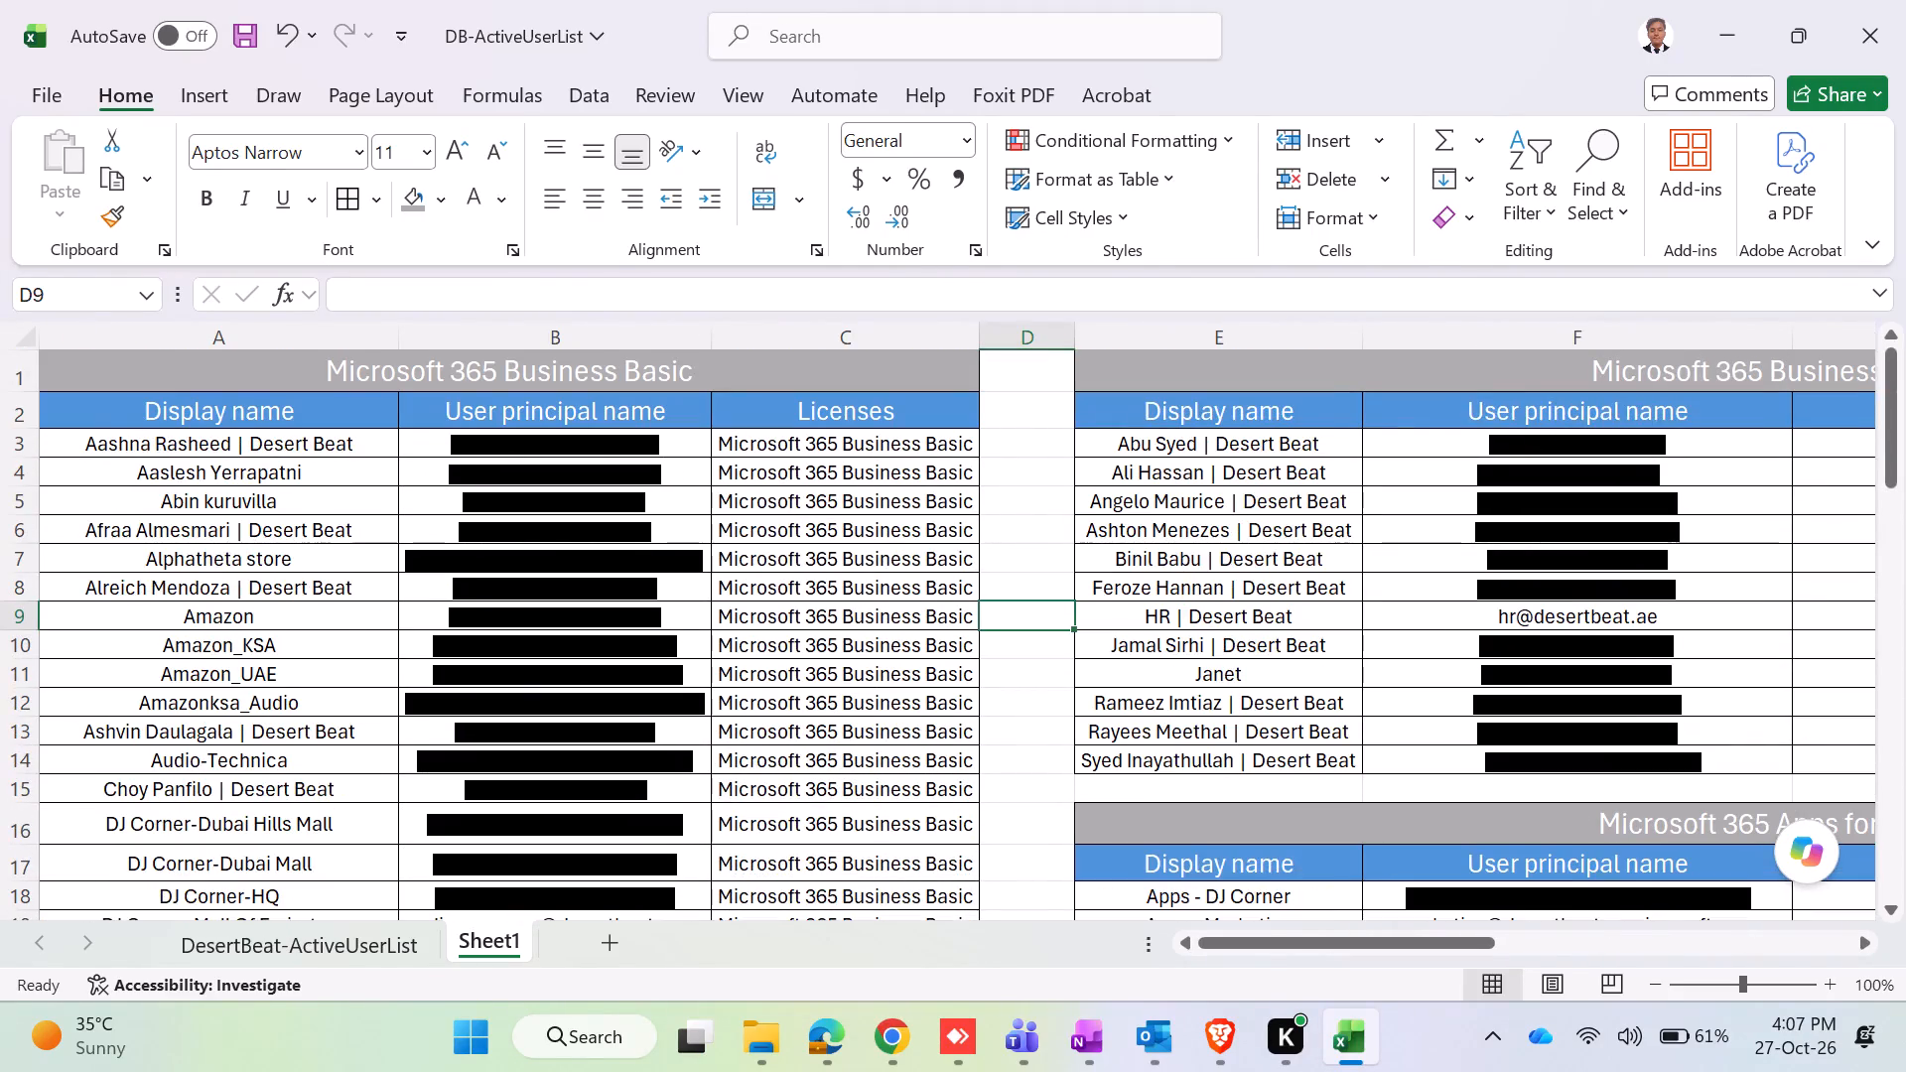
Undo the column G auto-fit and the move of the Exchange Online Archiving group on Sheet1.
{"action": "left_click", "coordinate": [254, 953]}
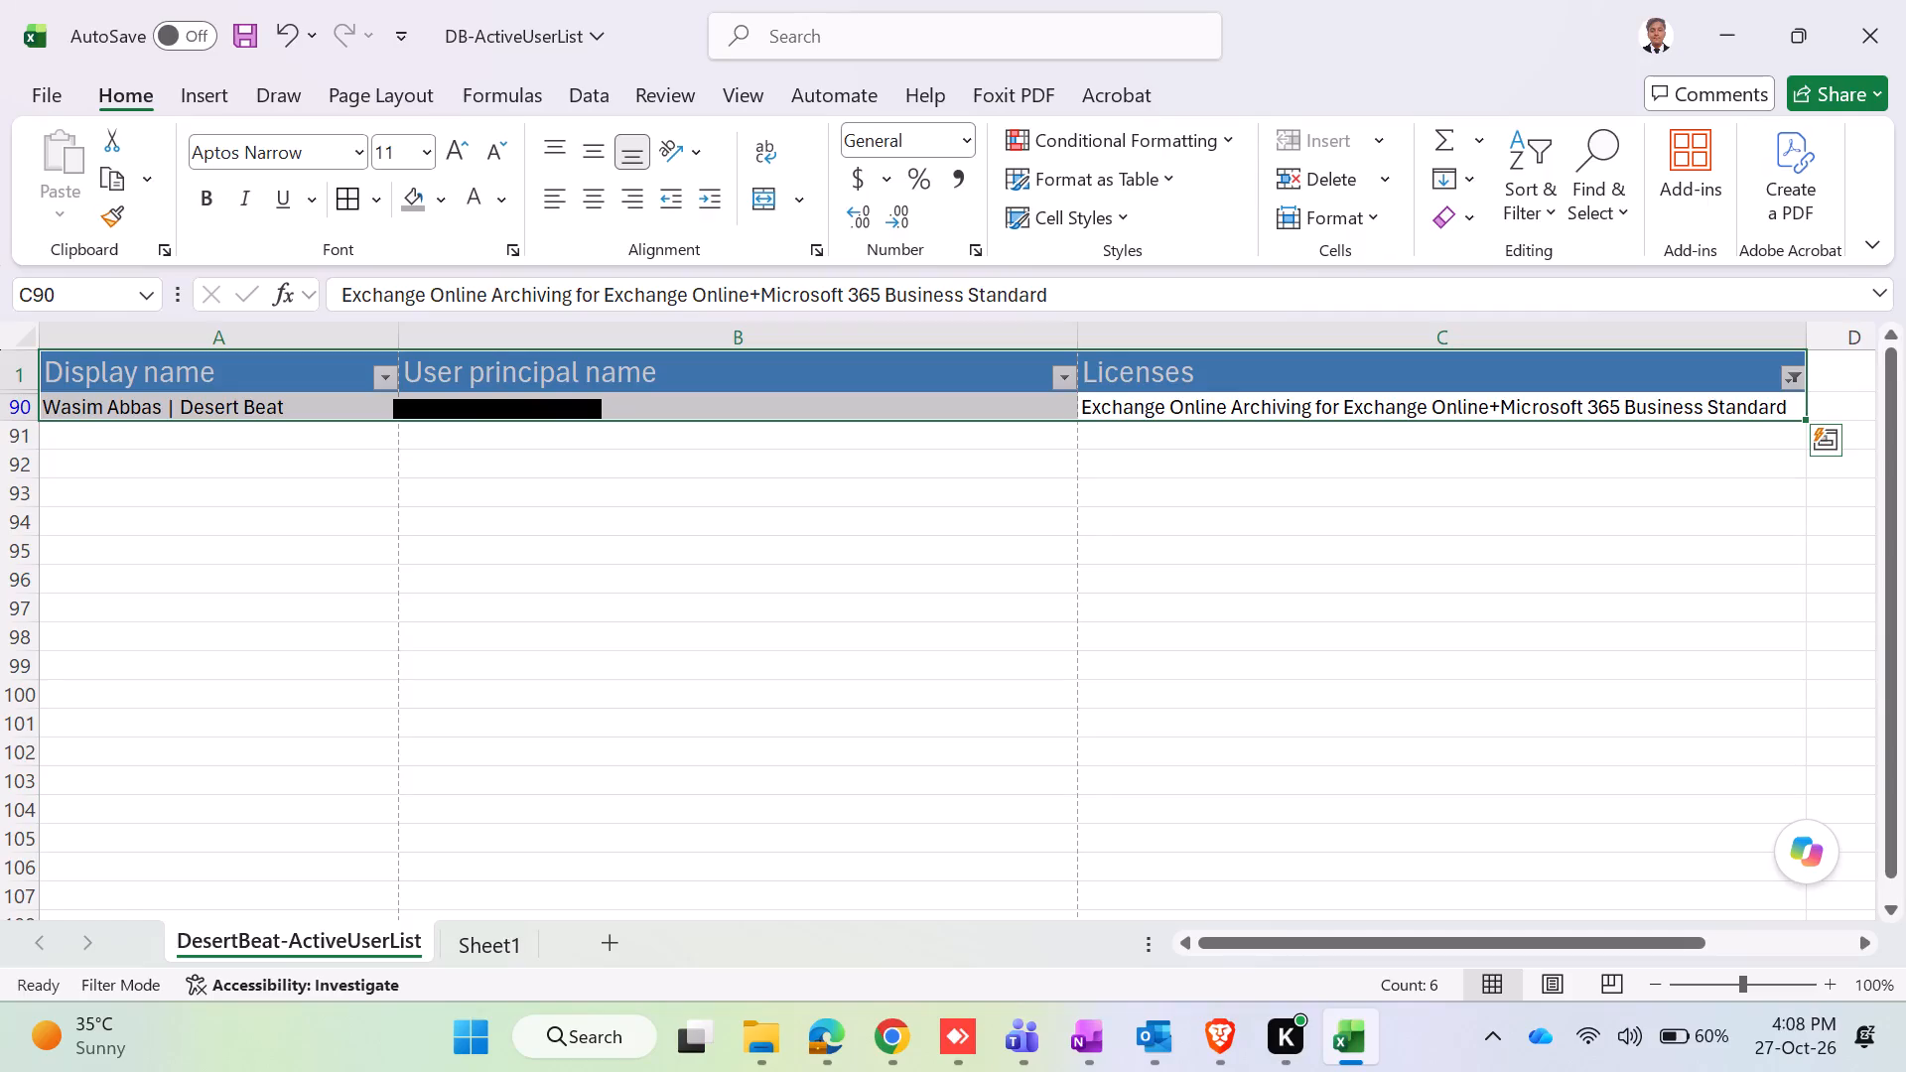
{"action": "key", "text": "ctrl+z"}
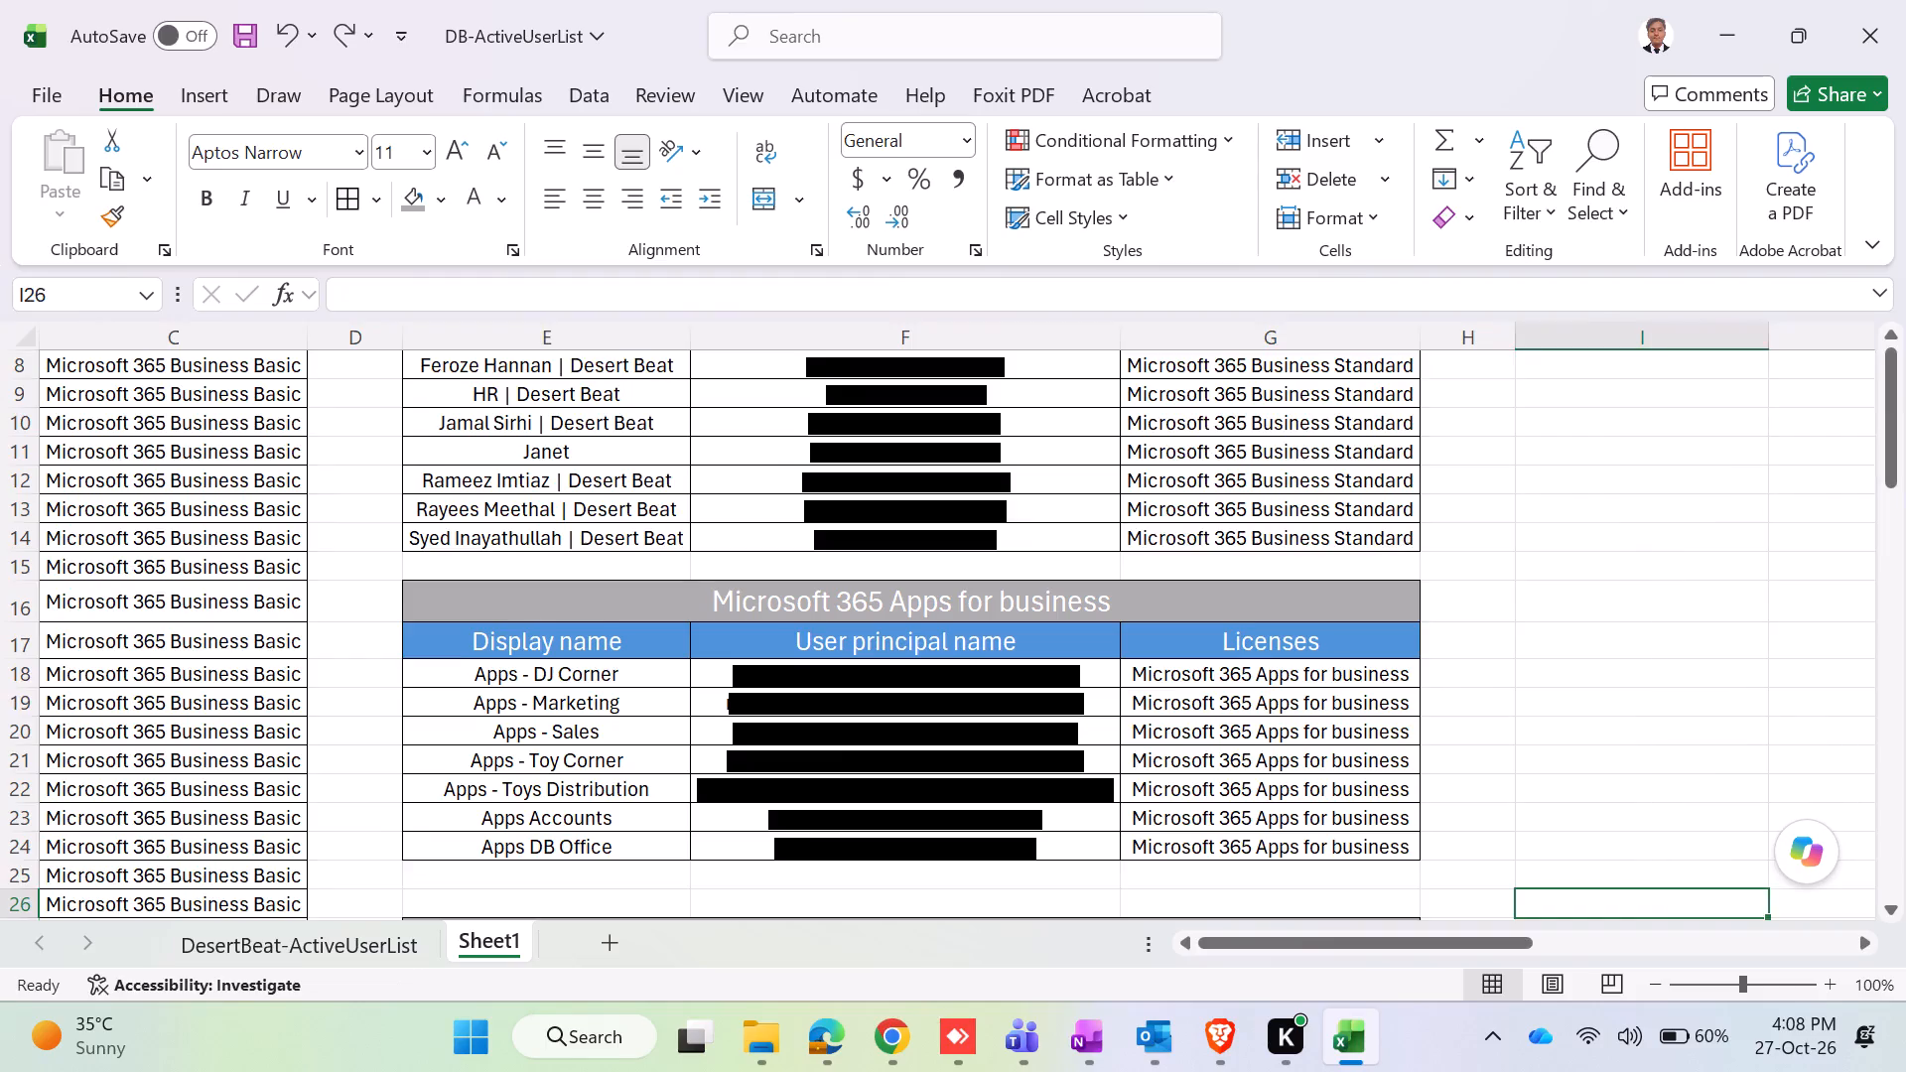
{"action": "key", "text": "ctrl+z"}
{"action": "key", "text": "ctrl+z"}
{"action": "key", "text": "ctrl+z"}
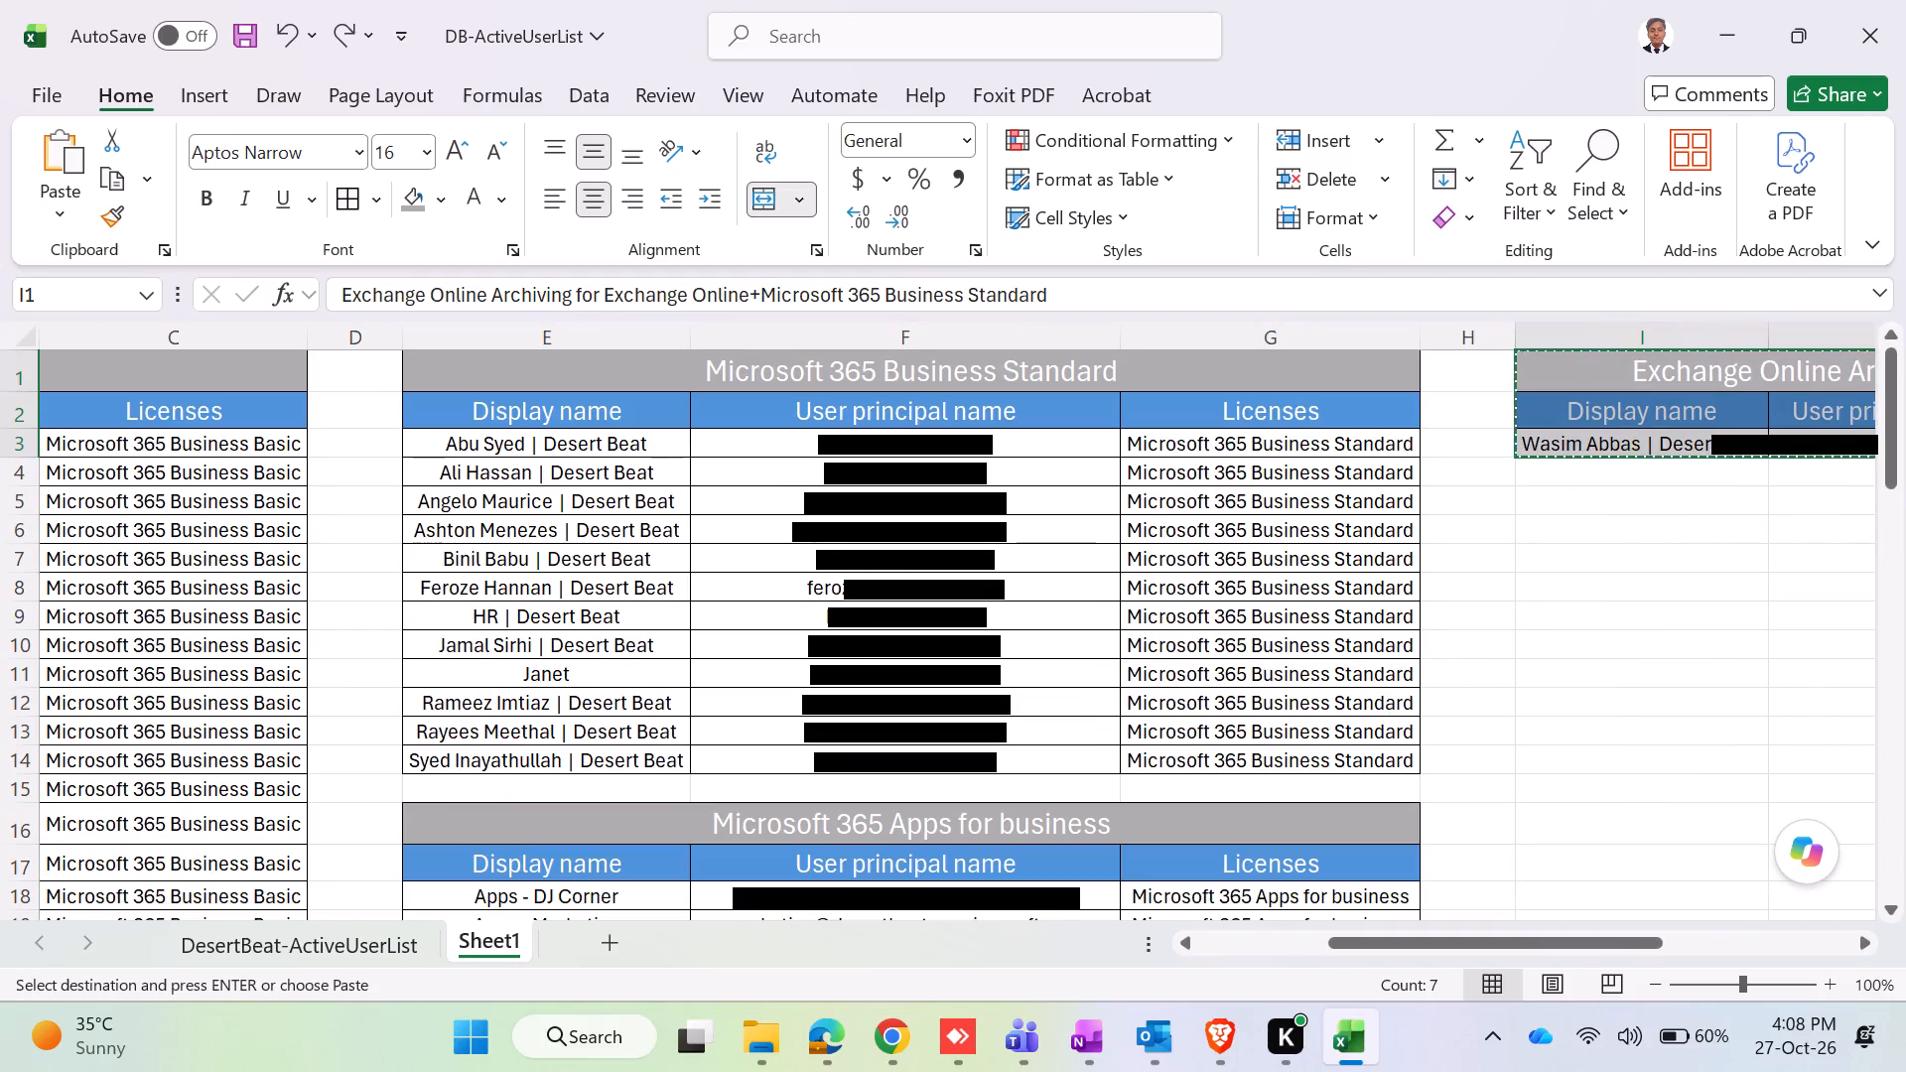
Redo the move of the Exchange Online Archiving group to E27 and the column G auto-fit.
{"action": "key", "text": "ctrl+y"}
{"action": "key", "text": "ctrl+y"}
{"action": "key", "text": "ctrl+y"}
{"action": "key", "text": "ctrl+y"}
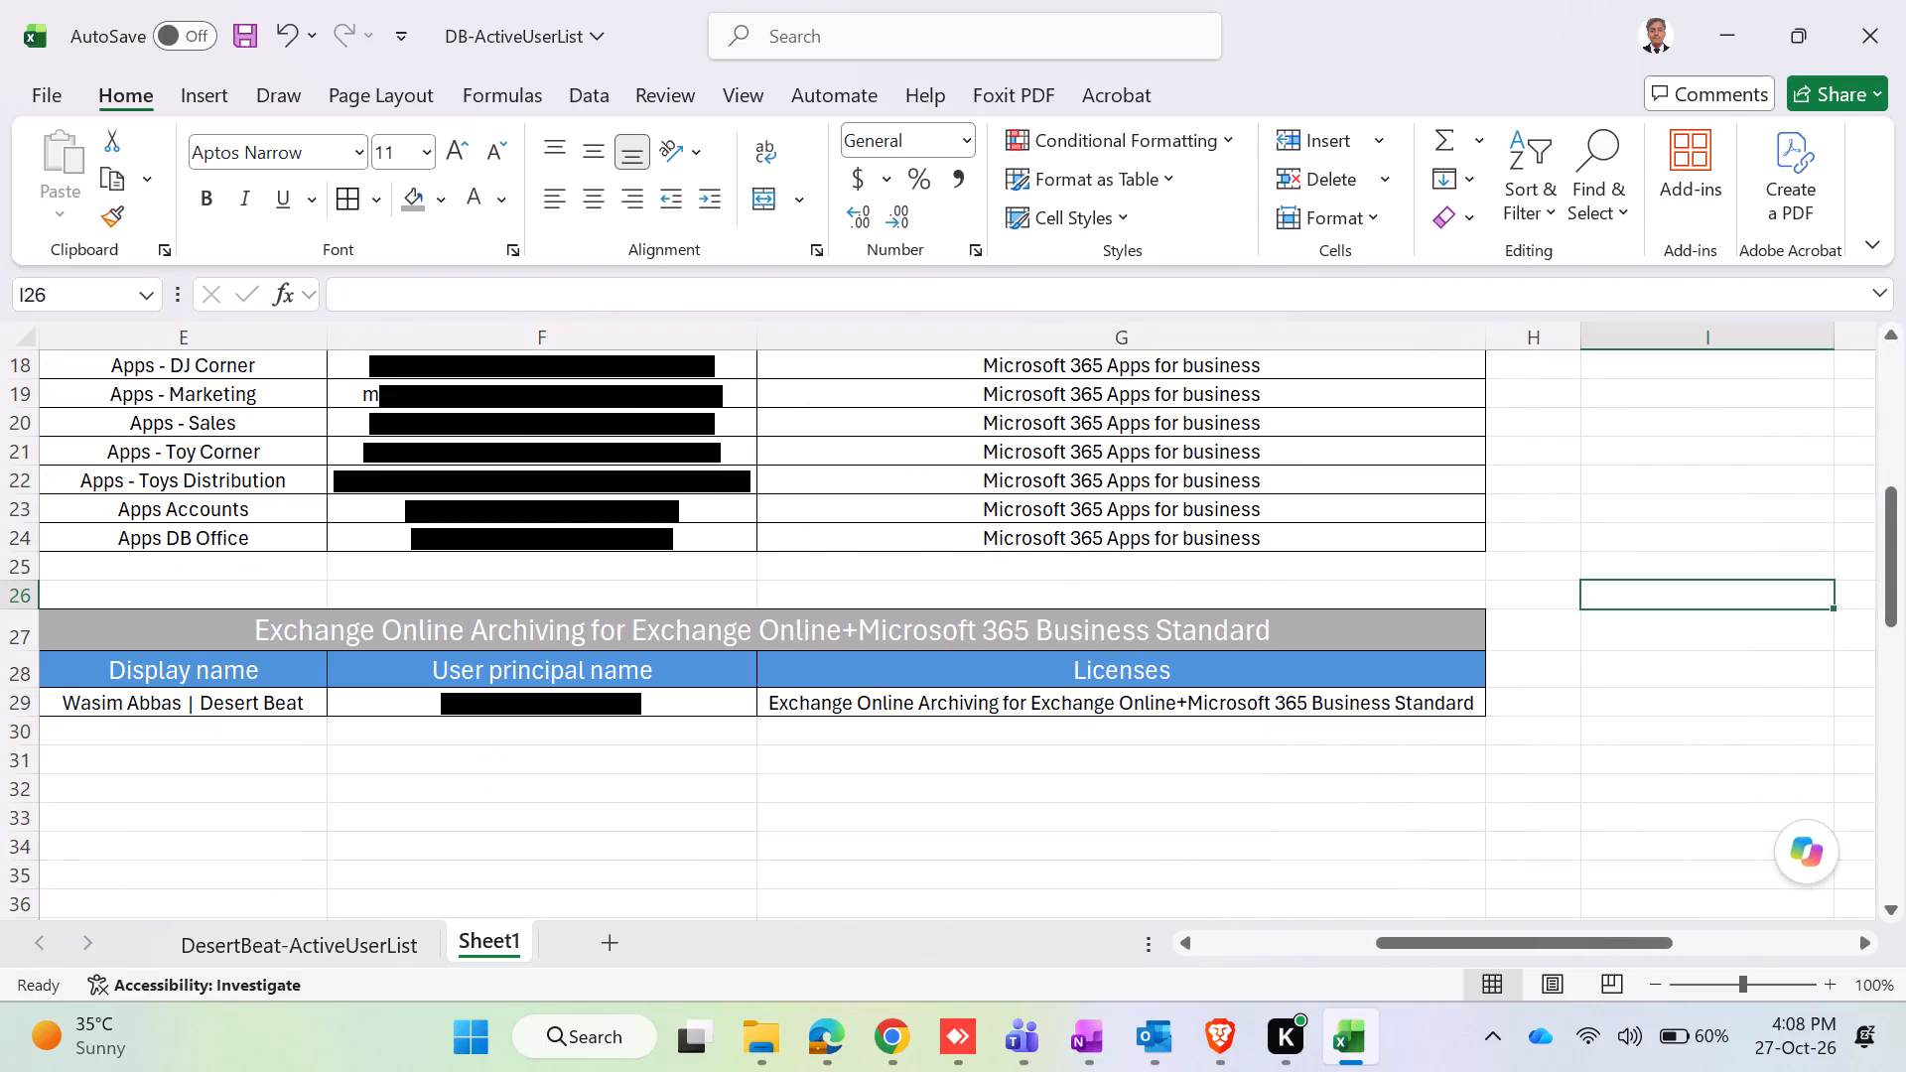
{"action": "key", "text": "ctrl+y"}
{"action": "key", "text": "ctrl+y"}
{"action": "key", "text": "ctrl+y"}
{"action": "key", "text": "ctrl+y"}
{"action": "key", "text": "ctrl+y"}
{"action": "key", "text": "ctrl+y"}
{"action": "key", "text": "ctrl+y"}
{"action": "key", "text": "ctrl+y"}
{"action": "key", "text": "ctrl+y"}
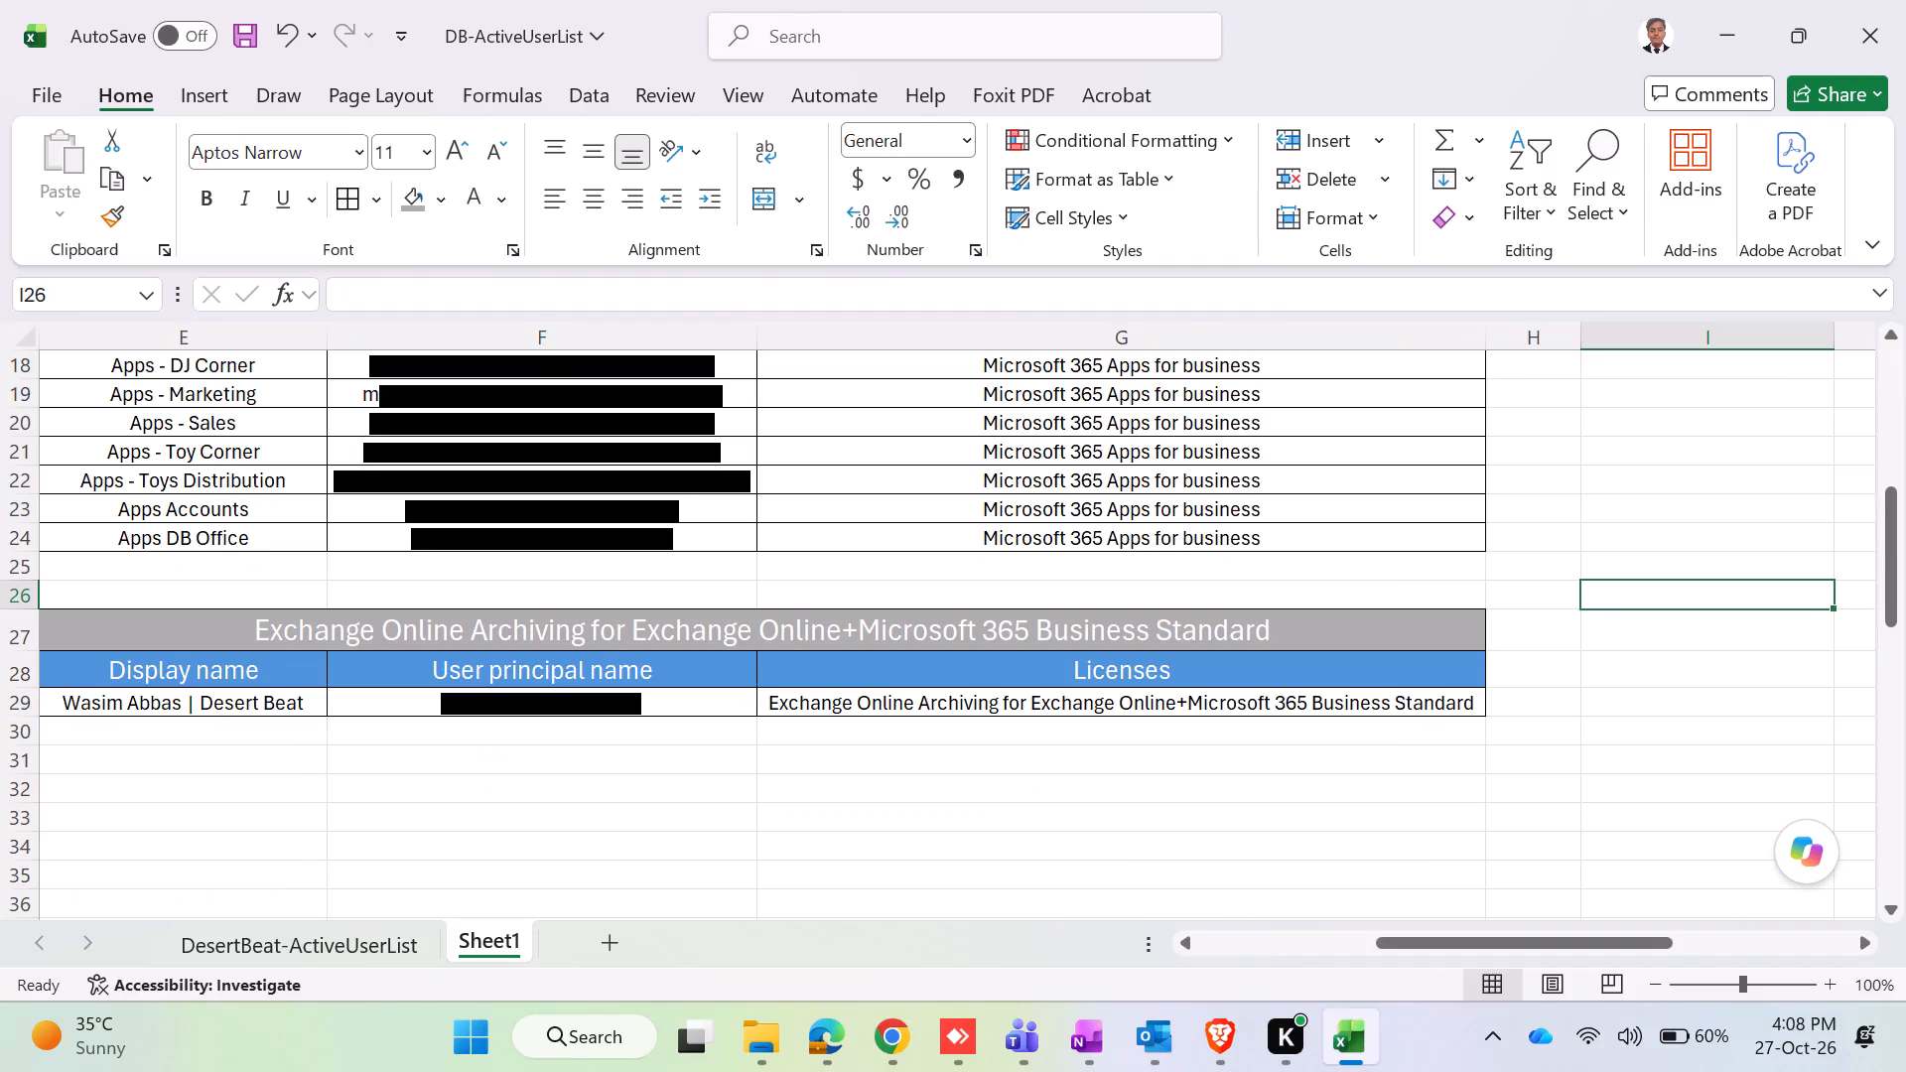
Review the Microsoft 365 Business Basic group and the adjacent stacked groups on Sheet1.
{"action": "scroll", "coordinate": [717, 647], "scroll_direction": "up", "scroll_amount": 1}
{"action": "left_click_drag", "start_coordinate": [1450, 940], "coordinate": [1246, 942]}
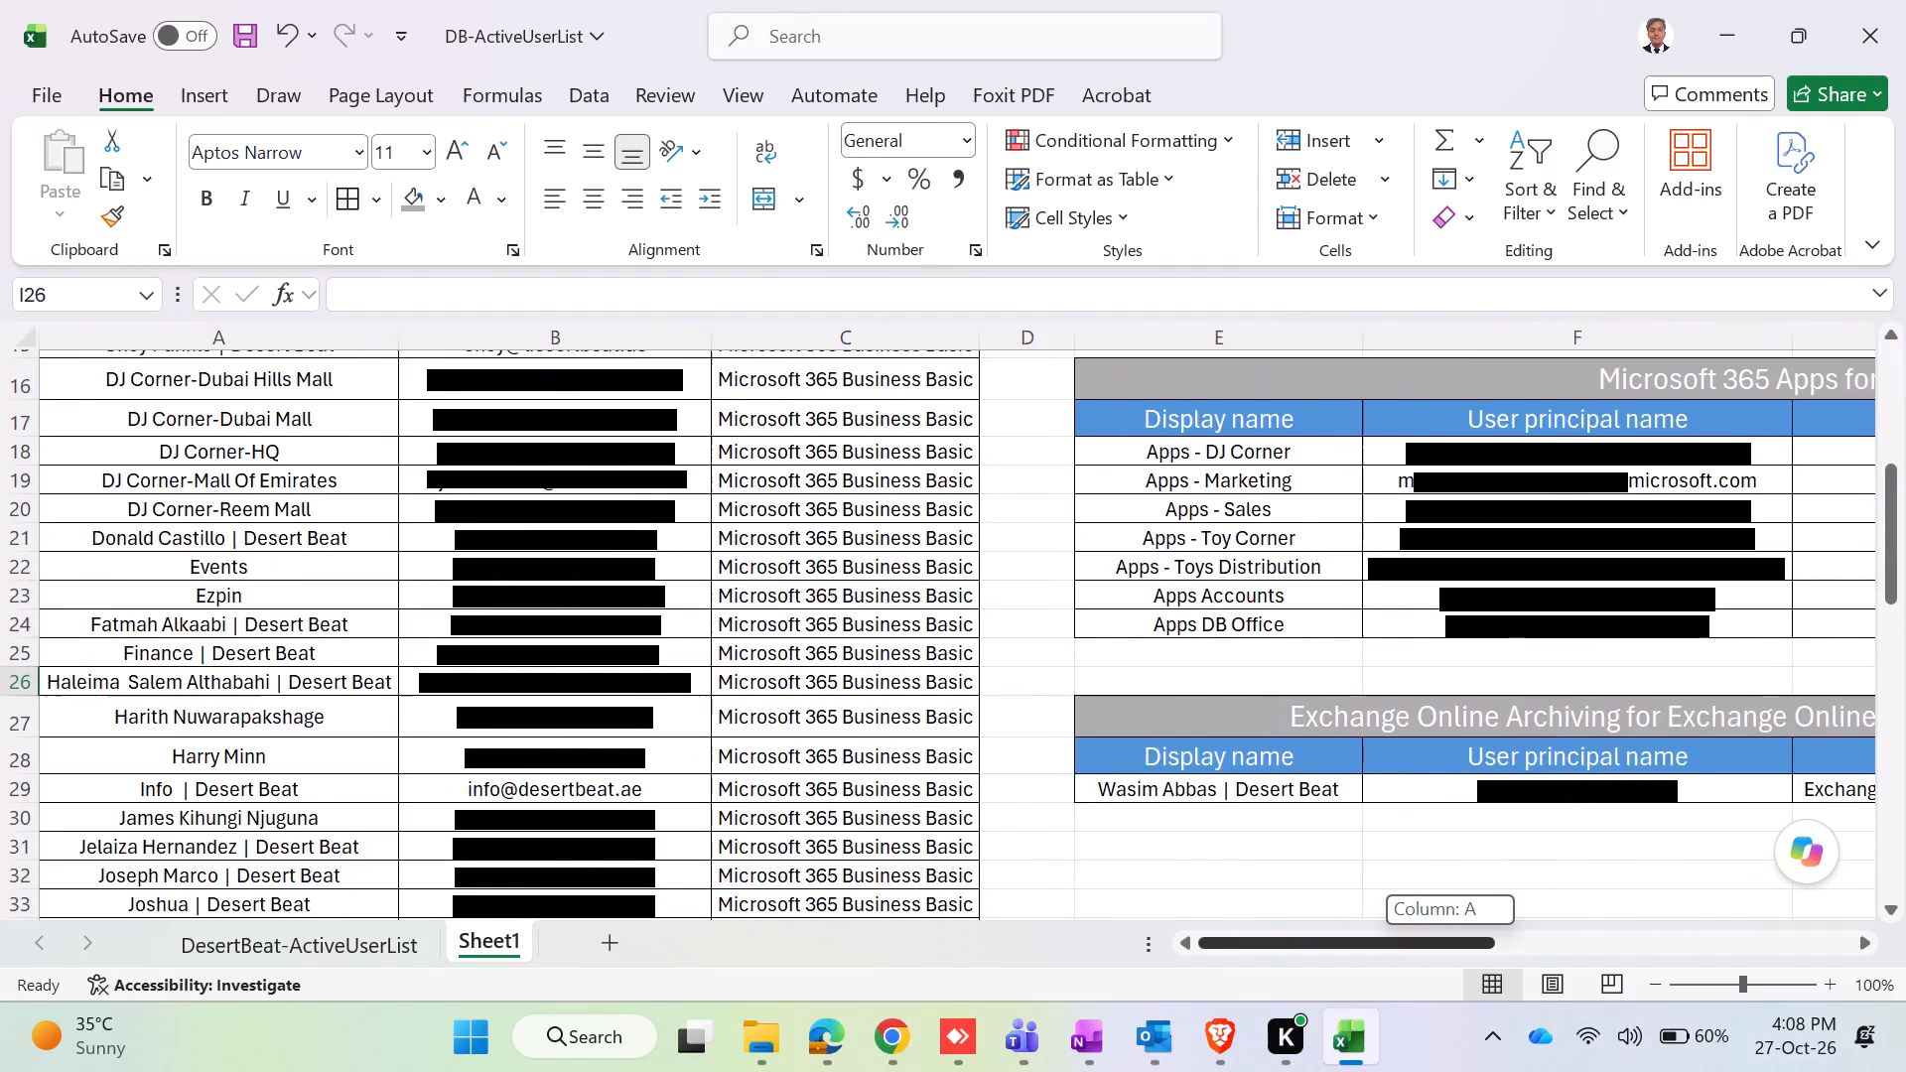
{"action": "left_click_drag", "start_coordinate": [1246, 942], "coordinate": [1207, 942]}
{"action": "scroll", "coordinate": [1112, 747], "scroll_direction": "up", "scroll_amount": 2}
{"action": "scroll", "coordinate": [1112, 747], "scroll_direction": "down", "scroll_amount": 1}
{"action": "scroll", "coordinate": [1112, 747], "scroll_direction": "up", "scroll_amount": 2}
{"action": "scroll", "coordinate": [1112, 747], "scroll_direction": "down", "scroll_amount": 1}
{"action": "scroll", "coordinate": [1112, 747], "scroll_direction": "up", "scroll_amount": 11}
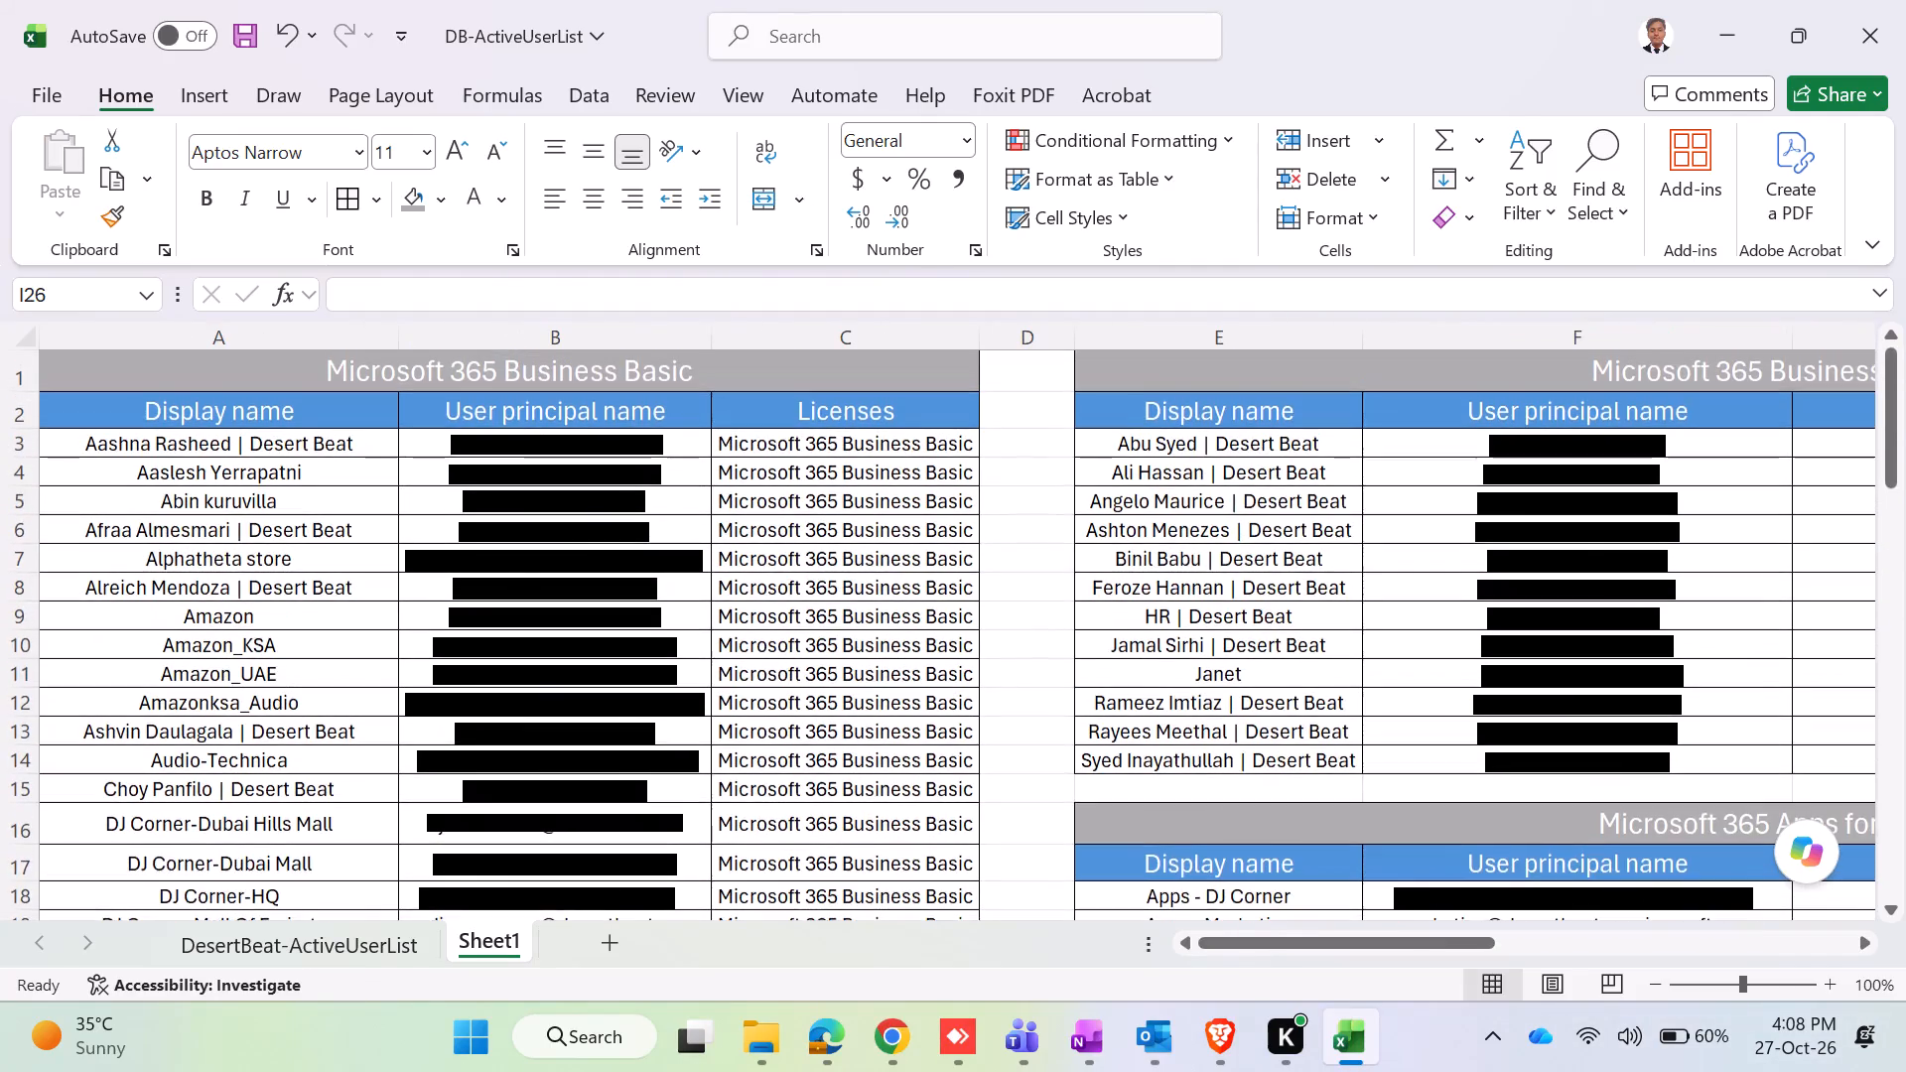
Left-align the display names in E3:E14 of the Microsoft 365 Business Standard group.
{"action": "scroll", "coordinate": [1113, 746], "scroll_direction": "down", "scroll_amount": 4}
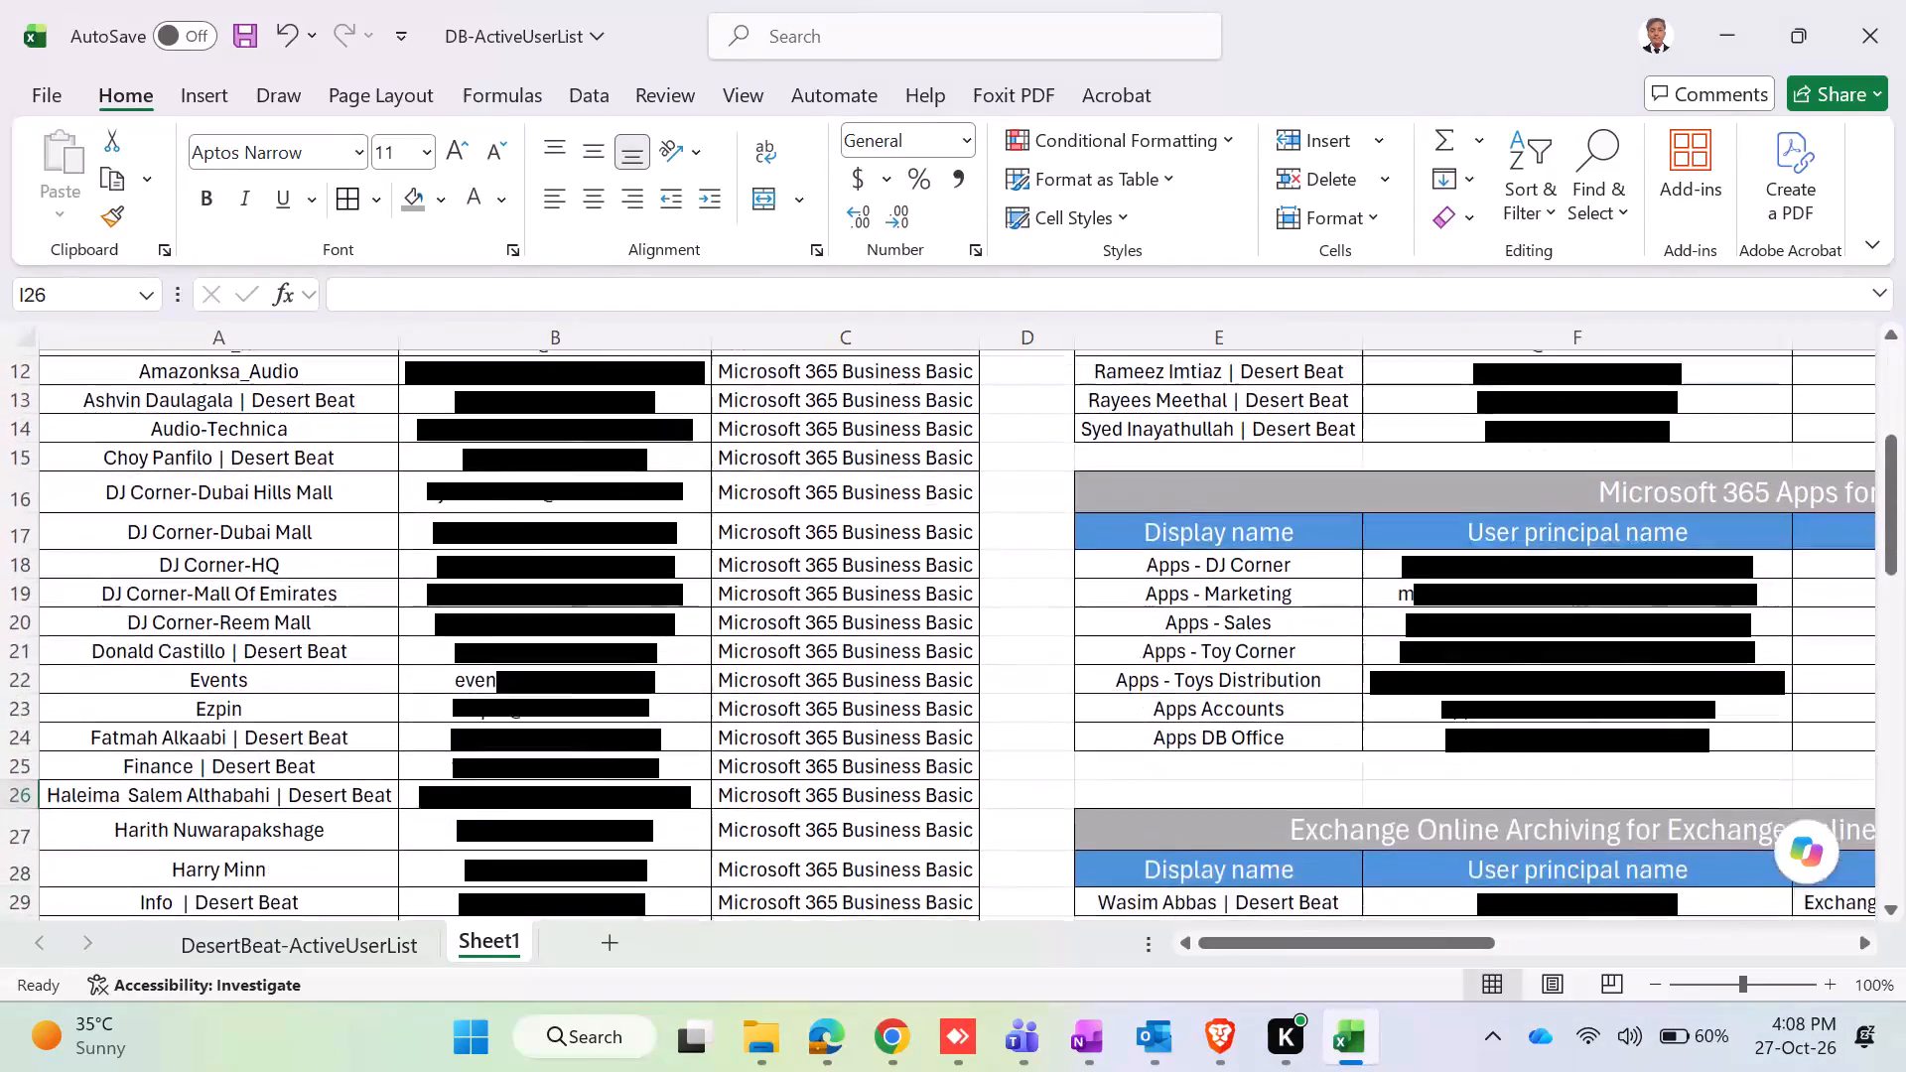
{"action": "scroll", "coordinate": [1117, 746], "scroll_direction": "down", "scroll_amount": 2}
{"action": "scroll", "coordinate": [1117, 746], "scroll_direction": "up", "scroll_amount": 3}
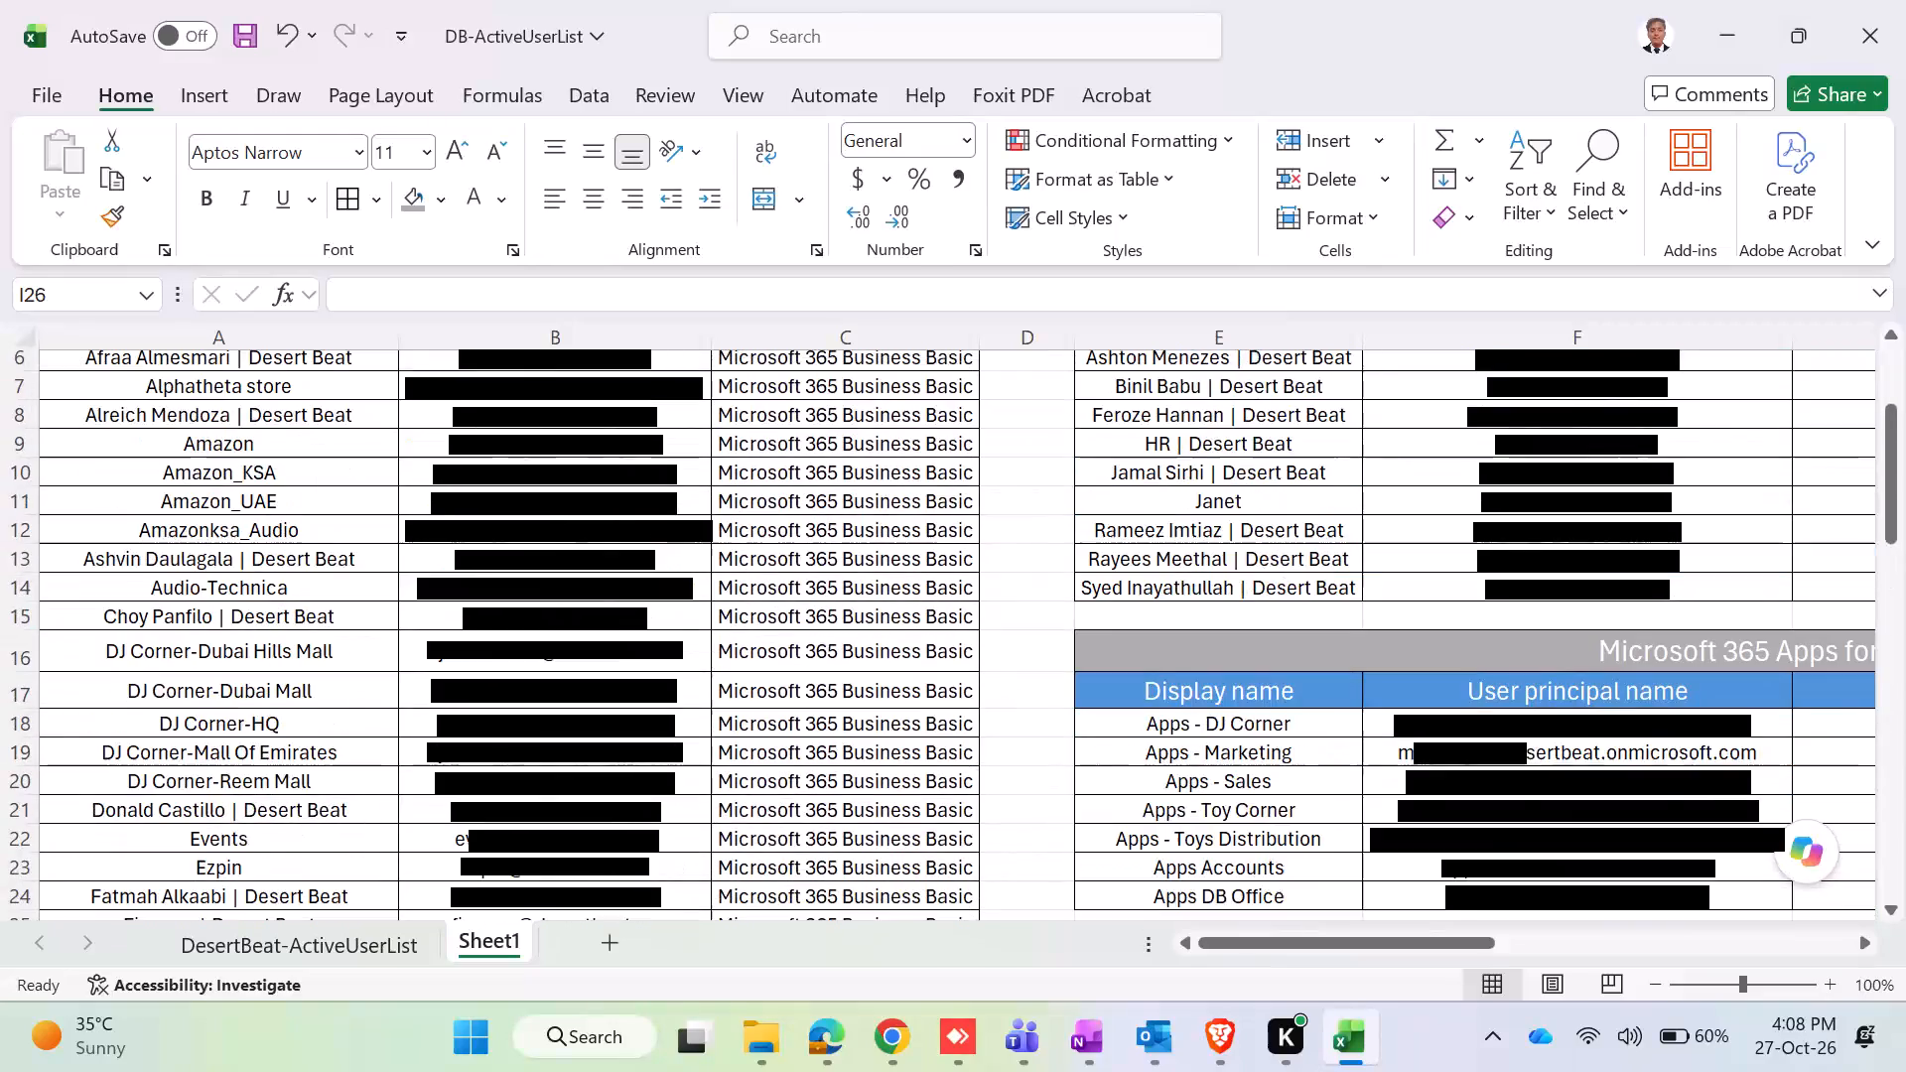
{"action": "scroll", "coordinate": [1117, 746], "scroll_direction": "up", "scroll_amount": 10}
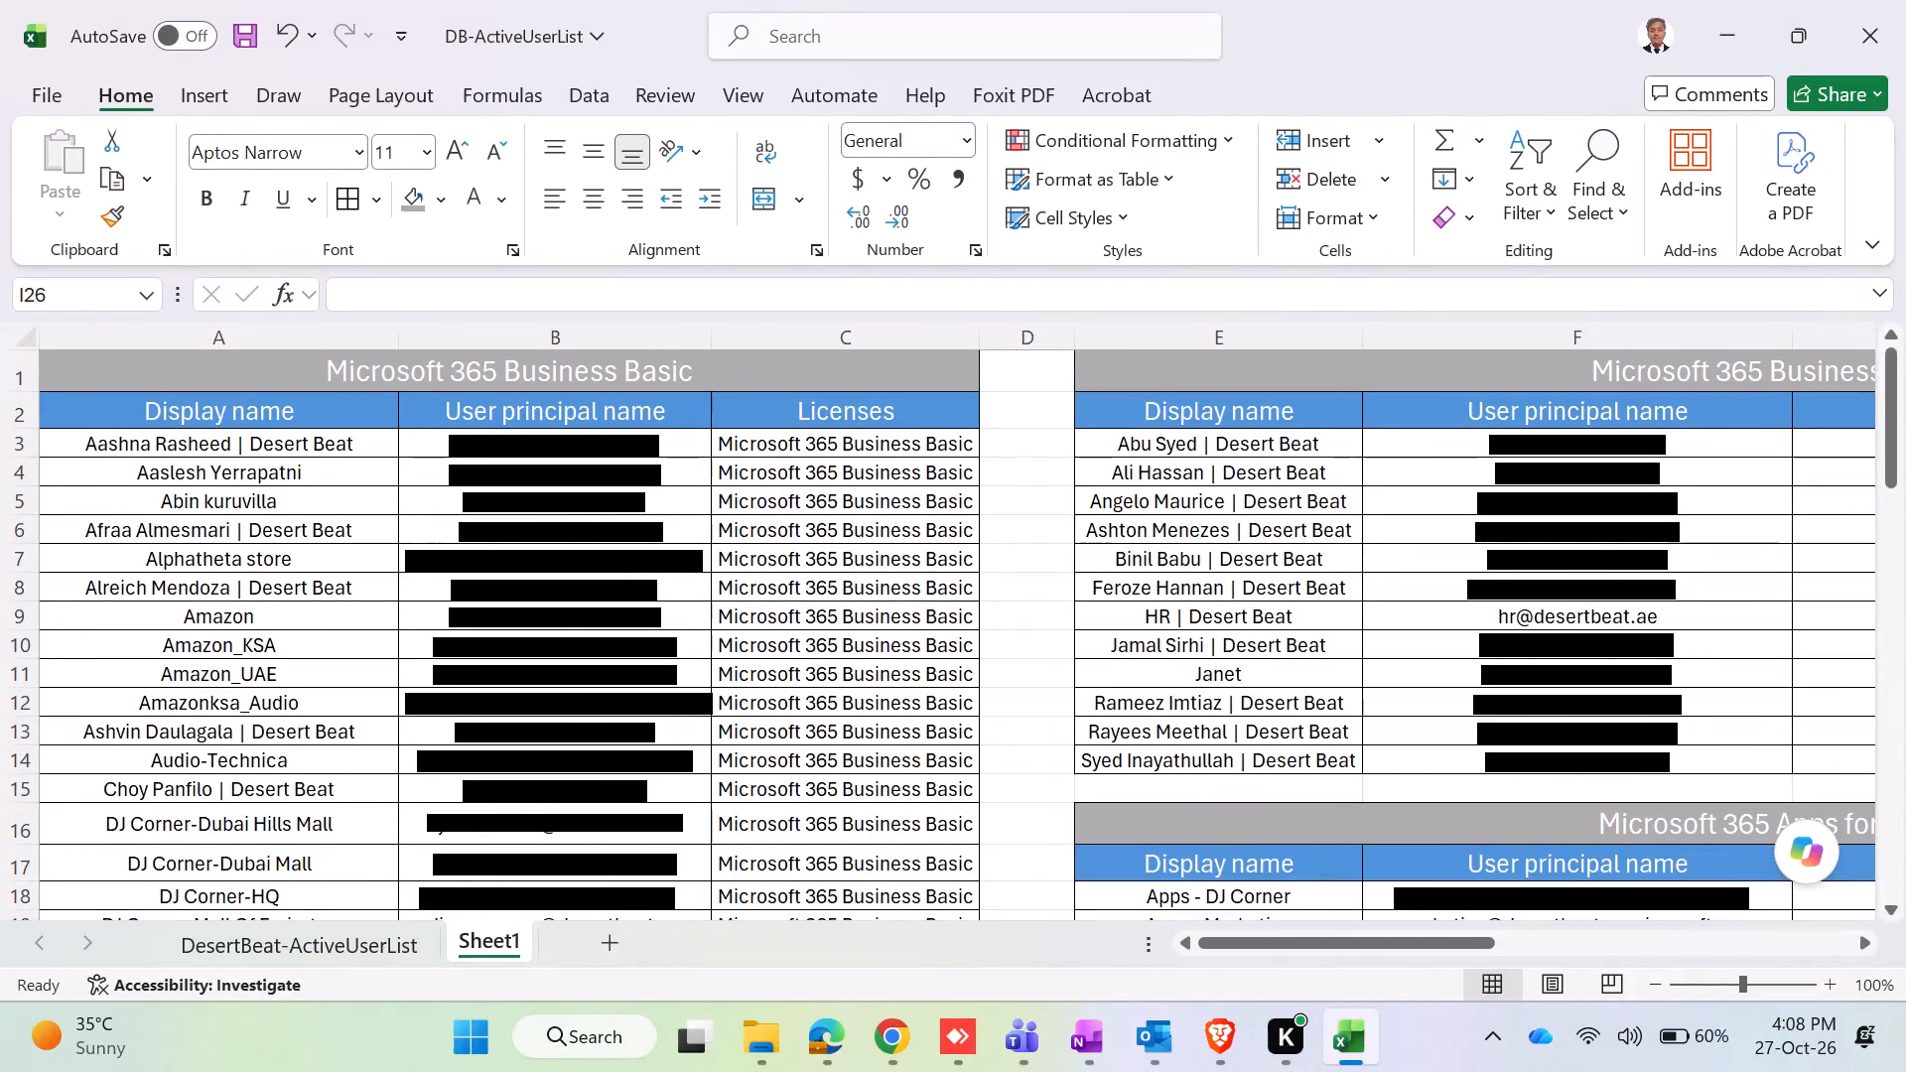
{"action": "left_click", "coordinate": [1216, 445]}
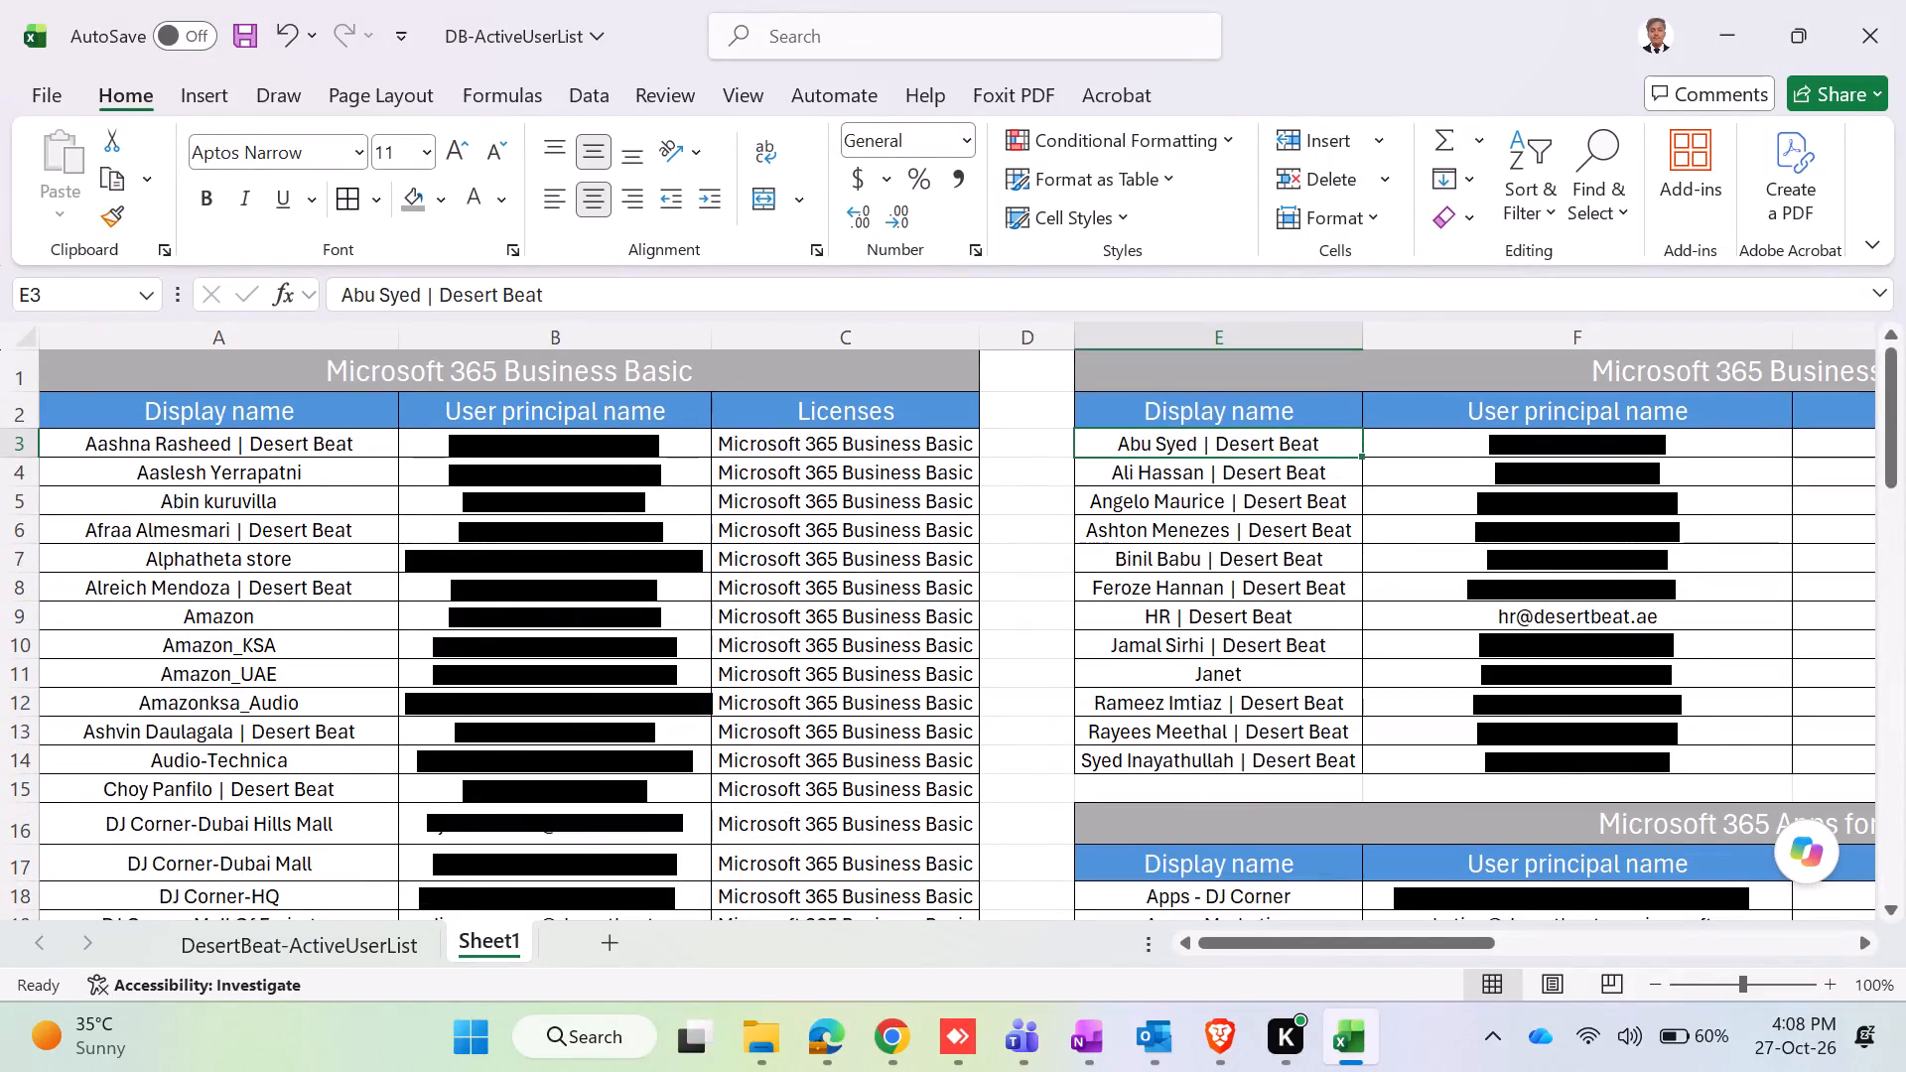
{"action": "key", "text": "shift+Down"}
{"action": "key", "text": "shift+Down"}
{"action": "key", "text": "shift+Down"}
{"action": "key", "text": "shift+Down"}
{"action": "key", "text": "shift+Down"}
{"action": "key", "text": "shift+Down"}
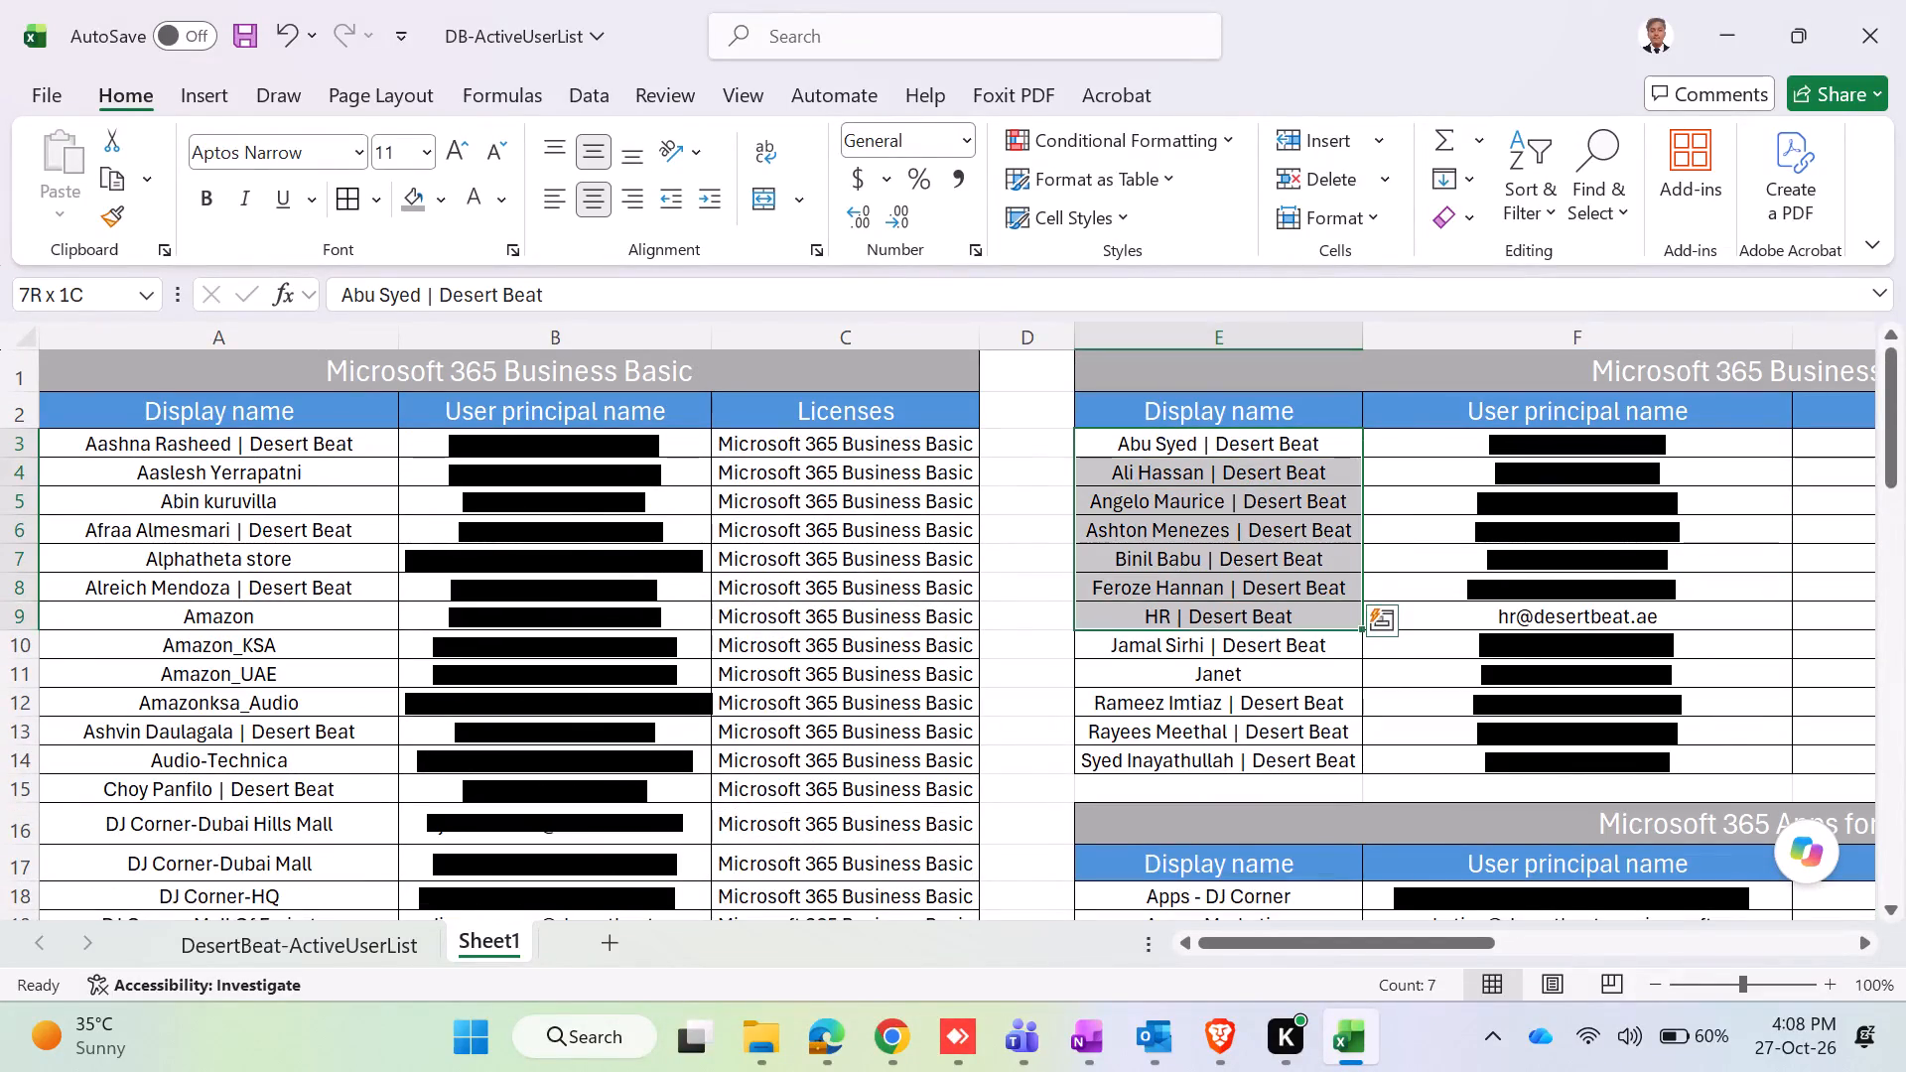
{"action": "key", "text": "shift+Down"}
{"action": "key", "text": "shift+Down"}
{"action": "key", "text": "shift+Down"}
{"action": "key", "text": "shift+Down"}
{"action": "key", "text": "shift+Down"}
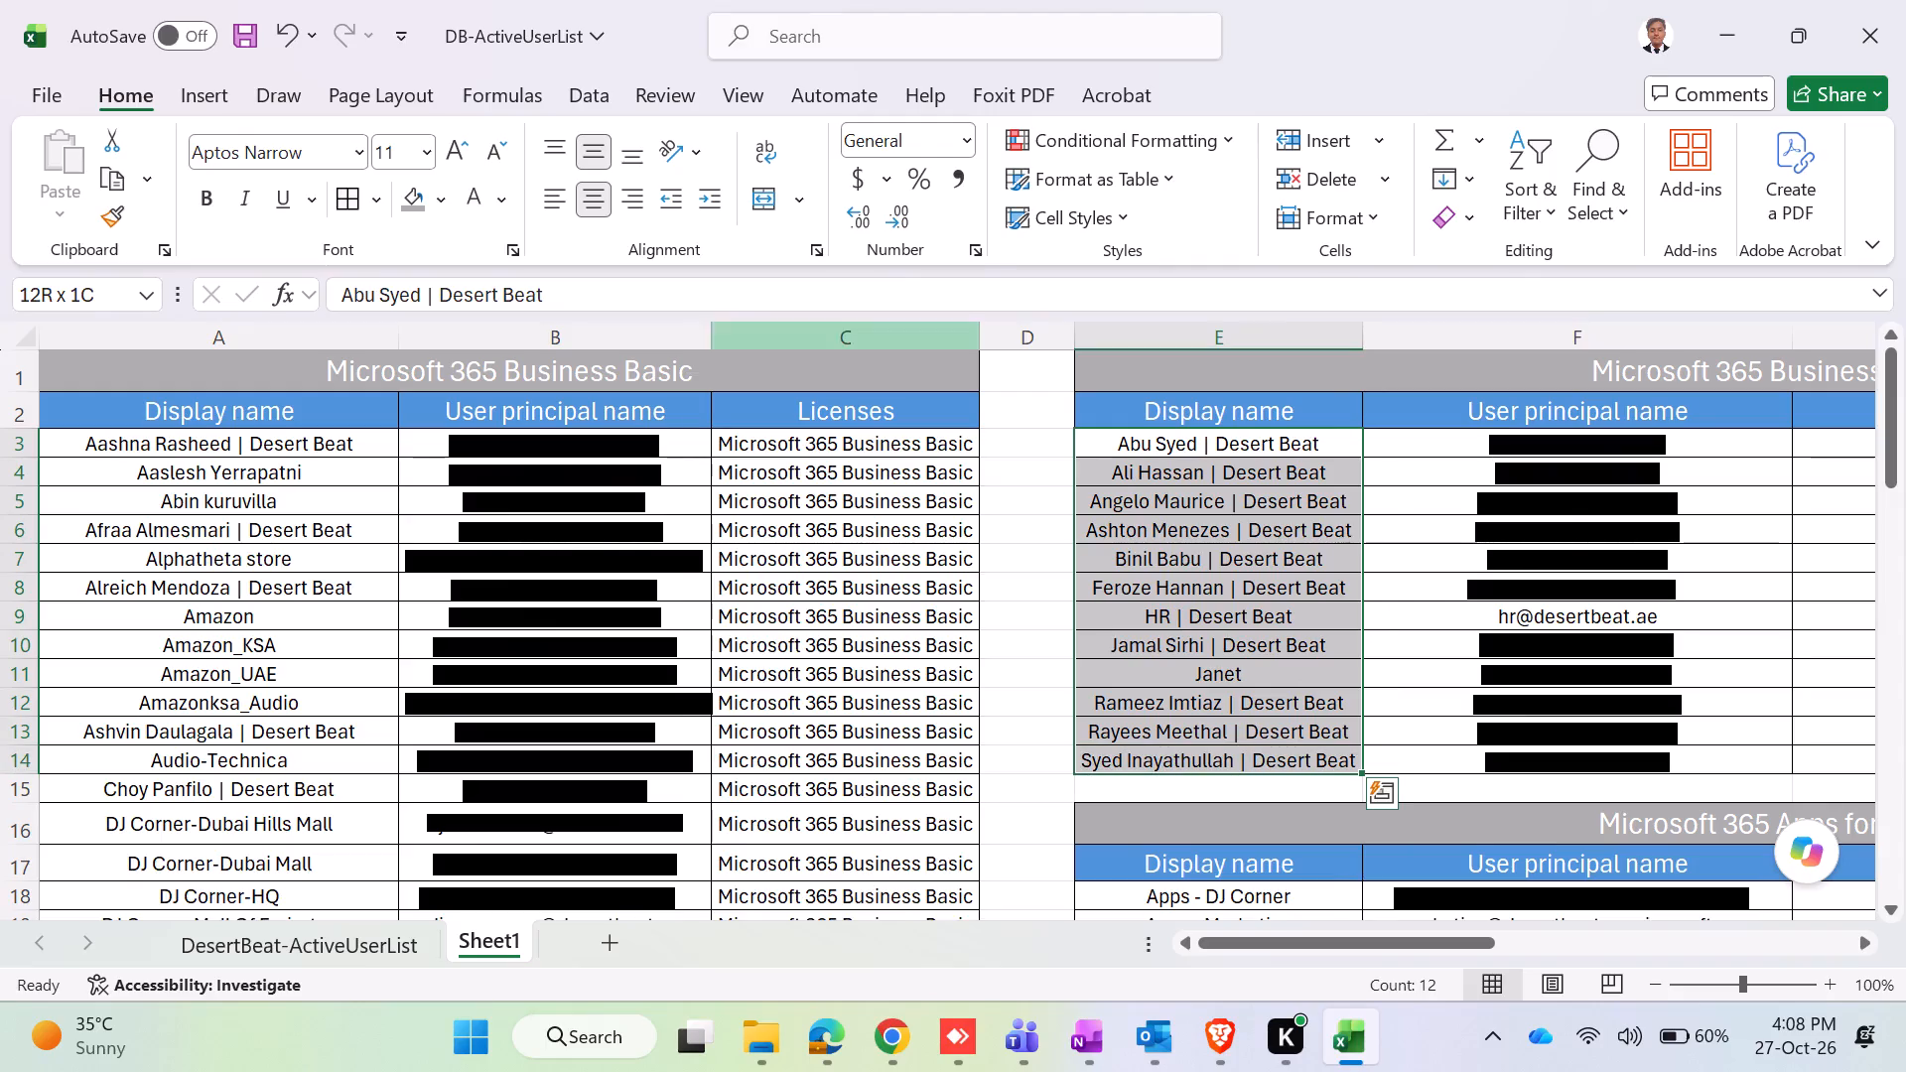
{"action": "left_click", "coordinate": [556, 185]}
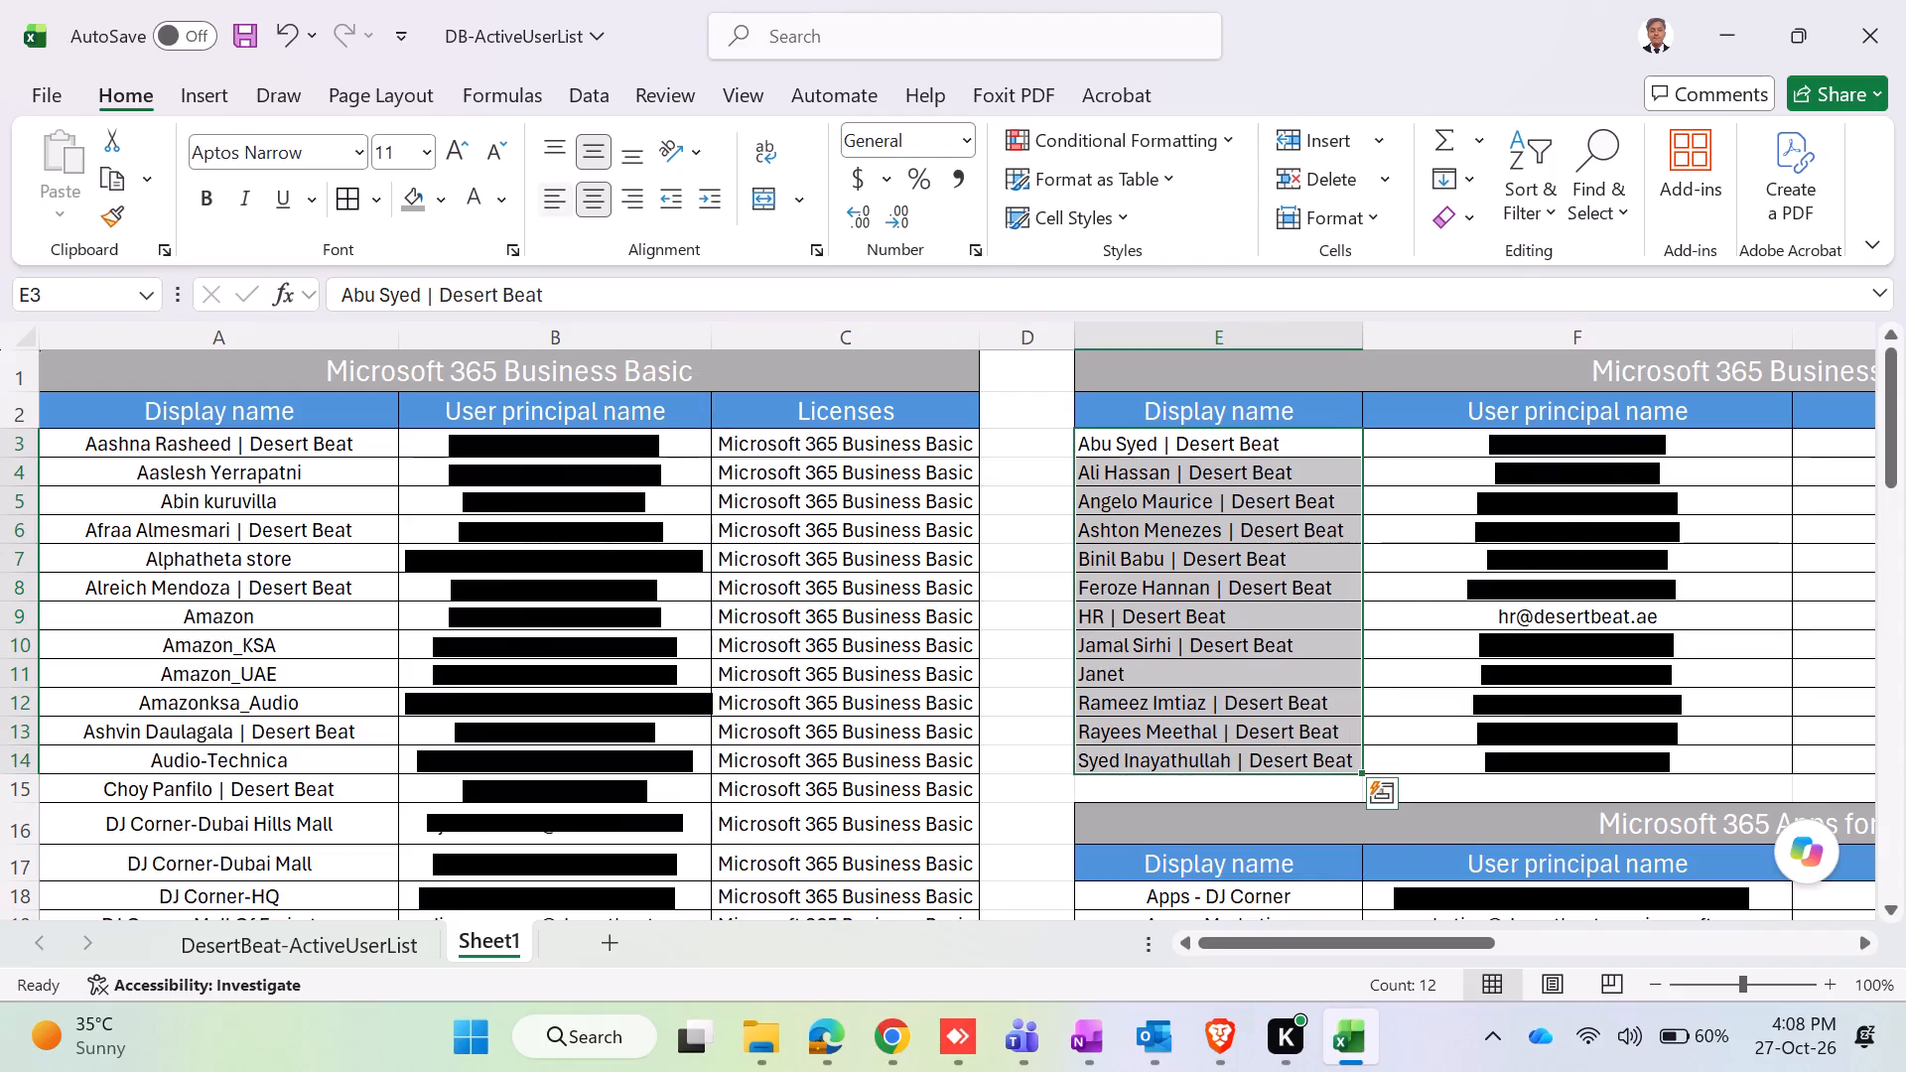
Set the vertical alignment of the Business Standard display names in E3:E14 to top.
{"action": "left_click", "coordinate": [550, 139]}
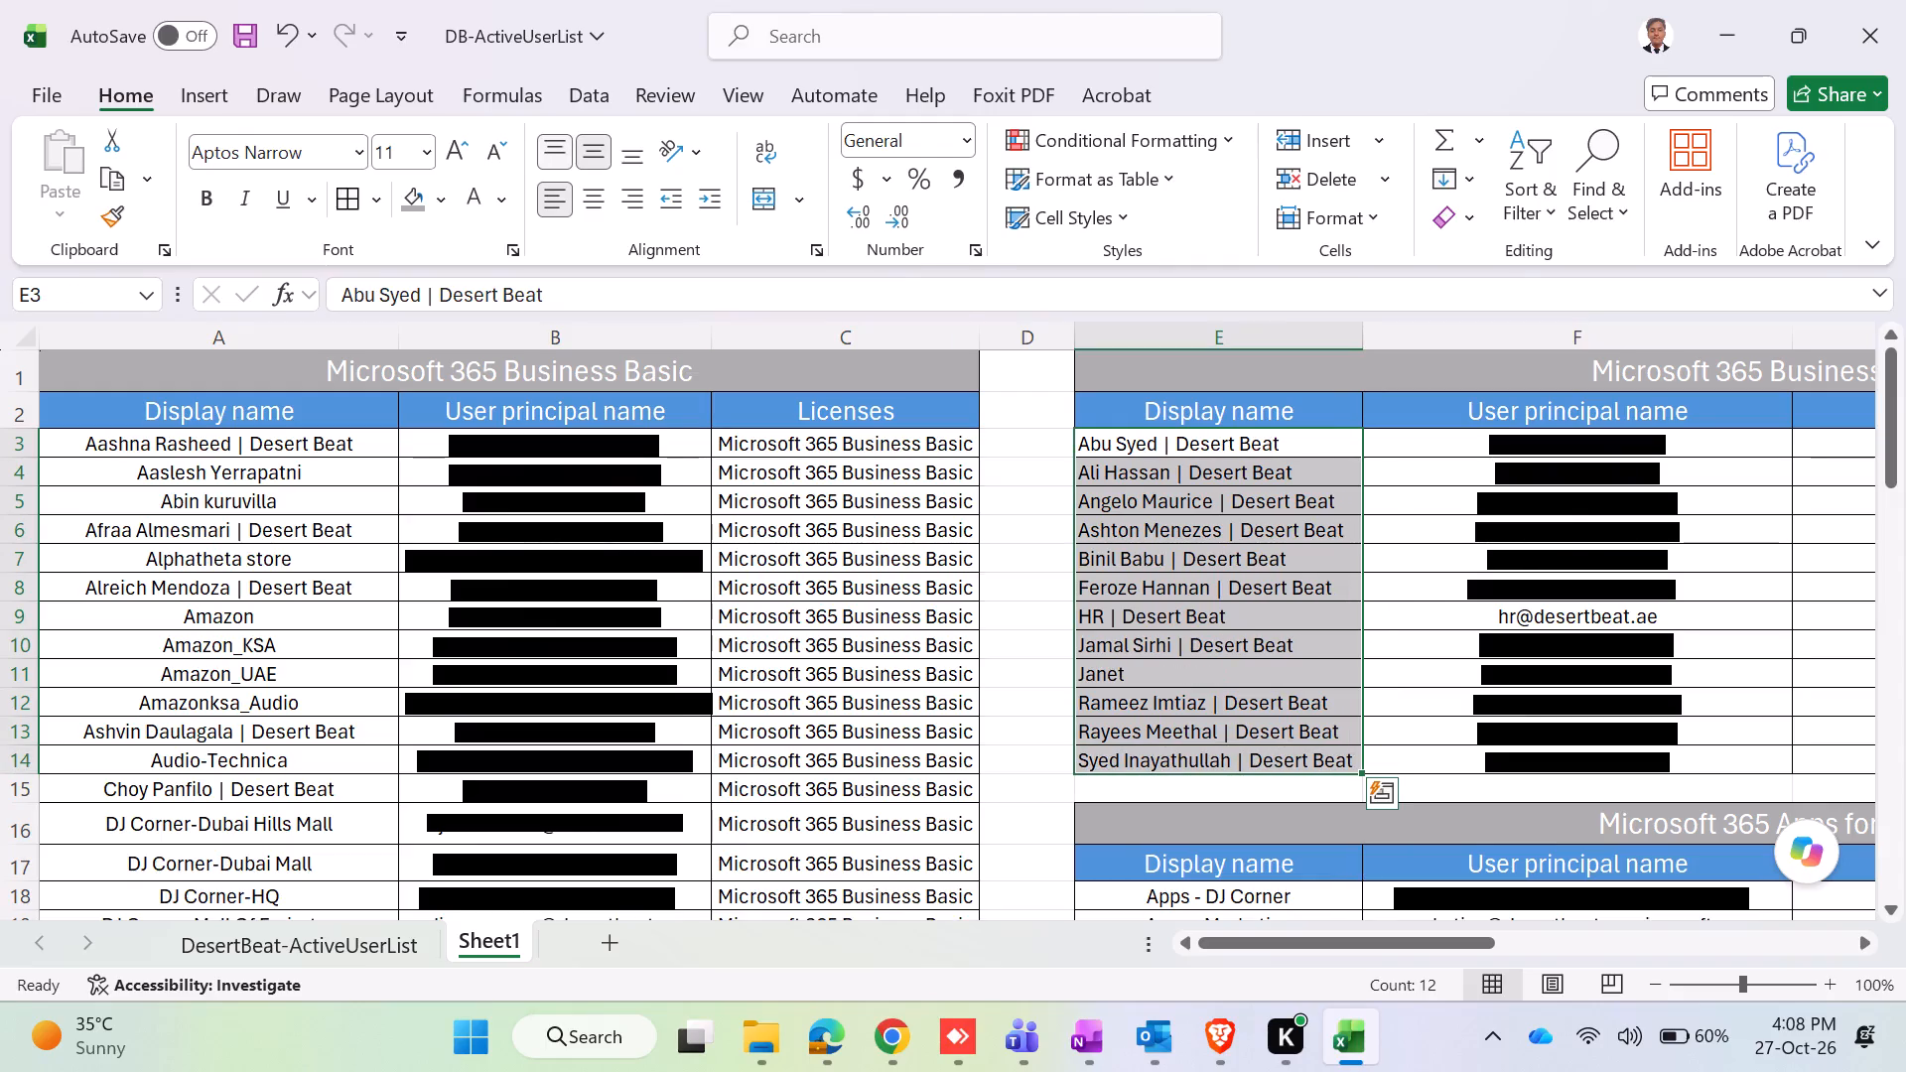
{"action": "left_click", "coordinate": [550, 139]}
{"action": "double_click", "coordinate": [550, 139]}
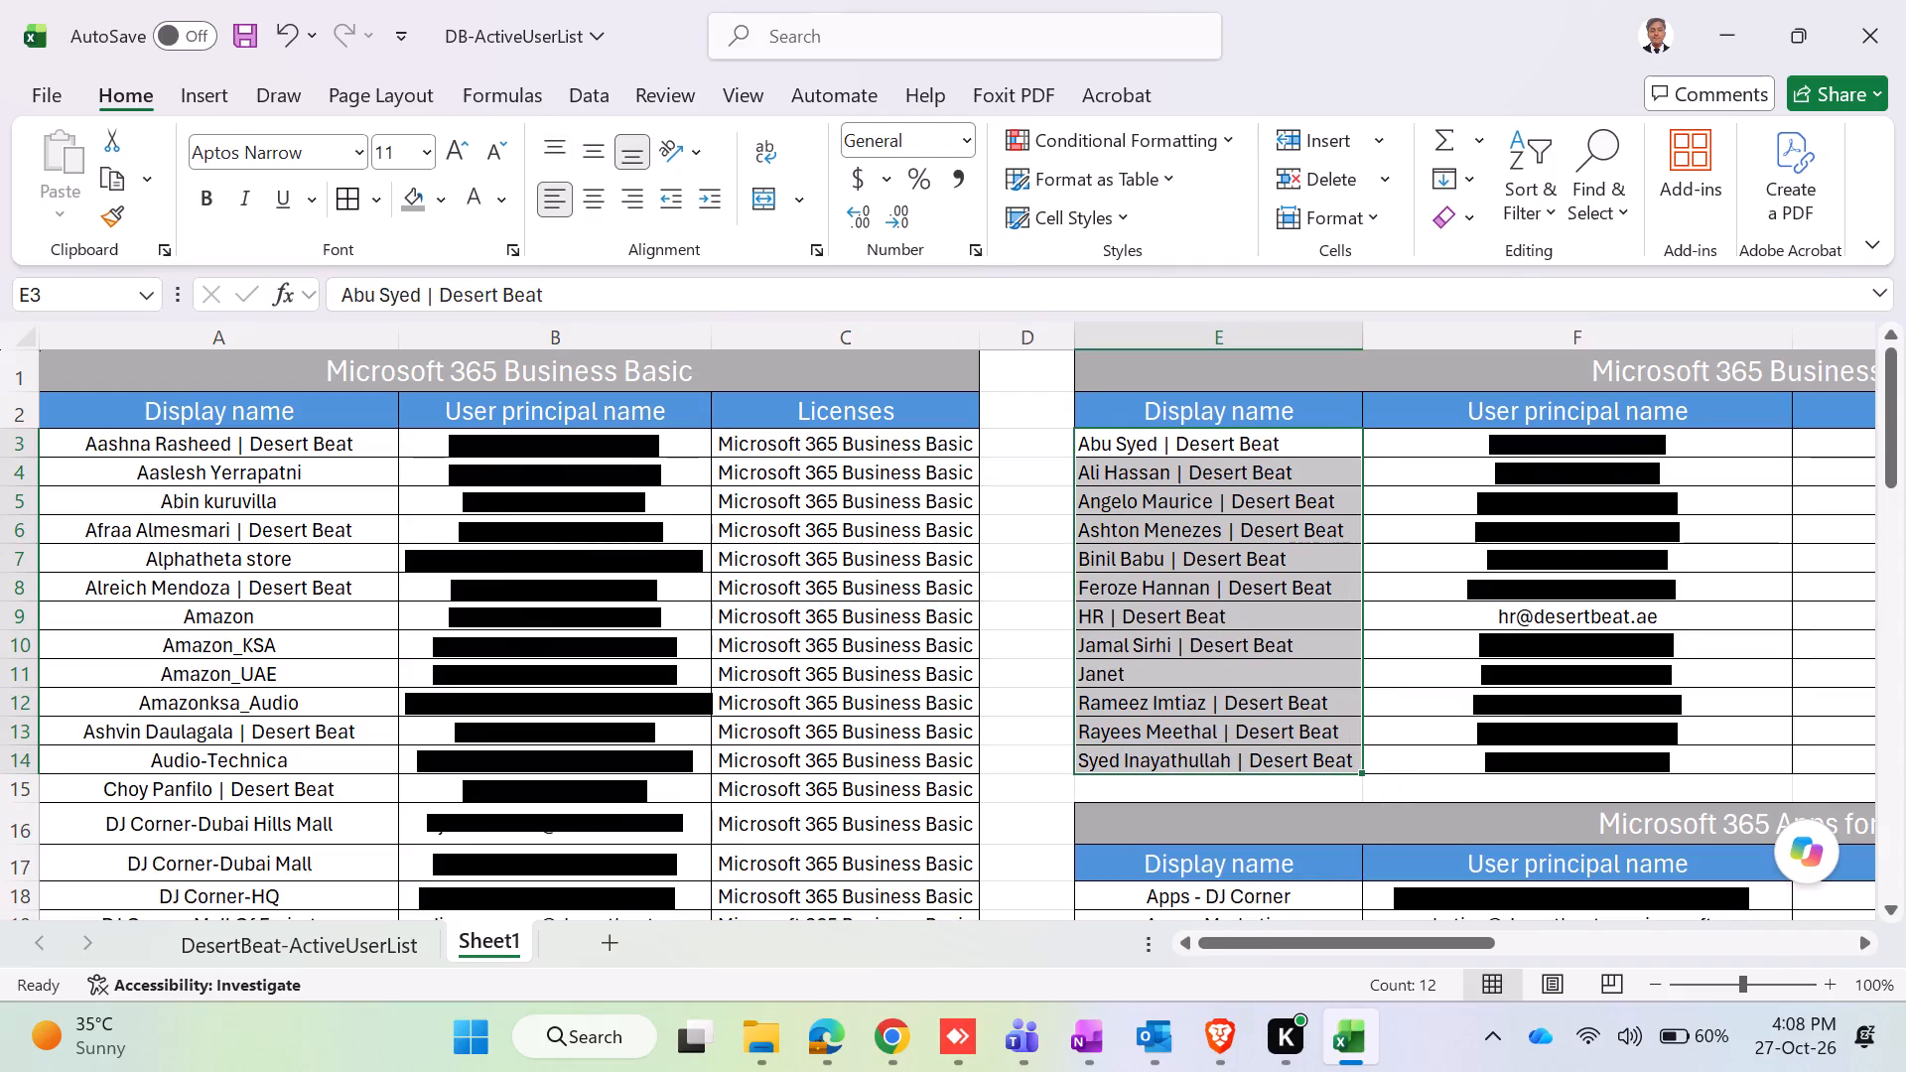
{"action": "left_click", "coordinate": [585, 144]}
{"action": "left_click", "coordinate": [560, 144]}
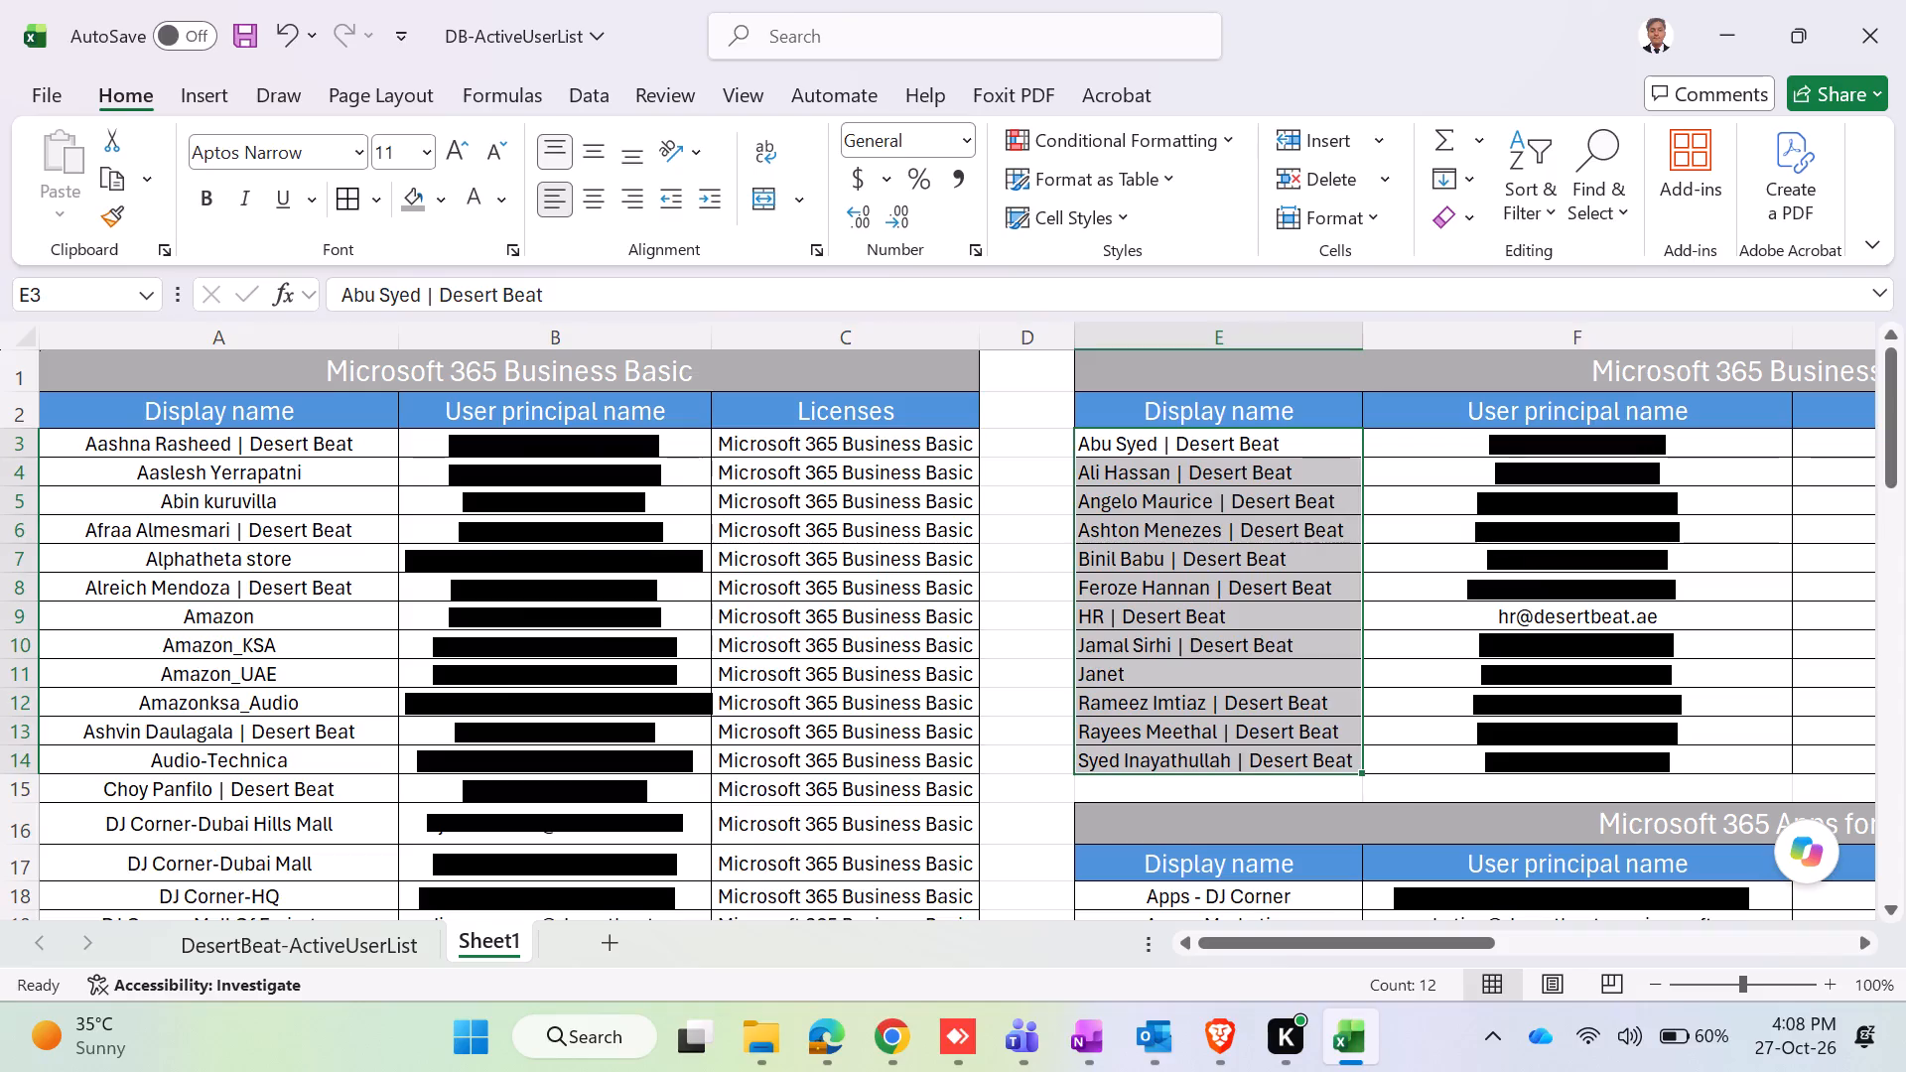
{"action": "scroll", "coordinate": [1210, 690], "scroll_direction": "down", "scroll_amount": 1}
{"action": "left_click", "coordinate": [1248, 585]}
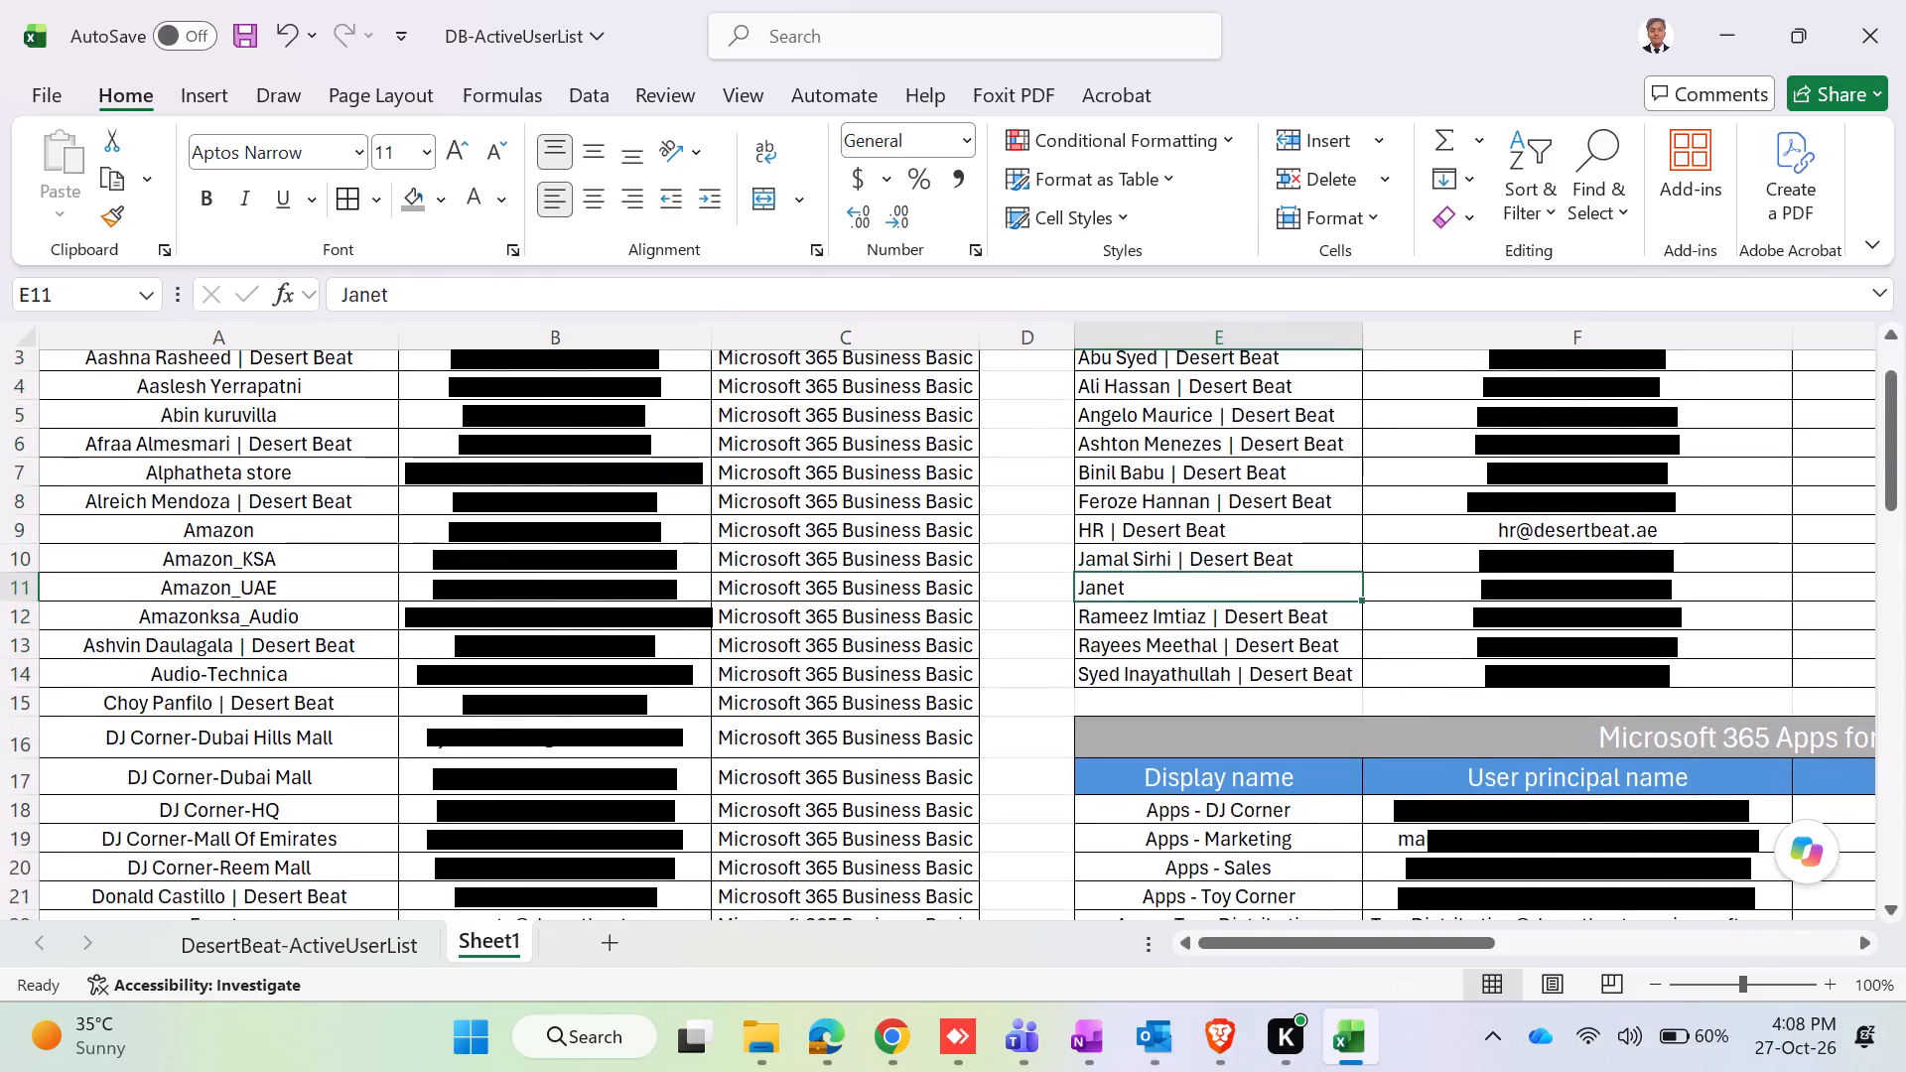
Left-align the display names in E18:E24 of the Microsoft 365 Apps for business group.
{"action": "scroll", "coordinate": [1248, 603], "scroll_direction": "up", "scroll_amount": 2}
{"action": "scroll", "coordinate": [1268, 655], "scroll_direction": "down", "scroll_amount": 4}
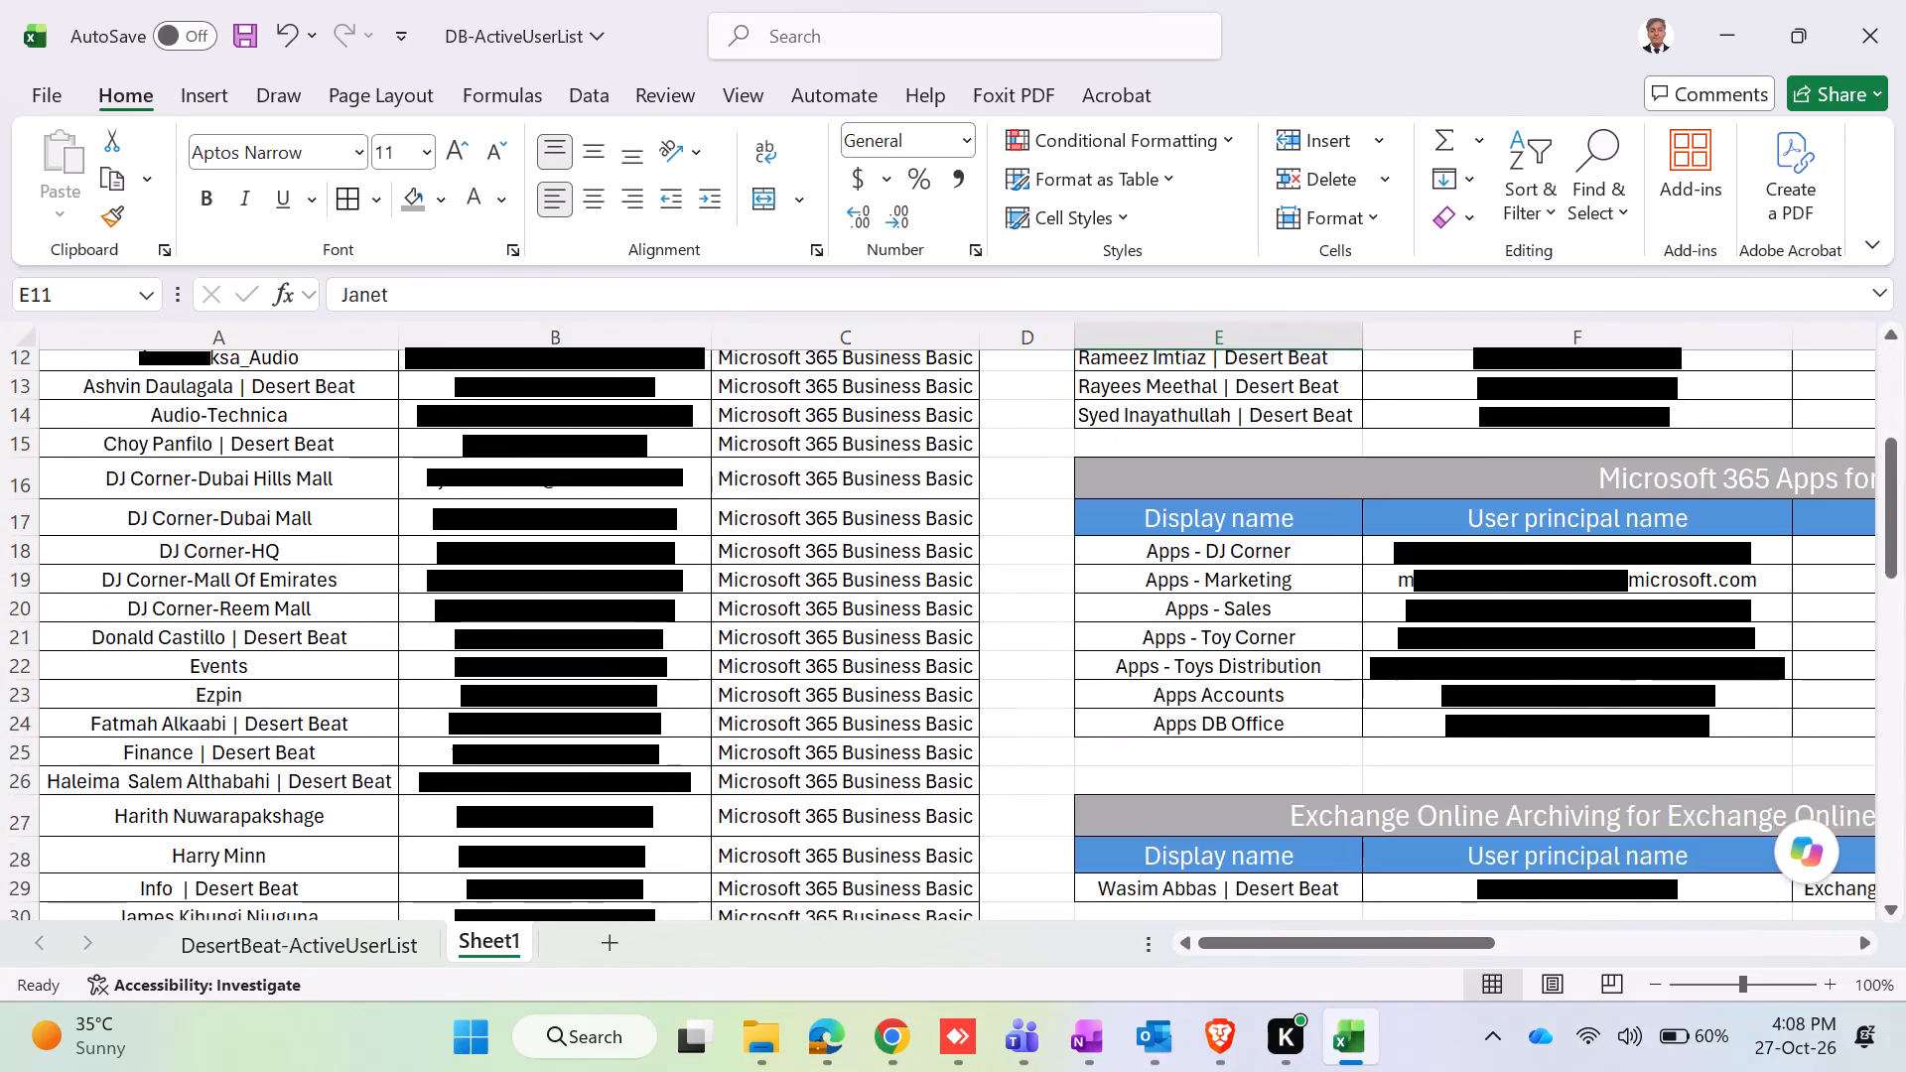
{"action": "left_click", "coordinate": [1203, 555]}
{"action": "key", "text": "shift+Down"}
{"action": "key", "text": "shift+Down"}
{"action": "key", "text": "shift+Down"}
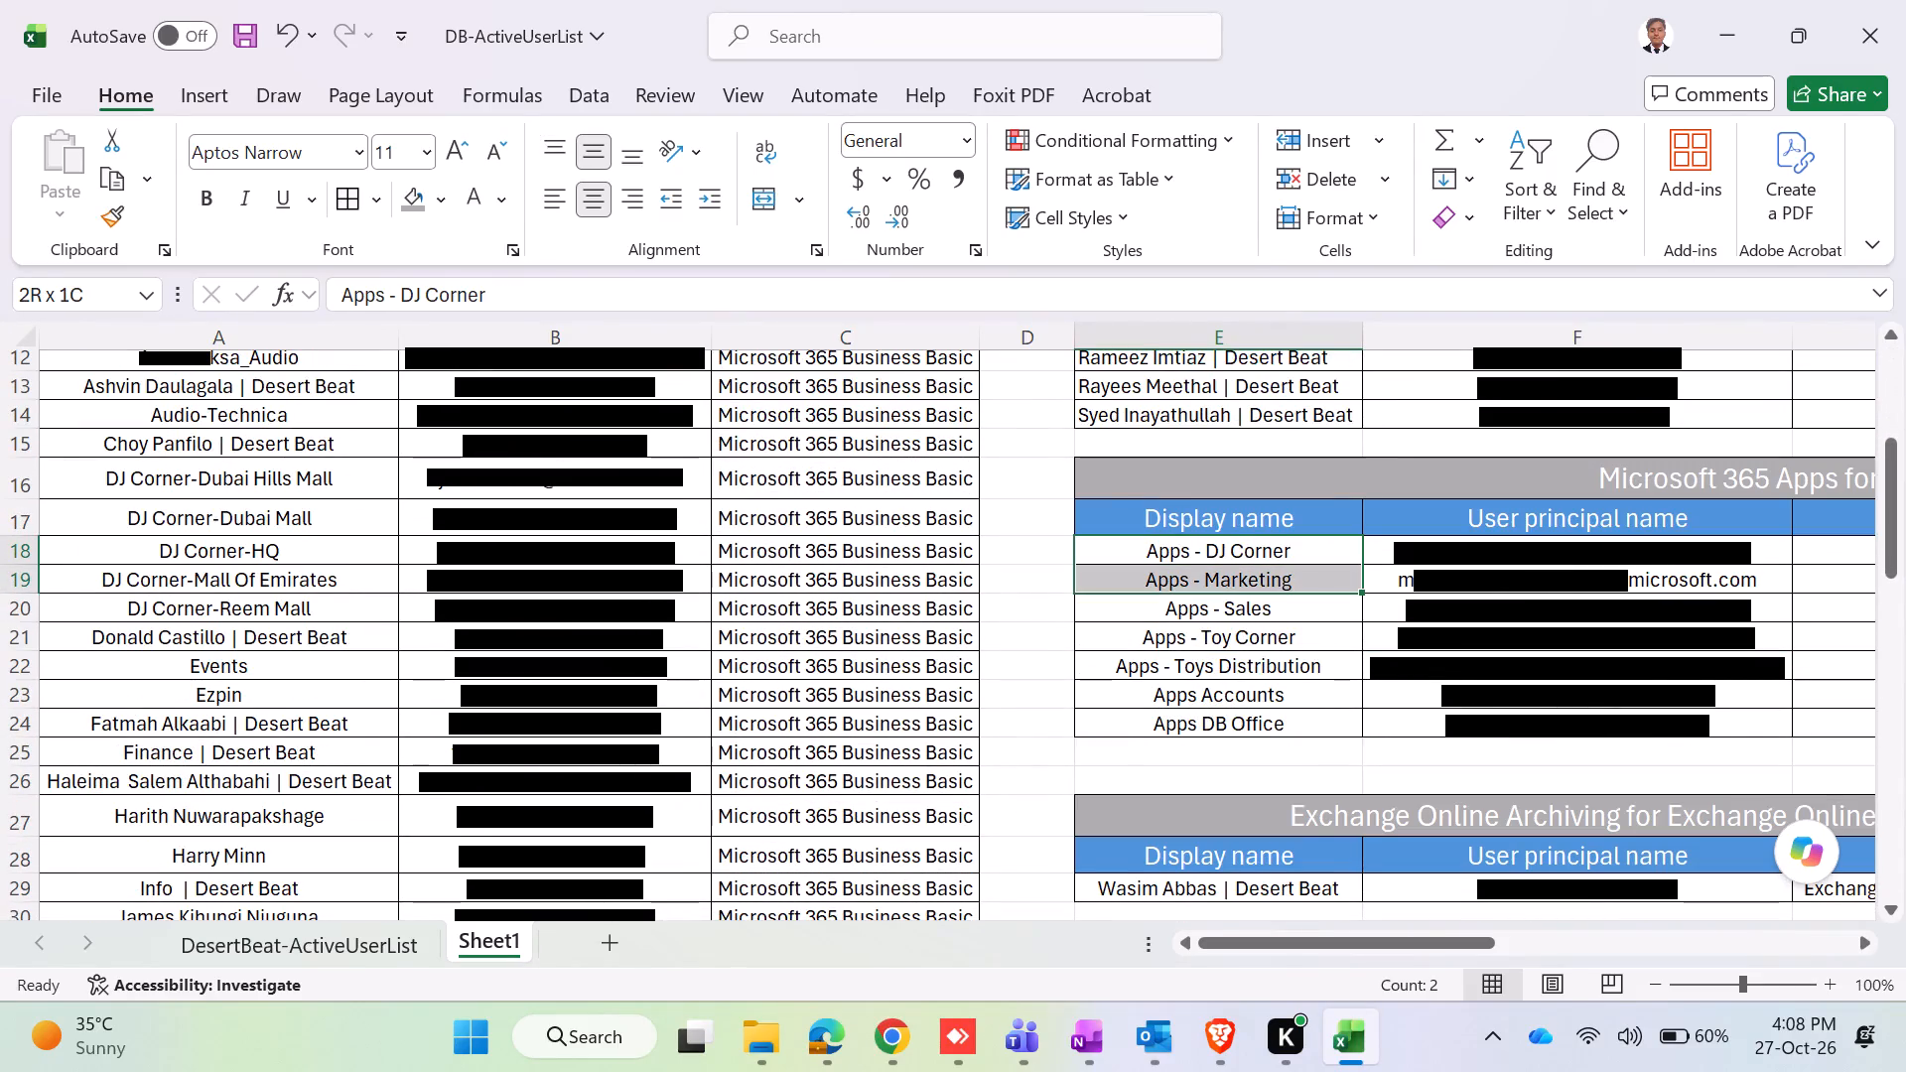
{"action": "key", "text": "shift+Down"}
{"action": "key", "text": "shift+Down"}
{"action": "key", "text": "shift+Down"}
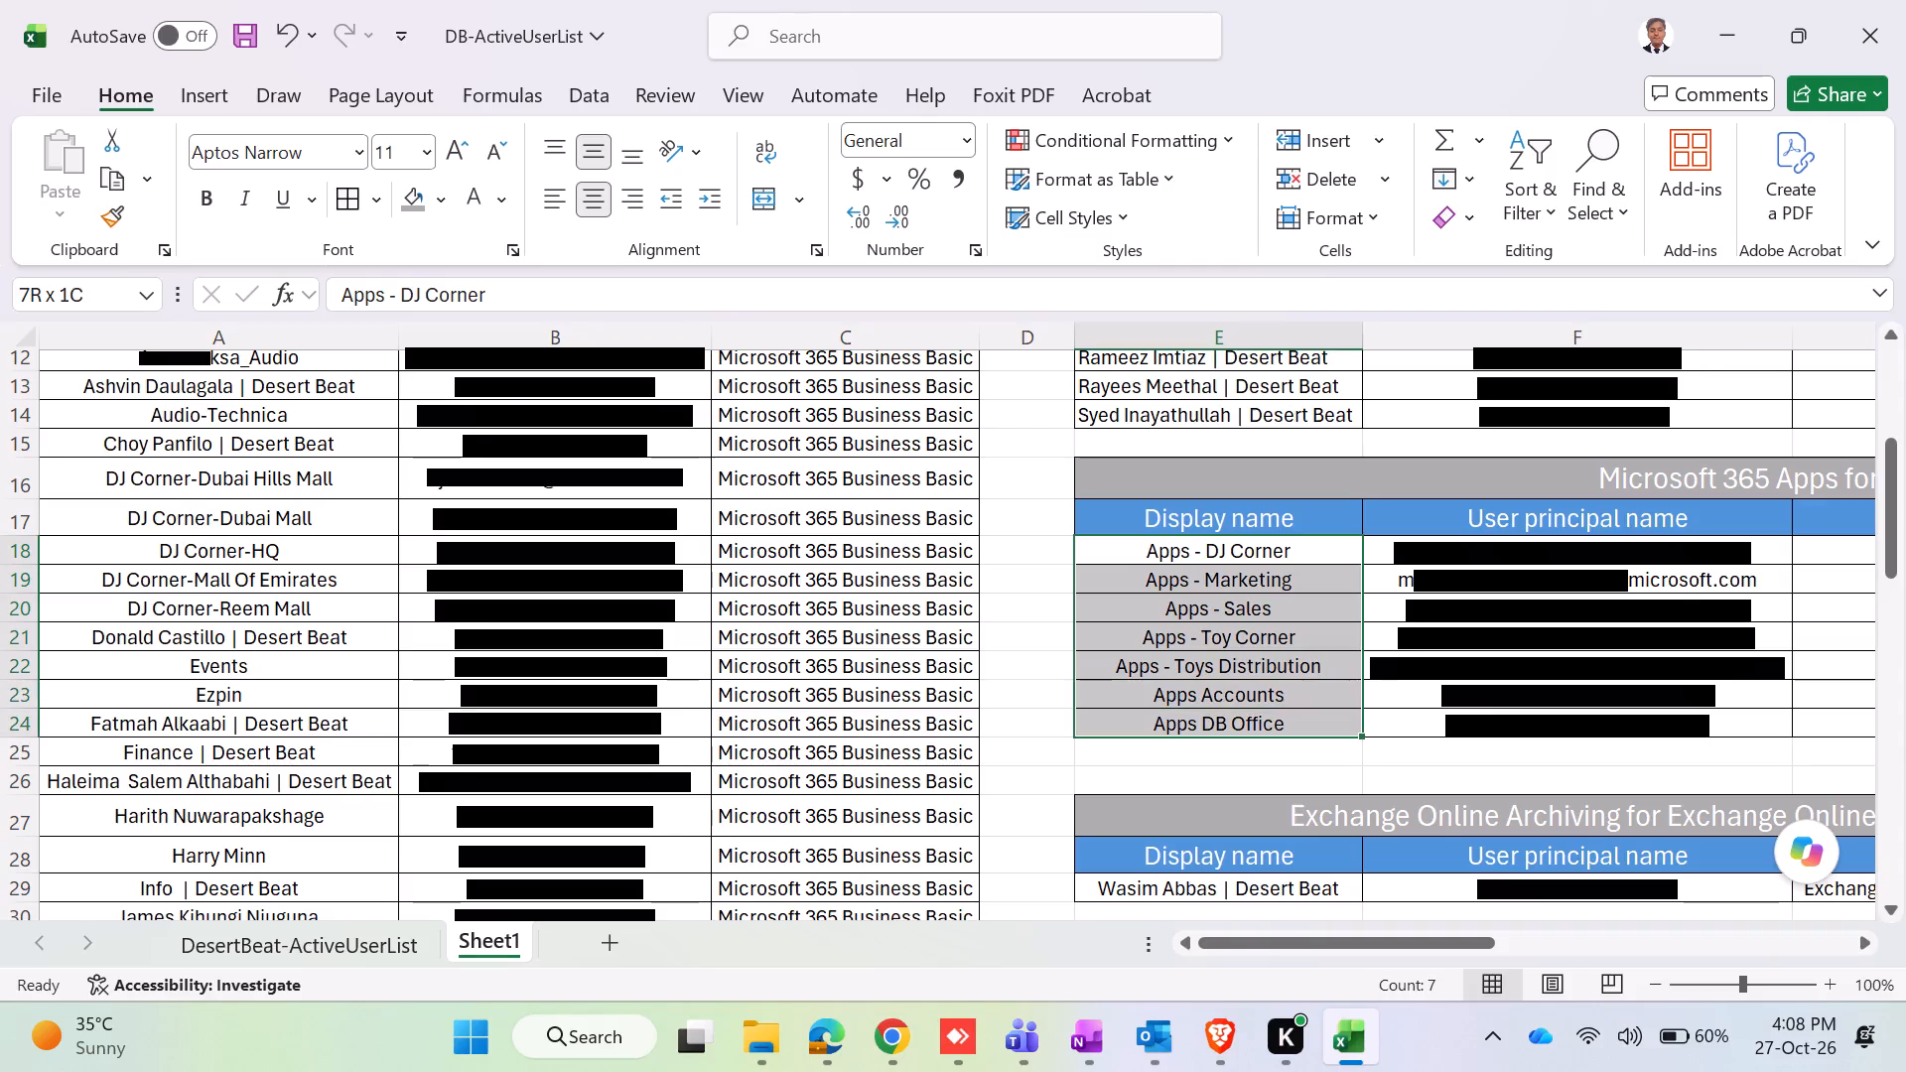
{"action": "left_click", "coordinate": [560, 190]}
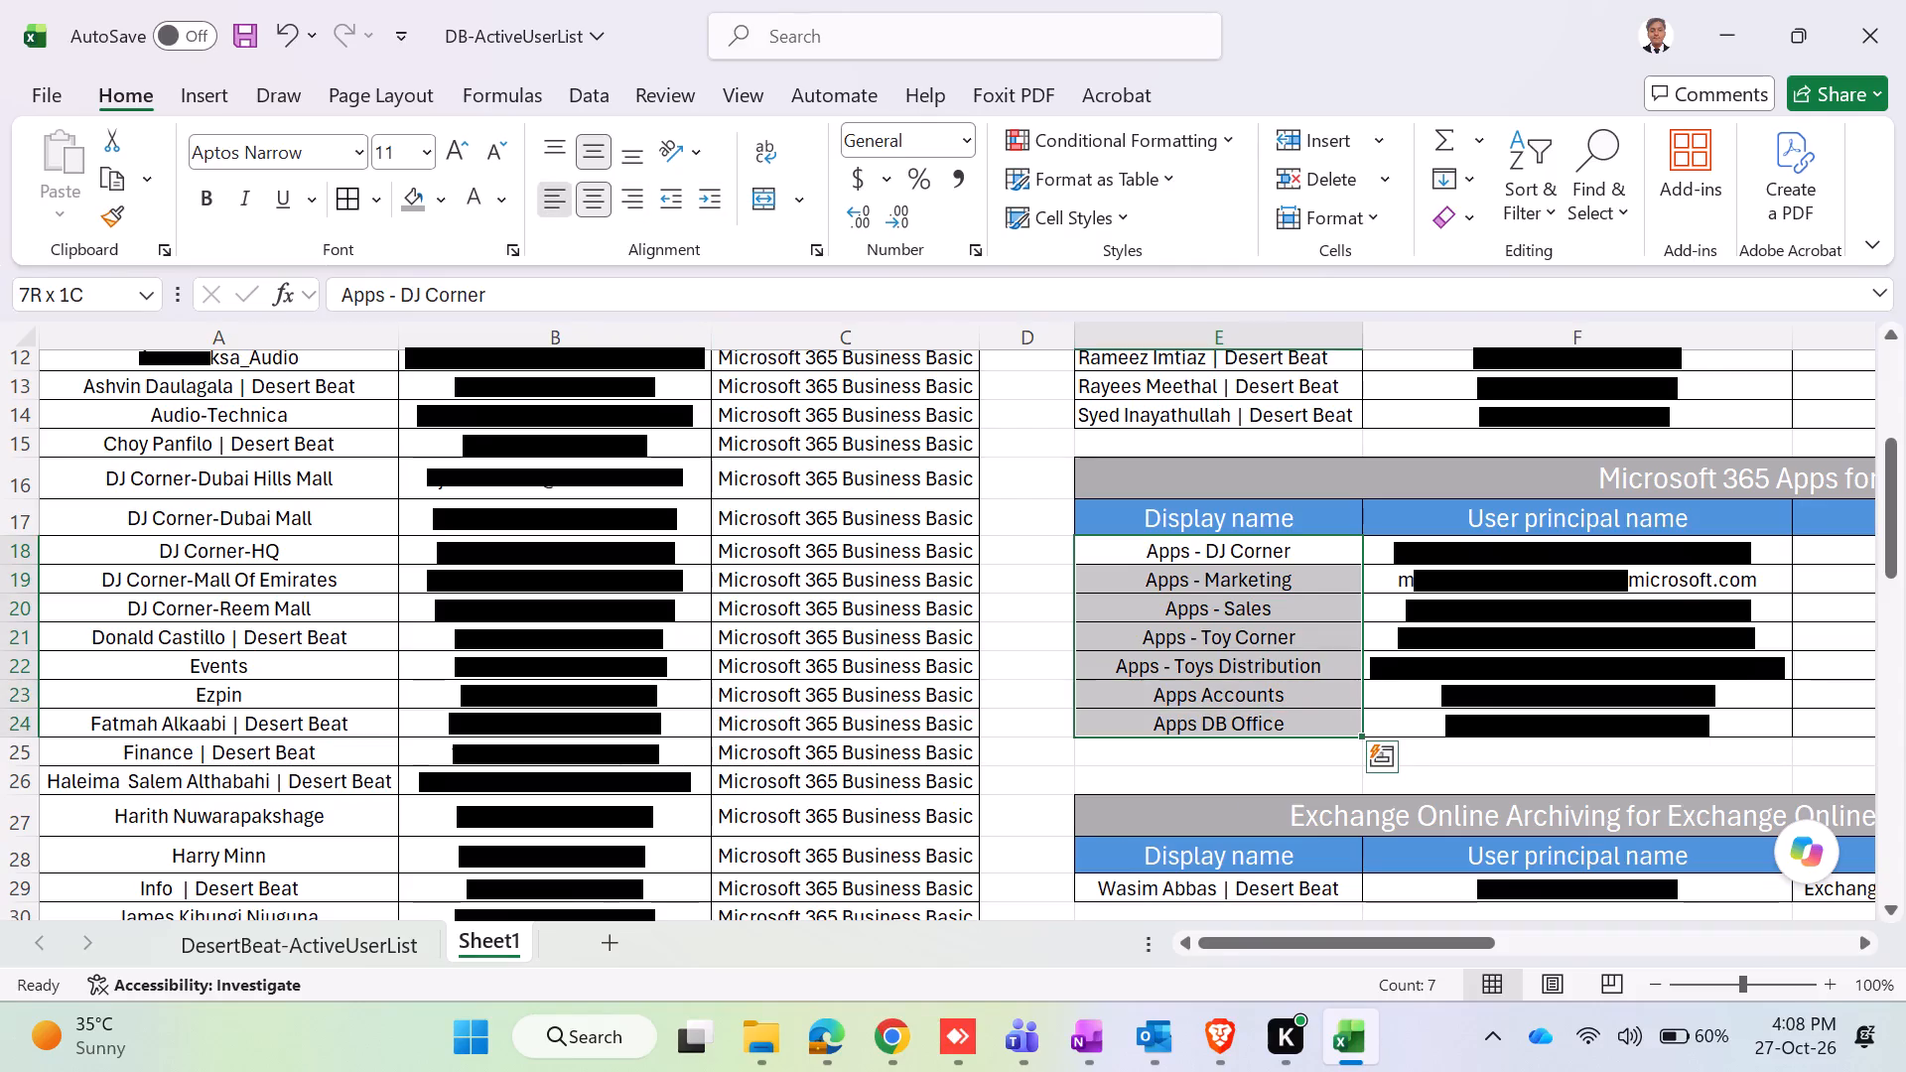
Left-align the display name in E29 of the Exchange Online Archiving group.
{"action": "scroll", "coordinate": [1259, 722], "scroll_direction": "down", "scroll_amount": 2}
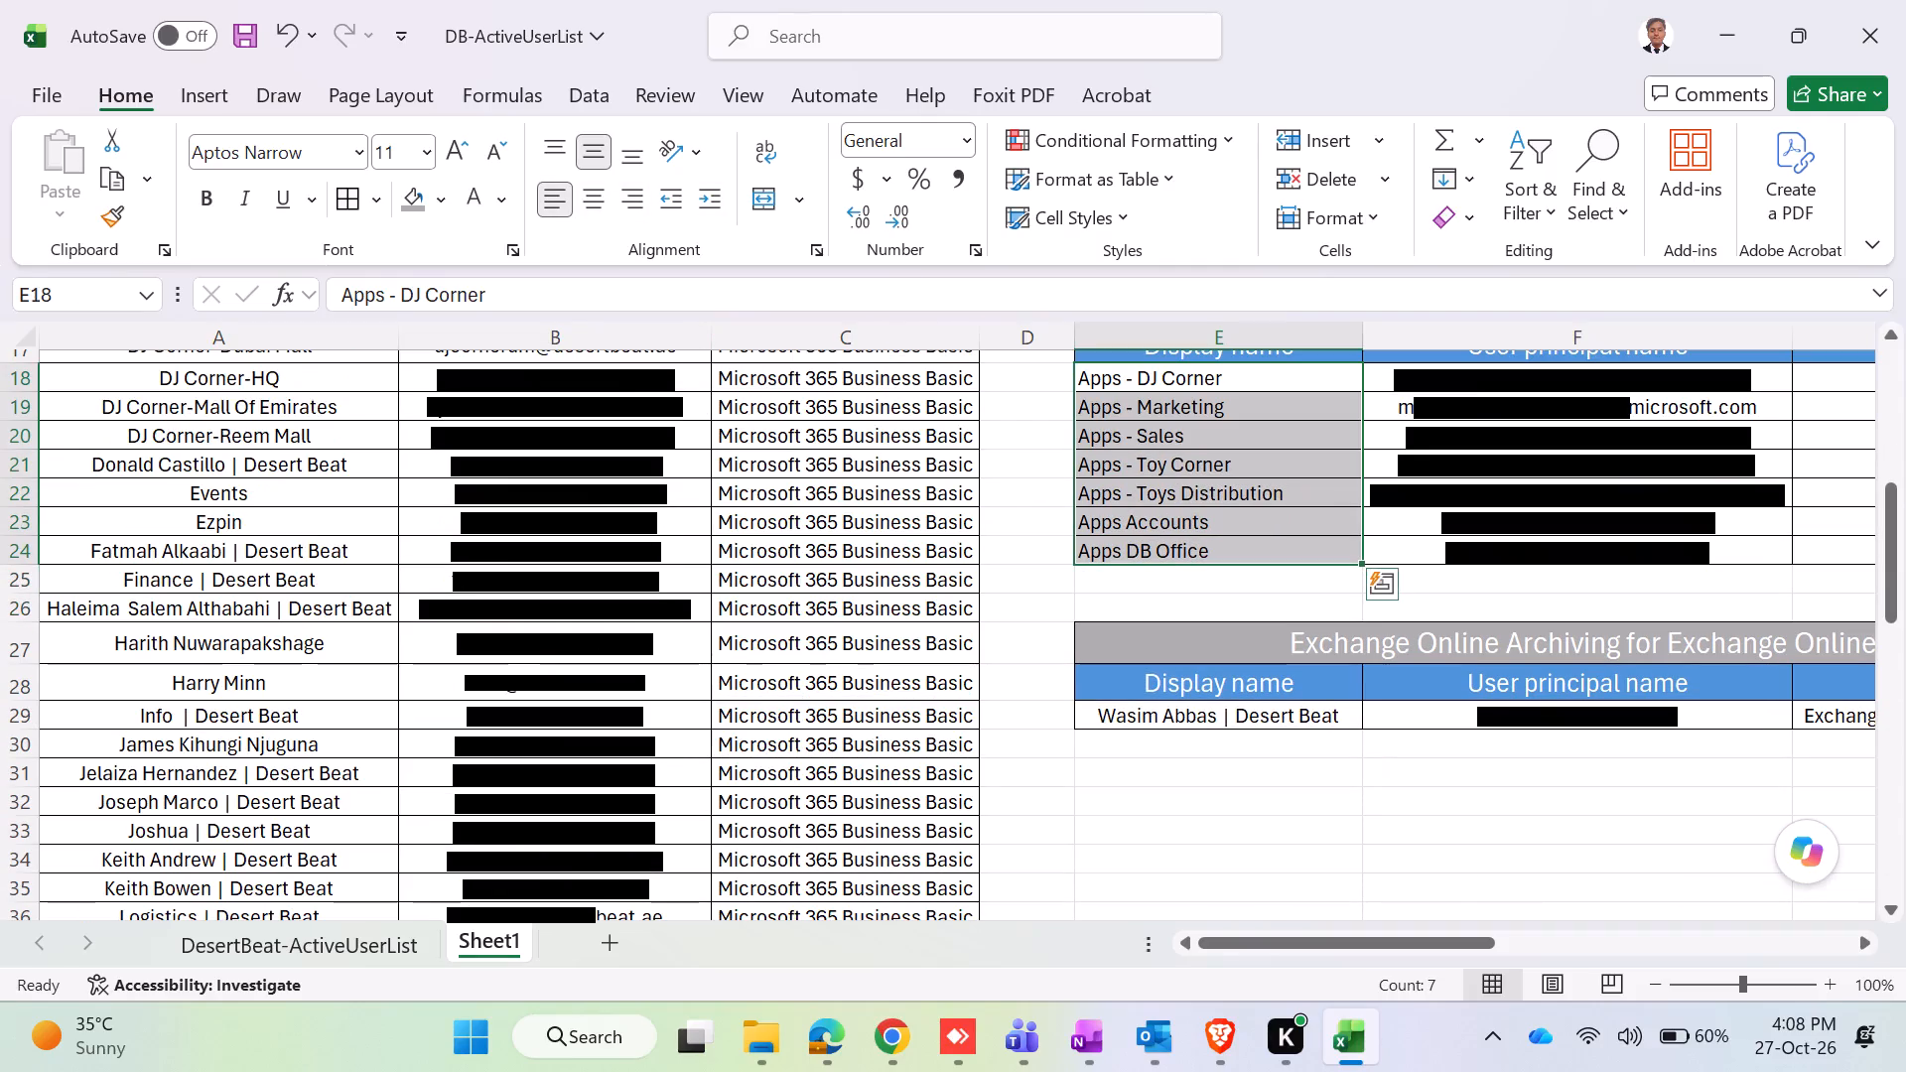
{"action": "left_click", "coordinate": [1223, 722]}
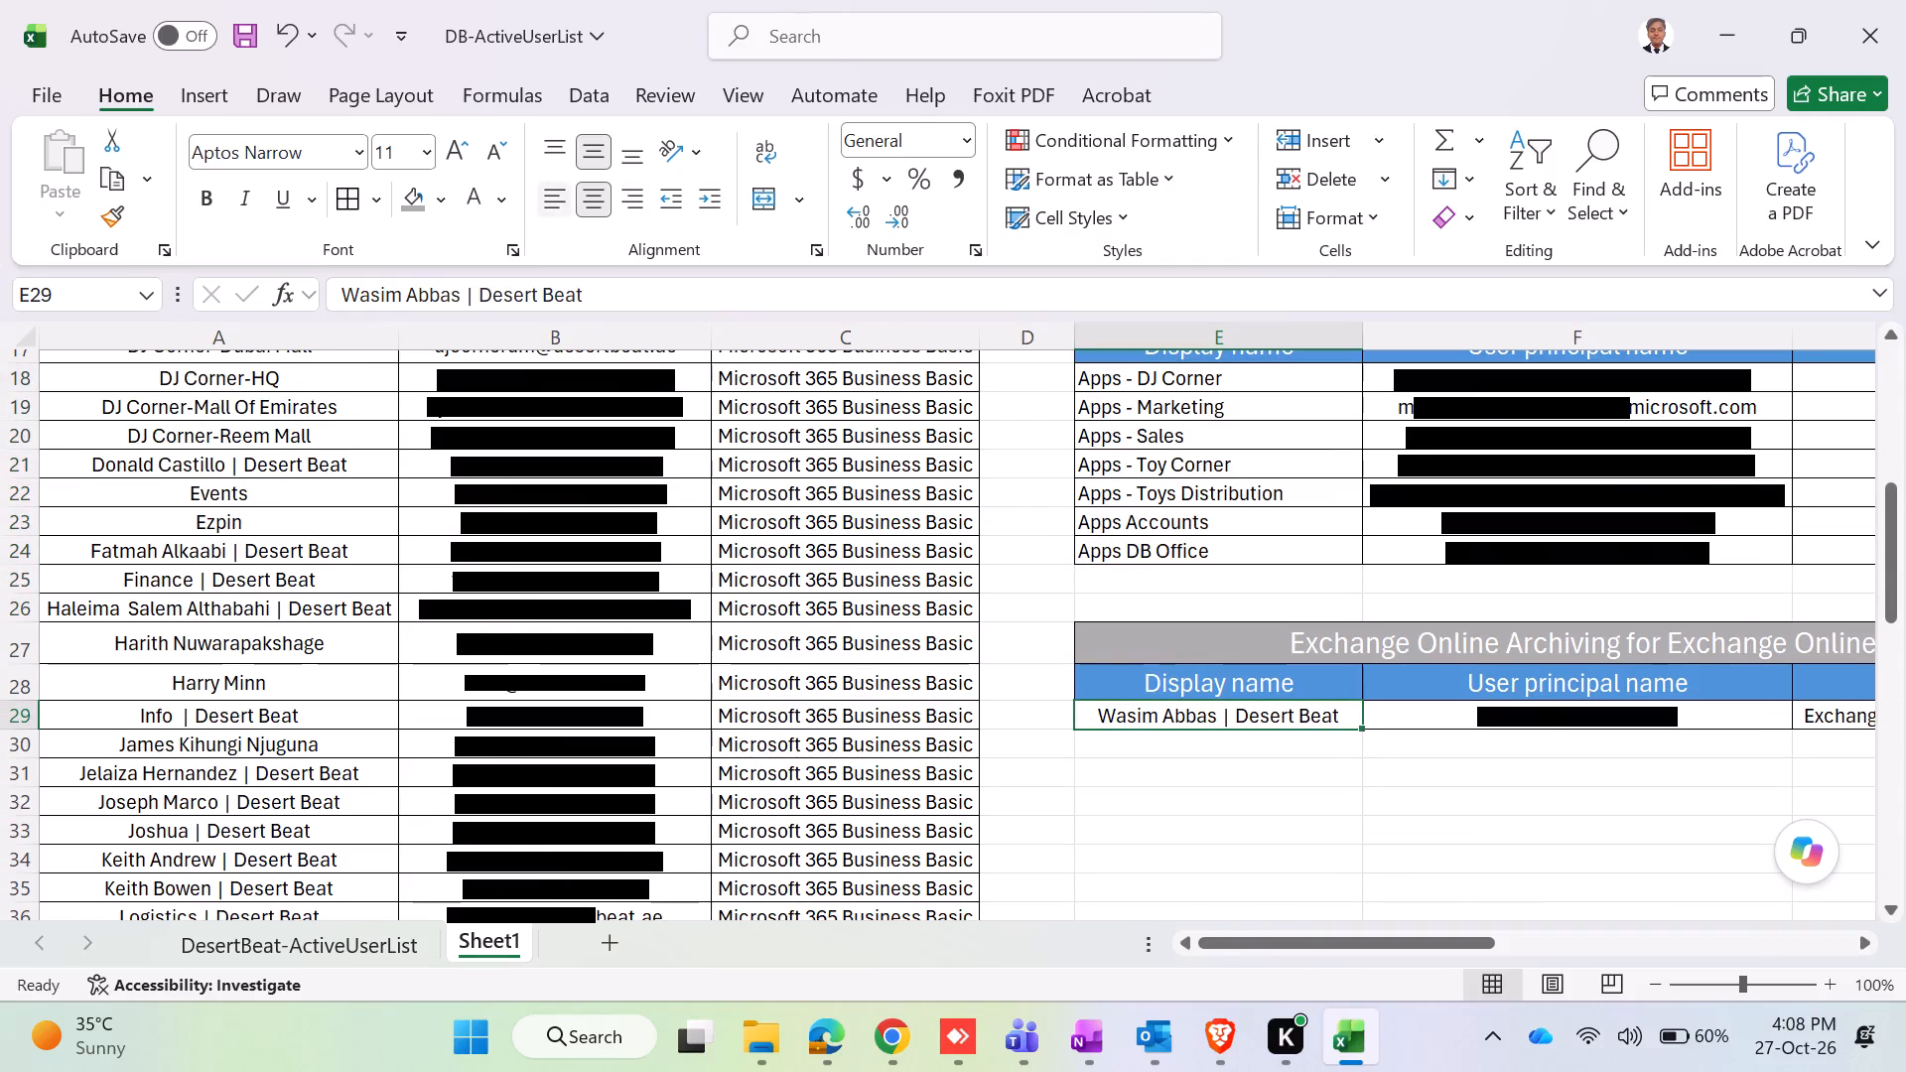
{"action": "left_click", "coordinate": [543, 194]}
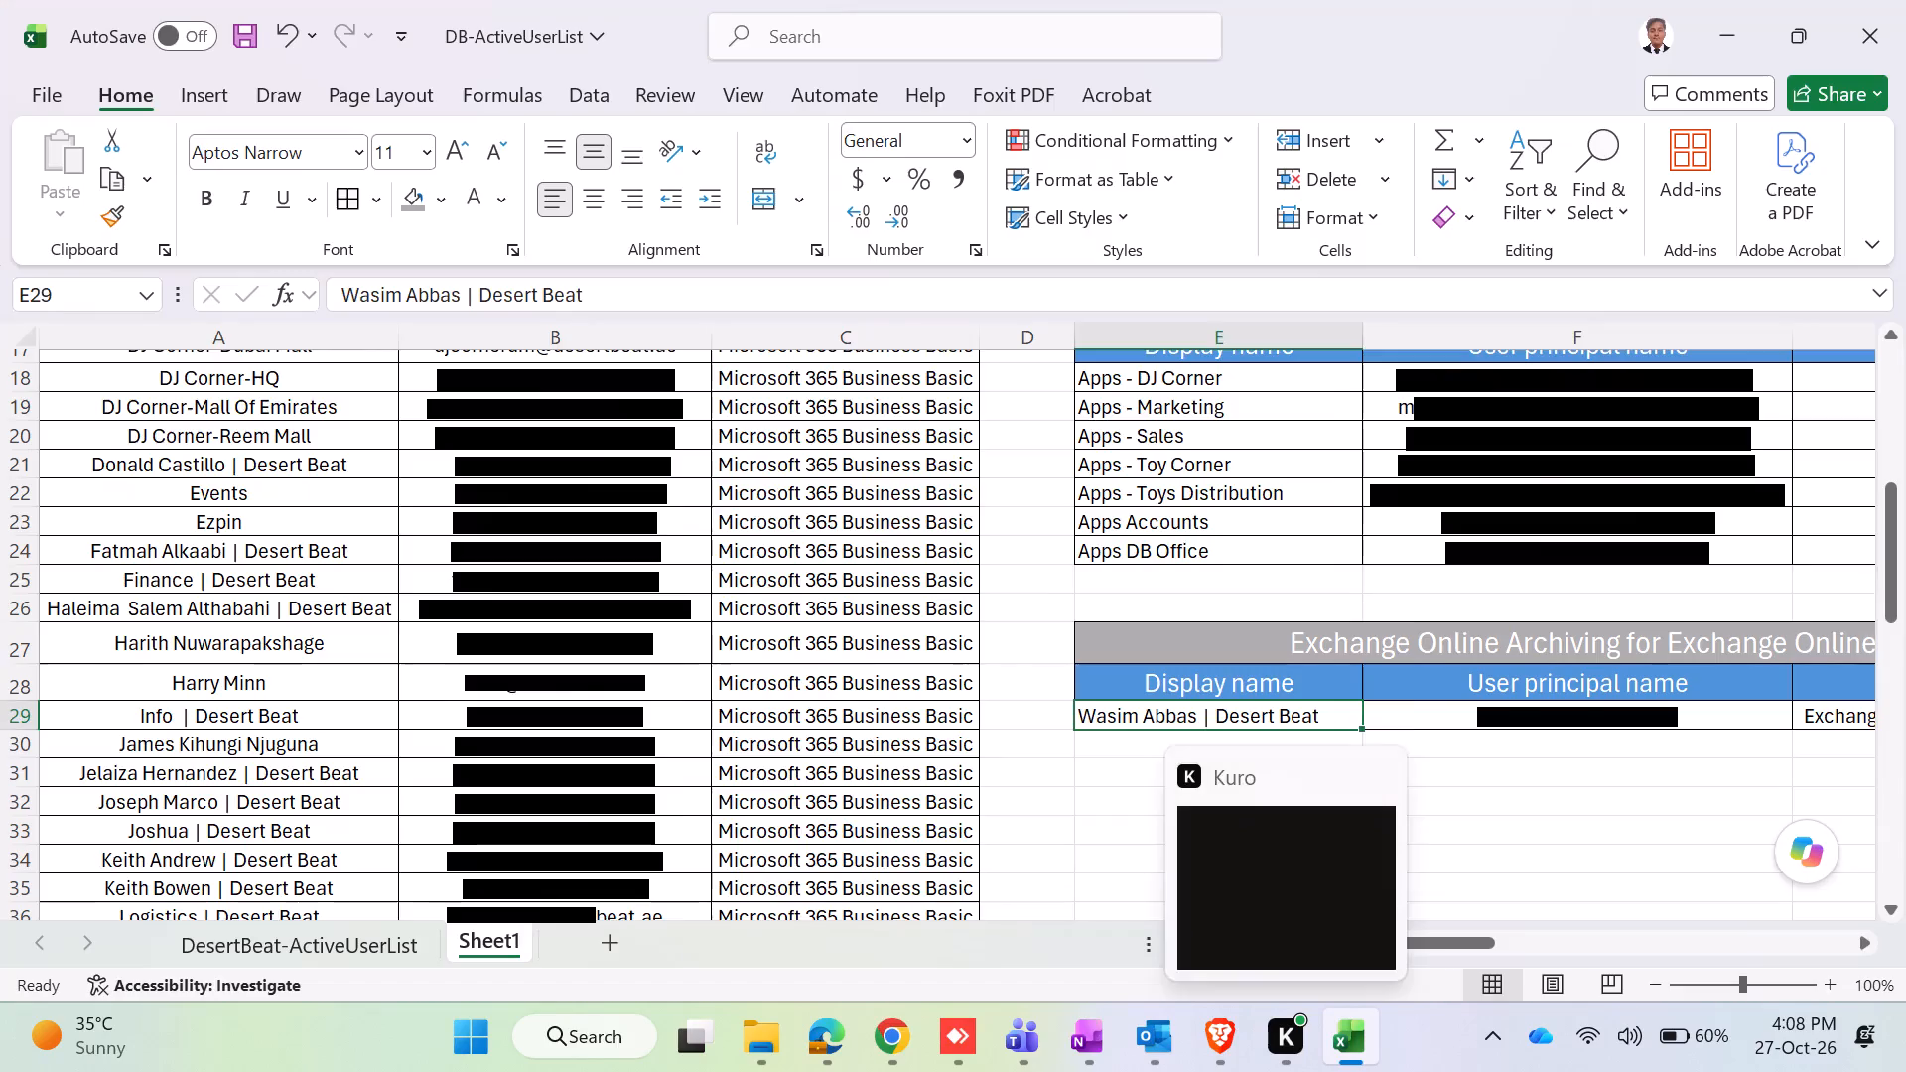
{"action": "left_click", "coordinate": [1573, 848]}
Left-align the Display name headers of the three stacked groups in column E (E17, E2 and E28).
{"action": "scroll", "coordinate": [1451, 837], "scroll_direction": "up", "scroll_amount": 2}
{"action": "scroll", "coordinate": [1451, 837], "scroll_direction": "down", "scroll_amount": 2}
{"action": "scroll", "coordinate": [1451, 837], "scroll_direction": "up", "scroll_amount": 2}
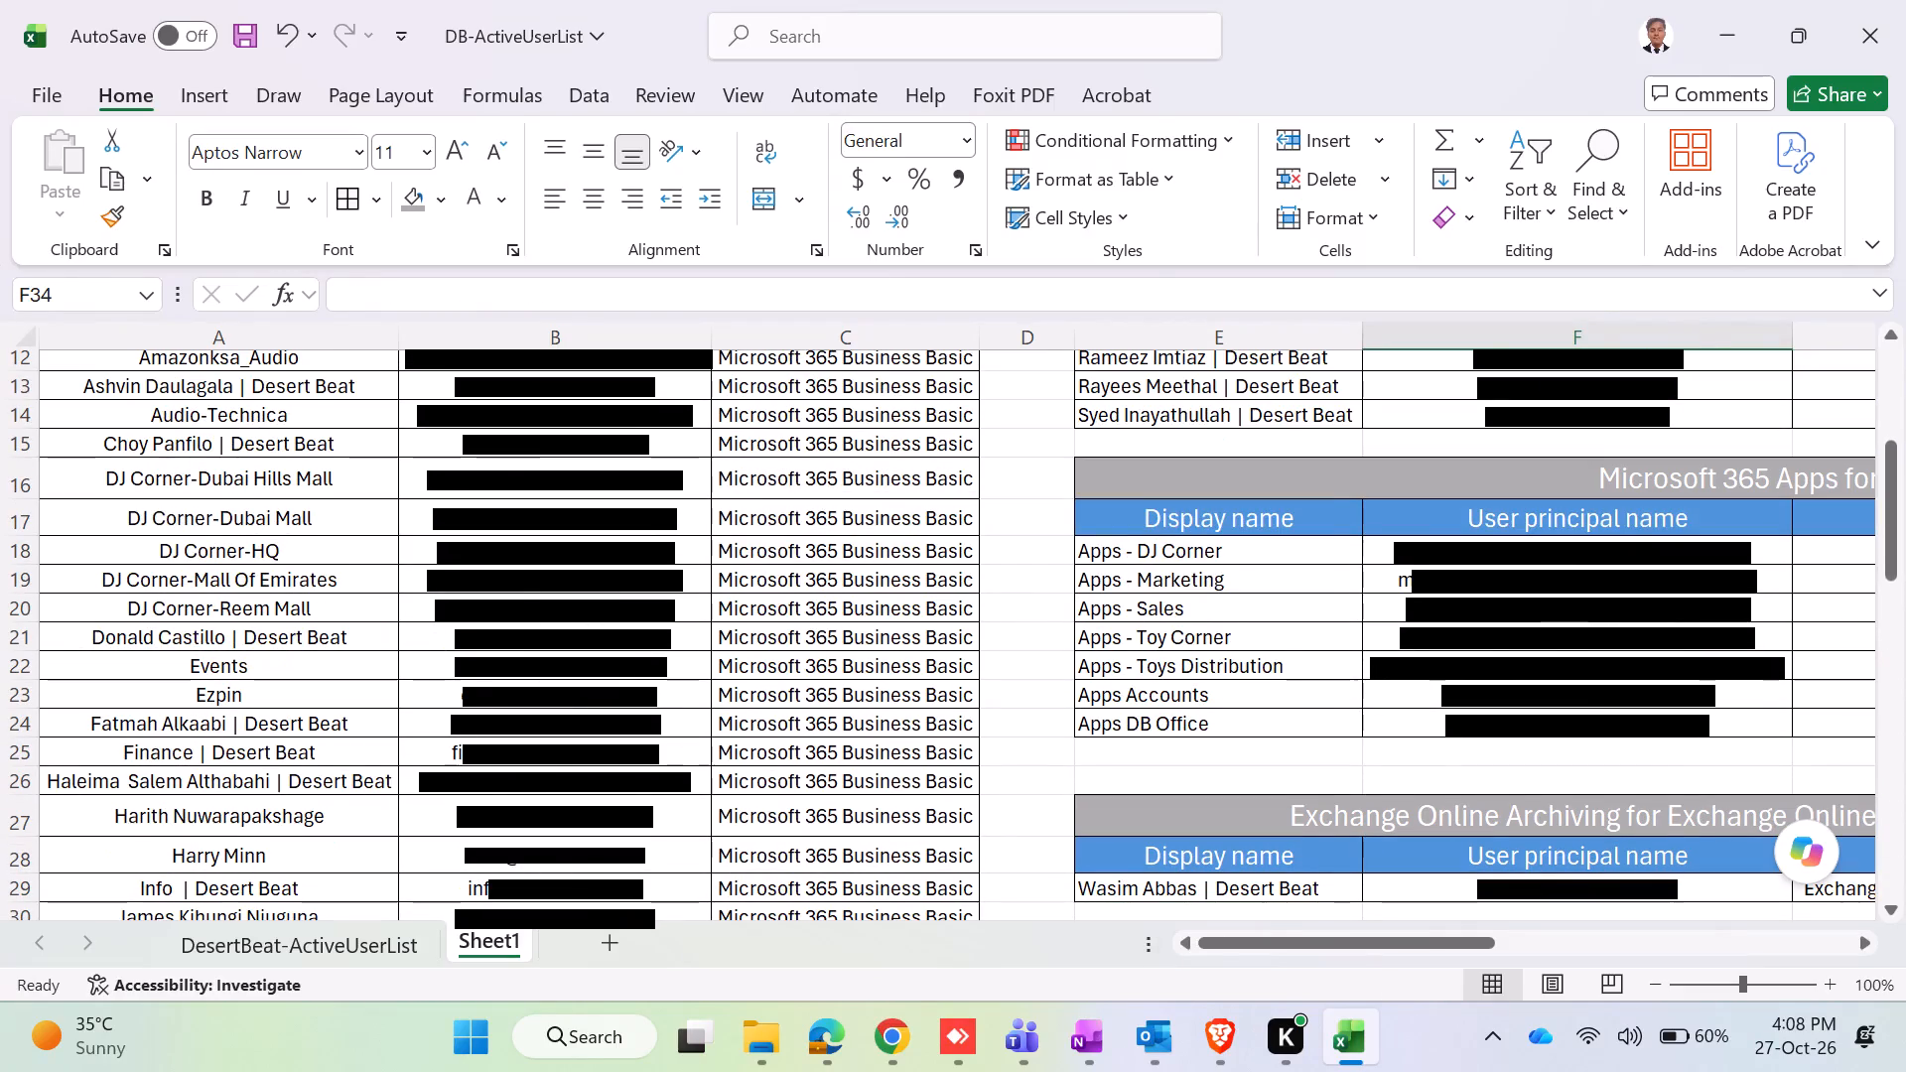
{"action": "left_click", "coordinate": [1249, 518]}
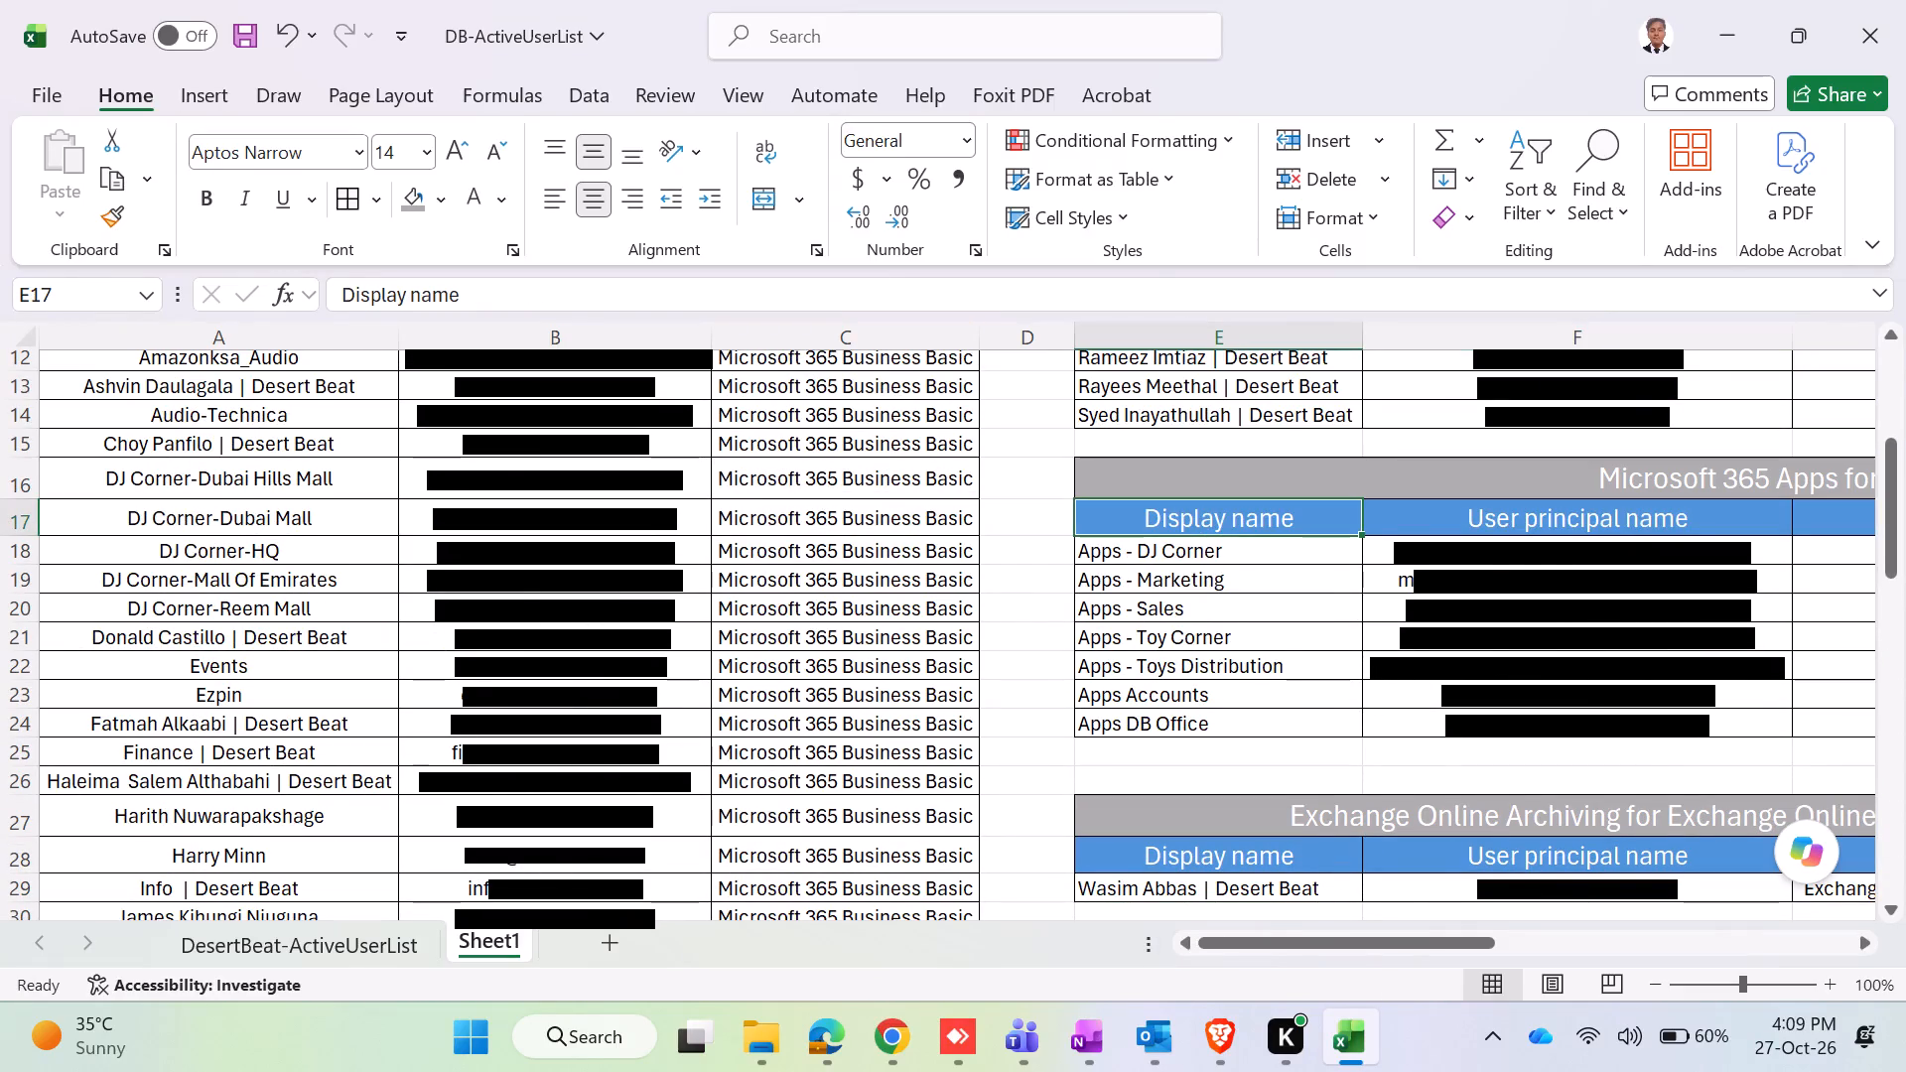
{"action": "left_click", "coordinate": [565, 201]}
{"action": "scroll", "coordinate": [1063, 609], "scroll_direction": "up", "scroll_amount": 3}
{"action": "scroll", "coordinate": [1096, 537], "scroll_direction": "up", "scroll_amount": 1}
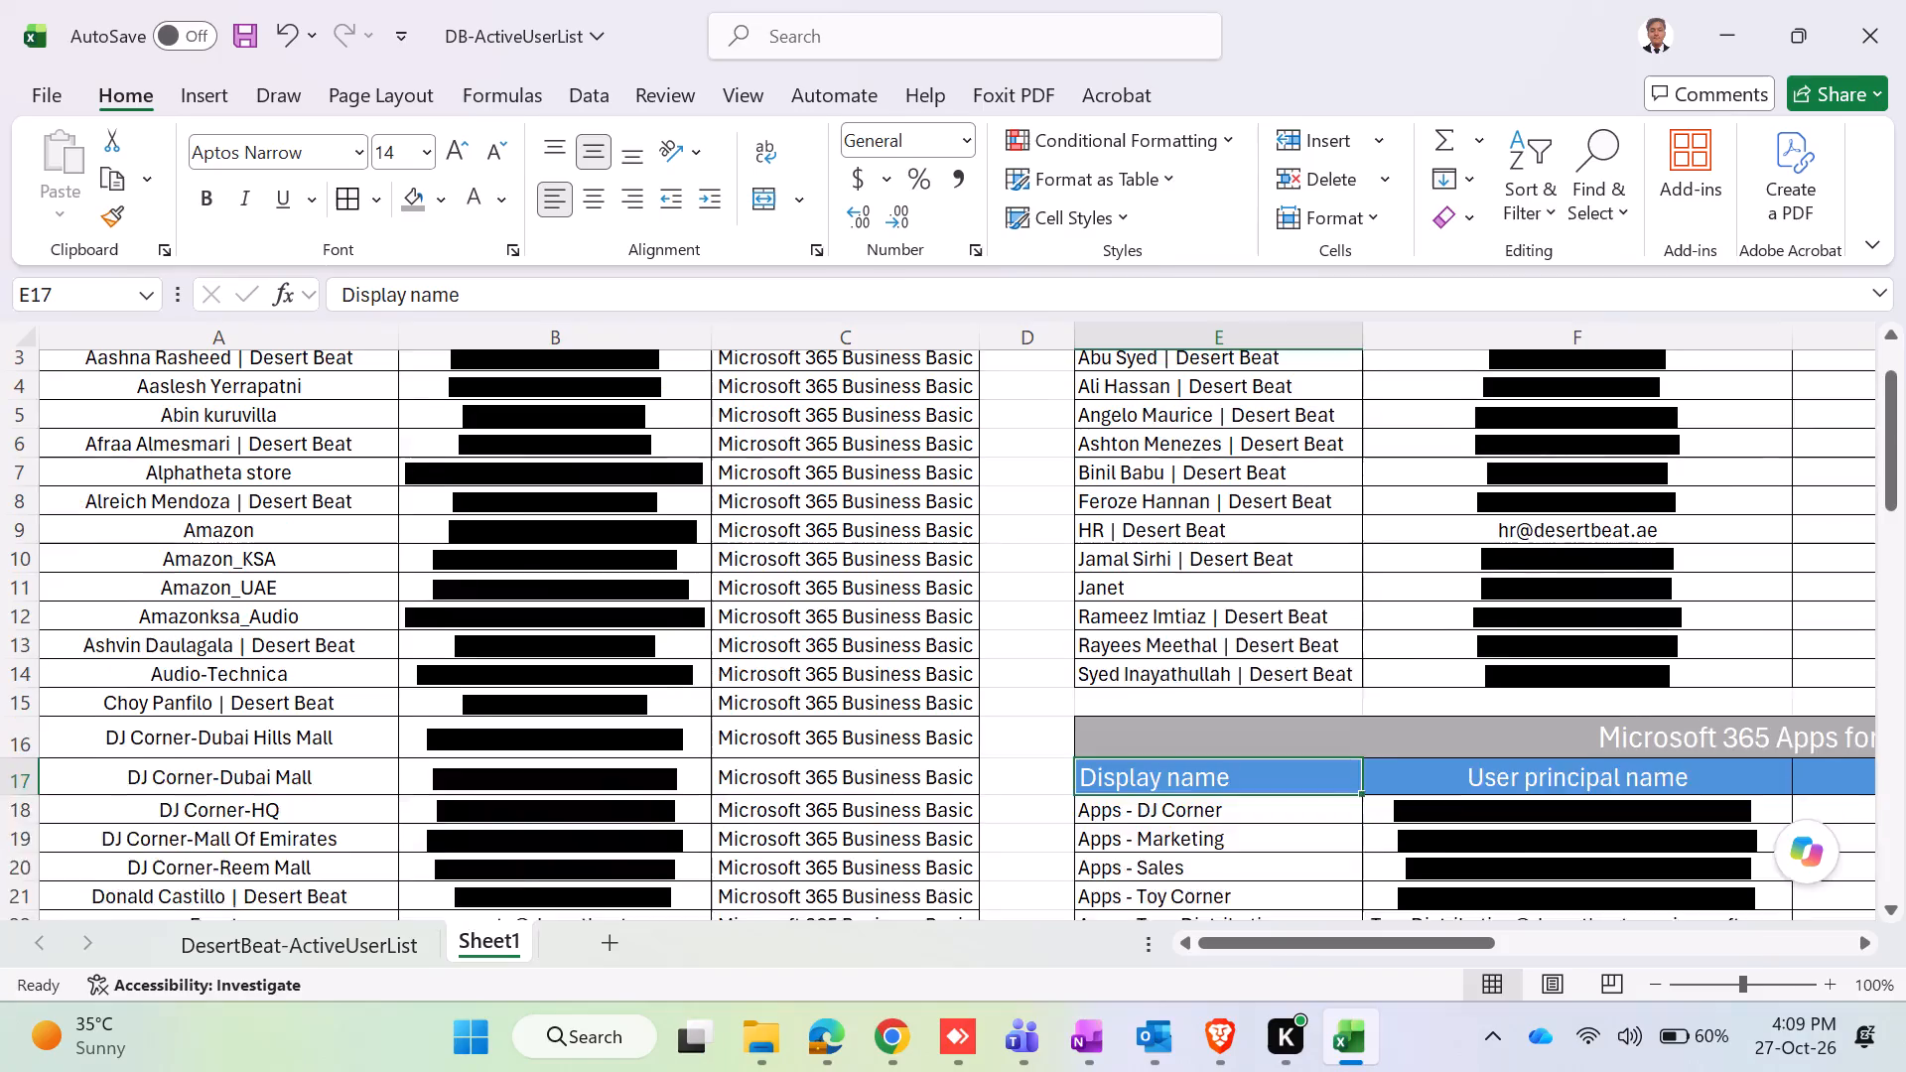
{"action": "scroll", "coordinate": [1097, 543], "scroll_direction": "up", "scroll_amount": 3}
{"action": "left_click", "coordinate": [1118, 407]}
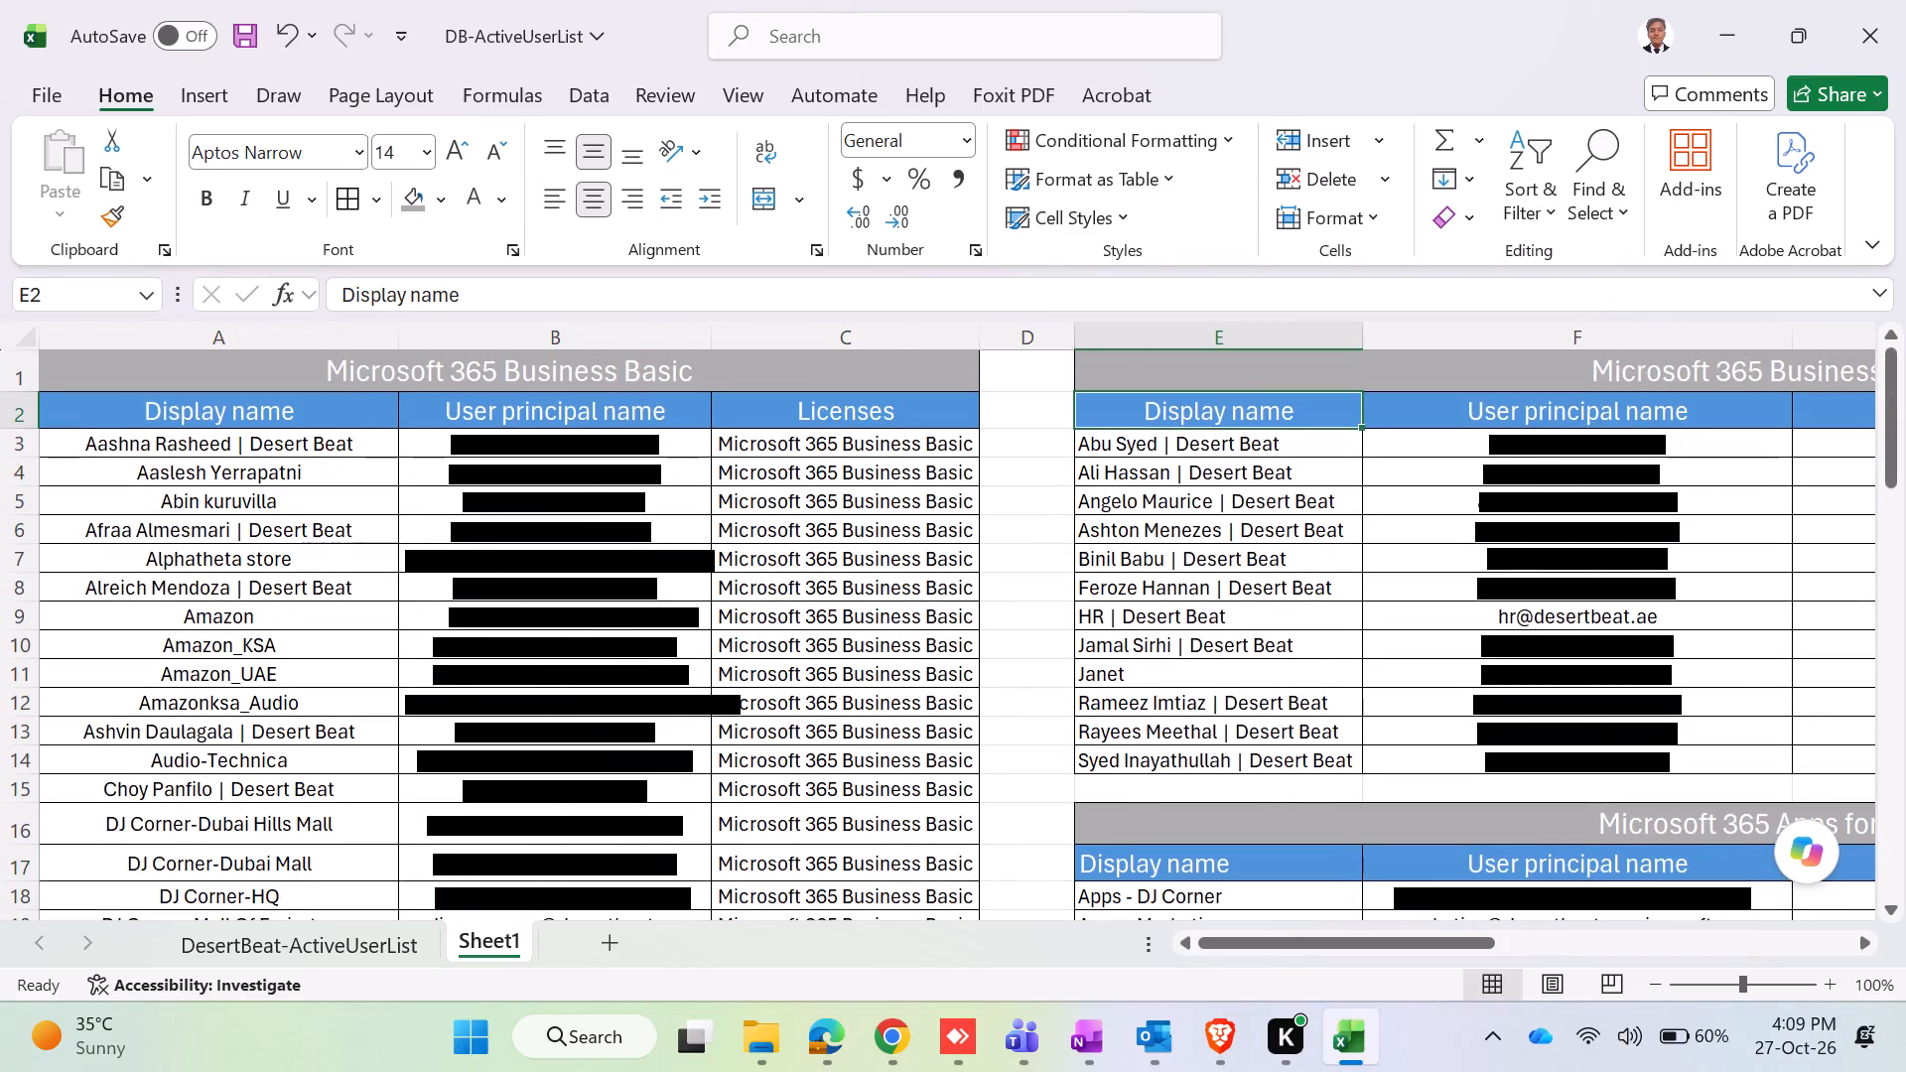
{"action": "left_click", "coordinate": [556, 198]}
{"action": "scroll", "coordinate": [1267, 683], "scroll_direction": "down", "scroll_amount": 2}
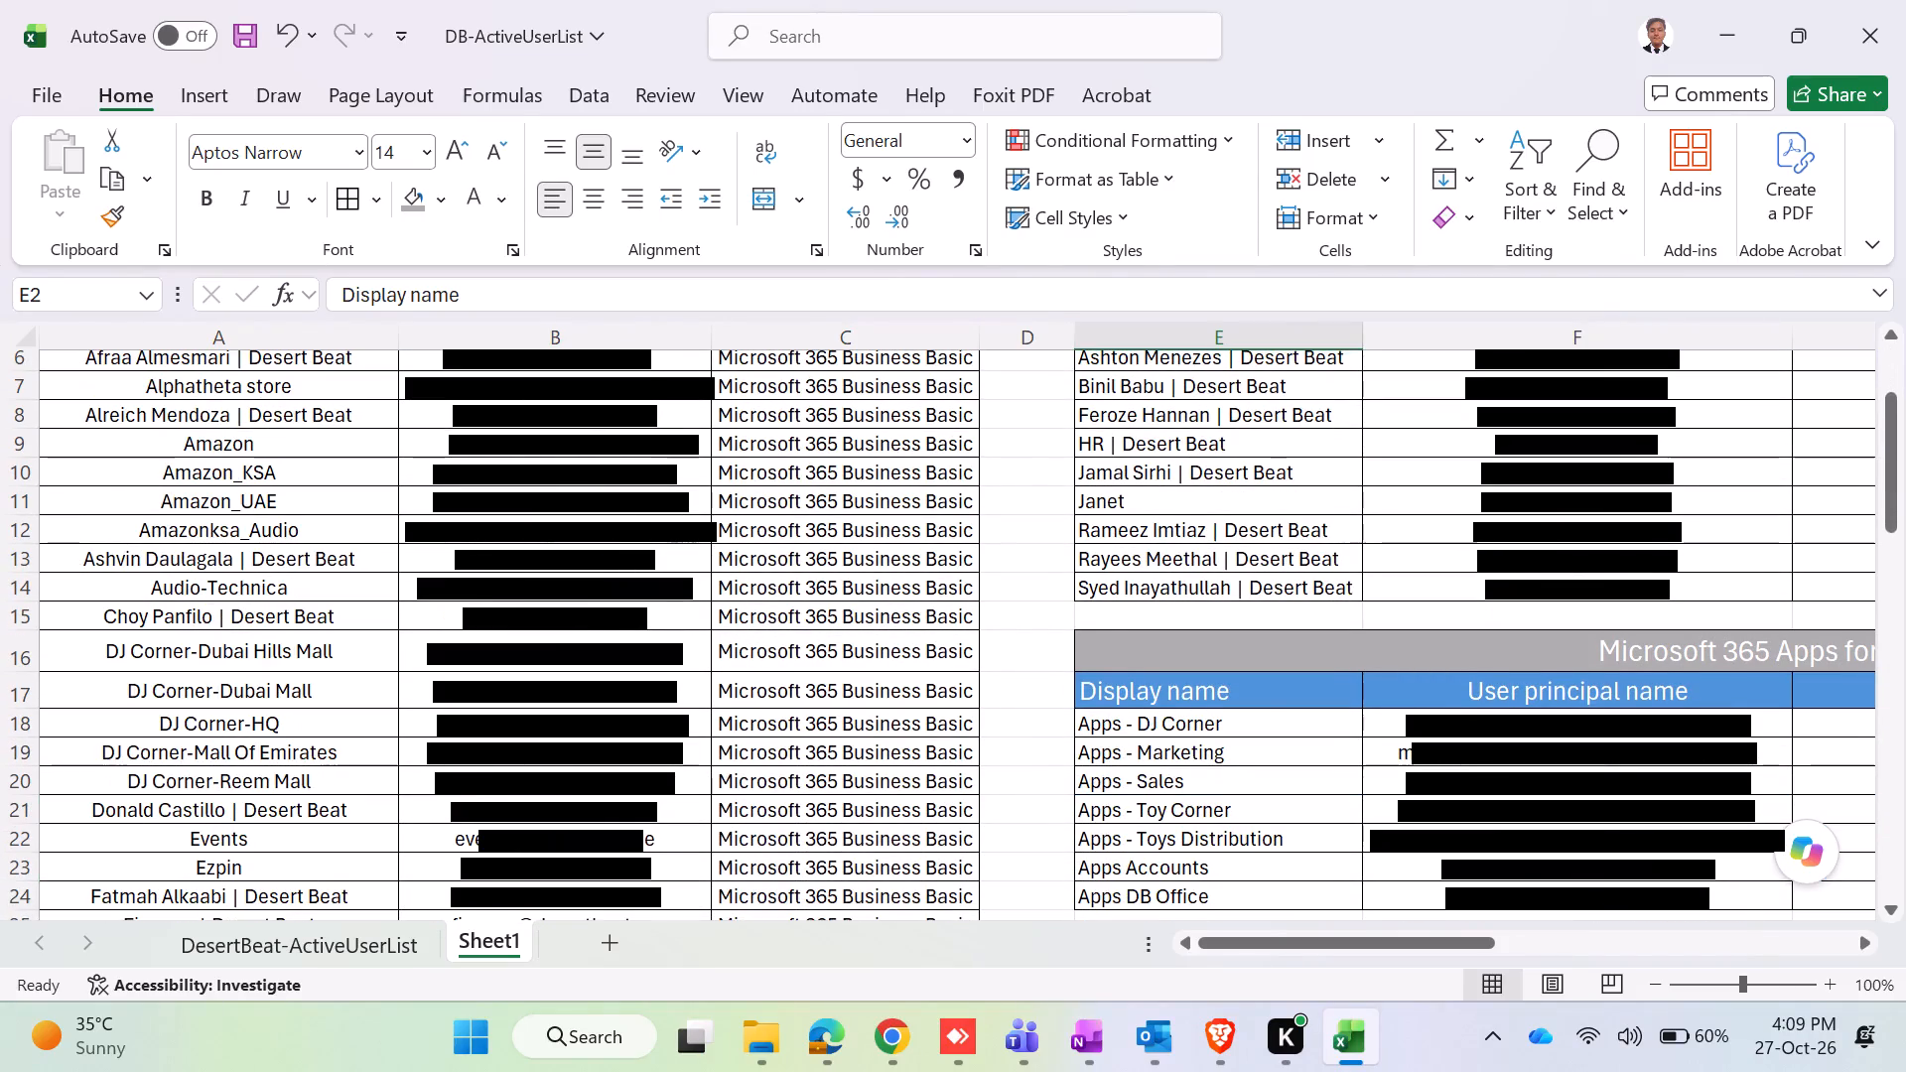
{"action": "scroll", "coordinate": [1235, 733], "scroll_direction": "up", "scroll_amount": 3}
{"action": "scroll", "coordinate": [1237, 734], "scroll_direction": "down", "scroll_amount": 5}
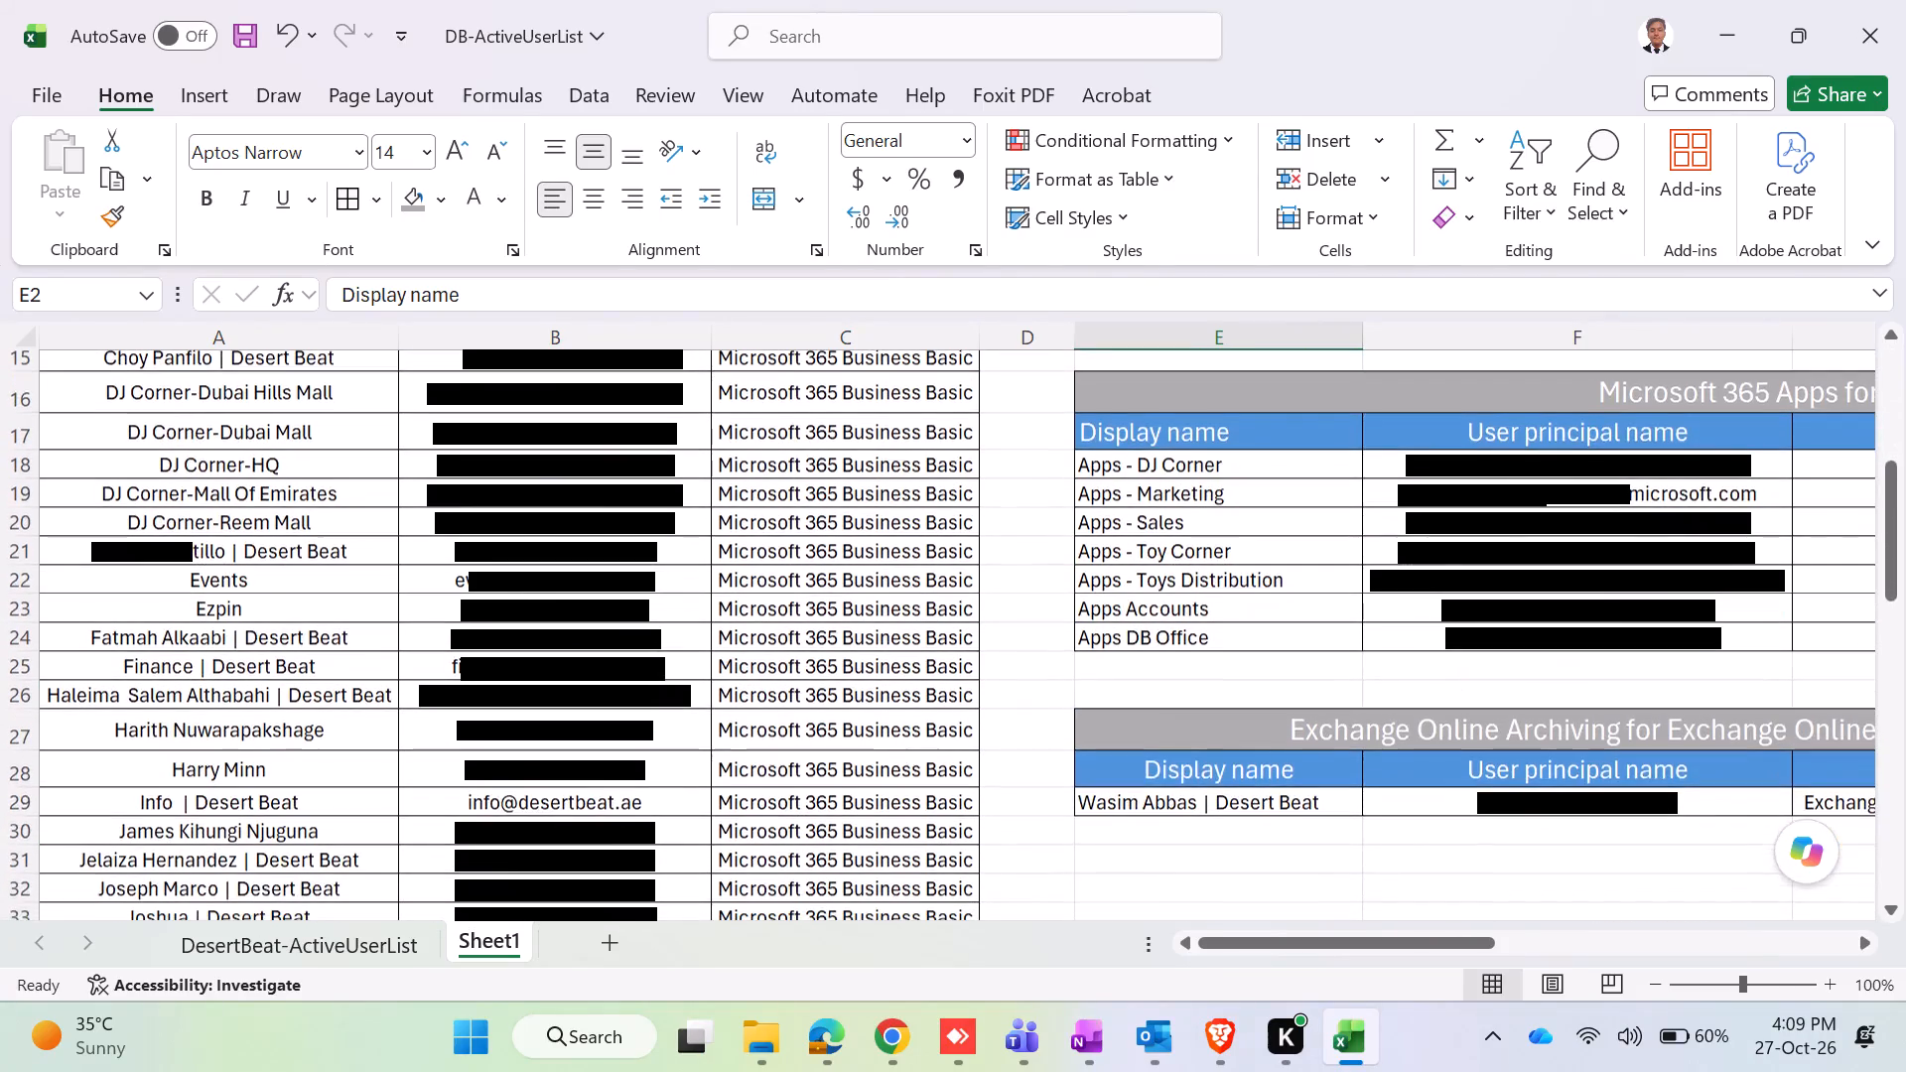
{"action": "left_click", "coordinate": [1227, 772]}
{"action": "left_click", "coordinate": [563, 206]}
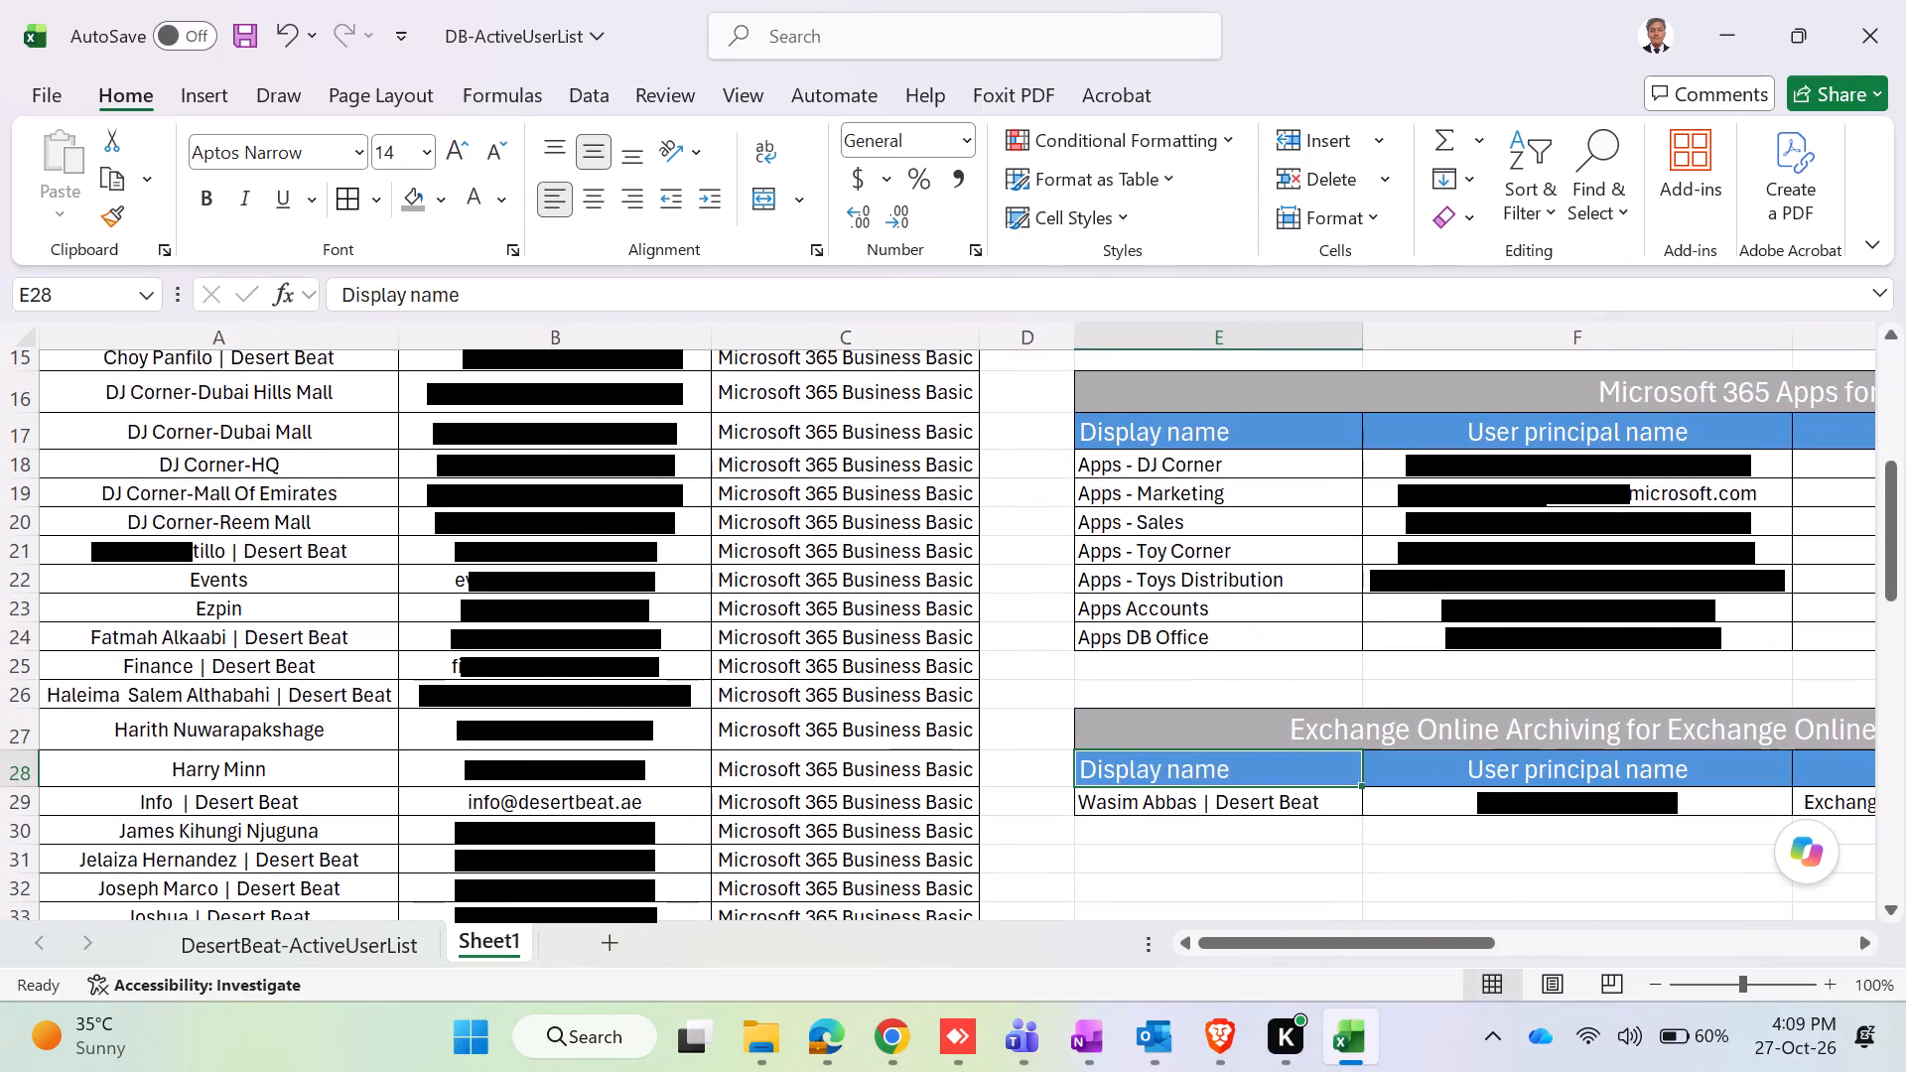
Check the alignment of the Business Standard, Apps for business and Exchange Online Archiving groups across columns E to G.
{"action": "left_click_drag", "start_coordinate": [1430, 941], "coordinate": [1511, 942]}
{"action": "left_click_drag", "start_coordinate": [1511, 942], "coordinate": [1559, 942]}
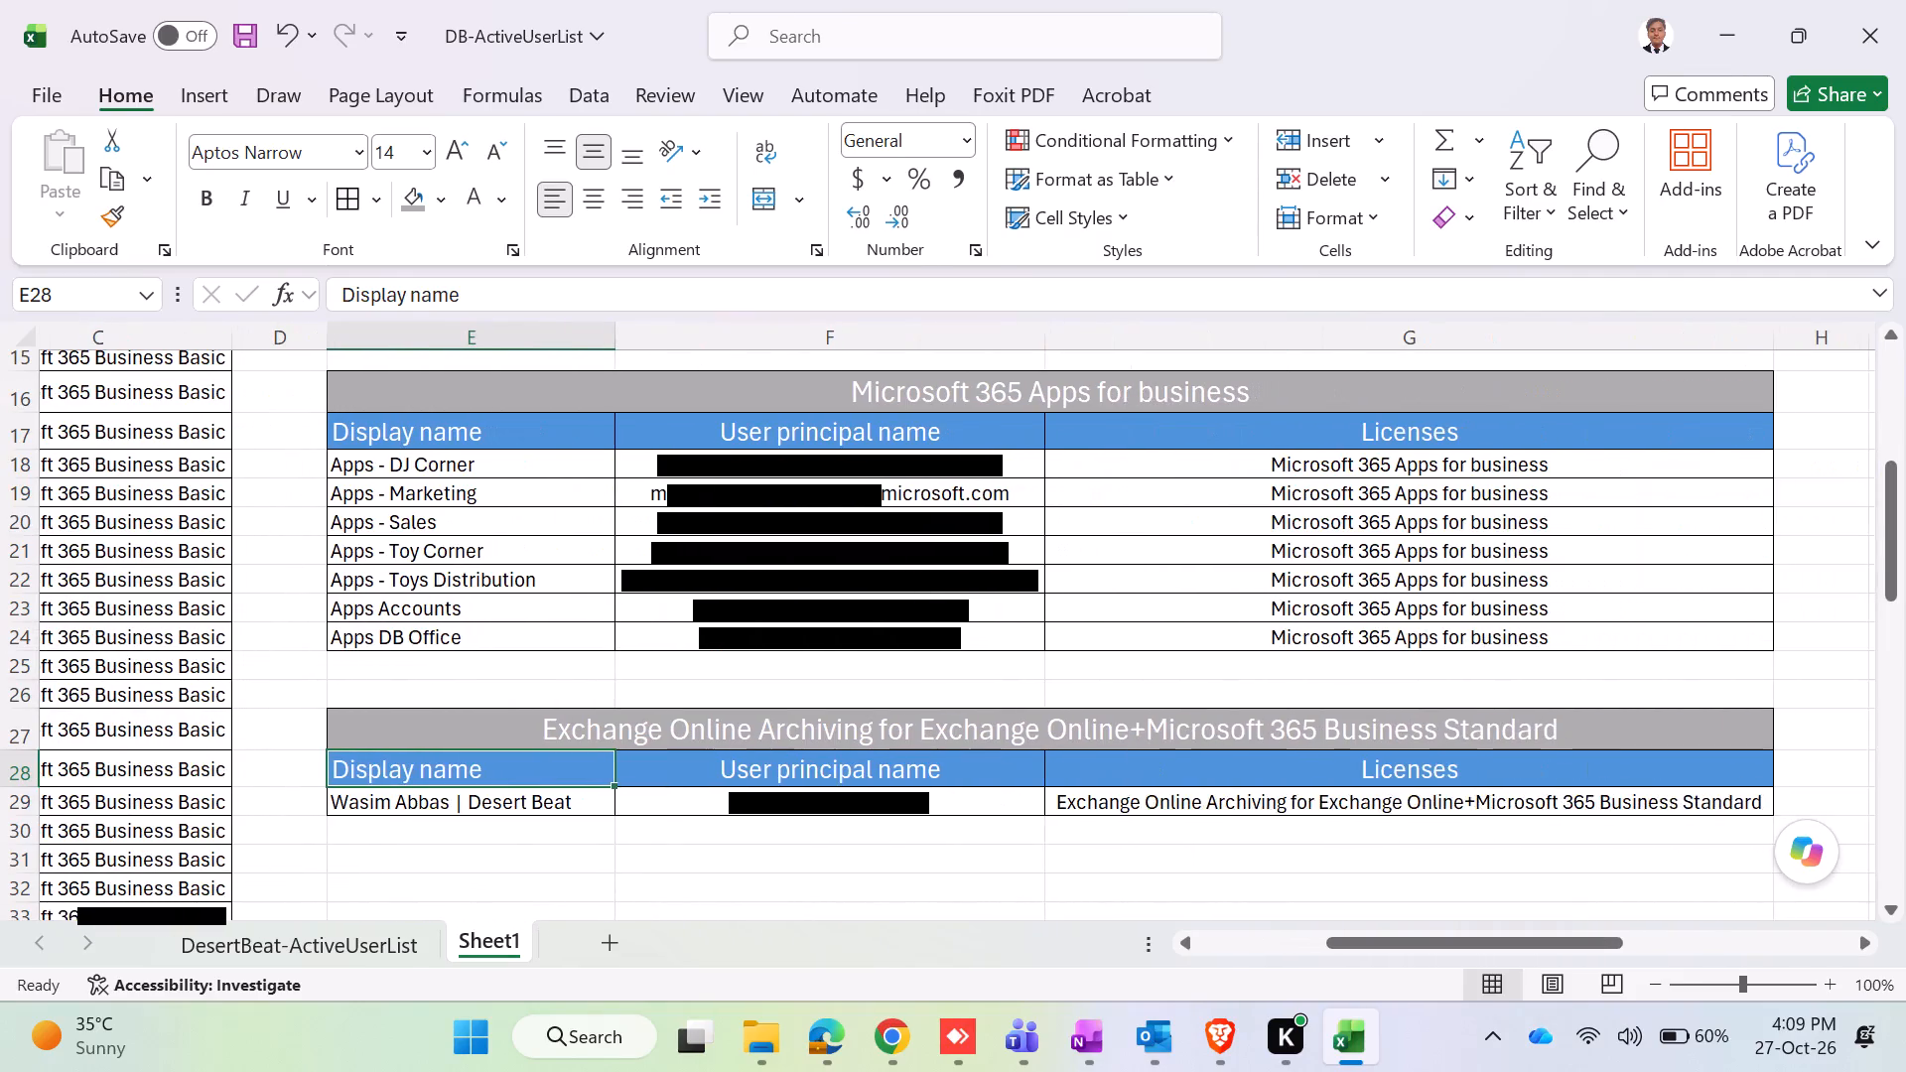
{"action": "scroll", "coordinate": [1346, 792], "scroll_direction": "up", "scroll_amount": 9}
{"action": "scroll", "coordinate": [1346, 792], "scroll_direction": "down", "scroll_amount": 2}
{"action": "scroll", "coordinate": [1346, 792], "scroll_direction": "up", "scroll_amount": 3}
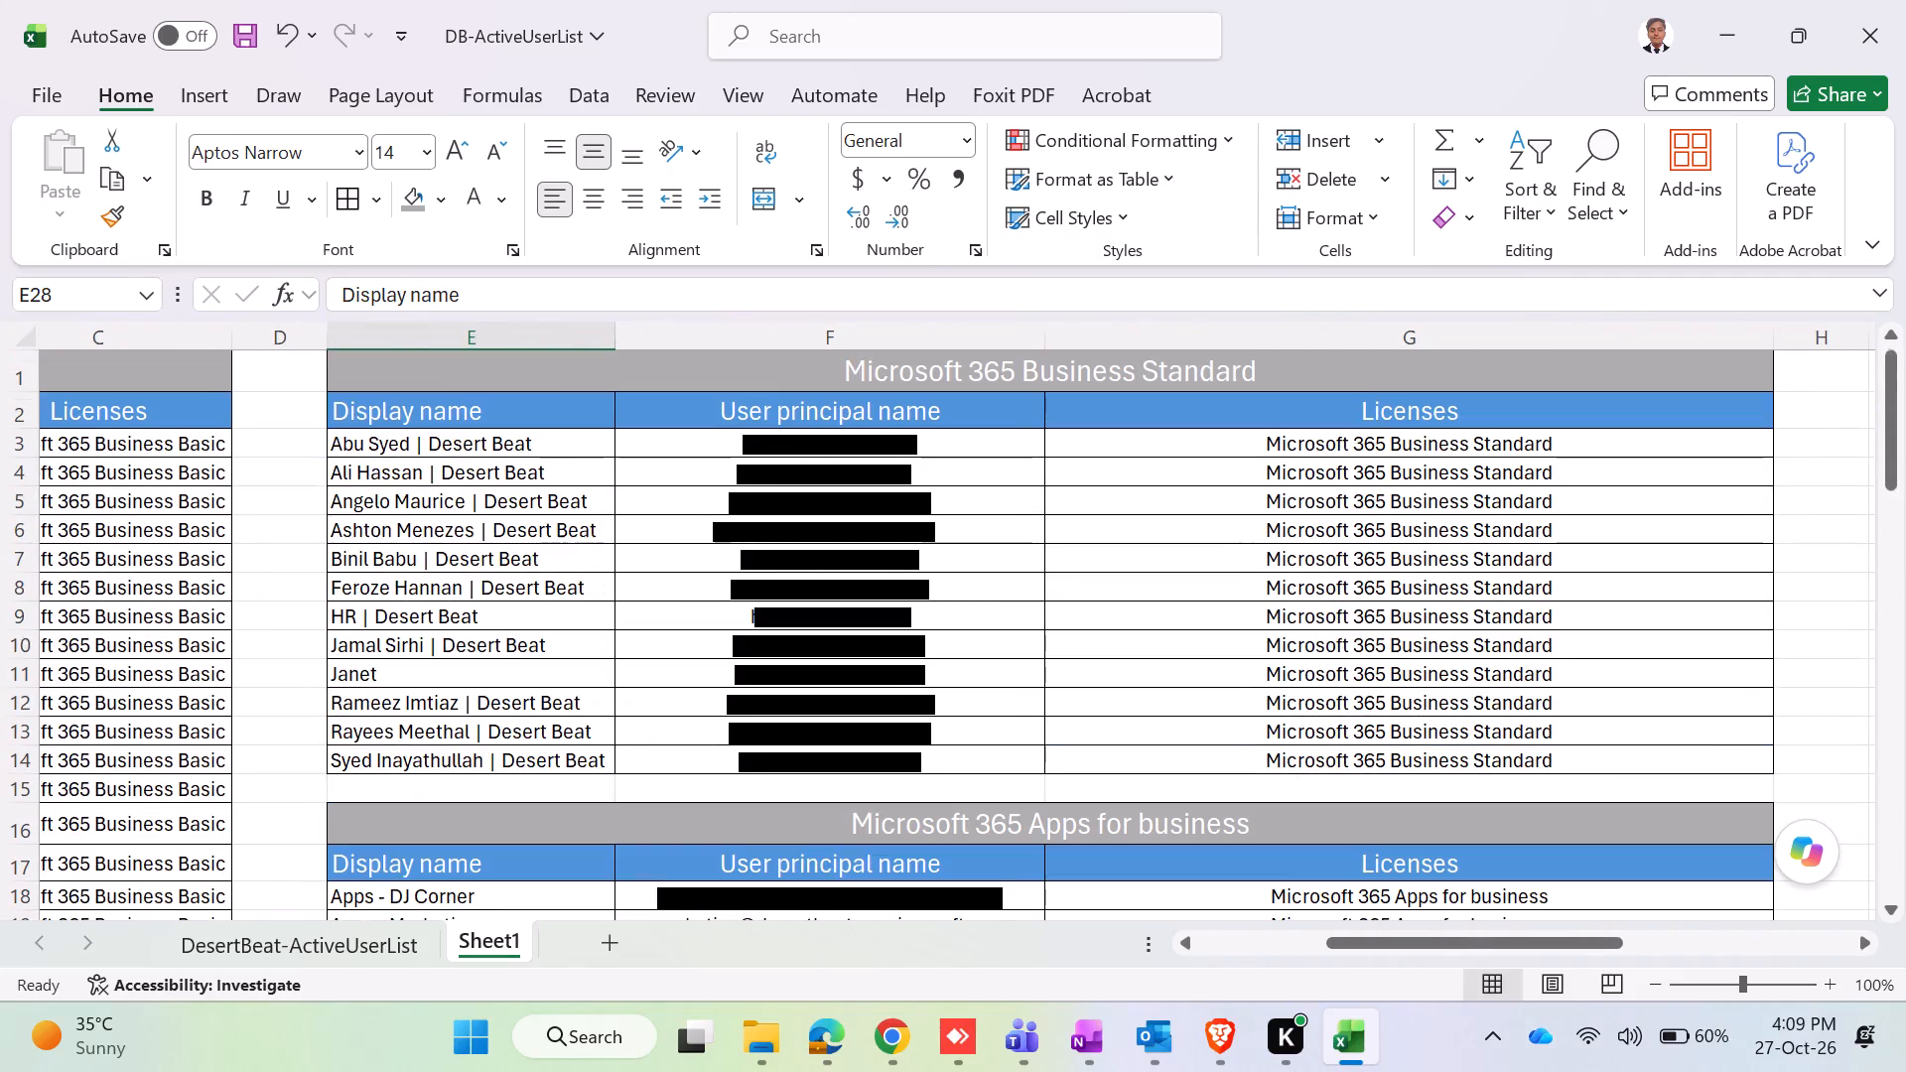
{"action": "scroll", "coordinate": [1346, 792], "scroll_direction": "down", "scroll_amount": 6}
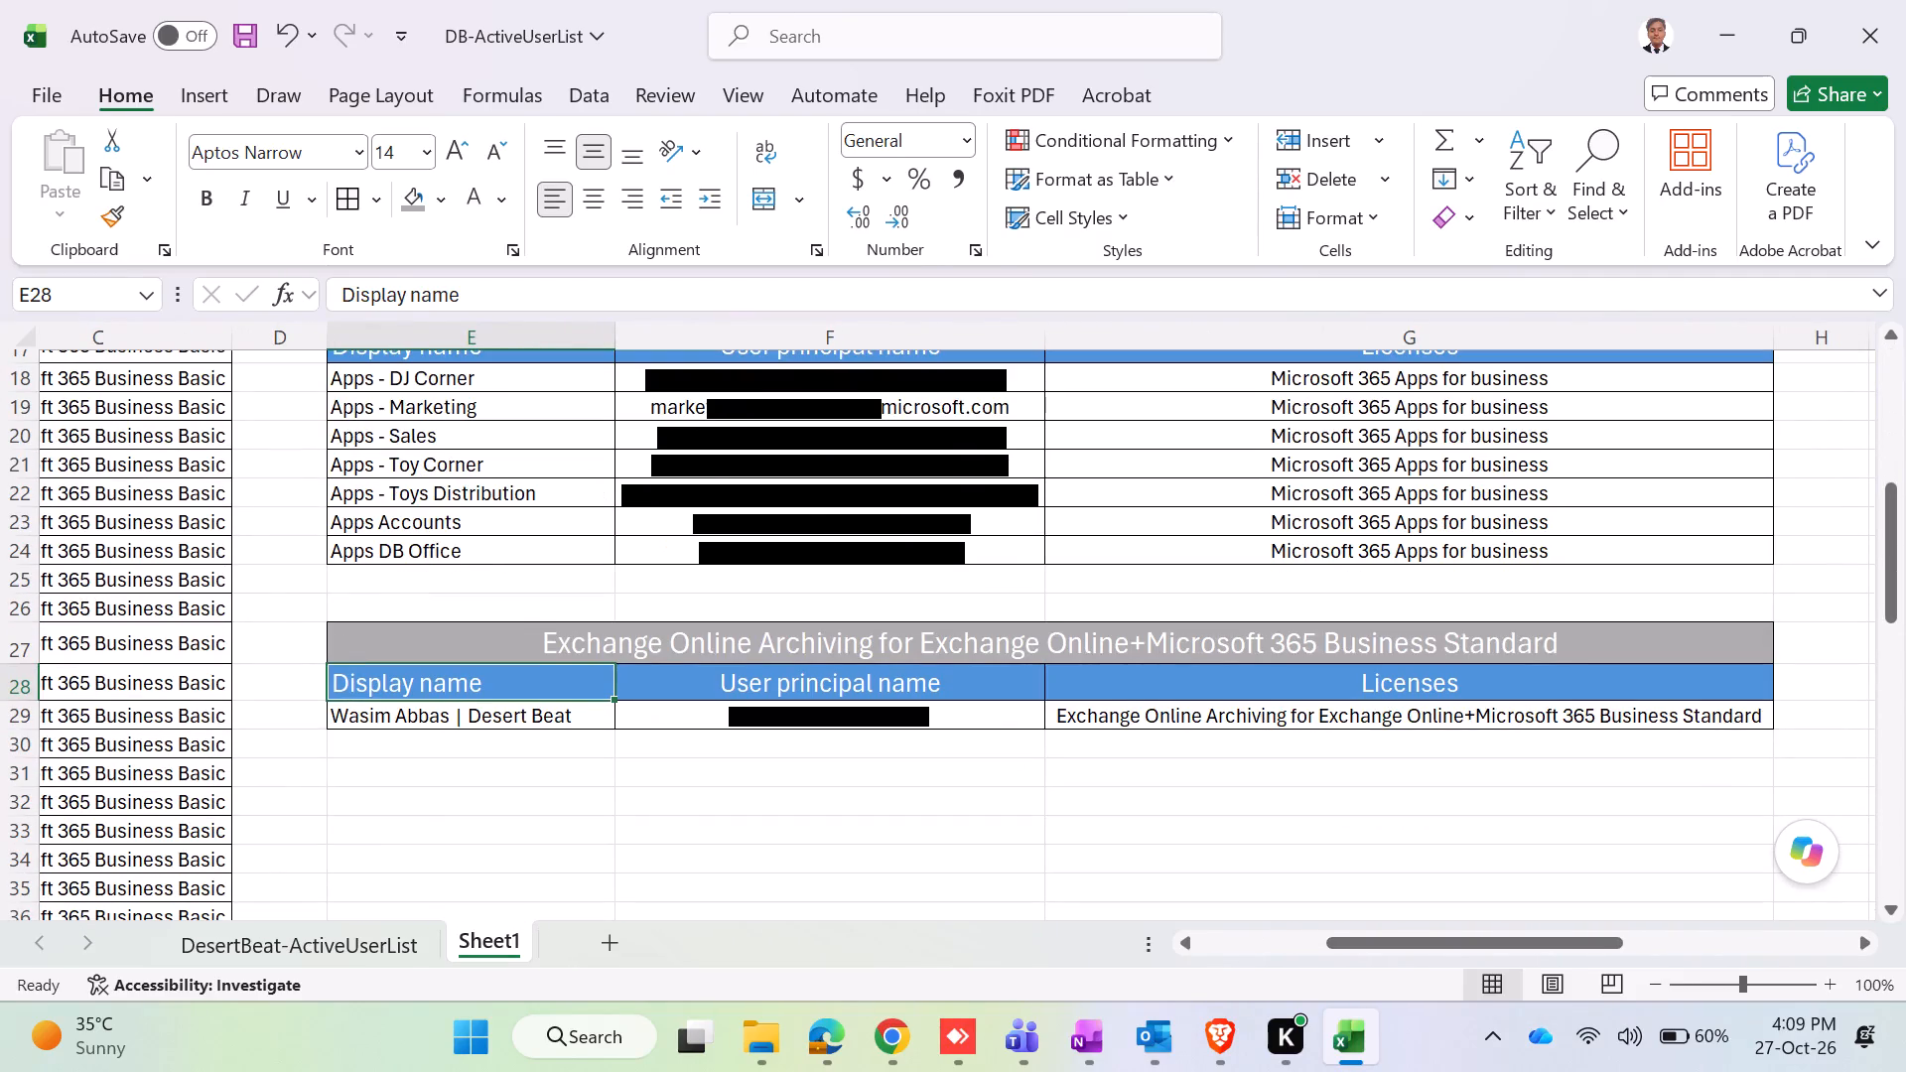
{"action": "left_click_drag", "start_coordinate": [1439, 926], "coordinate": [1375, 924]}
{"action": "left_click_drag", "start_coordinate": [1400, 941], "coordinate": [988, 911]}
Left-align the Display name header and all display names of the Microsoft 365 Business Basic group in A2:A71.
{"action": "scroll", "coordinate": [699, 738], "scroll_direction": "up", "scroll_amount": 13}
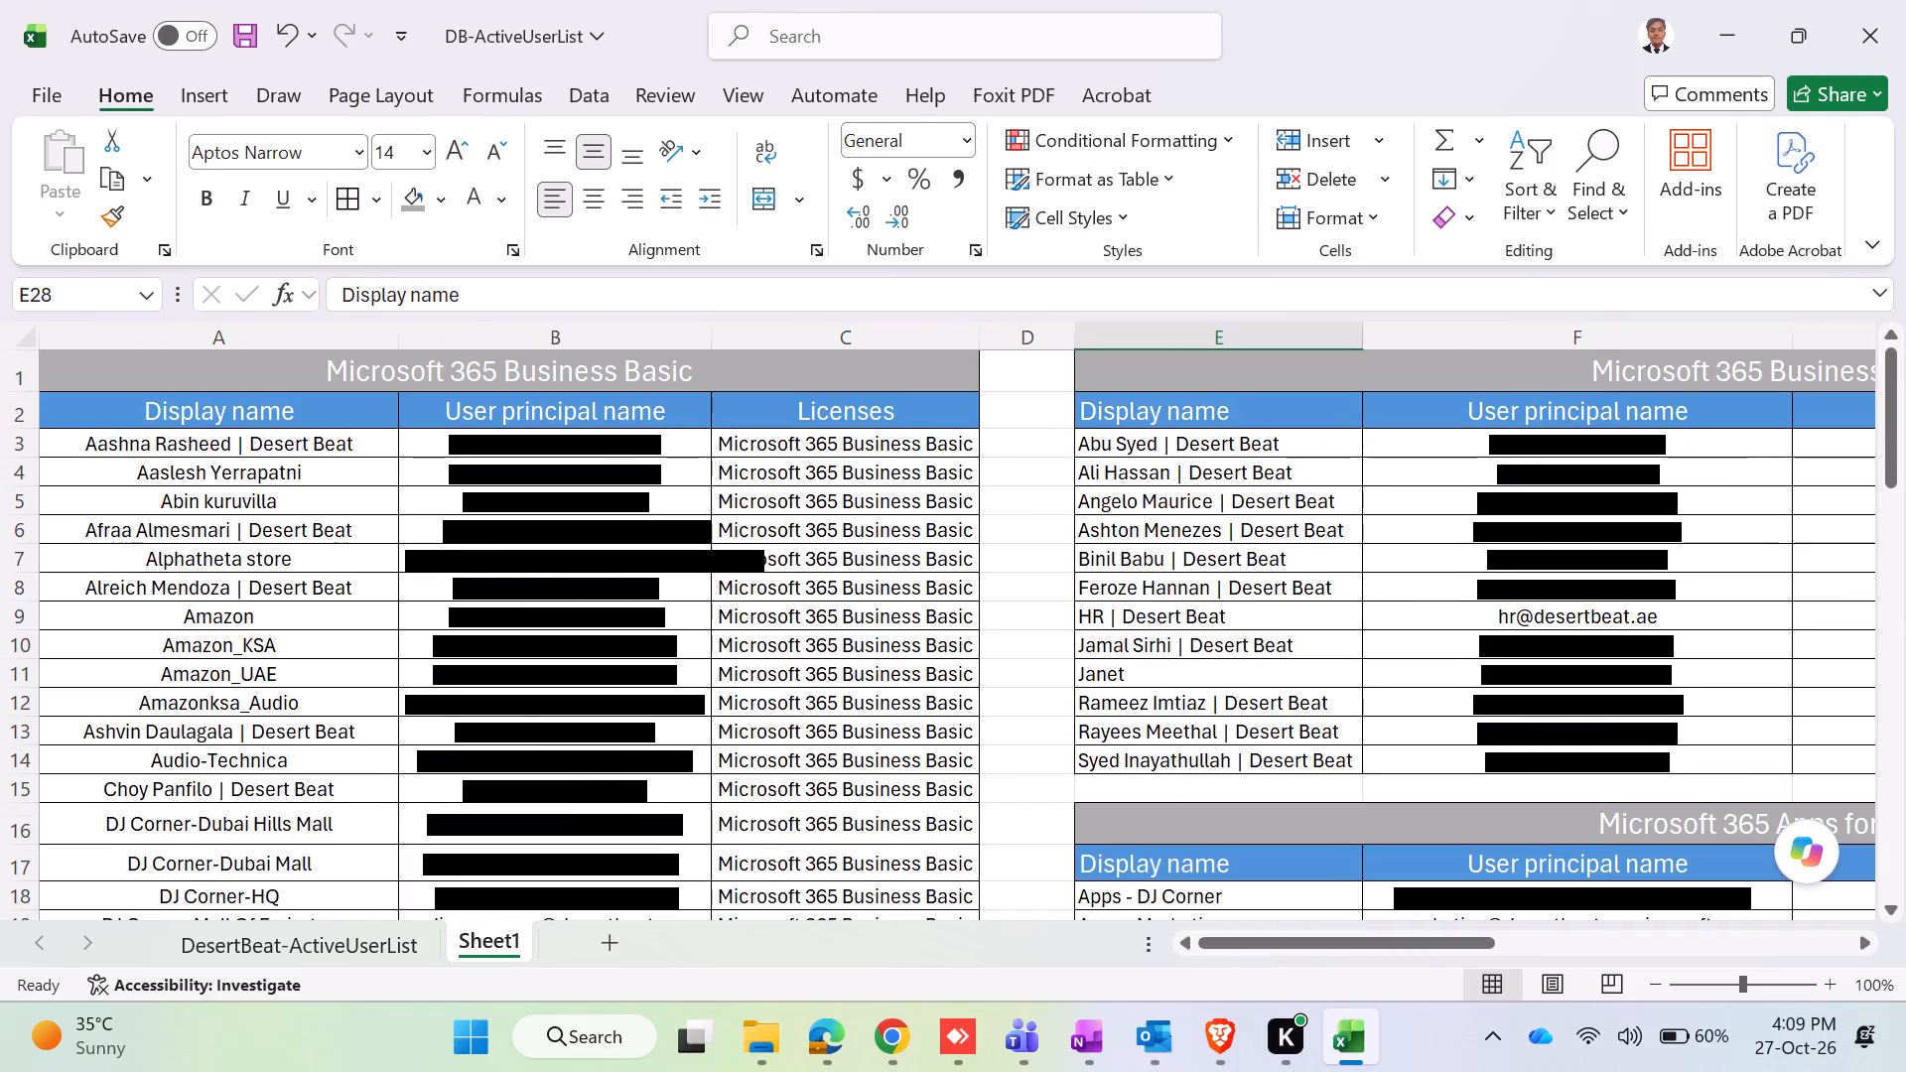
{"action": "left_click", "coordinate": [208, 407]}
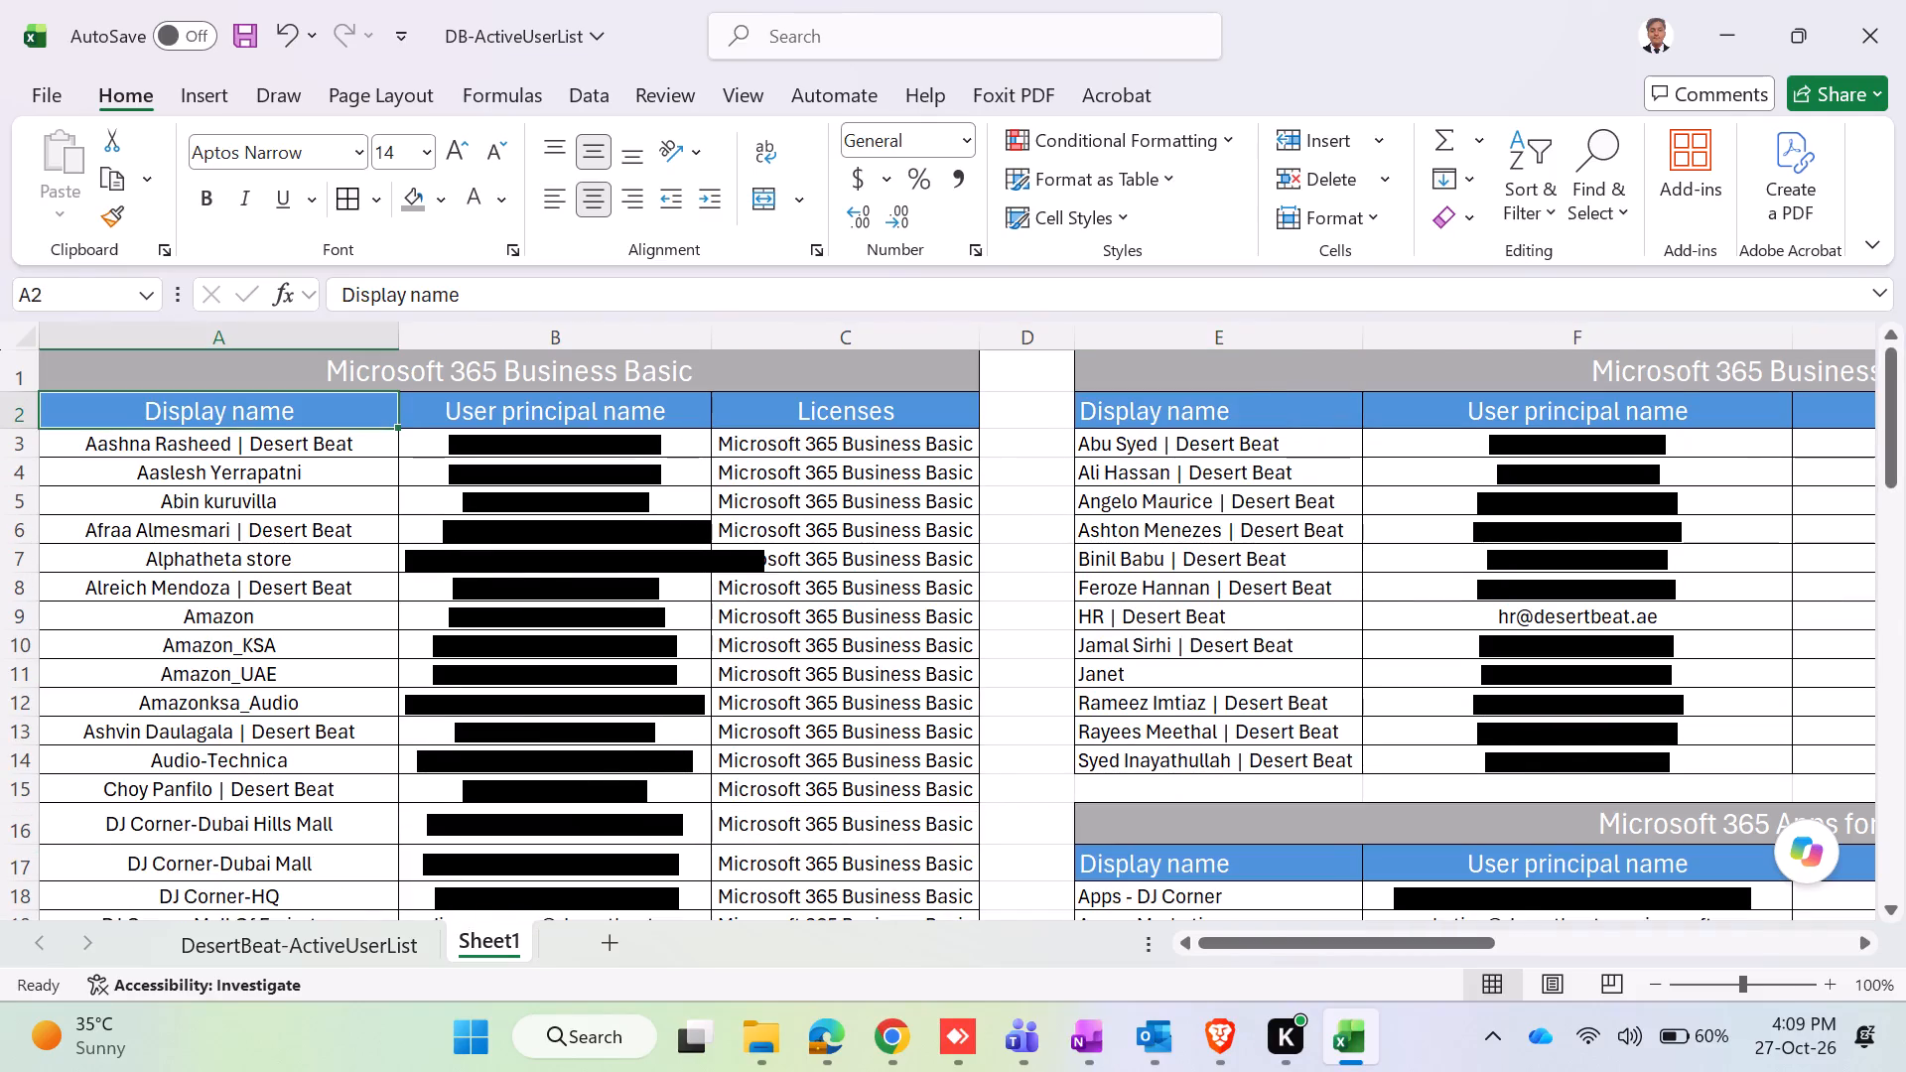
{"action": "key", "text": "shift+Down"}
{"action": "key", "text": "shift+Down"}
{"action": "key", "text": "shift+Down"}
{"action": "key", "text": "shift+Down"}
{"action": "key", "text": "shift+Down"}
{"action": "key", "text": "shift+Down"}
{"action": "key", "text": "shift+Down"}
{"action": "key", "text": "shift+Down"}
{"action": "key", "text": "shift+Down"}
{"action": "key", "text": "shift+Down"}
{"action": "key", "text": "shift+Down"}
{"action": "key", "text": "shift+Down"}
{"action": "key", "text": "shift+Down"}
{"action": "key", "text": "shift+Down"}
{"action": "key", "text": "shift+Down"}
{"action": "key", "text": "shift+Down"}
{"action": "key", "text": "shift+Down"}
{"action": "key", "text": "shift+Down"}
{"action": "key", "text": "shift+Down"}
{"action": "key", "text": "shift+Down"}
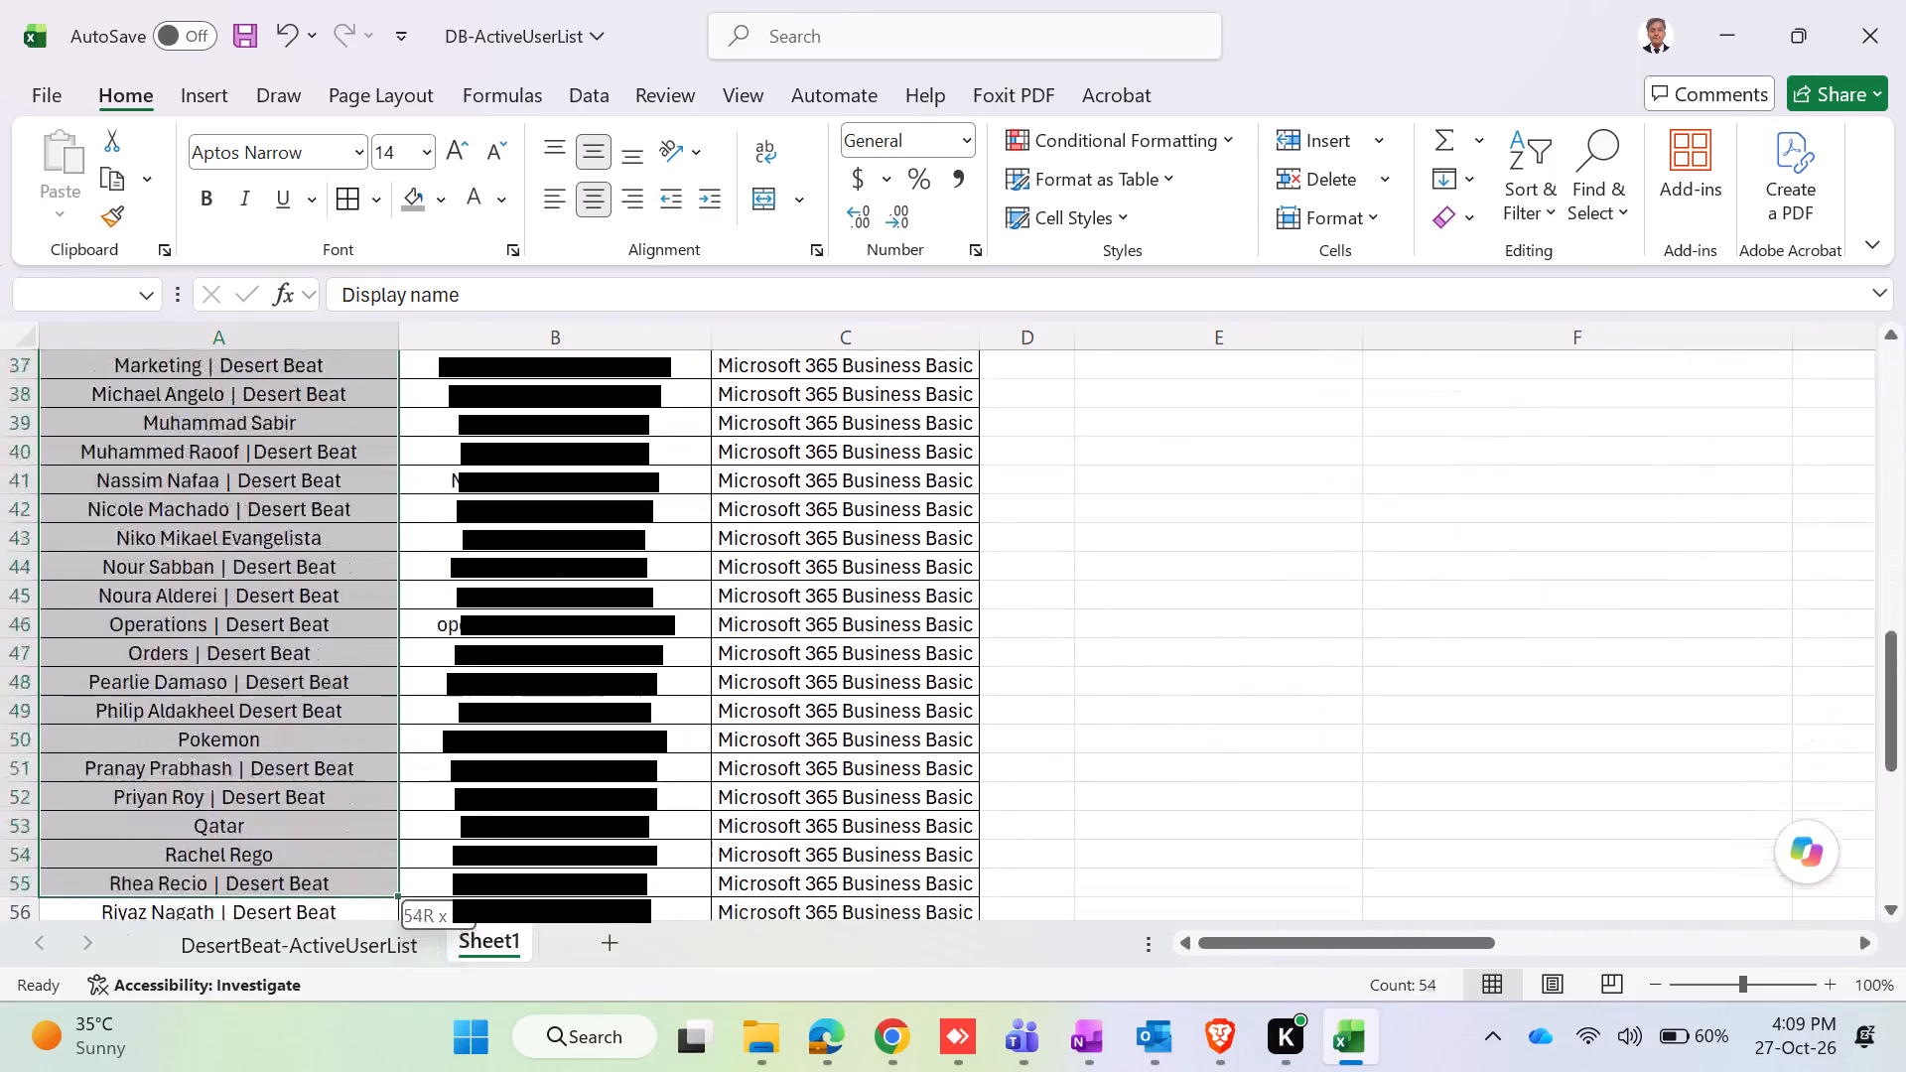
{"action": "key", "text": "shift+Down"}
{"action": "key", "text": "shift+Down"}
{"action": "key", "text": "shift+Down"}
{"action": "key", "text": "shift+Down"}
{"action": "key", "text": "shift+Down"}
{"action": "key", "text": "shift+Down"}
{"action": "key", "text": "shift+Down"}
{"action": "key", "text": "shift+Down"}
{"action": "key", "text": "shift+Down"}
{"action": "key", "text": "shift+Down"}
{"action": "key", "text": "shift+Down"}
{"action": "key", "text": "shift+Down"}
{"action": "key", "text": "shift+Down"}
{"action": "key", "text": "shift+Down"}
{"action": "key", "text": "shift+Down"}
{"action": "key", "text": "shift+Down"}
{"action": "key", "text": "shift+Down"}
{"action": "key", "text": "shift+Down"}
{"action": "key", "text": "shift+Down"}
{"action": "key", "text": "shift+Down"}
{"action": "key", "text": "shift+Down"}
{"action": "key", "text": "shift+Down"}
{"action": "key", "text": "shift+Down"}
{"action": "key", "text": "shift+Down"}
{"action": "key", "text": "shift+Down"}
{"action": "key", "text": "shift+Down"}
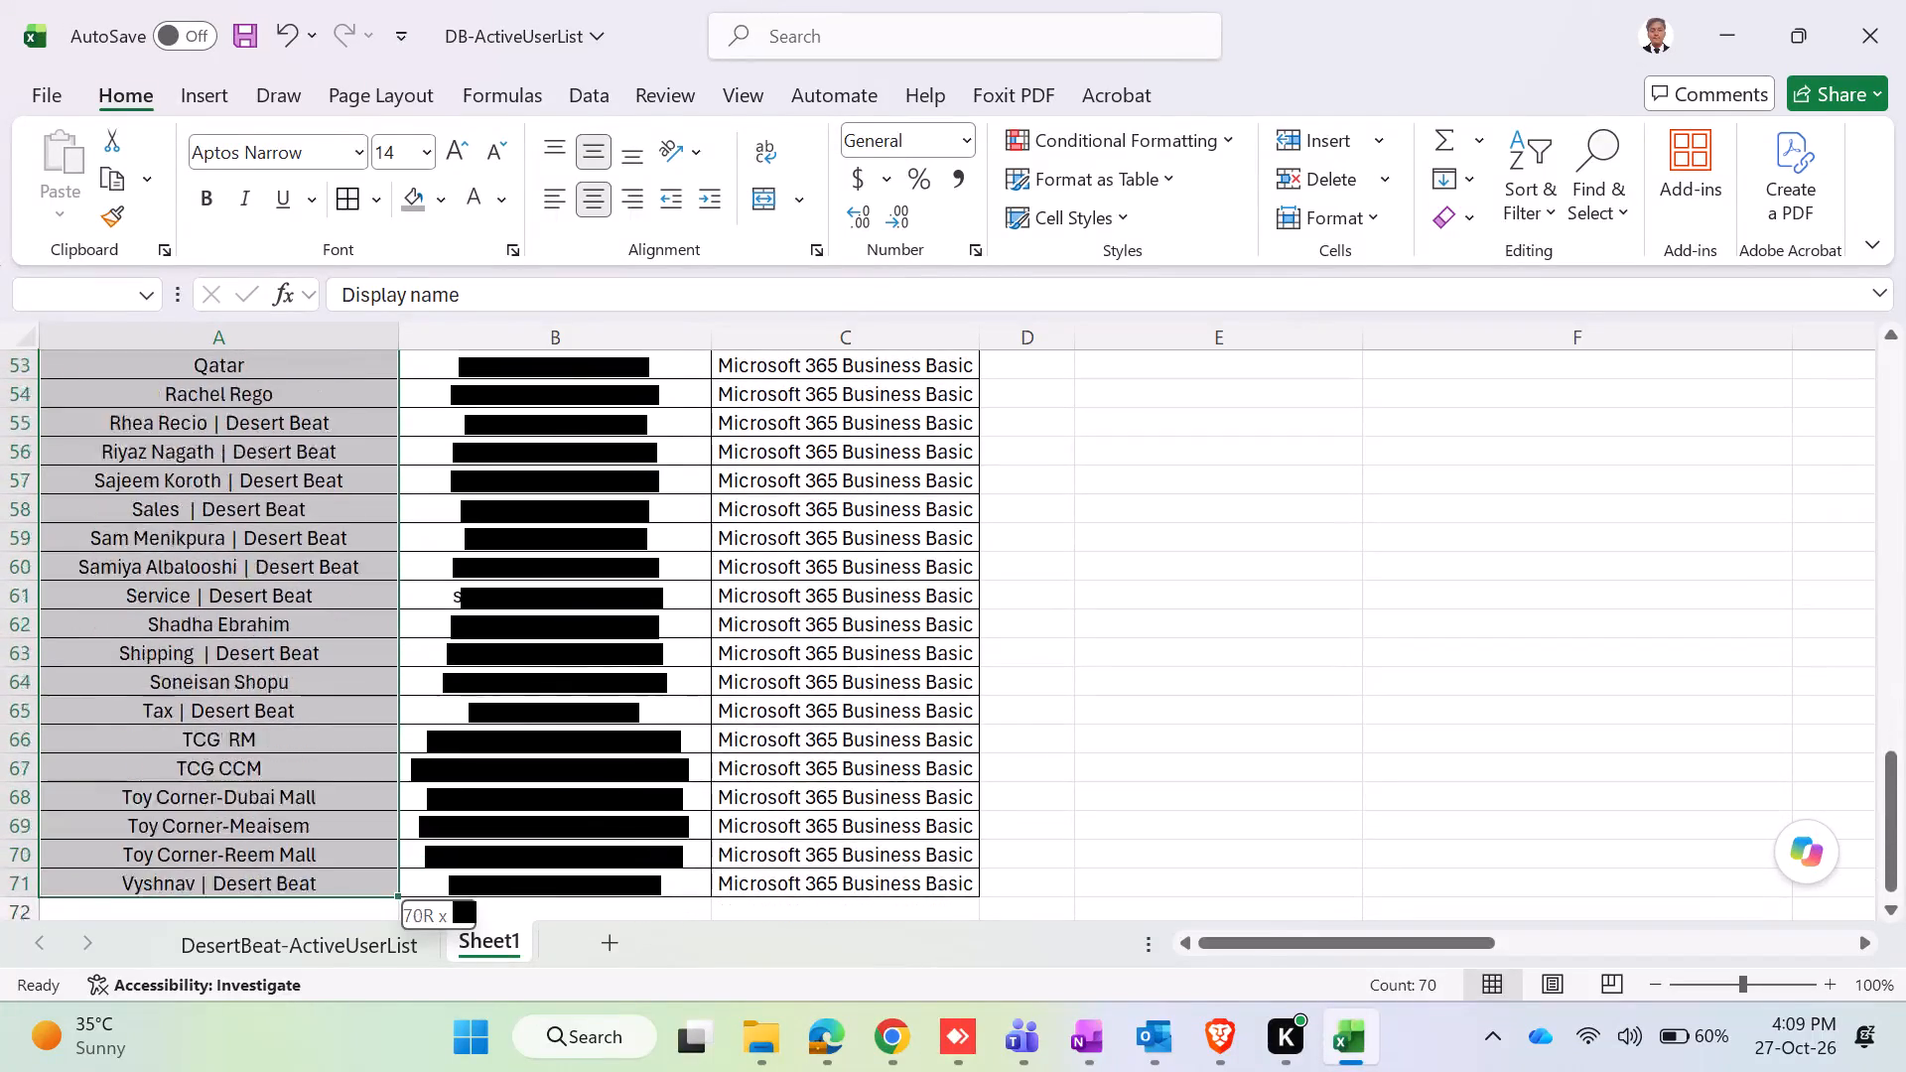
{"action": "key", "text": "shift+Up"}
{"action": "key", "text": "shift+Up"}
{"action": "key", "text": "shift+Up"}
{"action": "key", "text": "shift+Up"}
{"action": "key", "text": "shift+Up"}
{"action": "key", "text": "shift+Up"}
{"action": "key", "text": "shift+Up"}
{"action": "key", "text": "shift+Up"}
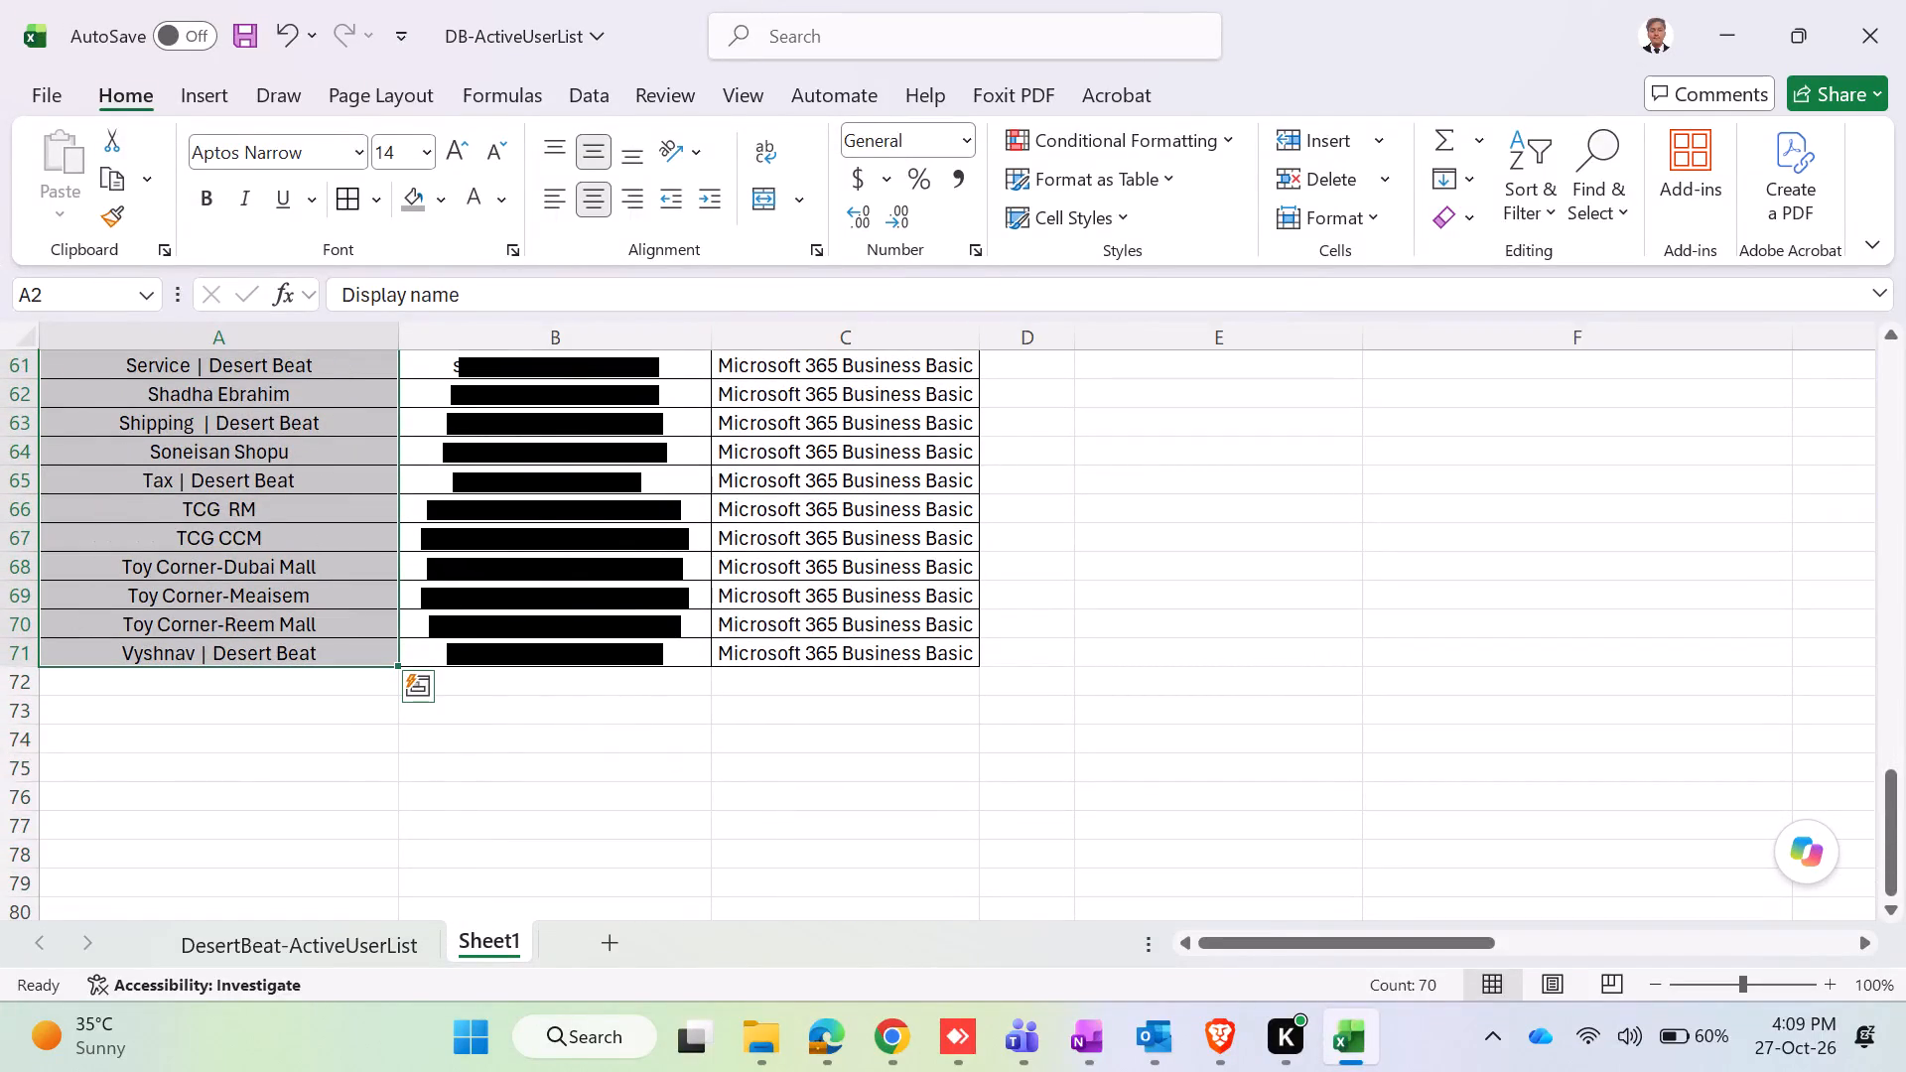
{"action": "left_click", "coordinate": [546, 181]}
{"action": "left_click", "coordinate": [553, 209]}
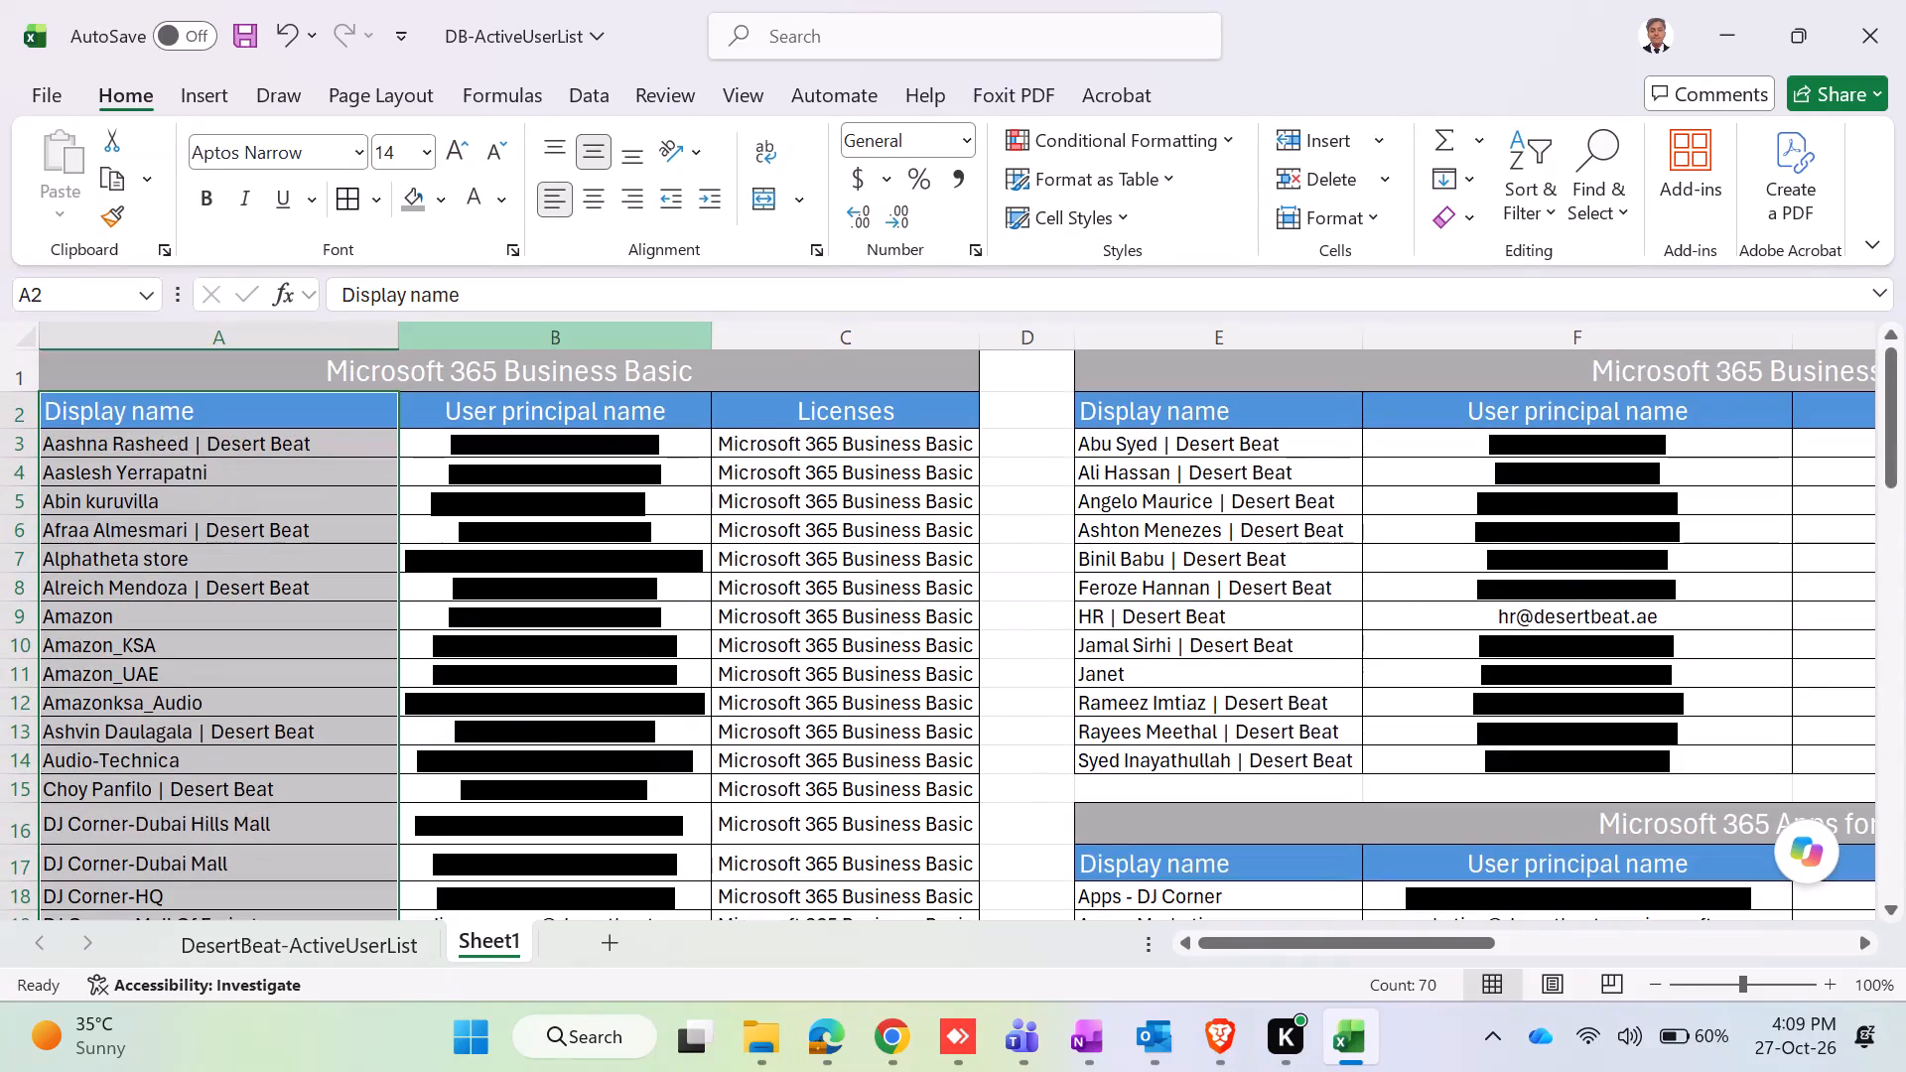
{"action": "left_click", "coordinate": [372, 760]}
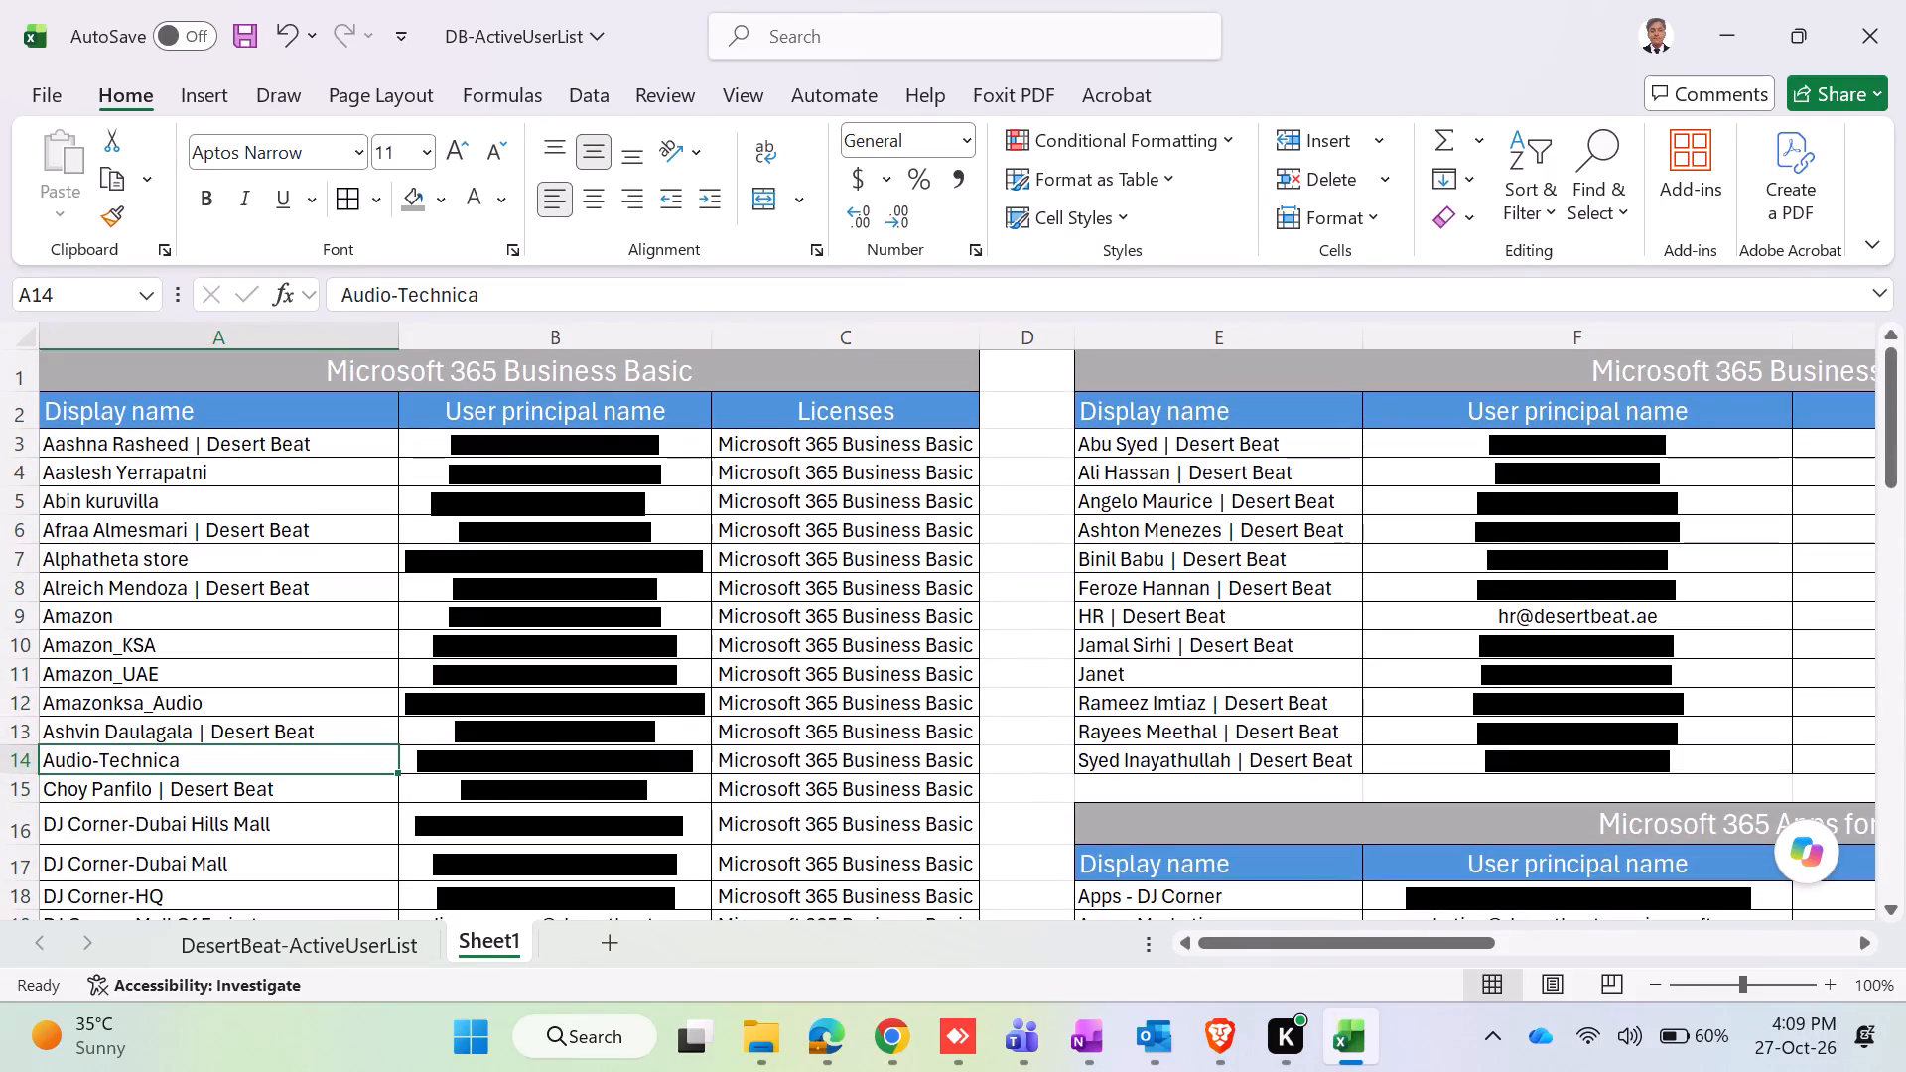
Examine the license groups on Sheet1 down to the lower Business Basic rows, and open the DesertBeat-ActiveUserList sheet.
{"action": "scroll", "coordinate": [1072, 844], "scroll_direction": "up", "scroll_amount": 3}
{"action": "left_click", "coordinate": [1016, 368]}
{"action": "scroll", "coordinate": [1021, 720], "scroll_direction": "down", "scroll_amount": 2}
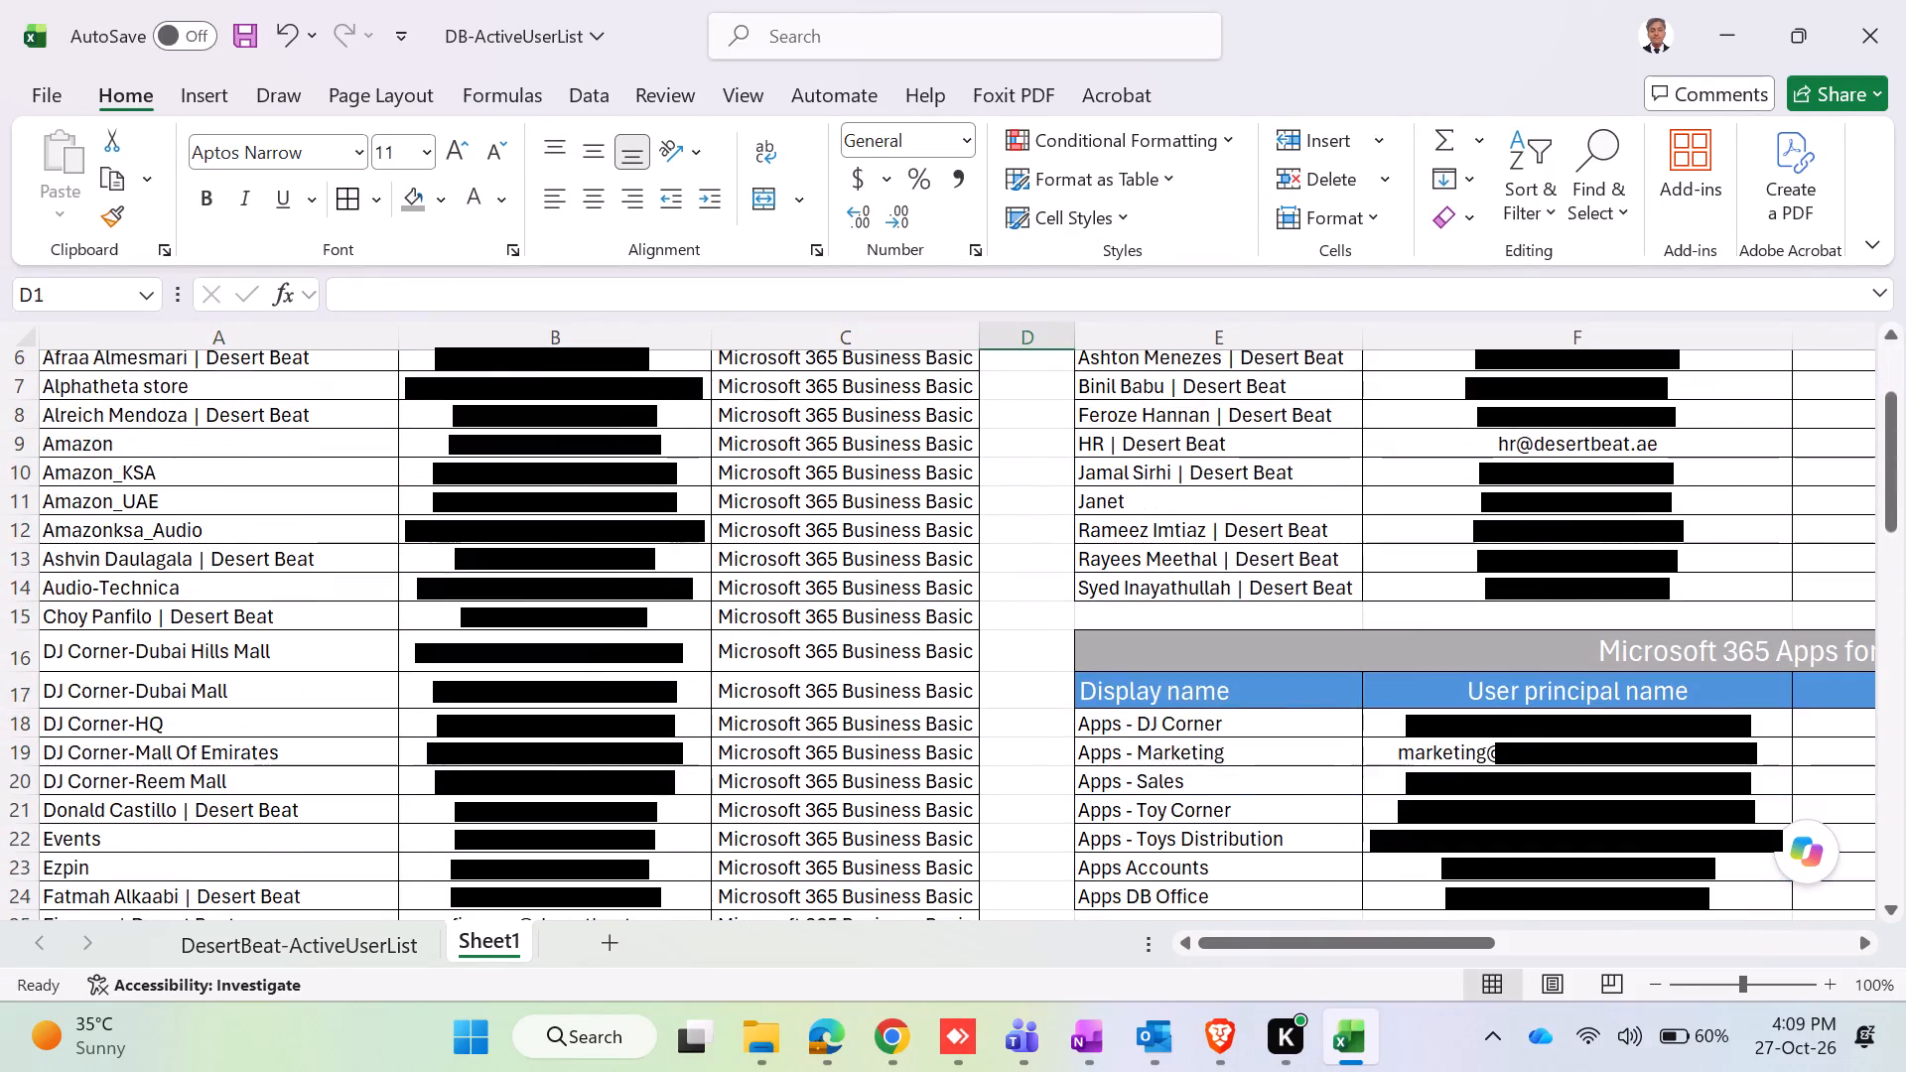
{"action": "scroll", "coordinate": [1021, 720], "scroll_direction": "down", "scroll_amount": 7}
{"action": "scroll", "coordinate": [1021, 720], "scroll_direction": "up", "scroll_amount": 2}
{"action": "scroll", "coordinate": [1021, 720], "scroll_direction": "down", "scroll_amount": 8}
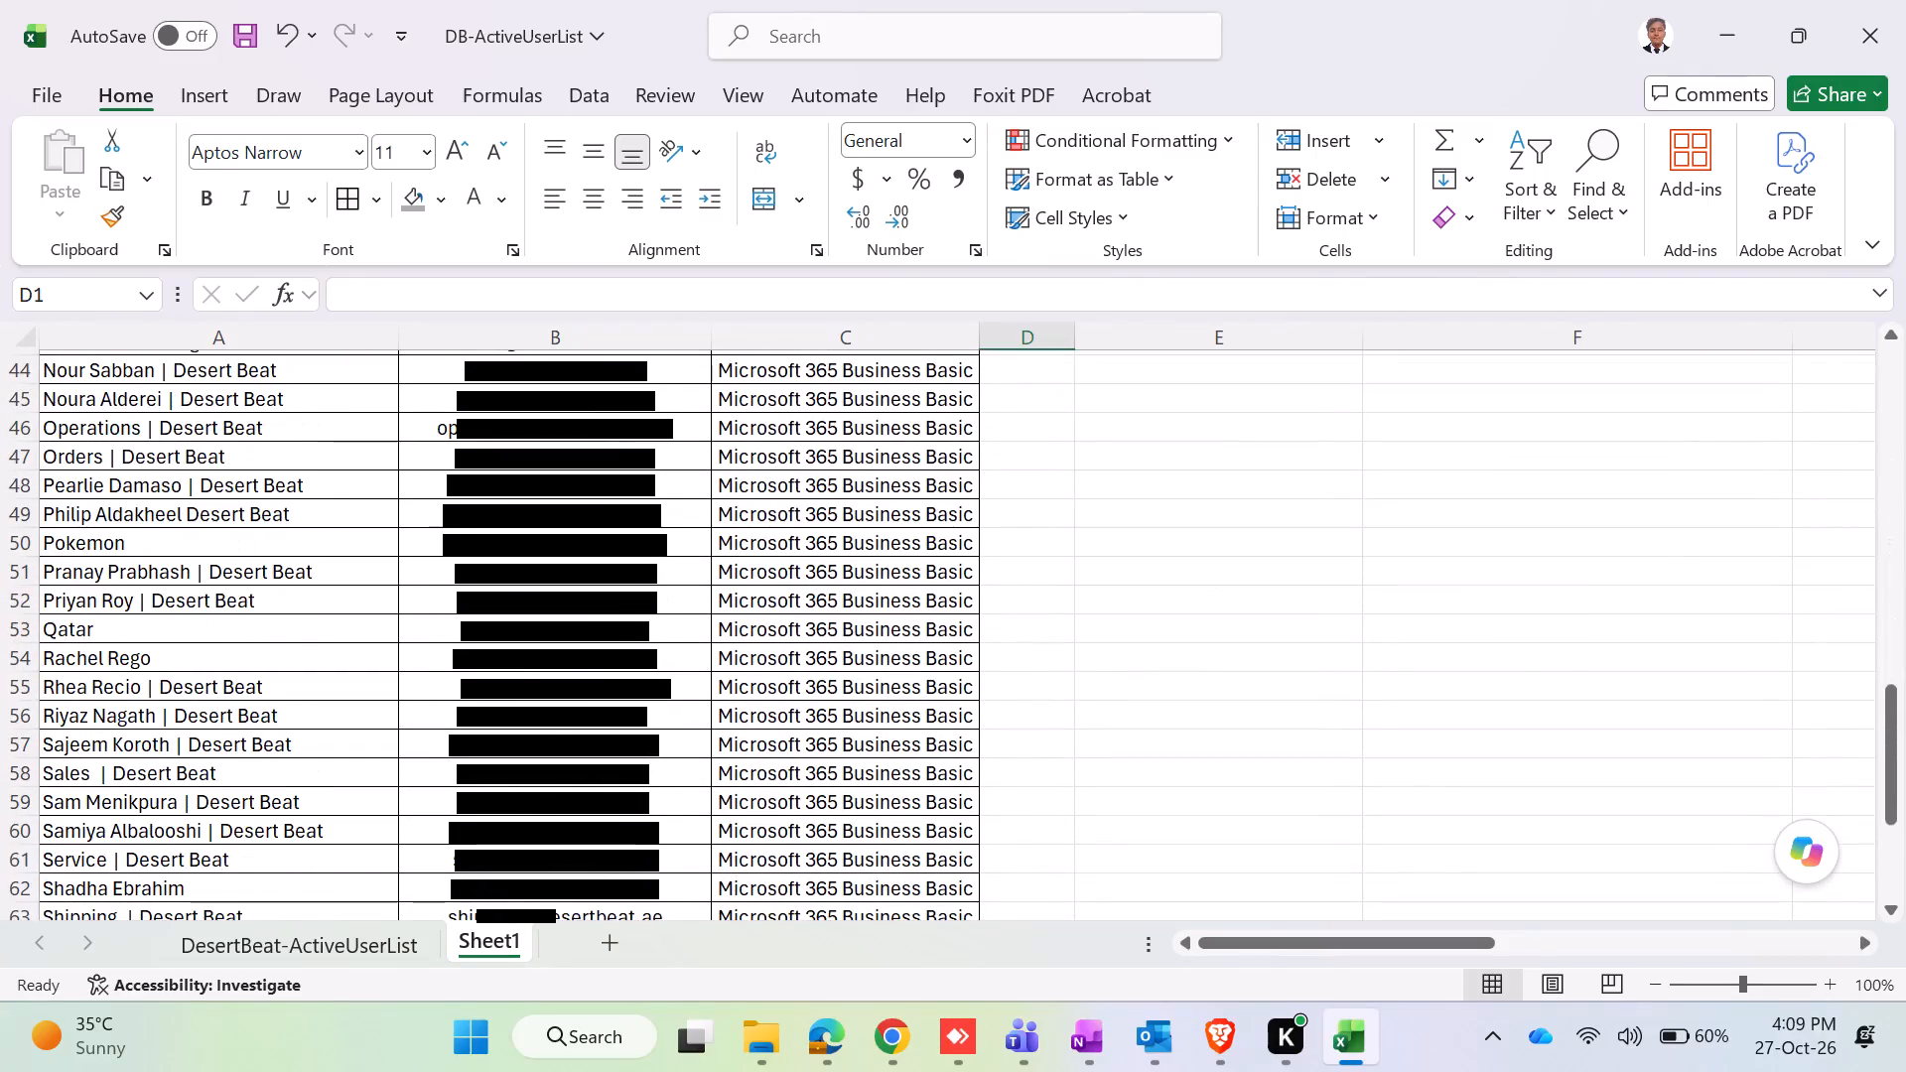
{"action": "left_click", "coordinate": [235, 936]}
{"action": "scroll", "coordinate": [610, 779], "scroll_direction": "up", "scroll_amount": 3}
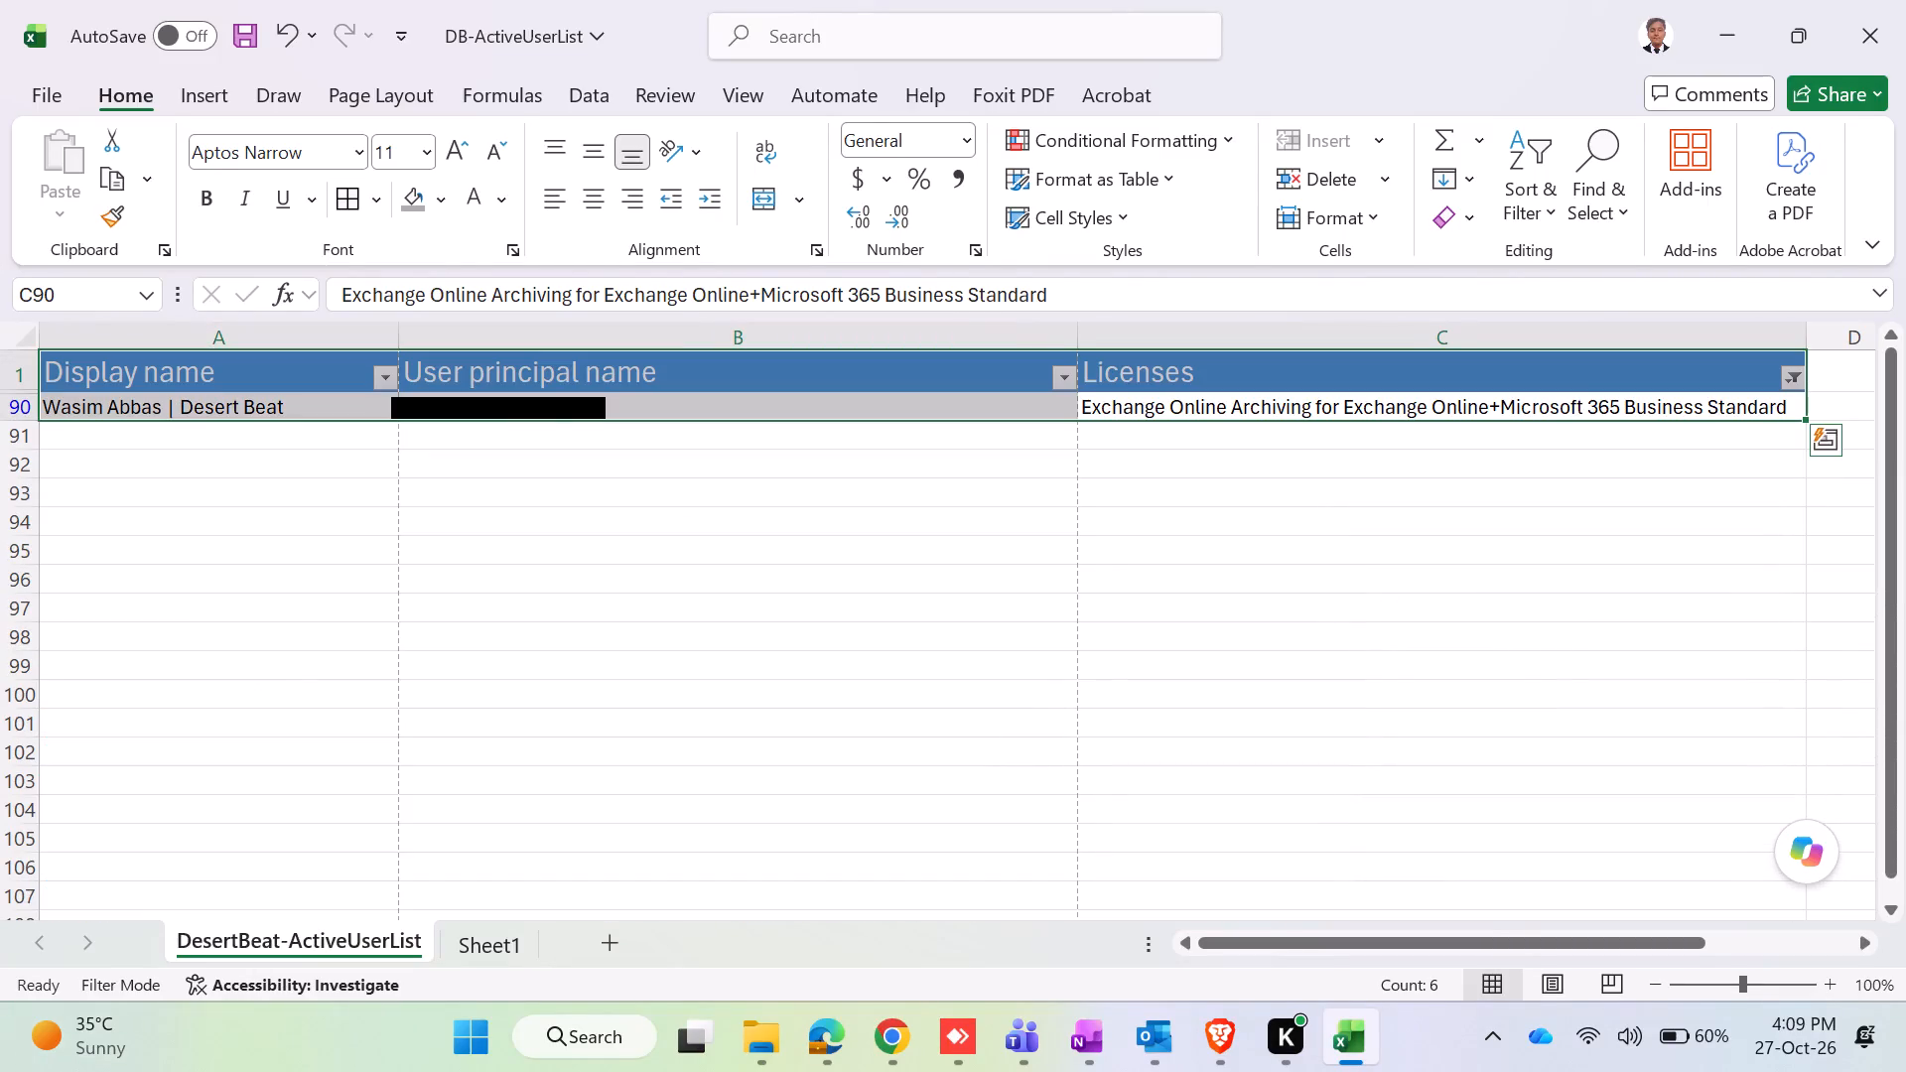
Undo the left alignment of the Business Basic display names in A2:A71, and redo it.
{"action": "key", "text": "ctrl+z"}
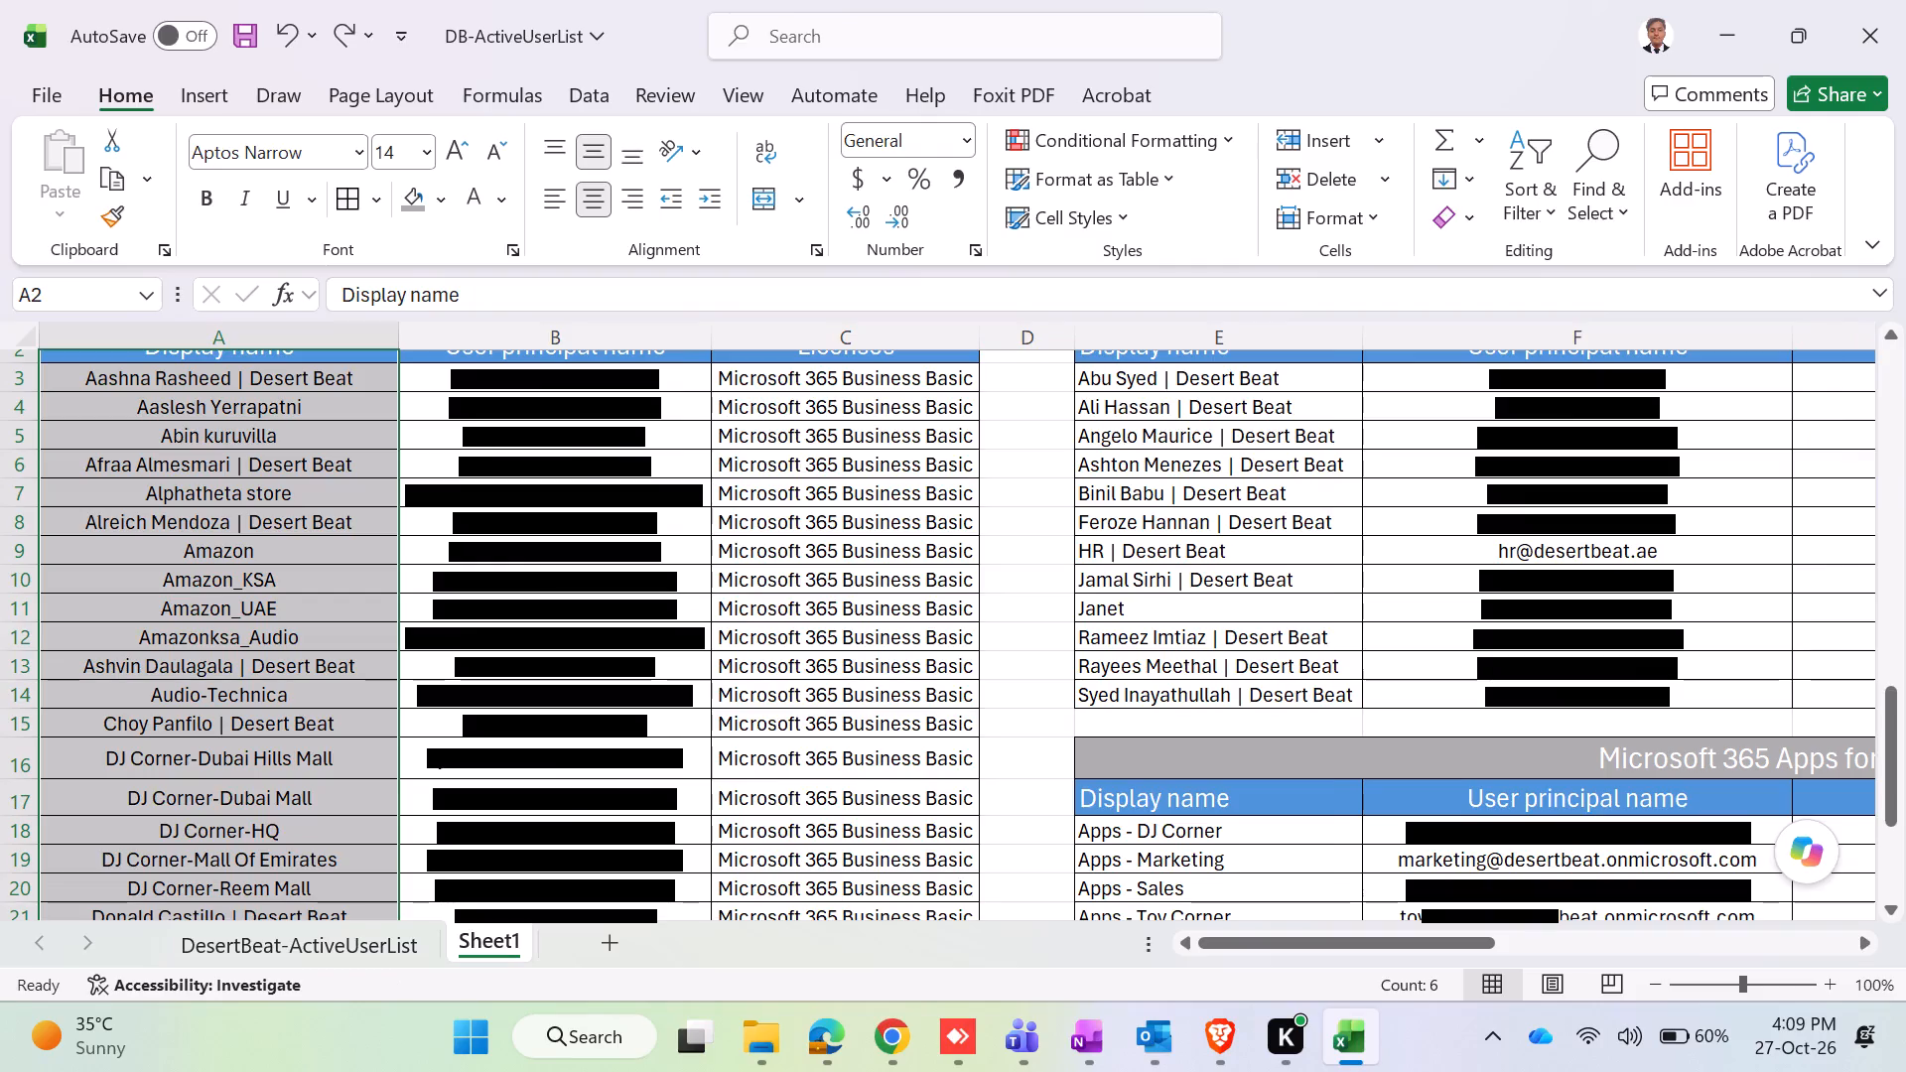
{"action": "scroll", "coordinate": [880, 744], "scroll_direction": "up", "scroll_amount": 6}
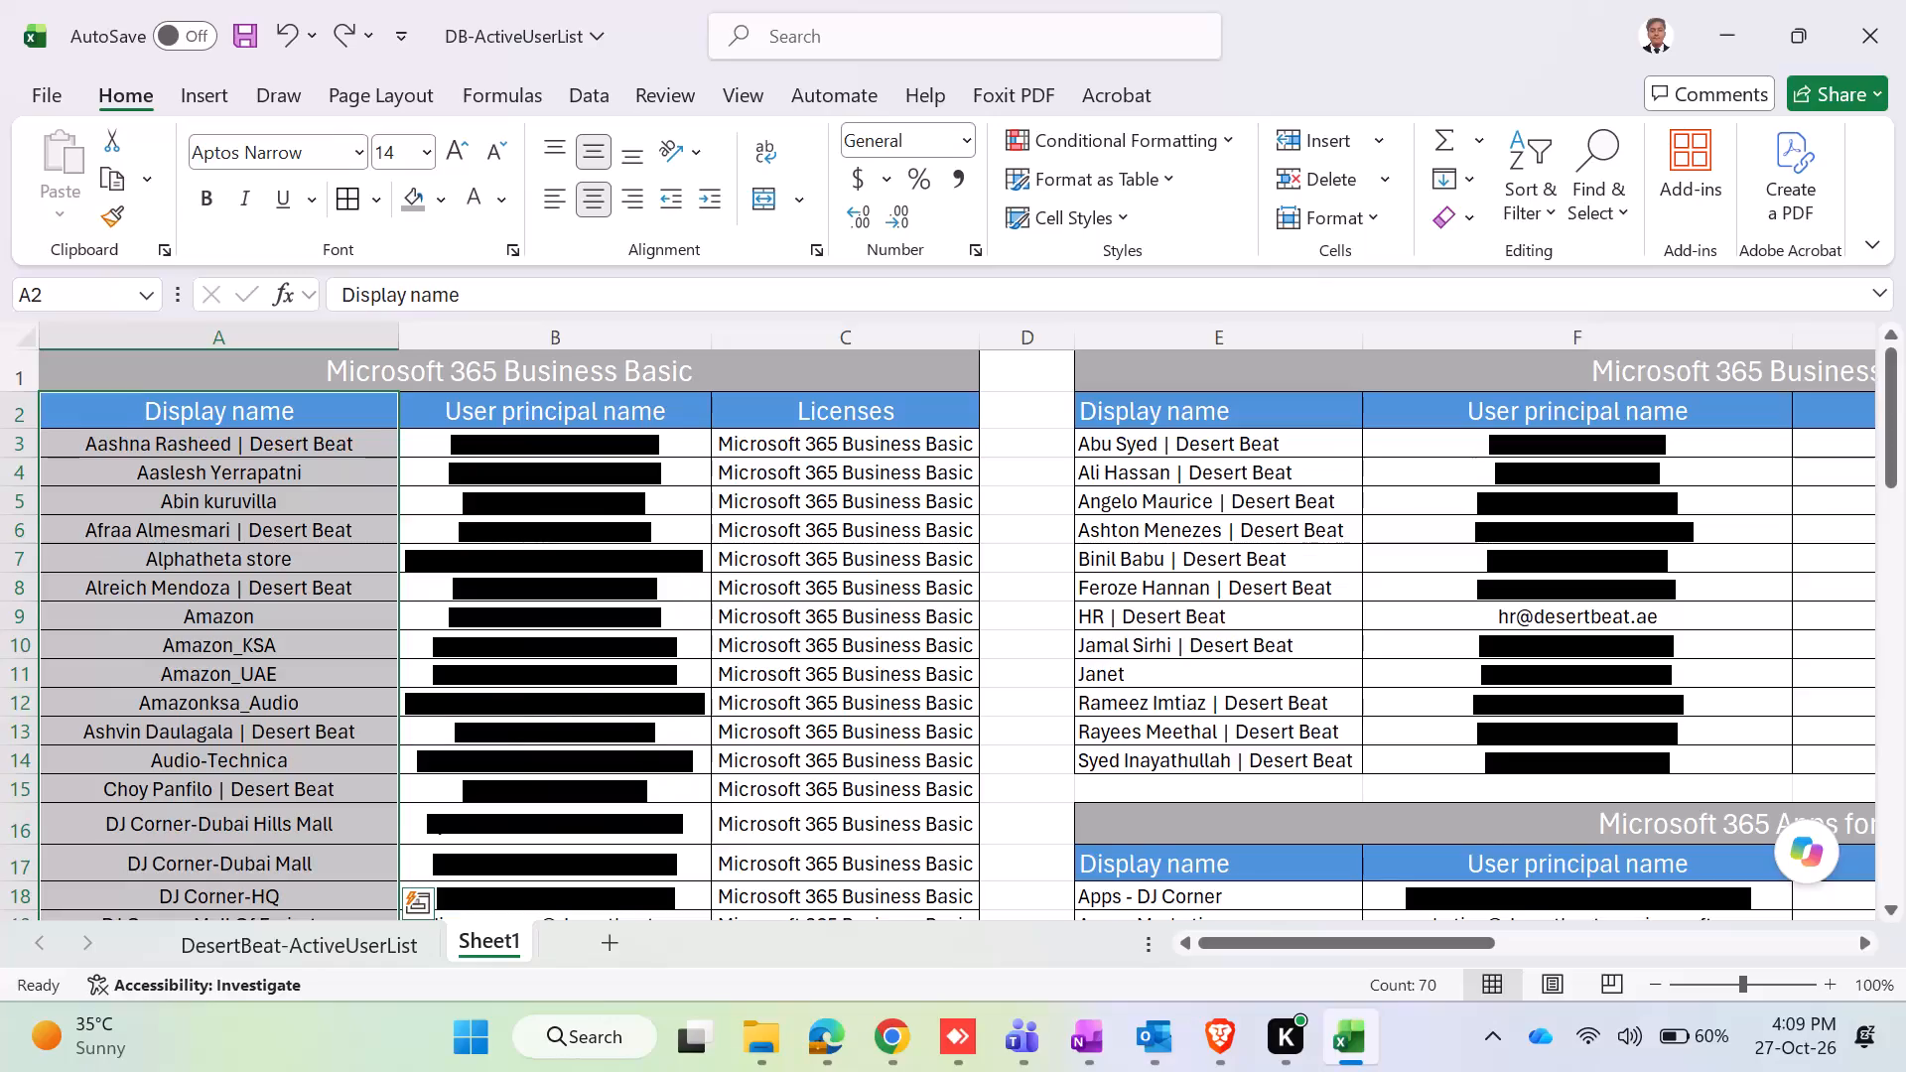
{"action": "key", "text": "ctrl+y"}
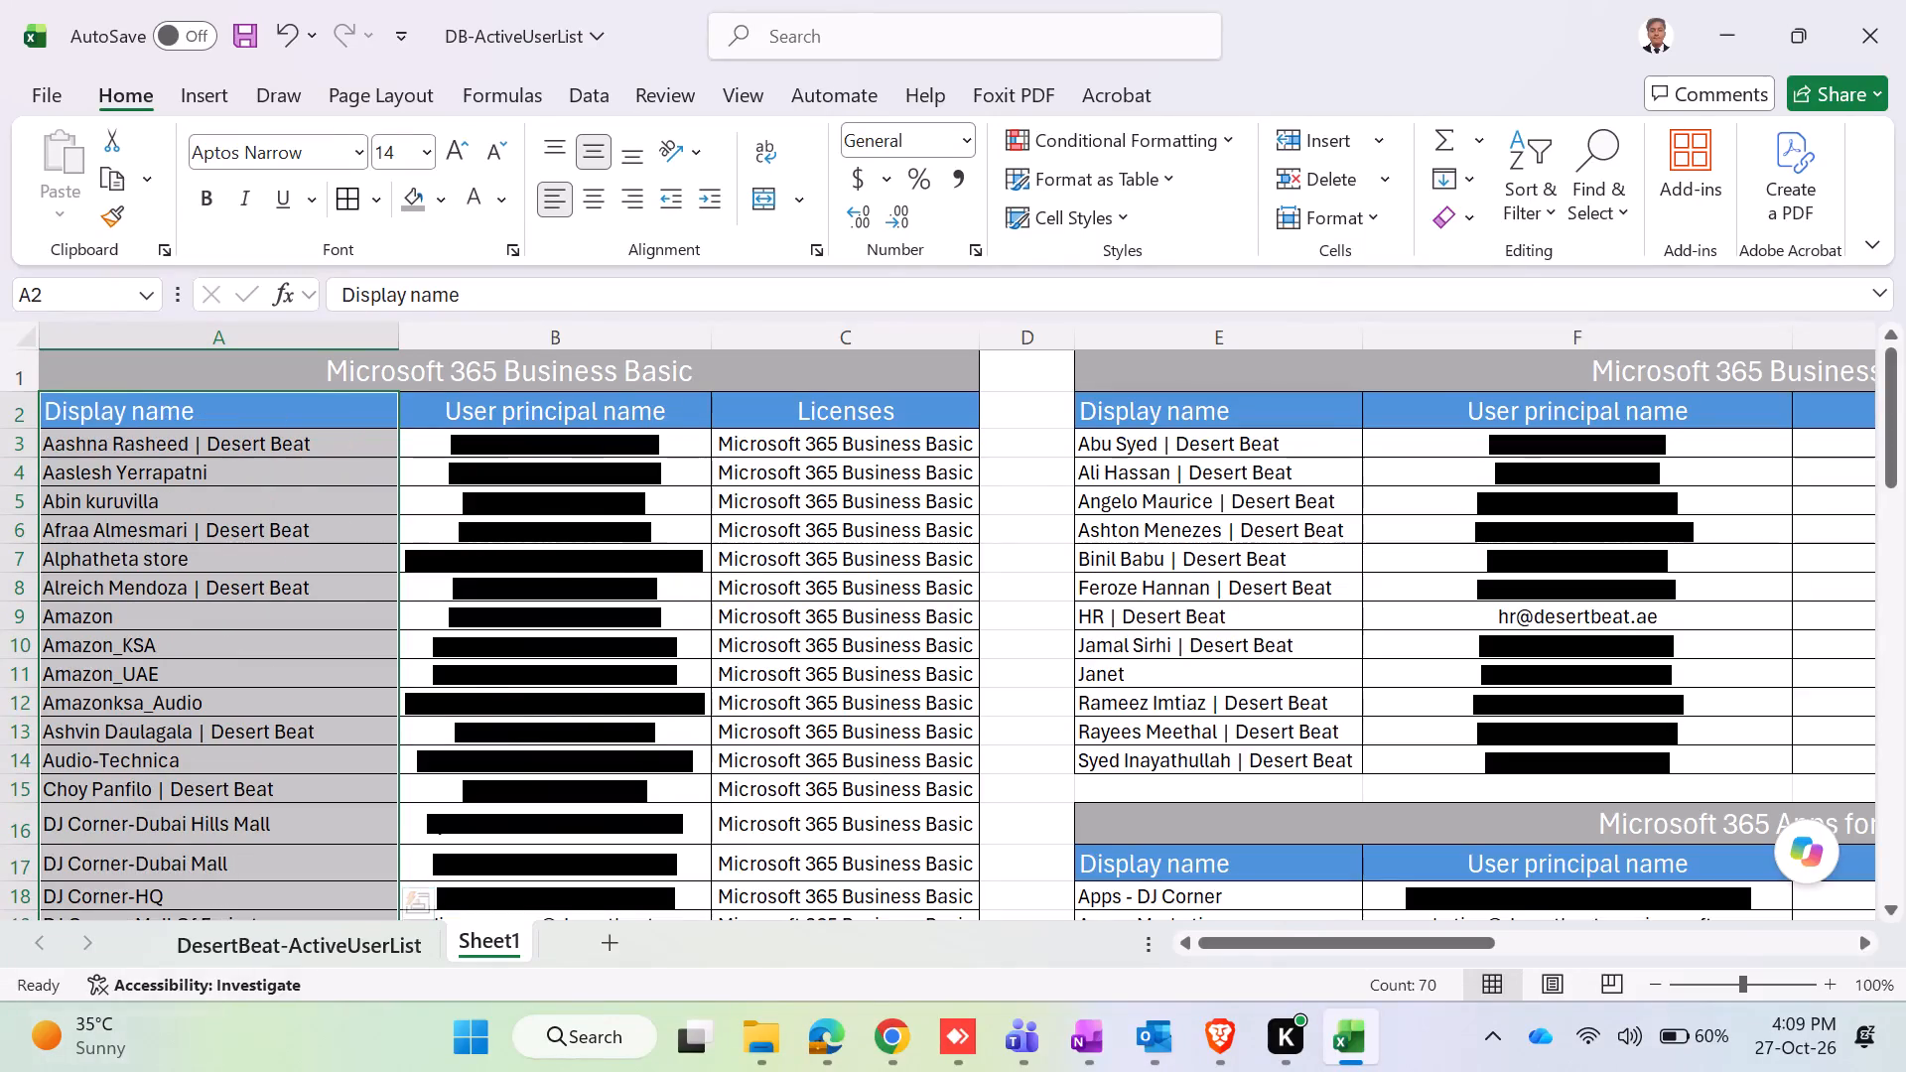
Compare the filtered DesertBeat-ActiveUserList sheet with the grouped layout on Sheet1.
{"action": "left_click", "coordinate": [204, 942]}
{"action": "left_click", "coordinate": [514, 941]}
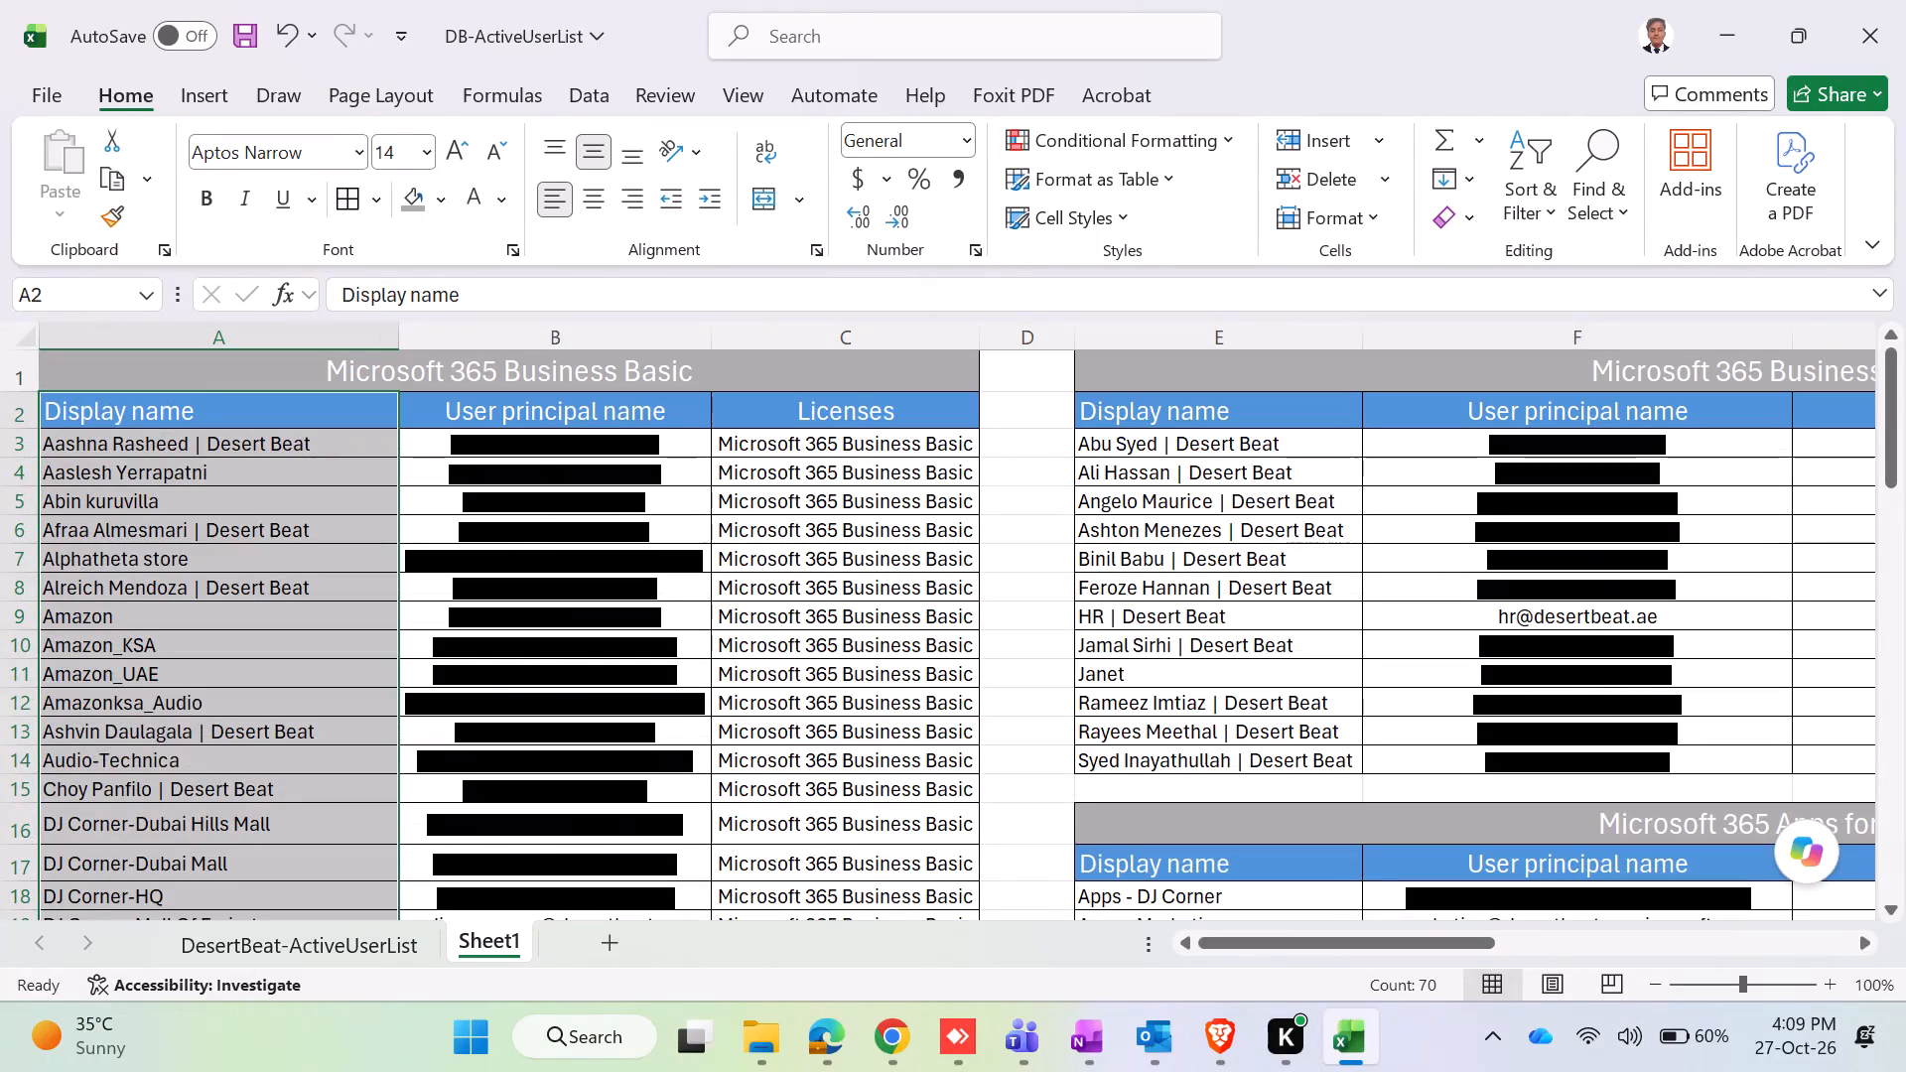
{"action": "left_click", "coordinate": [302, 935]}
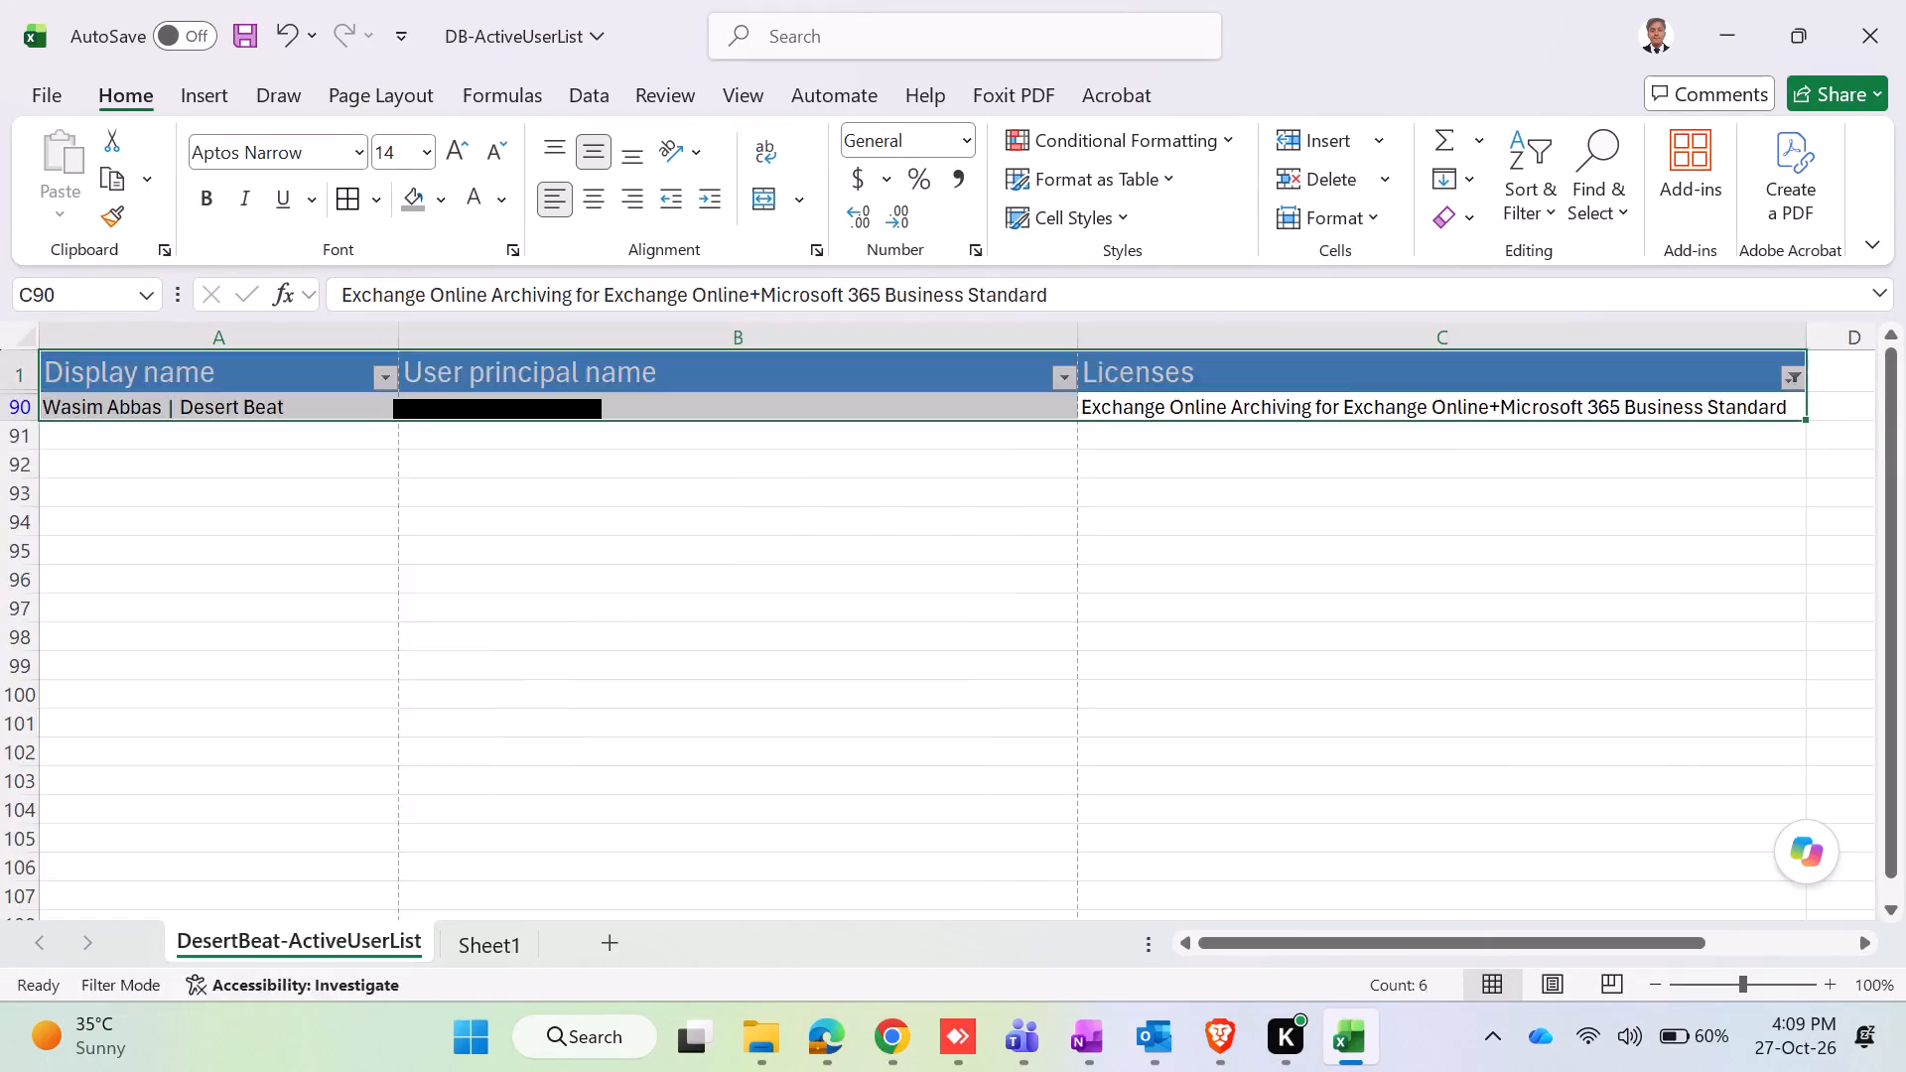
{"action": "left_click", "coordinate": [487, 935]}
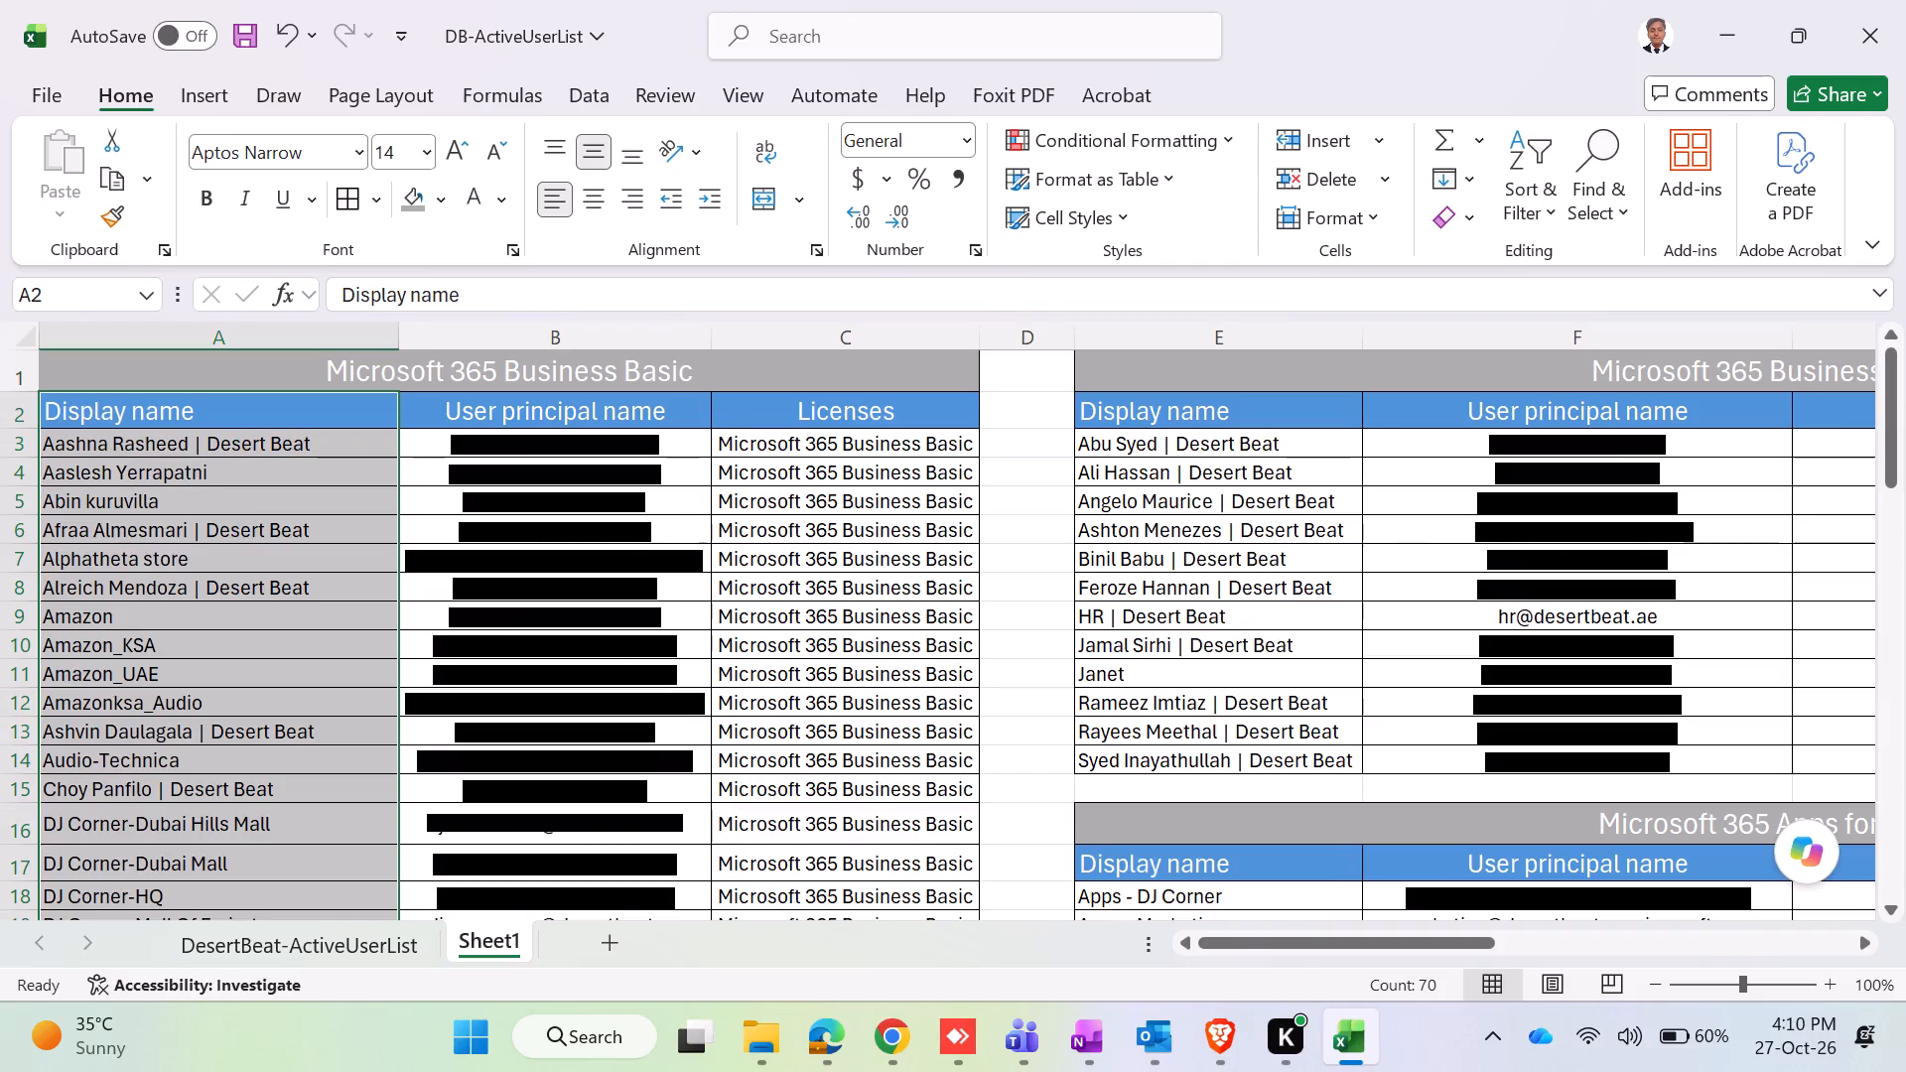
{"action": "scroll", "coordinate": [994, 445], "scroll_direction": "up", "scroll_amount": 4}
{"action": "left_click", "coordinate": [164, 381]}
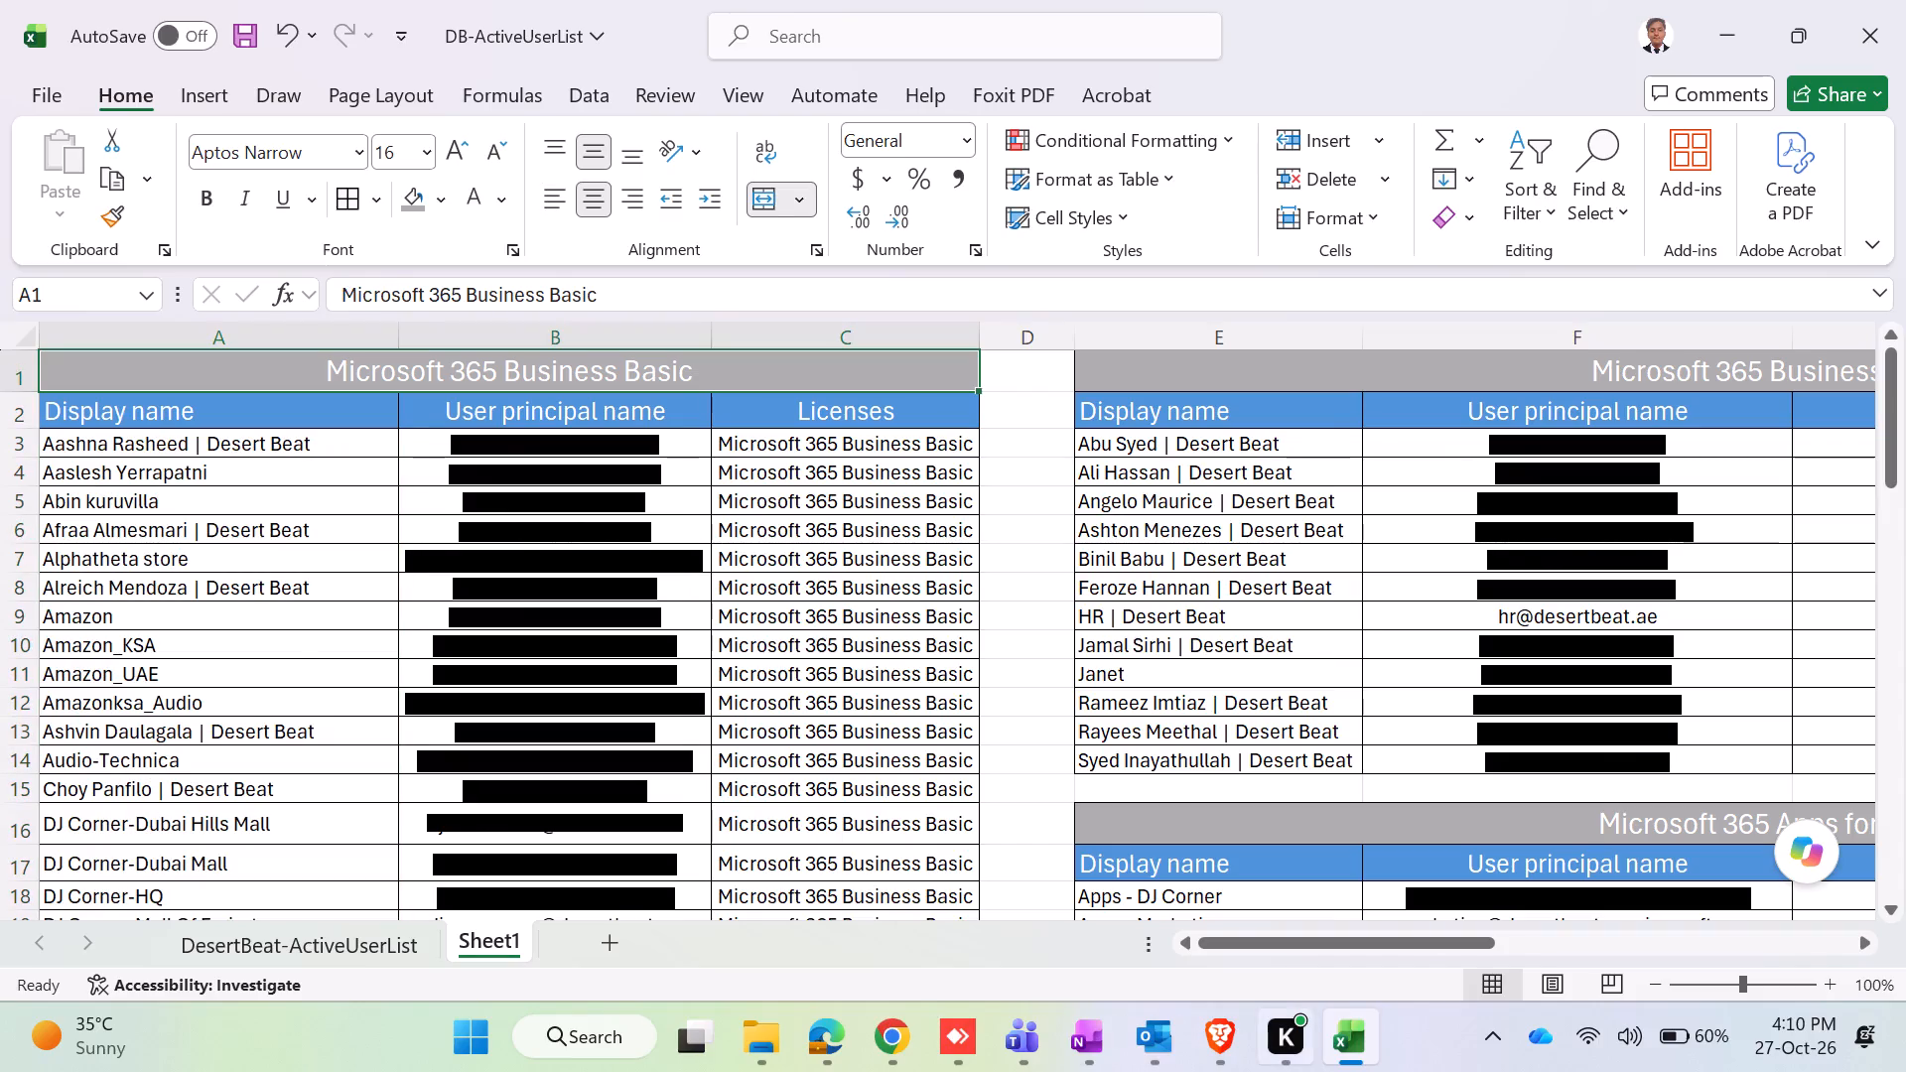
Create a new blank workbook and switch back to the DB-ActiveUserList workbook.
{"action": "right_click", "coordinate": [1345, 1022]}
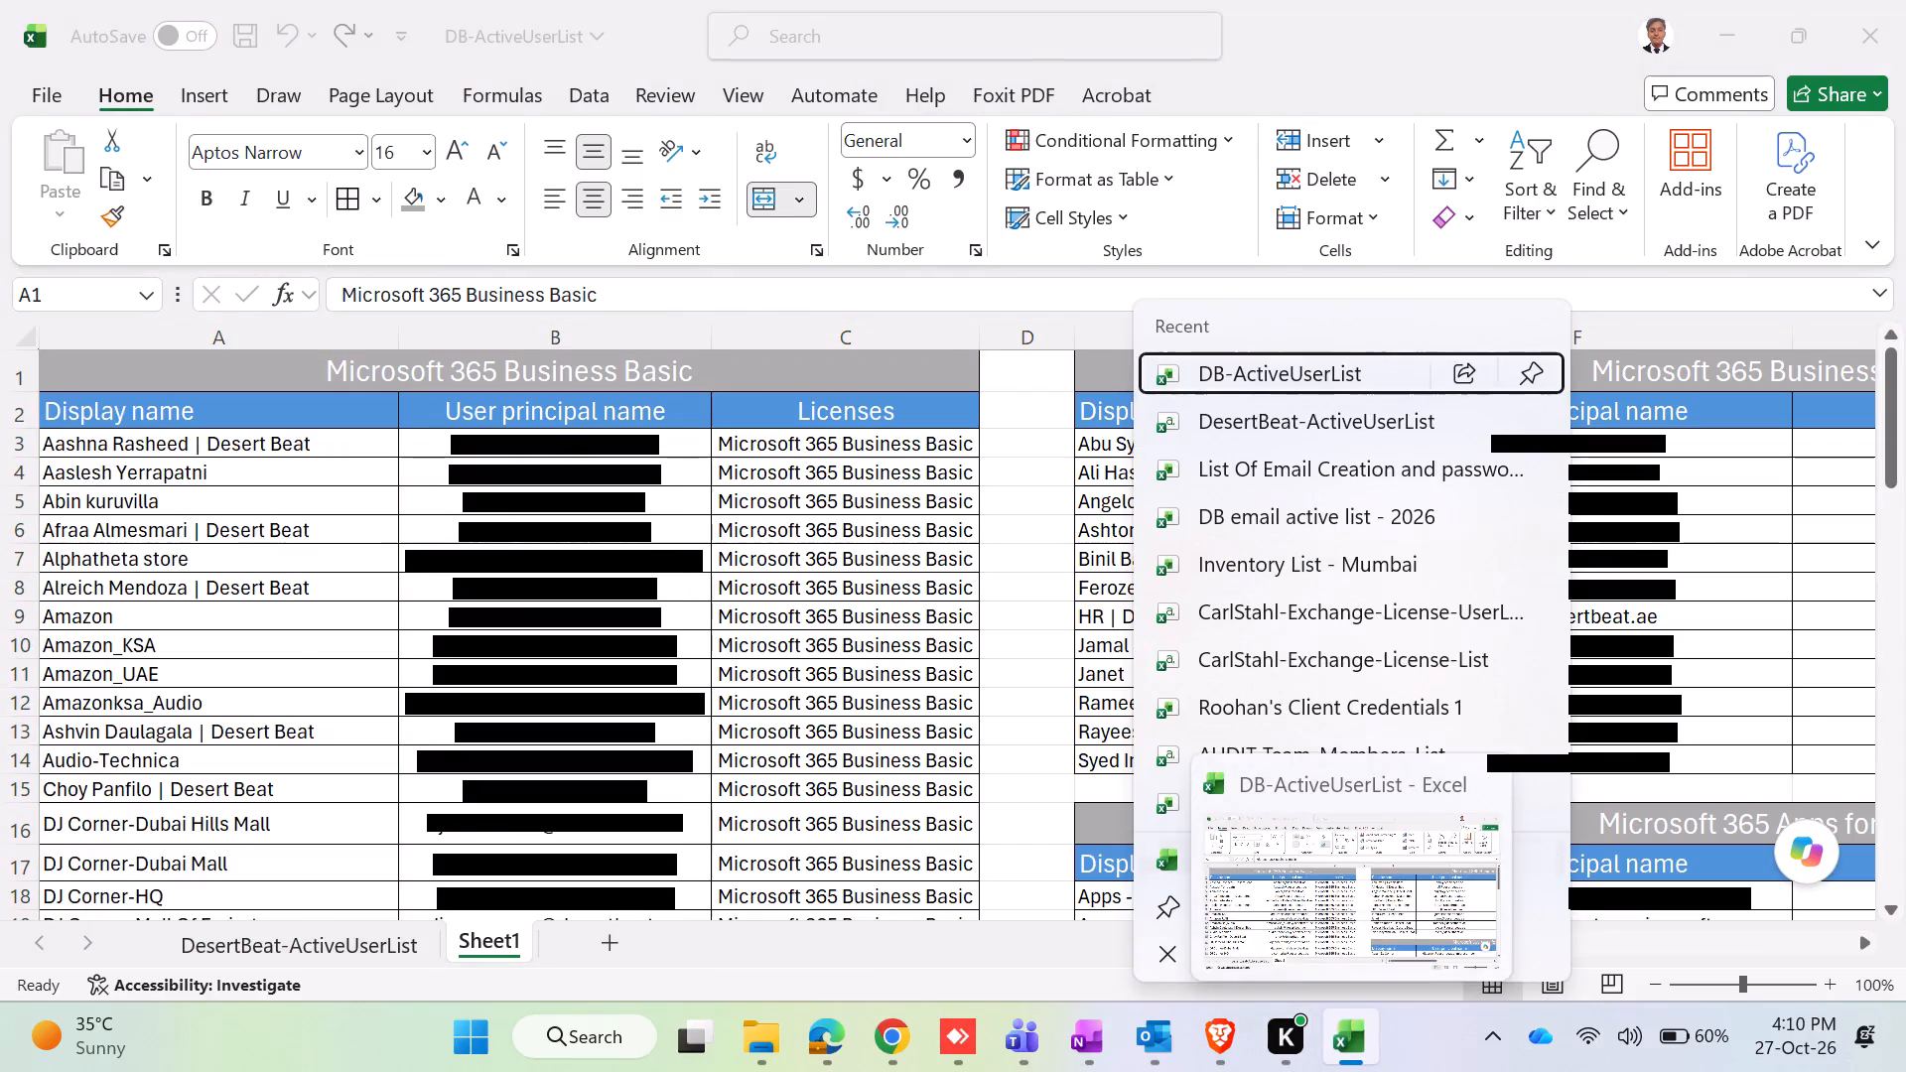
{"action": "left_click", "coordinate": [1172, 864]}
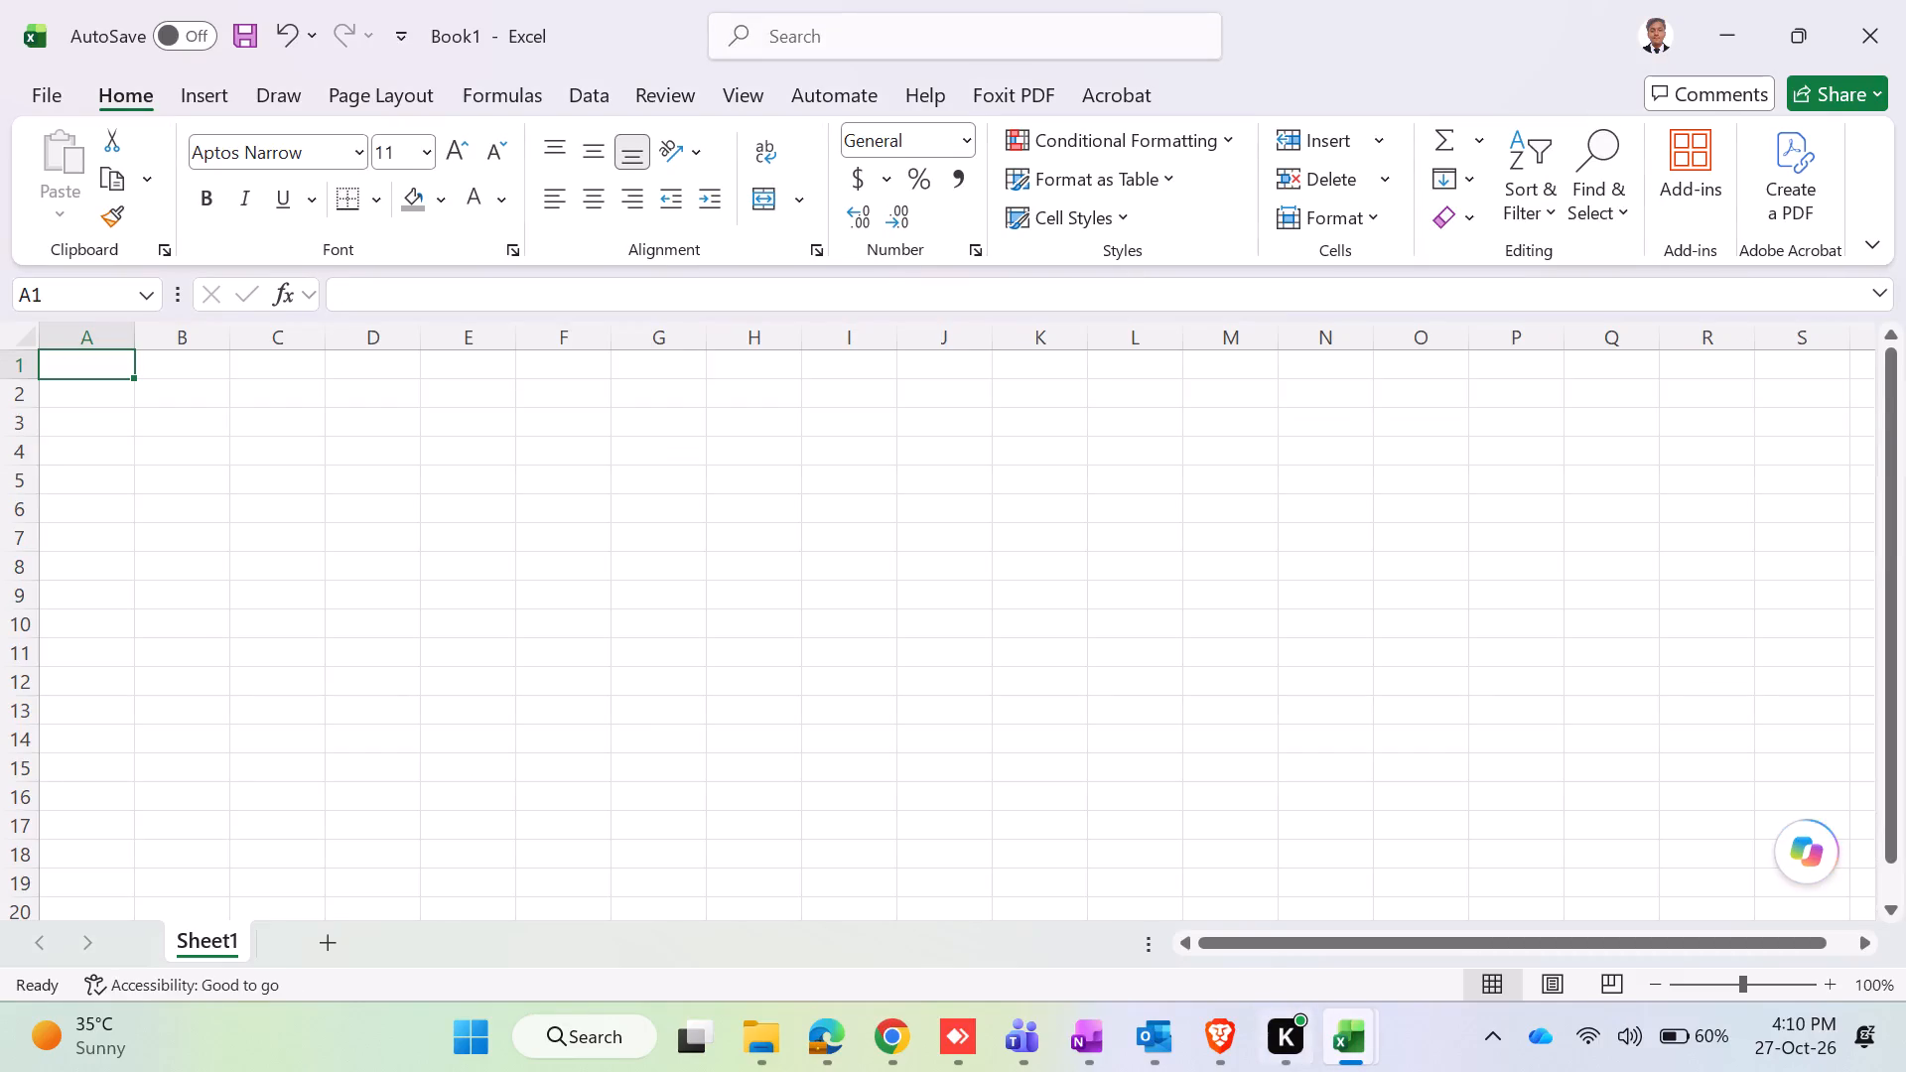
{"action": "left_click", "coordinate": [1031, 779]}
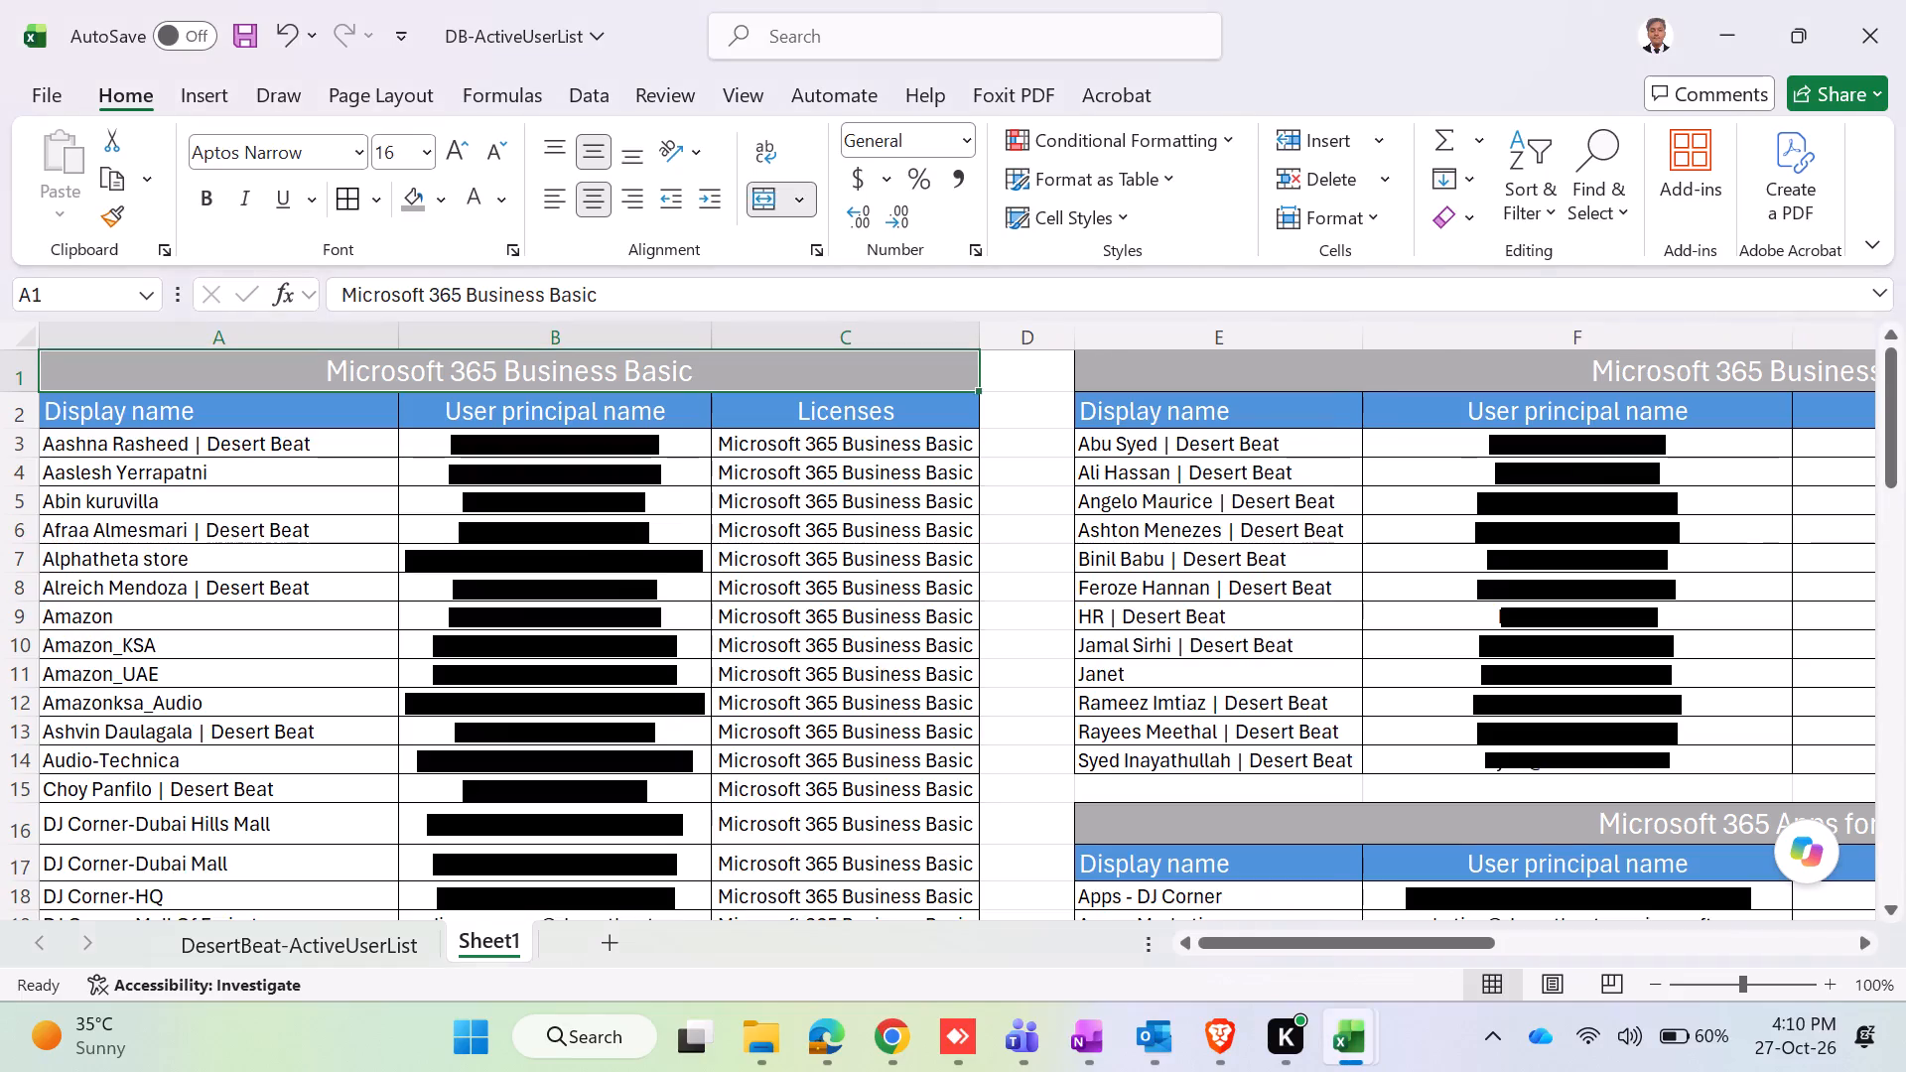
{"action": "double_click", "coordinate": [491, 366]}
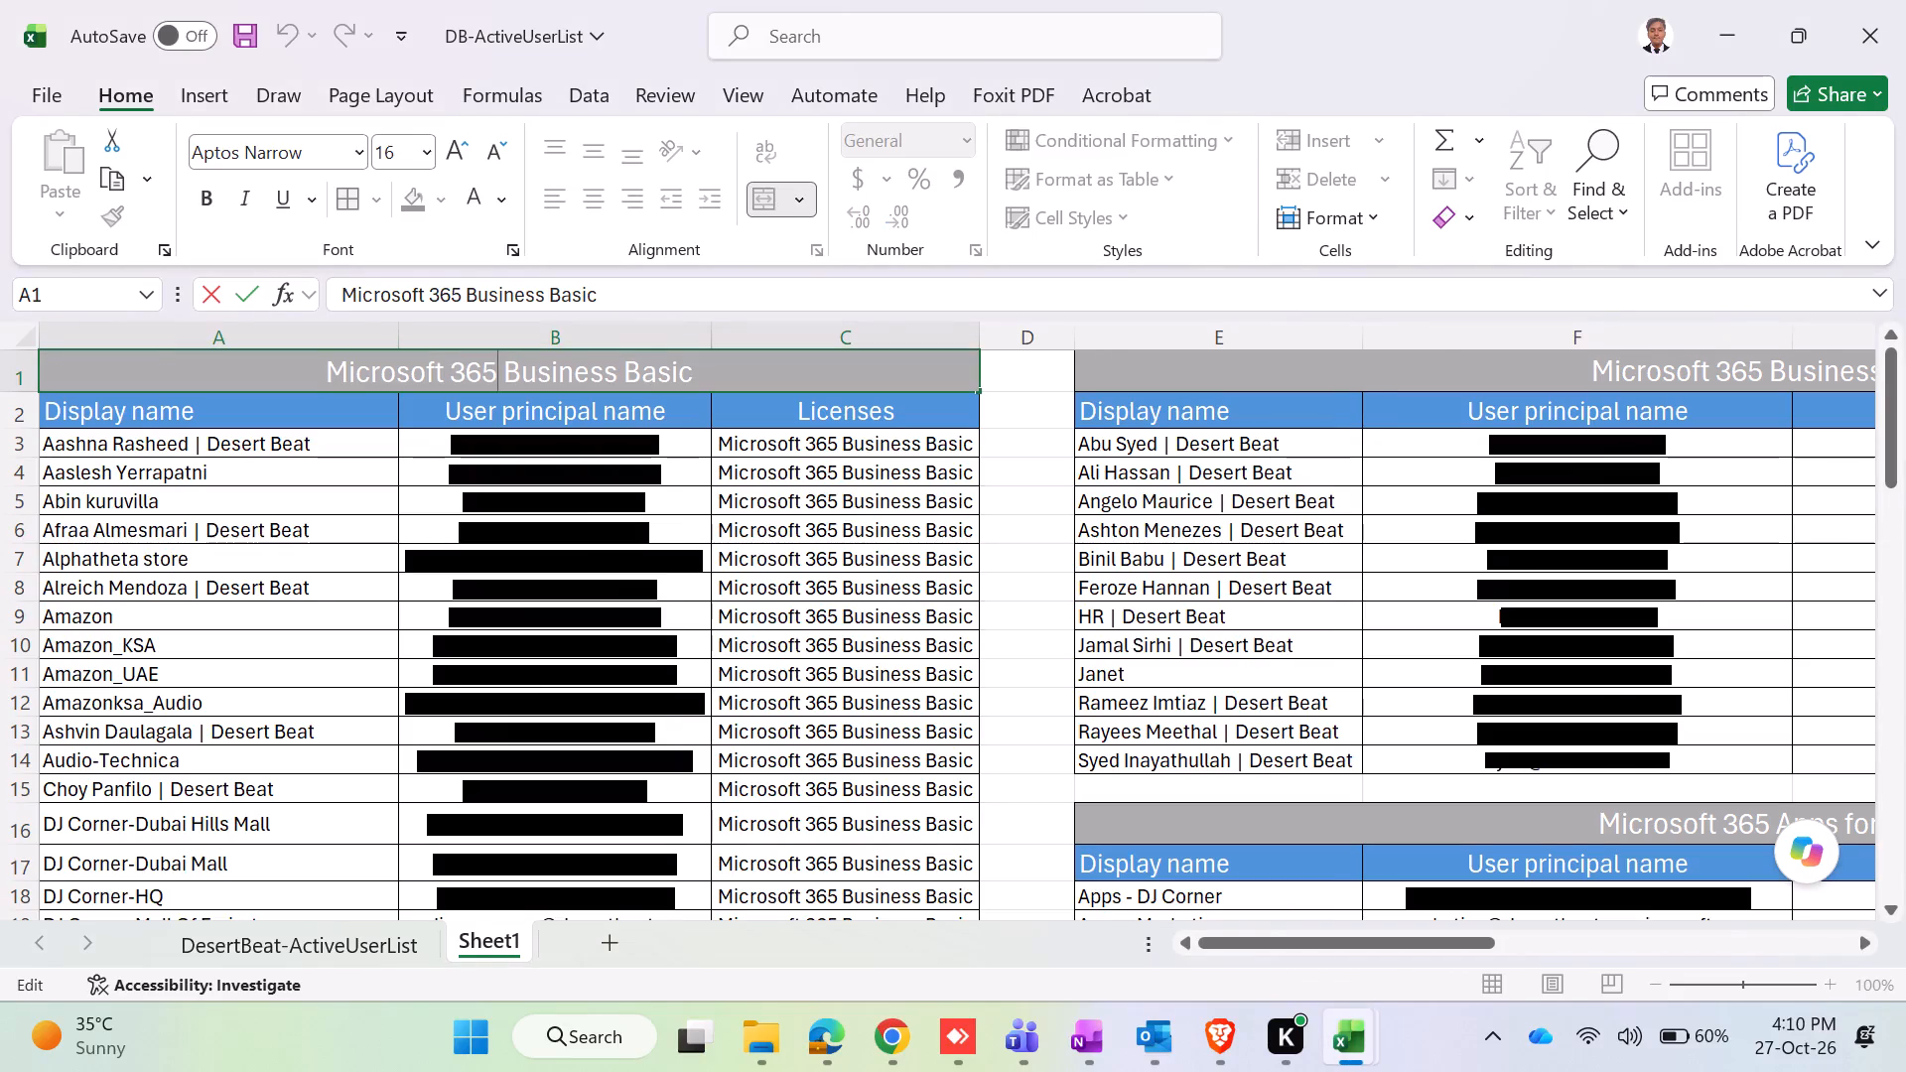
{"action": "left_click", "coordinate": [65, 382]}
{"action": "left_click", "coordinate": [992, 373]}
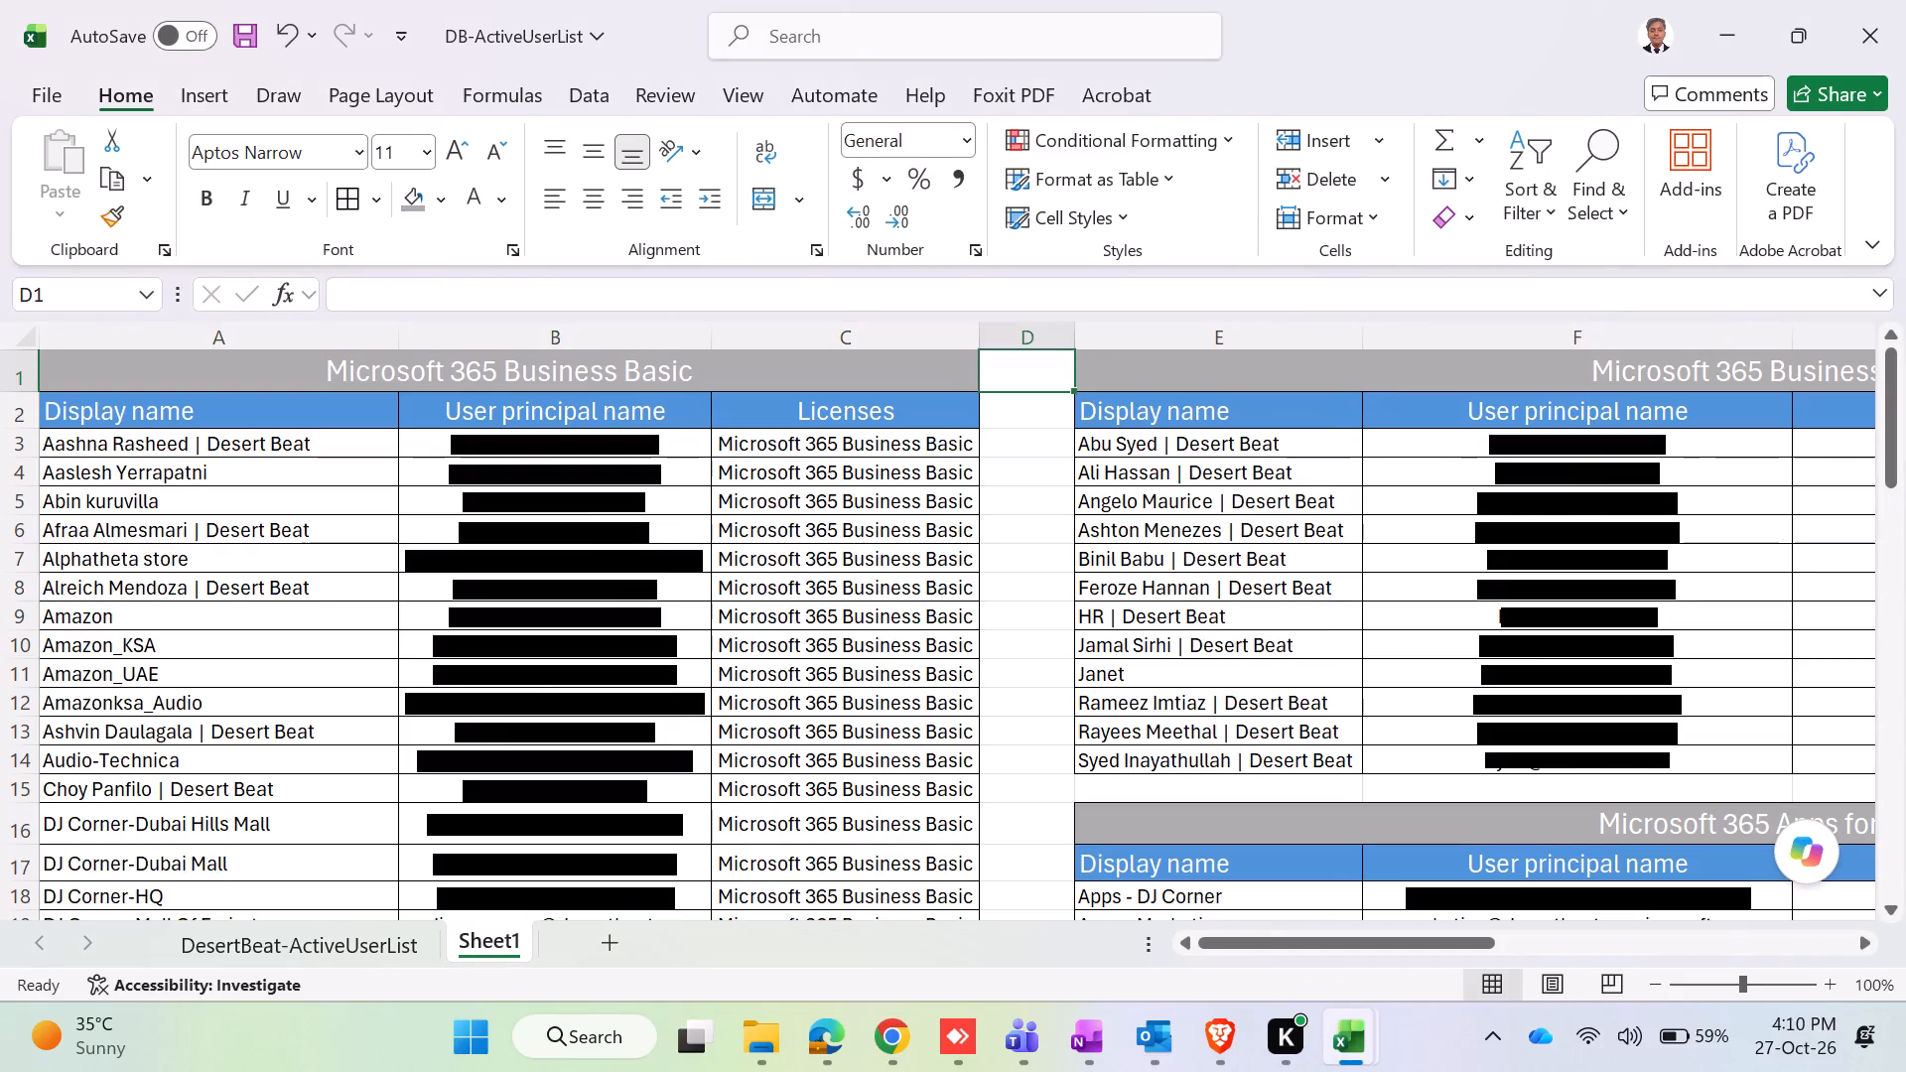
Copy all license groups in A1:G71 of Sheet1 and paste them at A1 of the new blank workbook.
{"action": "left_click", "coordinate": [235, 363]}
{"action": "key", "text": "shift+Right"}
{"action": "key", "text": "shift+Right"}
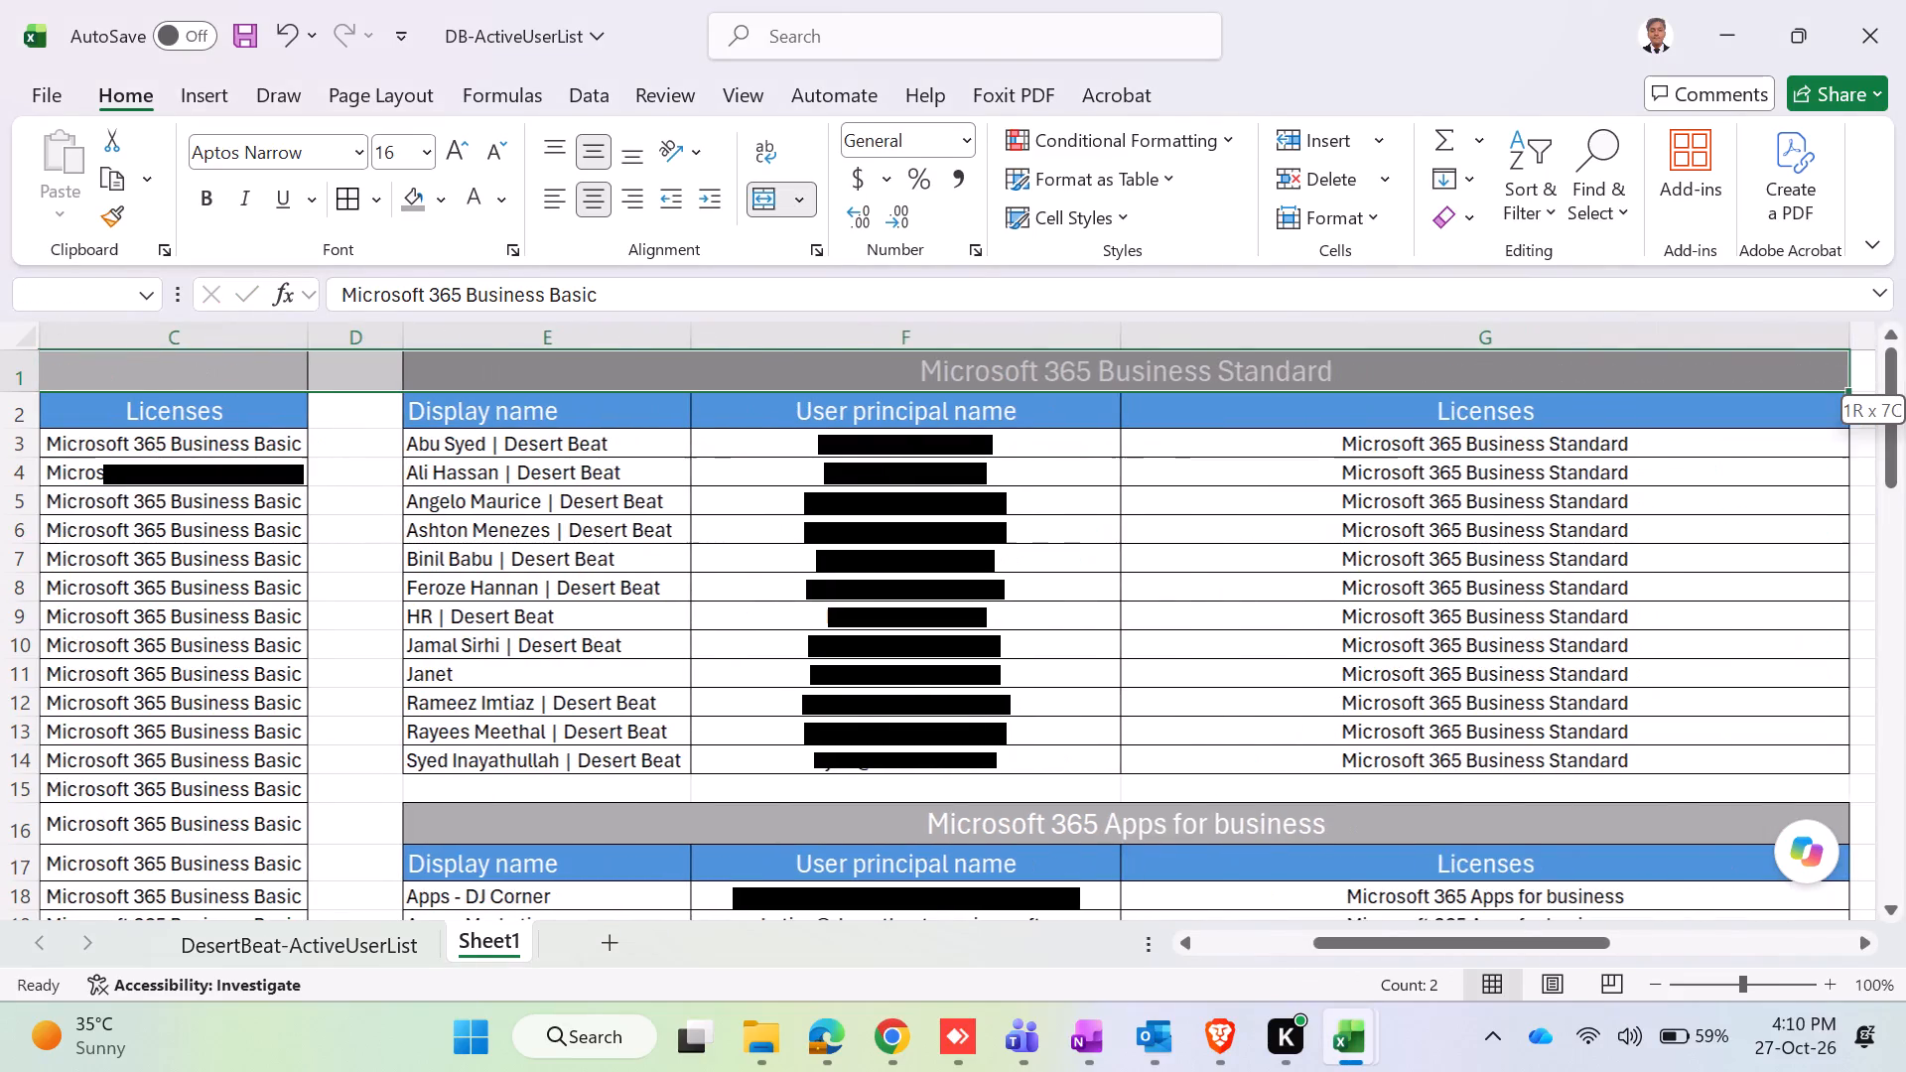
{"action": "key", "text": "shift+Right"}
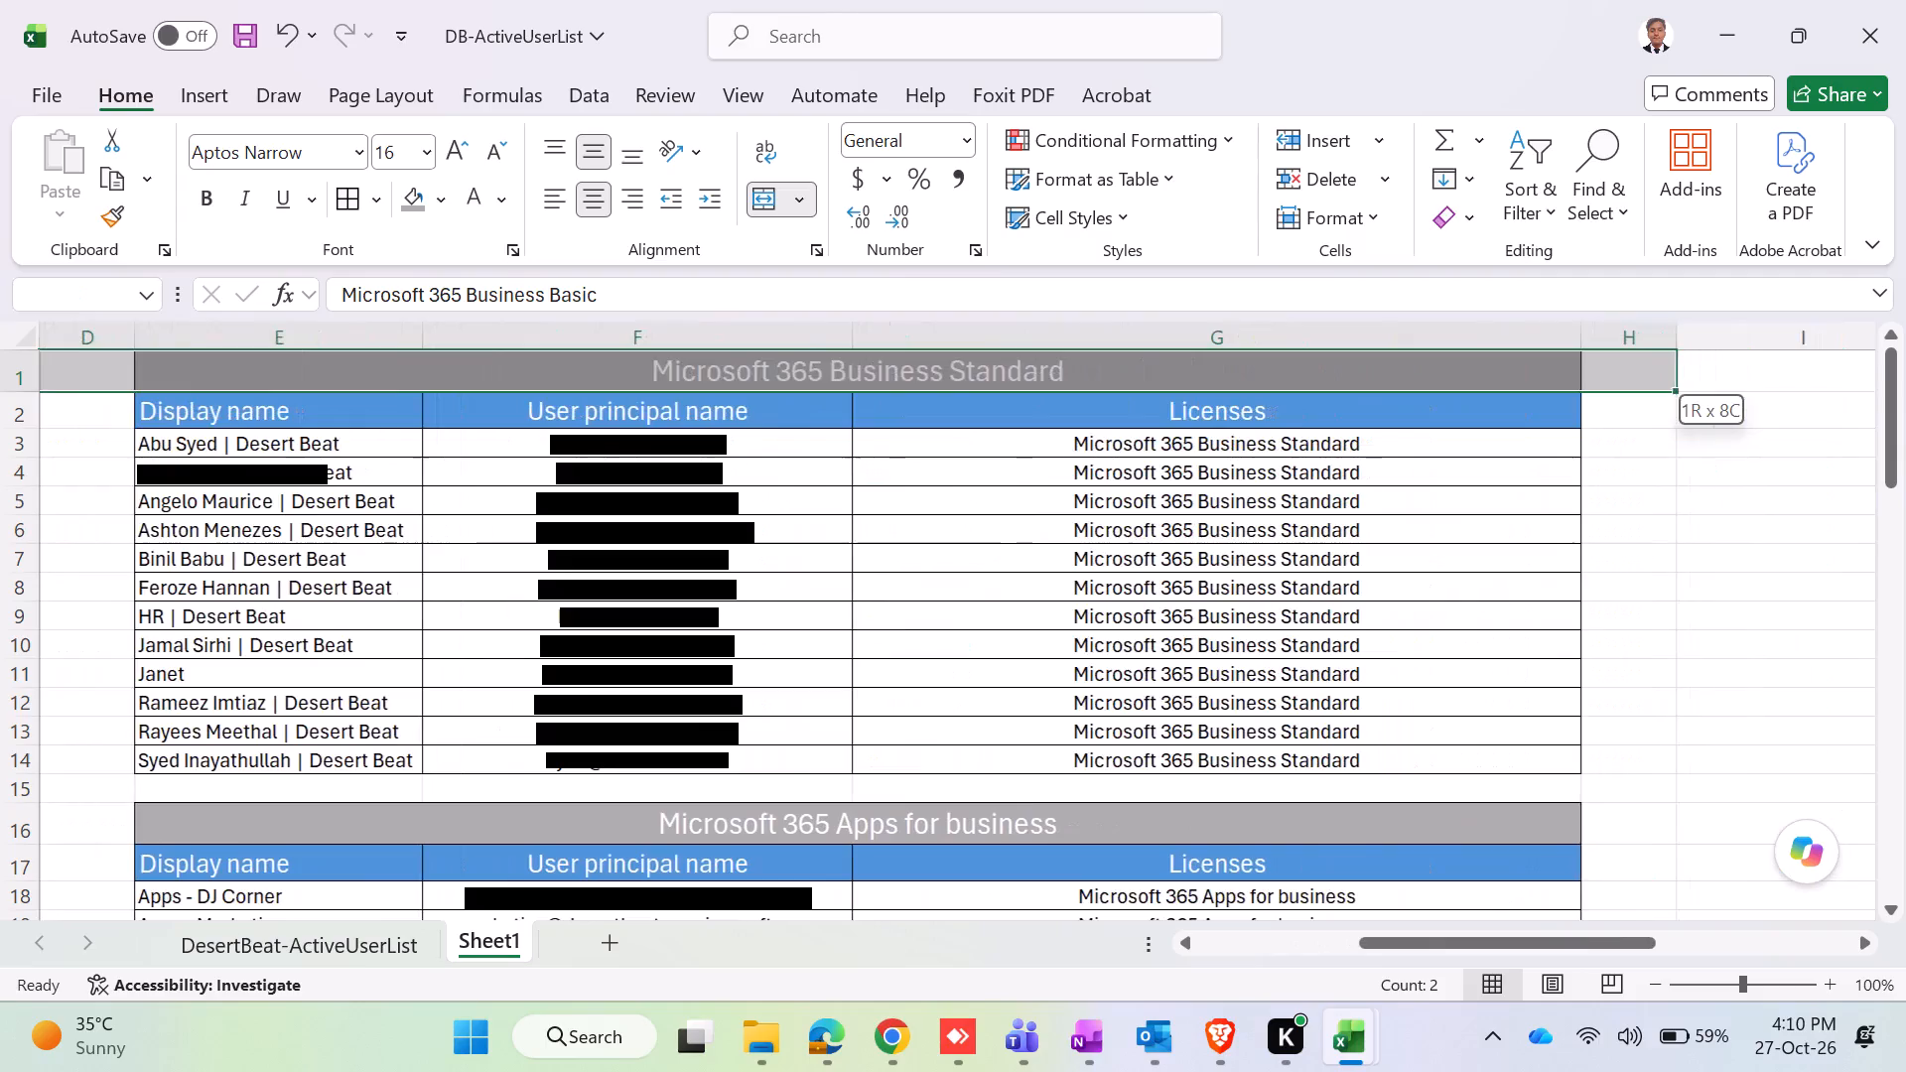
{"action": "key", "text": "shift+Left"}
{"action": "key", "text": "shift+Down"}
{"action": "key", "text": "shift+Down"}
{"action": "key", "text": "shift+Down"}
{"action": "key", "text": "shift+Down"}
{"action": "key", "text": "shift+Down"}
{"action": "key", "text": "shift+Down"}
{"action": "key", "text": "shift+Down"}
{"action": "key", "text": "shift+Down"}
{"action": "key", "text": "shift+Down"}
{"action": "key", "text": "shift+Down"}
{"action": "key", "text": "shift+Down"}
{"action": "key", "text": "shift+Down"}
{"action": "key", "text": "shift+Down"}
{"action": "key", "text": "shift+Down"}
{"action": "key", "text": "shift+Down"}
{"action": "key", "text": "shift+Down"}
{"action": "key", "text": "shift+Down"}
{"action": "key", "text": "shift+Down"}
{"action": "key", "text": "shift+Down"}
{"action": "key", "text": "shift+Down"}
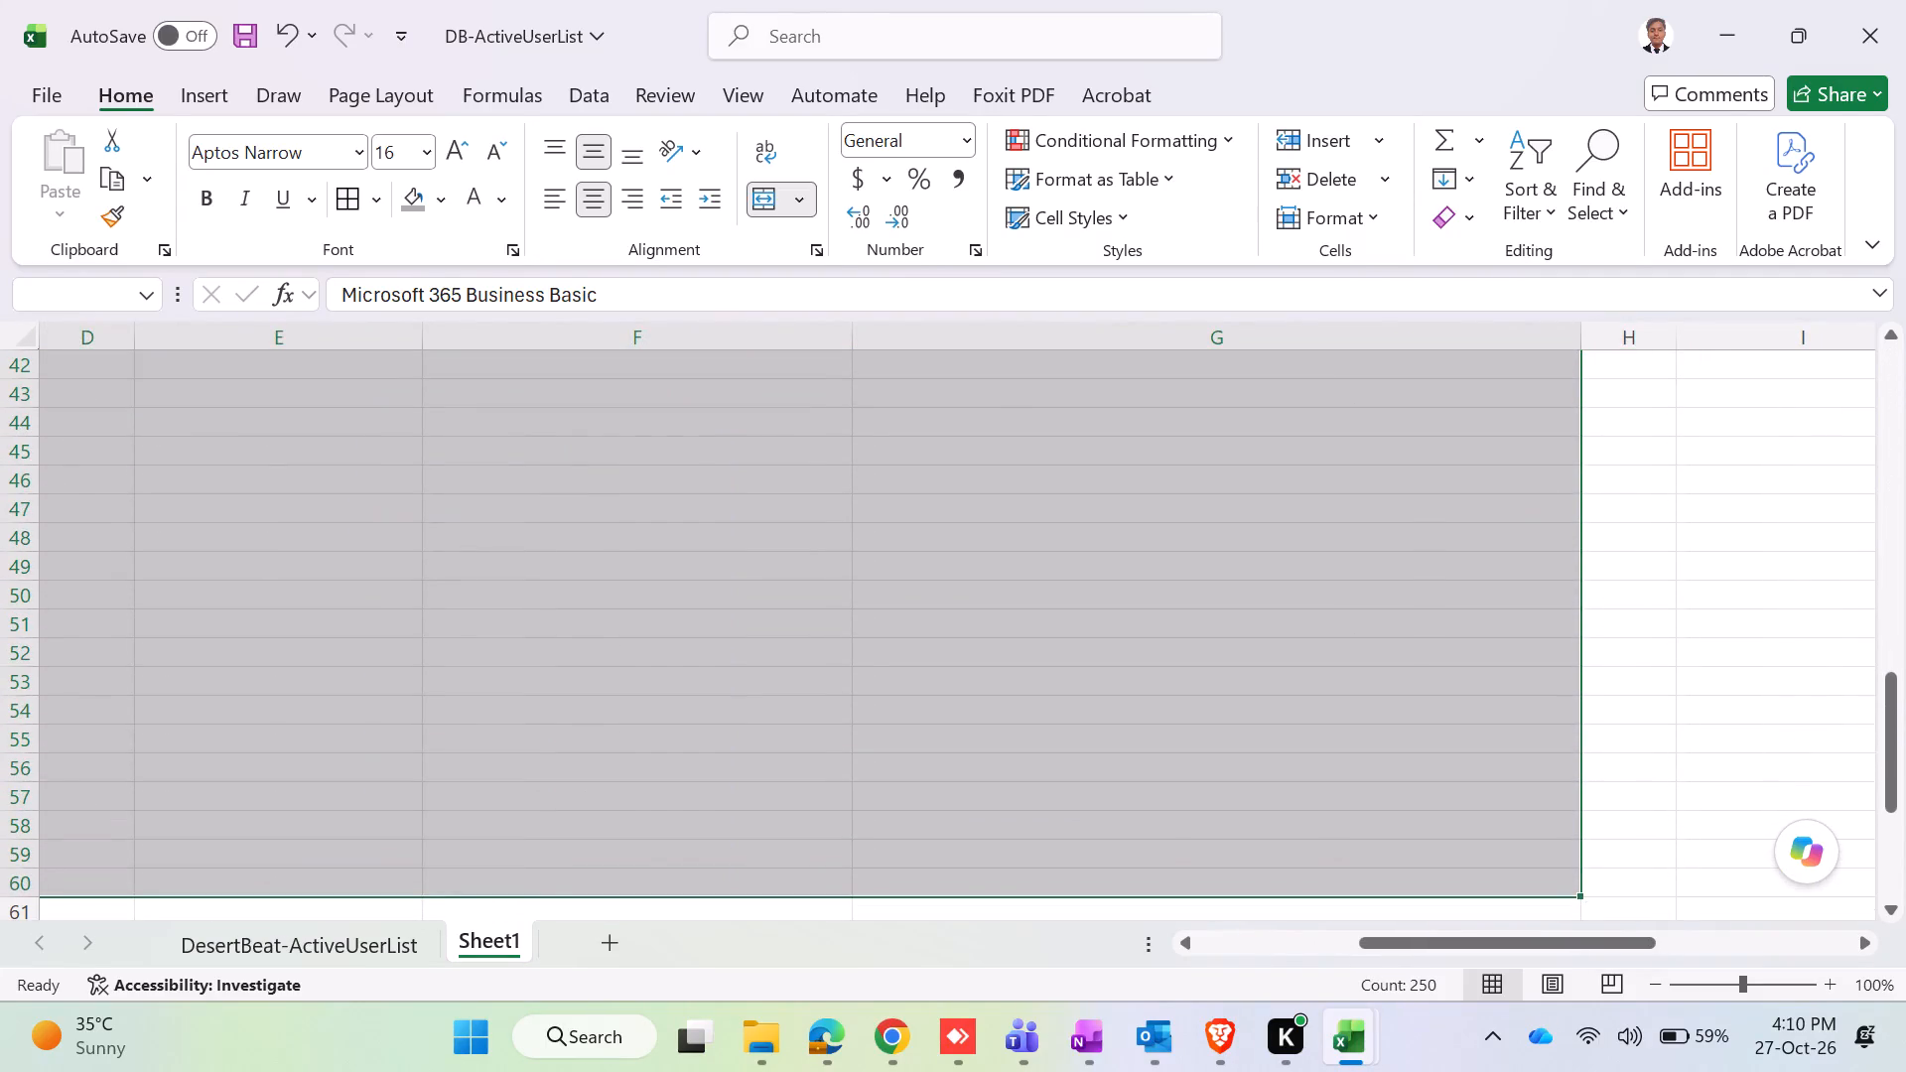
{"action": "scroll", "coordinate": [235, 363], "scroll_direction": "up", "scroll_amount": 1}
{"action": "left_click", "coordinate": [1483, 943]}
{"action": "left_click_drag", "start_coordinate": [1331, 943], "coordinate": [1139, 942]}
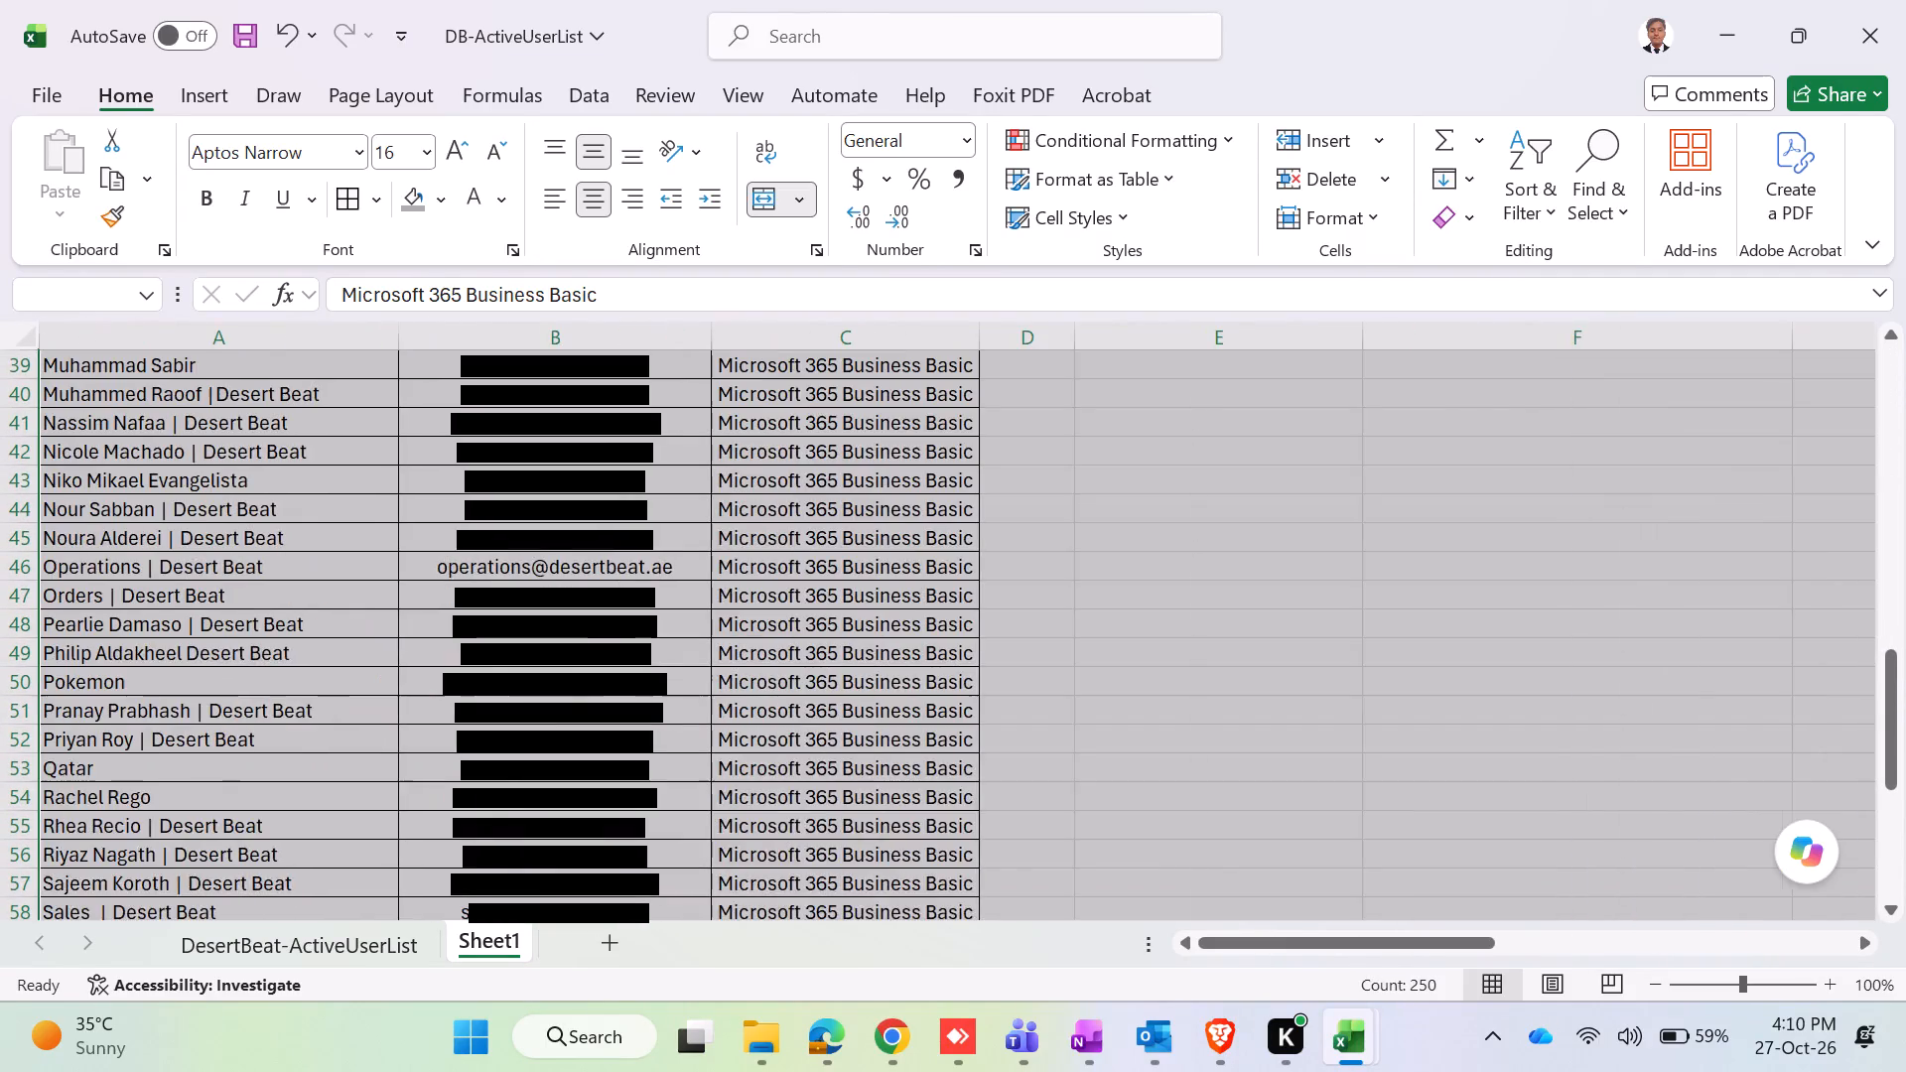
{"action": "left_click_drag", "start_coordinate": [1139, 942], "coordinate": [1137, 942]}
{"action": "scroll", "coordinate": [1373, 795], "scroll_direction": "down", "scroll_amount": 3}
{"action": "key", "text": "shift+Down"}
{"action": "key", "text": "shift+Down"}
{"action": "key", "text": "shift+Down"}
{"action": "key", "text": "shift+Down"}
{"action": "key", "text": "shift+Down"}
{"action": "key", "text": "shift+Down"}
{"action": "key", "text": "shift+Down"}
{"action": "key", "text": "shift+Down"}
{"action": "key", "text": "shift+Down"}
{"action": "key", "text": "shift+Down"}
{"action": "key", "text": "shift+Down"}
{"action": "key", "text": "shift+Down"}
{"action": "key", "text": "shift+Down"}
{"action": "key", "text": "shift+Down"}
{"action": "key", "text": "shift+Down"}
{"action": "key", "text": "shift+Down"}
{"action": "key", "text": "shift+Down"}
{"action": "key", "text": "shift+Down"}
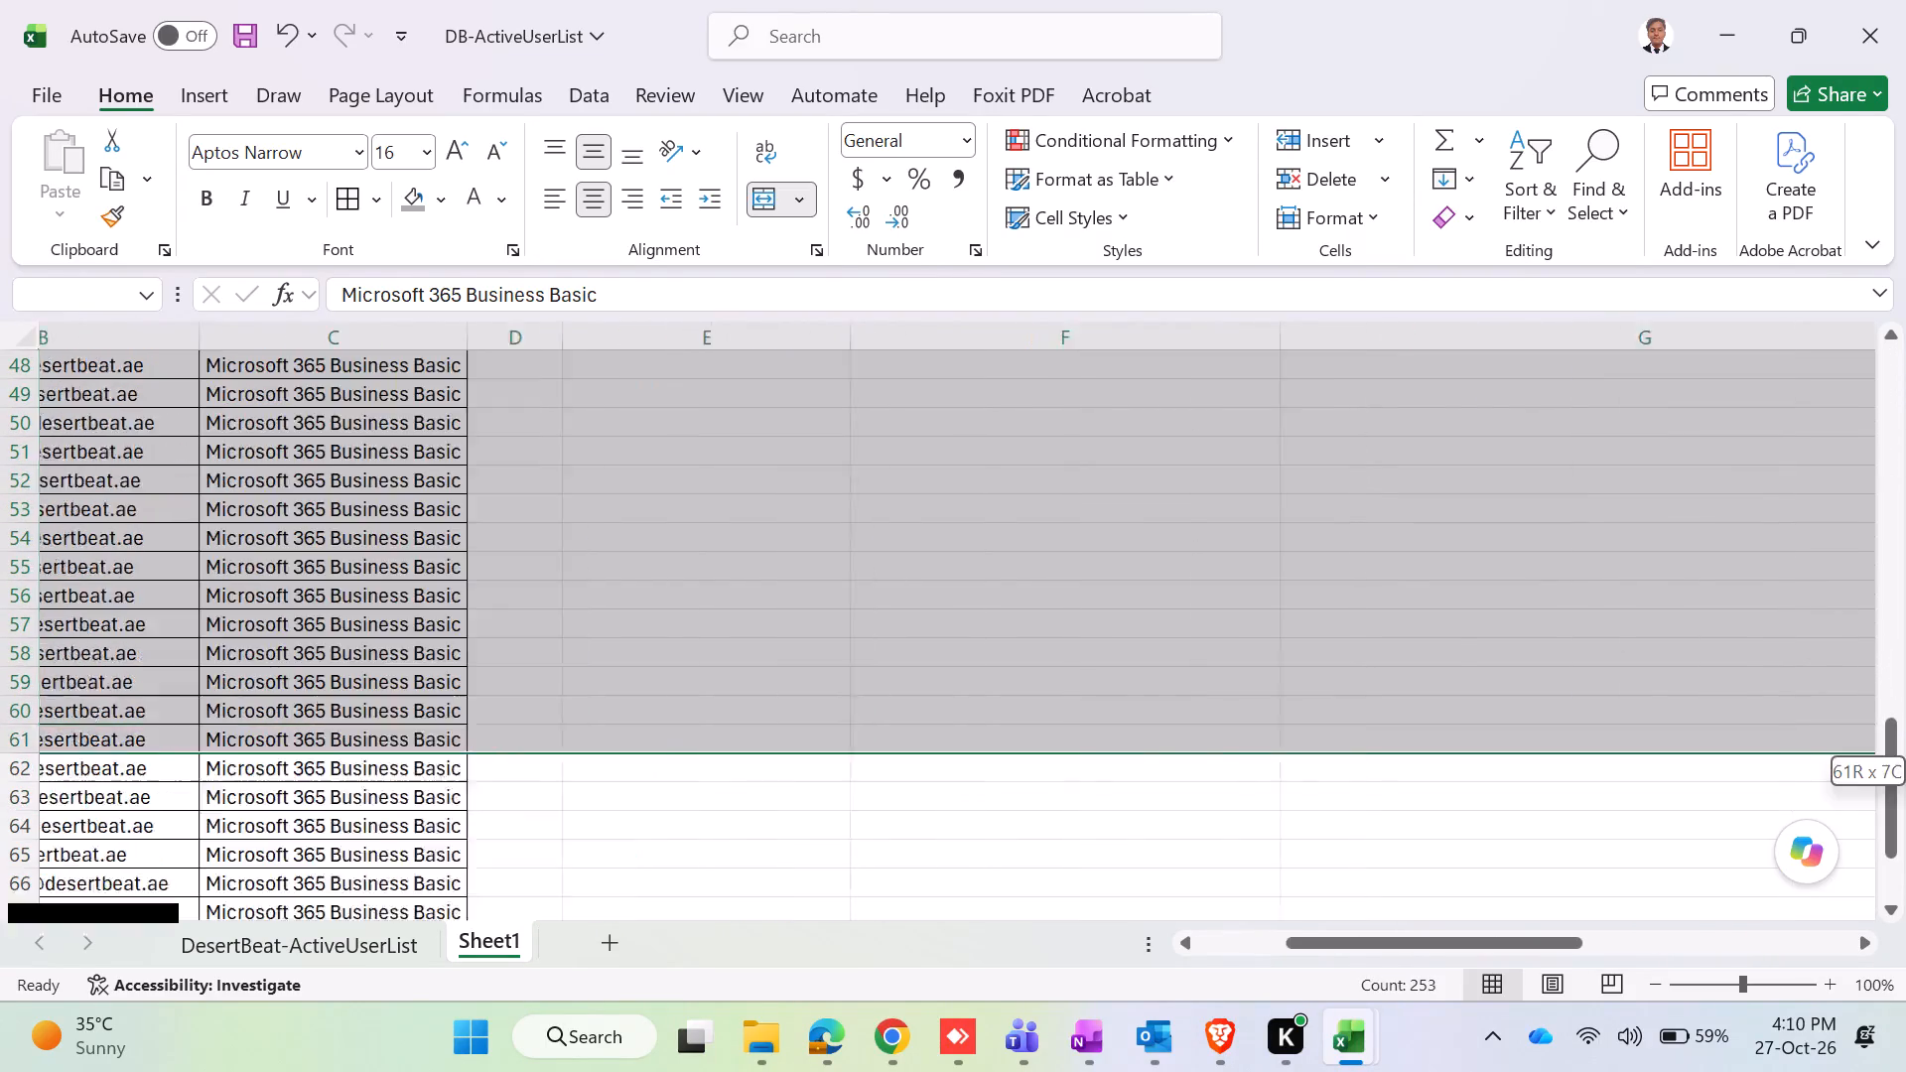
{"action": "key", "text": "shift+Up"}
{"action": "key", "text": "shift+Up"}
{"action": "key", "text": "shift+Up"}
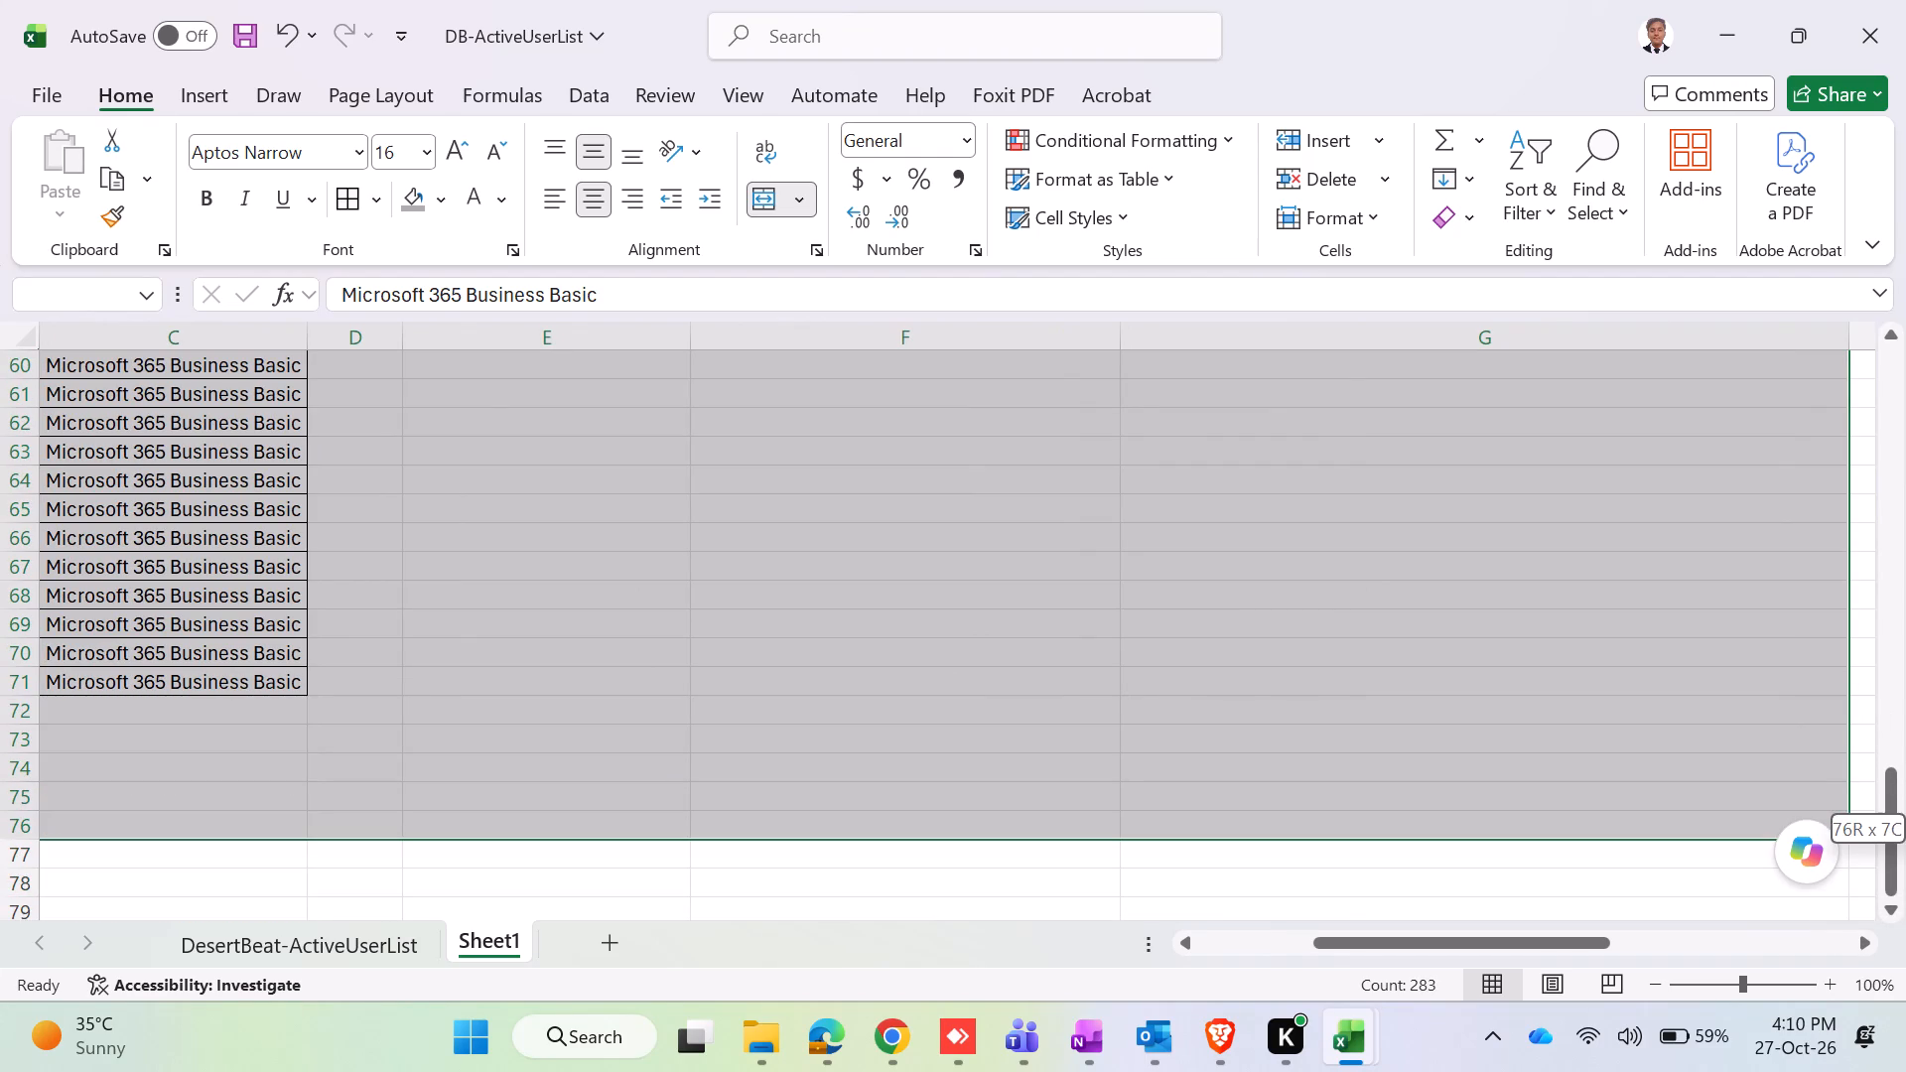
{"action": "key", "text": "shift+Up"}
{"action": "key", "text": "shift+Up"}
{"action": "key", "text": "shift+Up"}
{"action": "key", "text": "shift+Up"}
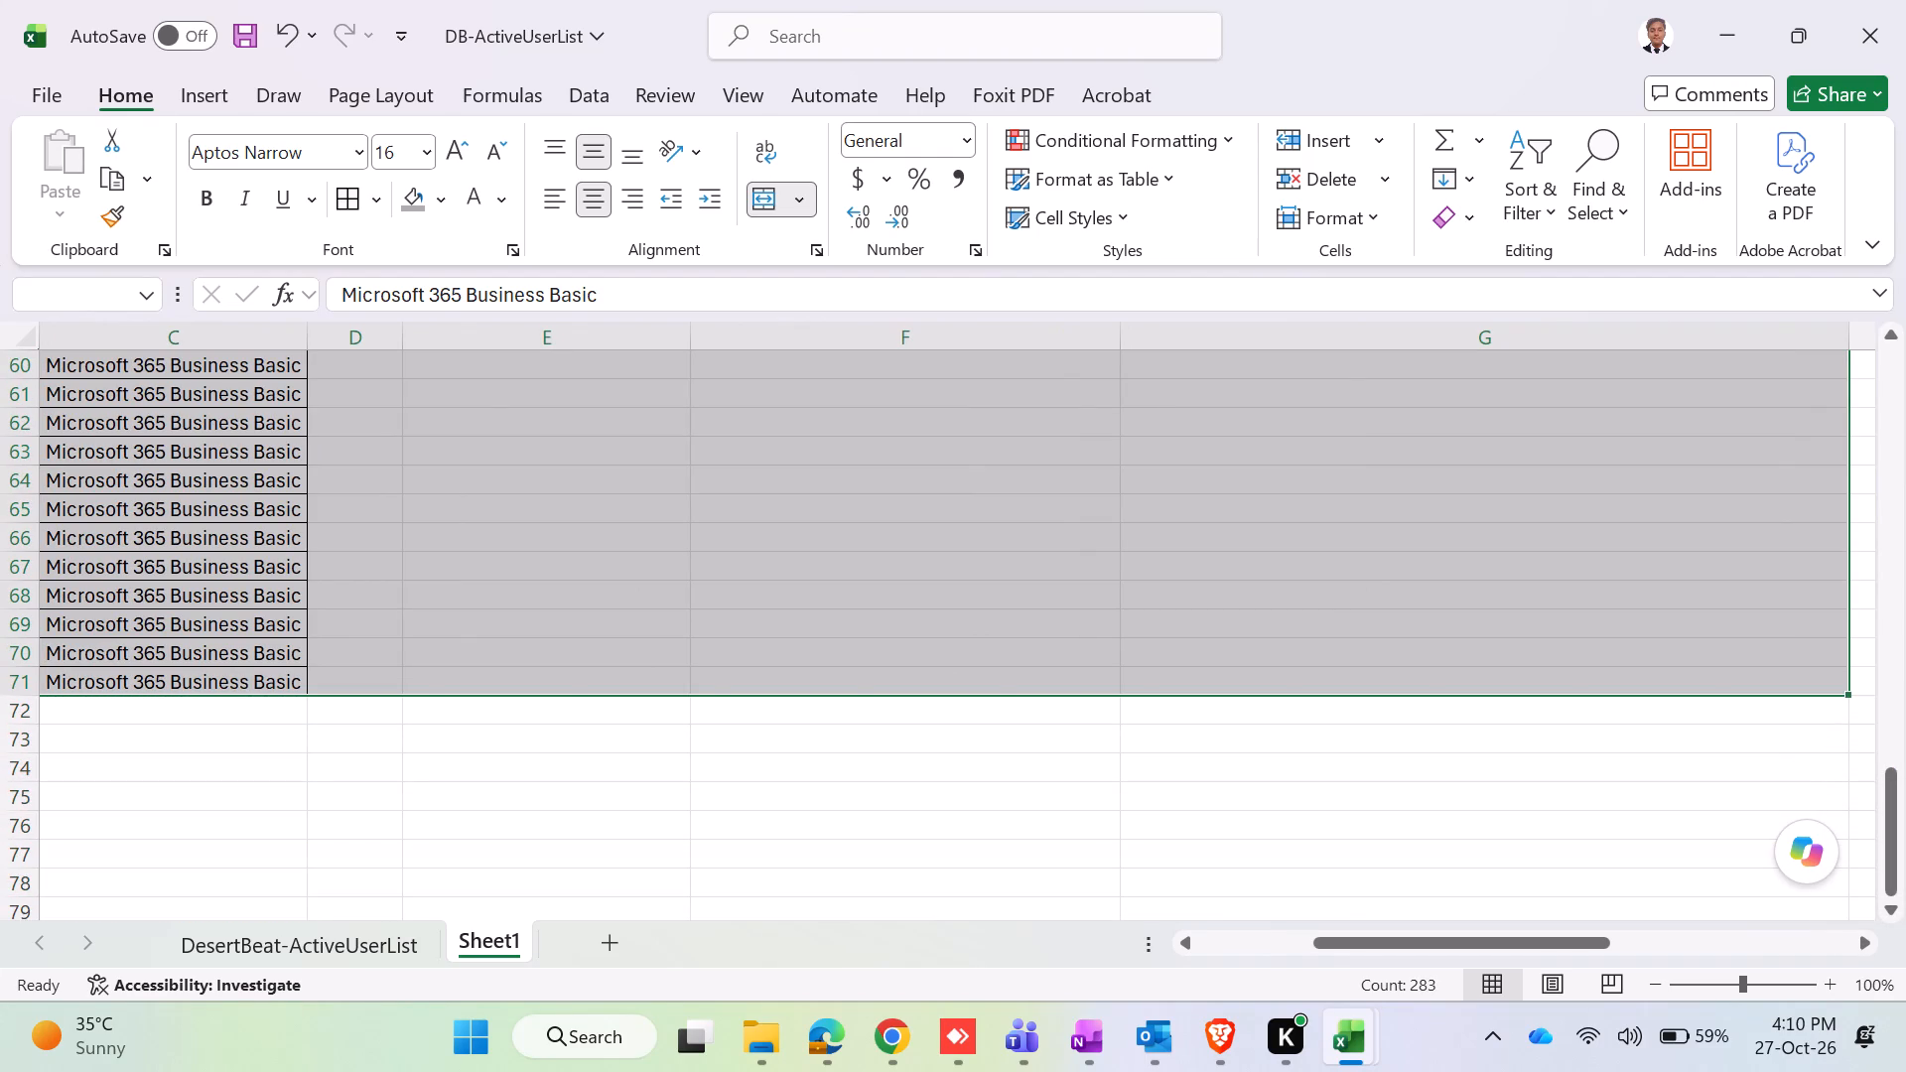
{"action": "key", "text": "ctrl+c"}
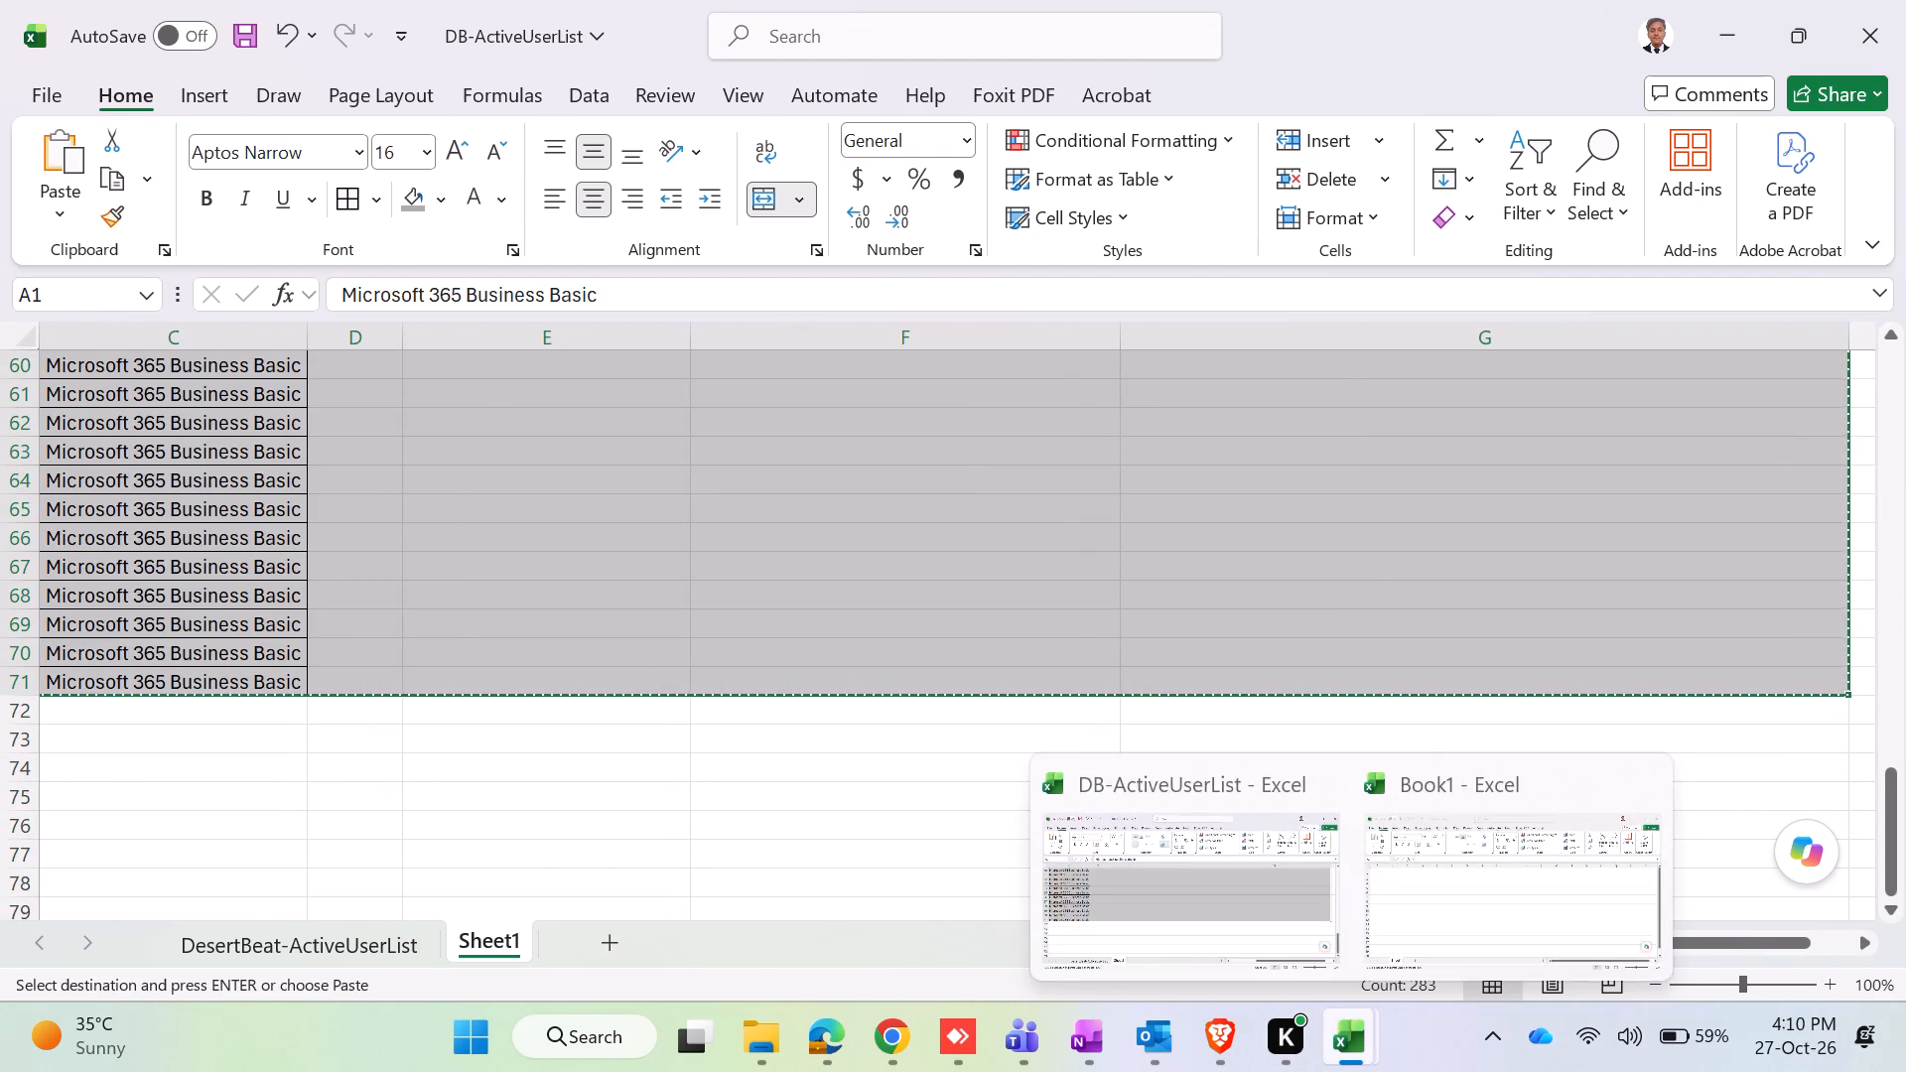
{"action": "left_click", "coordinate": [1534, 896]}
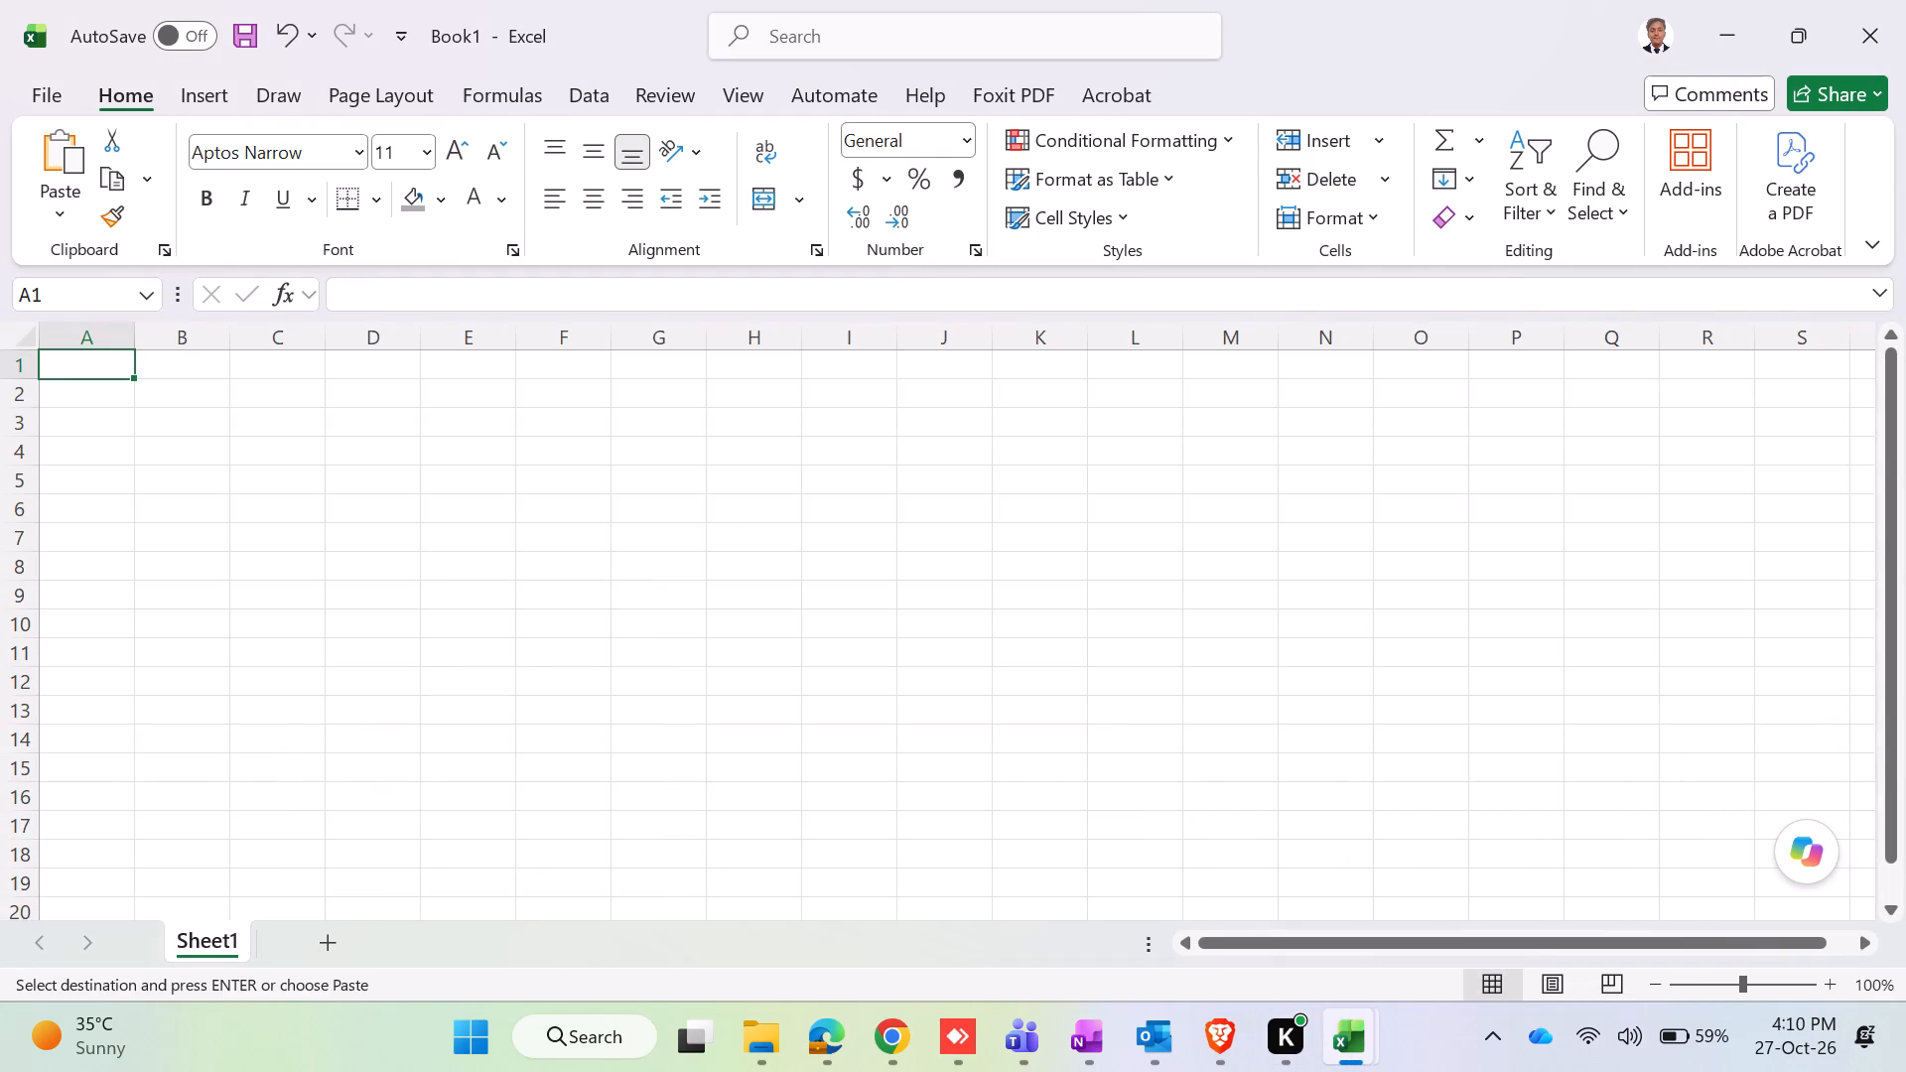
{"action": "key", "text": "ctrl+v"}
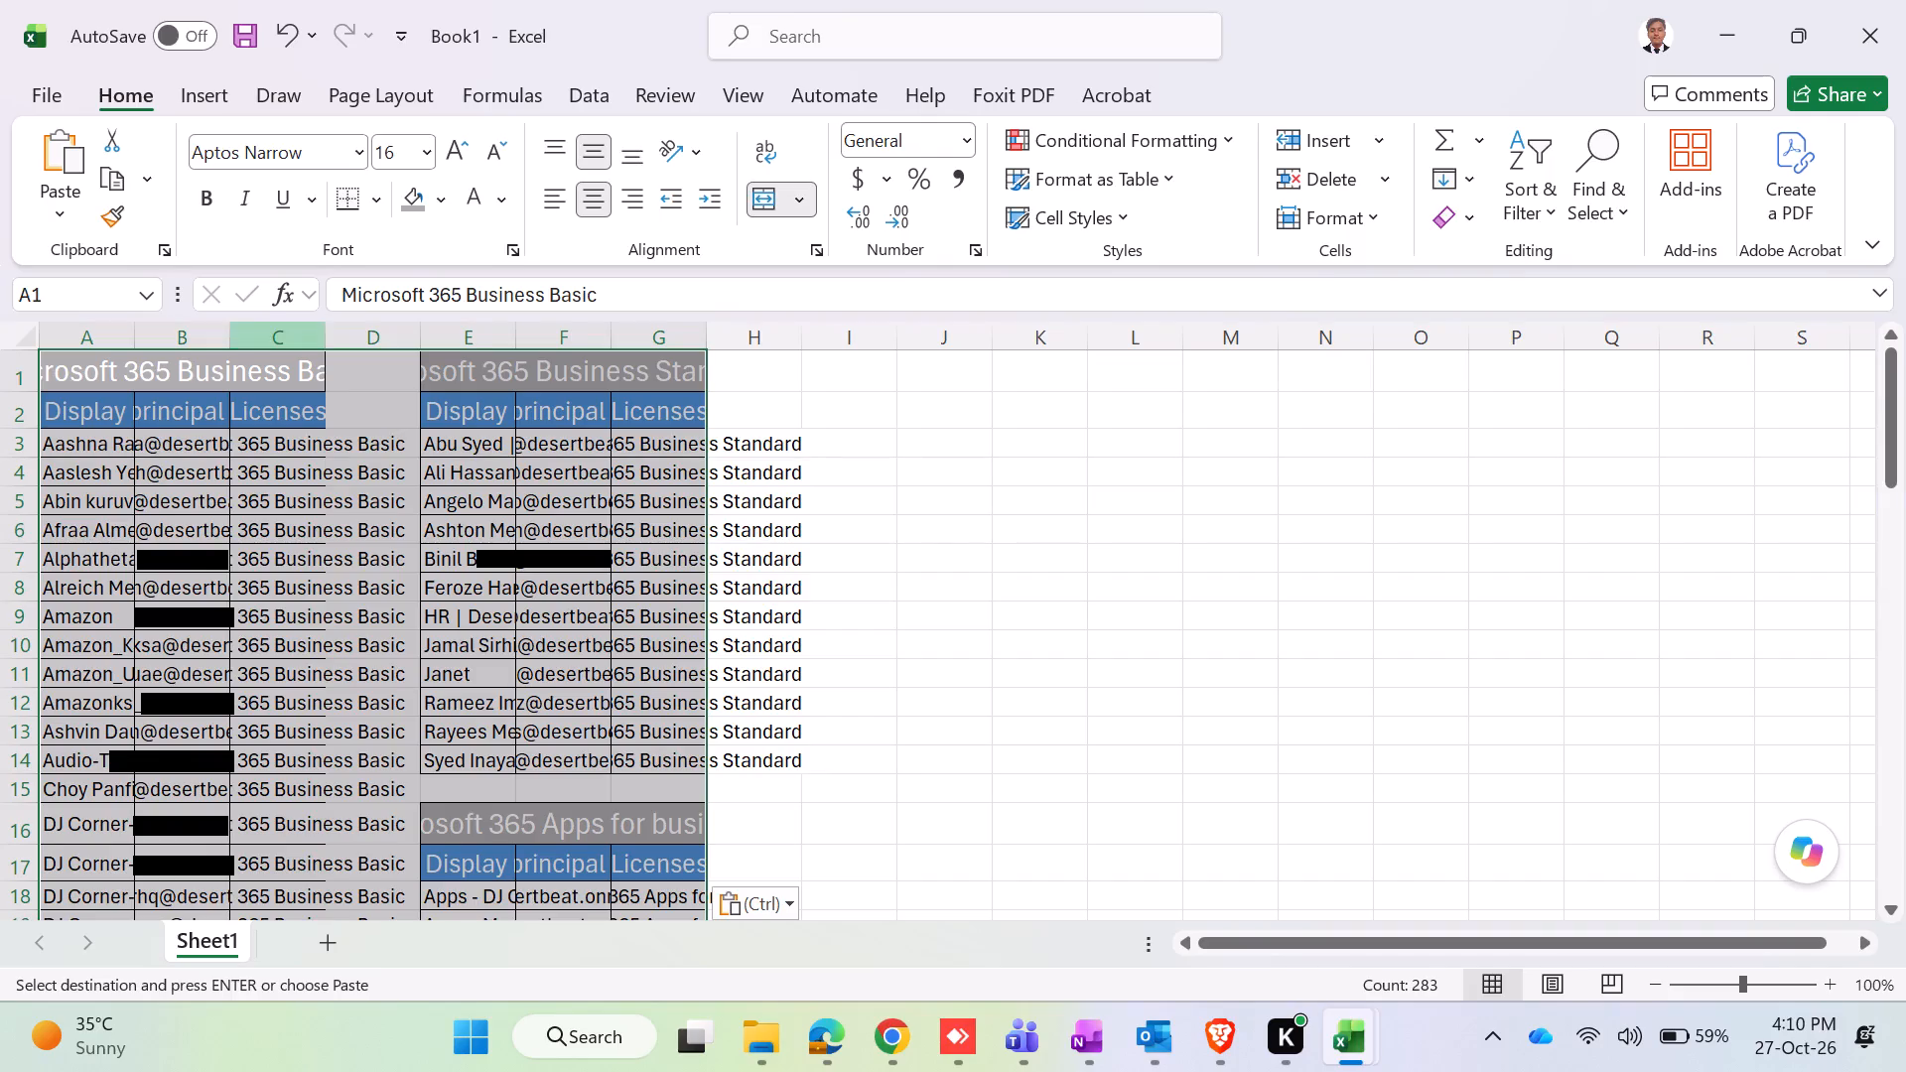
Autofit the widths of the Licenses columns C and G in the new workbook.
{"action": "double_click", "coordinate": [322, 334]}
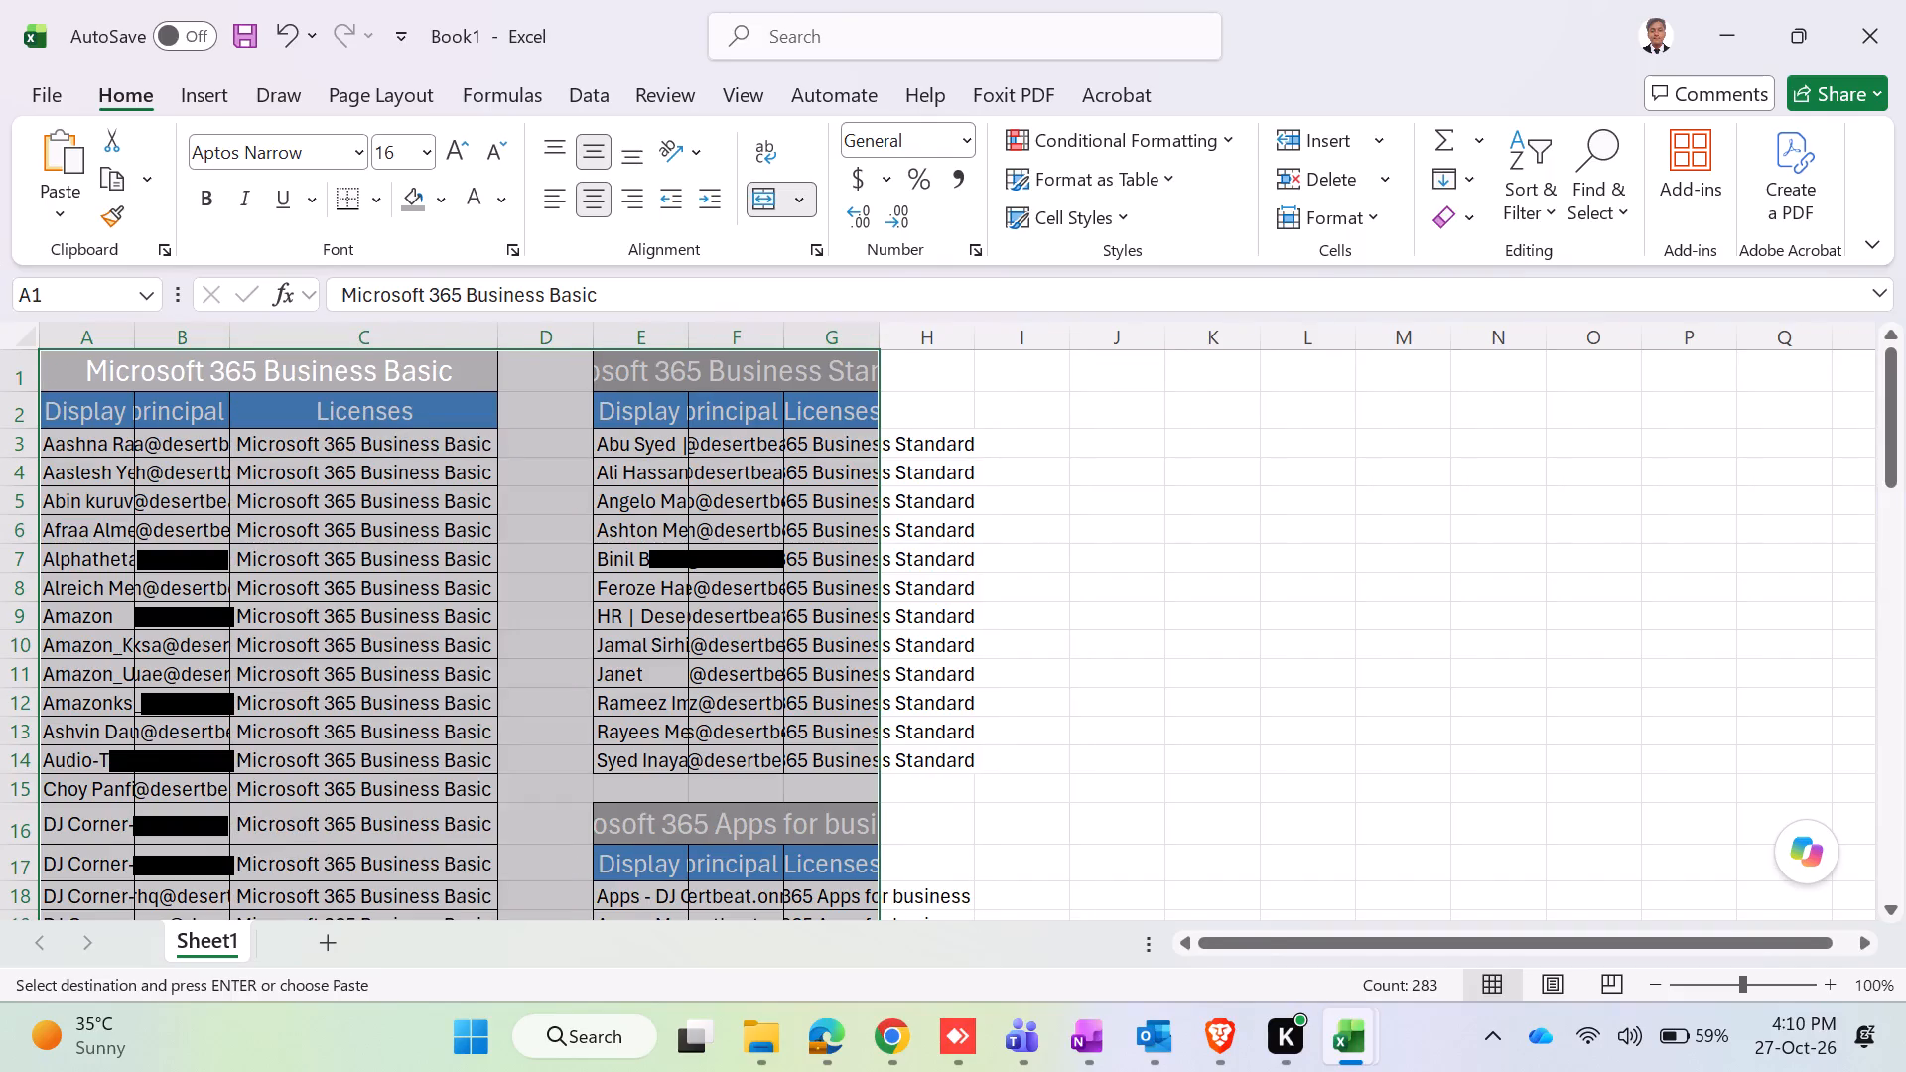
{"action": "double_click", "coordinate": [885, 342]}
Check the HD Ticket list in Edge and return to the new workbook.
{"action": "left_click", "coordinate": [845, 1049]}
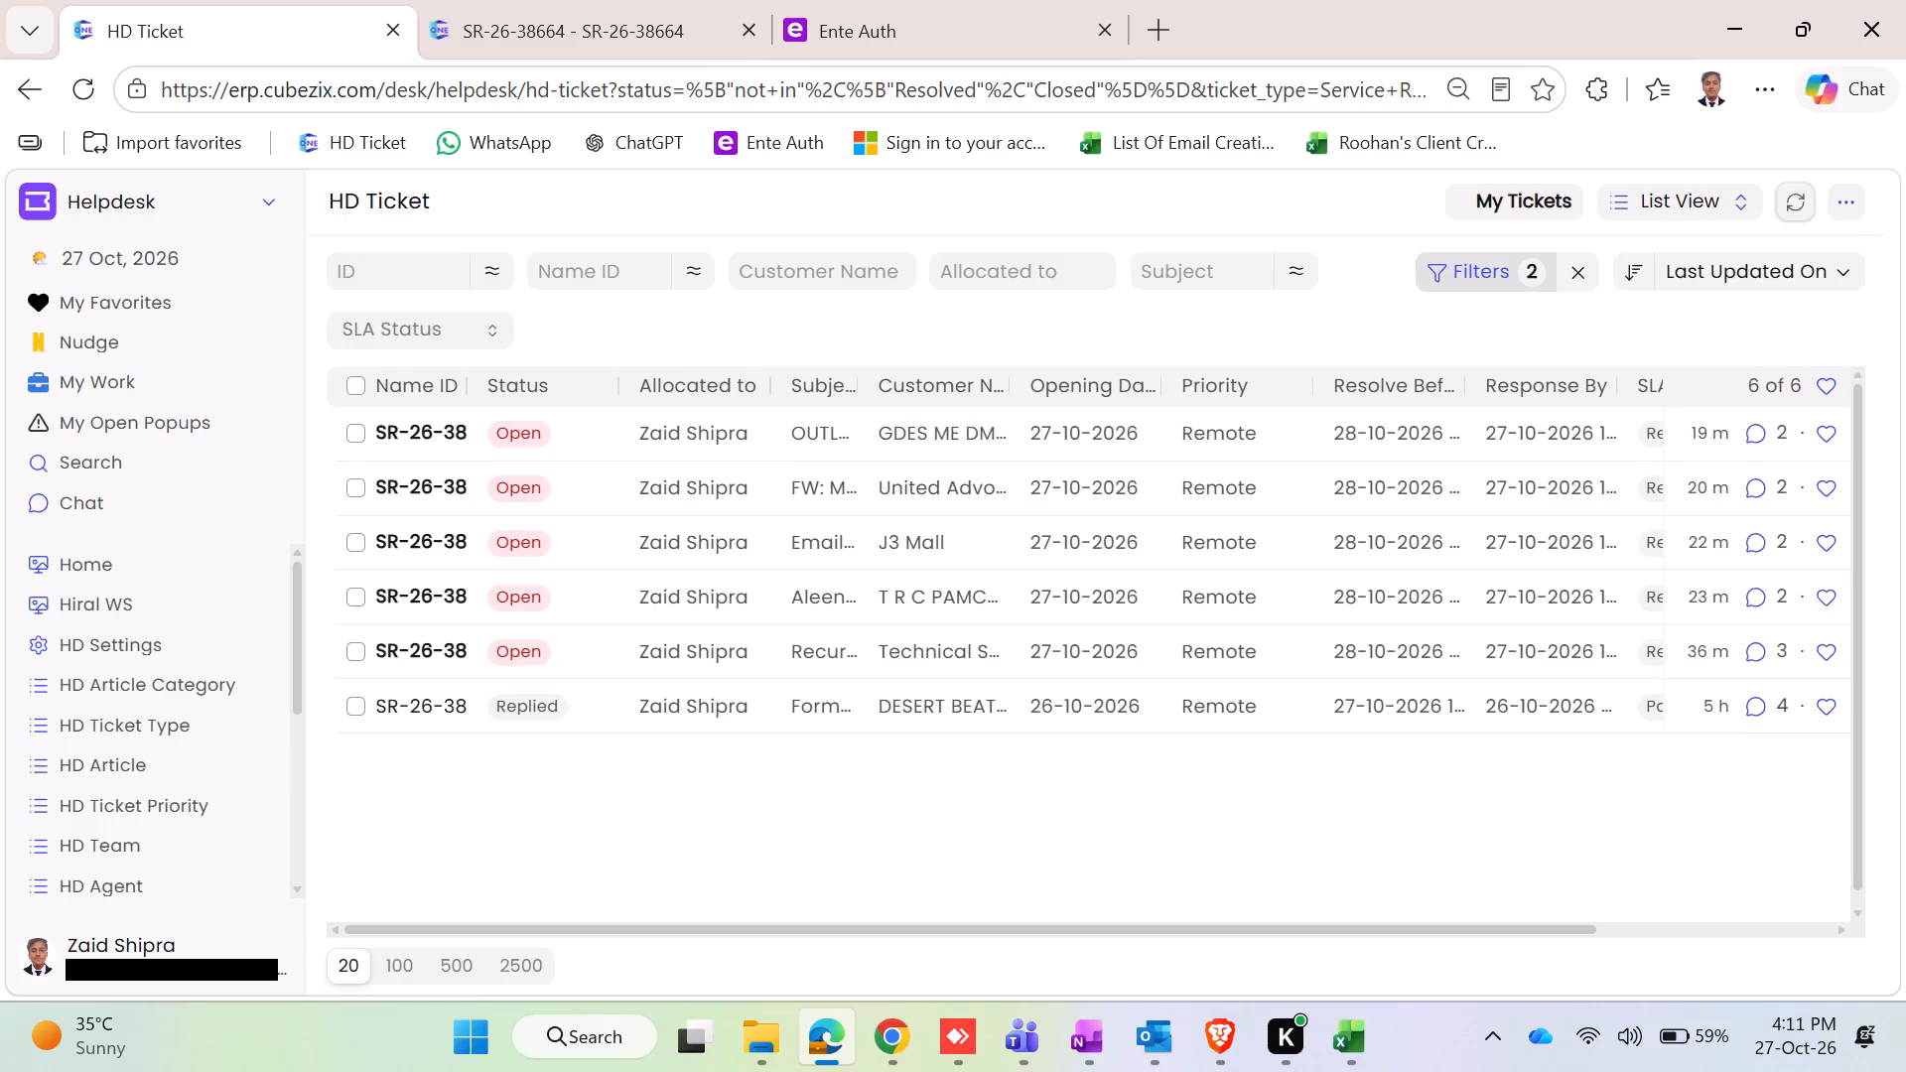
{"action": "left_click", "coordinate": [1369, 1033]}
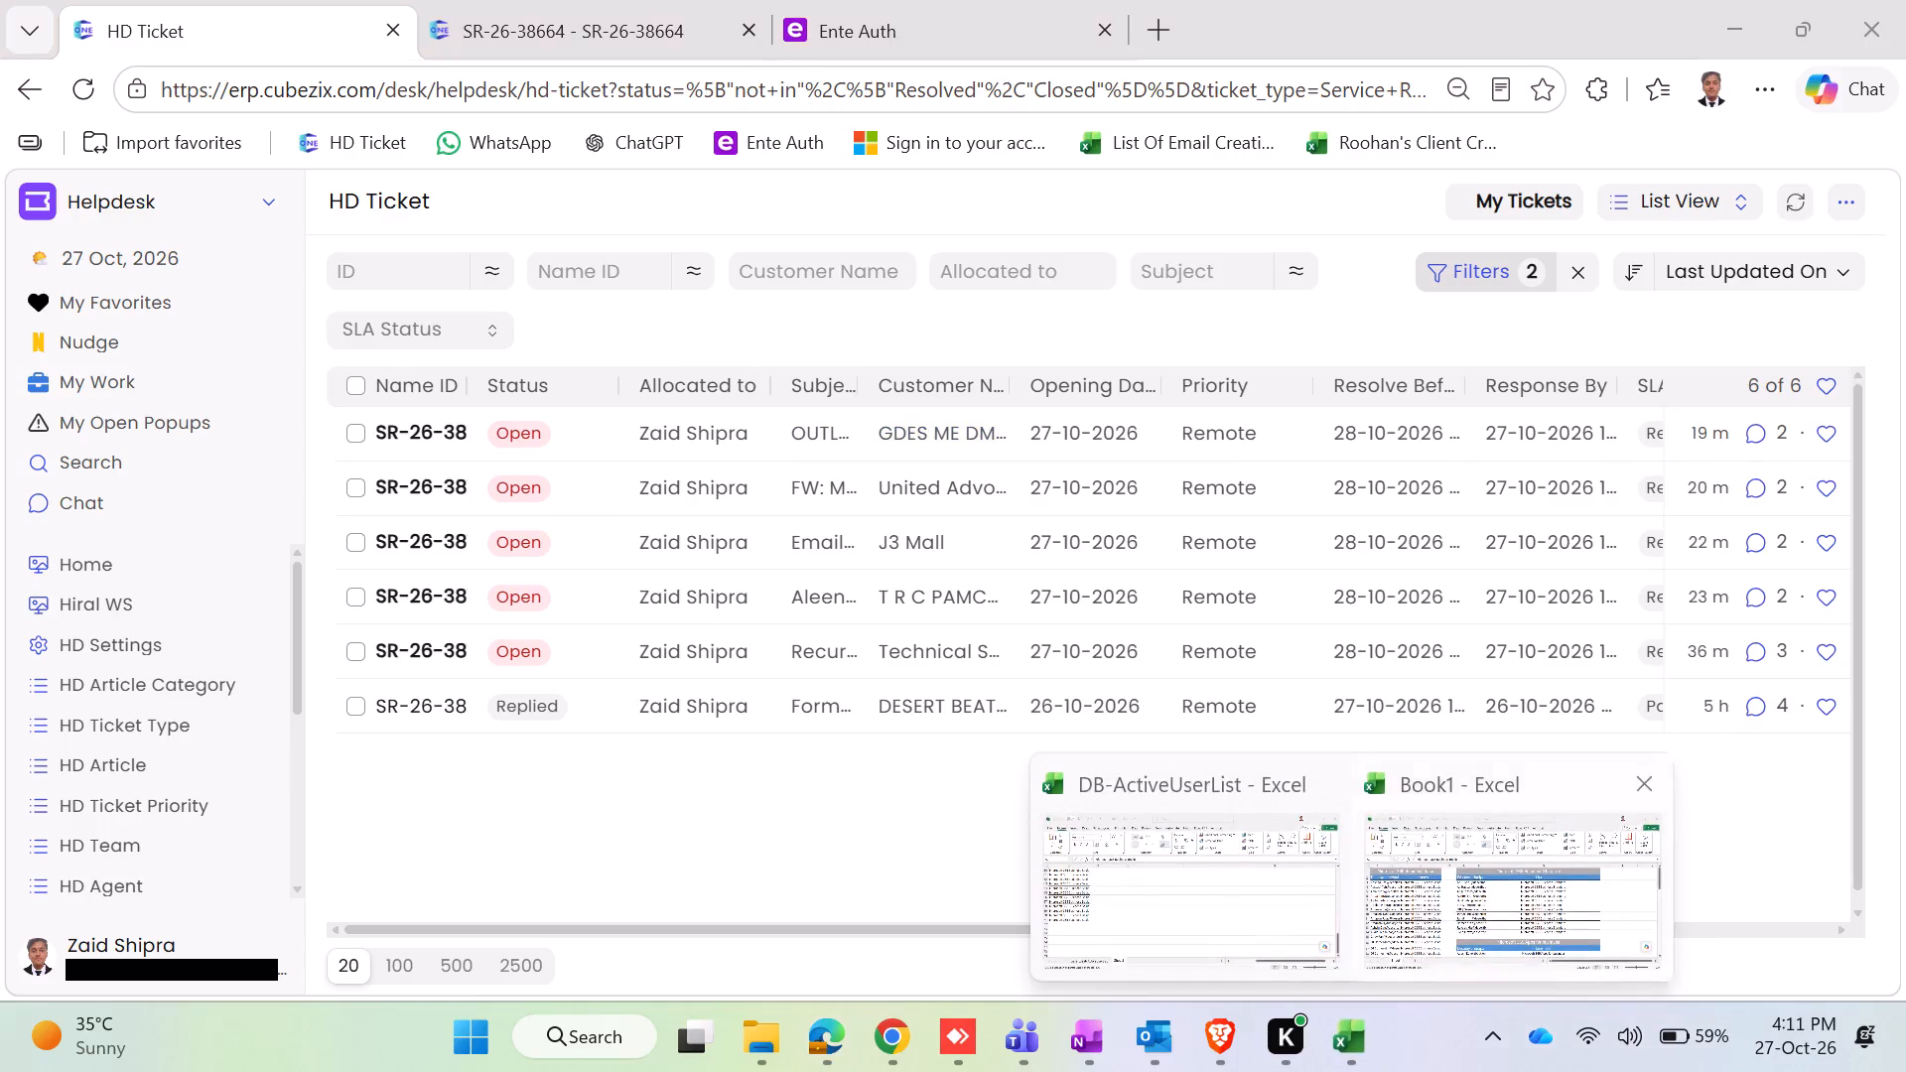
{"action": "left_click", "coordinate": [1430, 949]}
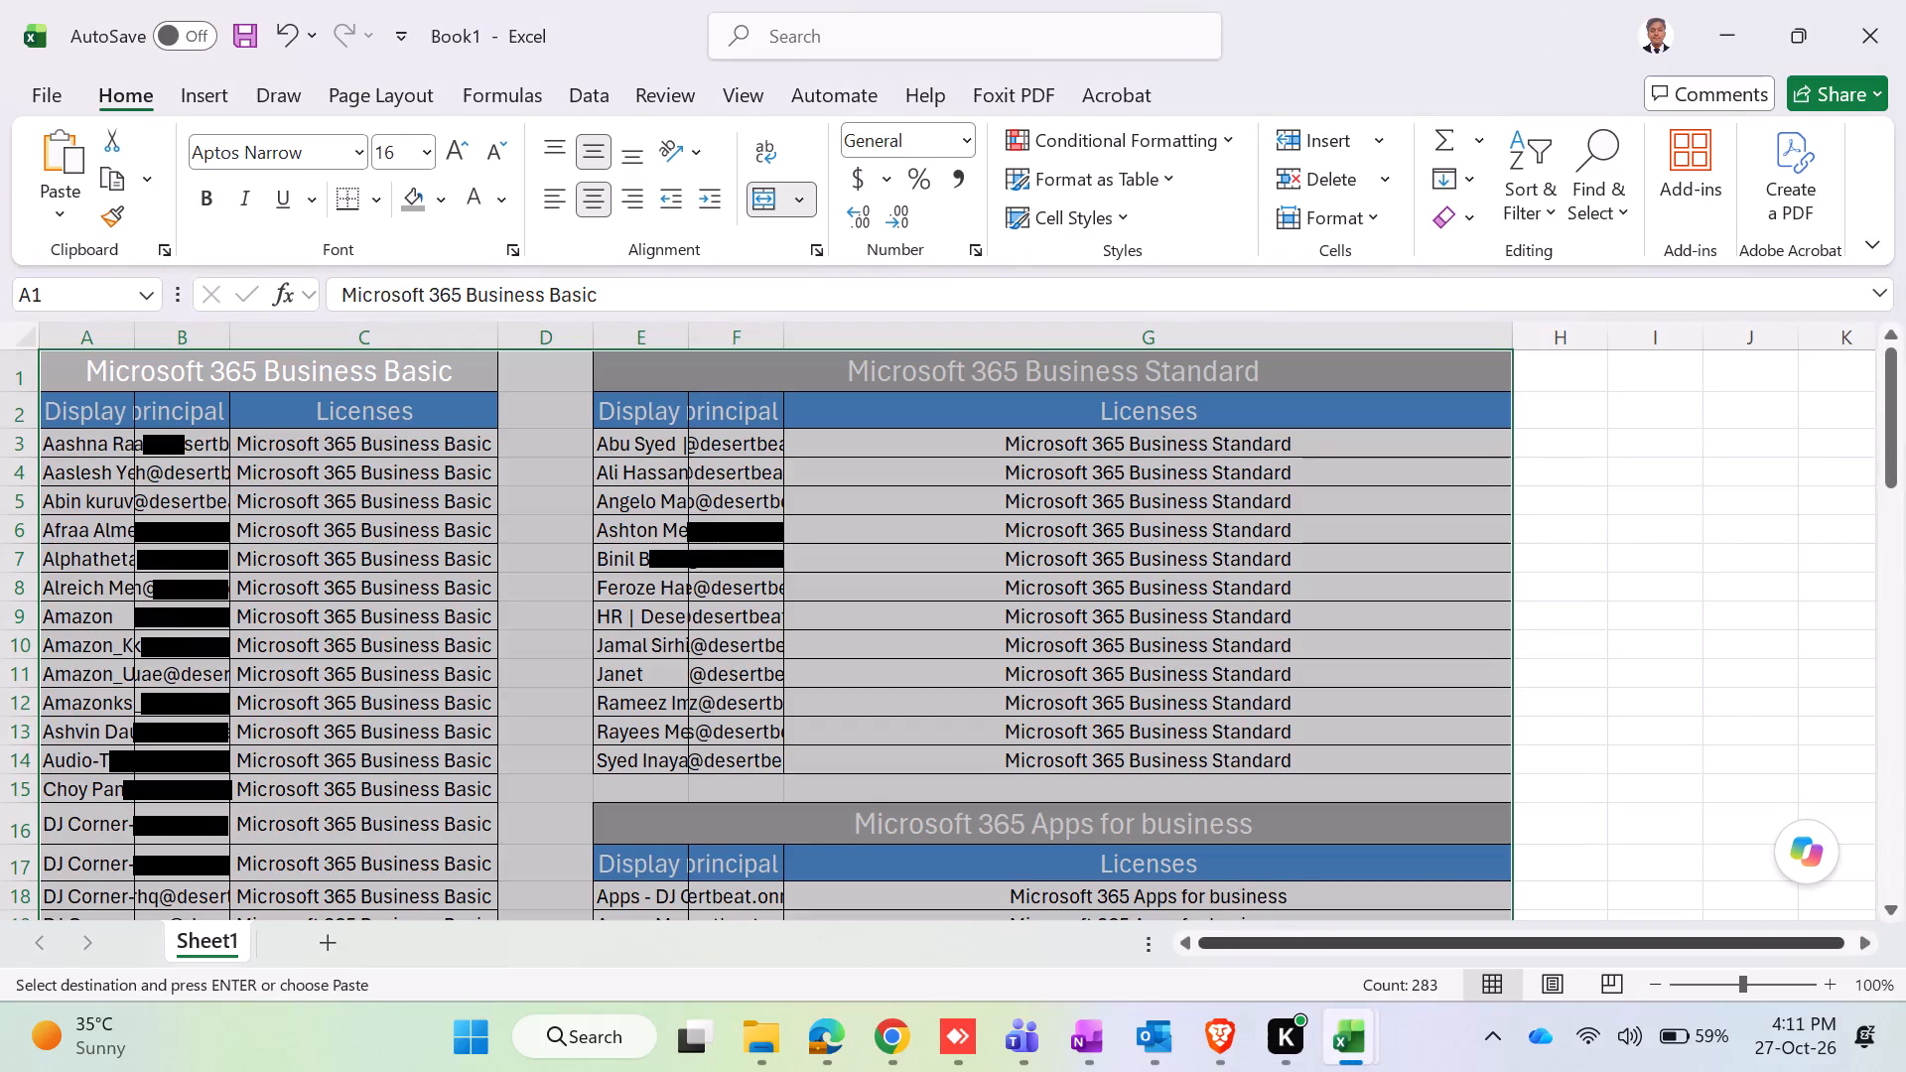
Autofit the Display name column E and the User principal name column F of the stacked groups.
{"action": "left_click", "coordinate": [1278, 952]}
{"action": "left_click", "coordinate": [1660, 722]}
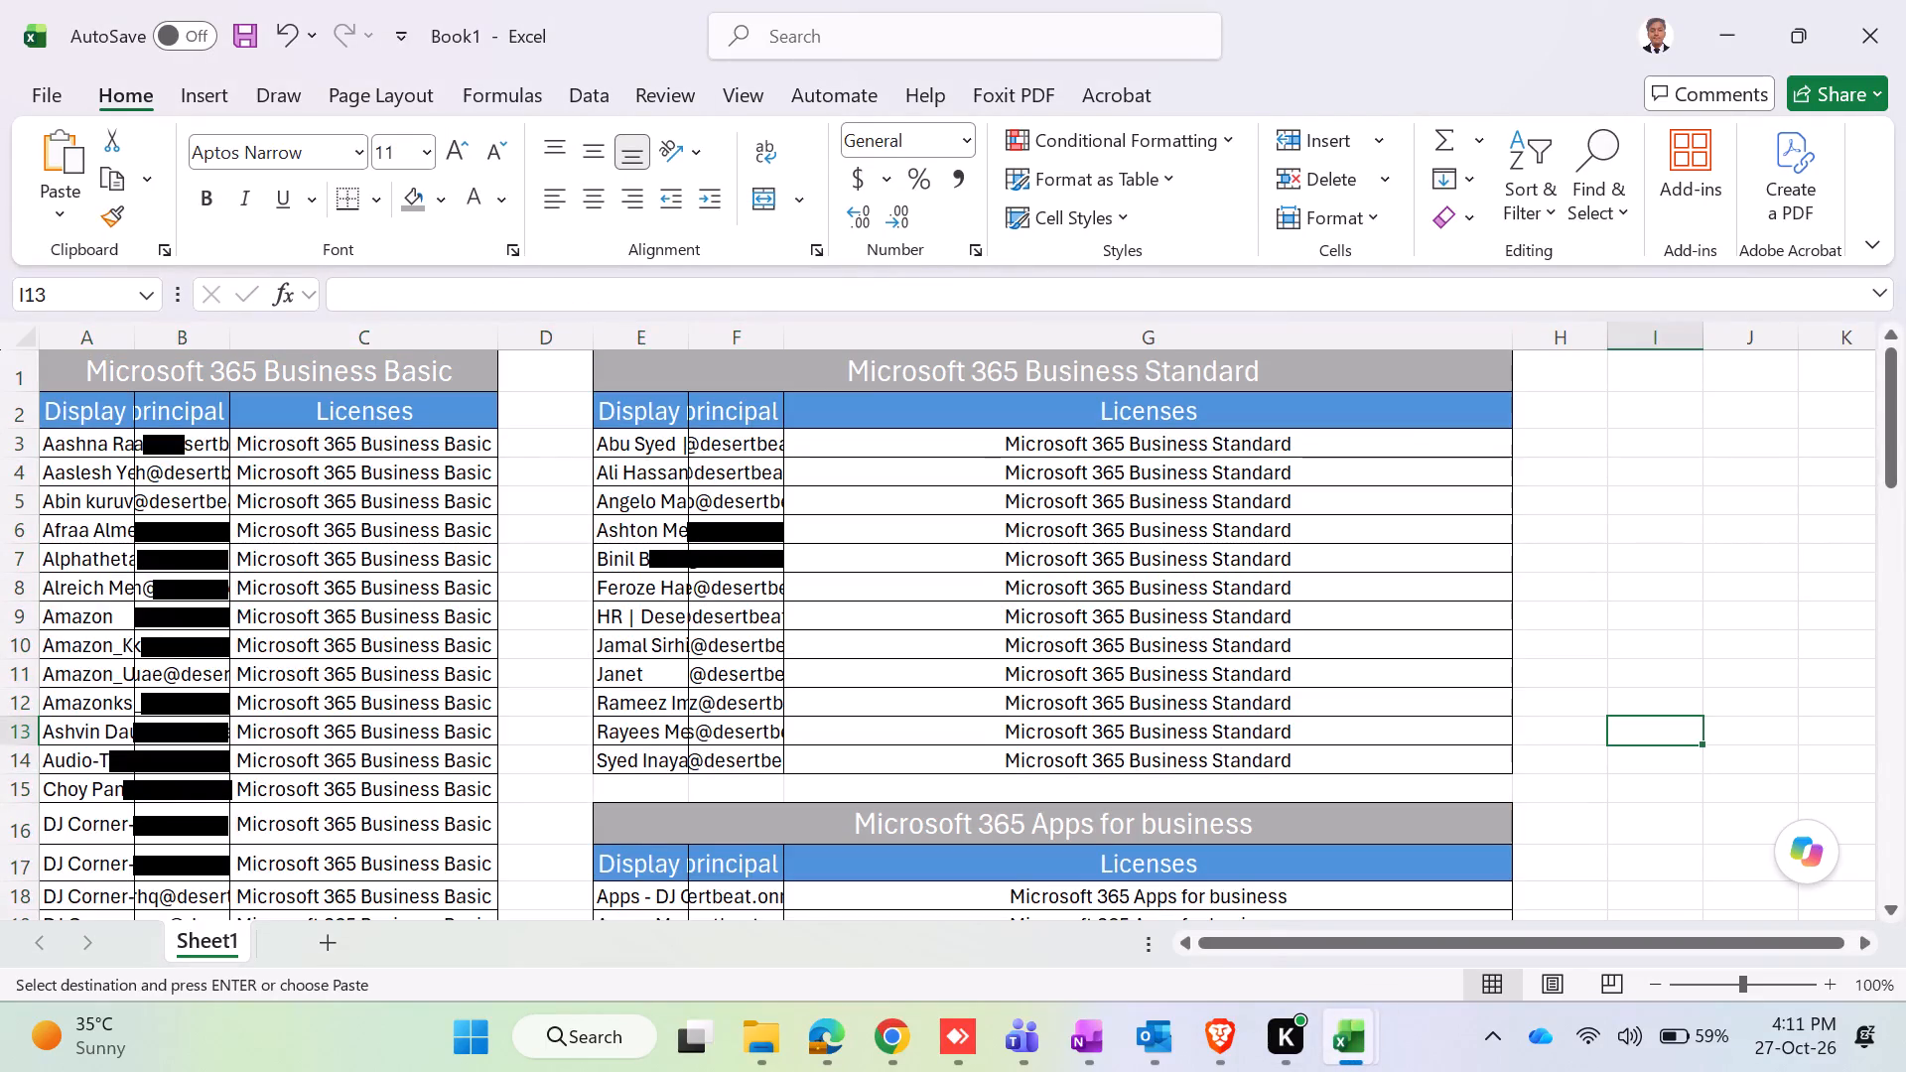
{"action": "double_click", "coordinate": [689, 334]}
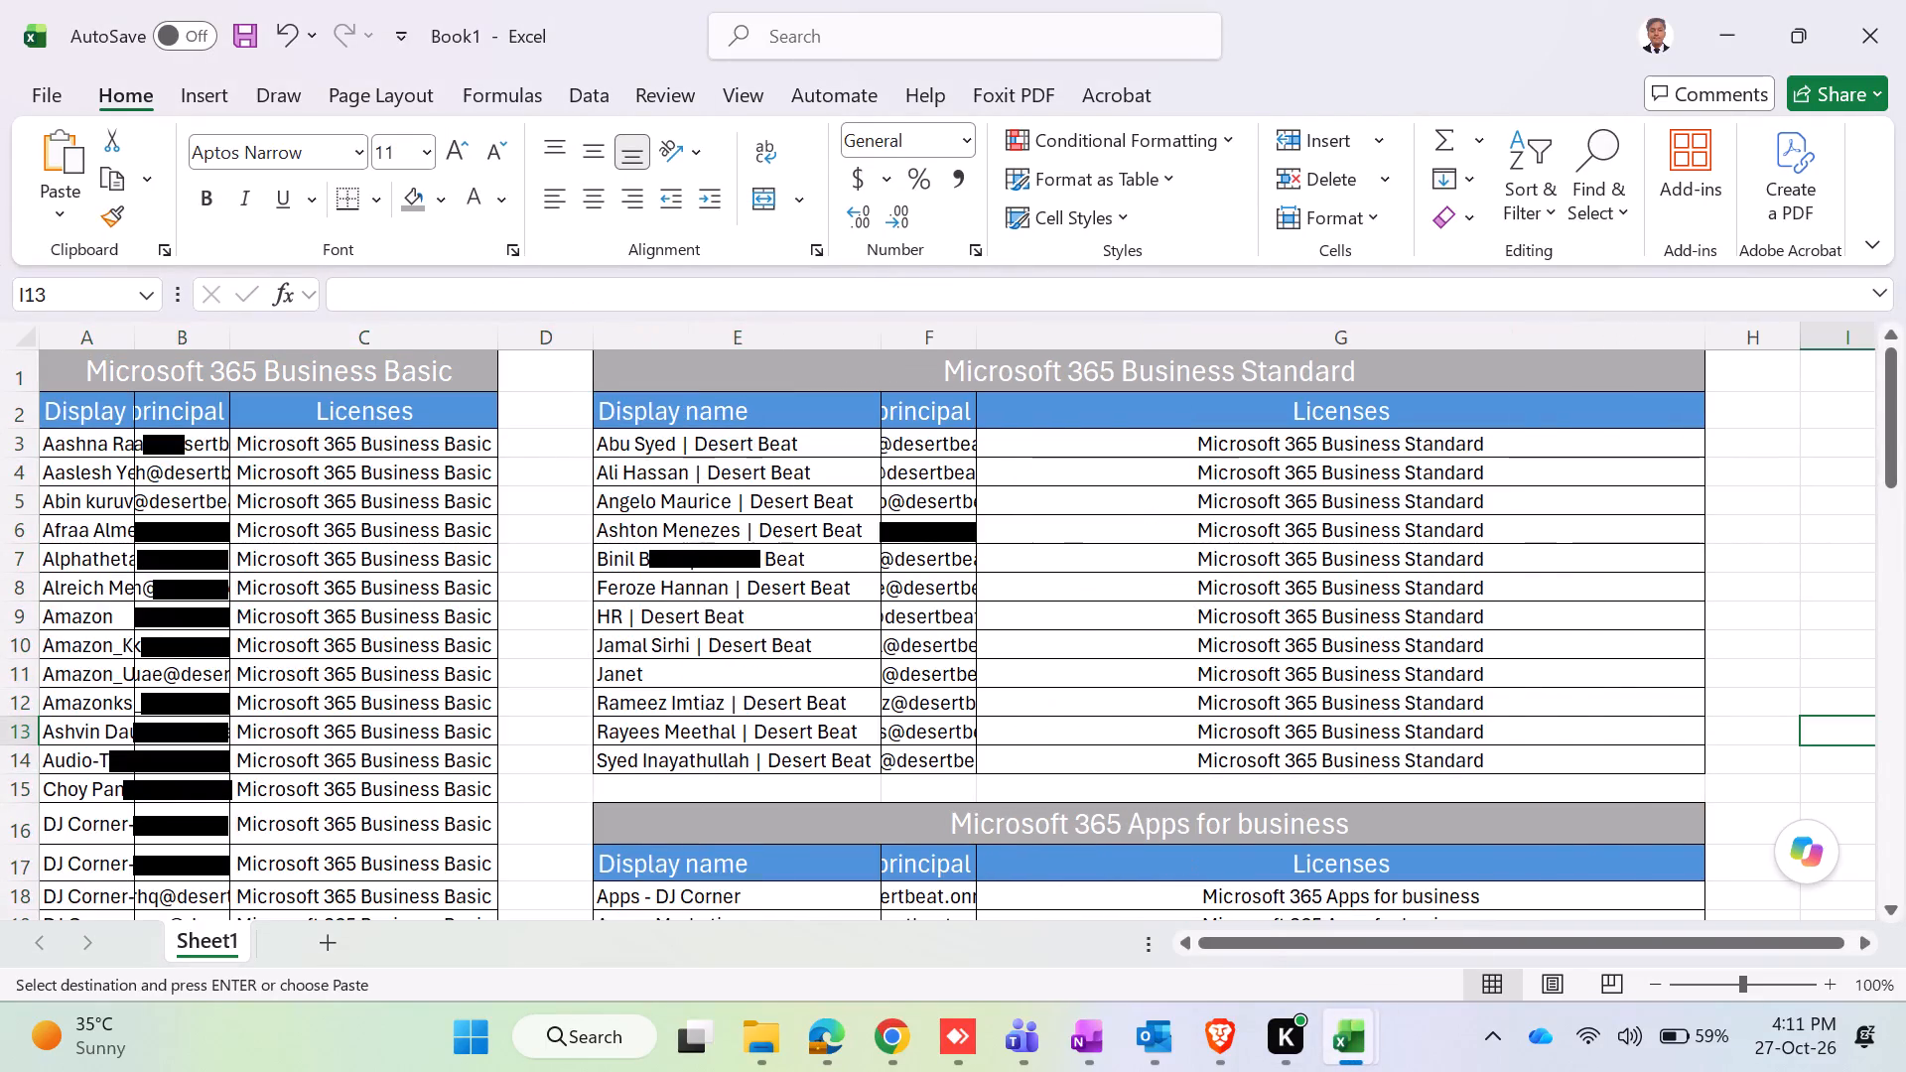
{"action": "double_click", "coordinate": [980, 330]}
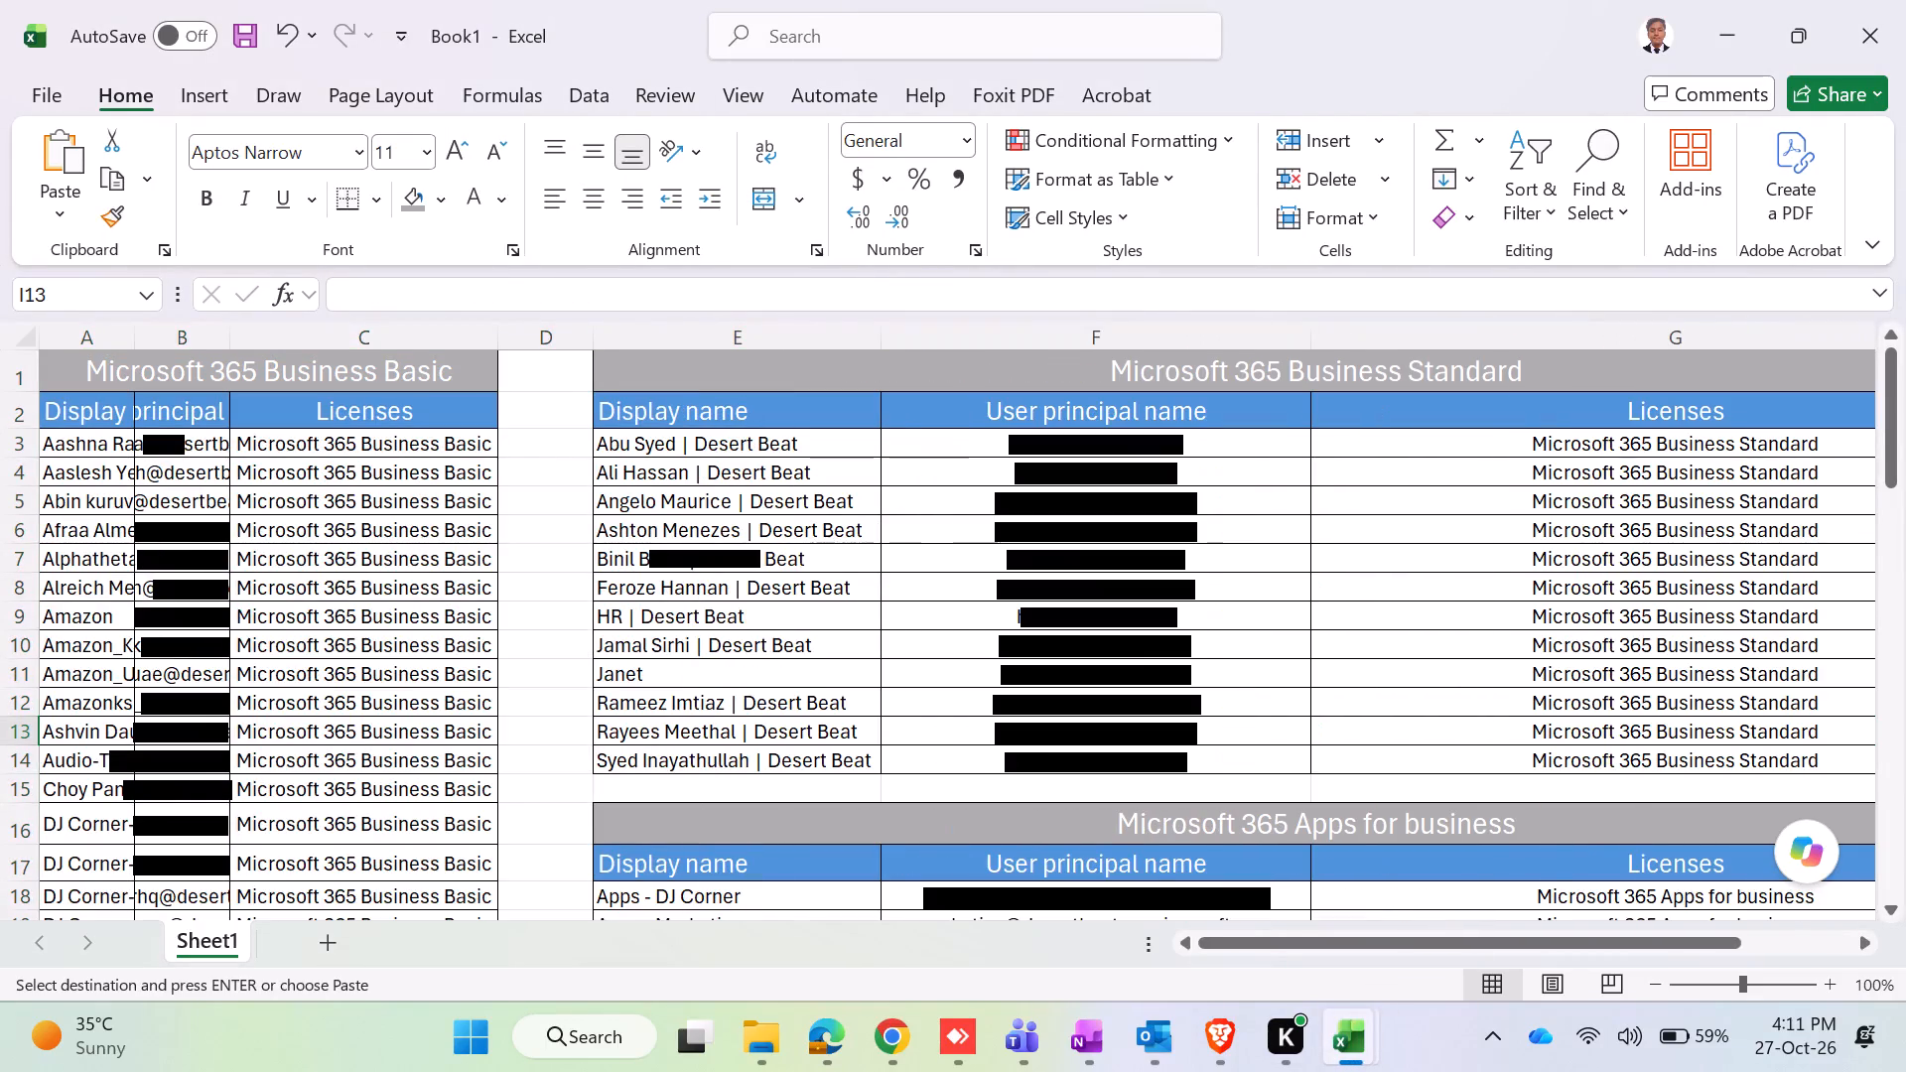
{"action": "scroll", "coordinate": [1201, 759], "scroll_direction": "down", "scroll_amount": 3}
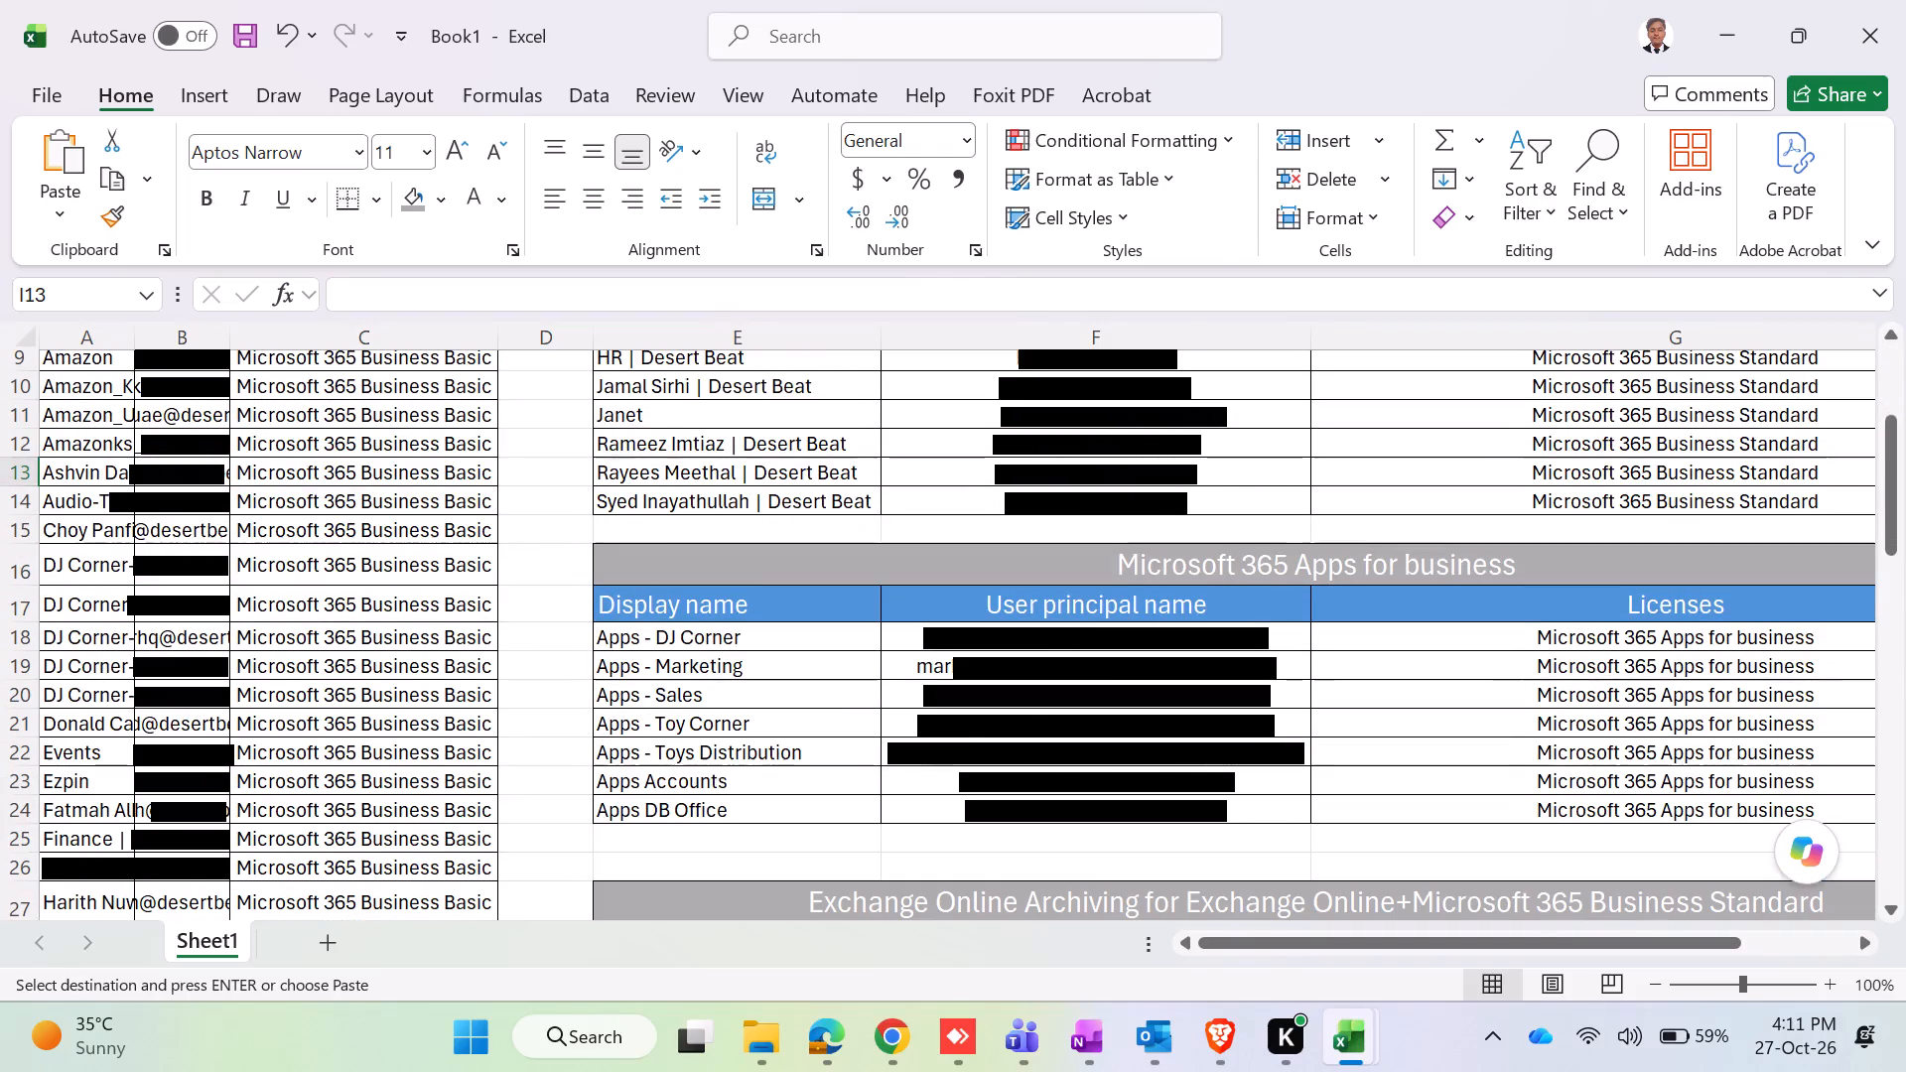
Autofit the widths of the Display name, User principal name and Licenses columns A, B and C of the Business Basic table.
{"action": "scroll", "coordinate": [1064, 794], "scroll_direction": "down", "scroll_amount": 4}
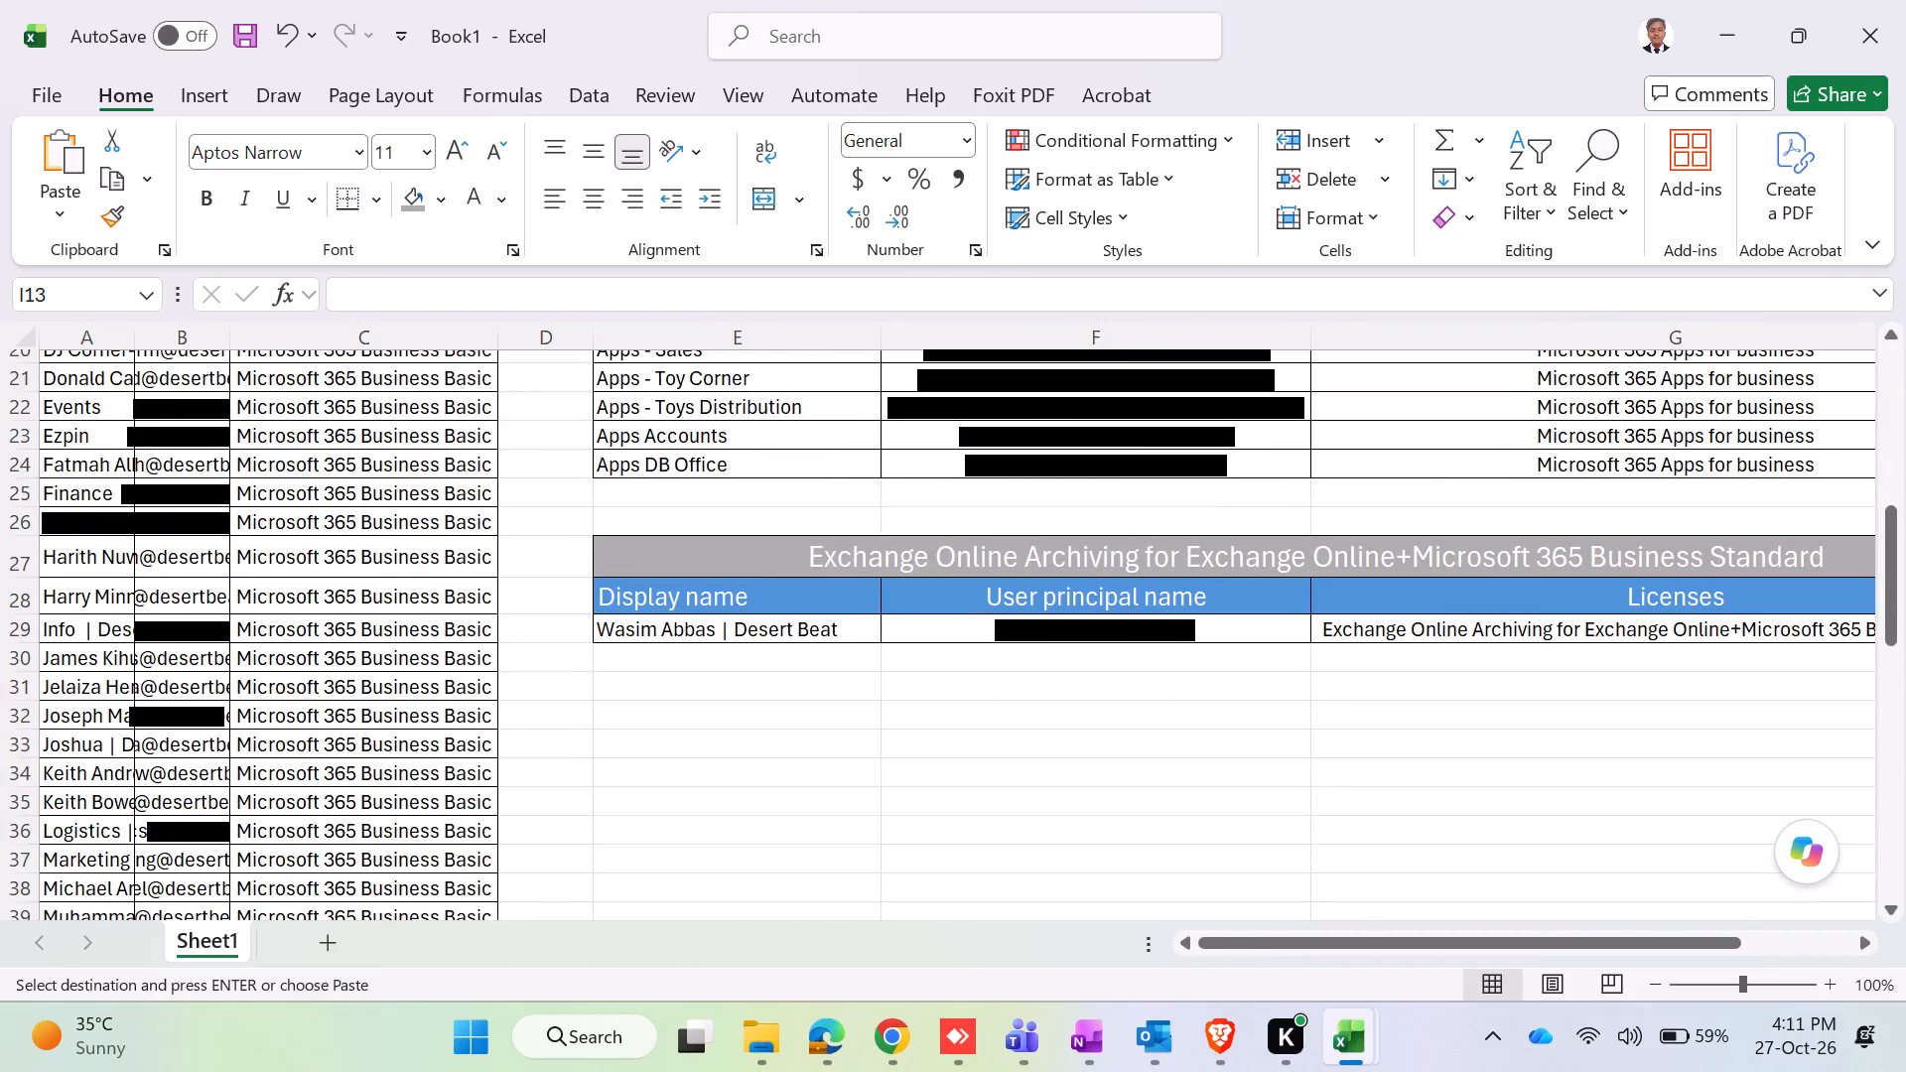
{"action": "scroll", "coordinate": [1065, 796], "scroll_direction": "up", "scroll_amount": 13}
{"action": "scroll", "coordinate": [1092, 808], "scroll_direction": "down", "scroll_amount": 6}
{"action": "scroll", "coordinate": [1132, 812], "scroll_direction": "up", "scroll_amount": 8}
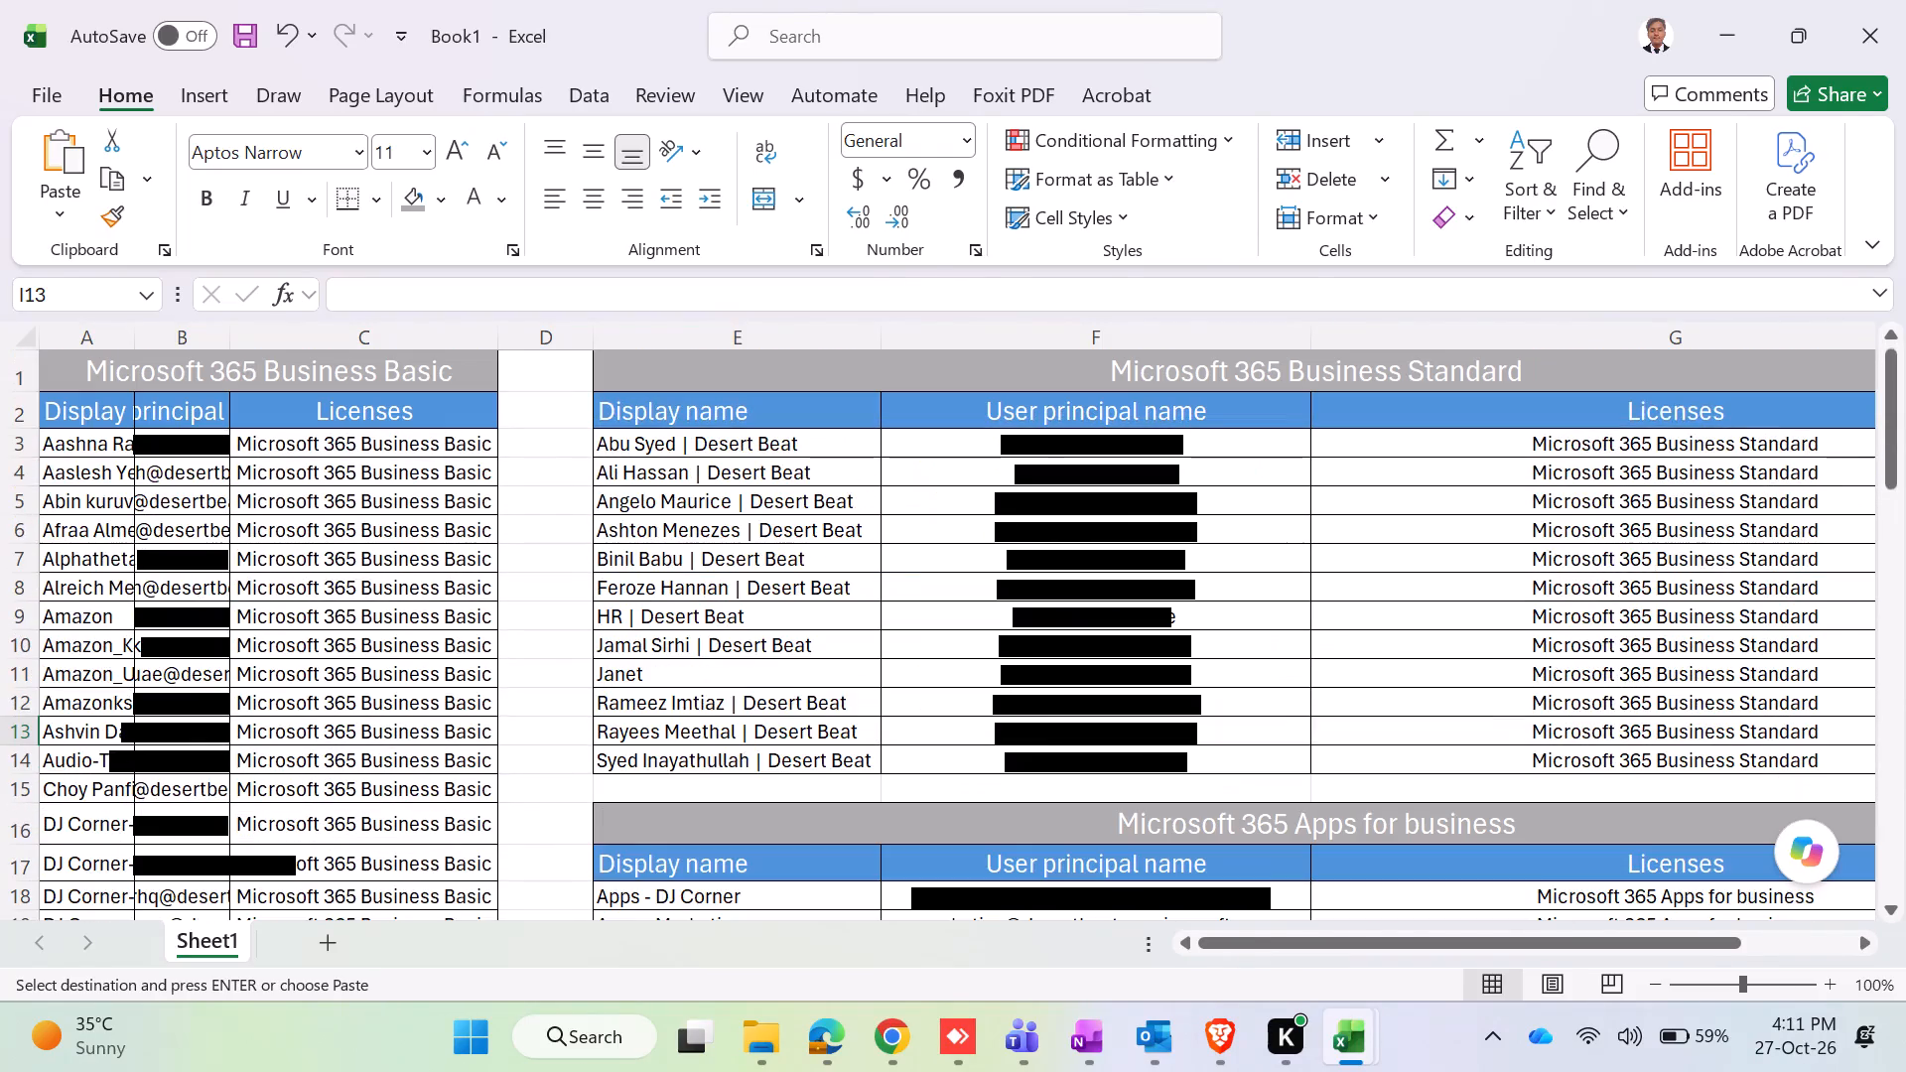
{"action": "scroll", "coordinate": [1118, 812], "scroll_direction": "up", "scroll_amount": 7}
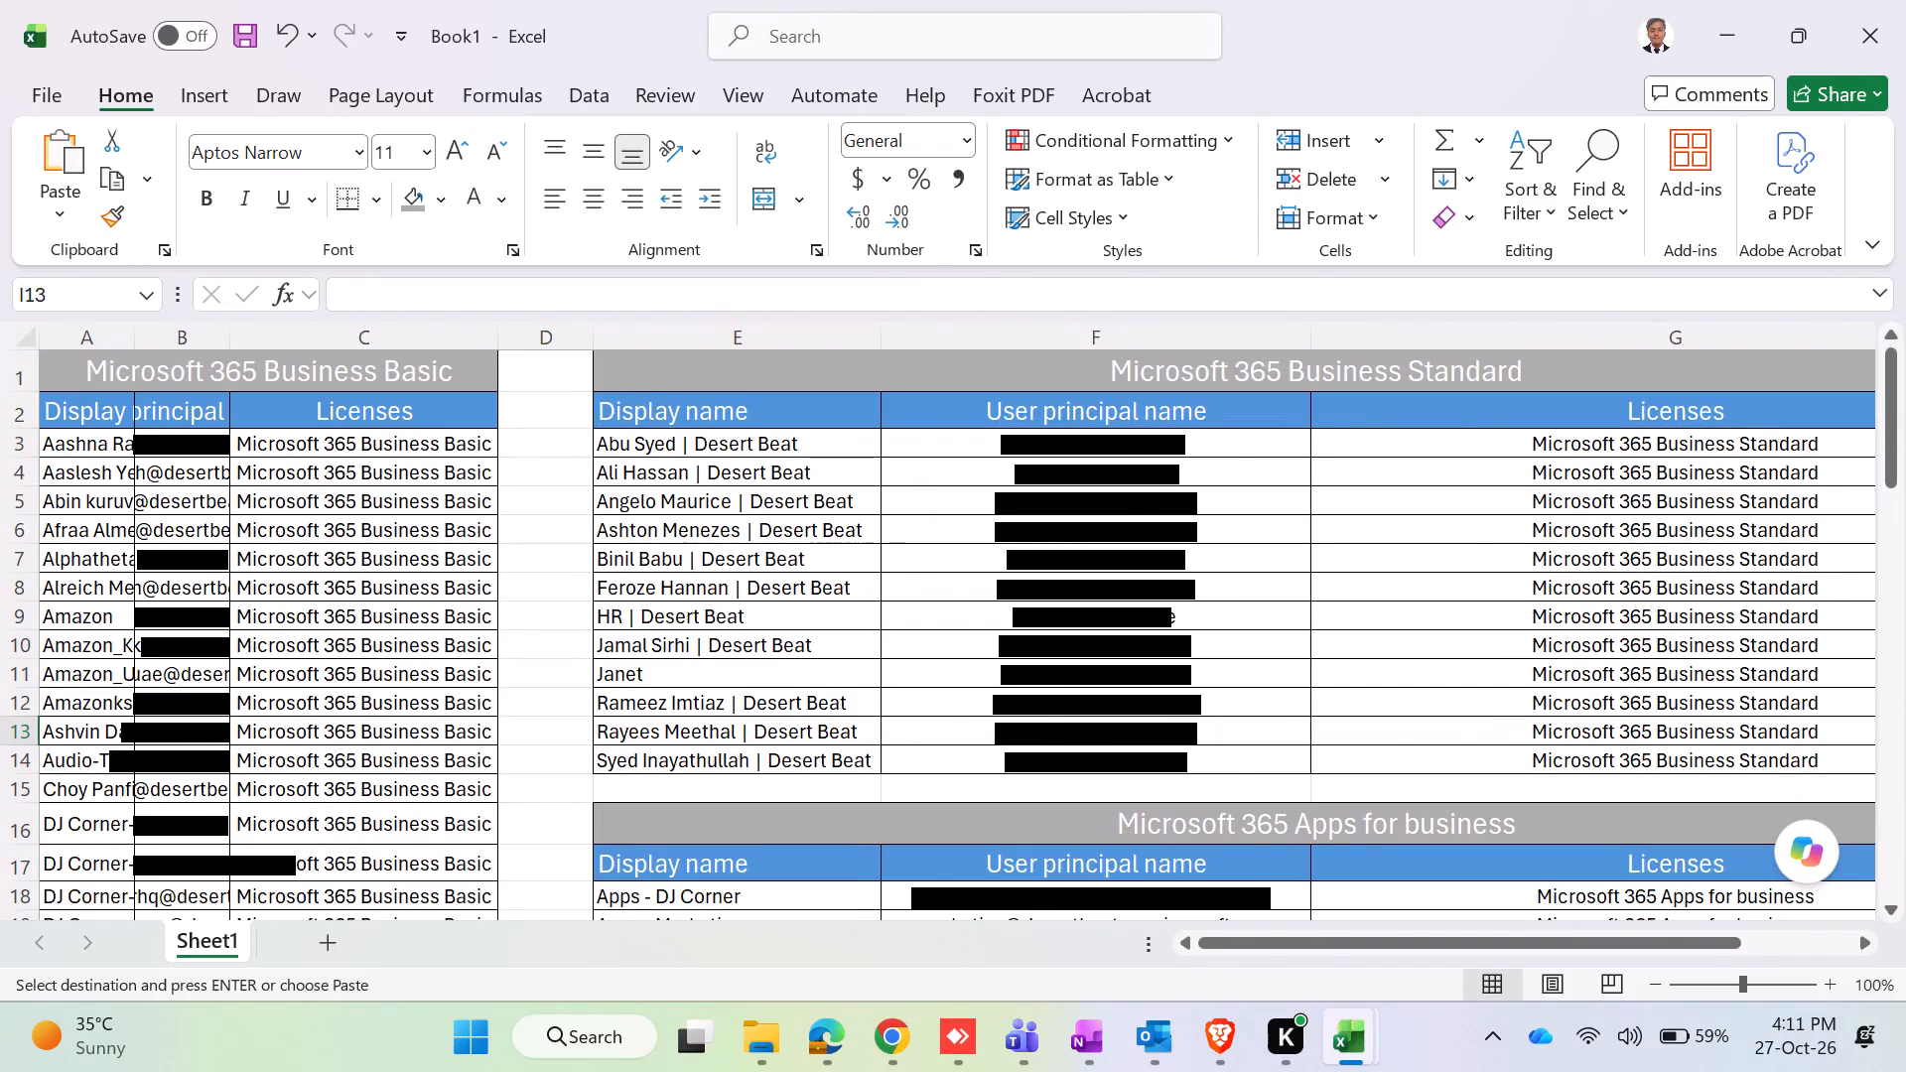
{"action": "double_click", "coordinate": [140, 336]}
{"action": "double_click", "coordinate": [493, 338]}
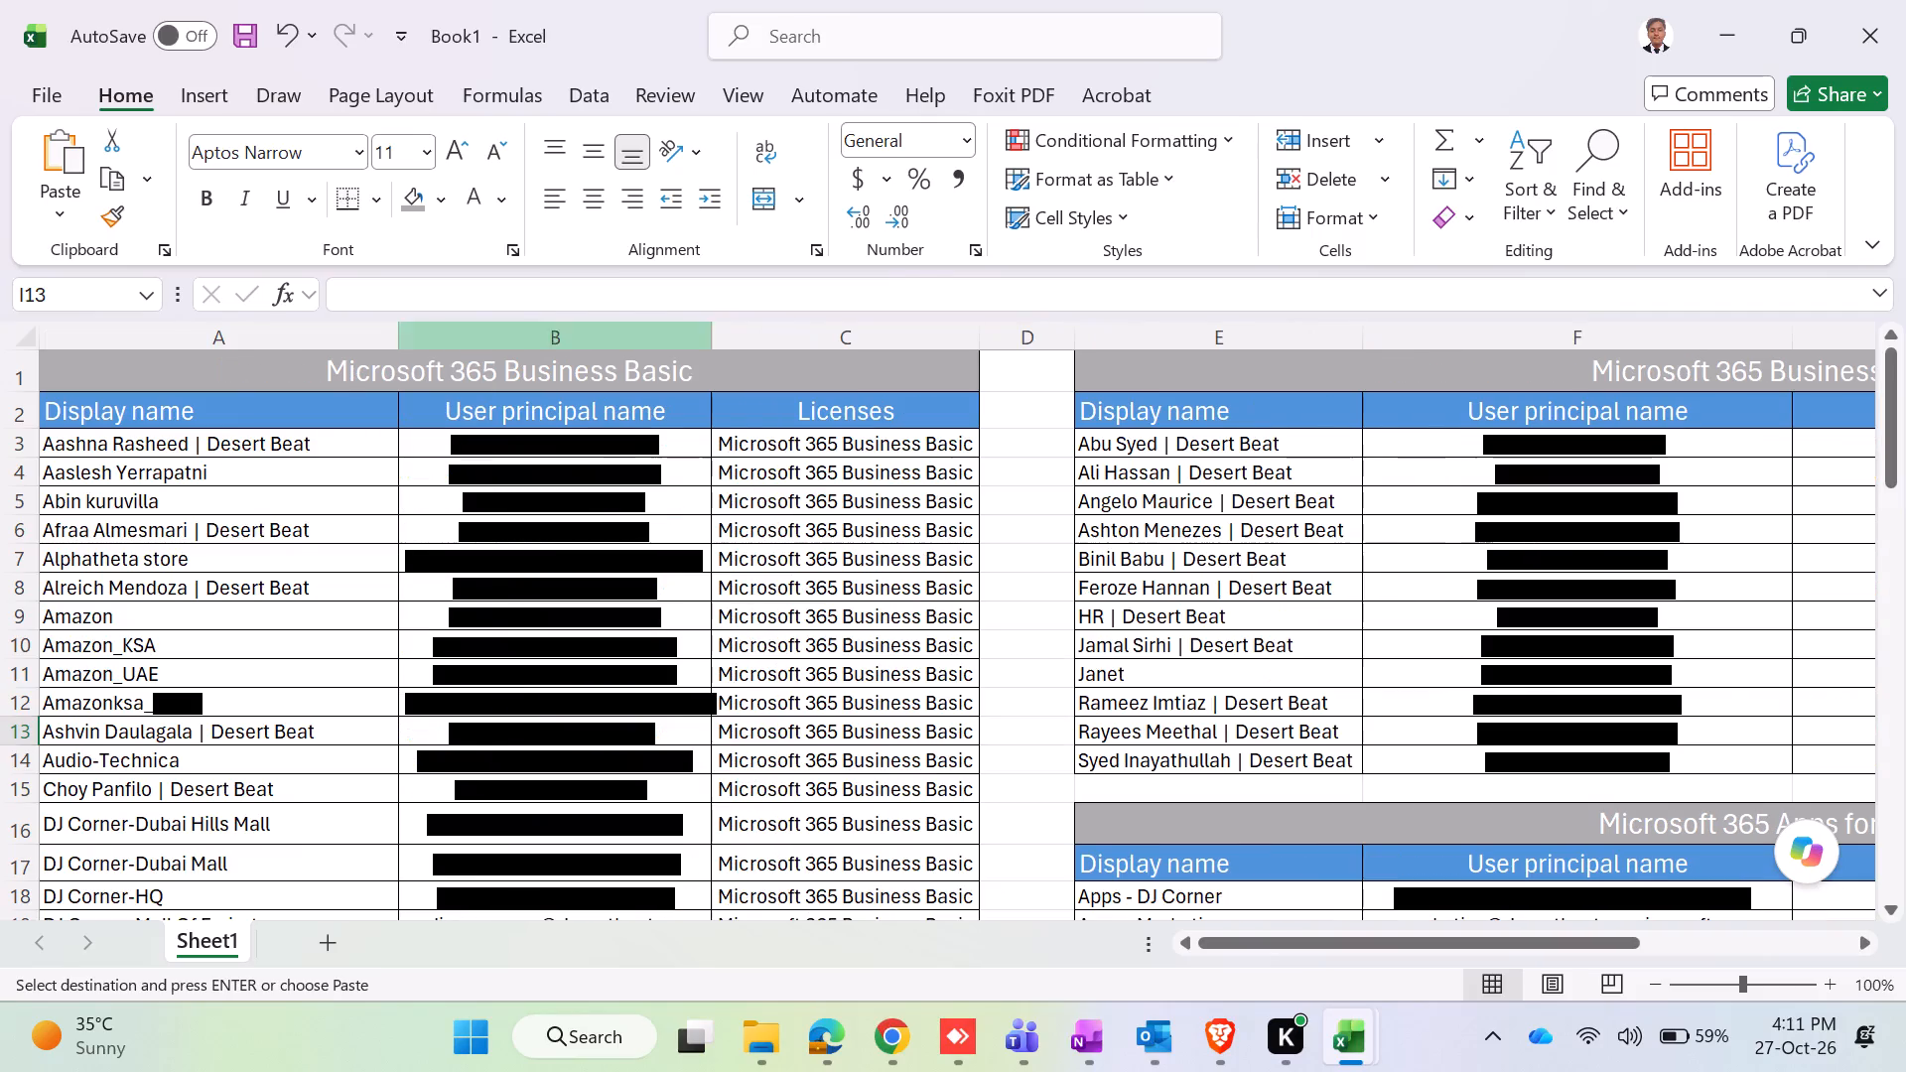
{"action": "double_click", "coordinate": [979, 330]}
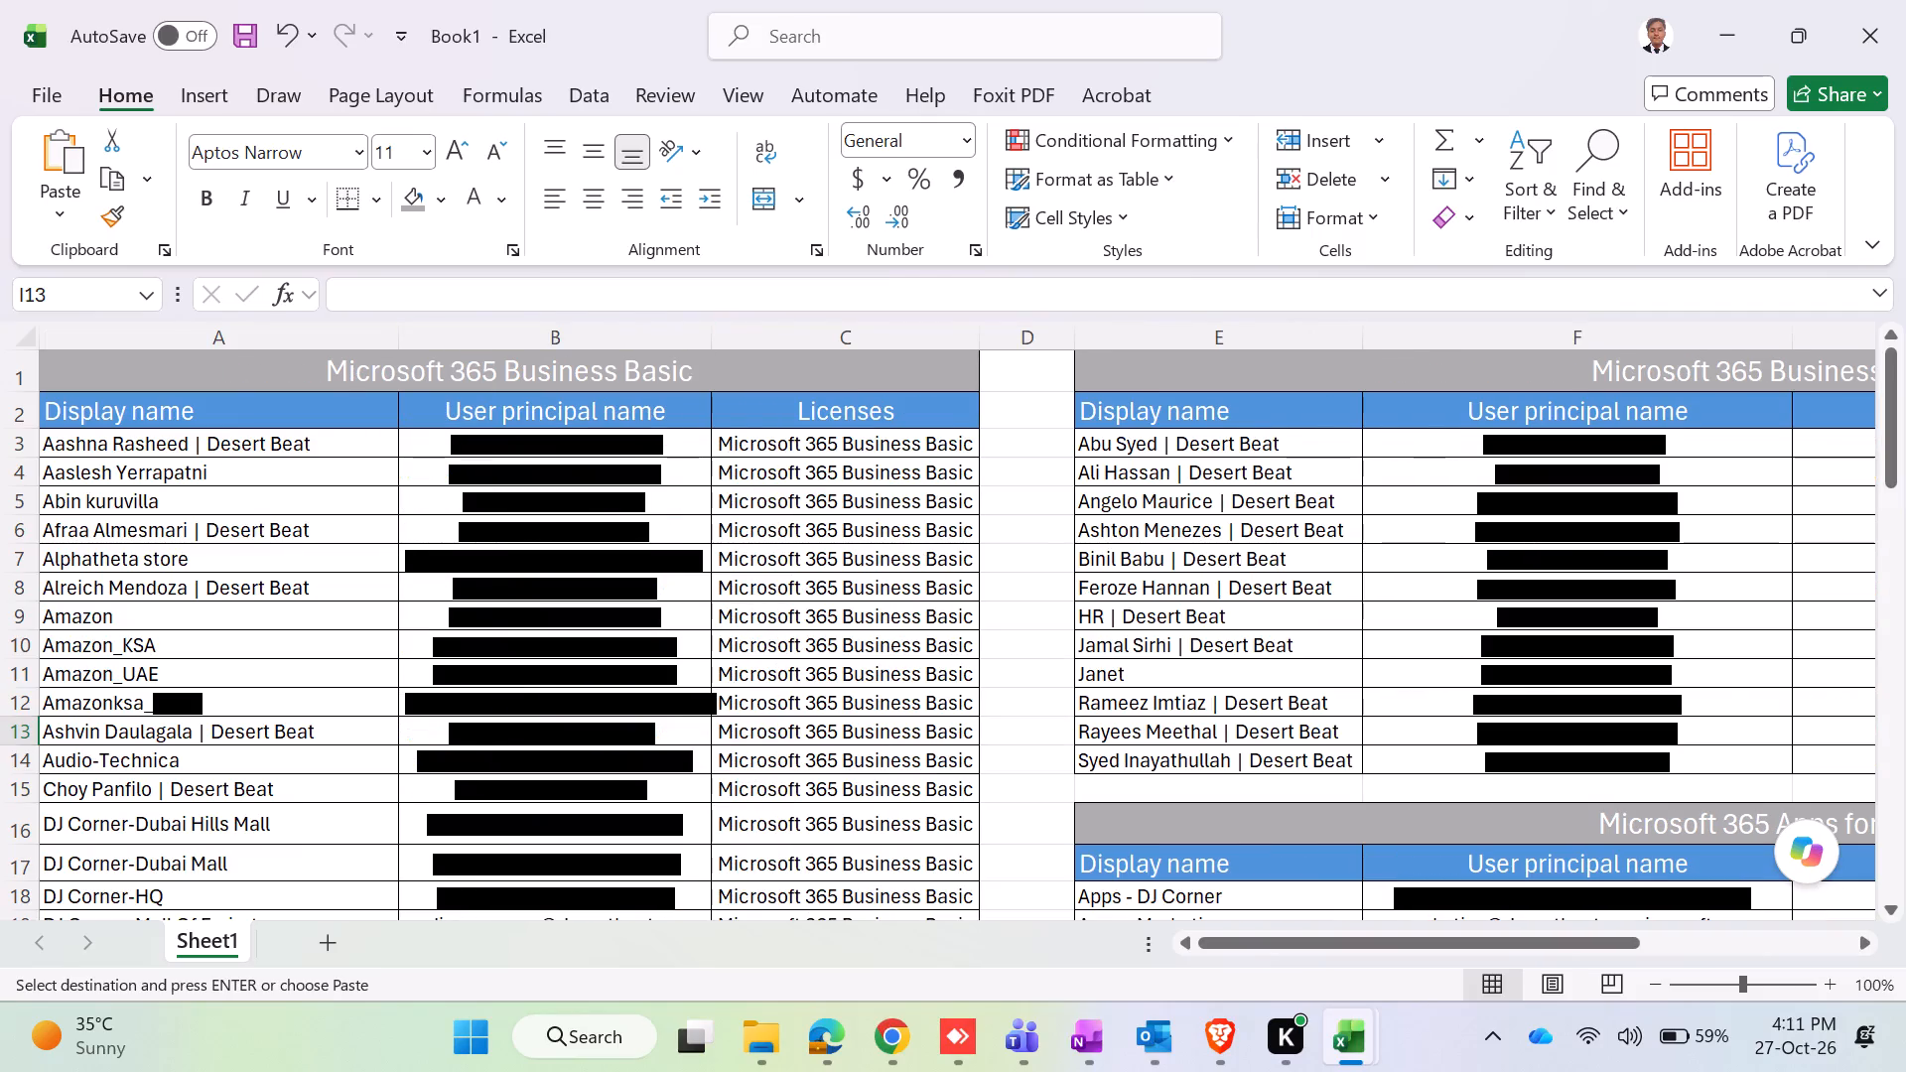
Review the rows, titles and column headers of all license groups for consistent layout and formatting in the new workbook.
{"action": "scroll", "coordinate": [1118, 678], "scroll_direction": "down", "scroll_amount": 8}
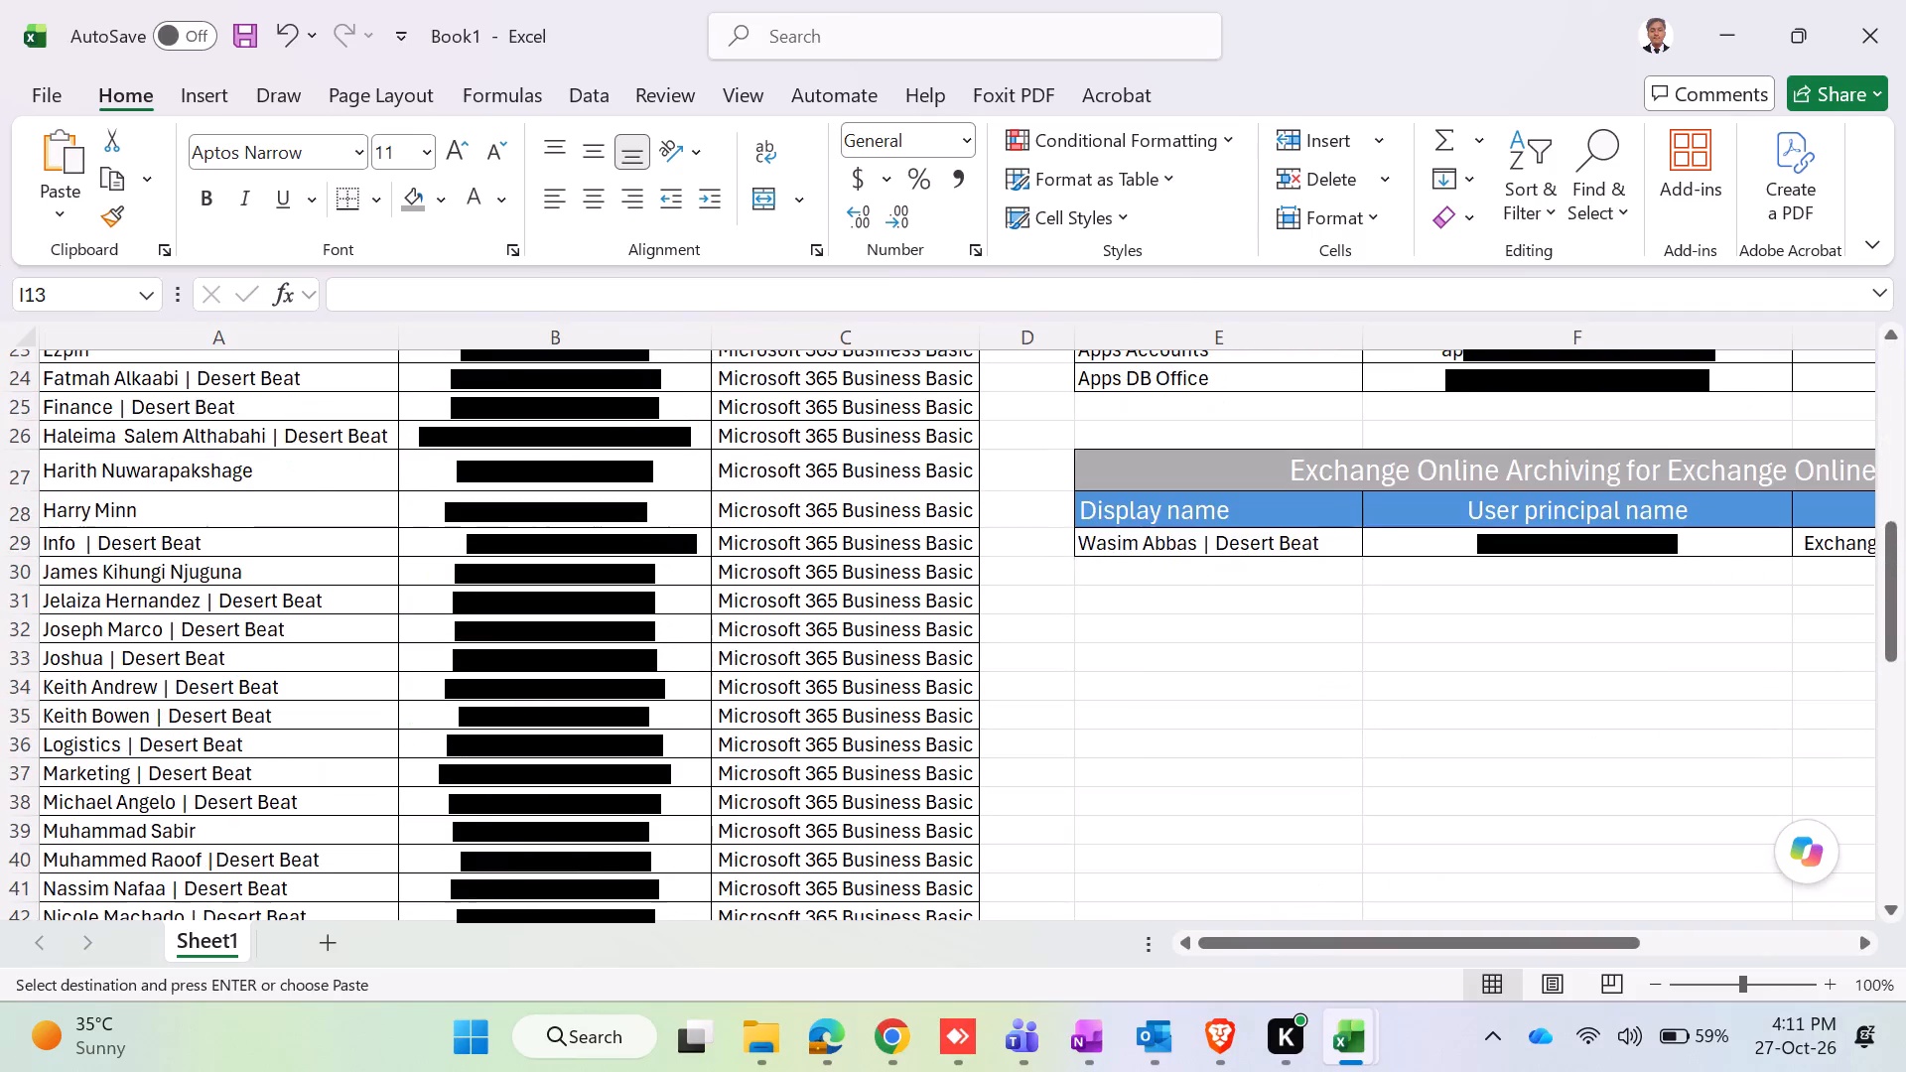
{"action": "scroll", "coordinate": [1122, 688], "scroll_direction": "down", "scroll_amount": 13}
{"action": "scroll", "coordinate": [1122, 688], "scroll_direction": "up", "scroll_amount": 8}
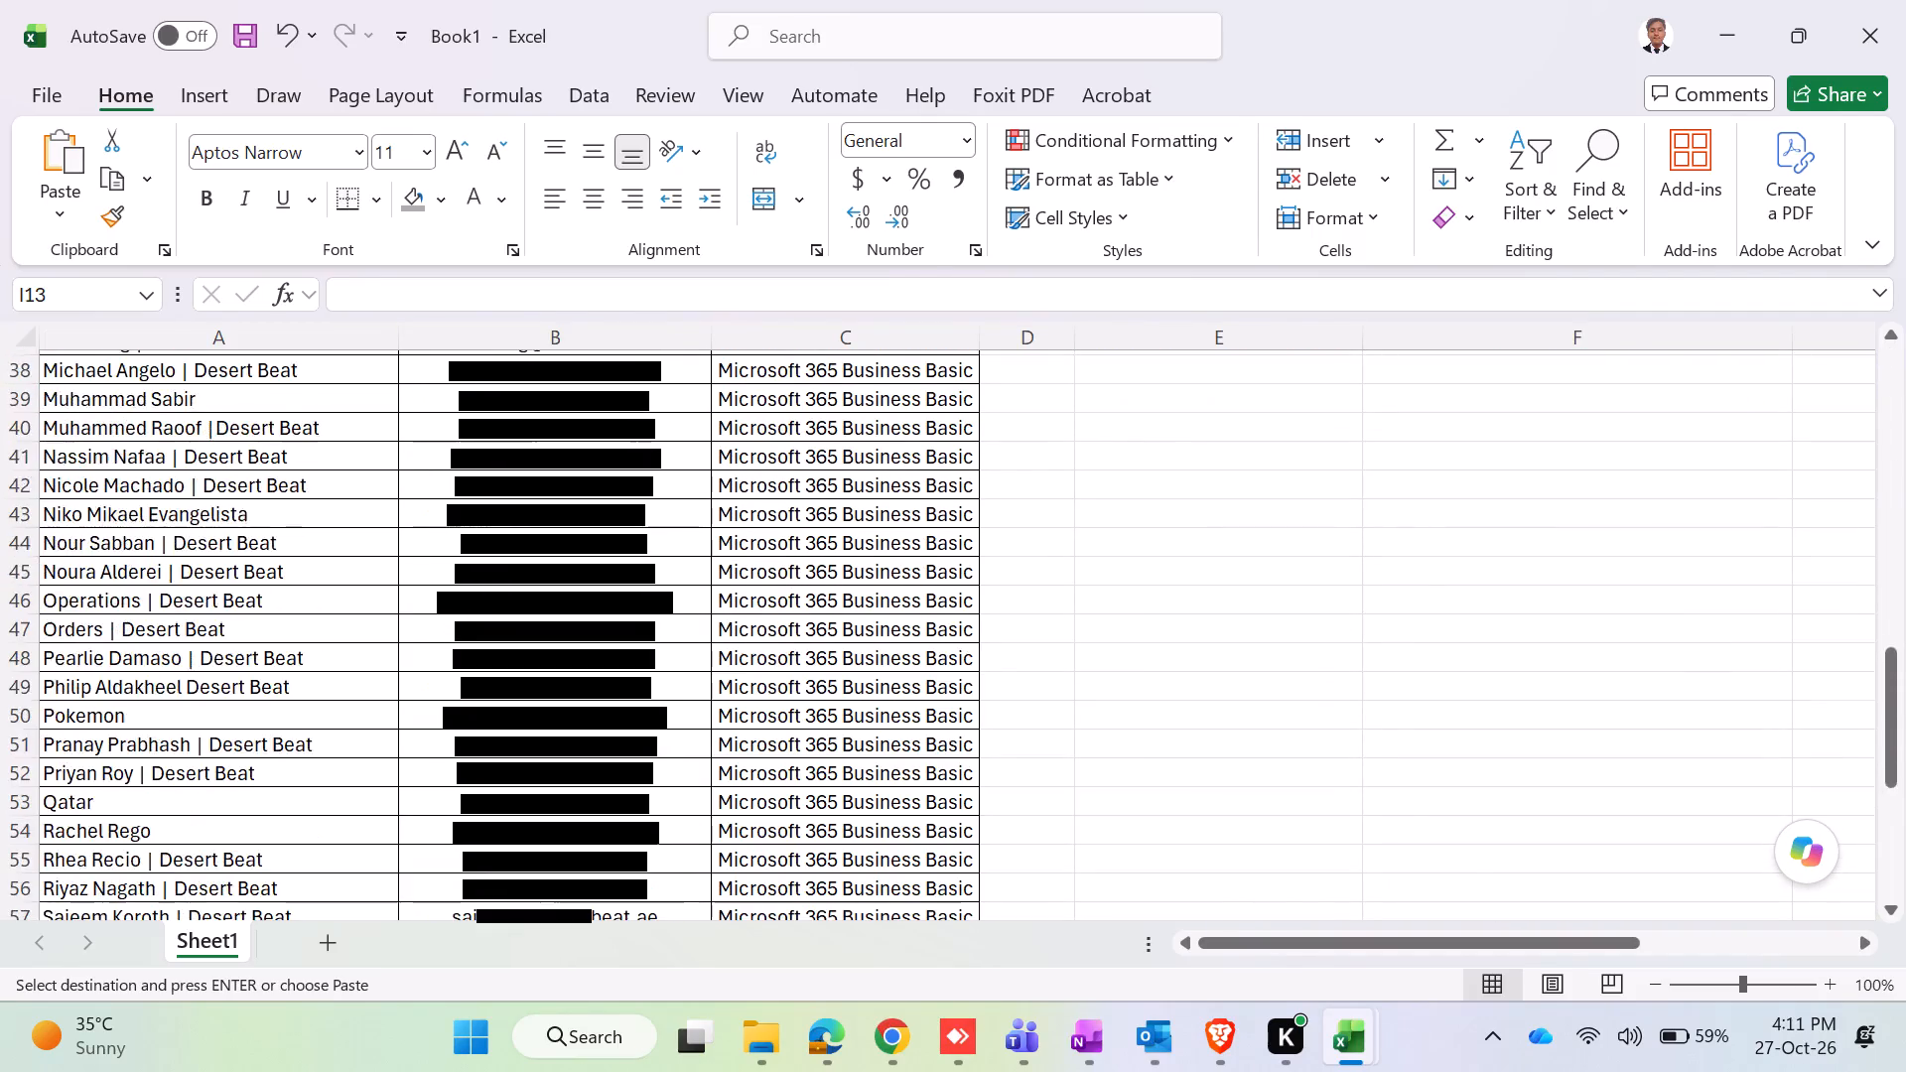
{"action": "scroll", "coordinate": [1122, 688], "scroll_direction": "up", "scroll_amount": 19}
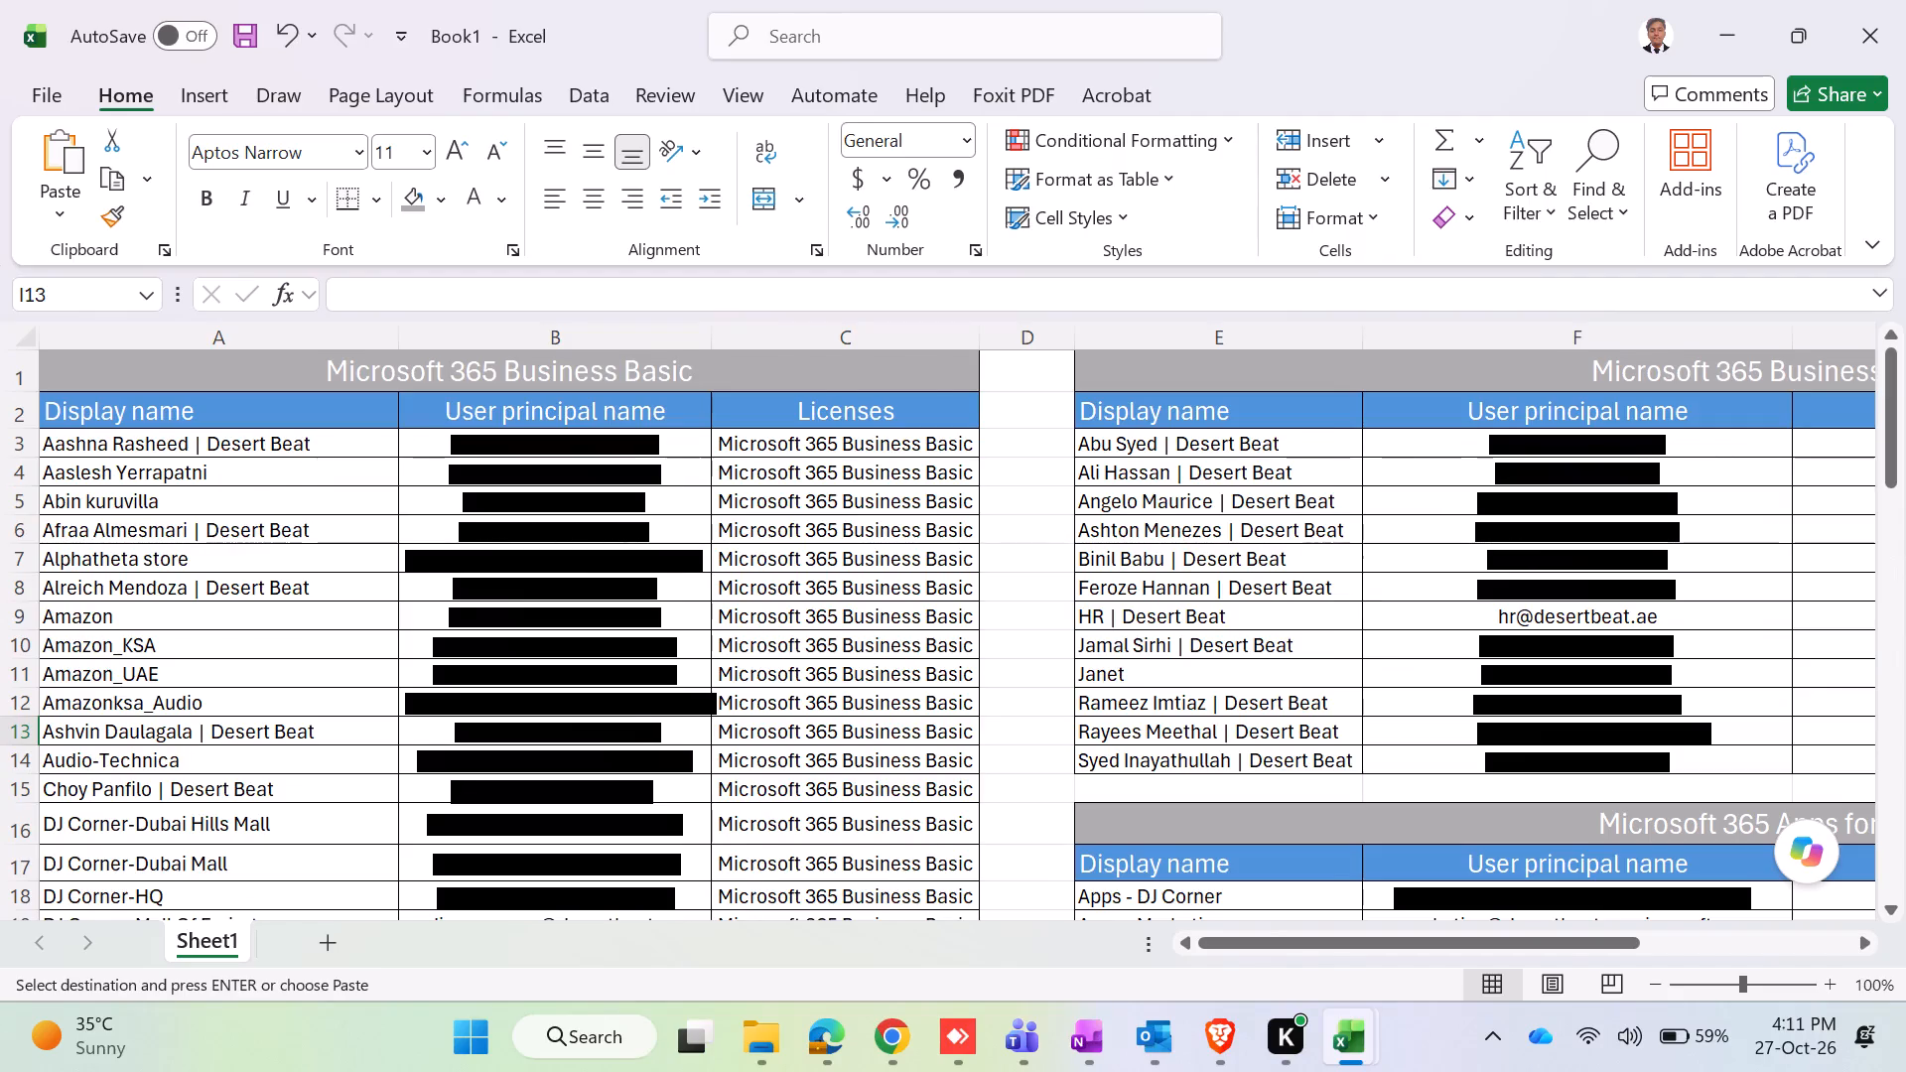
{"action": "scroll", "coordinate": [1011, 579], "scroll_direction": "down", "scroll_amount": 3}
{"action": "left_click", "coordinate": [1292, 618]}
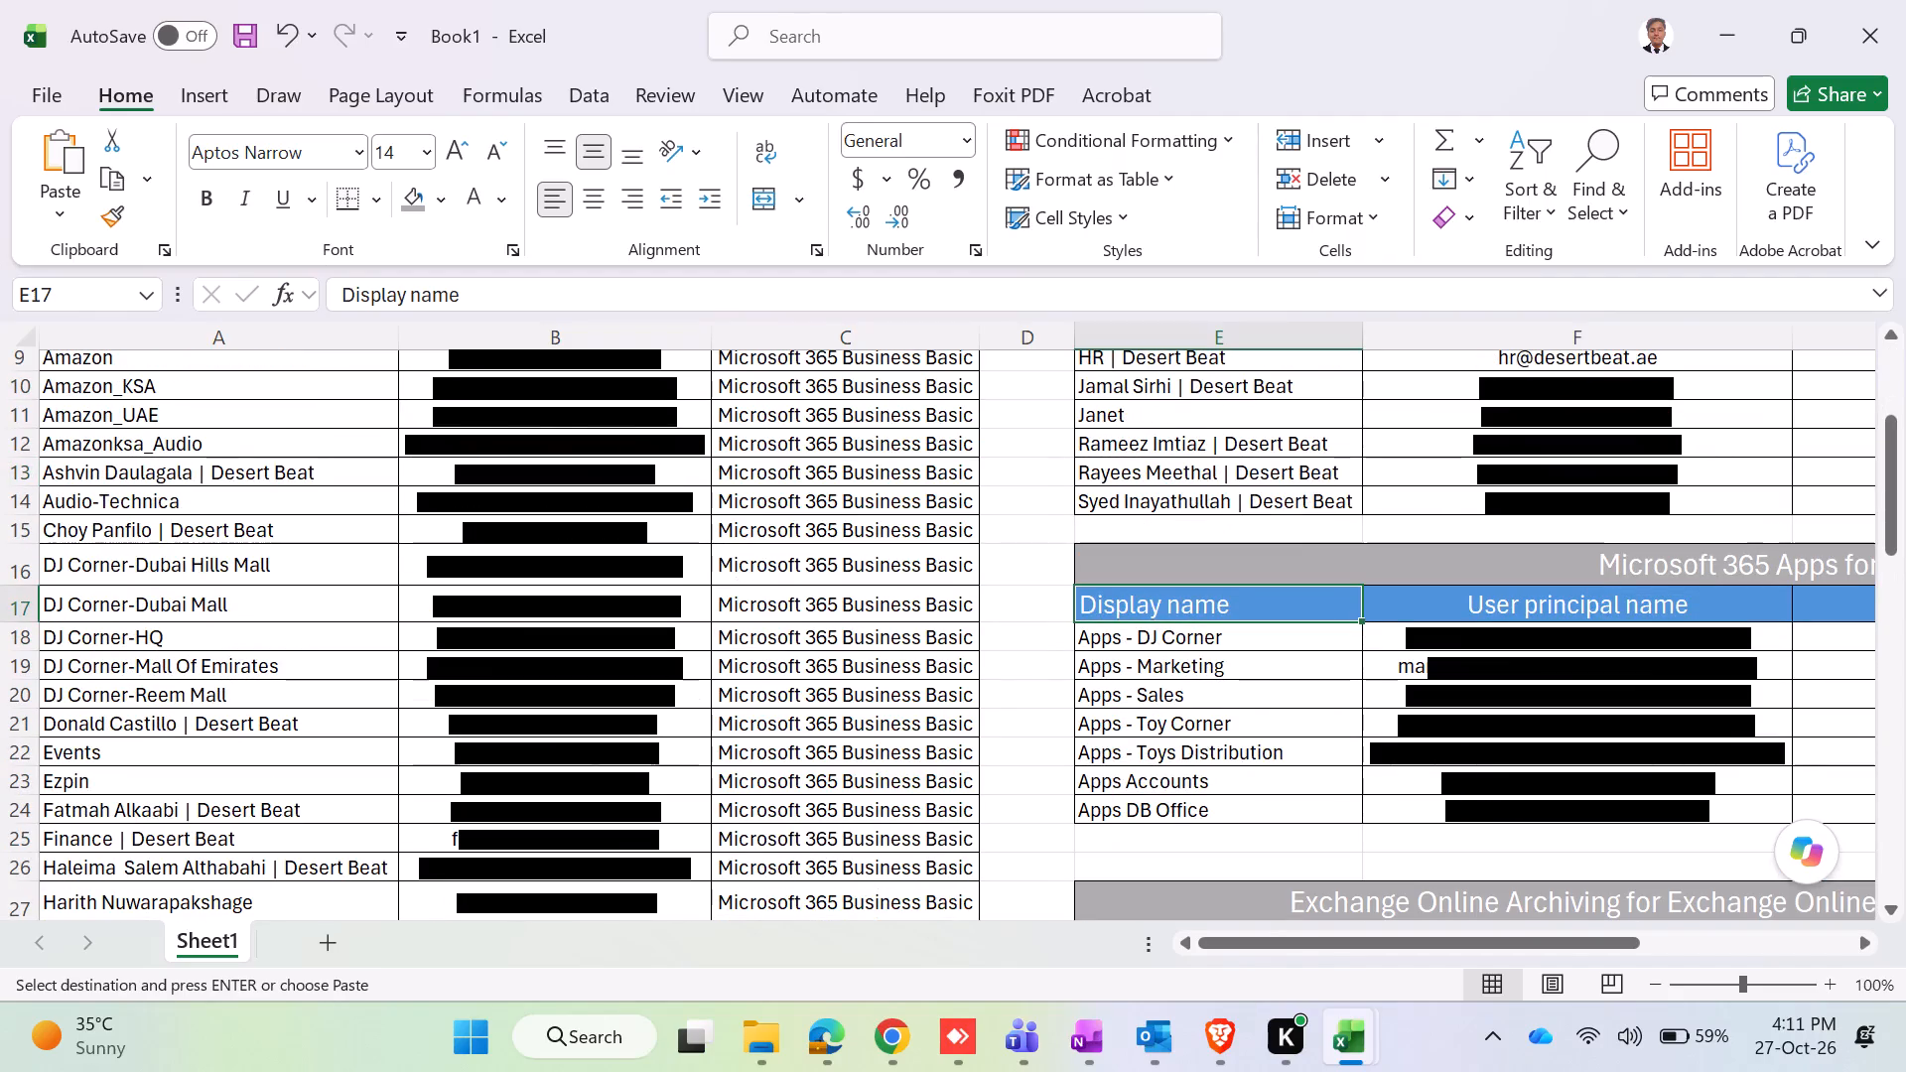
{"action": "scroll", "coordinate": [1269, 687], "scroll_direction": "down", "scroll_amount": 4}
{"action": "left_click", "coordinate": [1270, 602]}
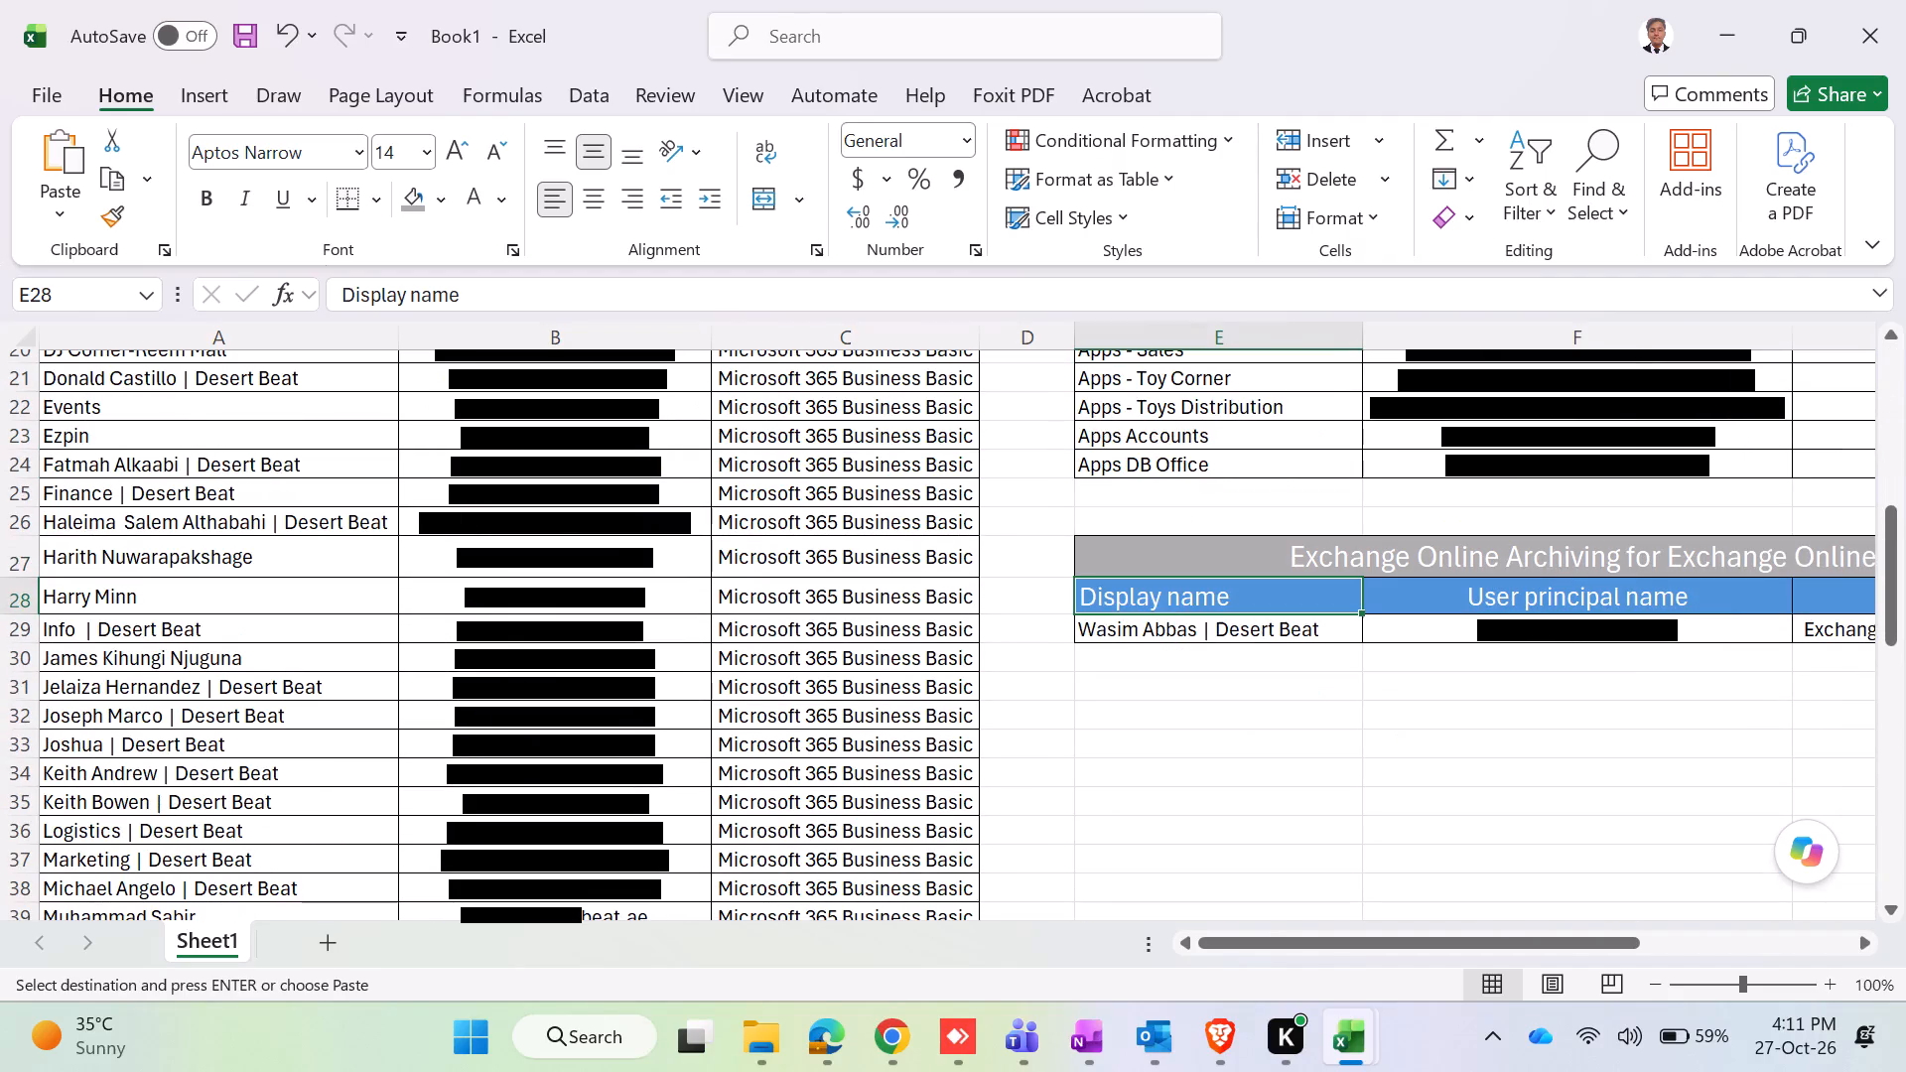
{"action": "scroll", "coordinate": [1057, 660], "scroll_direction": "up", "scroll_amount": 7}
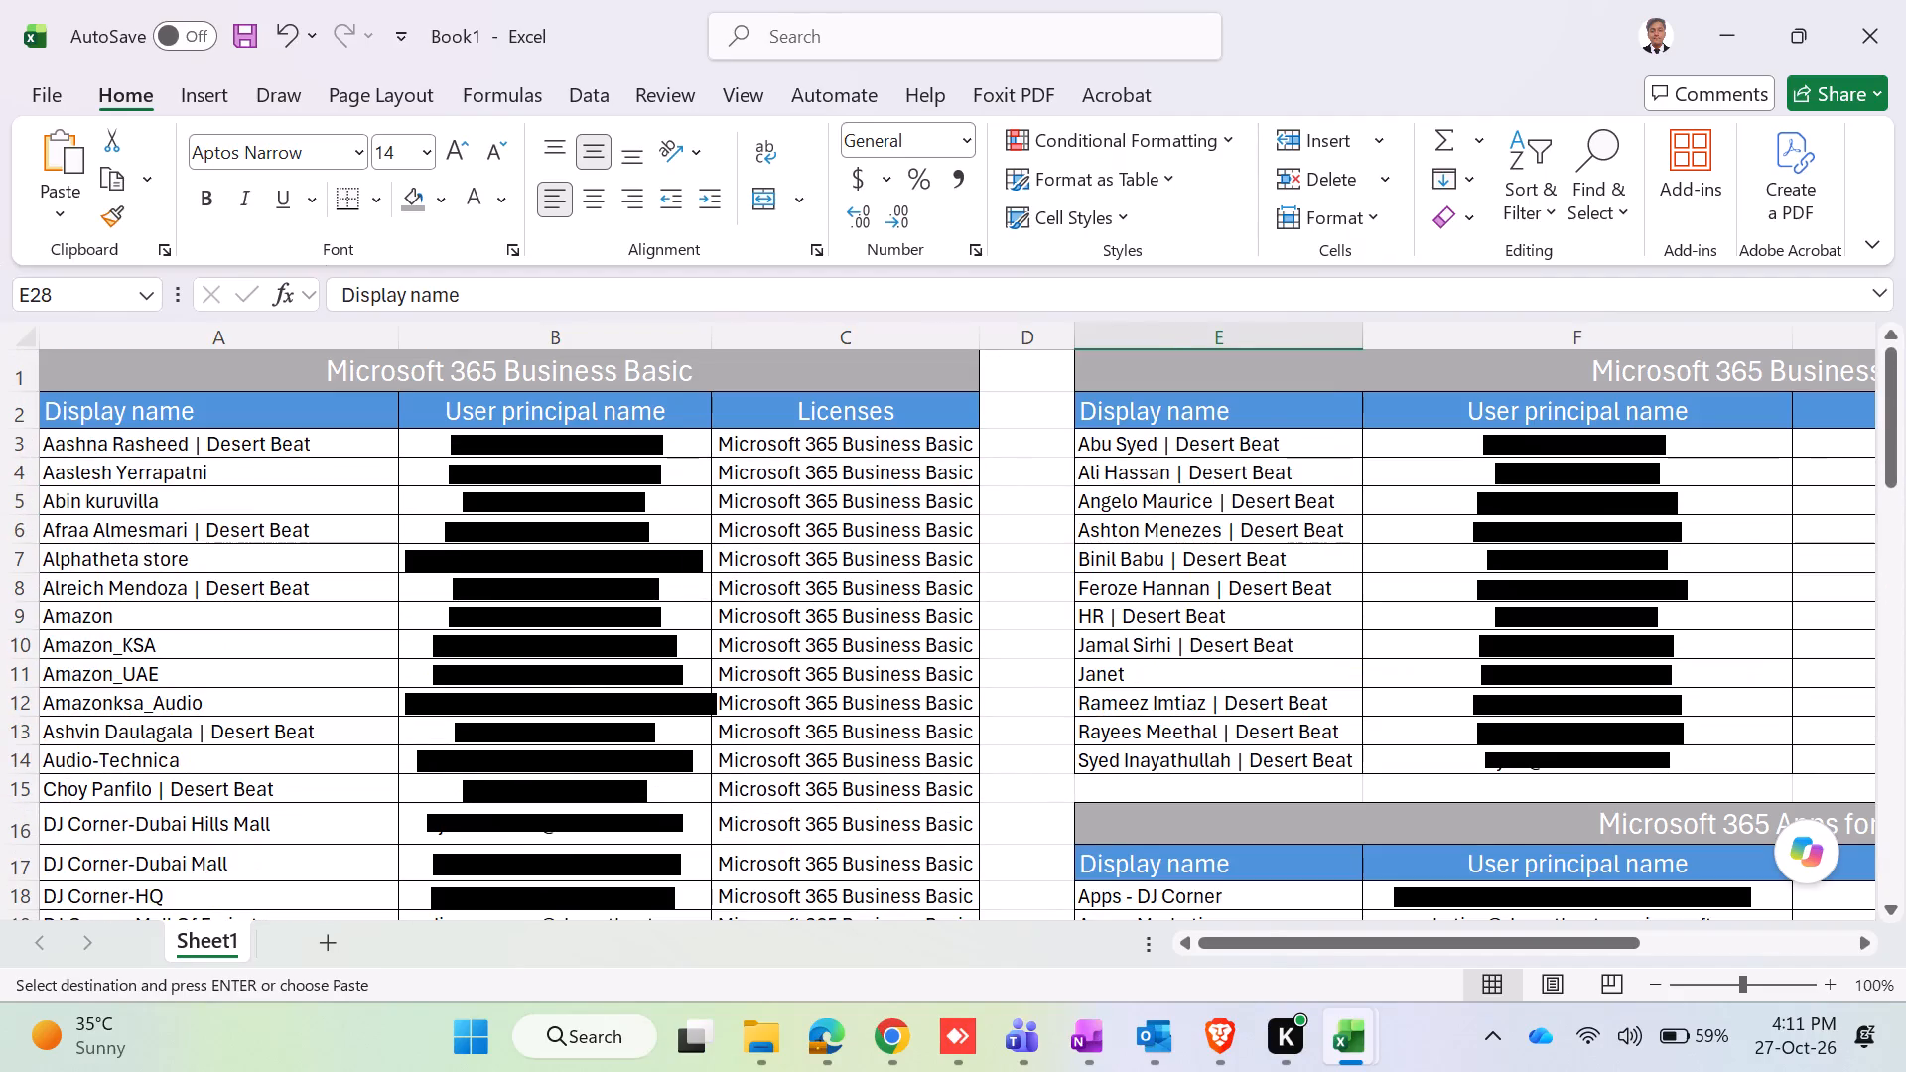
{"action": "left_click", "coordinate": [1243, 407]}
{"action": "left_click", "coordinate": [925, 415]}
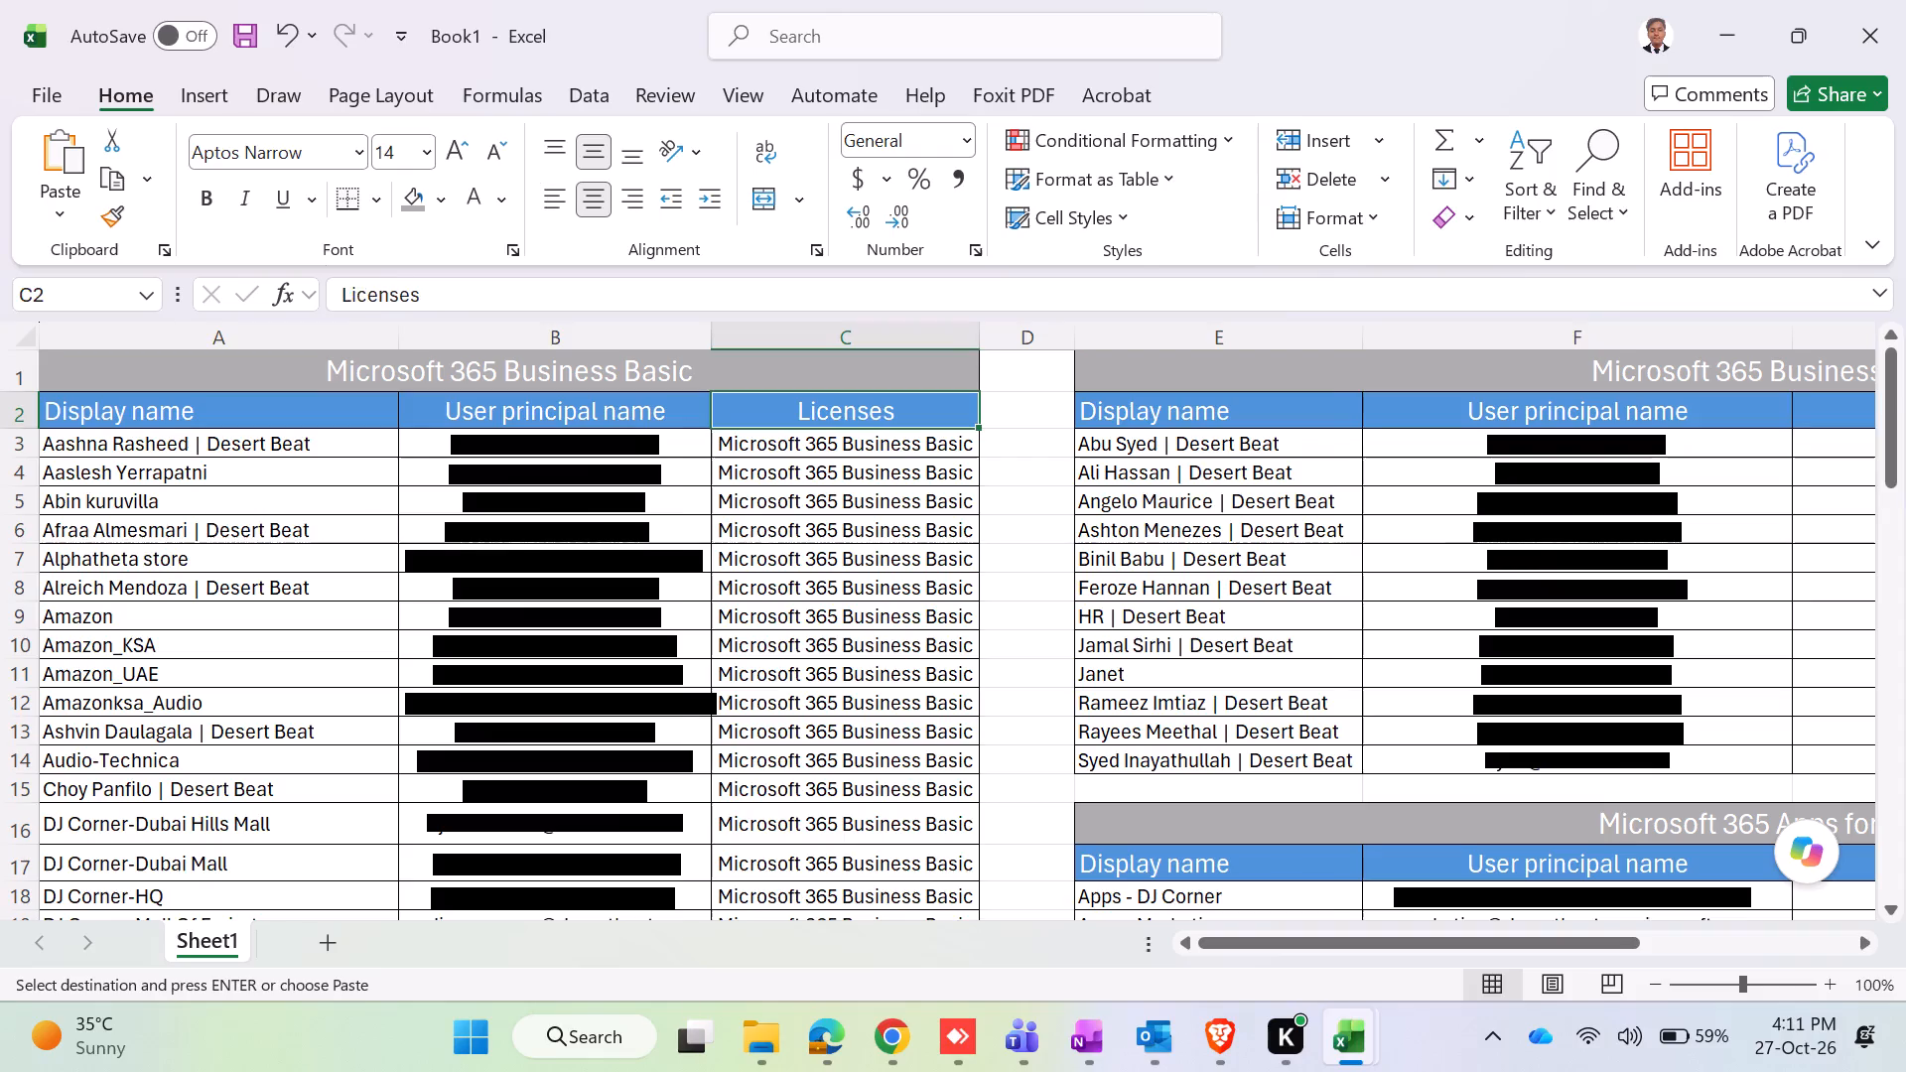
{"action": "left_click", "coordinate": [932, 365]}
{"action": "left_click", "coordinate": [1193, 374]}
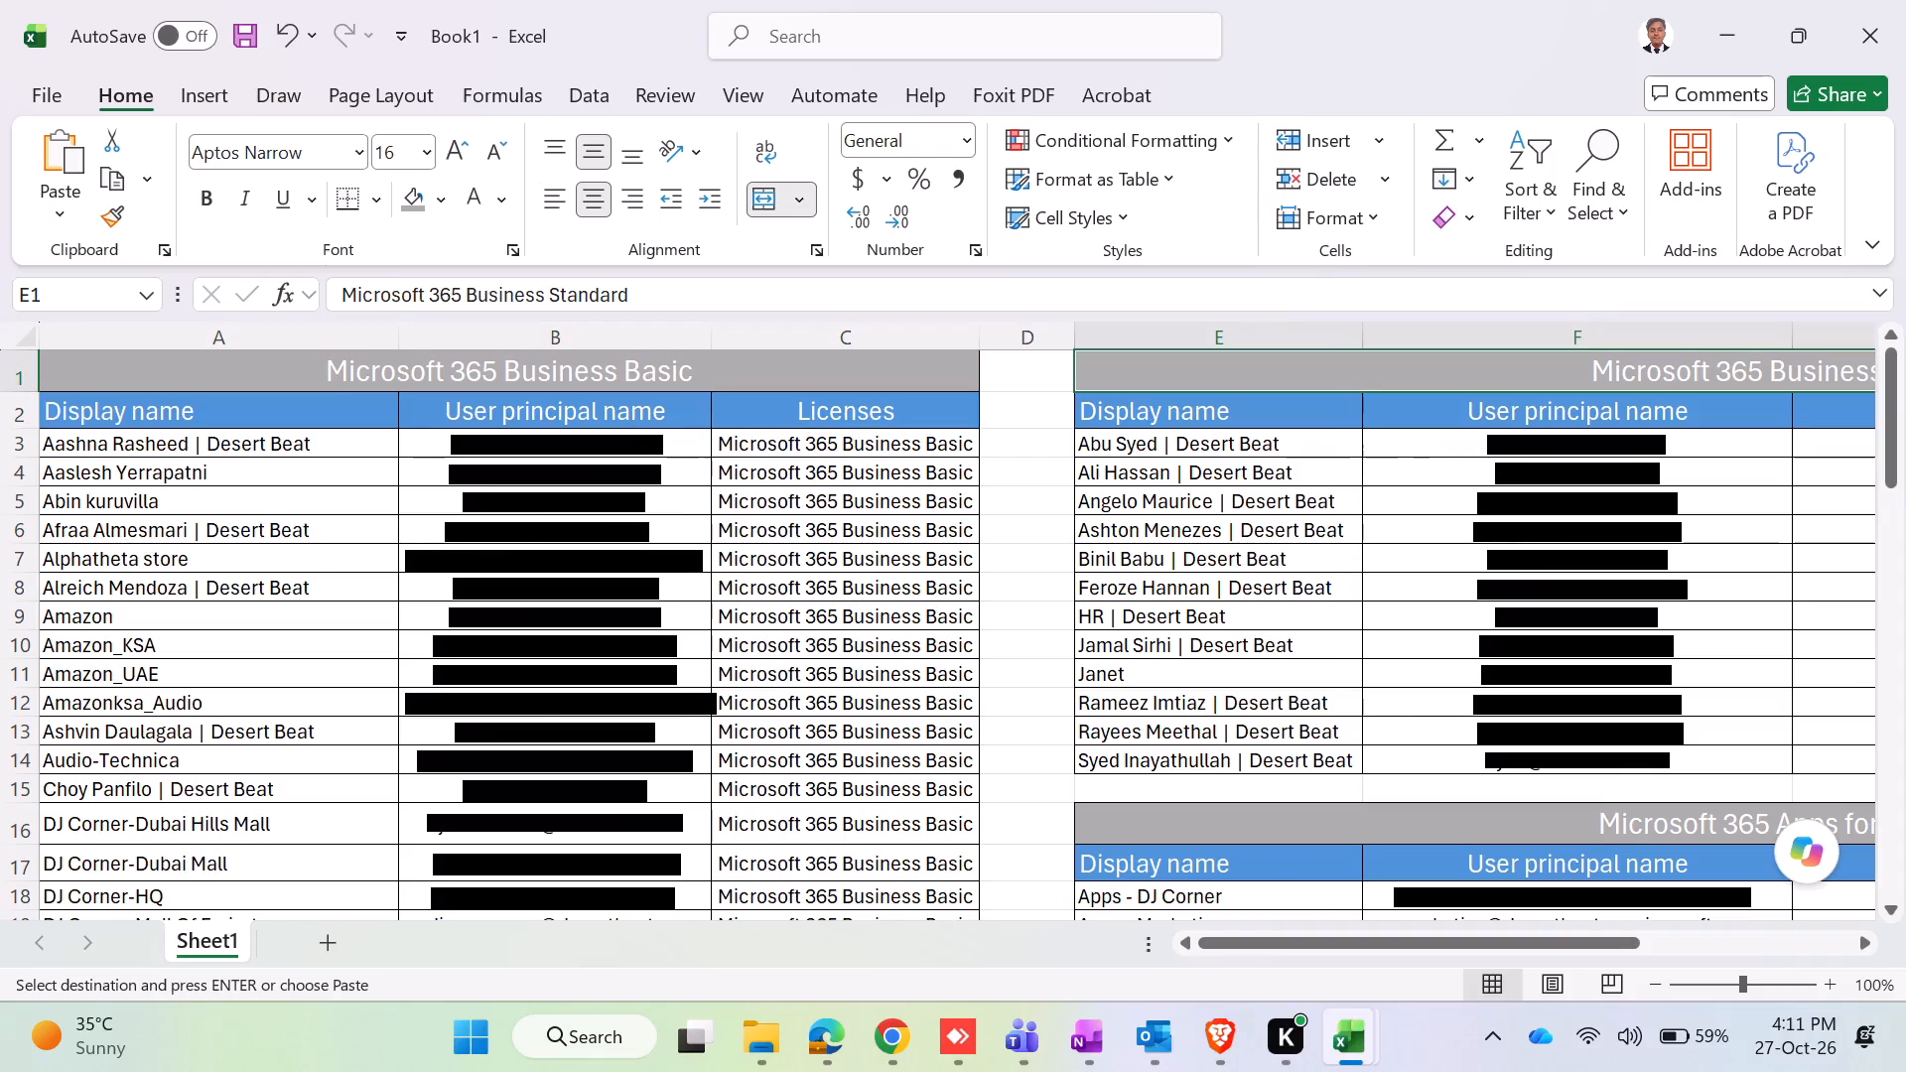
{"action": "left_click", "coordinate": [1216, 827]}
{"action": "scroll", "coordinate": [1216, 827], "scroll_direction": "down", "scroll_amount": 5}
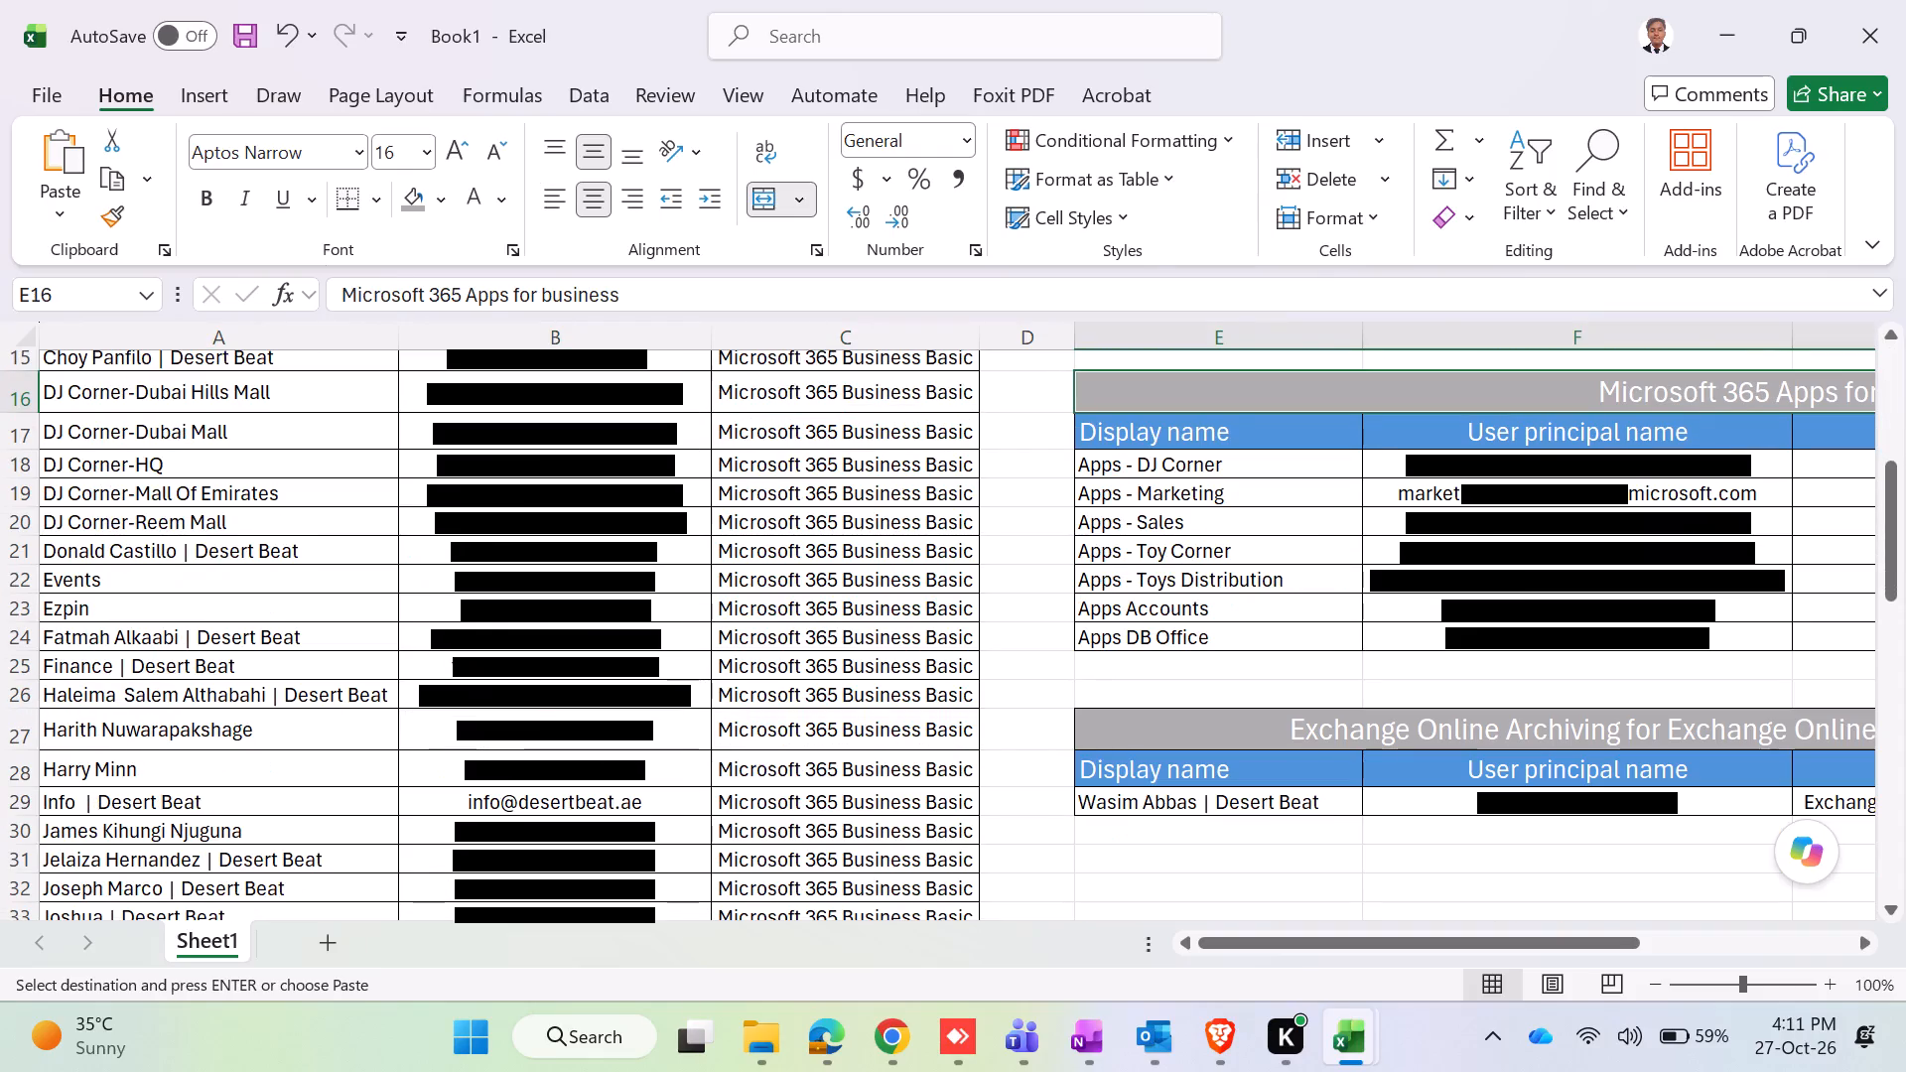
{"action": "left_click", "coordinate": [1194, 729]}
{"action": "scroll", "coordinate": [1187, 736], "scroll_direction": "up", "scroll_amount": 11}
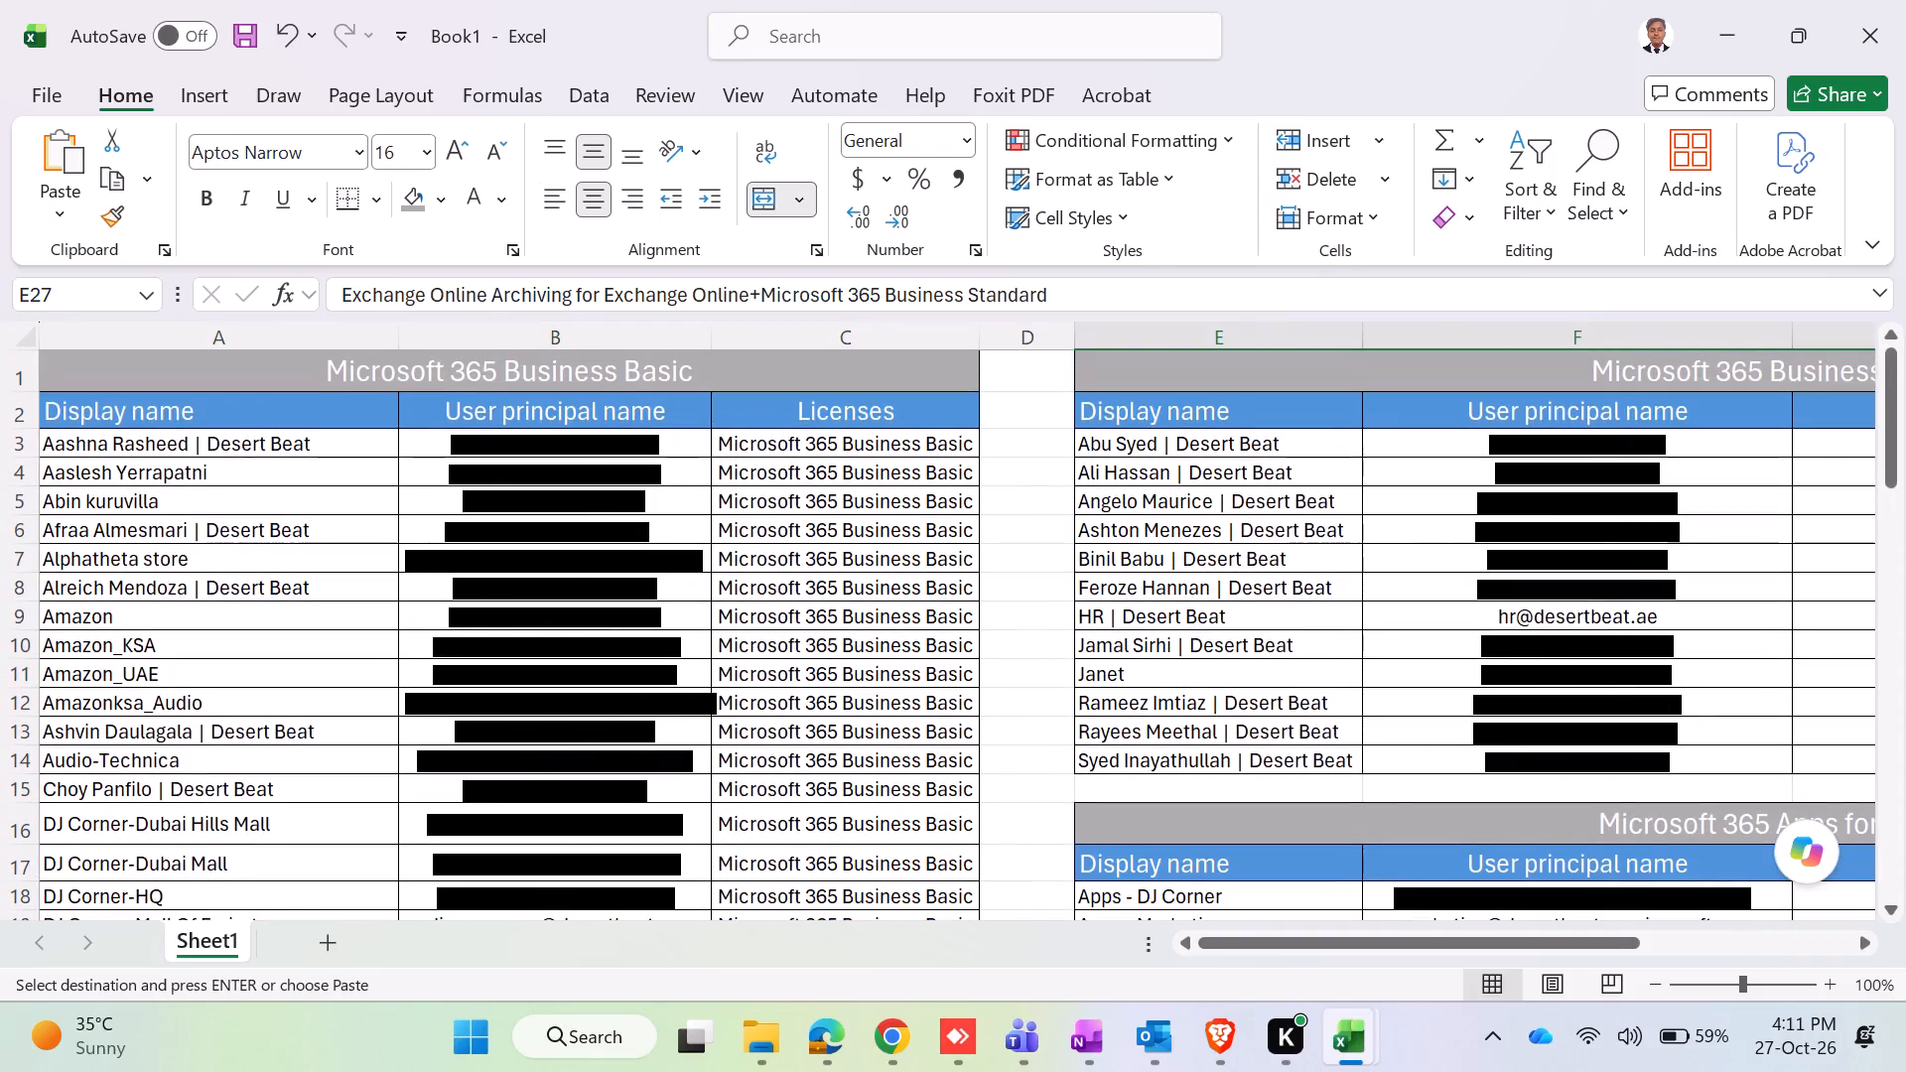
{"action": "left_click", "coordinate": [1033, 594]}
{"action": "scroll", "coordinate": [1033, 594], "scroll_direction": "up", "scroll_amount": 3}
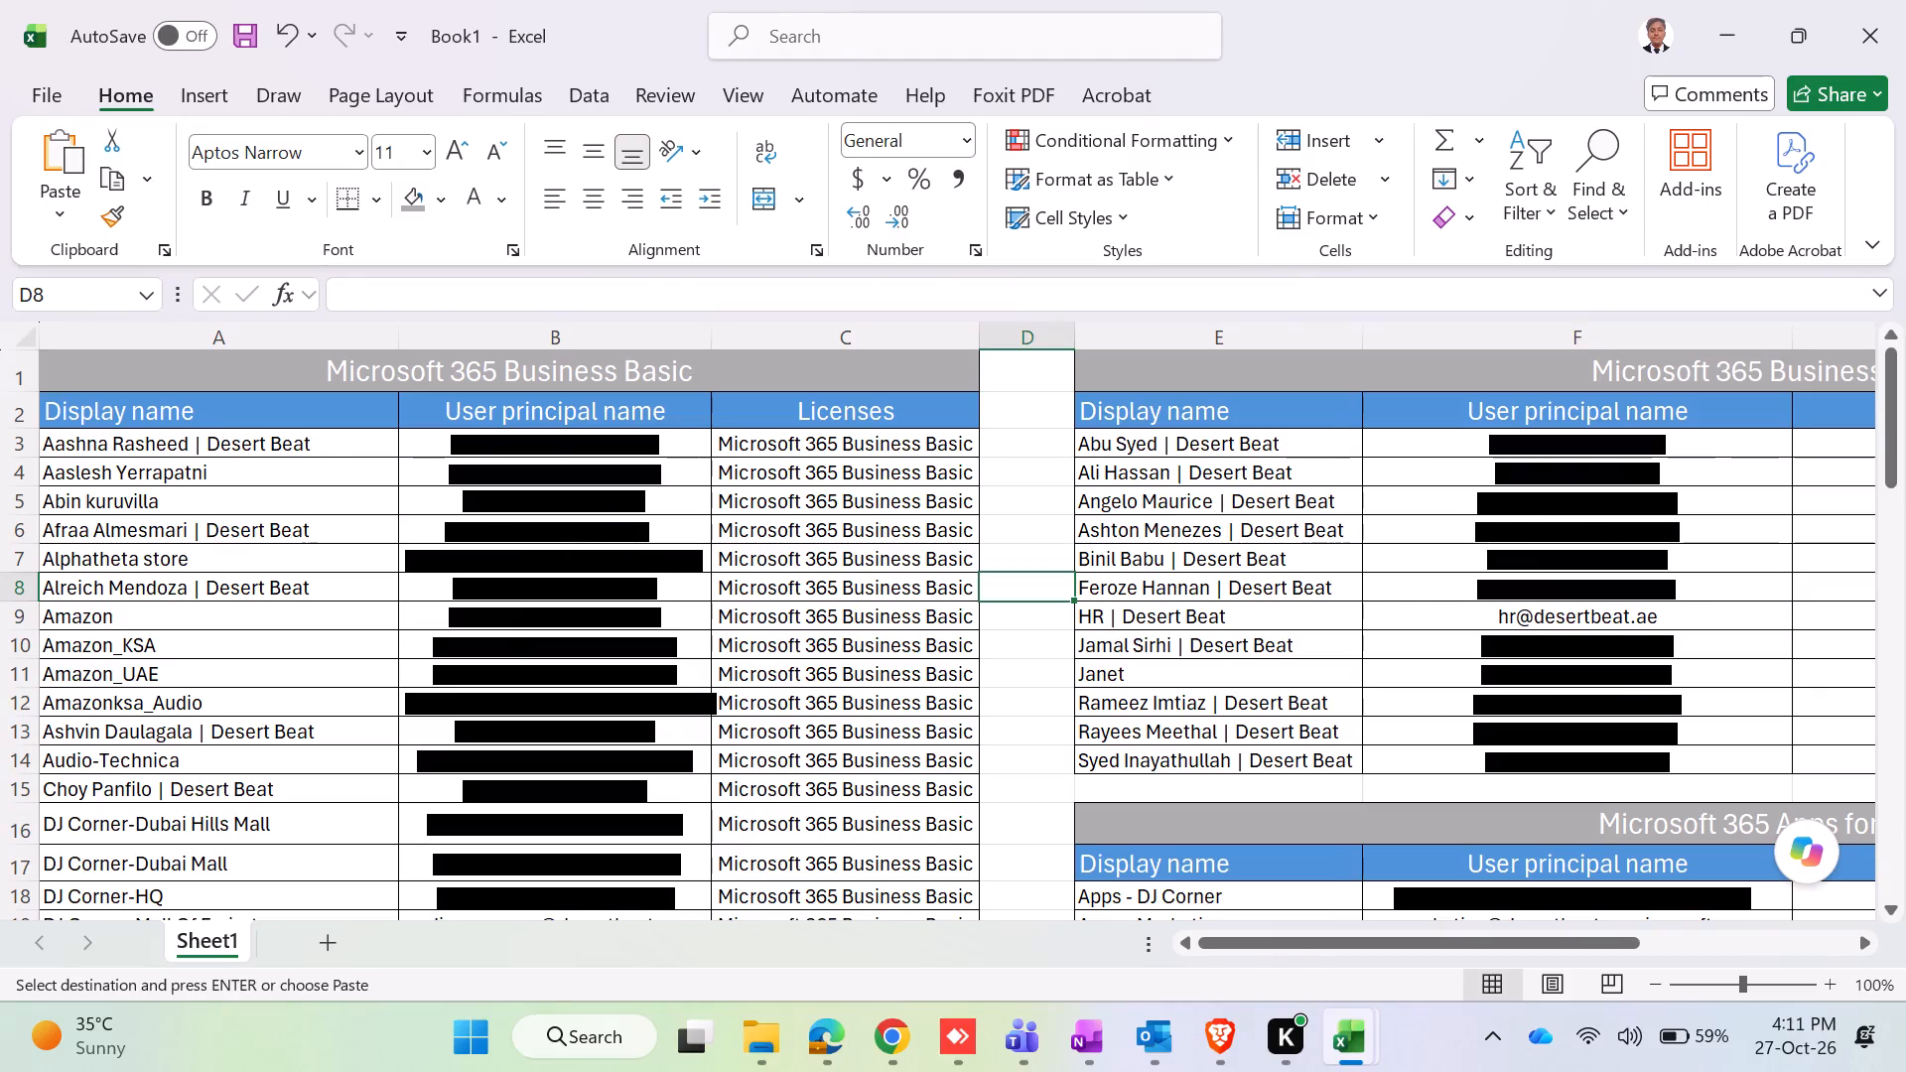
Start saving the new workbook as a file in the local Downloads folder.
{"action": "left_click", "coordinate": [32, 102]}
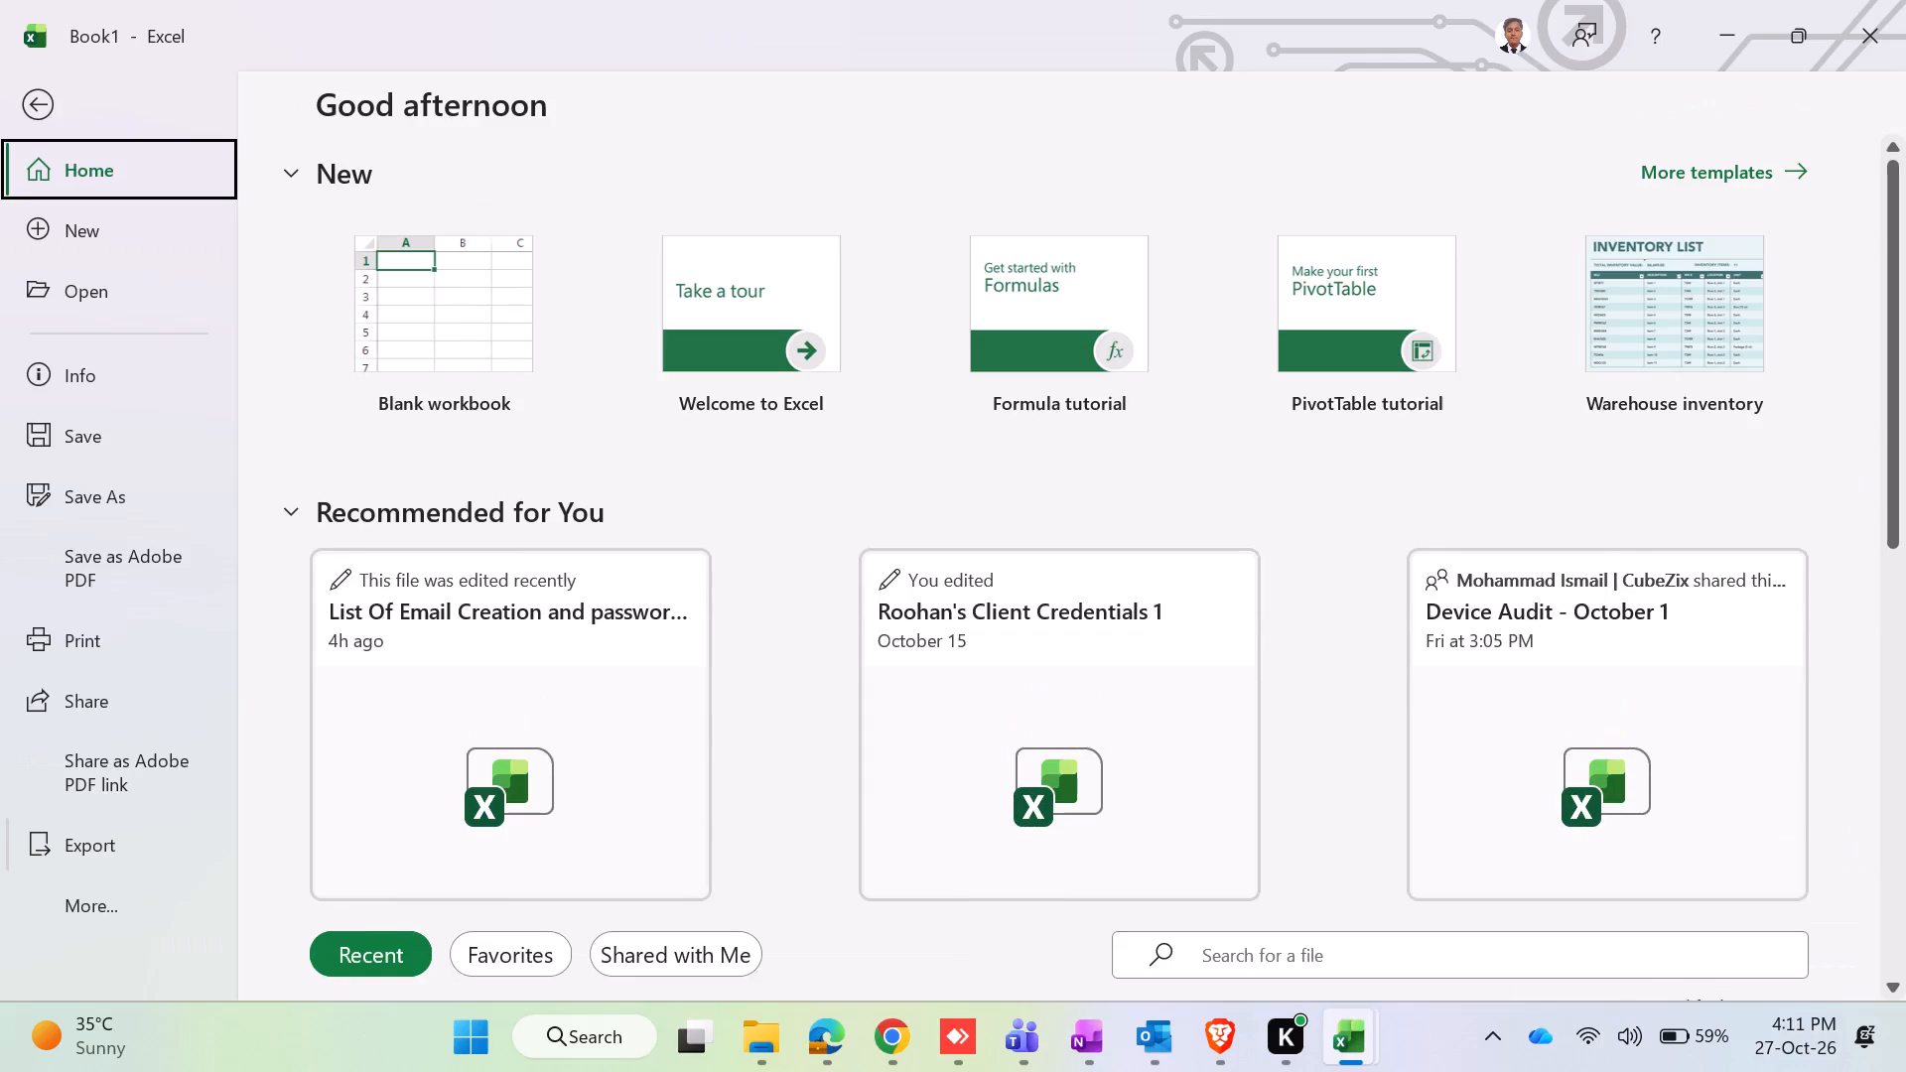
{"action": "left_click", "coordinate": [92, 494]}
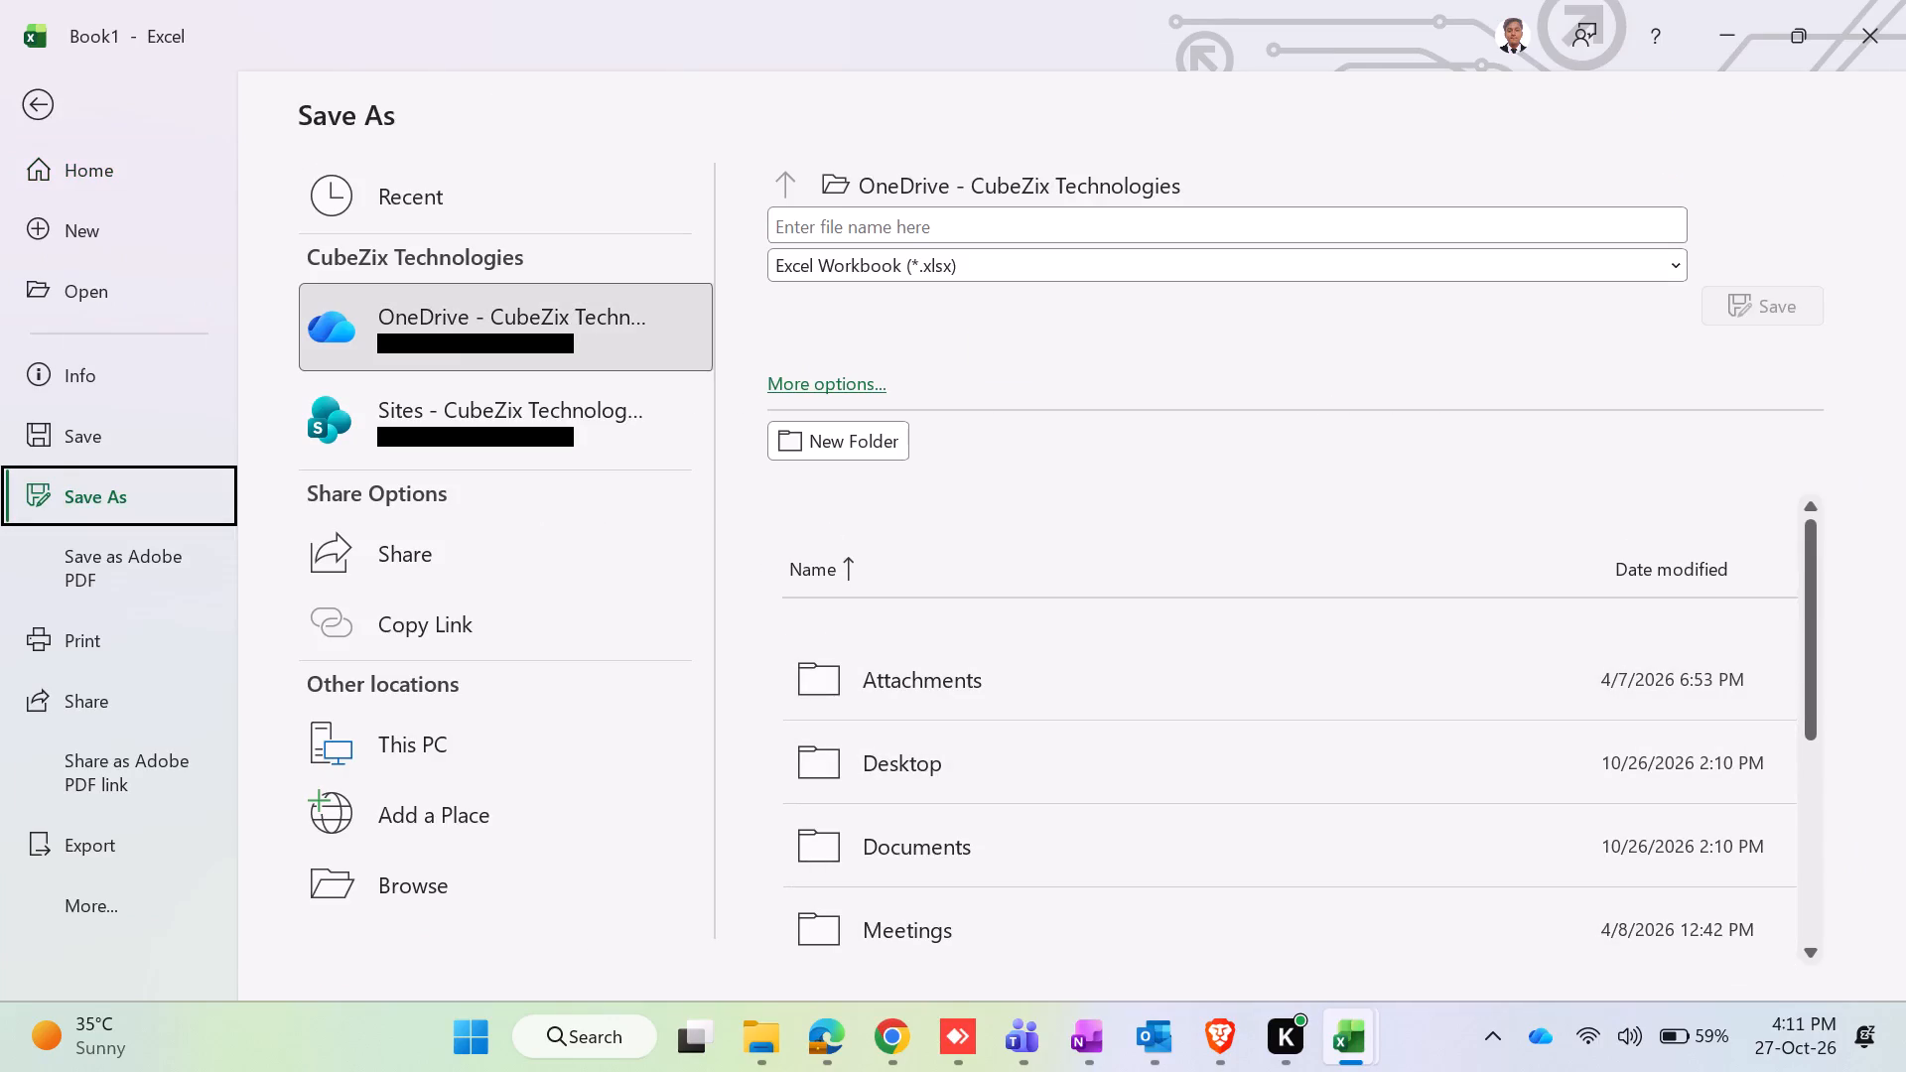
{"action": "left_click", "coordinate": [389, 895]}
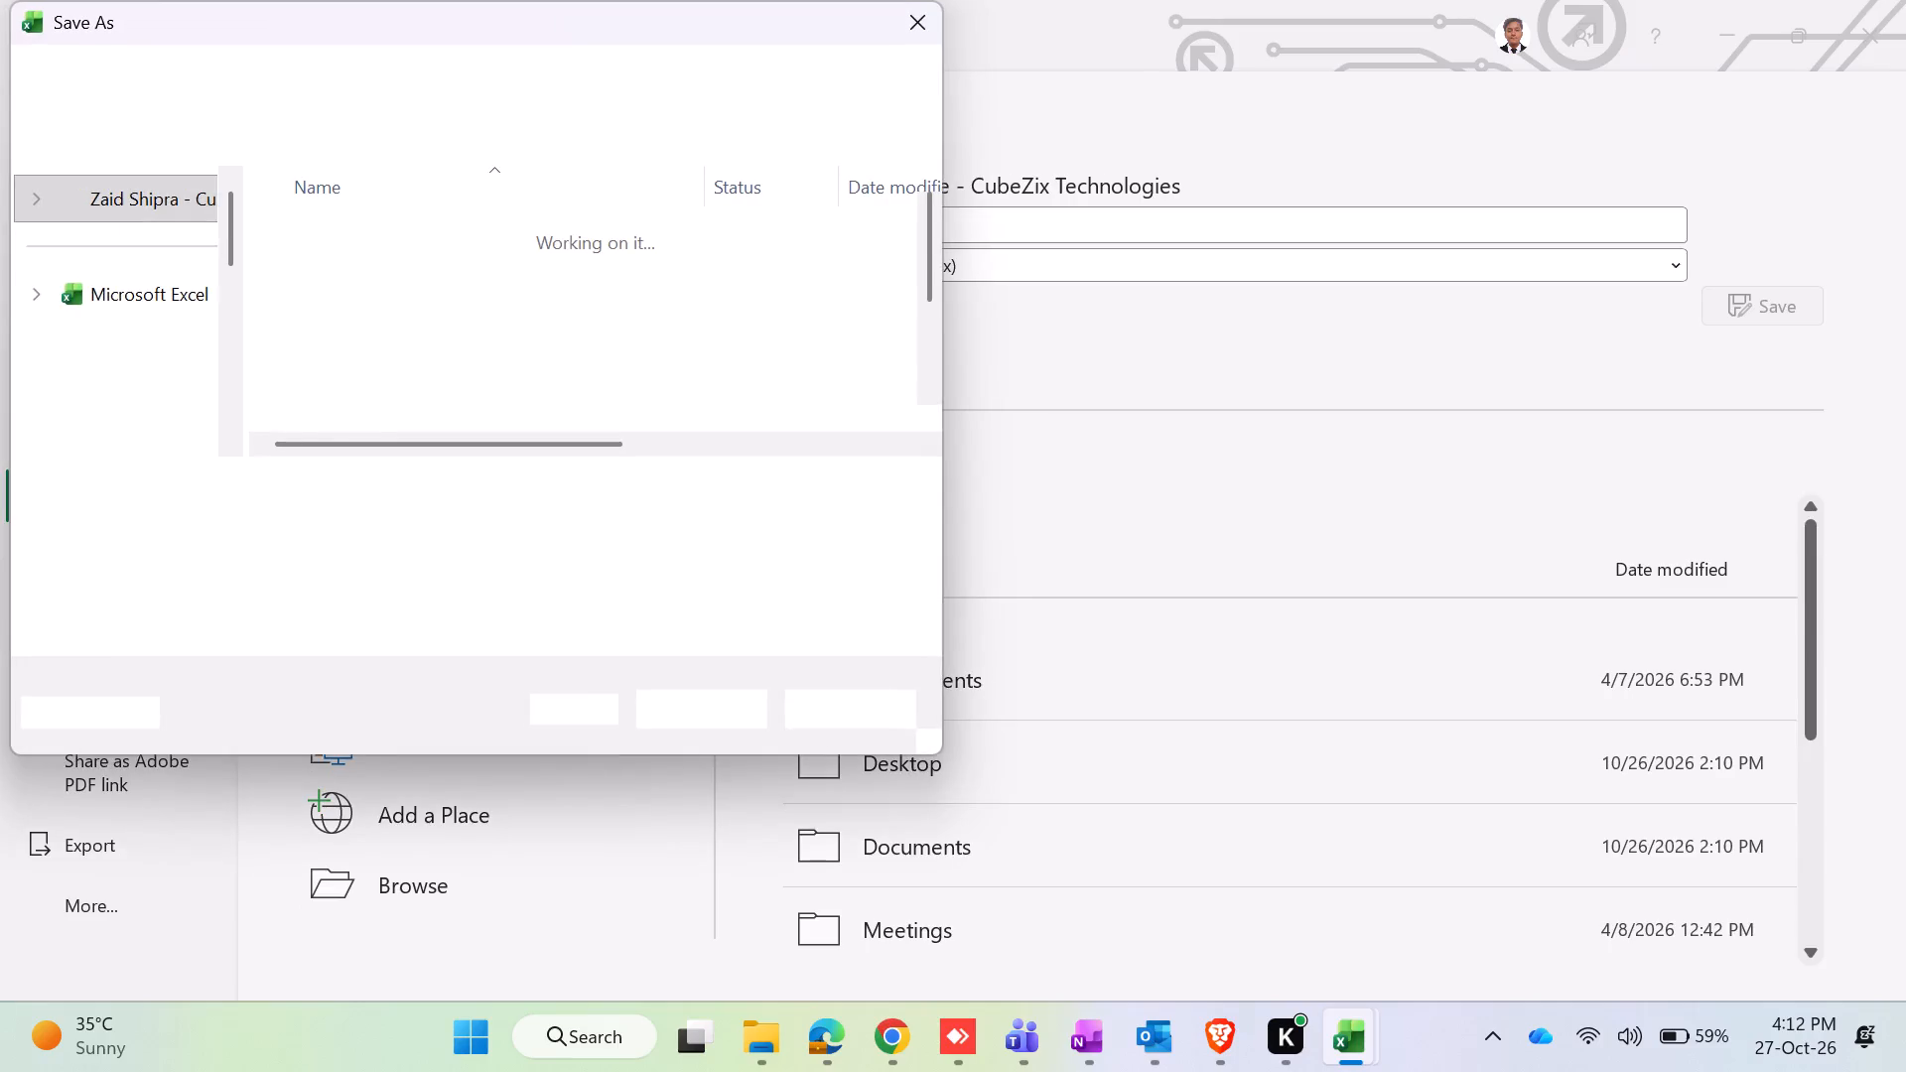
{"action": "left_click", "coordinate": [168, 434]}
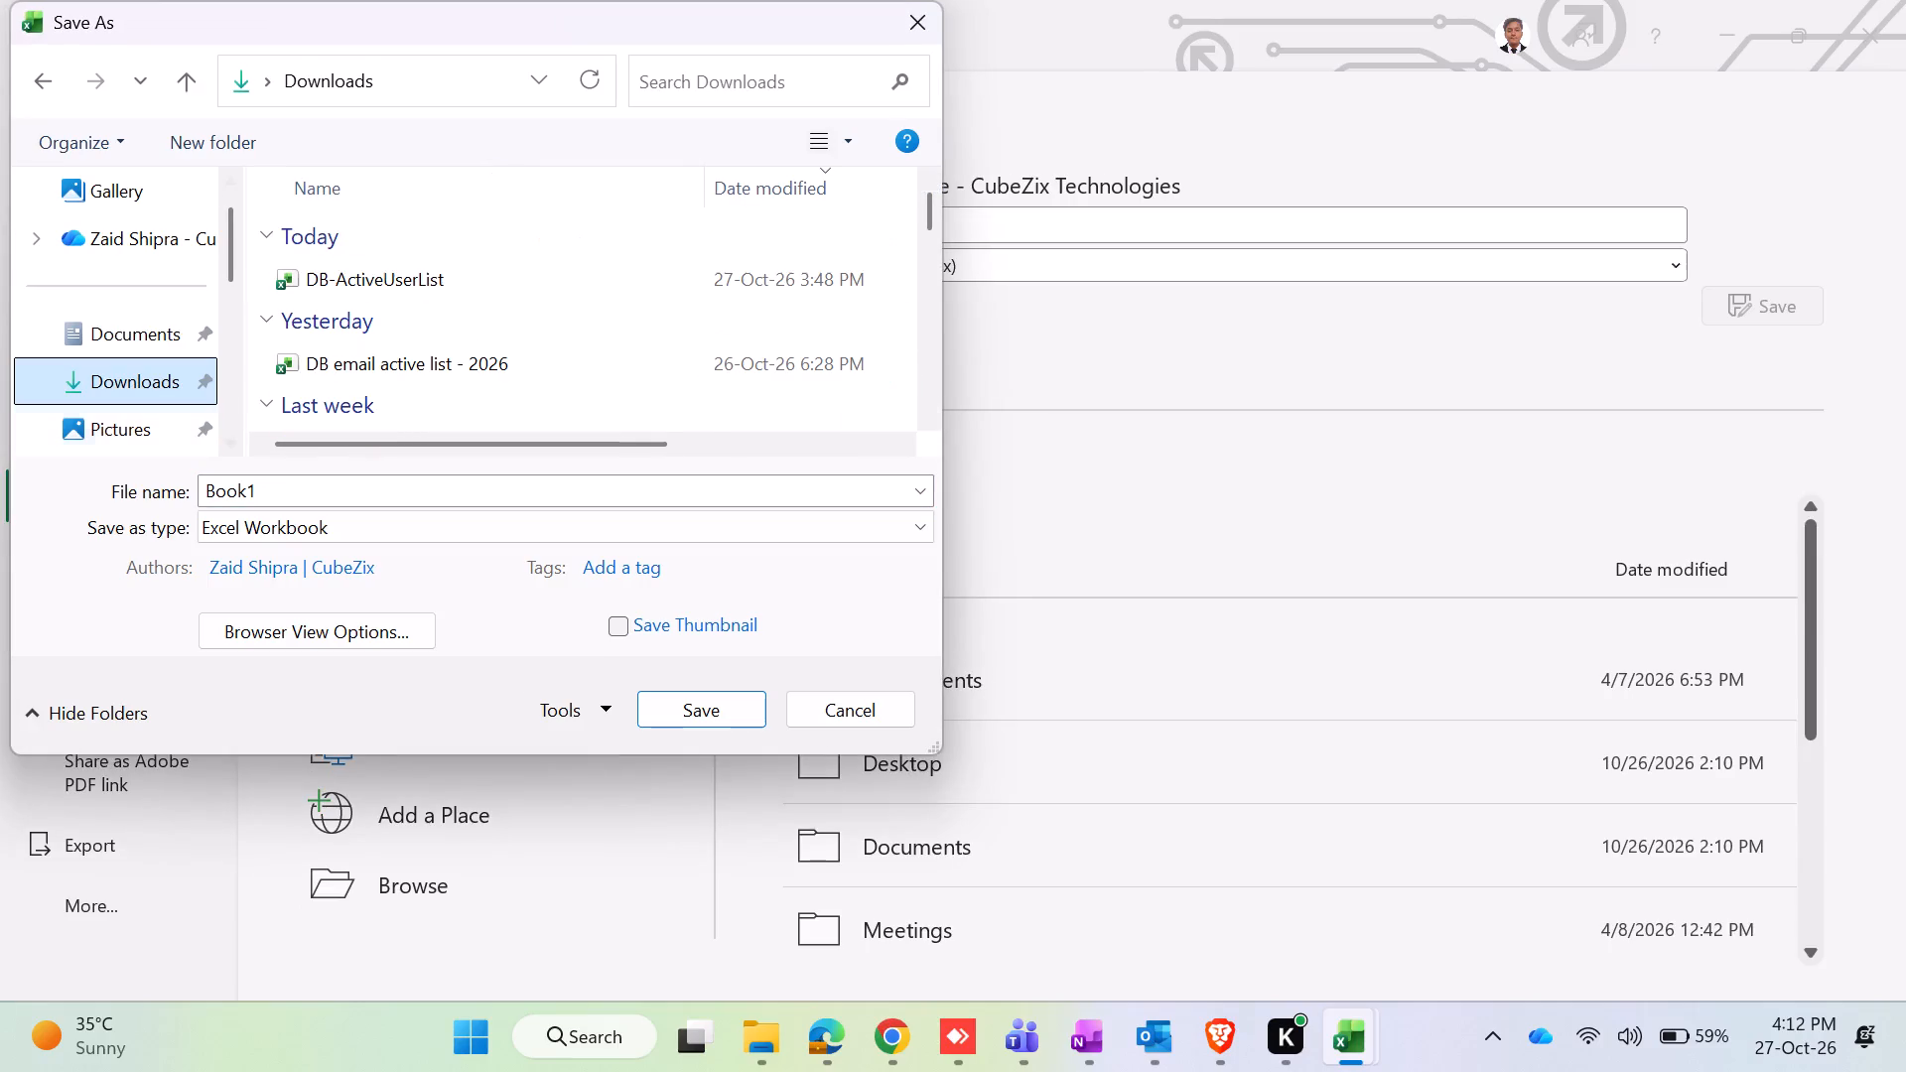
{"action": "scroll", "coordinate": [448, 390], "scroll_direction": "down", "scroll_amount": 3}
{"action": "scroll", "coordinate": [443, 395], "scroll_direction": "up", "scroll_amount": 6}
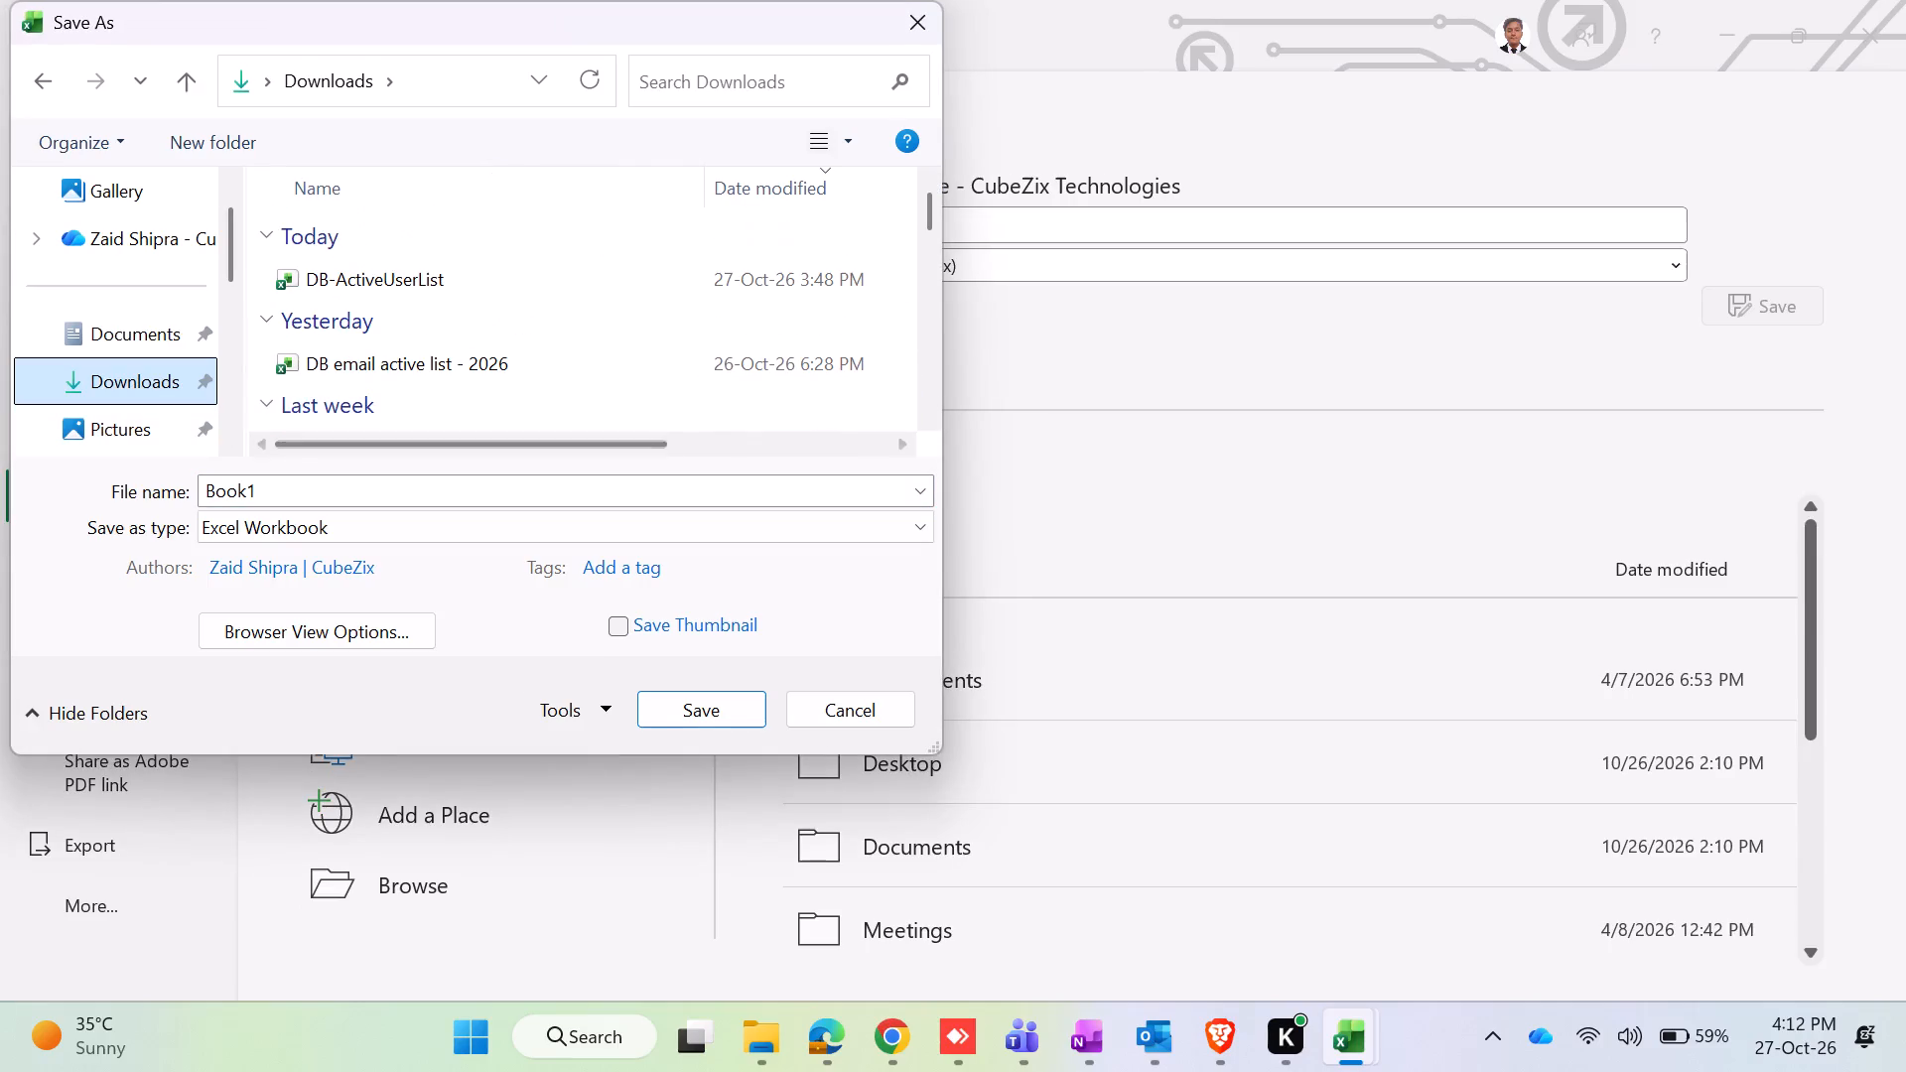
Name the file DesertBeat-Active-User-List.csv, adapting the suggested earlier file name with hyphens between its words.
{"action": "left_click_drag", "start_coordinate": [346, 487], "coordinate": [198, 482]}
{"action": "type", "text": "Dese"}
{"action": "key", "text": "Down"}
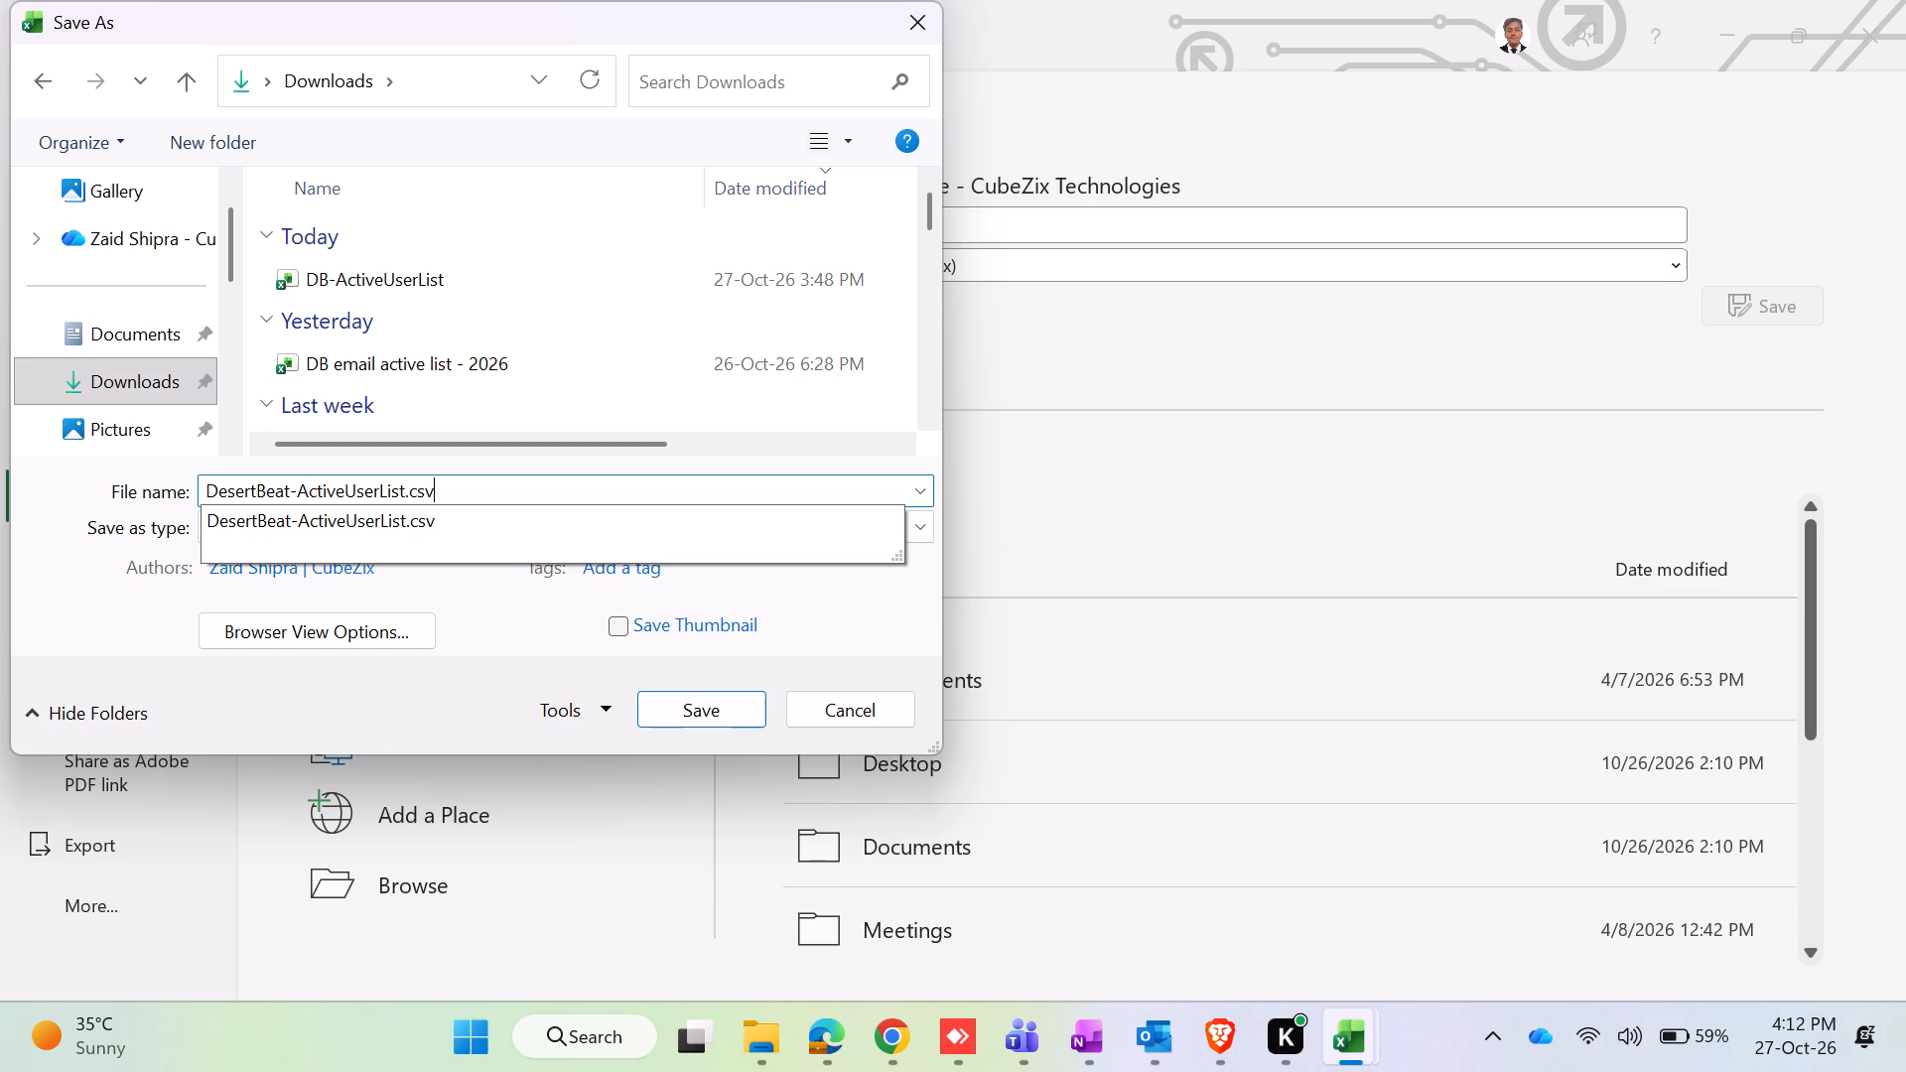
{"action": "left_click", "coordinate": [346, 496]}
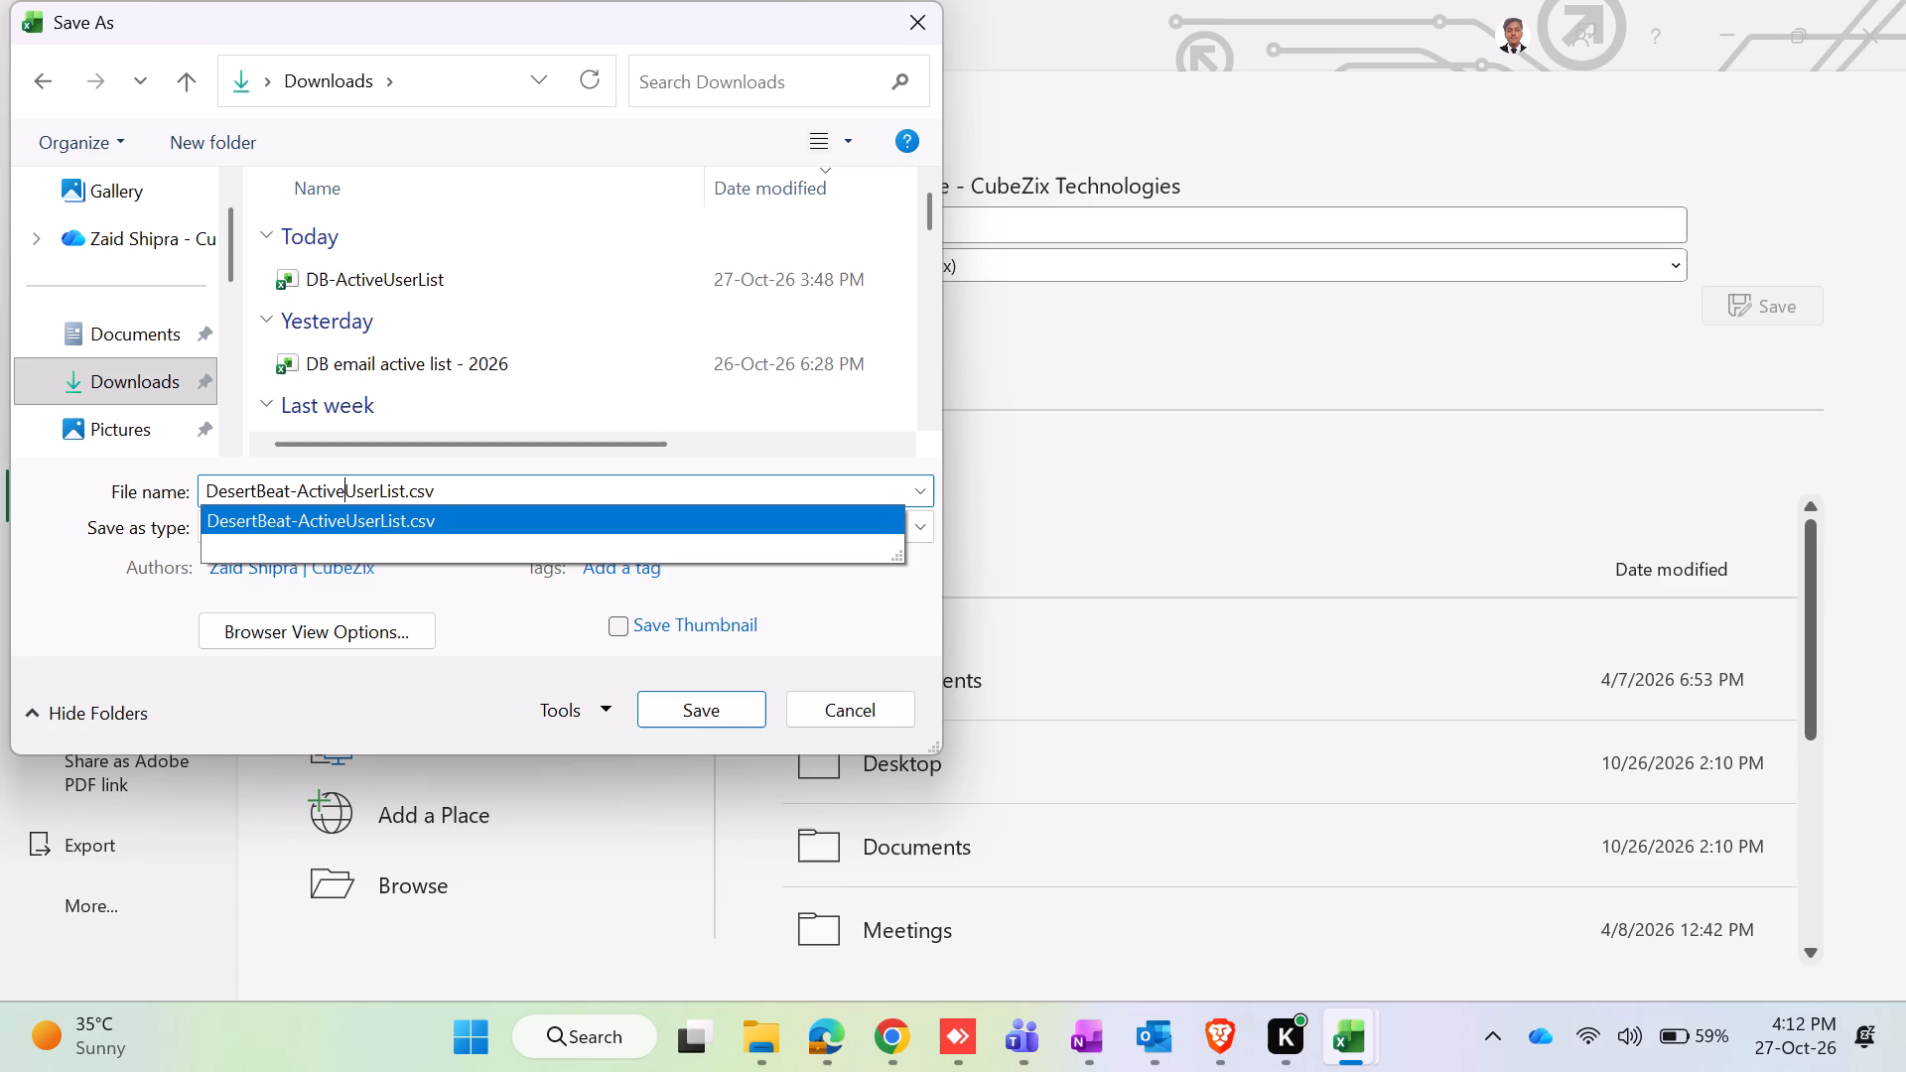
{"action": "key", "text": "minus"}
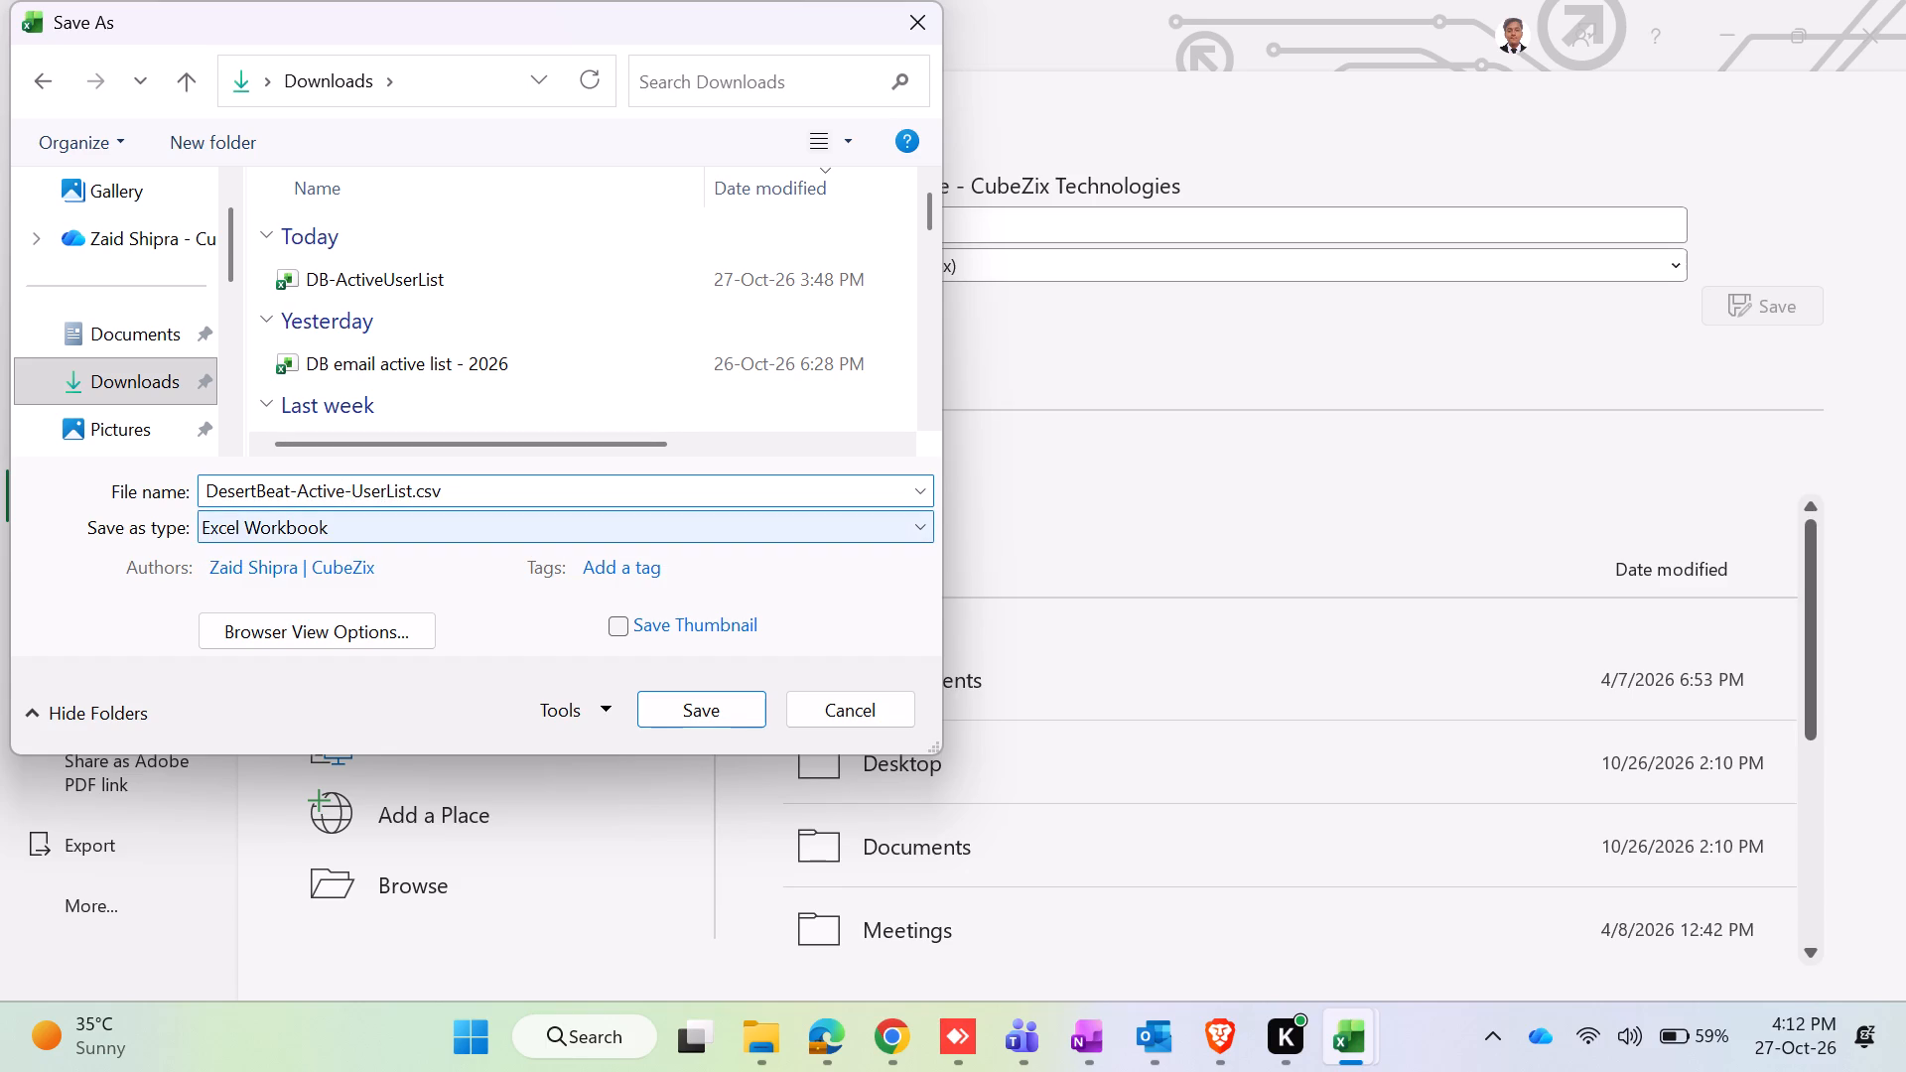
{"action": "key", "text": "Right"}
{"action": "key", "text": "Right"}
{"action": "key", "text": "Right"}
{"action": "key", "text": "Right"}
{"action": "key", "text": "minus"}
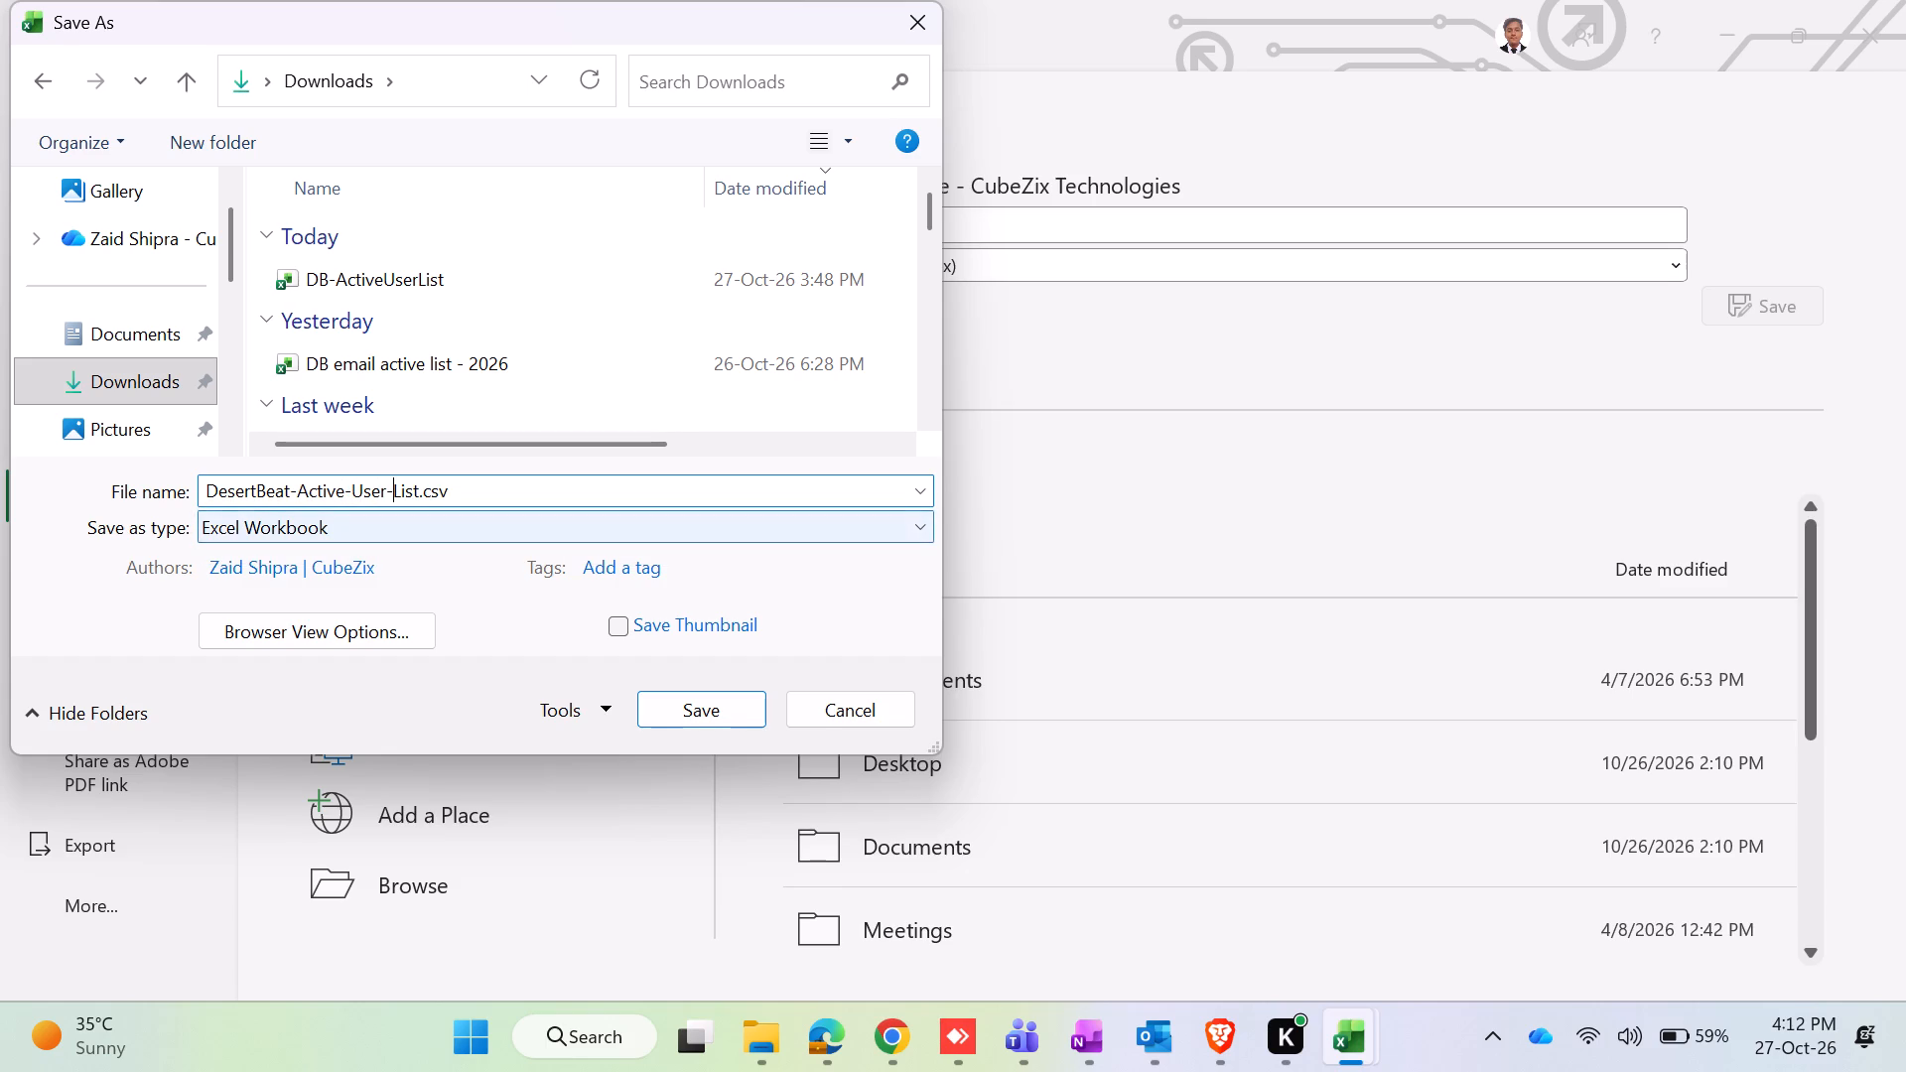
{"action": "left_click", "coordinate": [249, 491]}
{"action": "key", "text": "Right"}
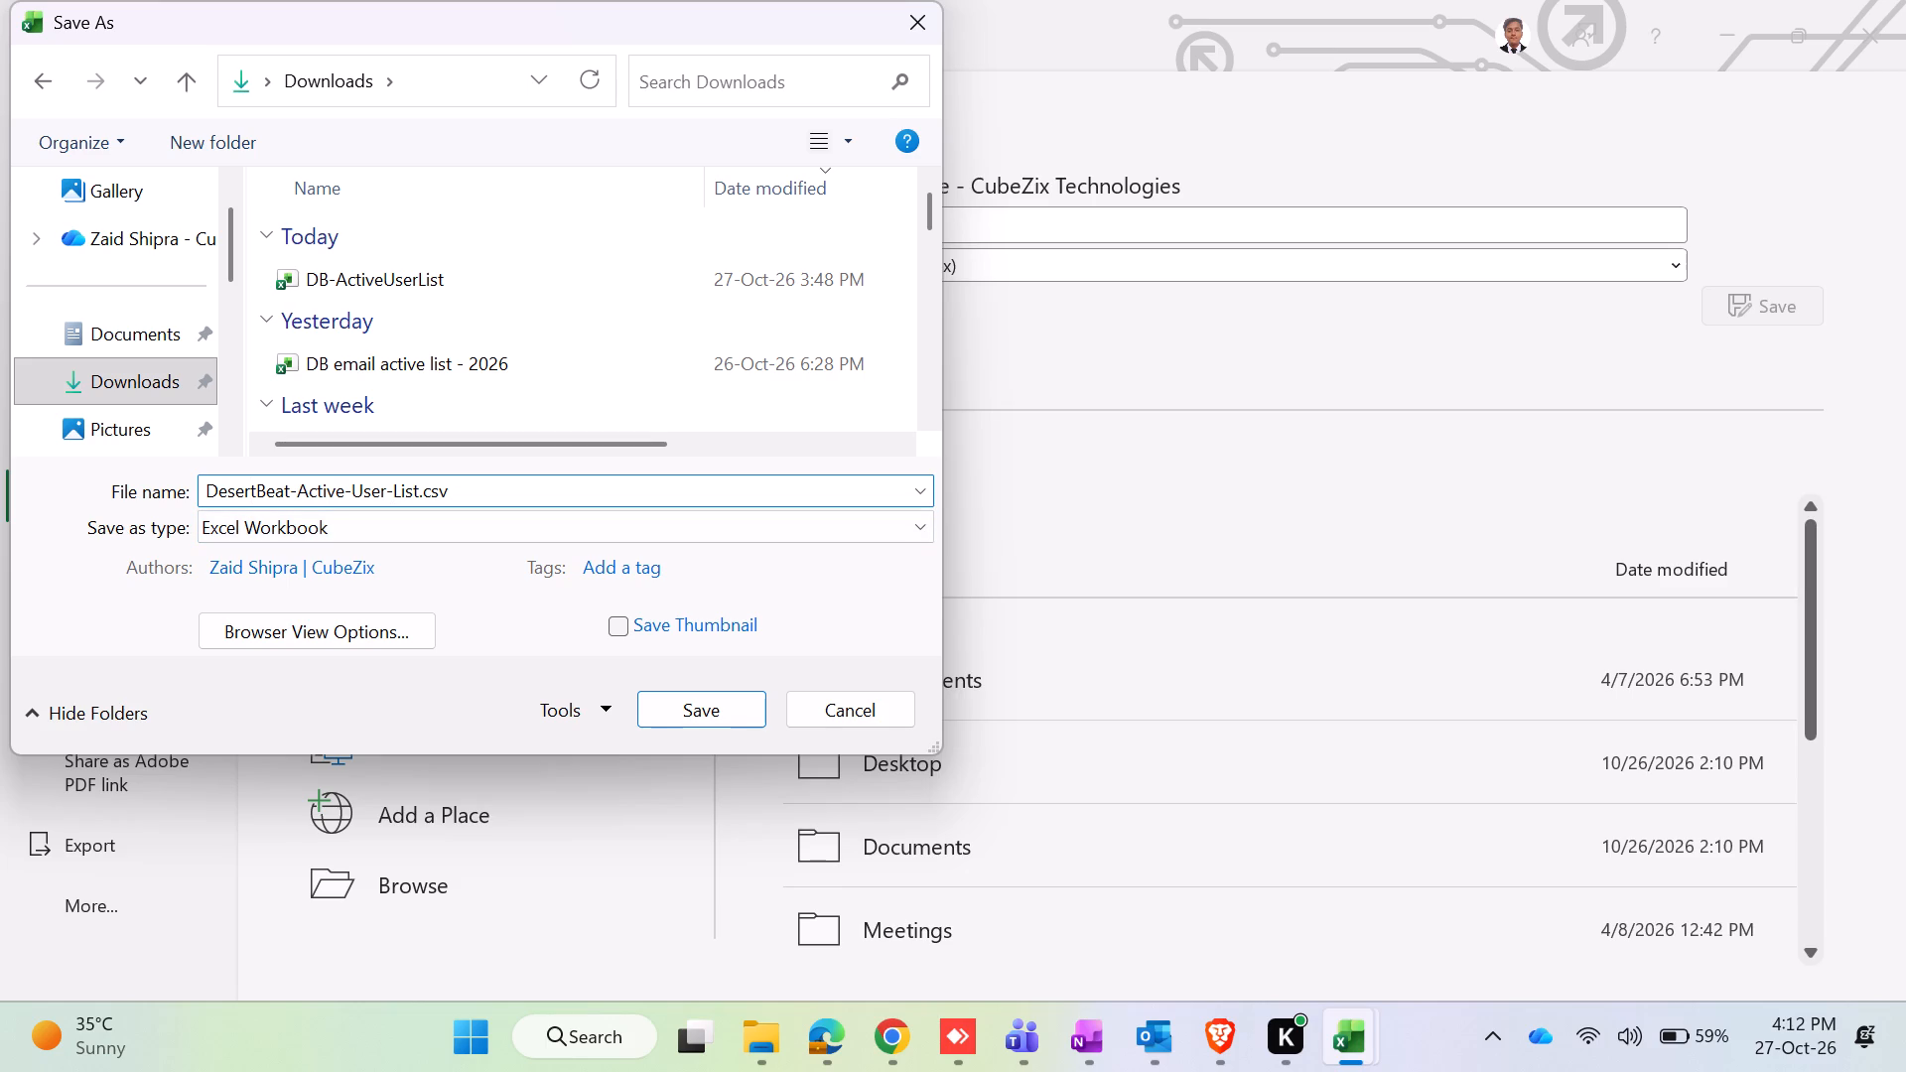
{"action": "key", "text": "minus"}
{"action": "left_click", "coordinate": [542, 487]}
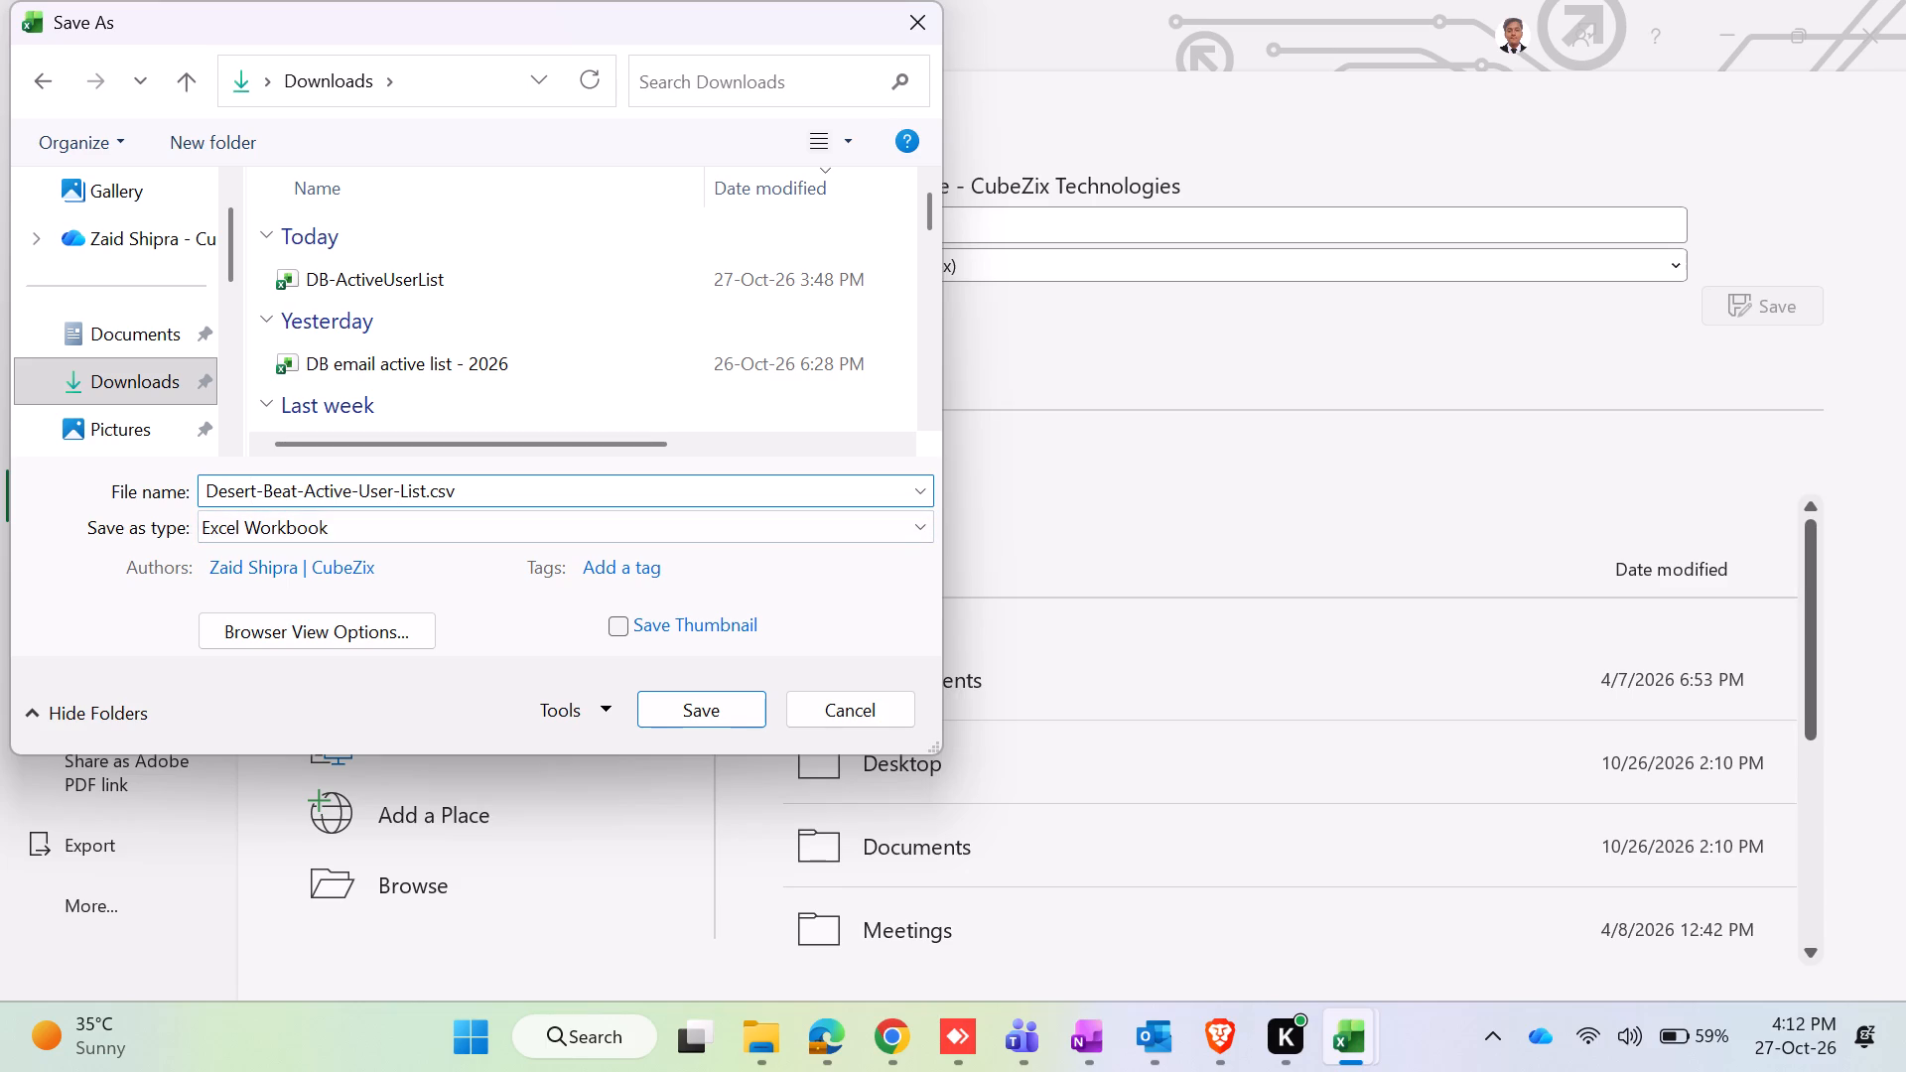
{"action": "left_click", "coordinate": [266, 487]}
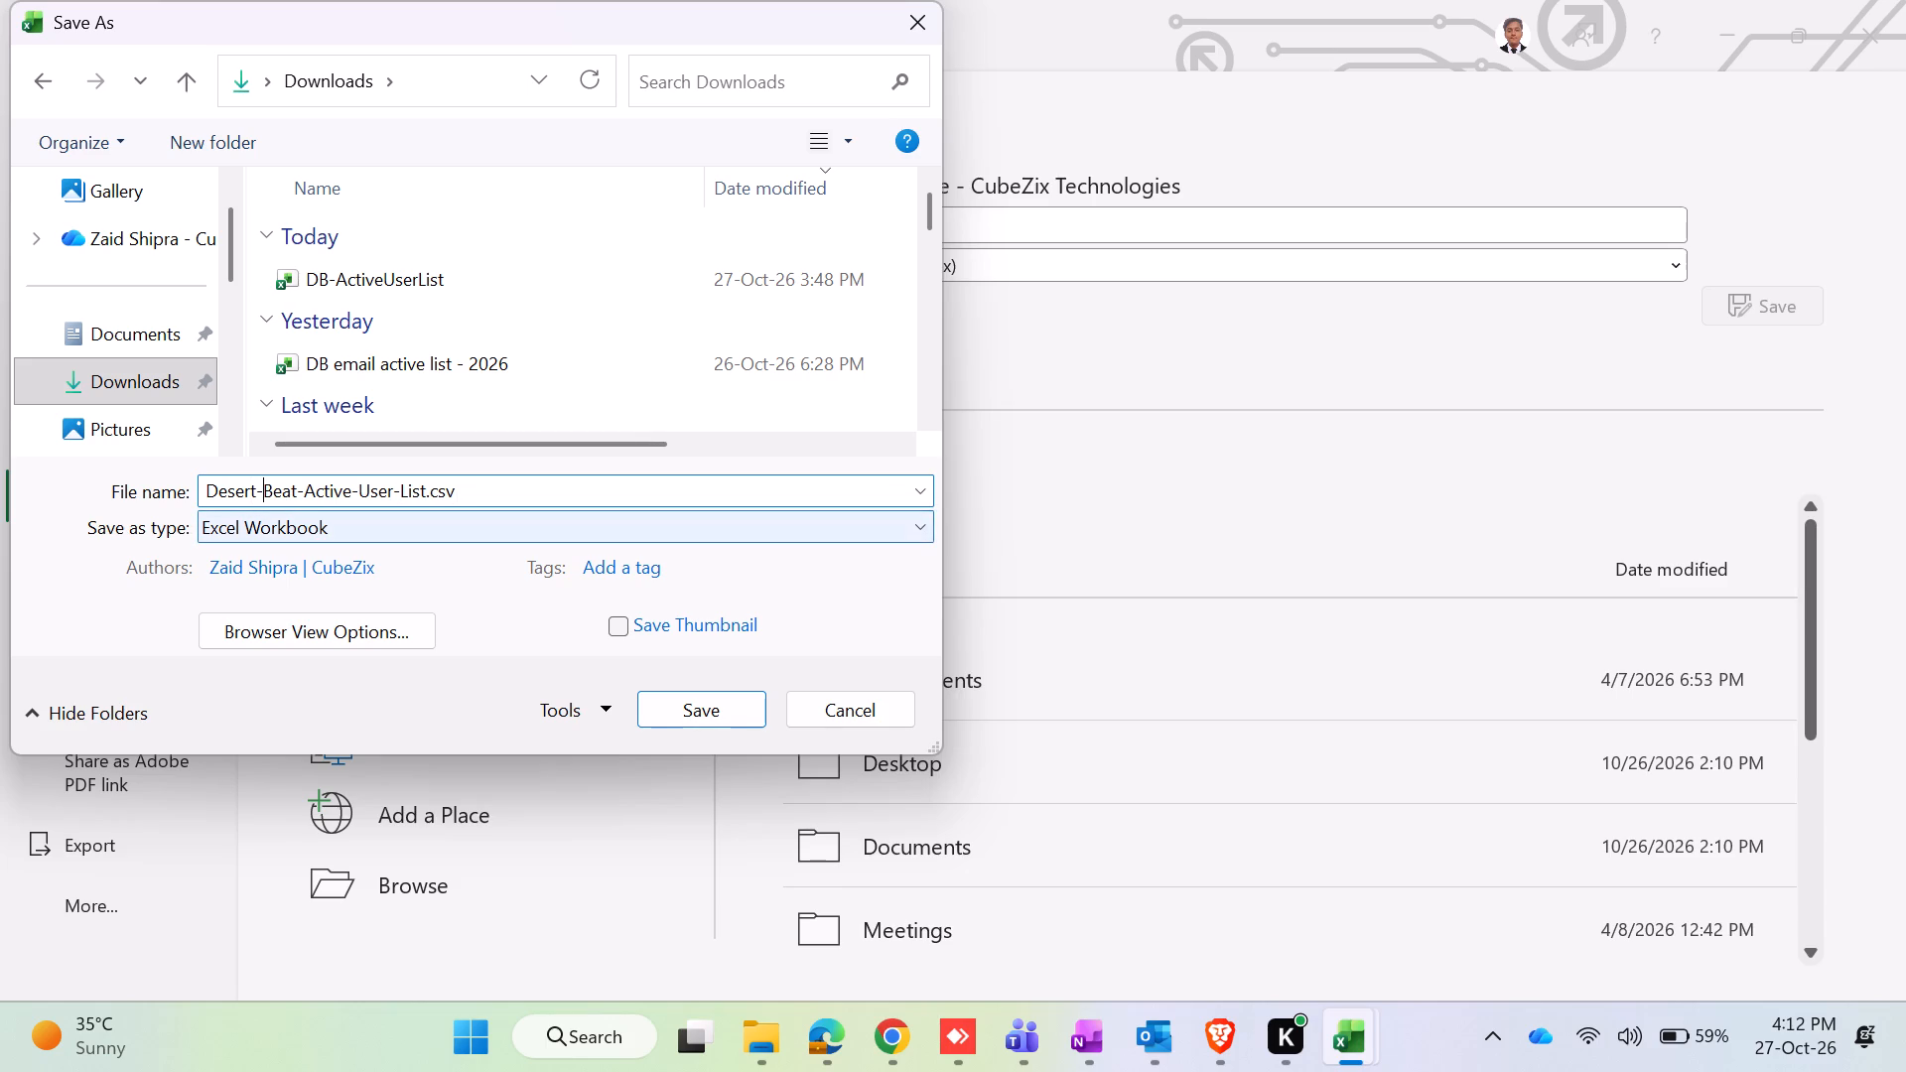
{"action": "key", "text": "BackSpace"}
Set the file type to Excel Workbook and save the file in Downloads.
{"action": "left_click", "coordinate": [388, 530]}
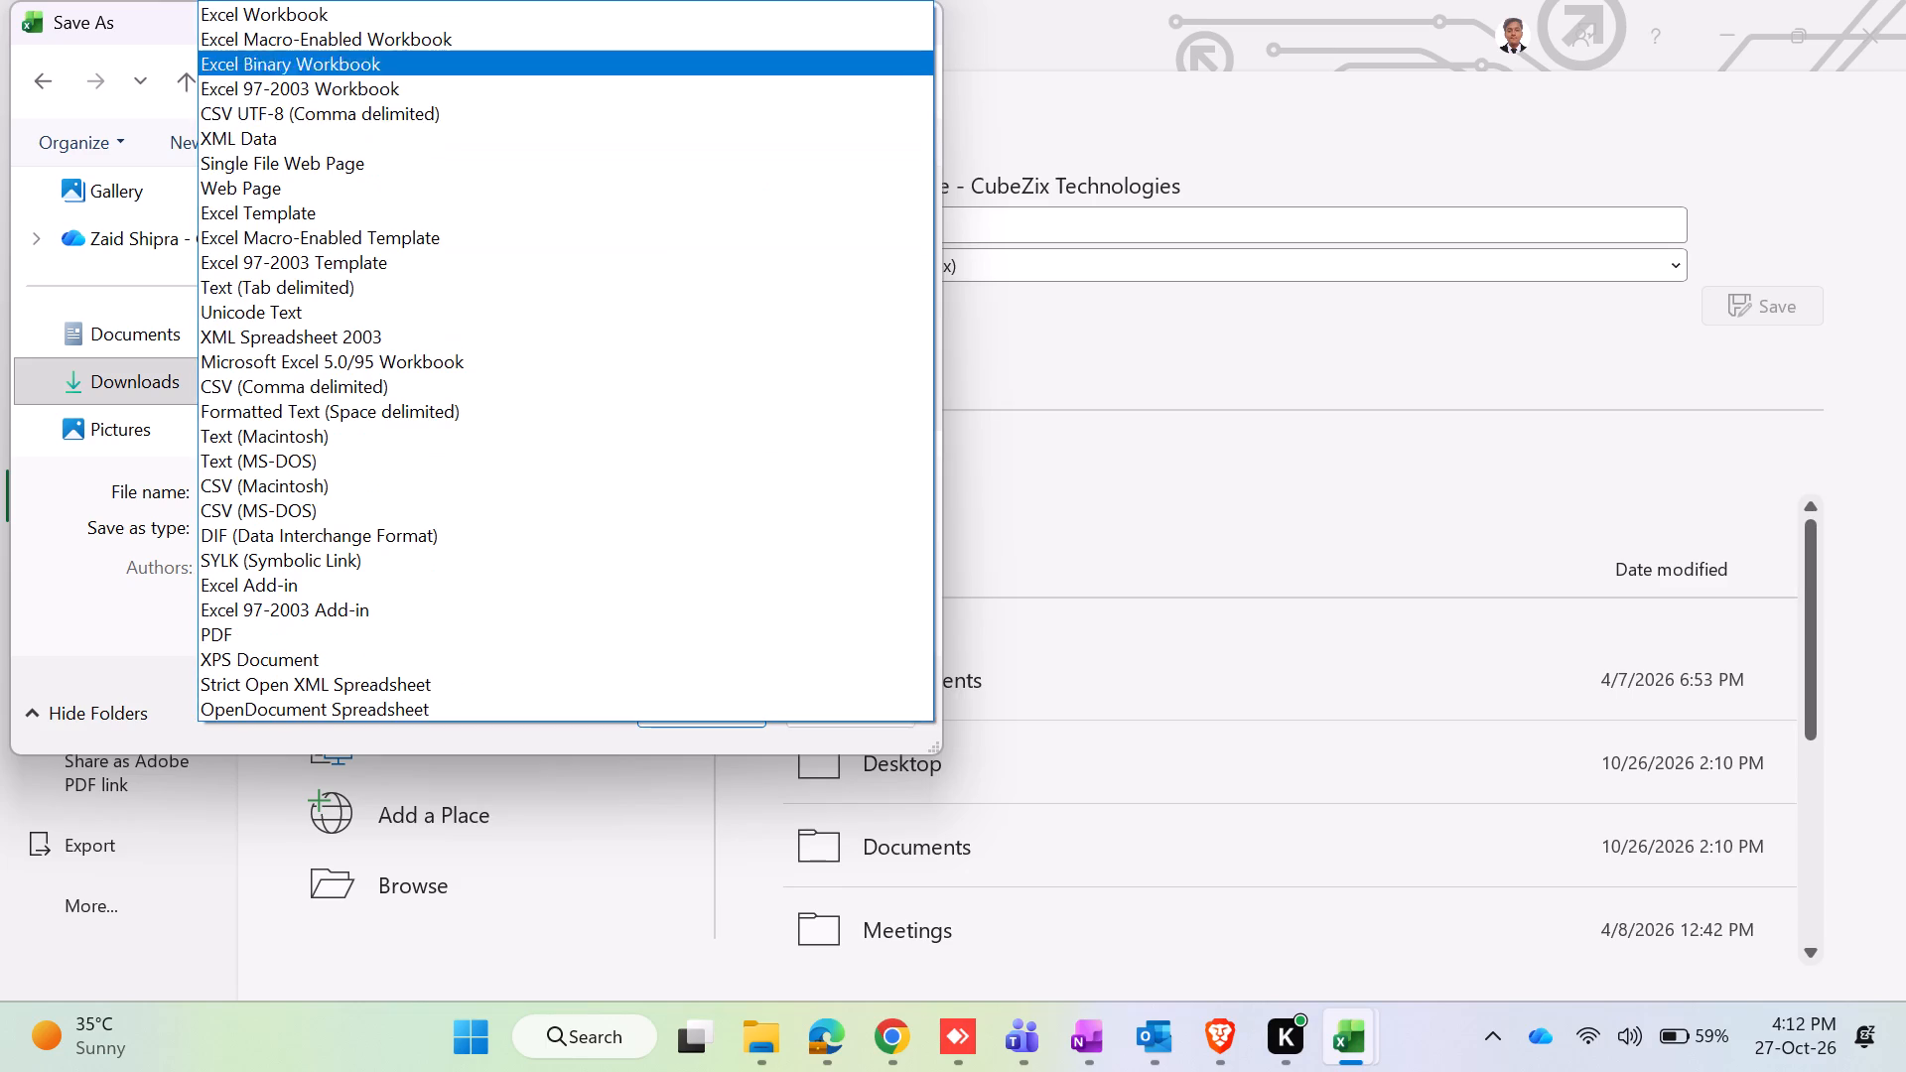
{"action": "left_click", "coordinate": [327, 5]}
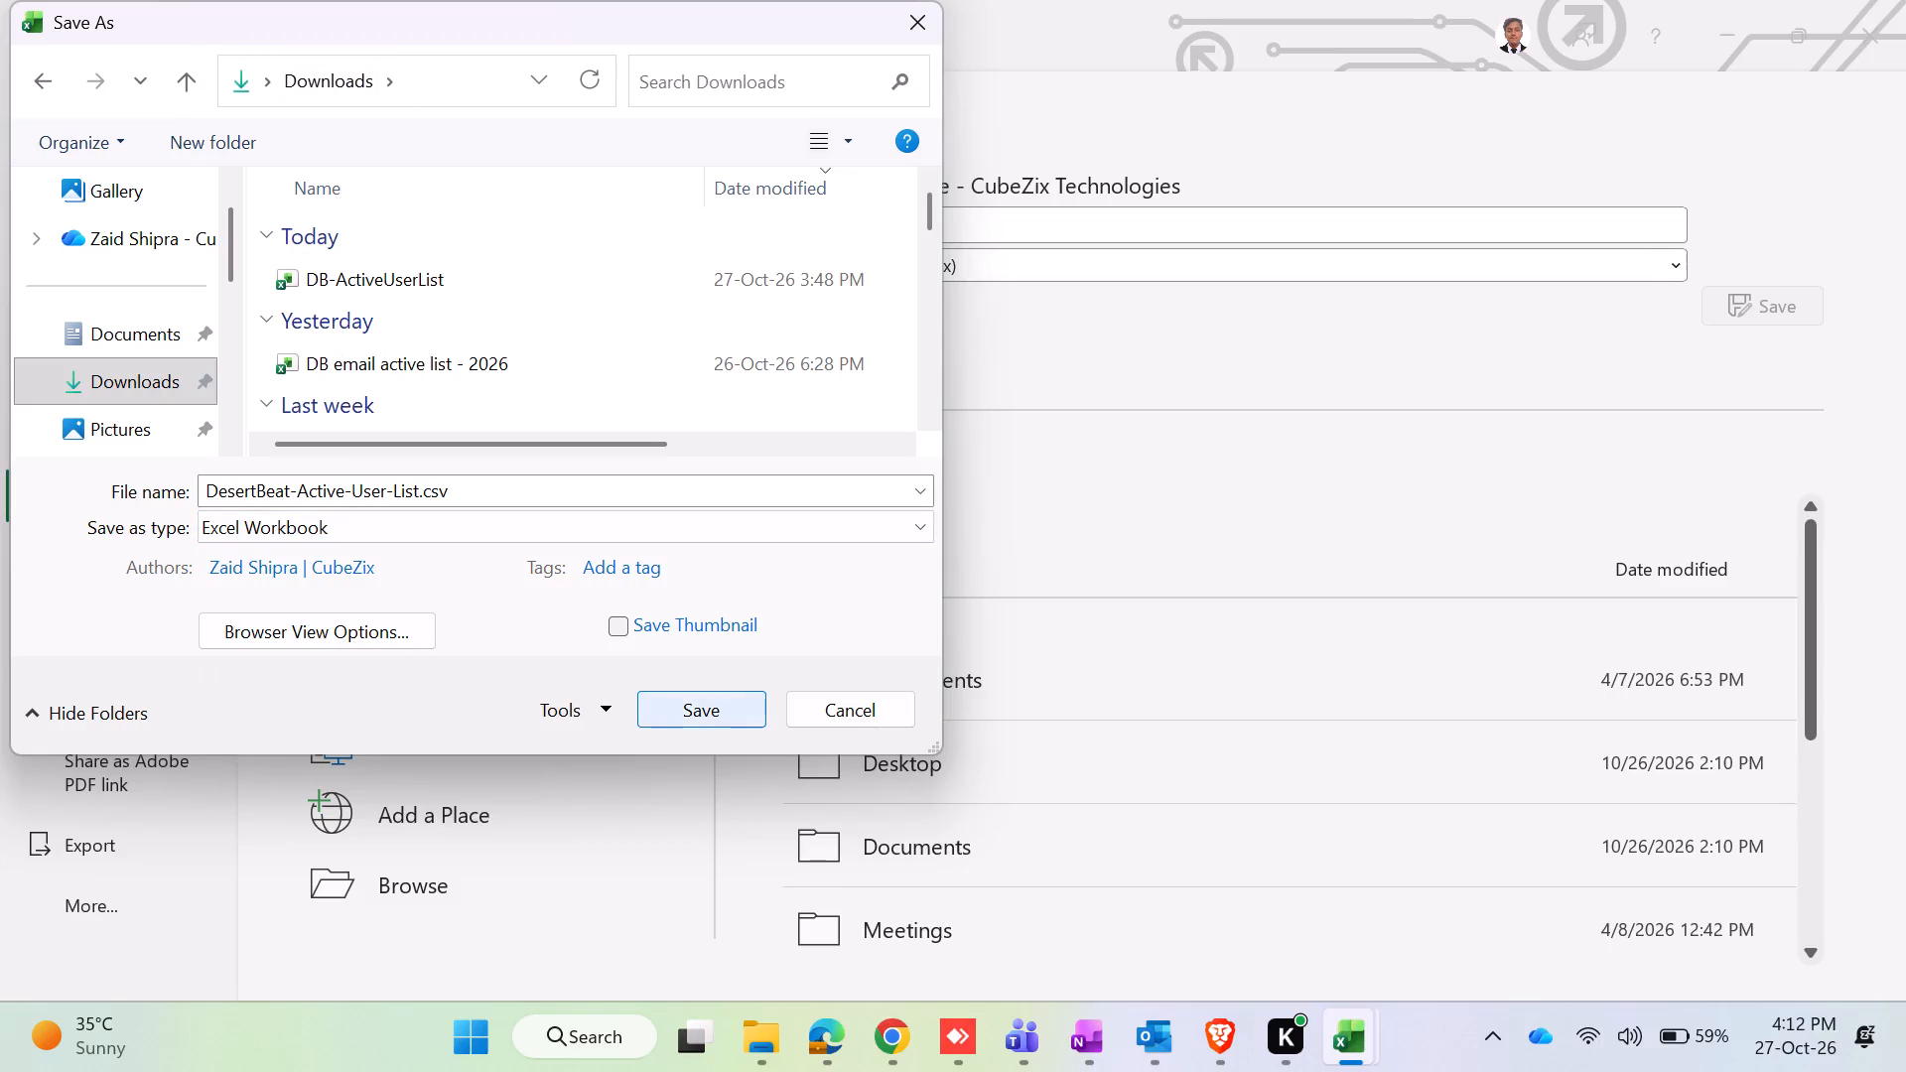
{"action": "left_click", "coordinate": [692, 713]}
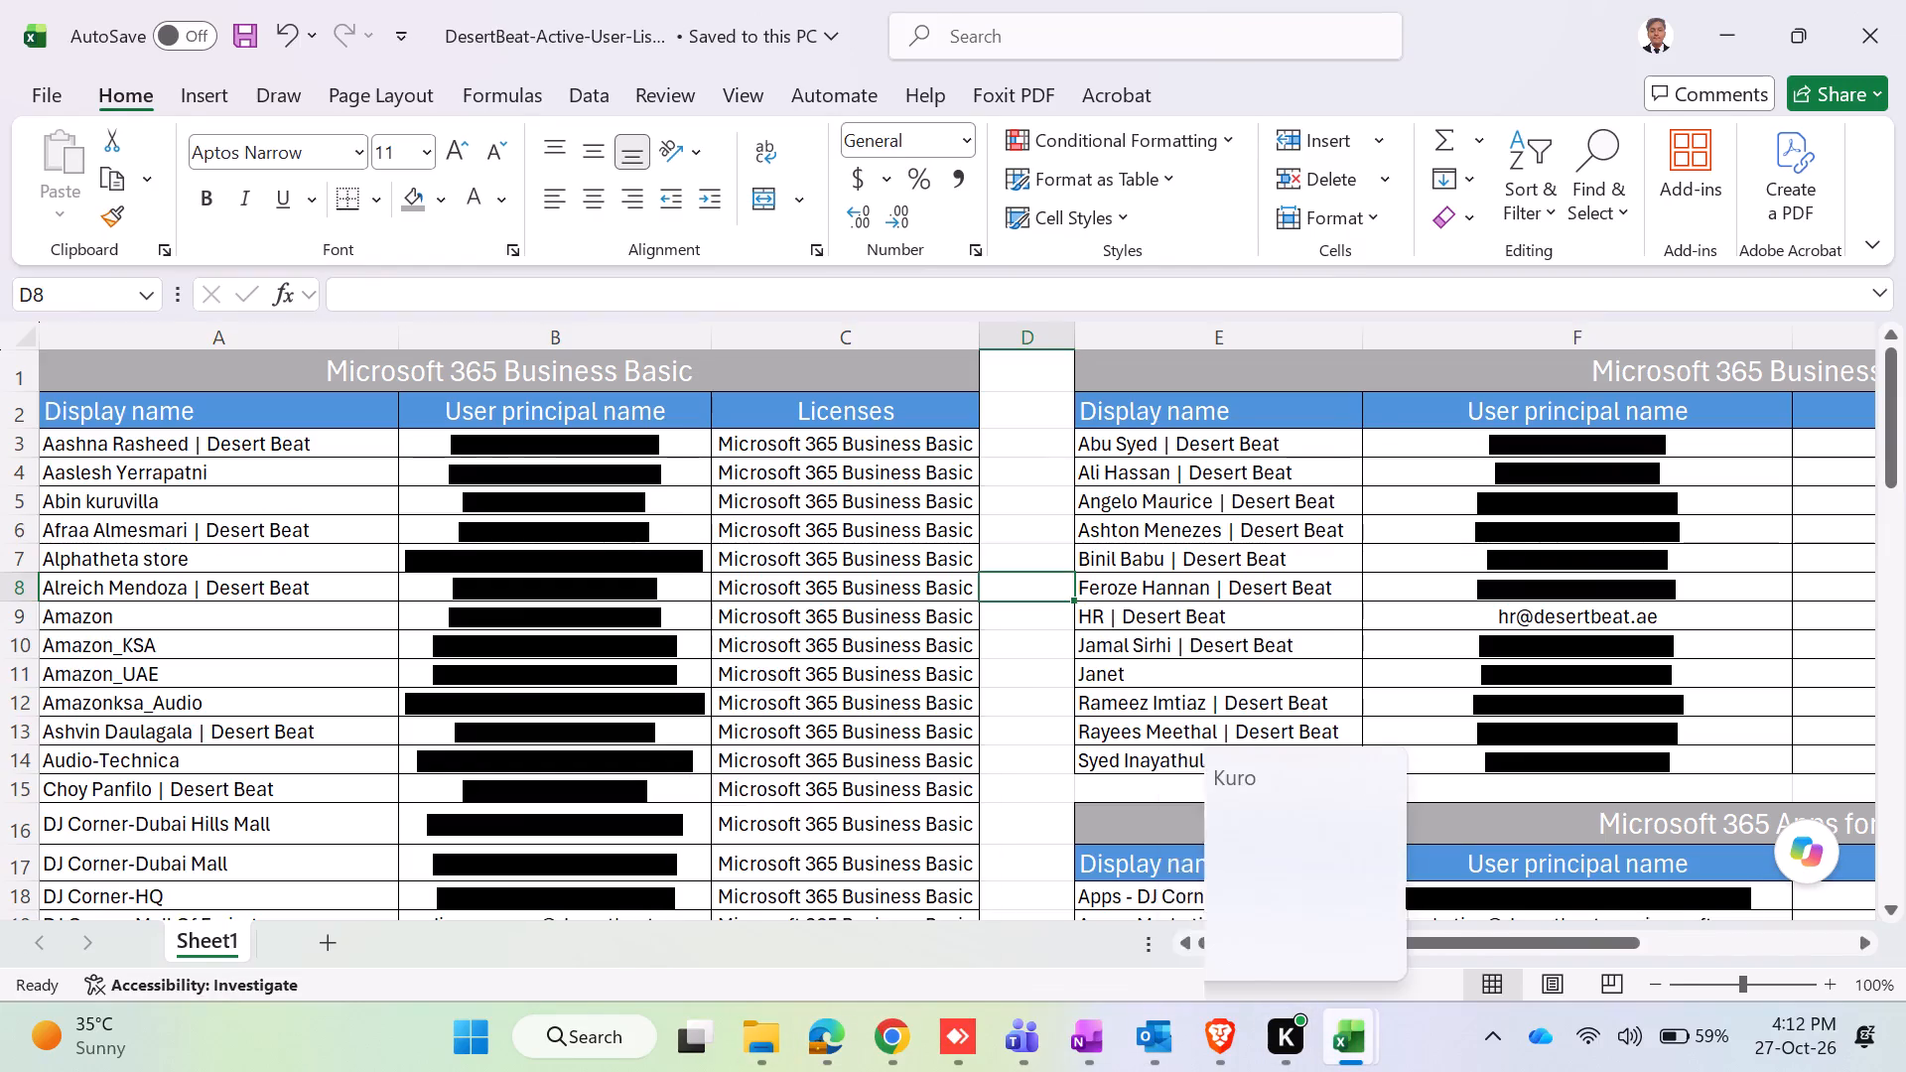
Close the DB-ActiveUserList workbook with its changes saved, and close the new DesertBeat-Active-User-List.csv workbook.
{"action": "left_click", "coordinate": [1316, 776]}
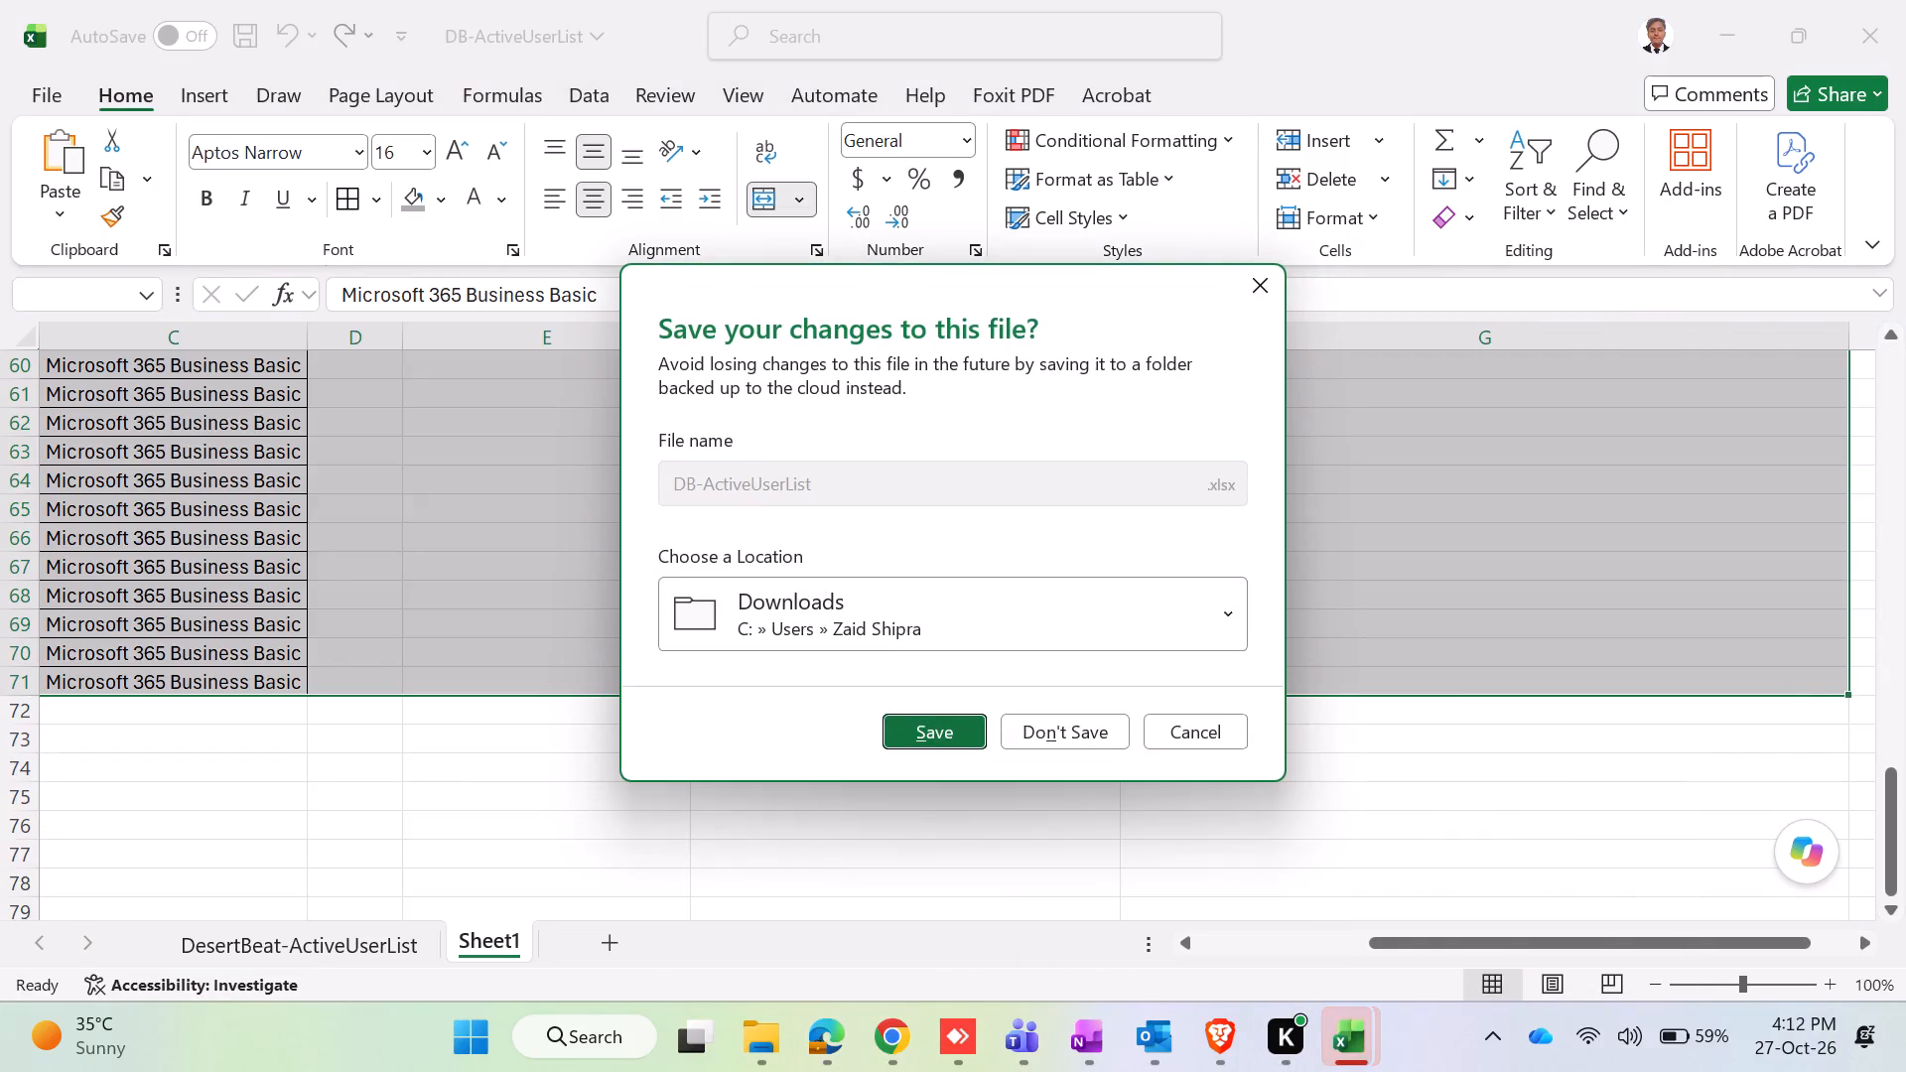
{"action": "left_click", "coordinate": [903, 727]}
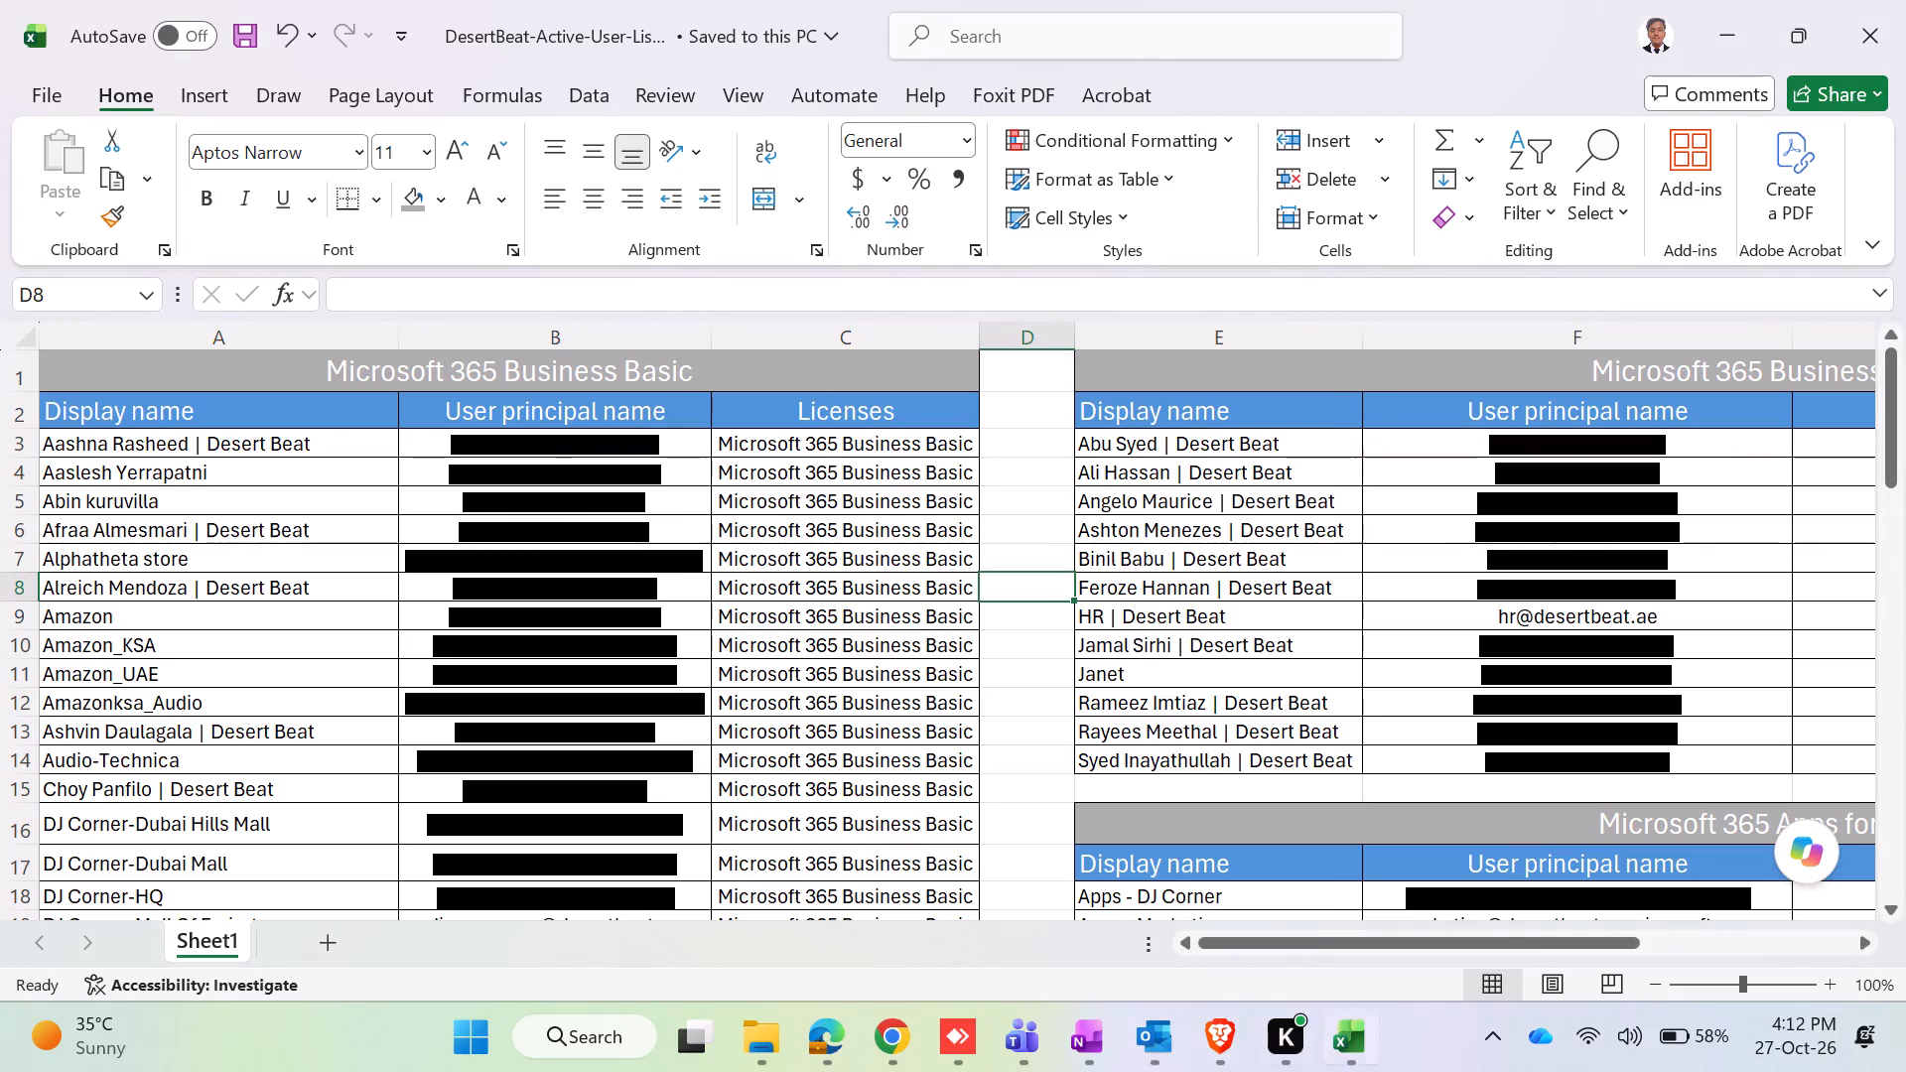
{"action": "left_click", "coordinate": [1493, 785]}
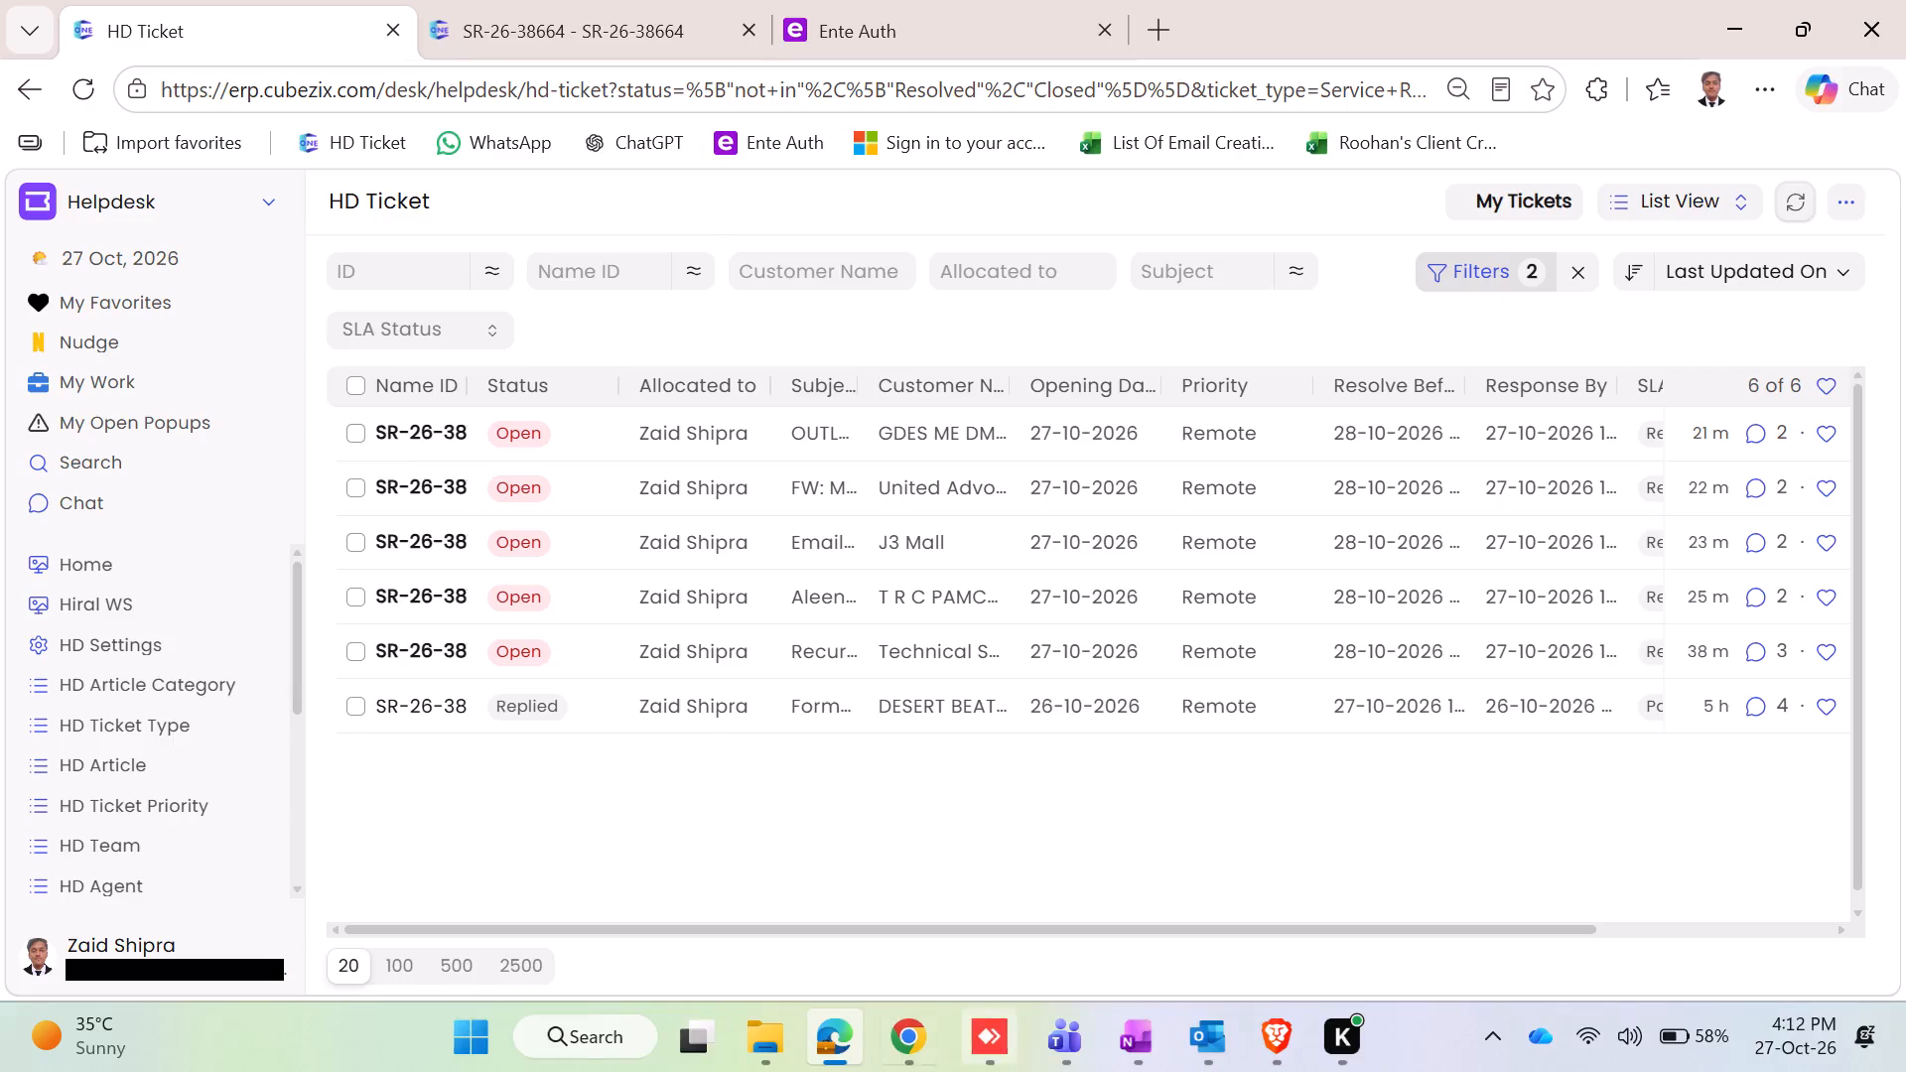
Switch to File Explorer, reopen DesertBeat-Active-User-List.csv from Downloads in Excel, and check its license tables.
{"action": "left_click", "coordinate": [809, 1037]}
{"action": "scroll", "coordinate": [479, 597], "scroll_direction": "up", "scroll_amount": 12}
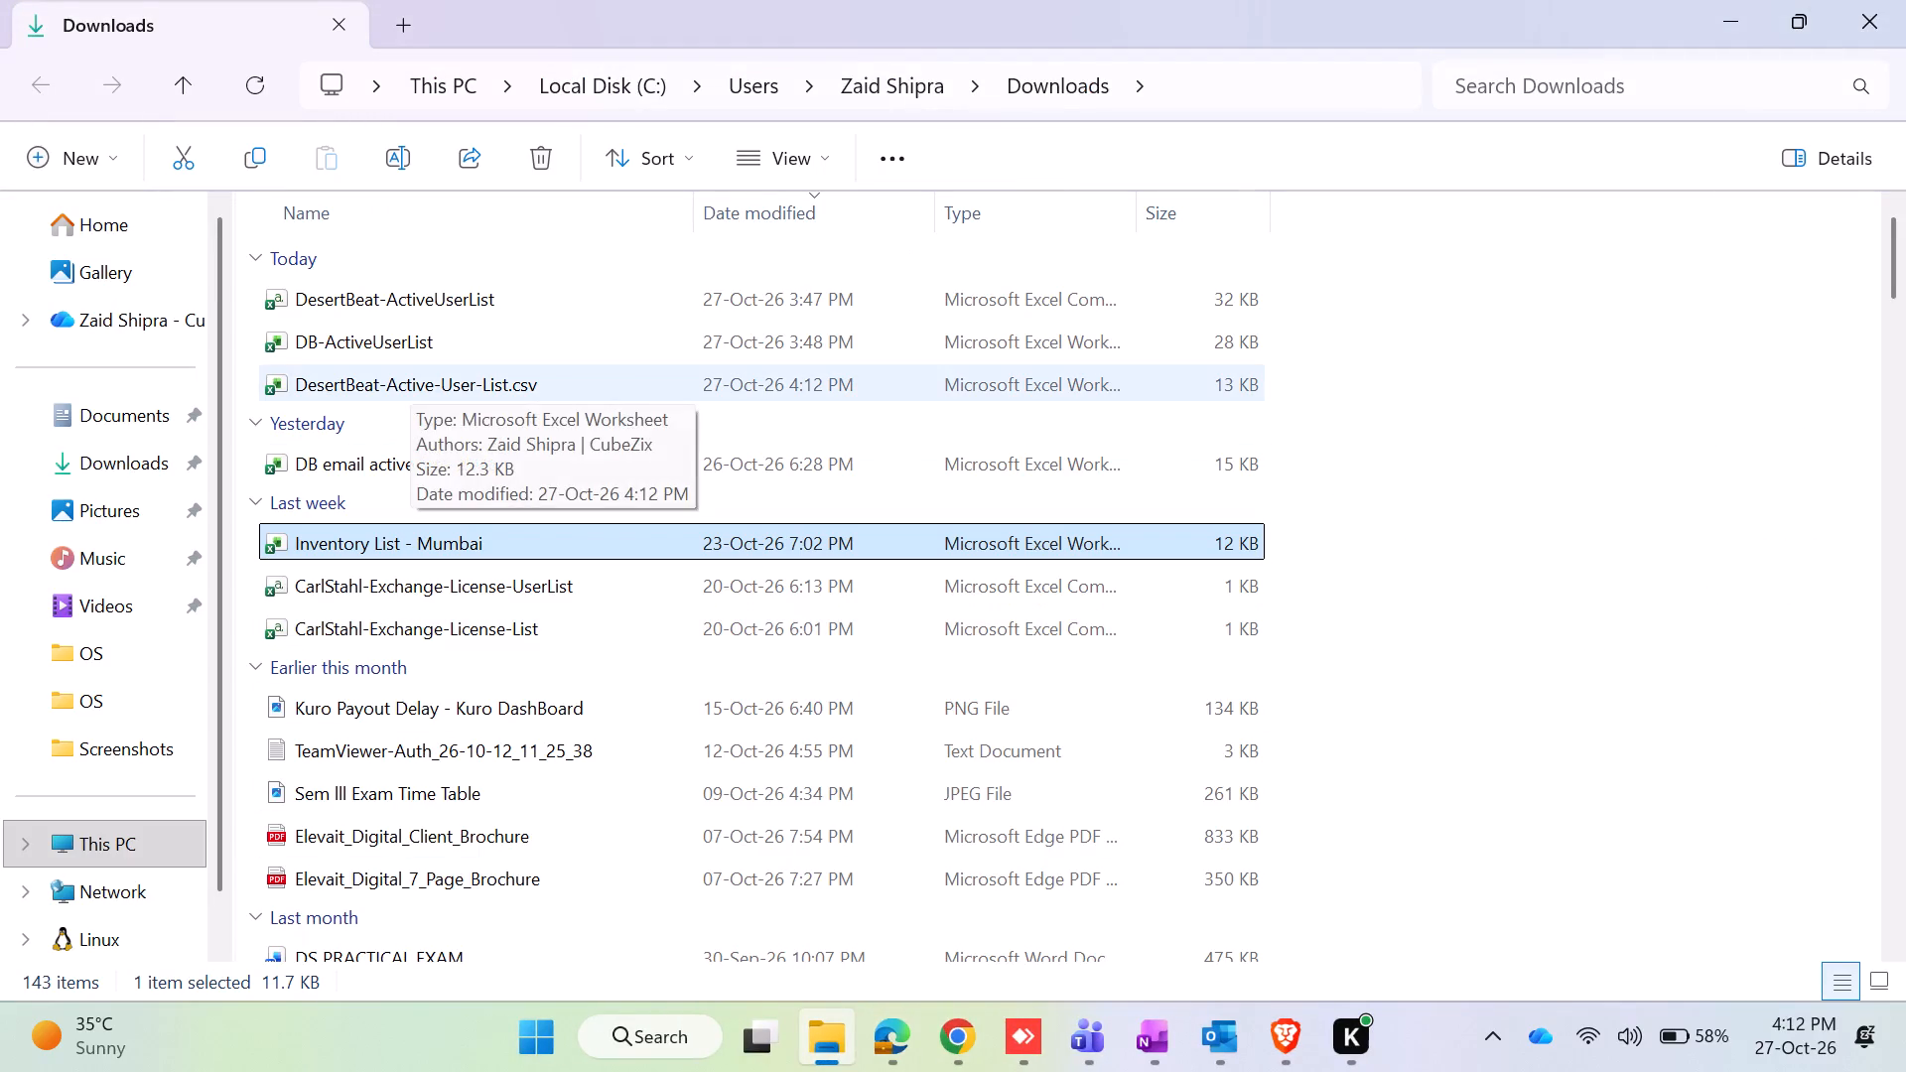
{"action": "scroll", "coordinate": [502, 639], "scroll_direction": "up", "scroll_amount": 6}
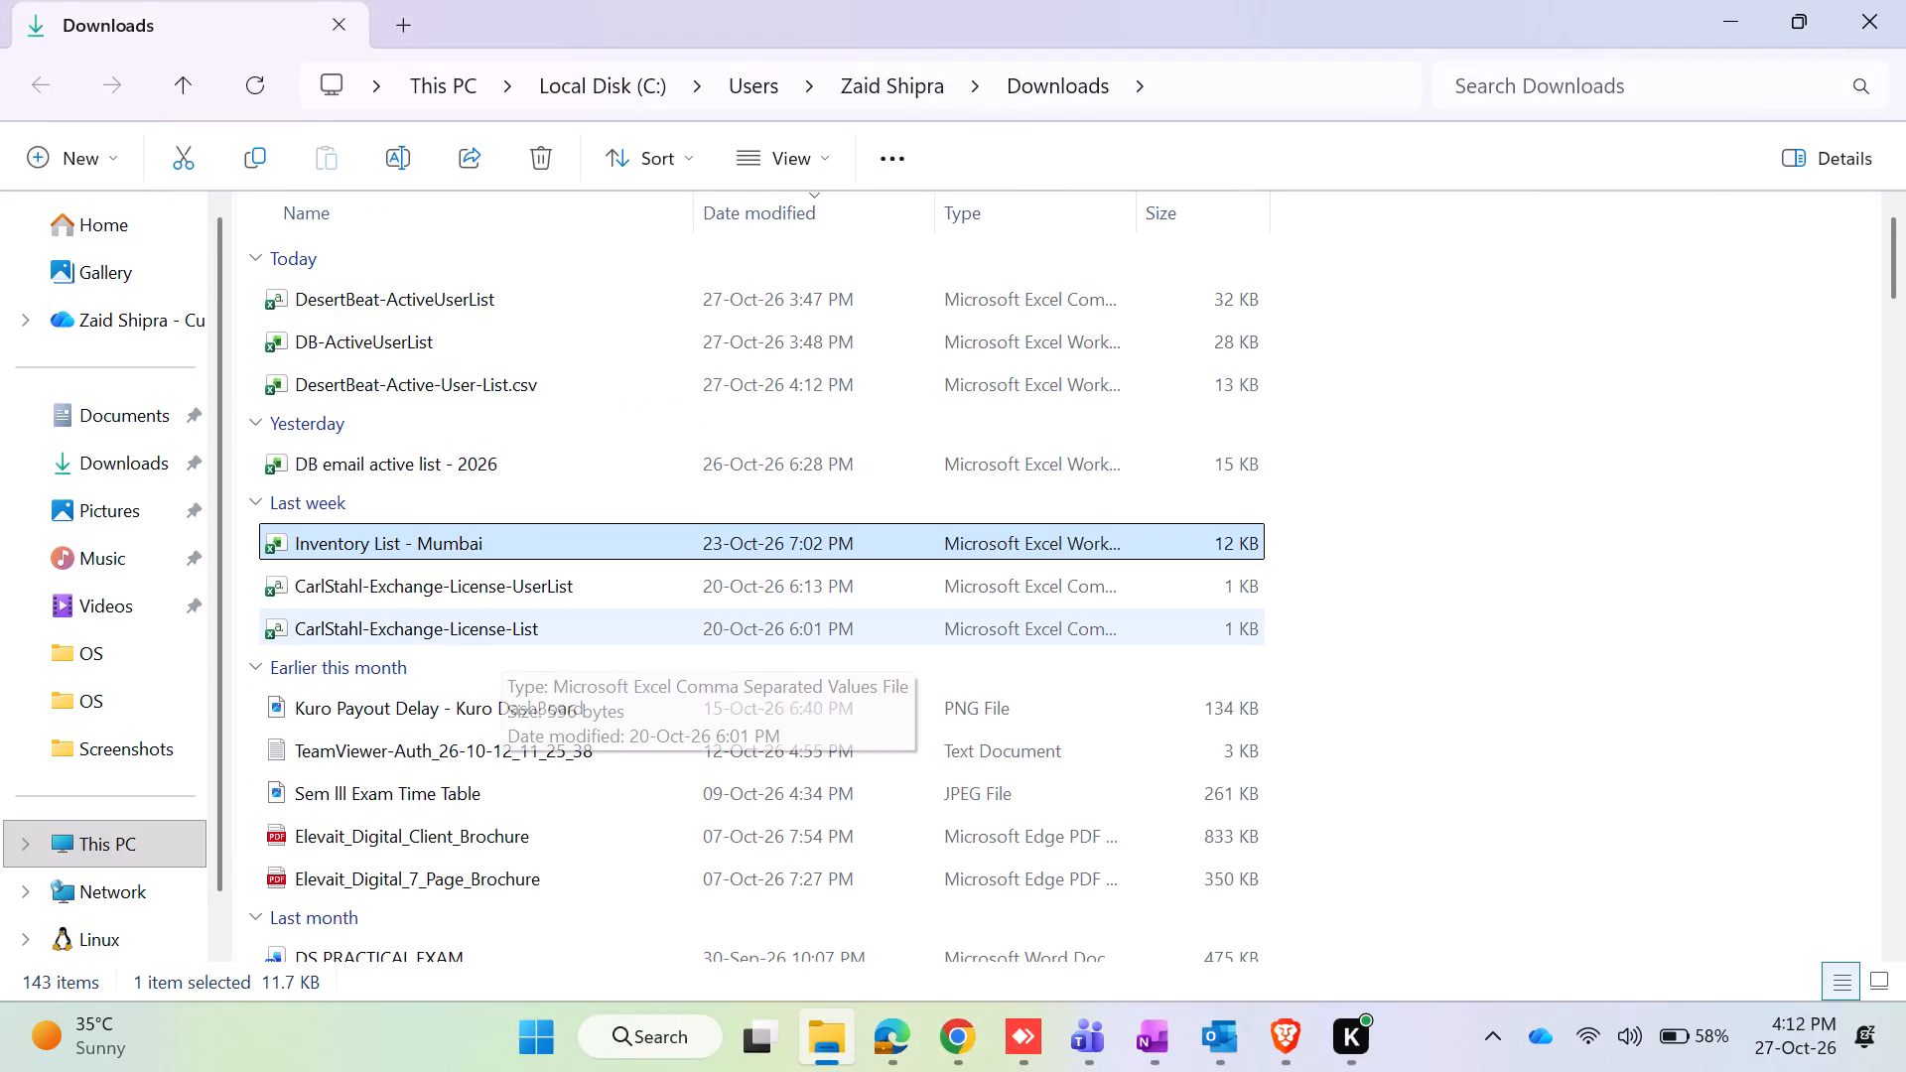
{"action": "double_click", "coordinate": [374, 377]}
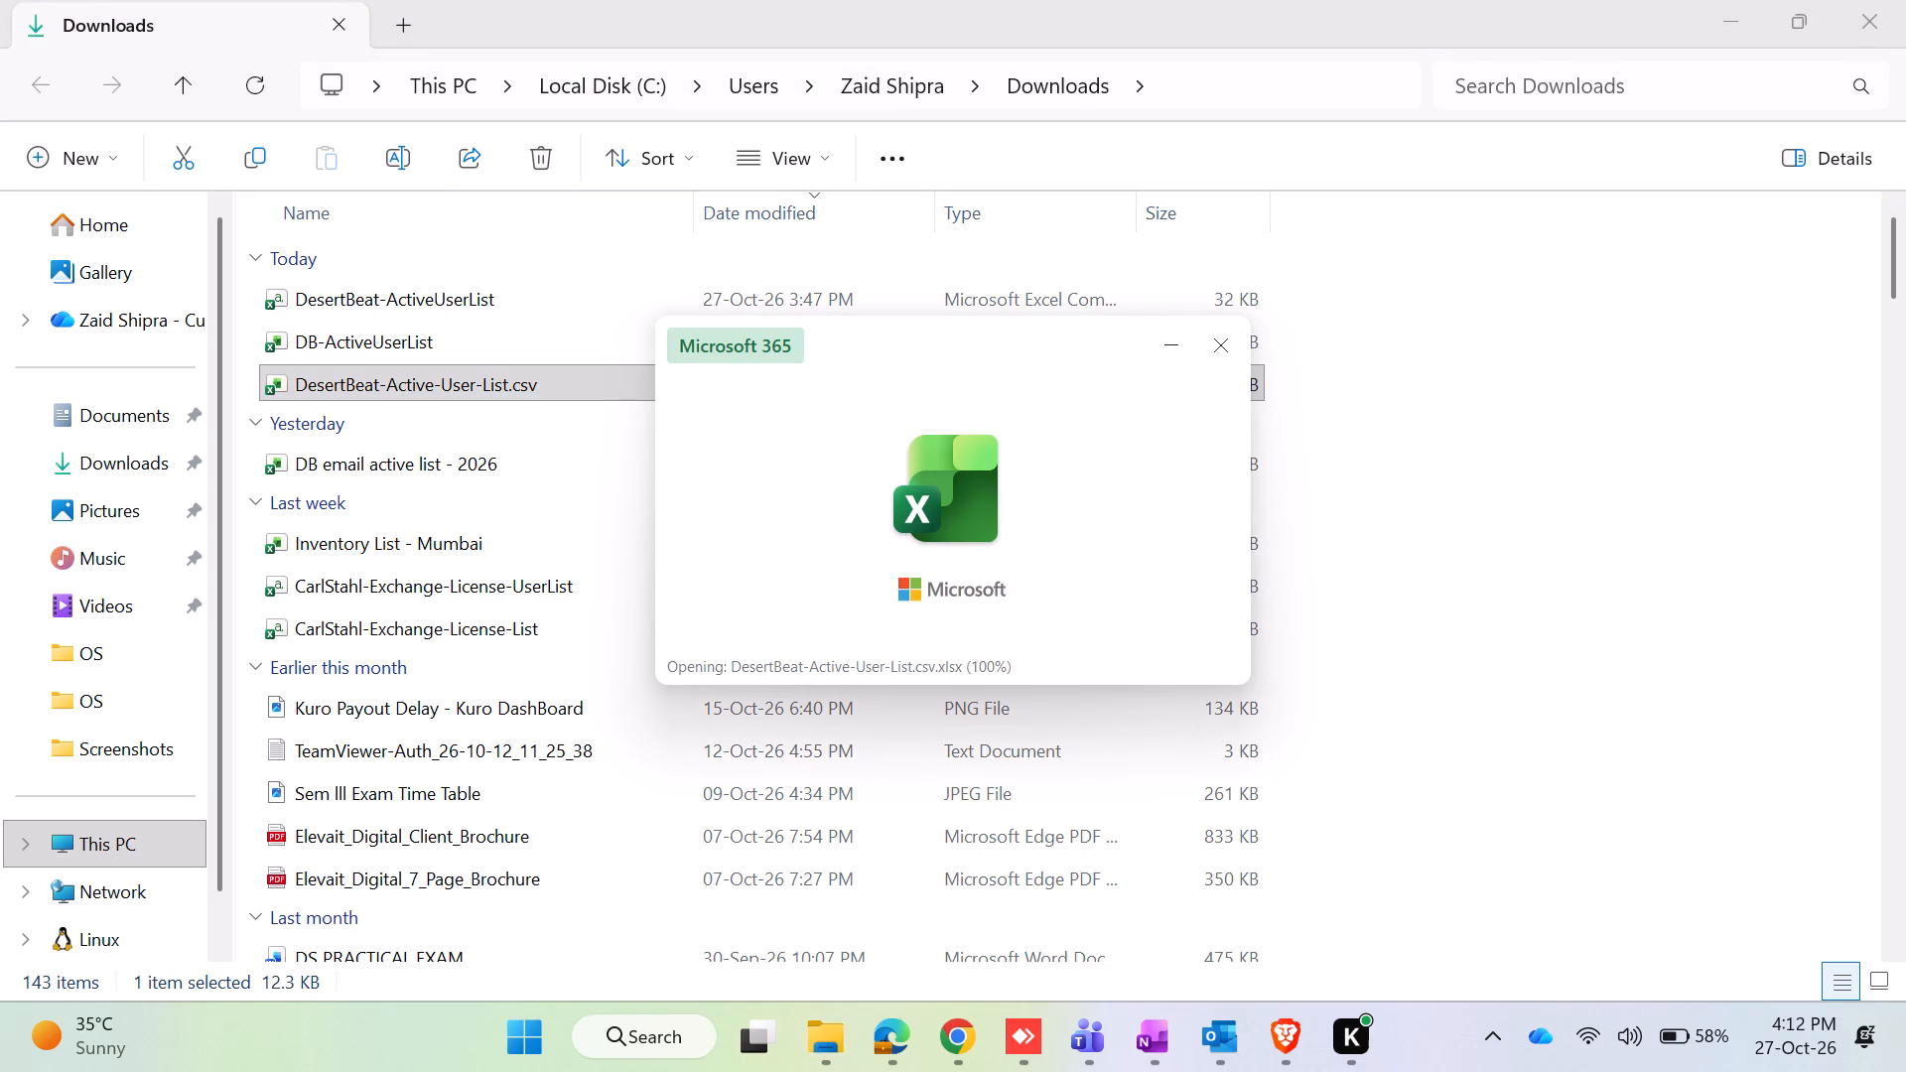
{"action": "scroll", "coordinate": [972, 590], "scroll_direction": "down", "scroll_amount": 2}
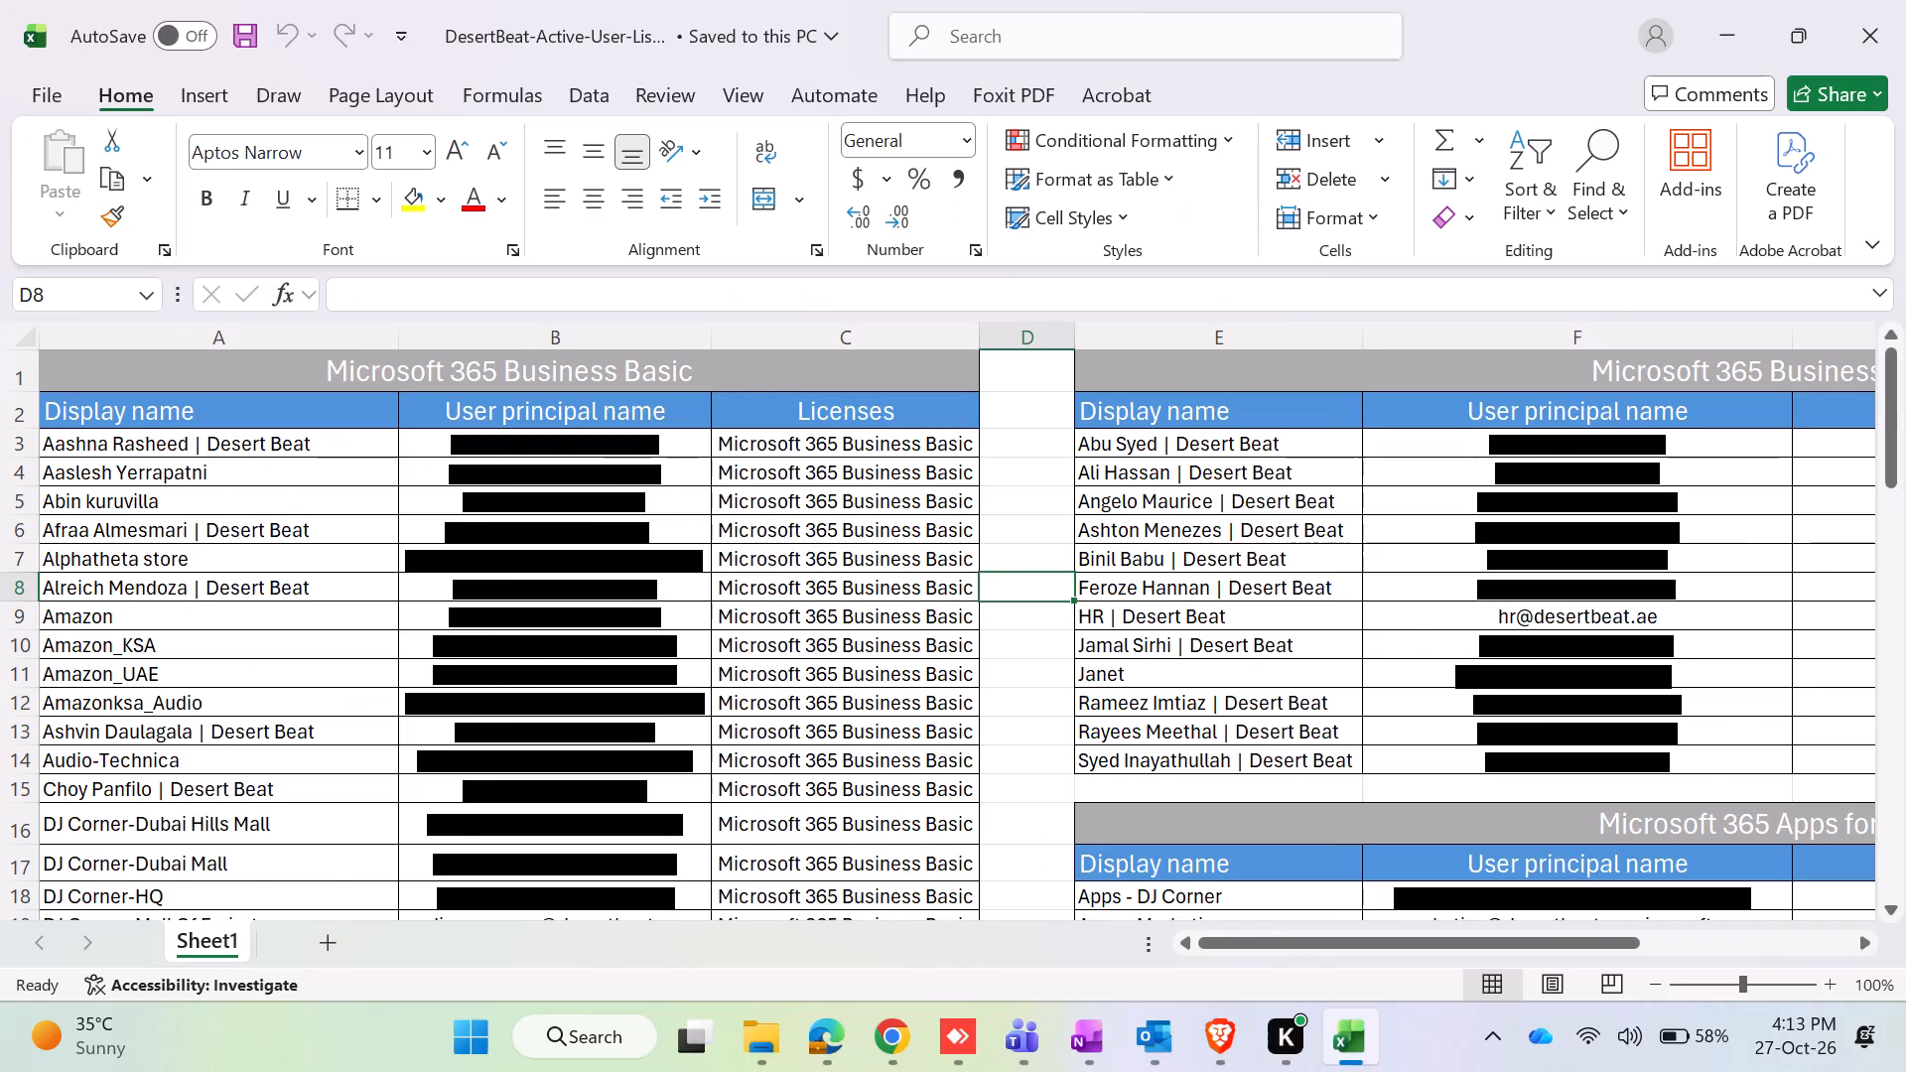
{"action": "scroll", "coordinate": [972, 589], "scroll_direction": "down", "scroll_amount": 7}
{"action": "scroll", "coordinate": [972, 590], "scroll_direction": "up", "scroll_amount": 15}
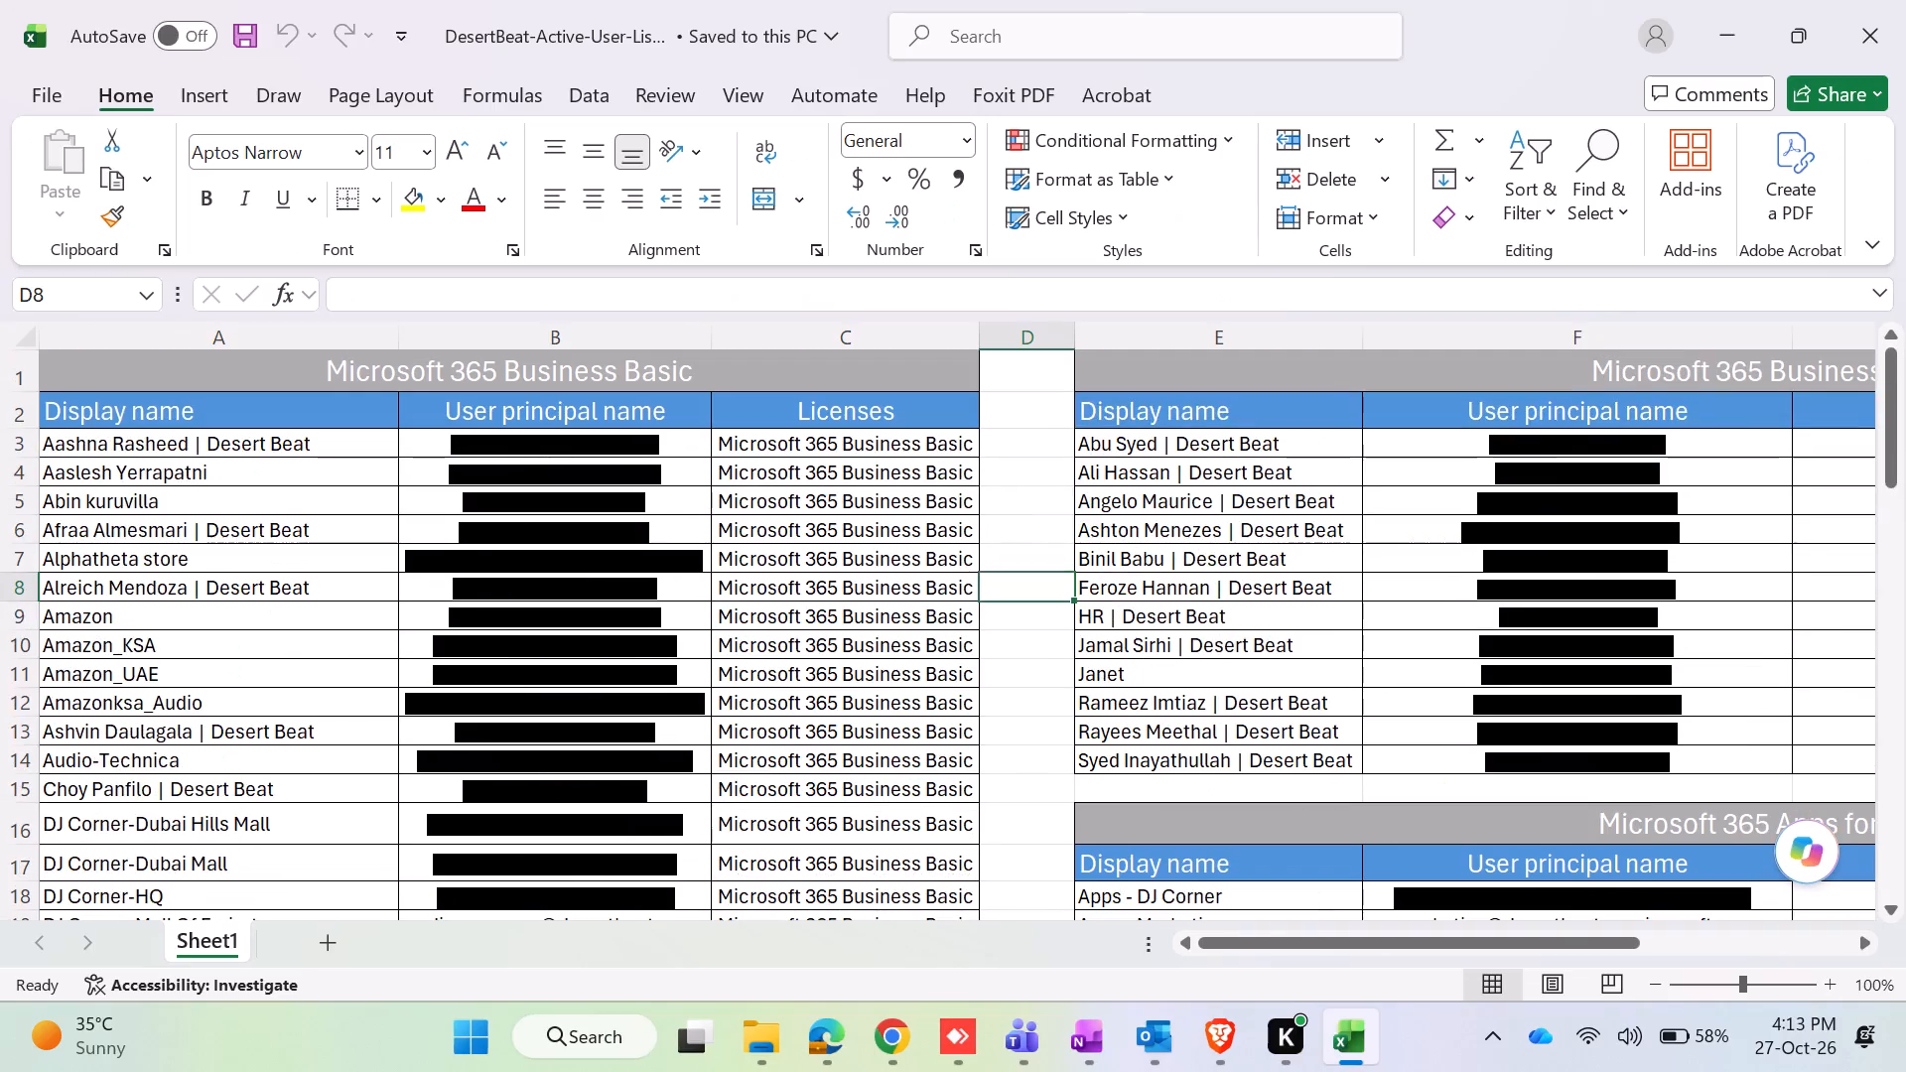